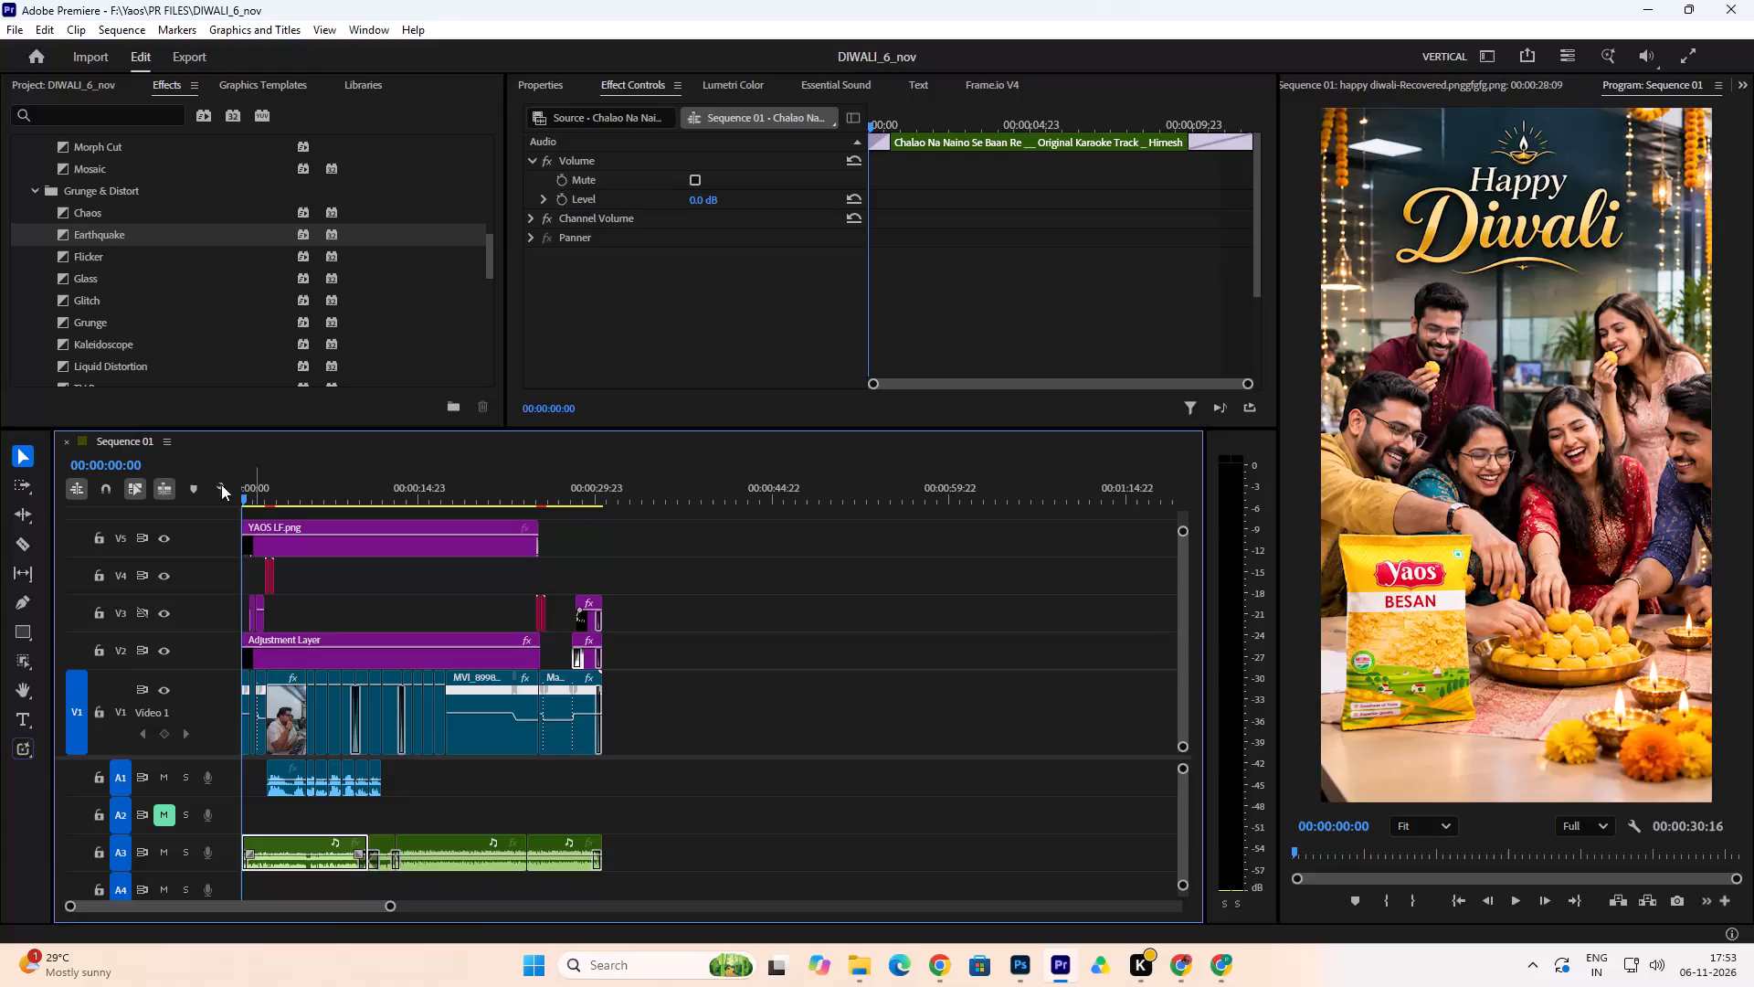
Play back the opening second of the sequence, return to the start and examine the first clips in the timeline.
key(space)
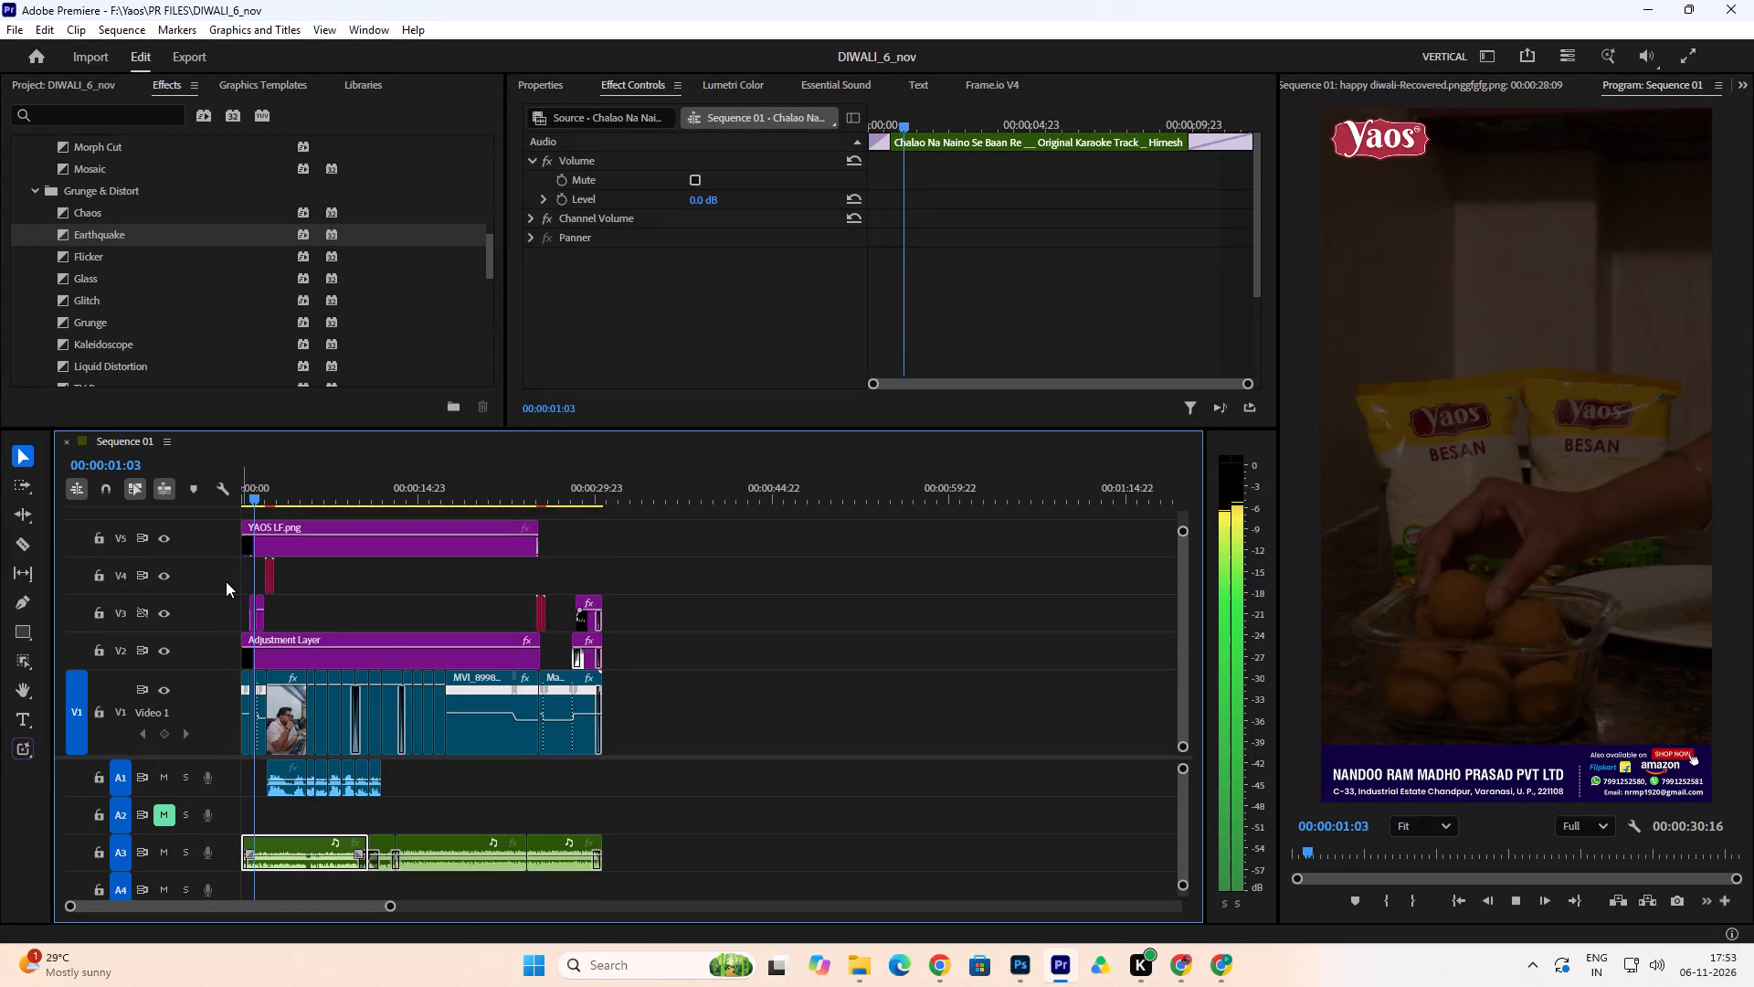
key(space)
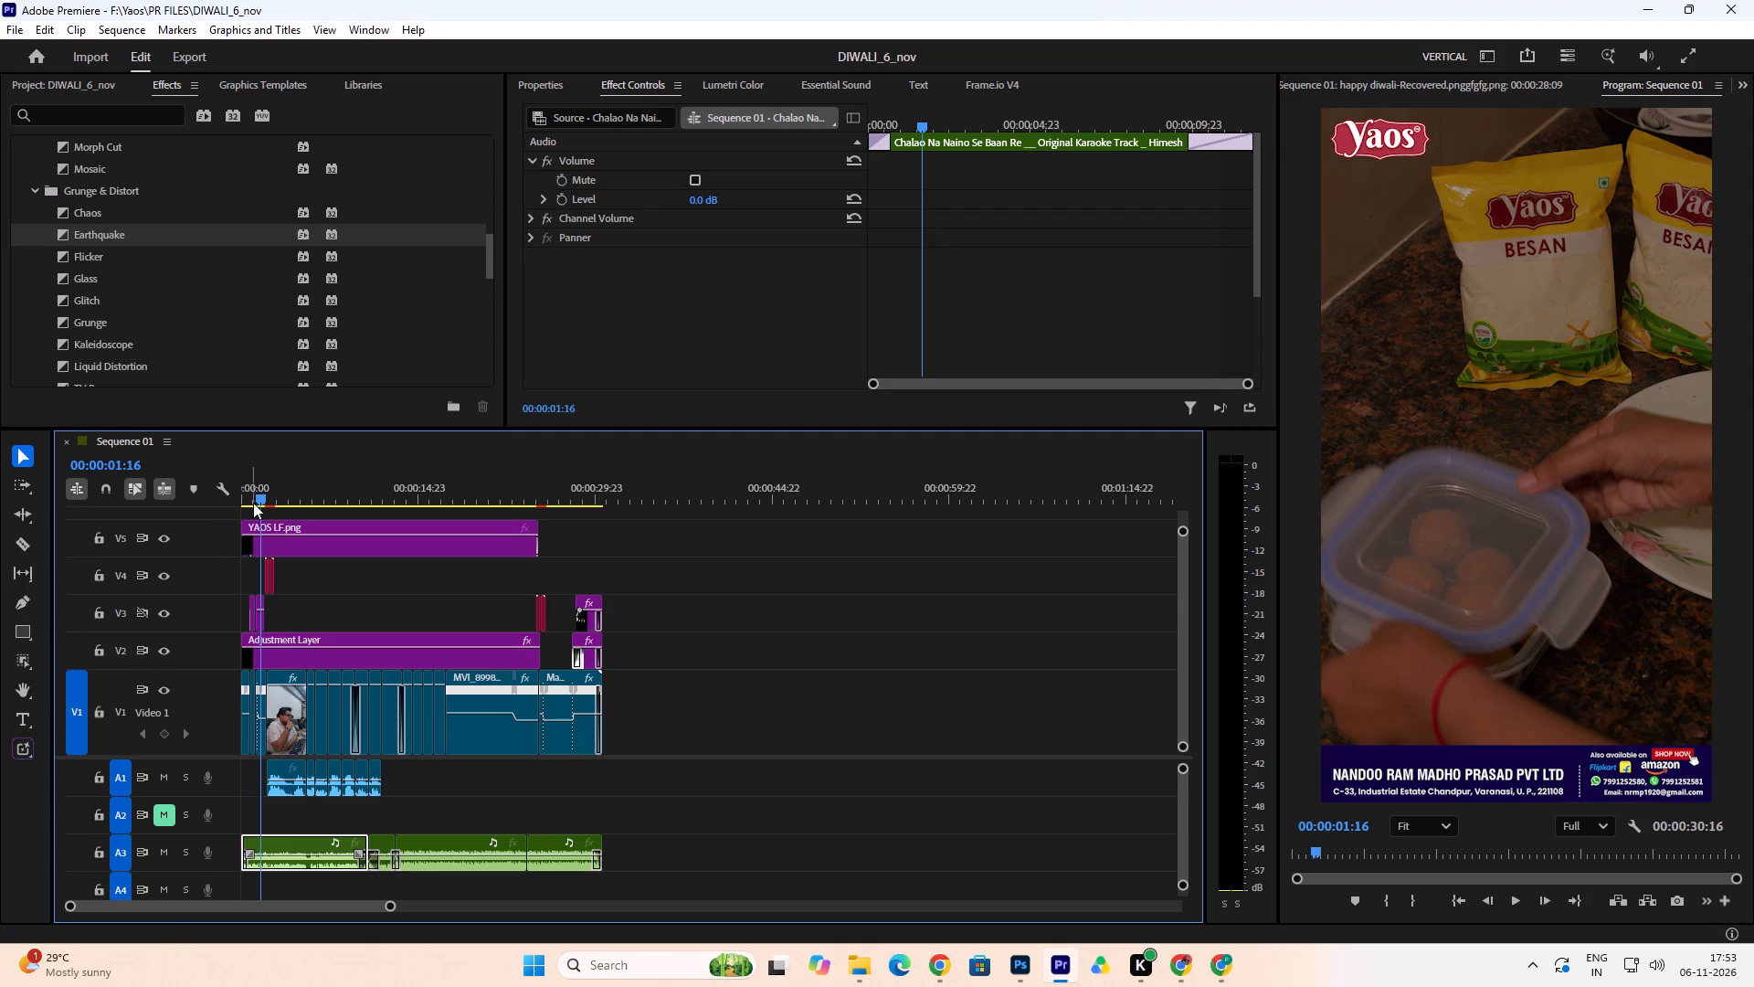
drag(257, 497, 224, 508)
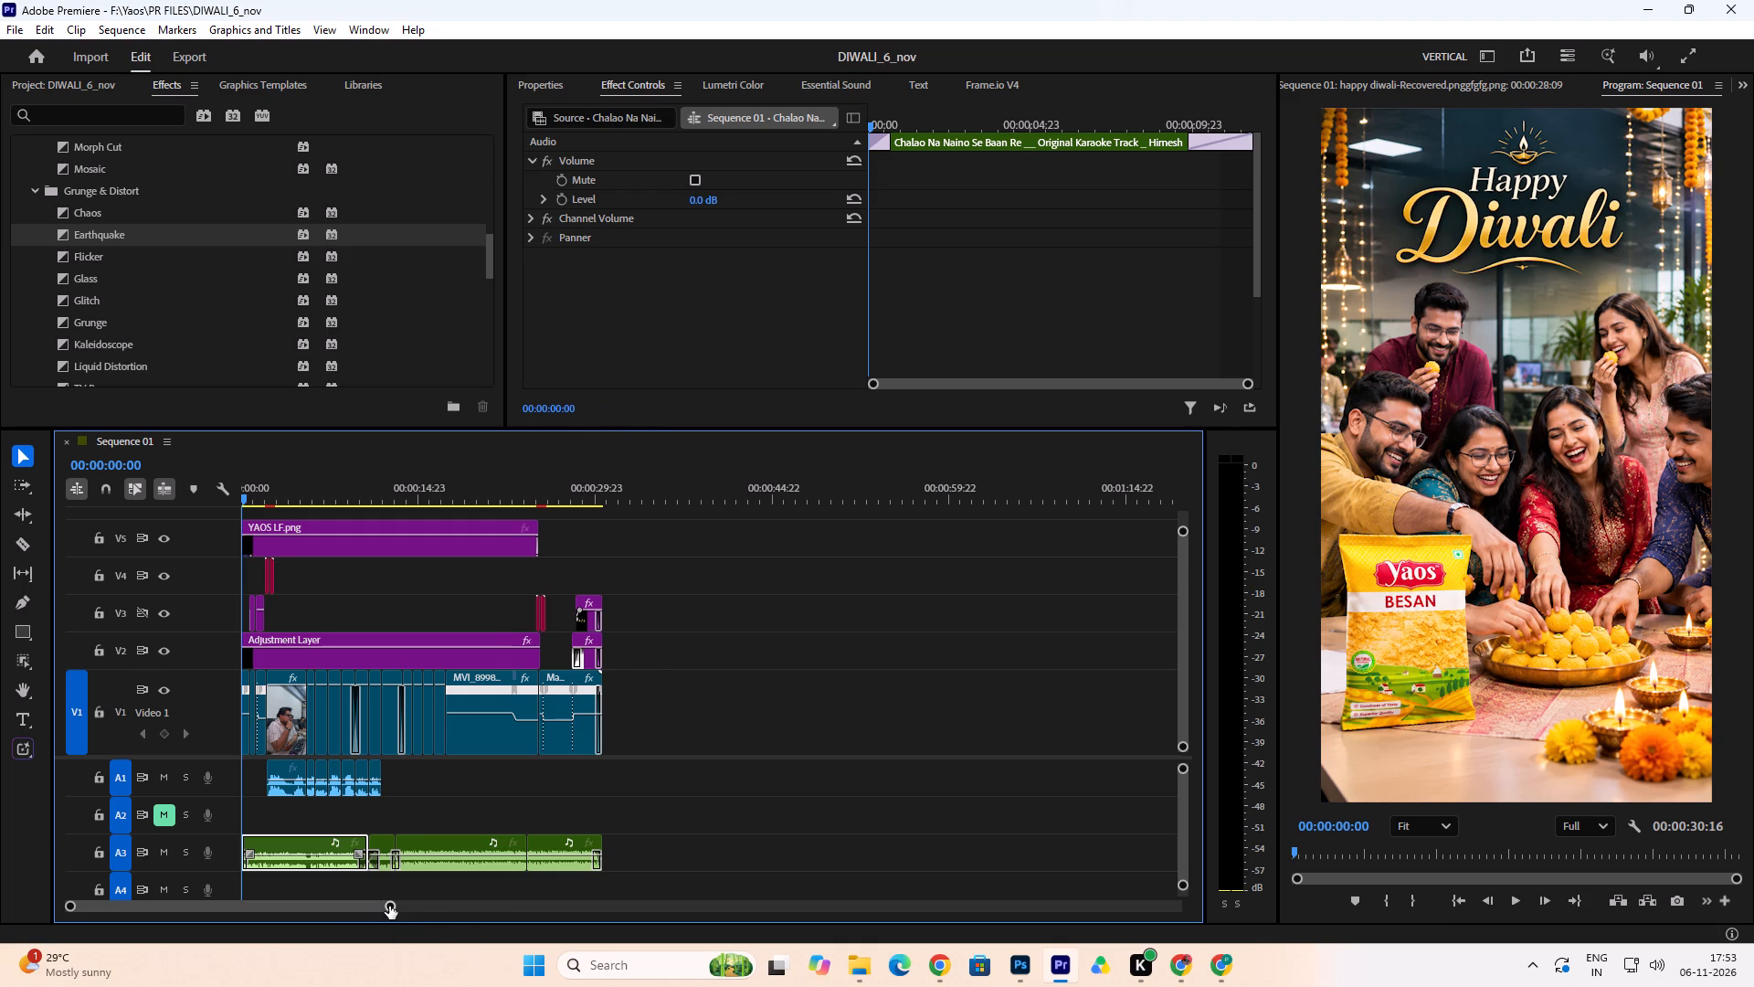
drag(389, 906, 101, 882)
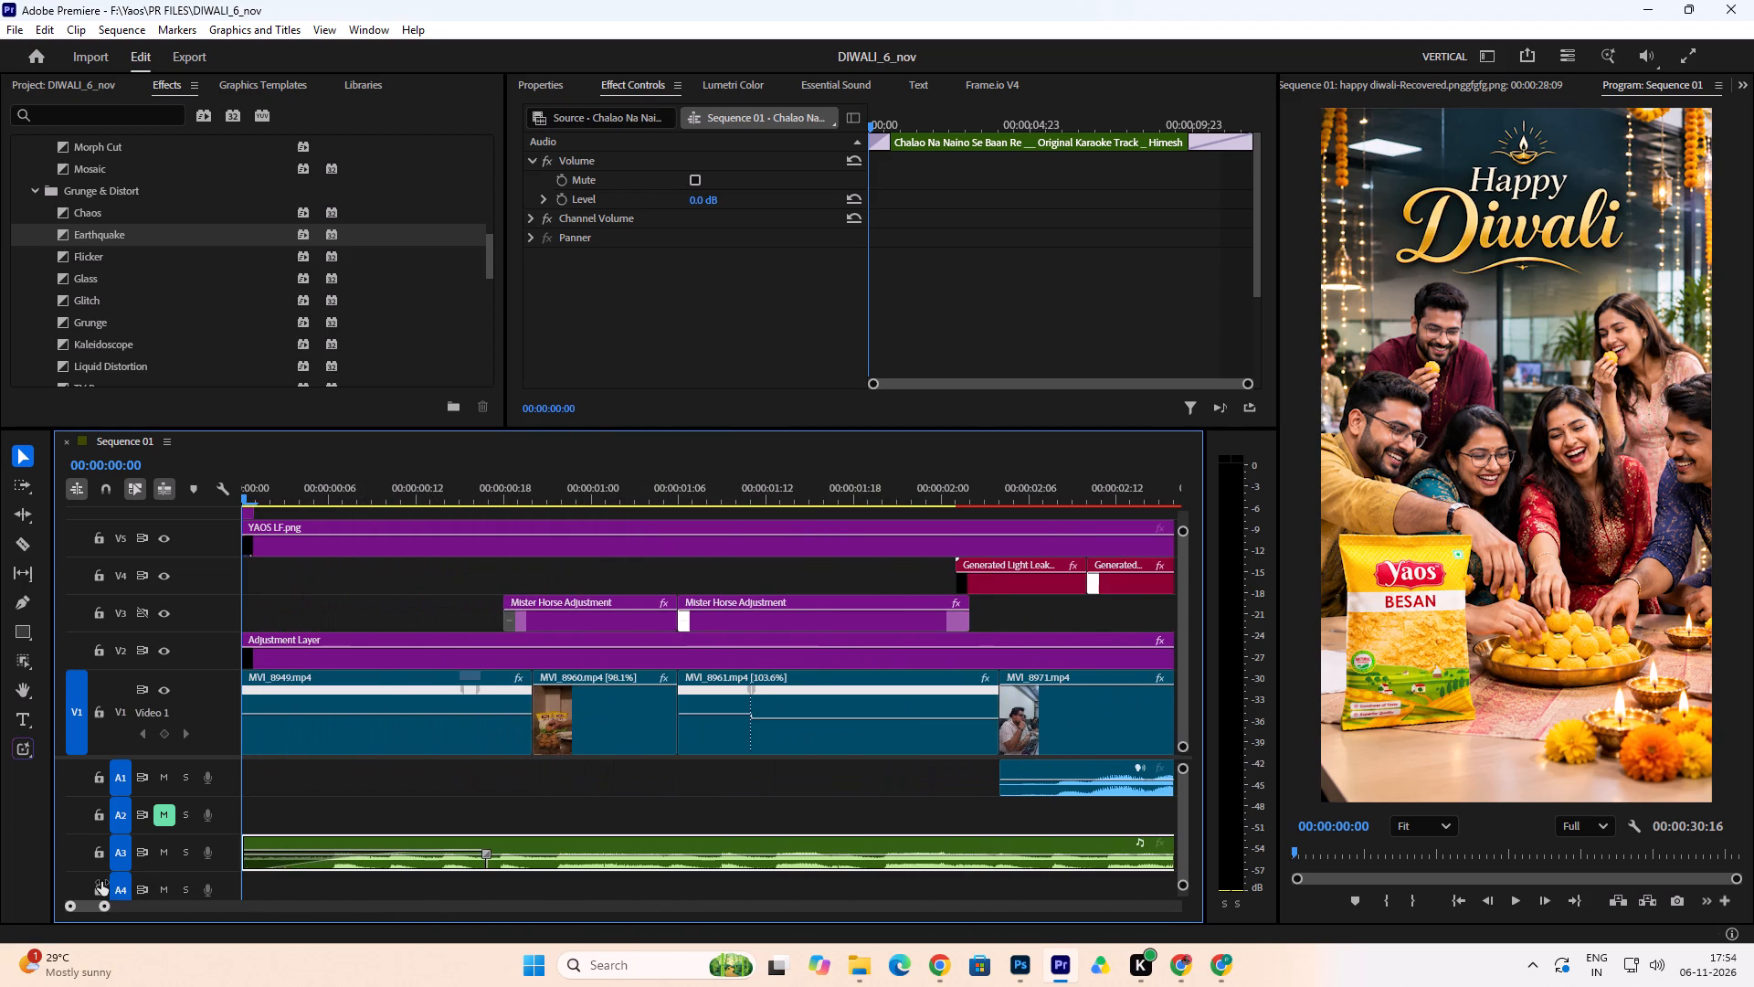
drag(101, 882, 390, 918)
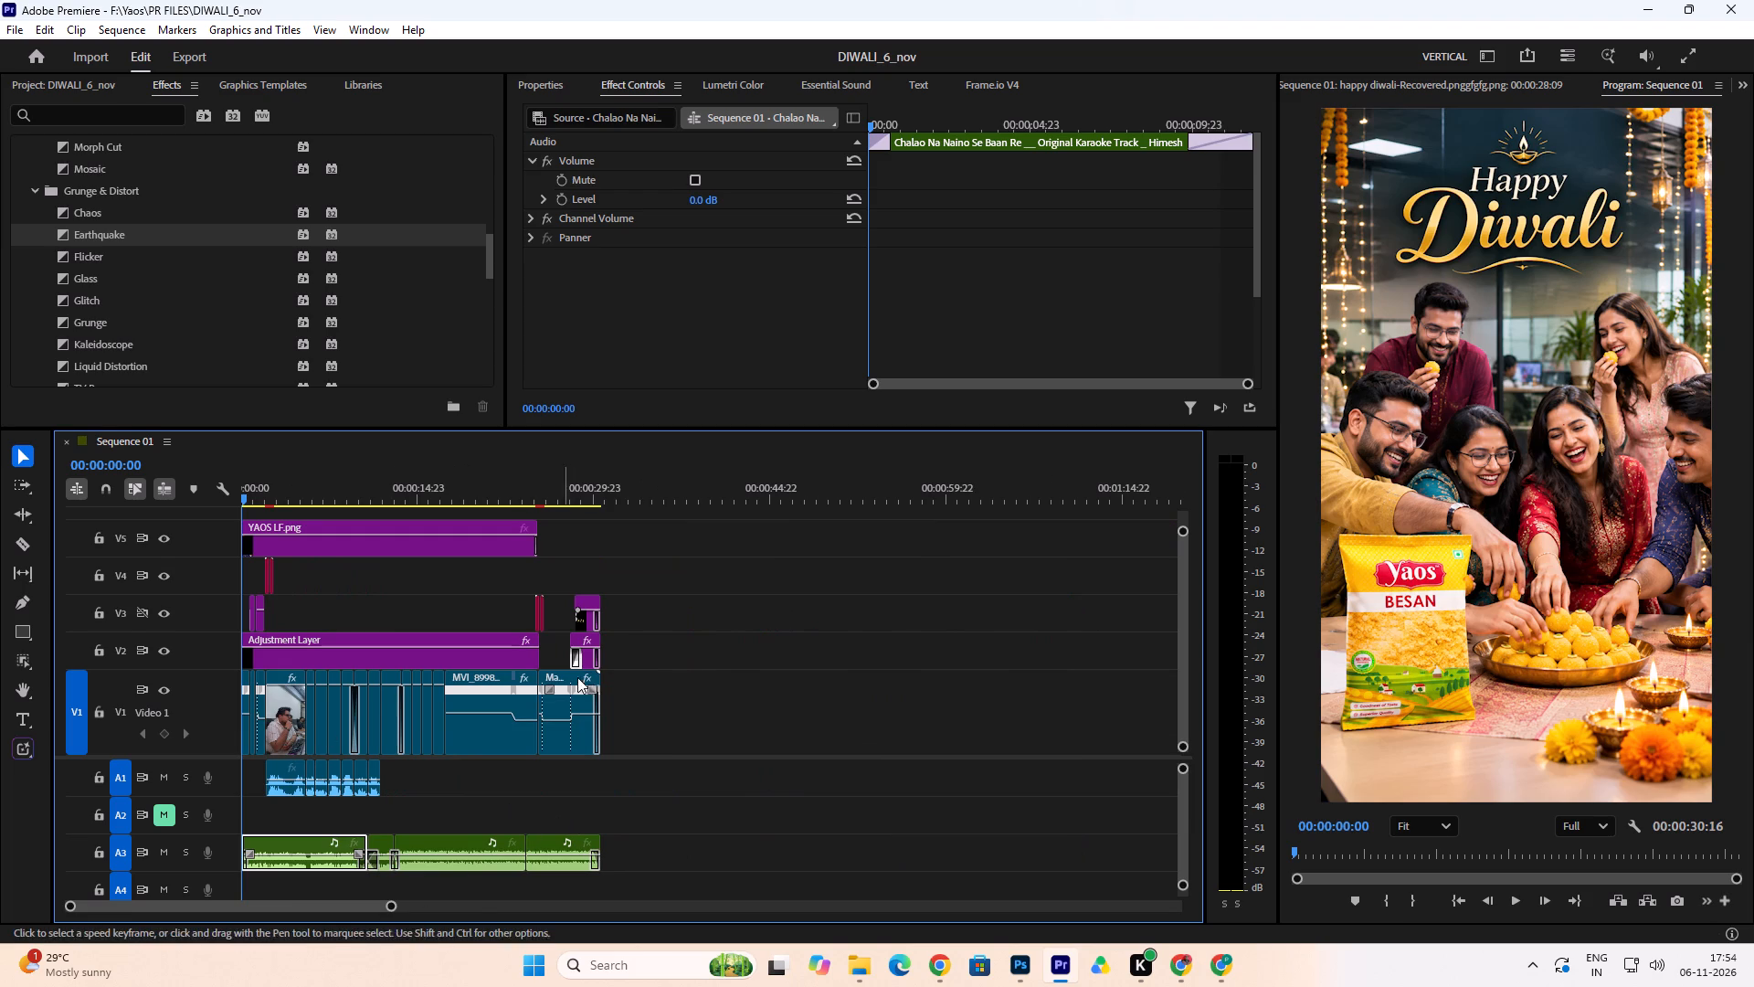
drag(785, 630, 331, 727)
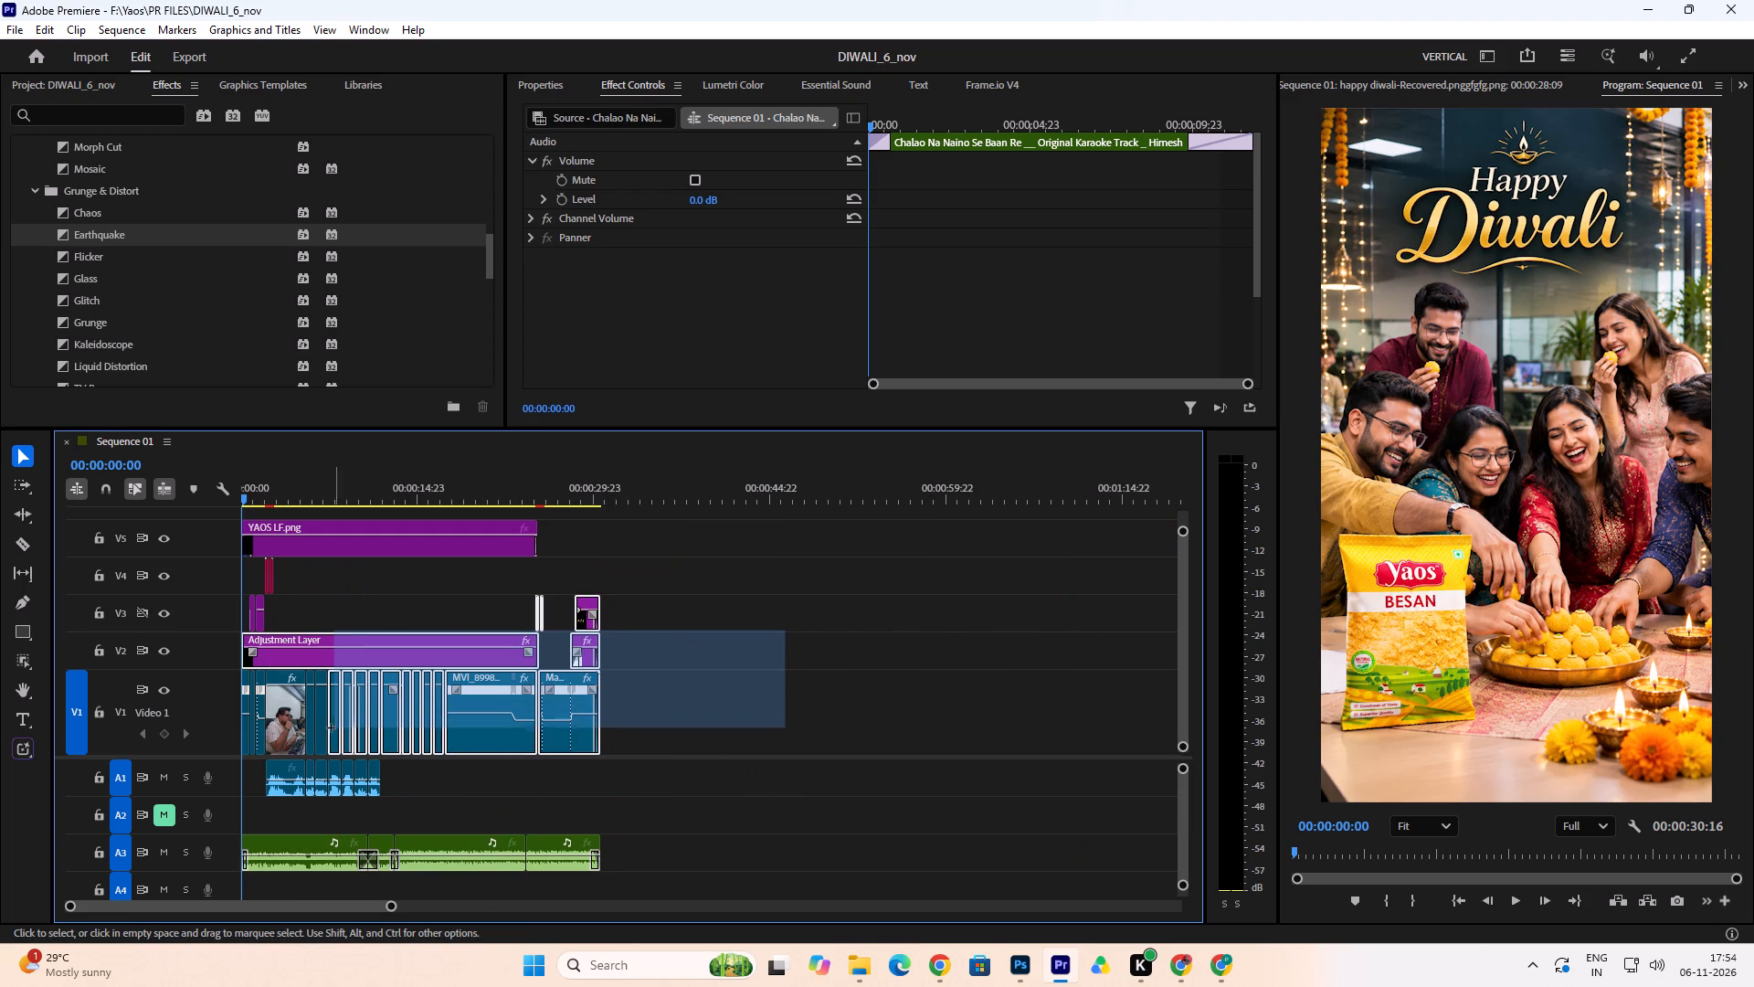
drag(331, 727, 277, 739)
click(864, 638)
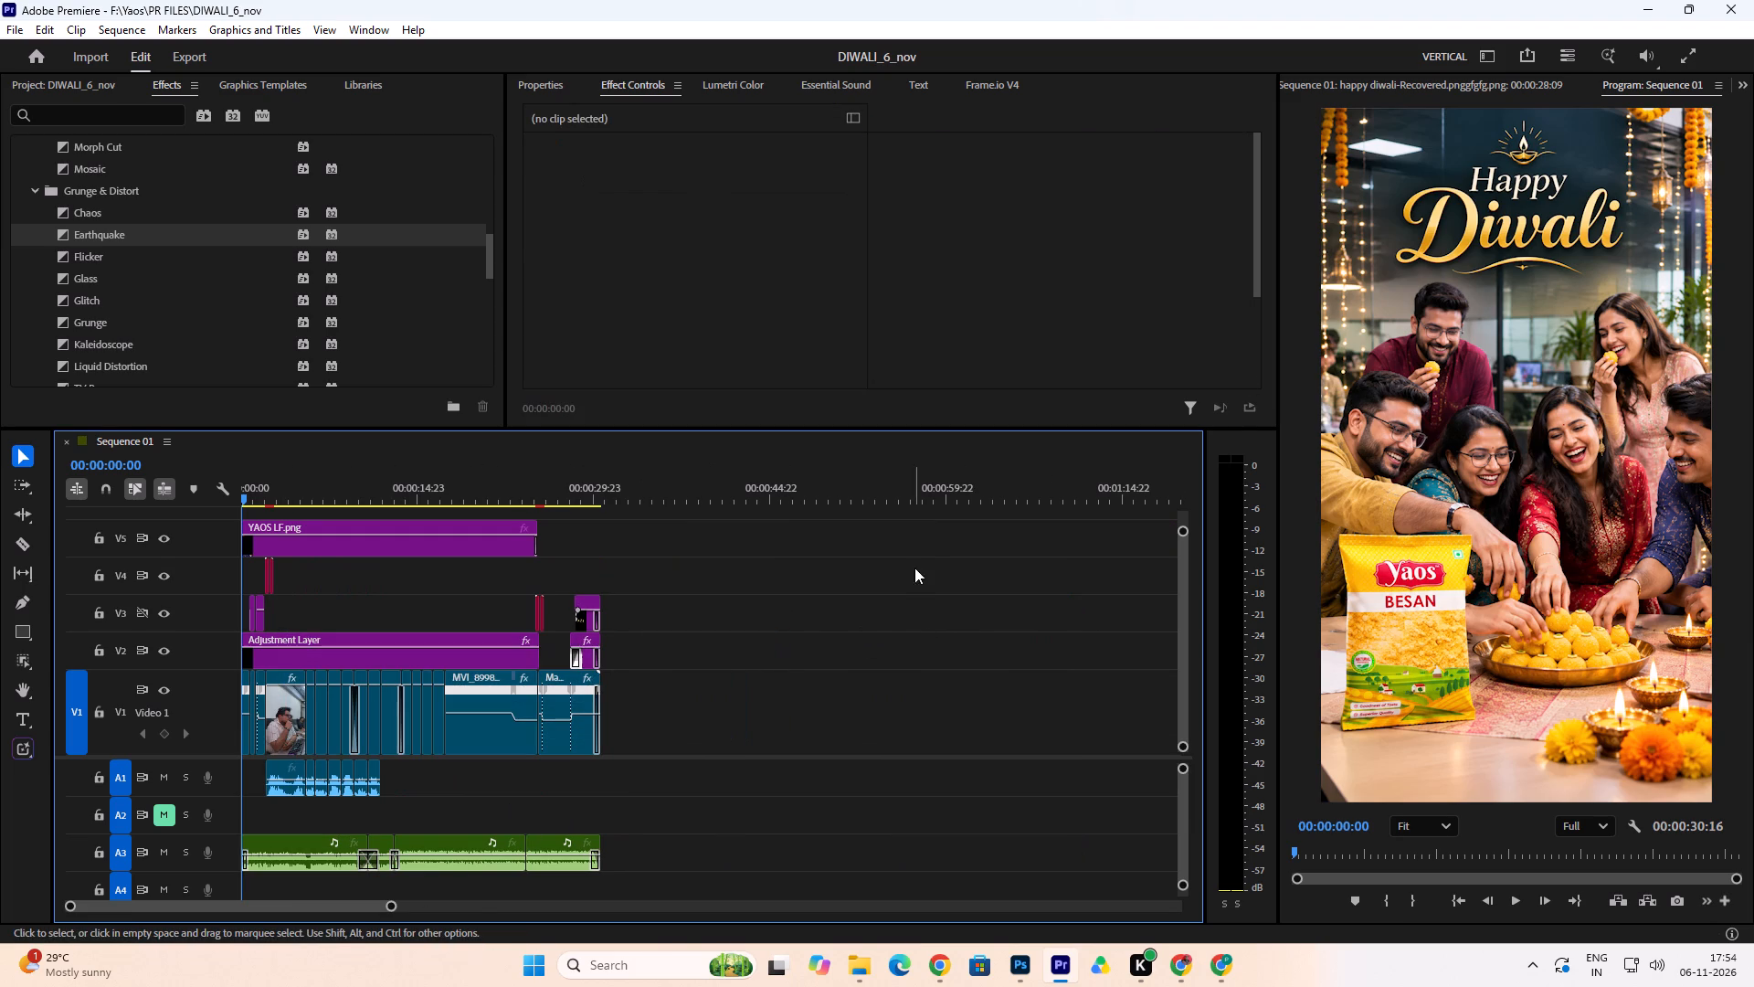
Enlarge the timeline's height so that more video and audio tracks fit in view.
drag(678, 429, 691, 405)
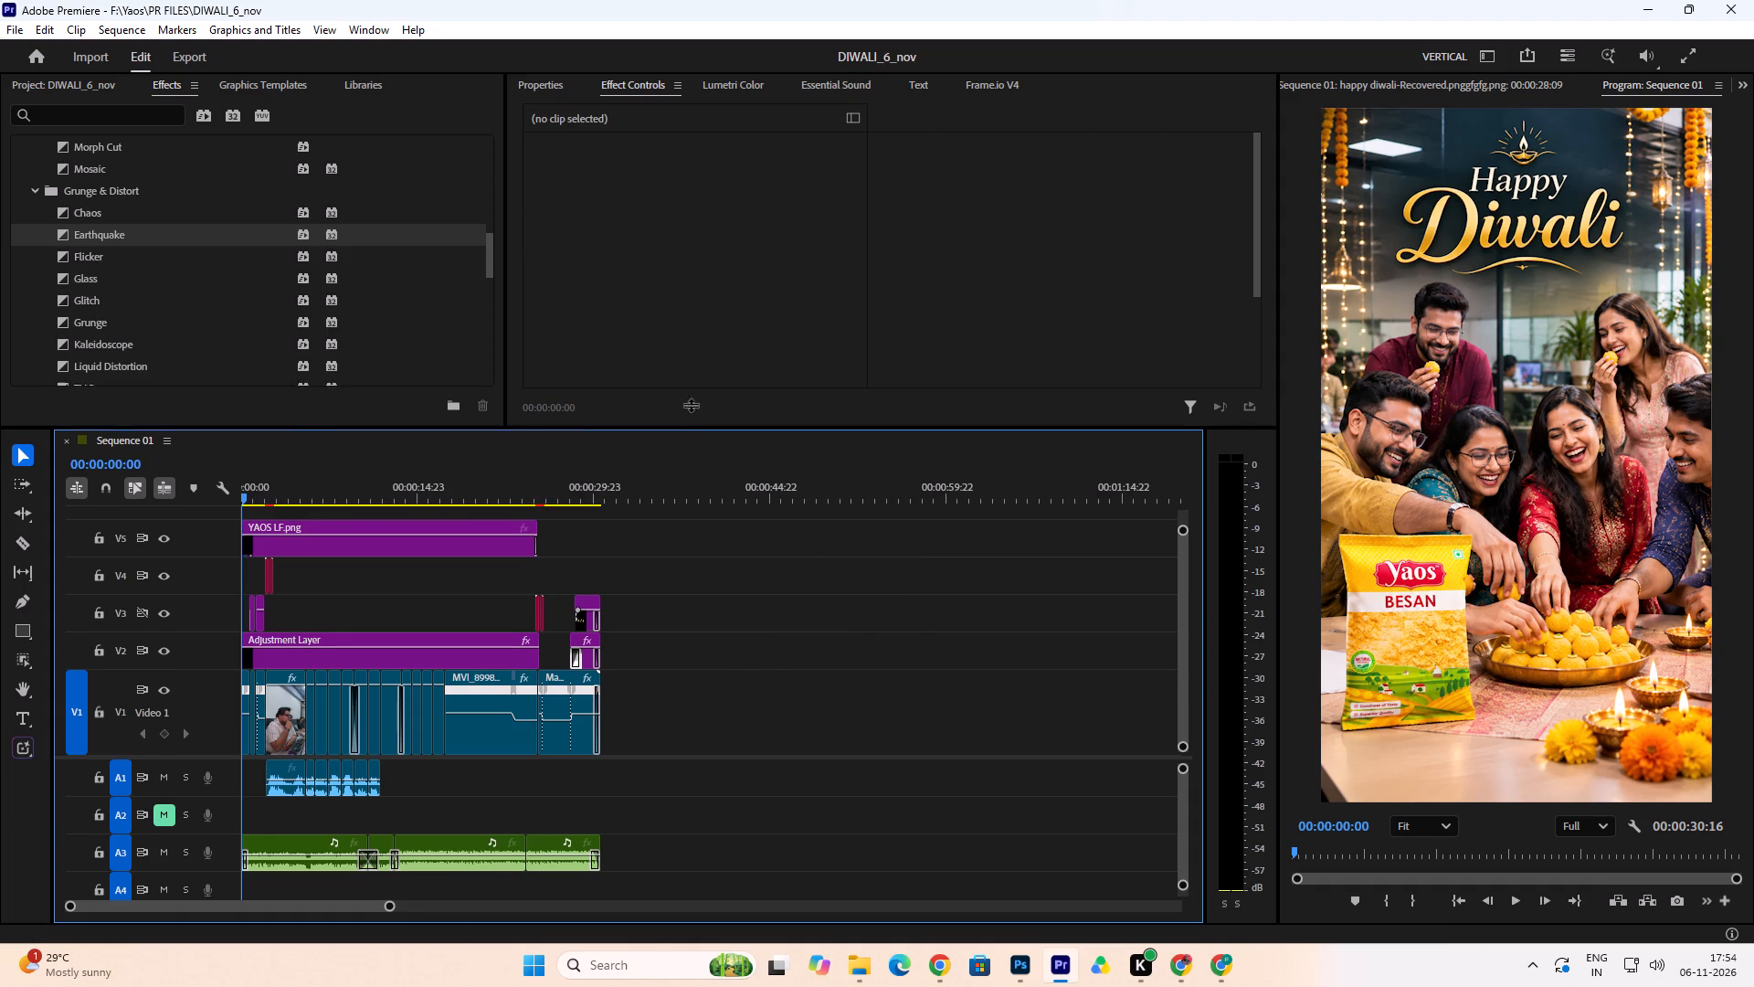
drag(691, 405, 714, 342)
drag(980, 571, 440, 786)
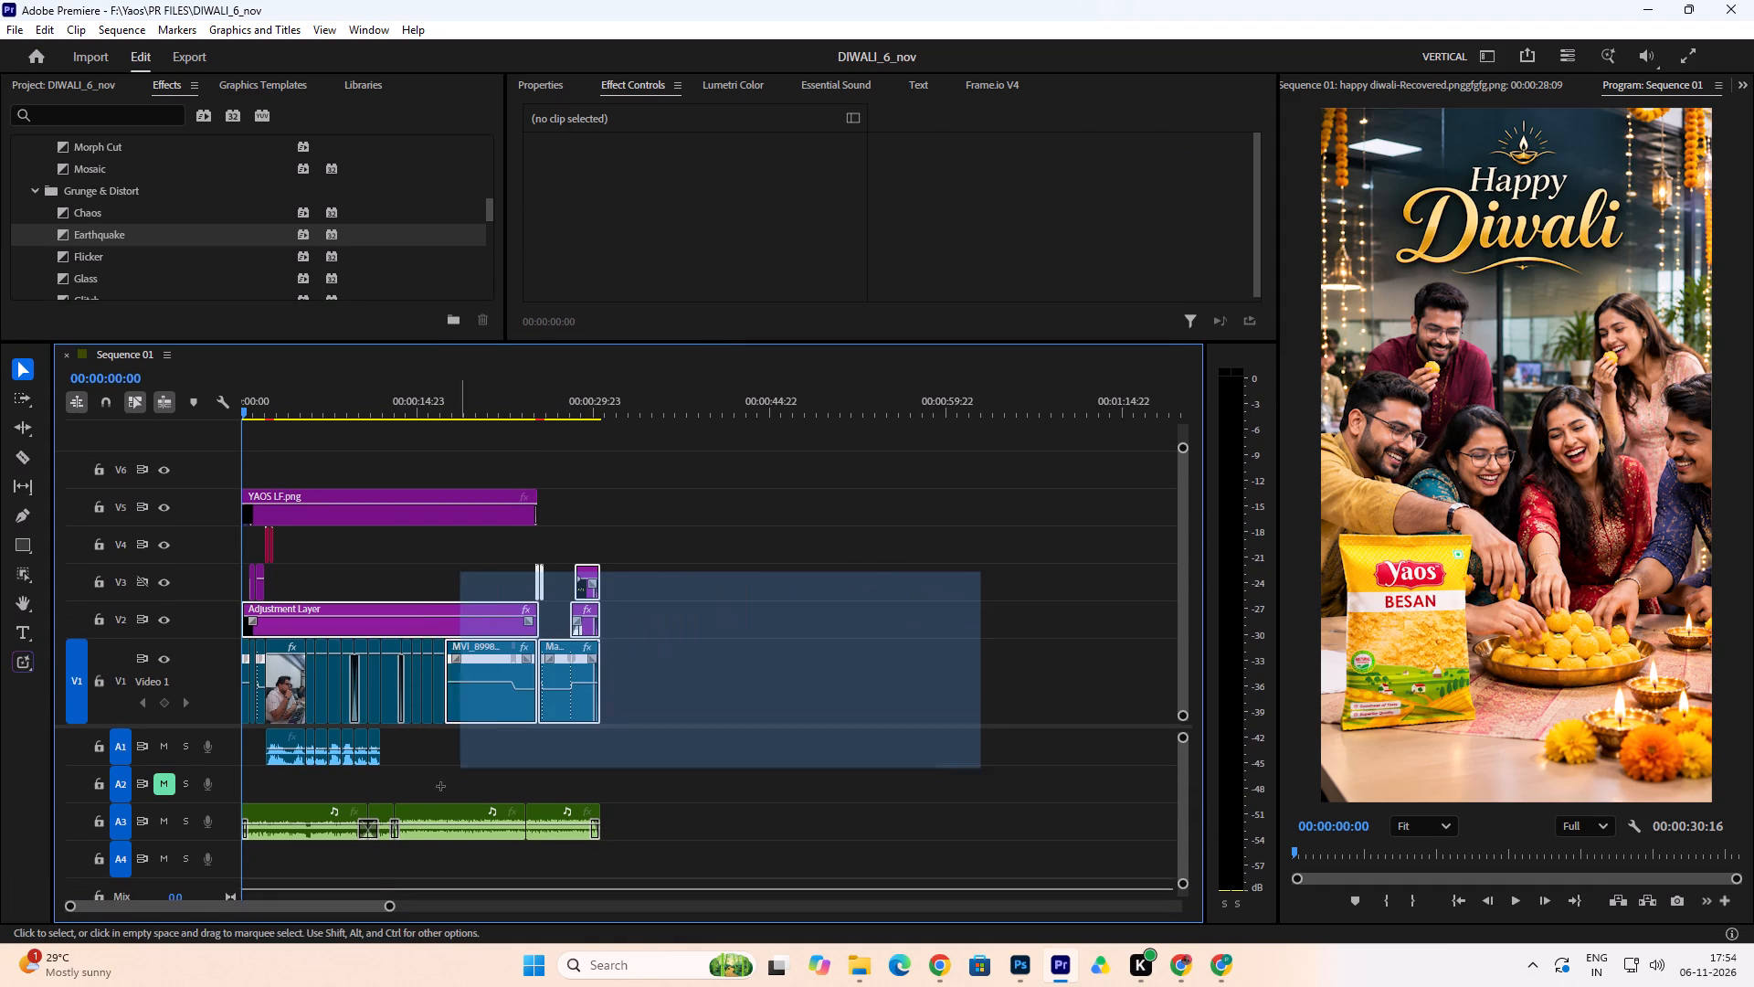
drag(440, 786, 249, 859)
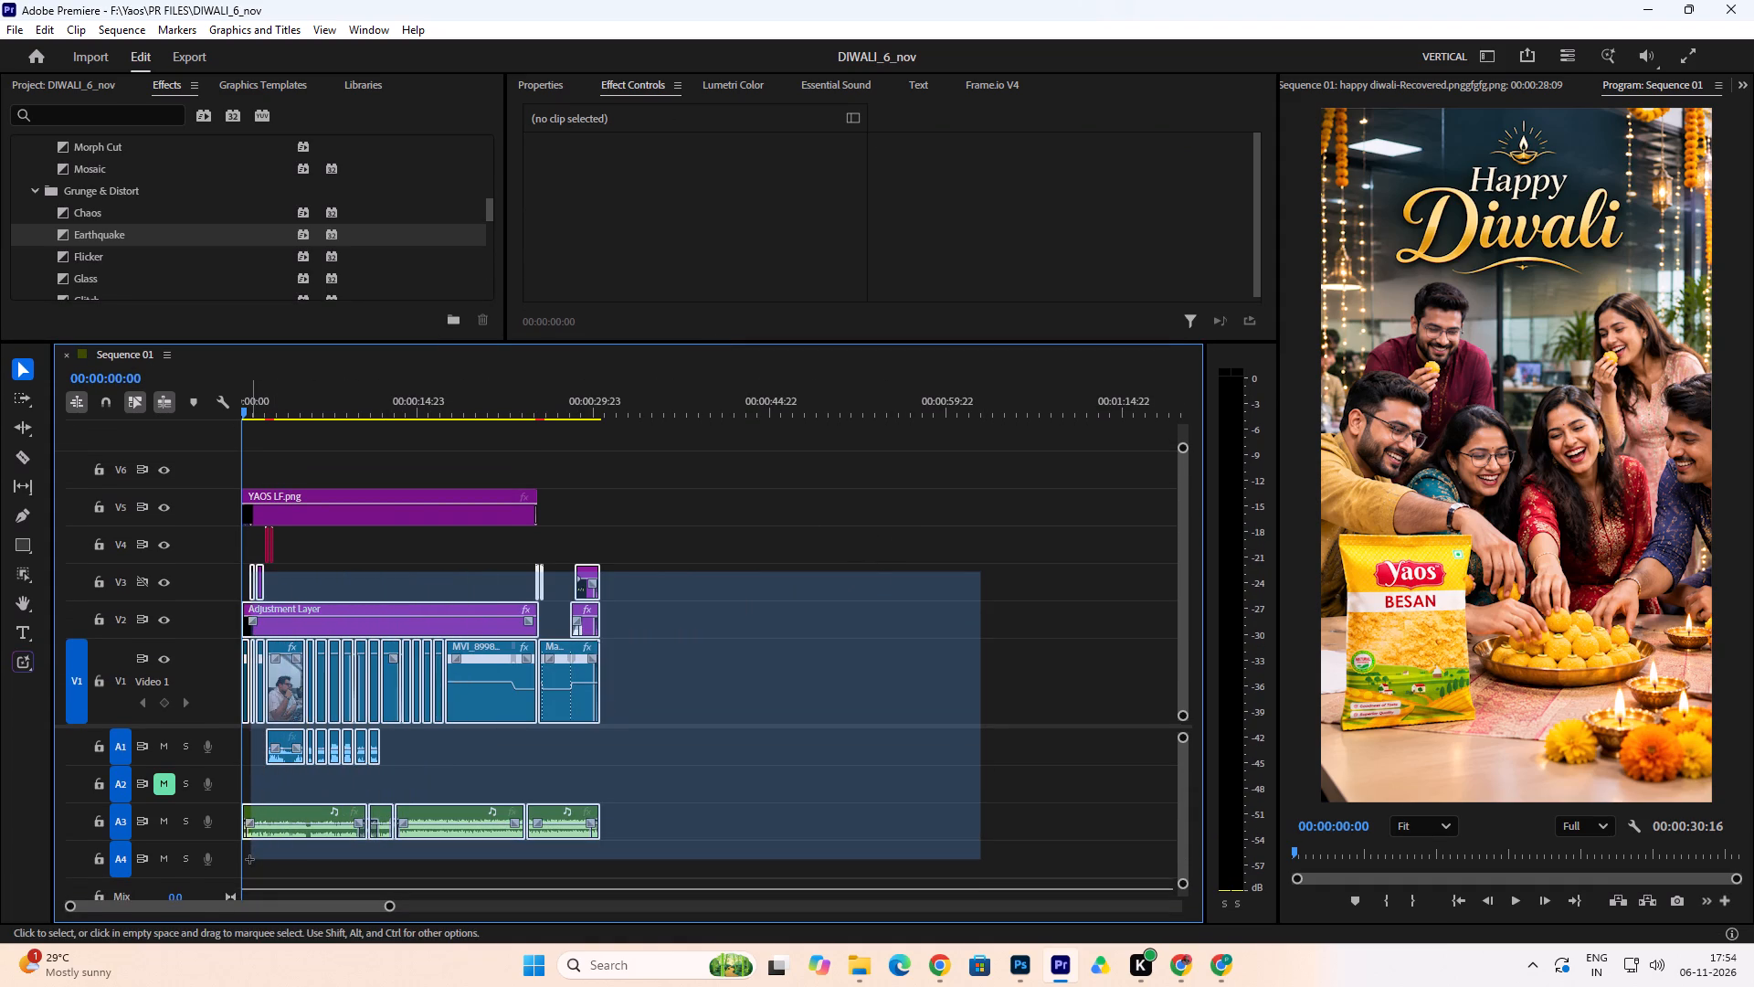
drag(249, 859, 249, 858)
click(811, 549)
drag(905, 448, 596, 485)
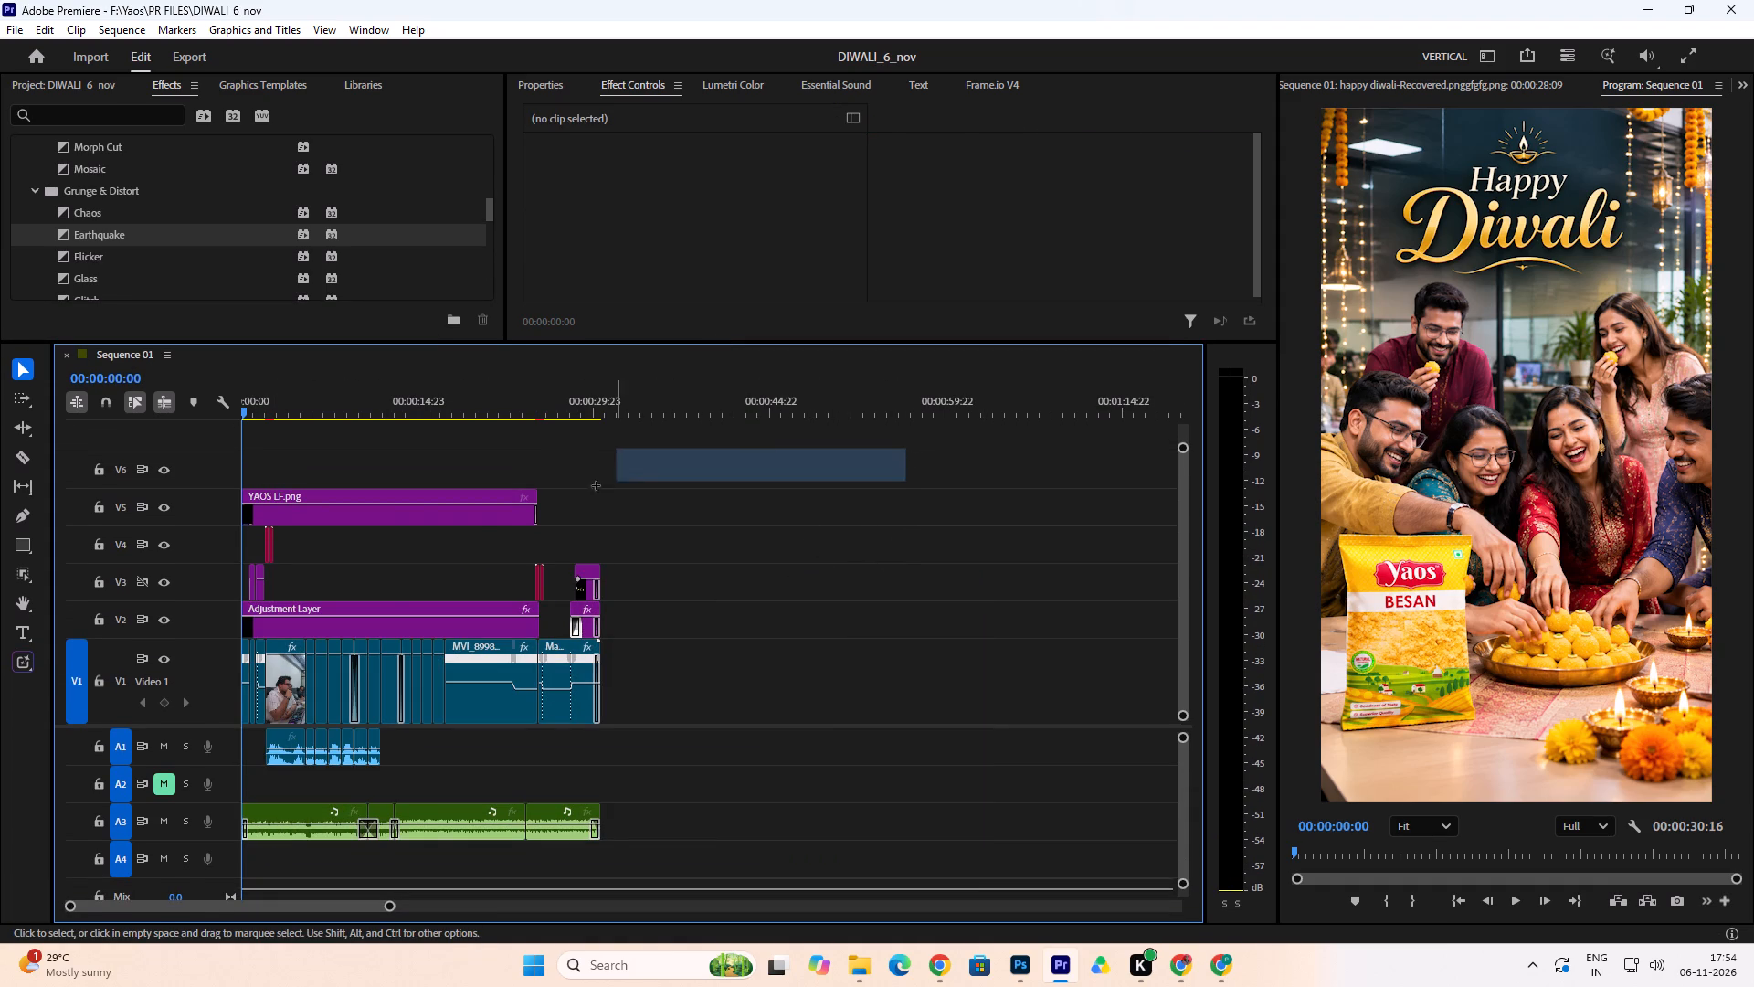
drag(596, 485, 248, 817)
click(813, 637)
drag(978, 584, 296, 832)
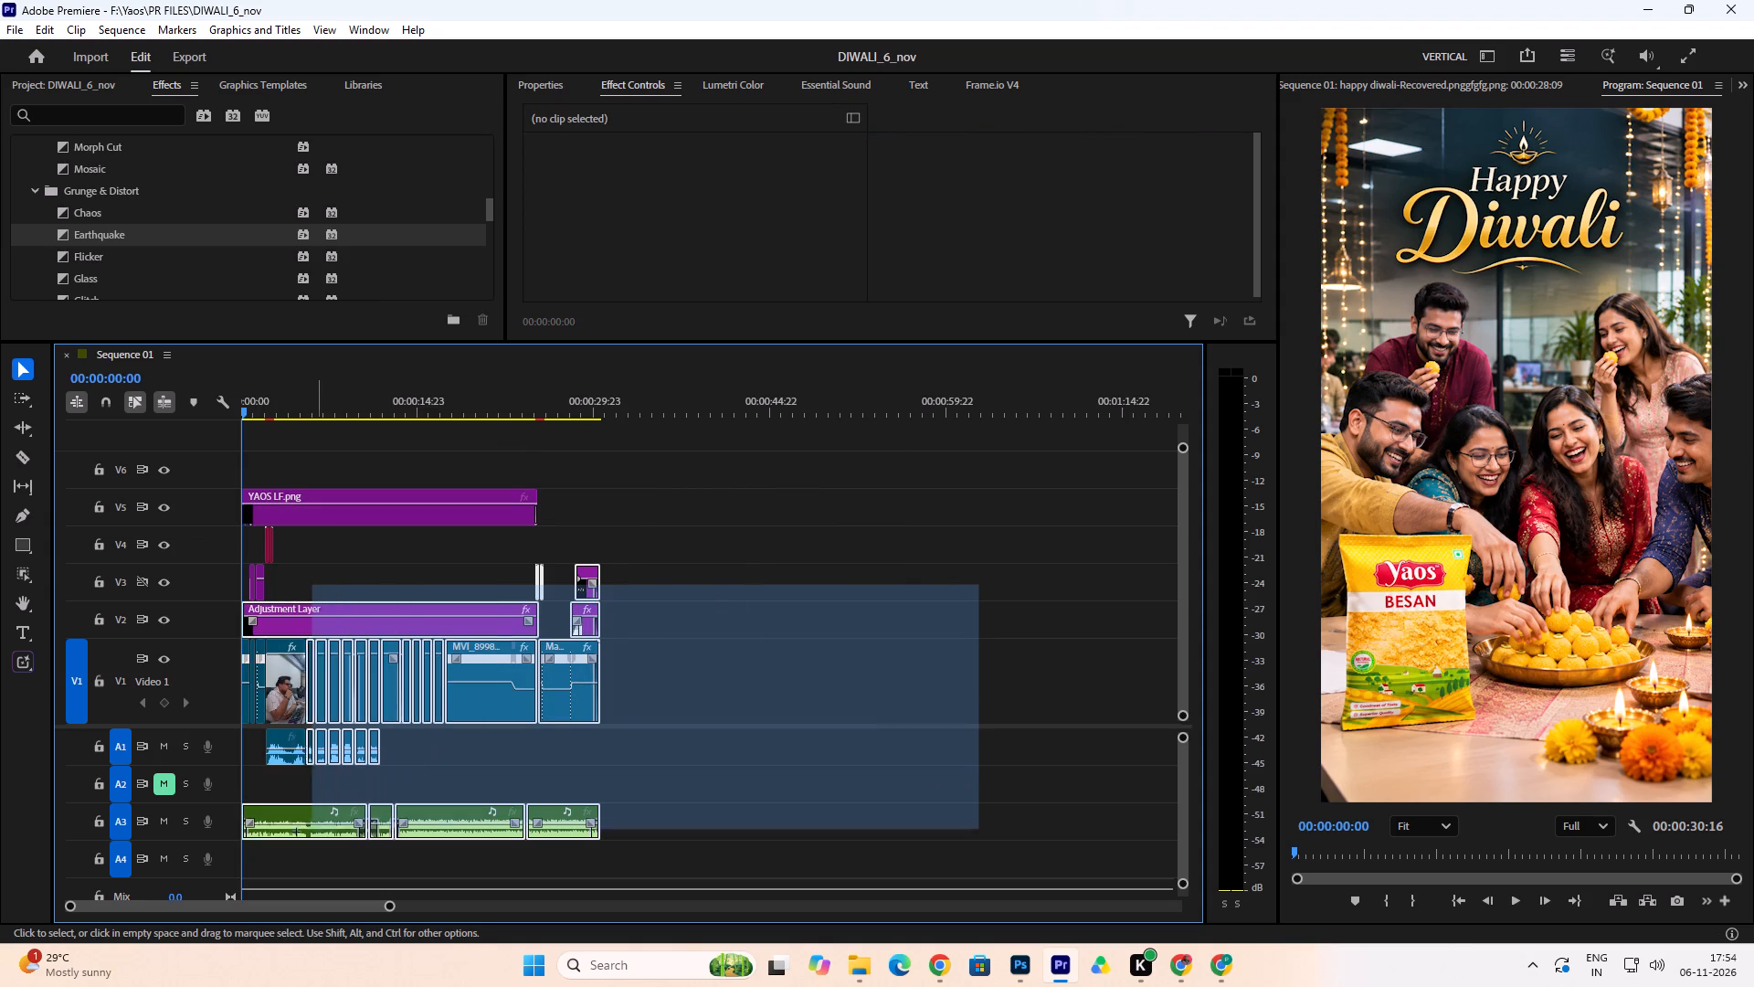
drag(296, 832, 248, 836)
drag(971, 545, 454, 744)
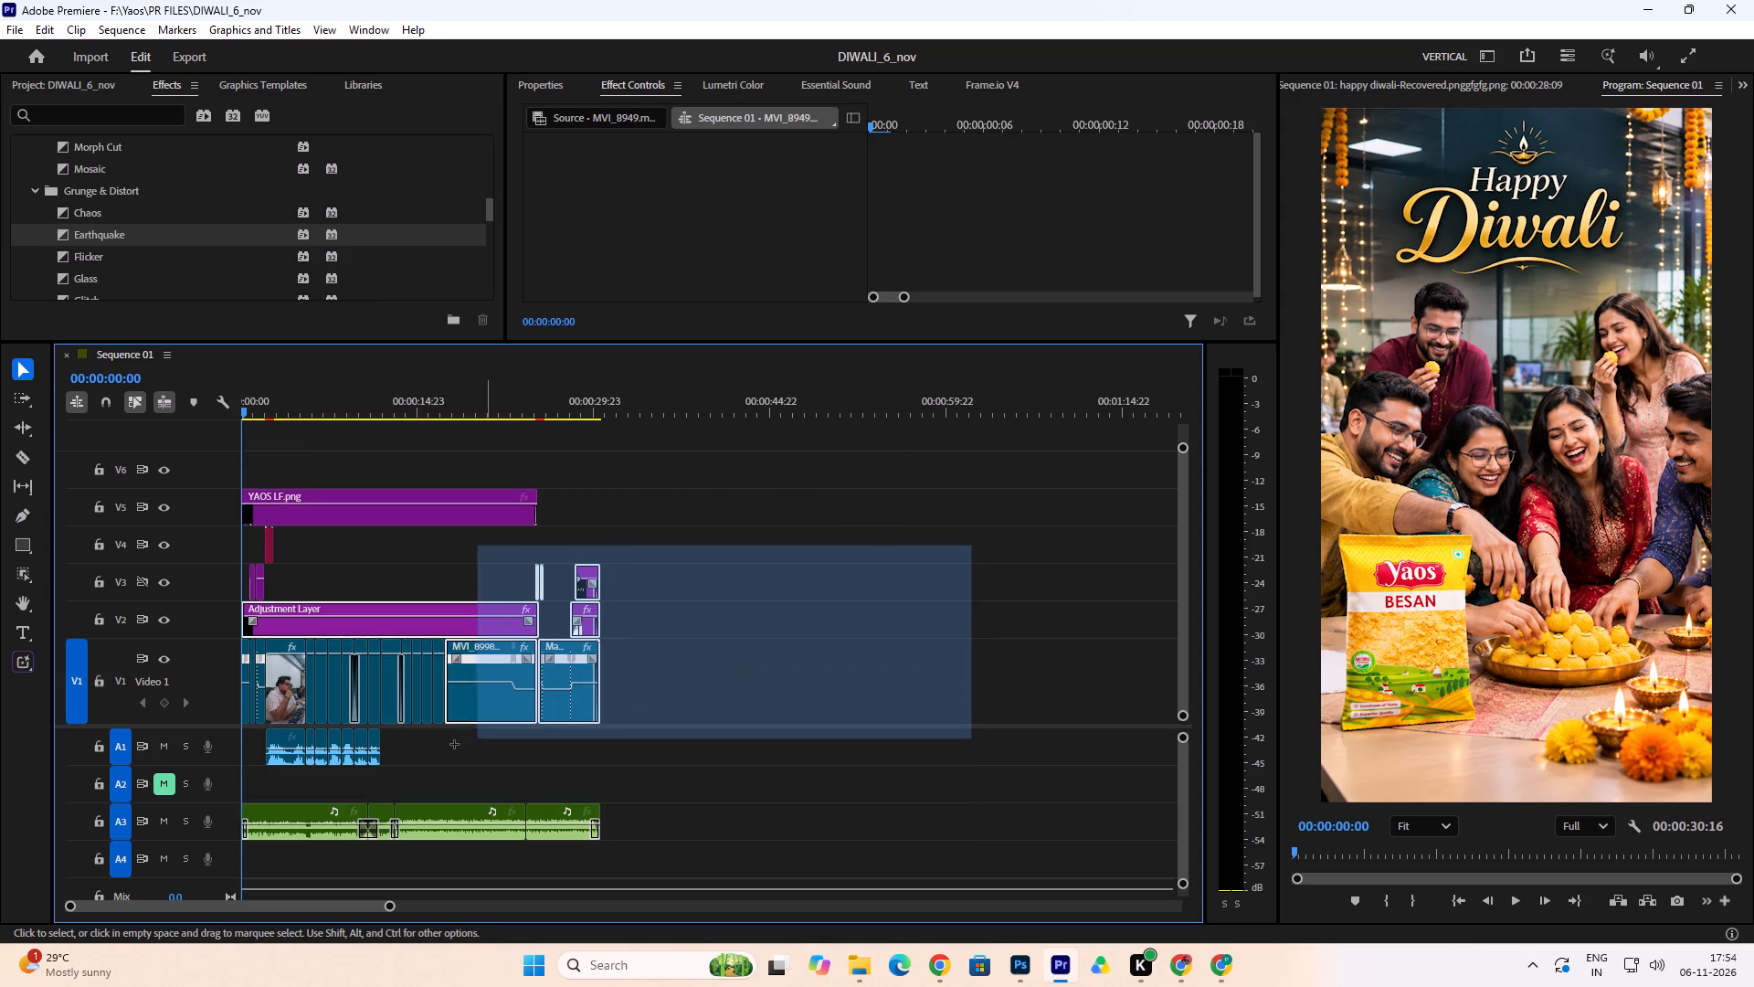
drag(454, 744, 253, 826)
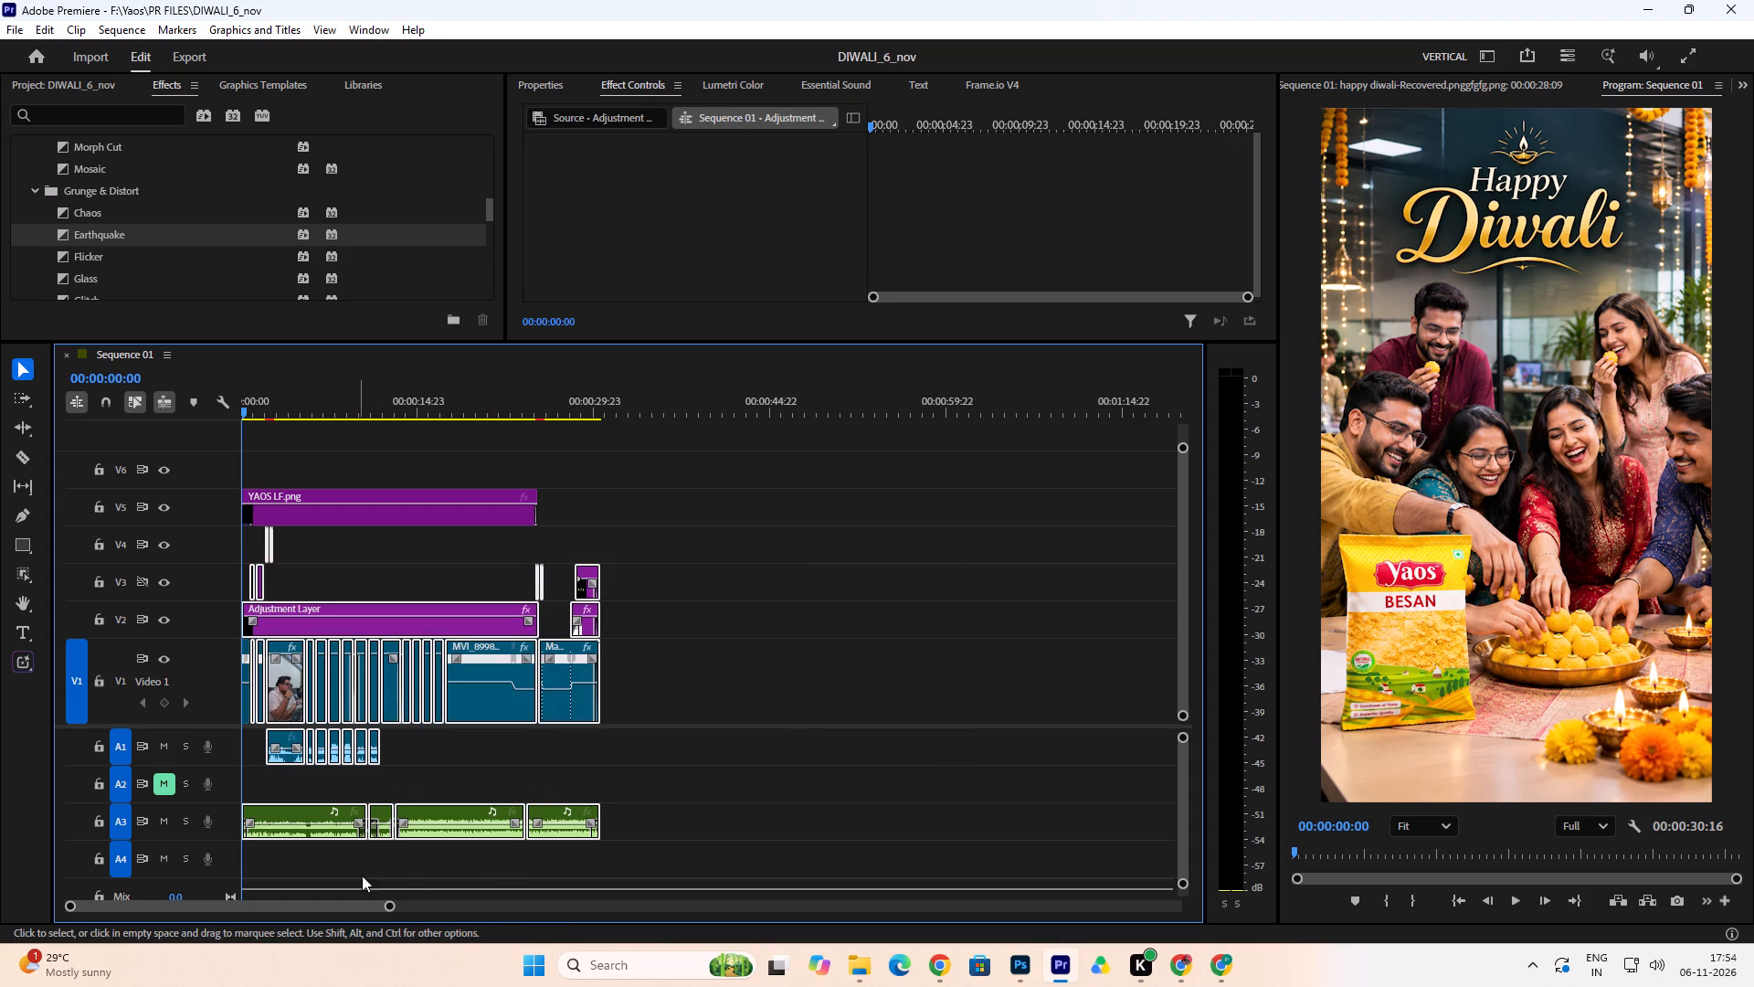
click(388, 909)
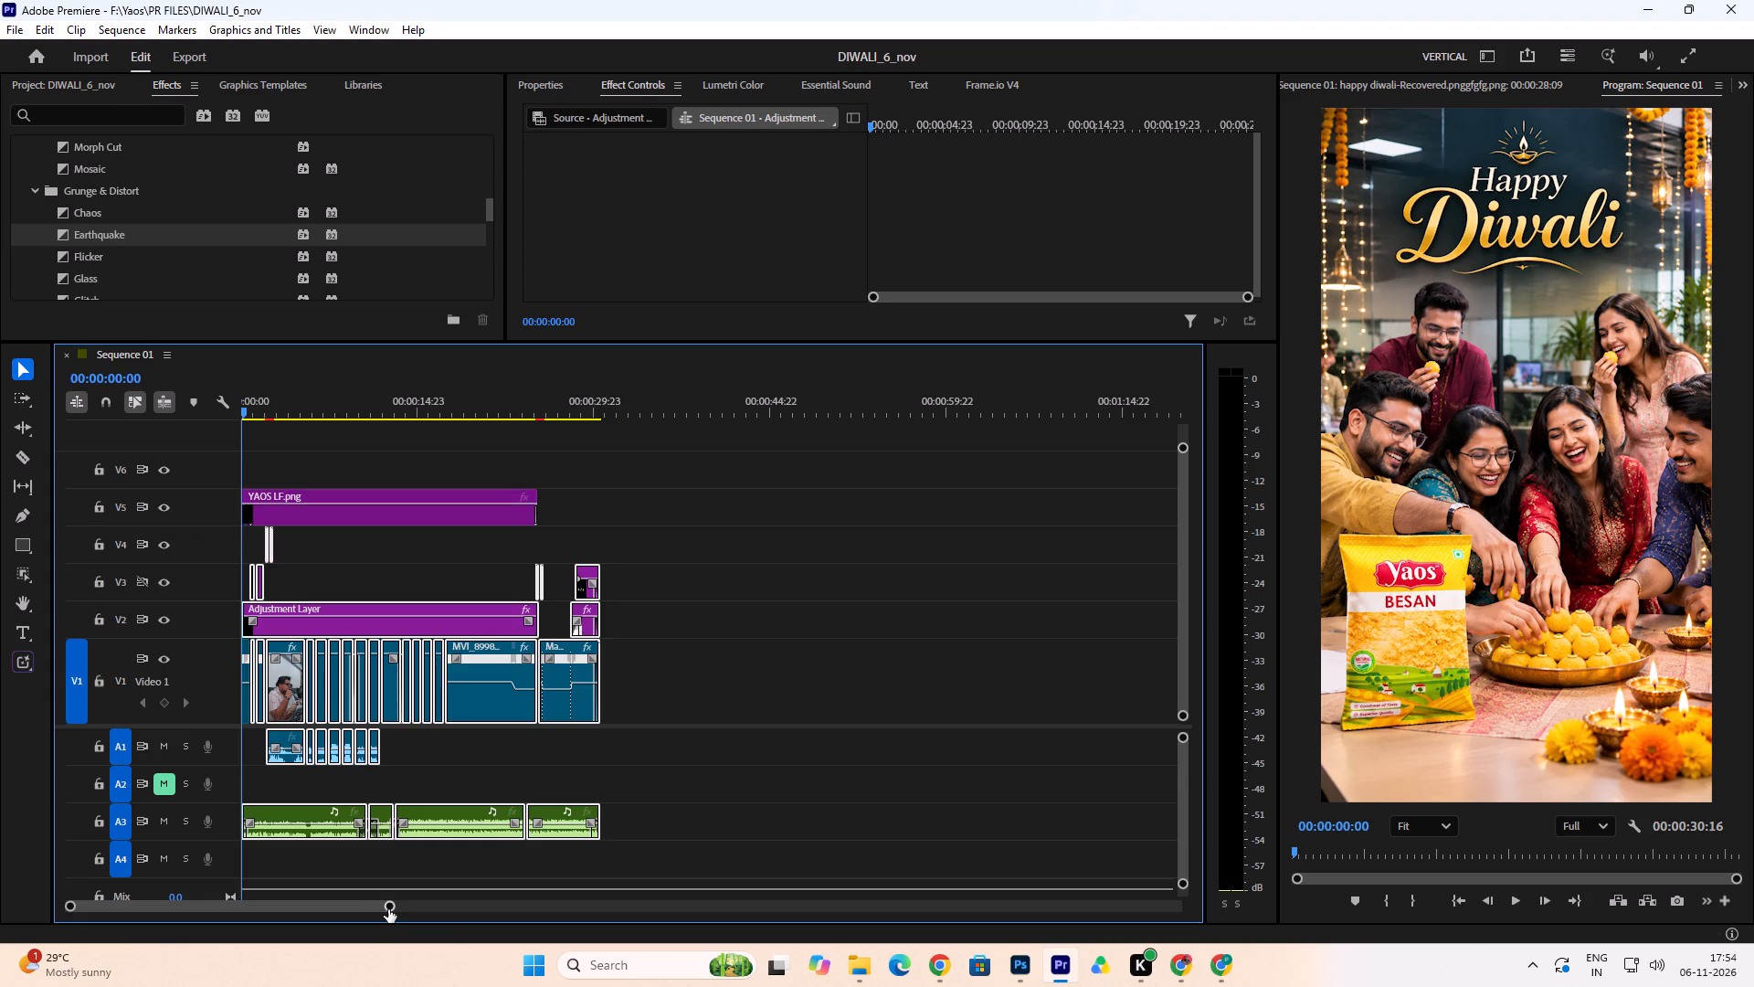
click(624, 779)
Shift all clips except the first V1 clip, YAOS LF.png and the A3 music about half a second later, and play the opening.
drag(933, 537, 486, 648)
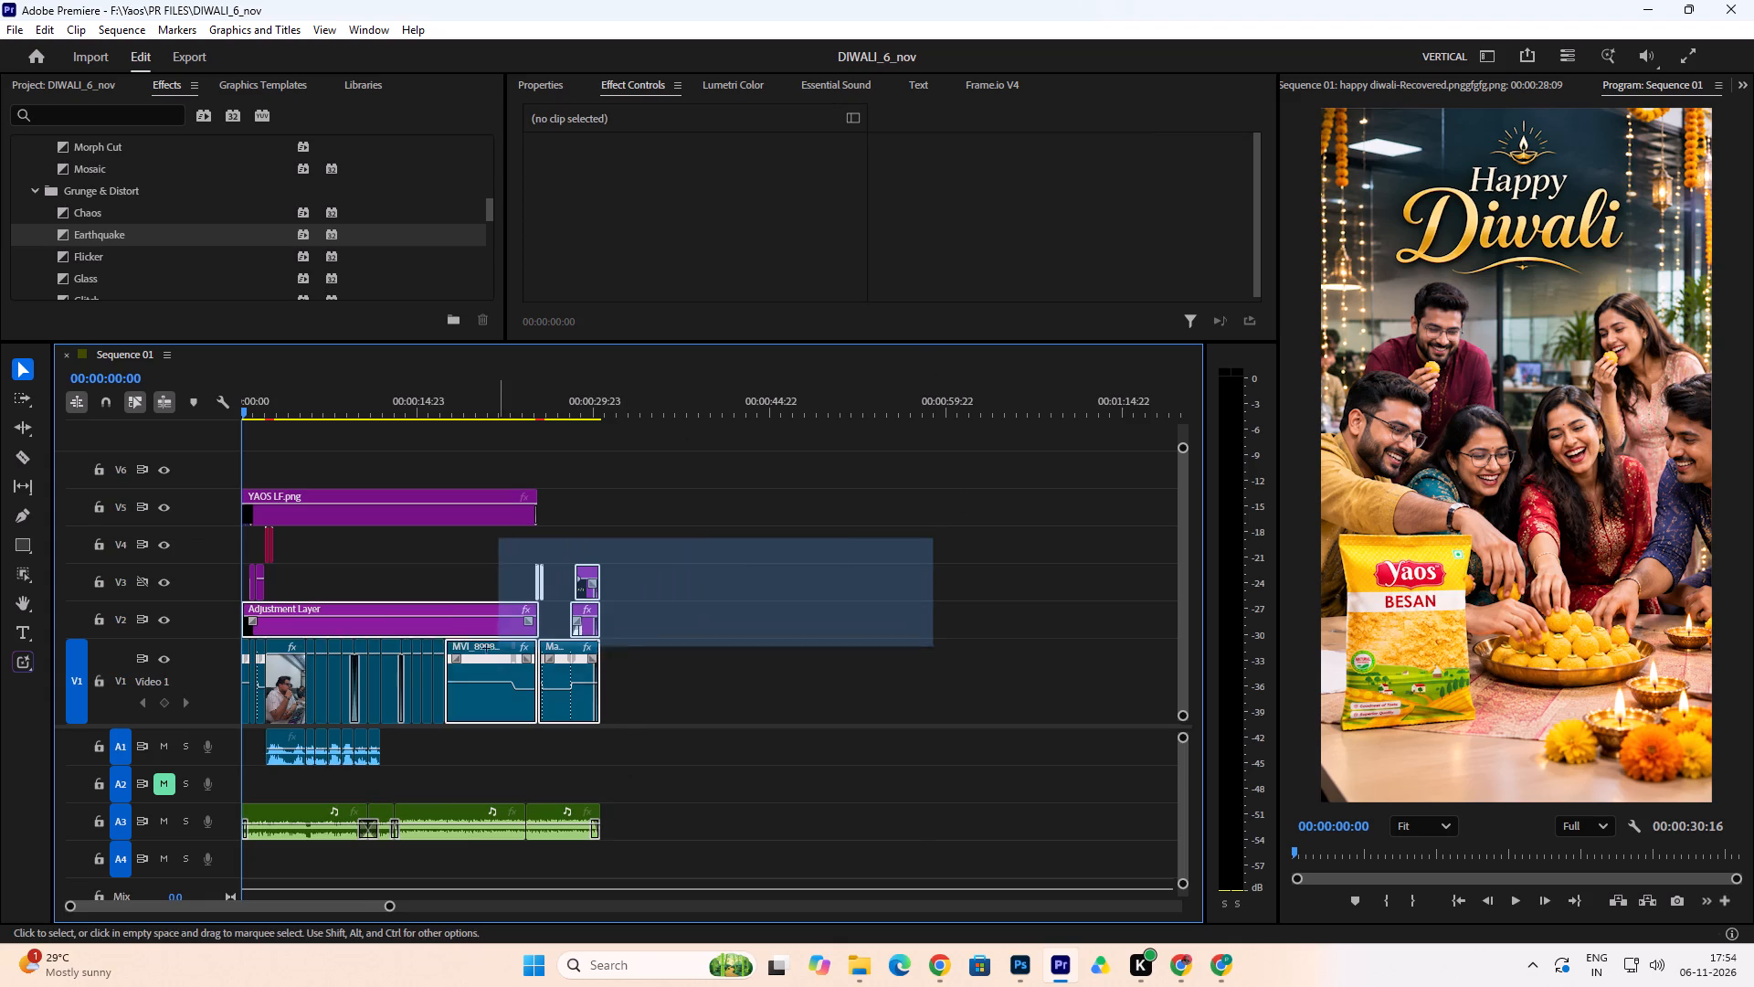
drag(486, 648, 234, 752)
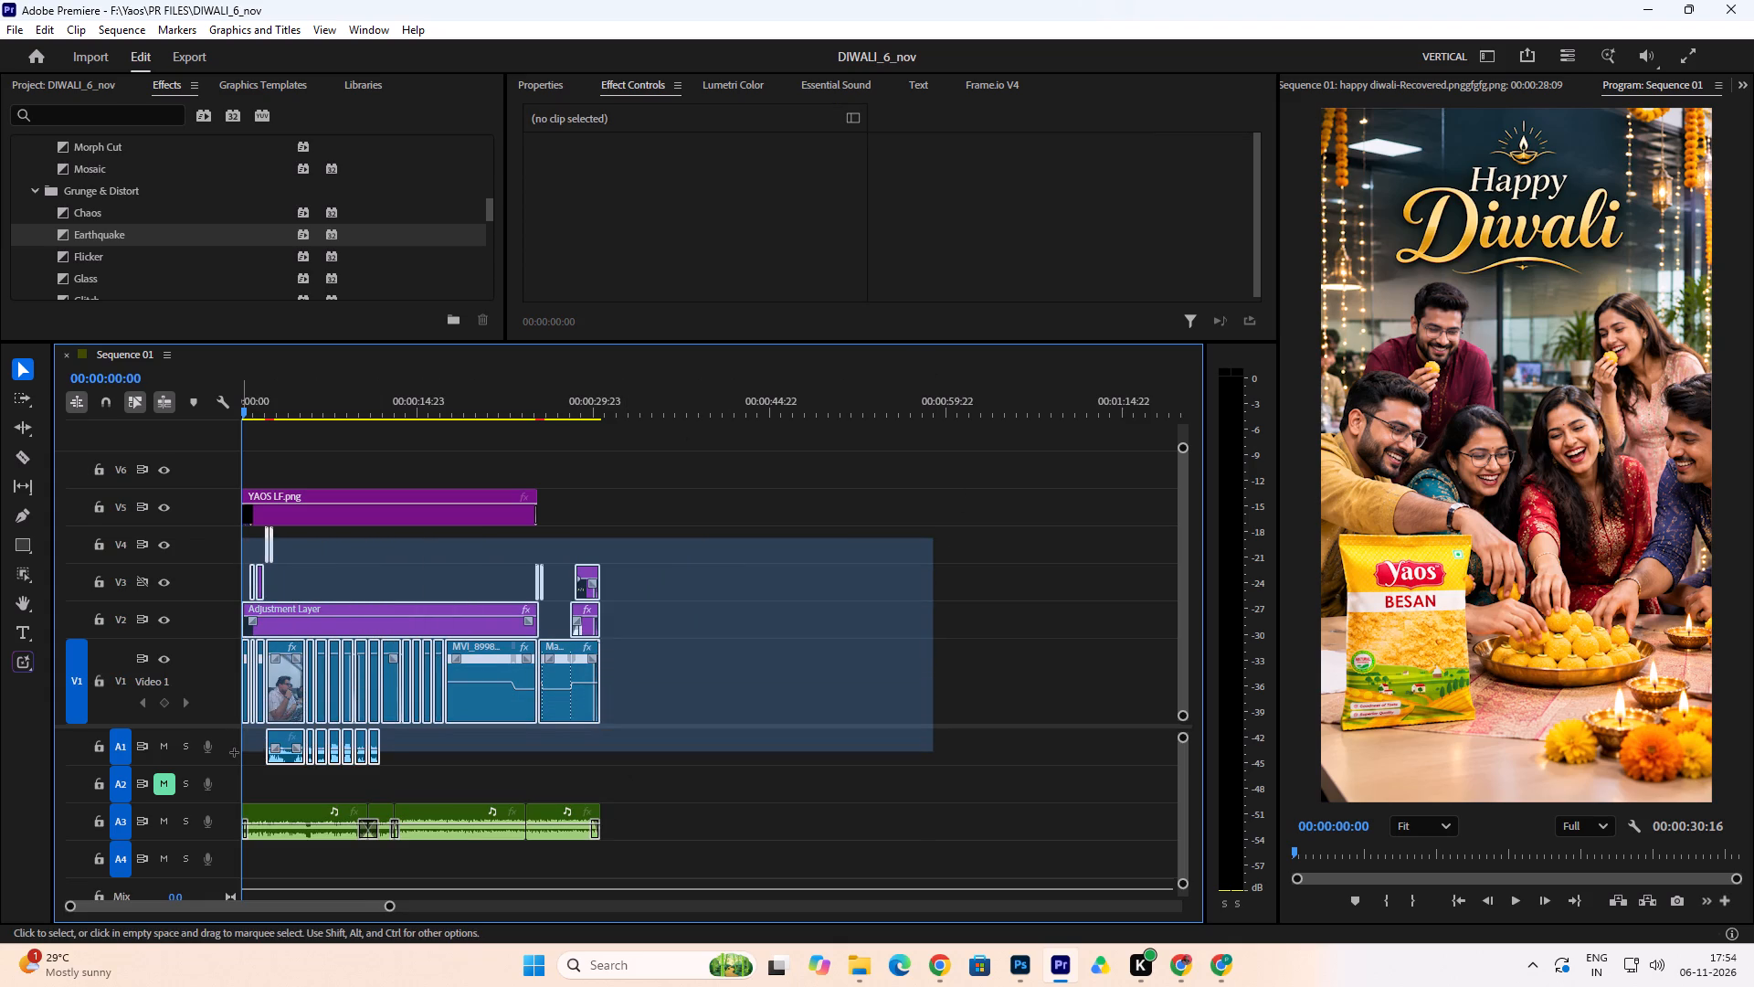
drag(234, 752, 250, 752)
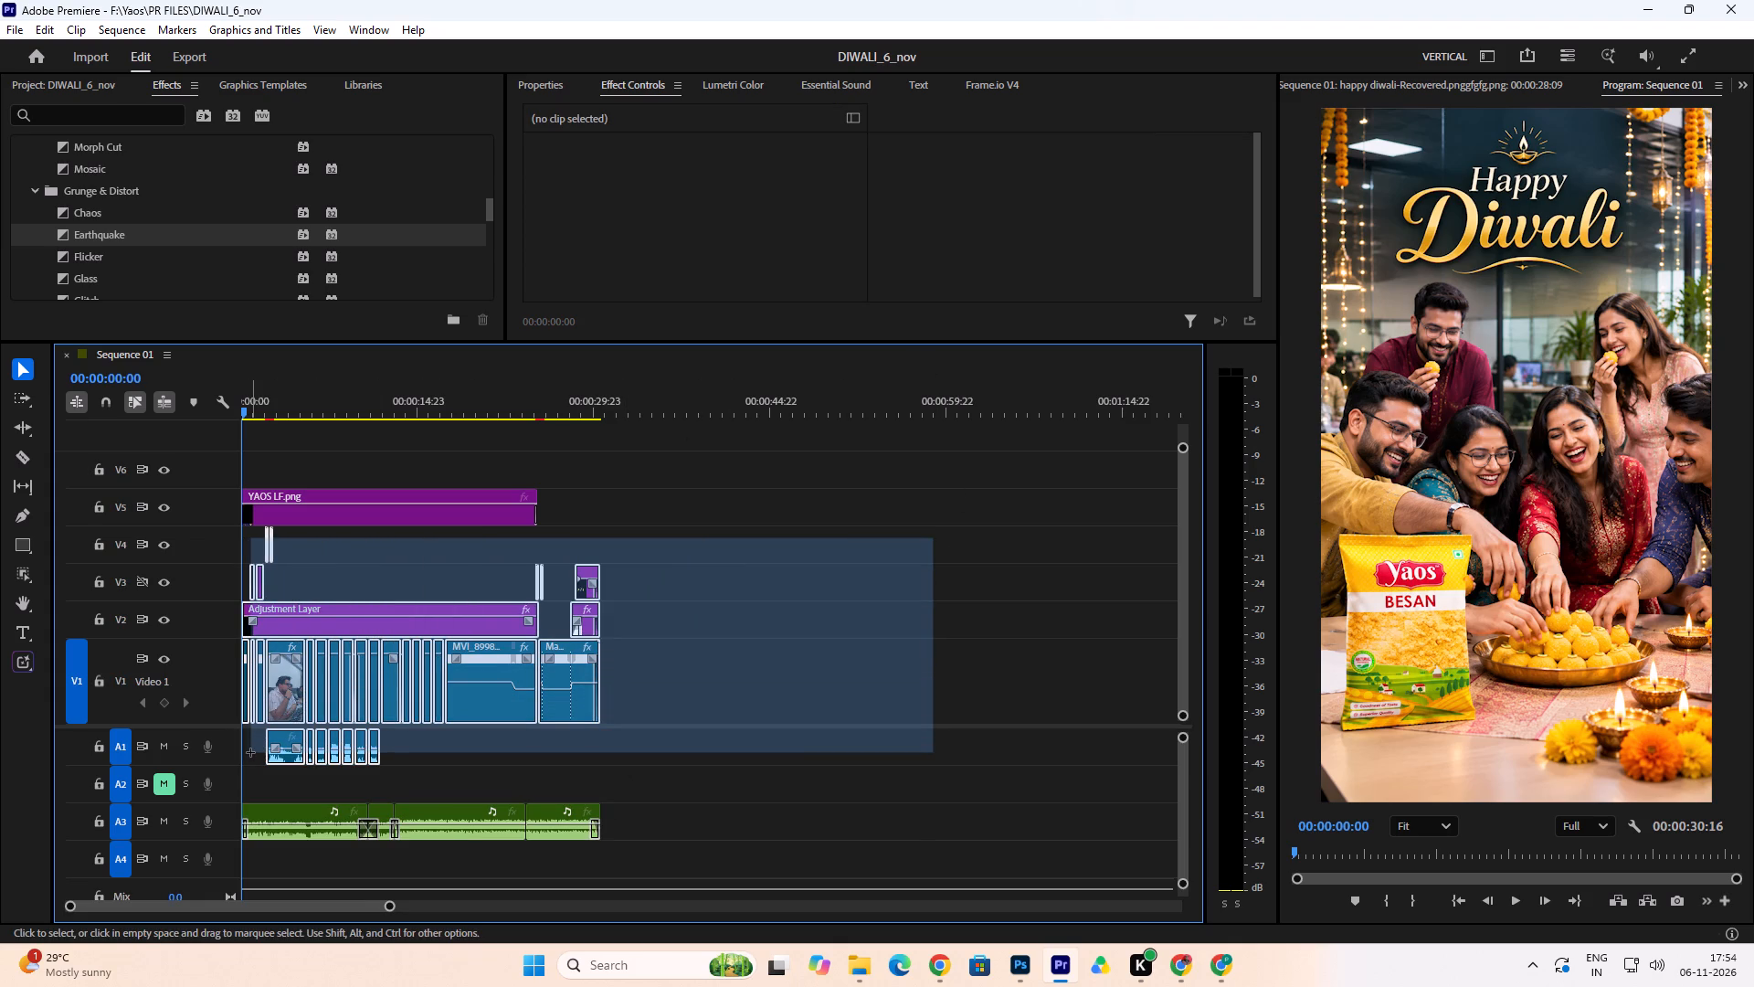
drag(250, 752, 256, 752)
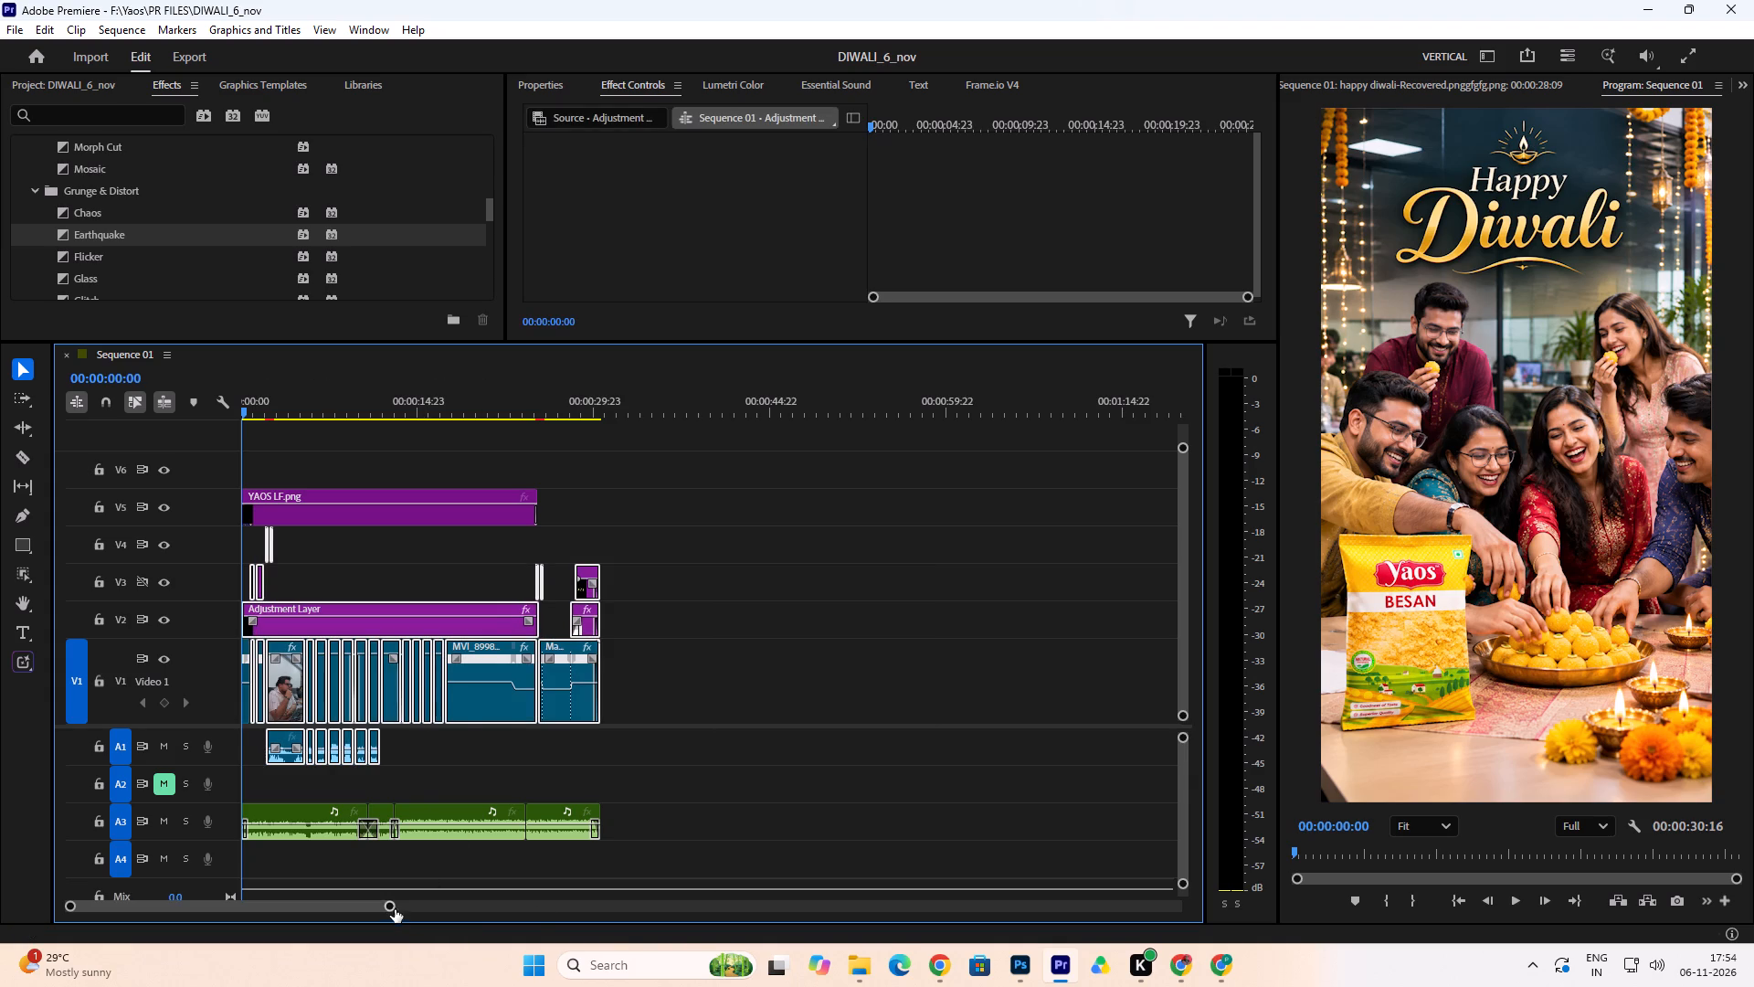
drag(392, 907, 259, 904)
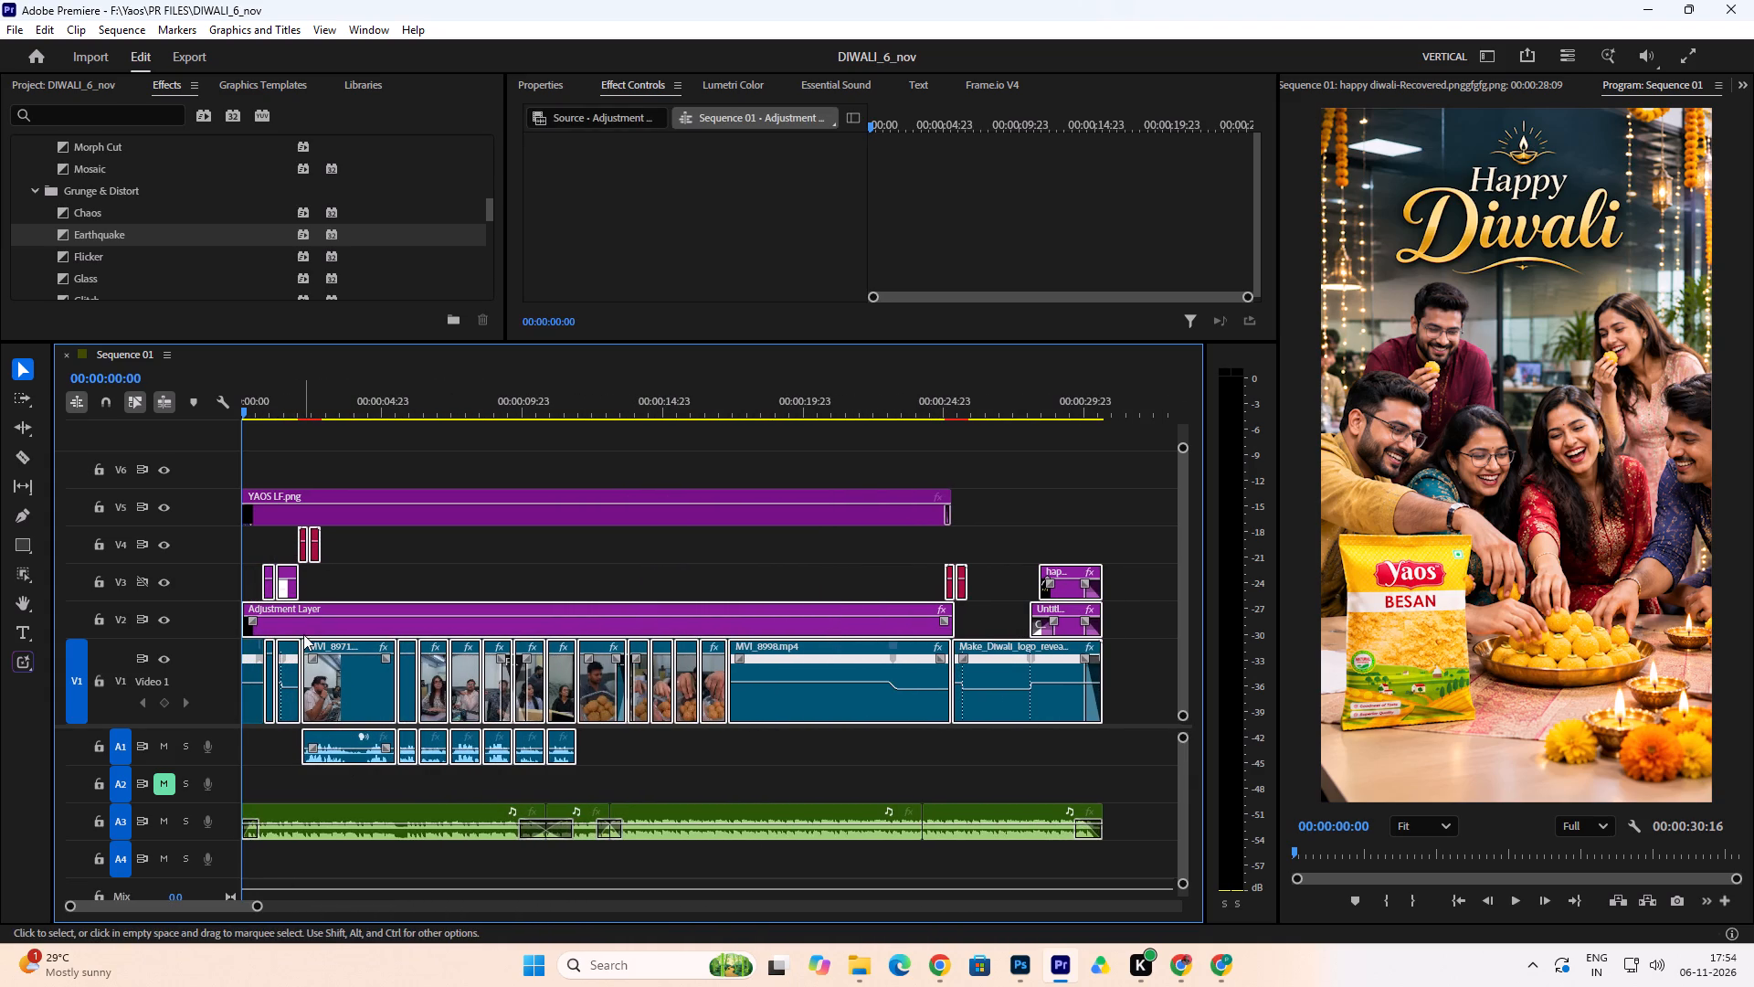
drag(300, 625, 313, 625)
drag(287, 411, 231, 424)
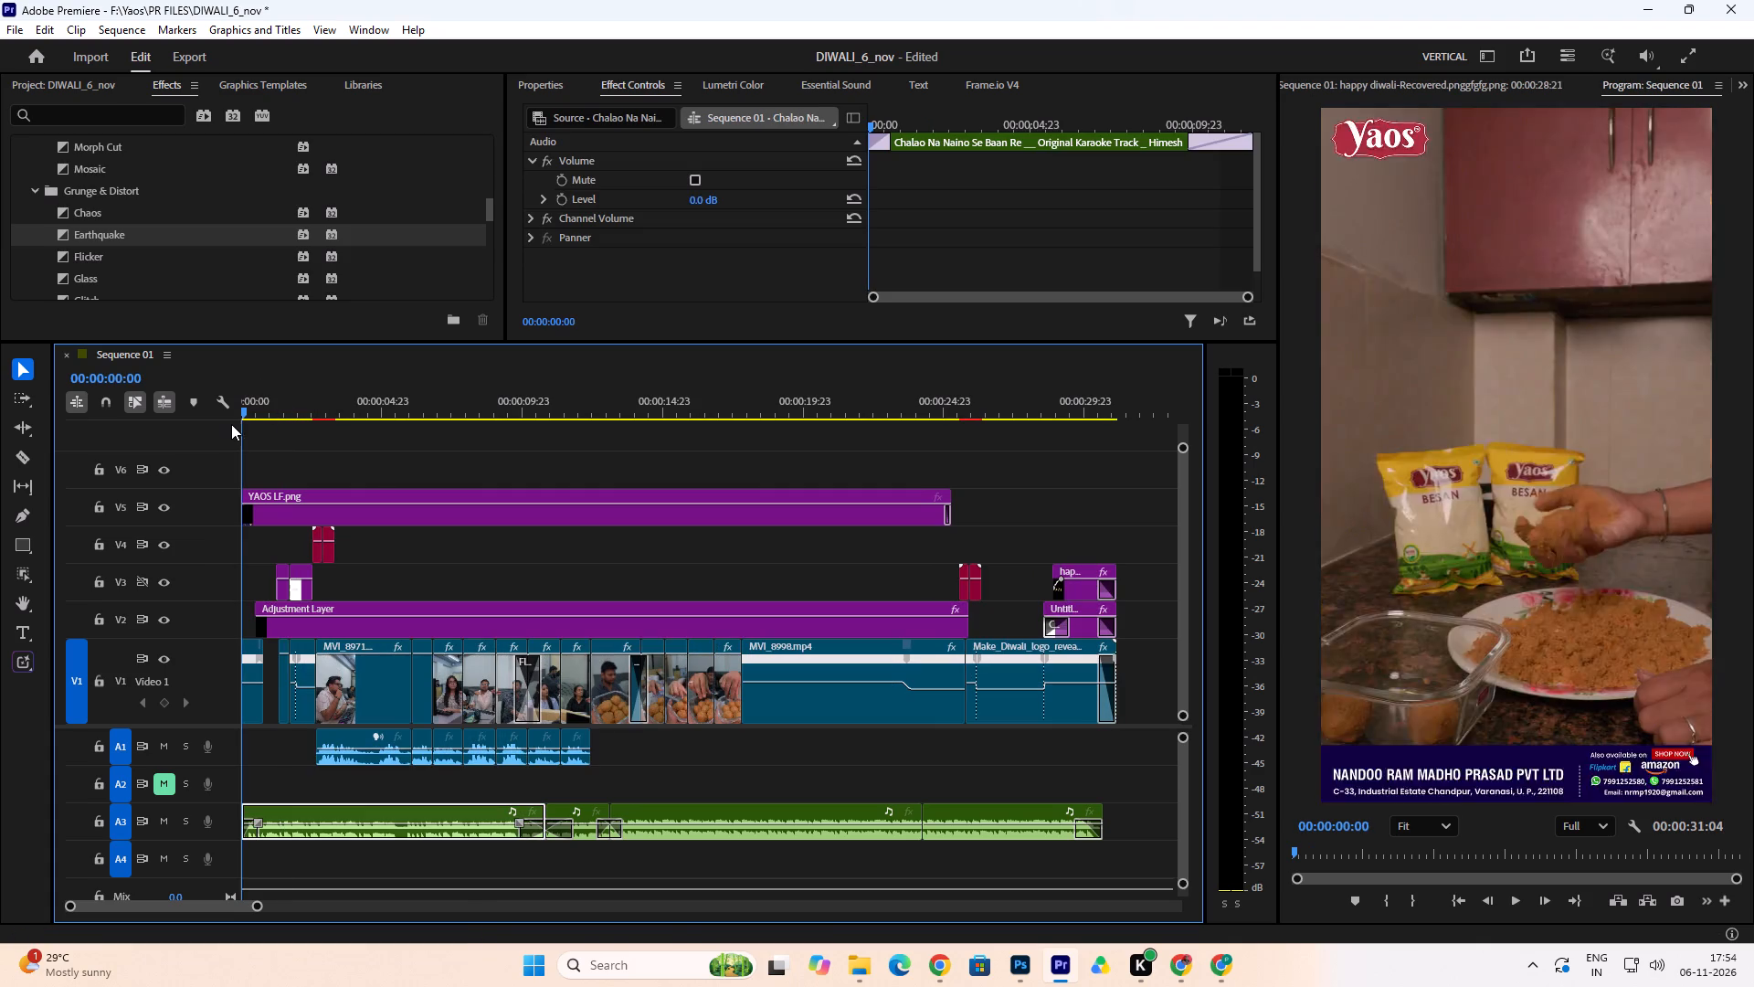
drag(231, 424, 230, 425)
key(space)
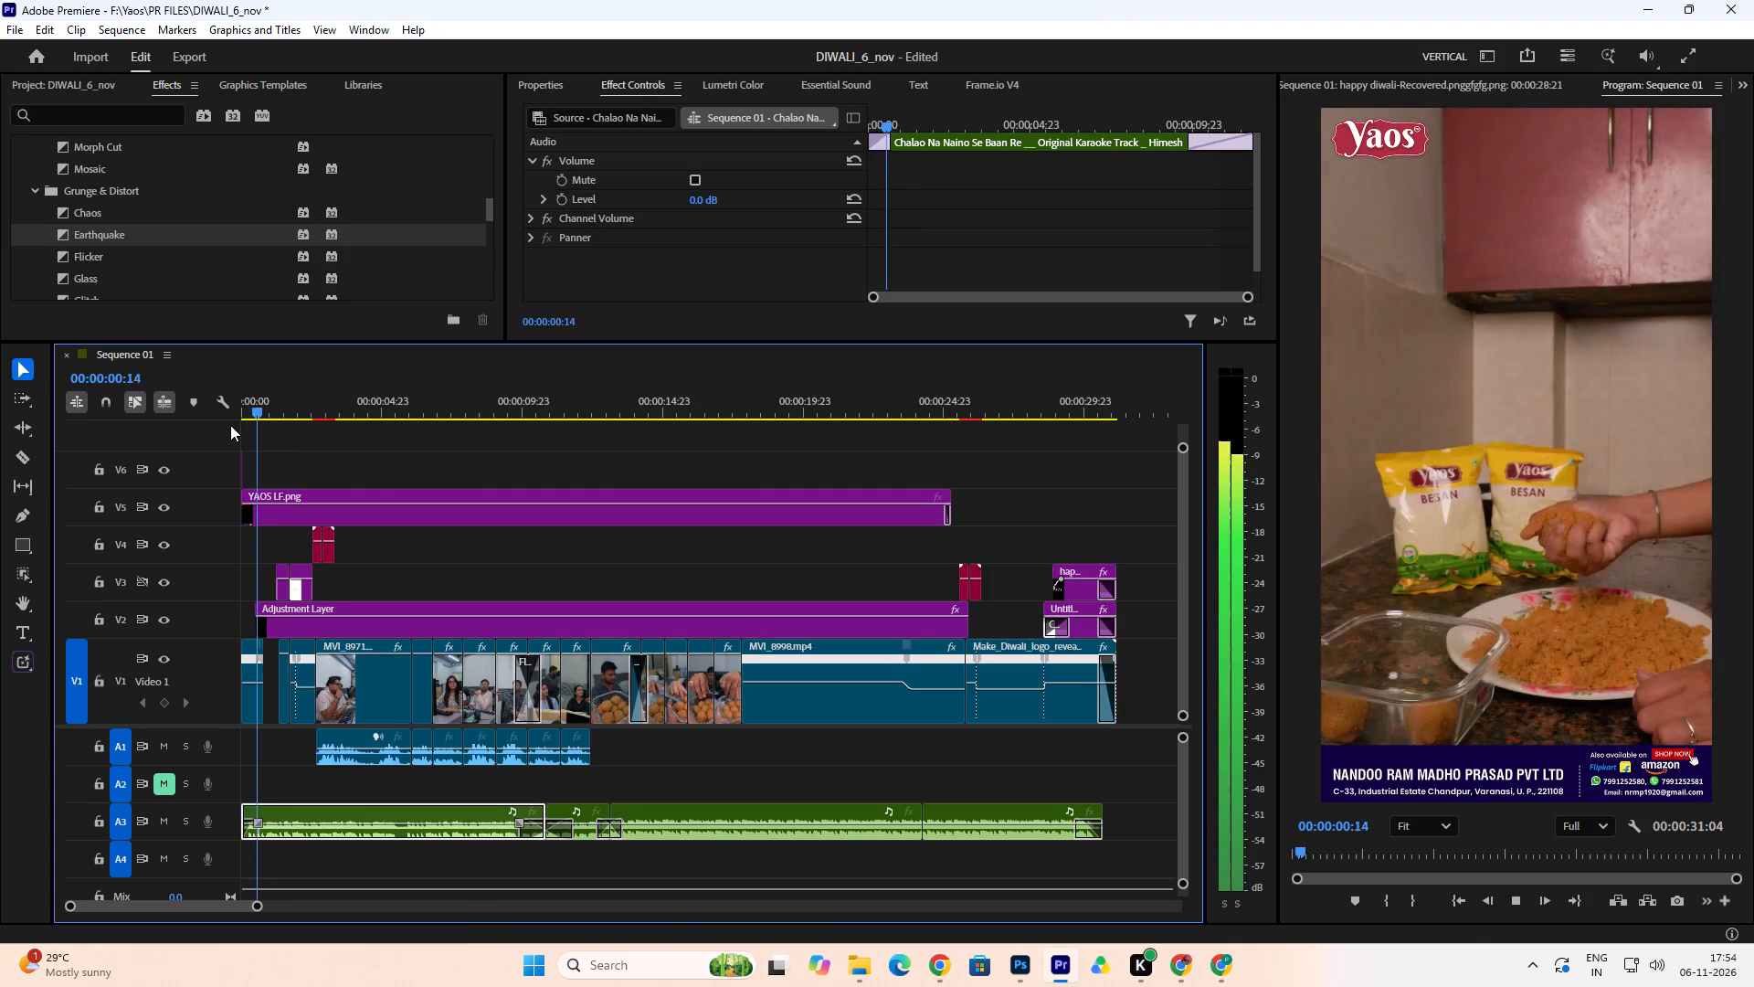
key(space)
Set the speed of the opening MVI_8949.mp4 clip to 86.3%, unlinked from its duration.
click(250, 677)
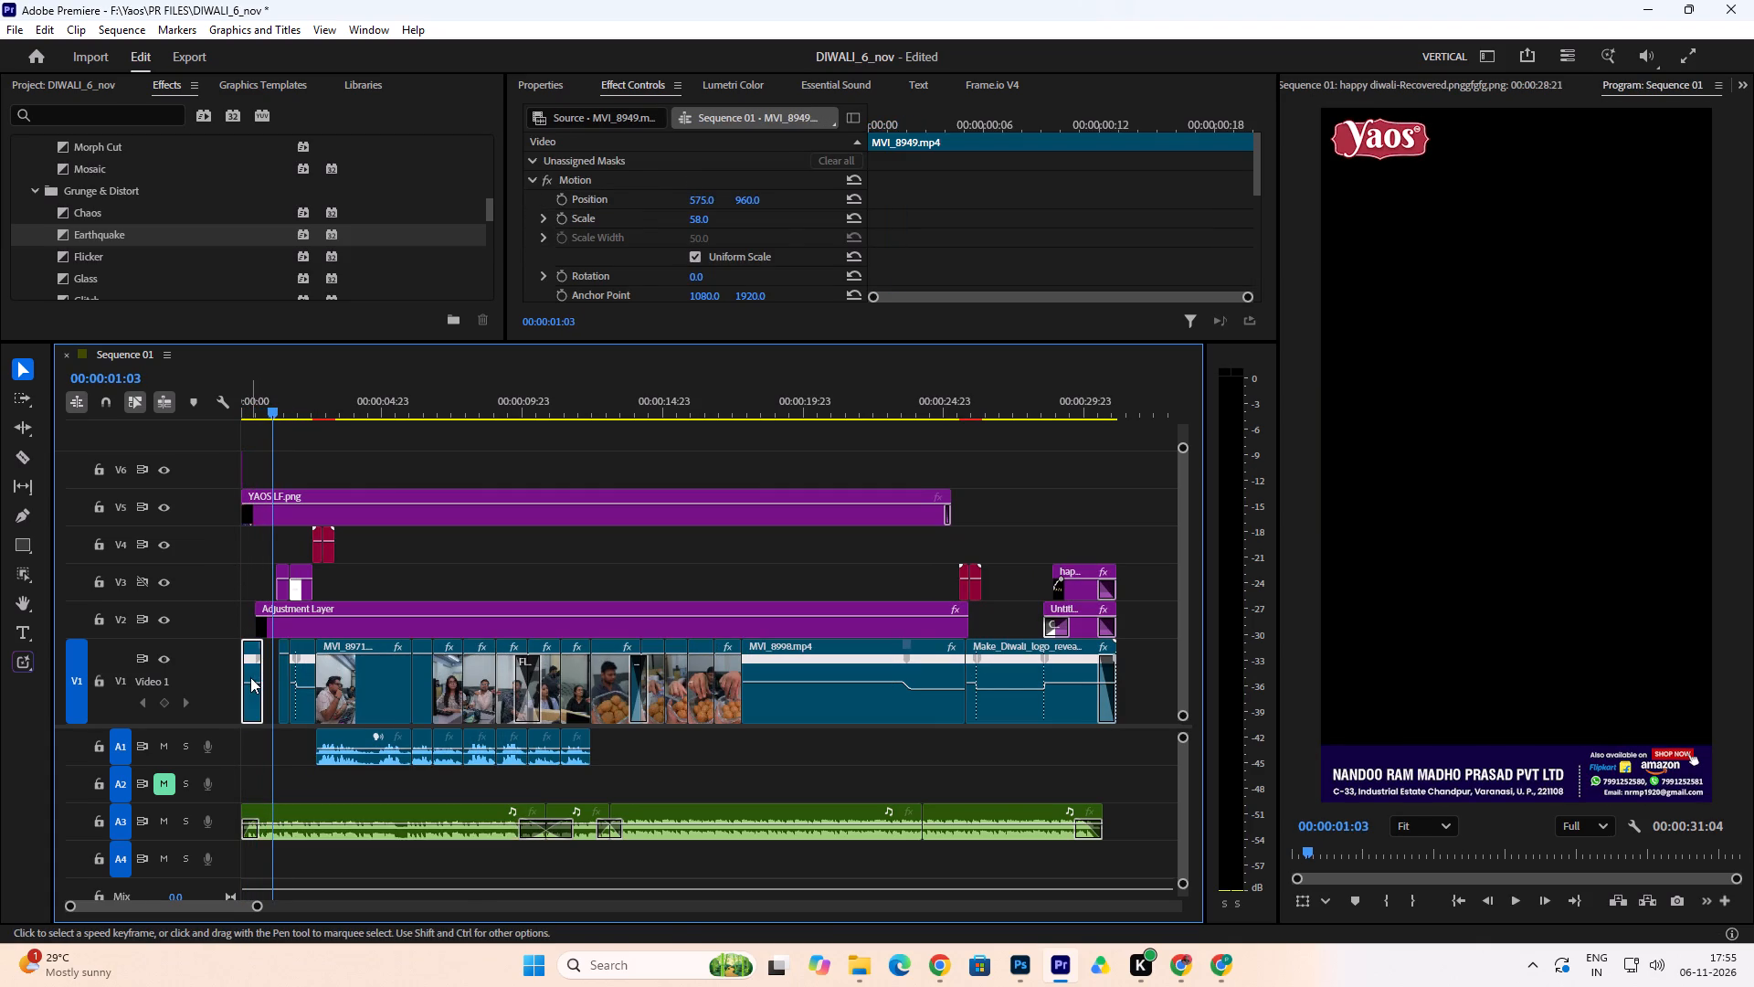
right_click(249, 677)
click(333, 575)
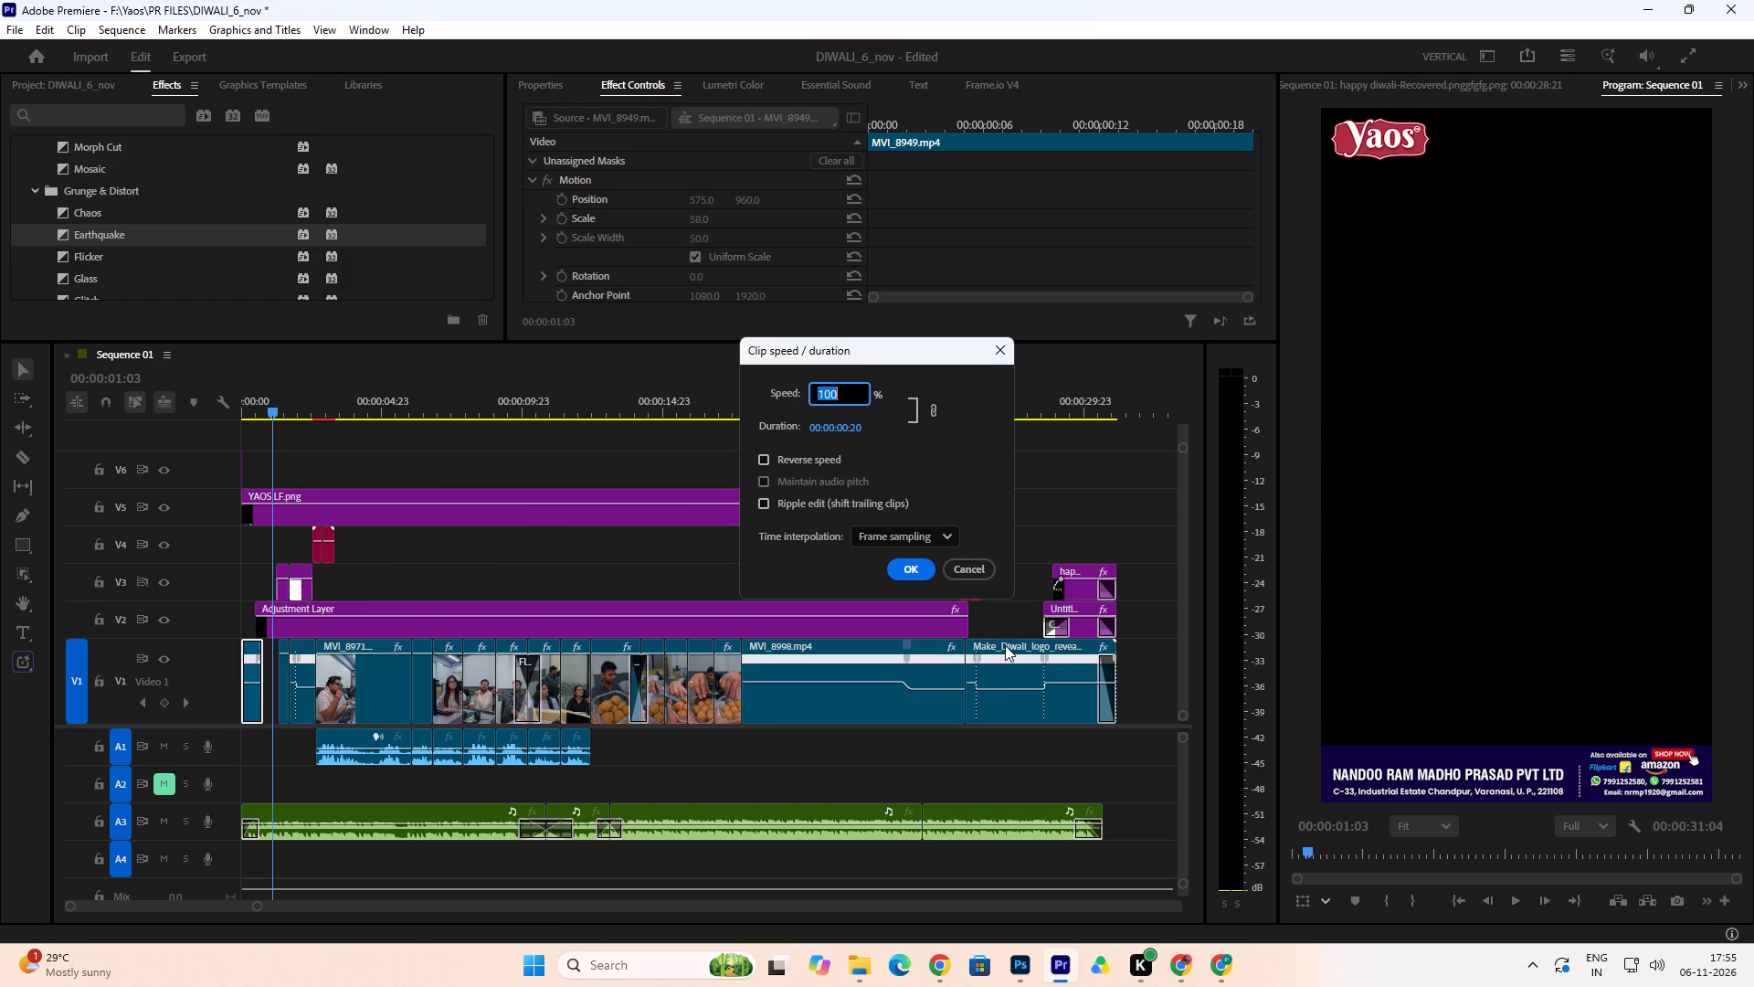
click(891, 435)
click(934, 412)
drag(817, 398, 739, 448)
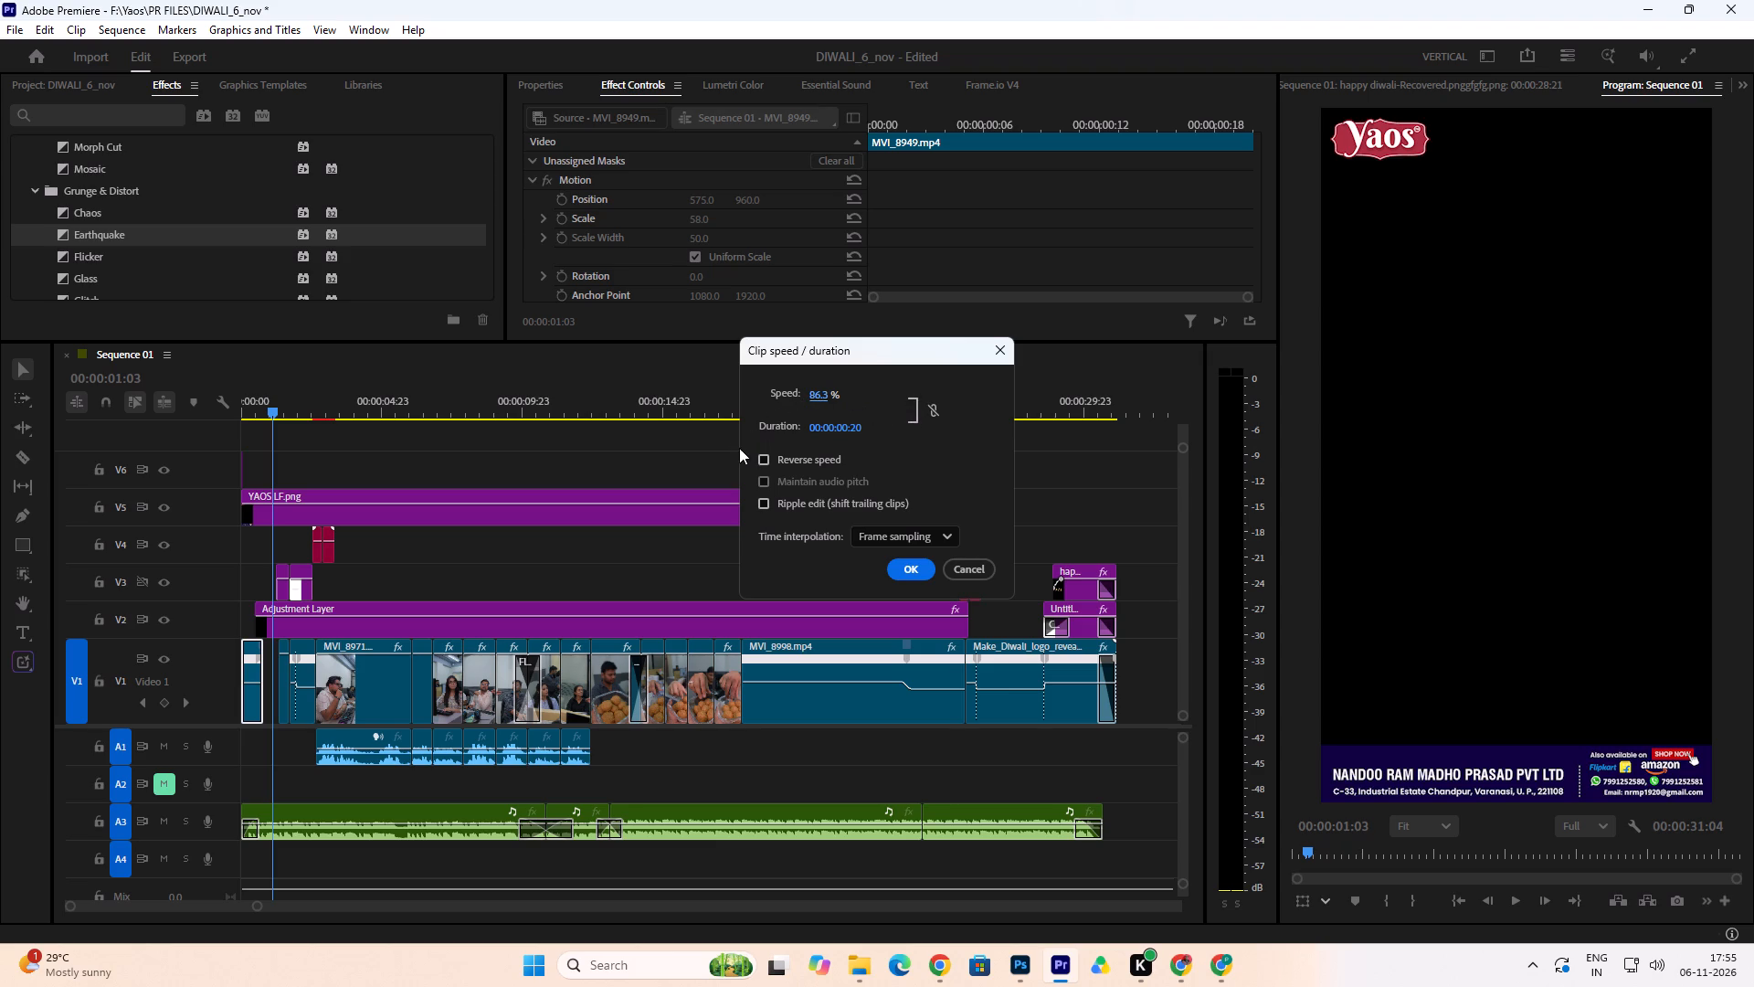
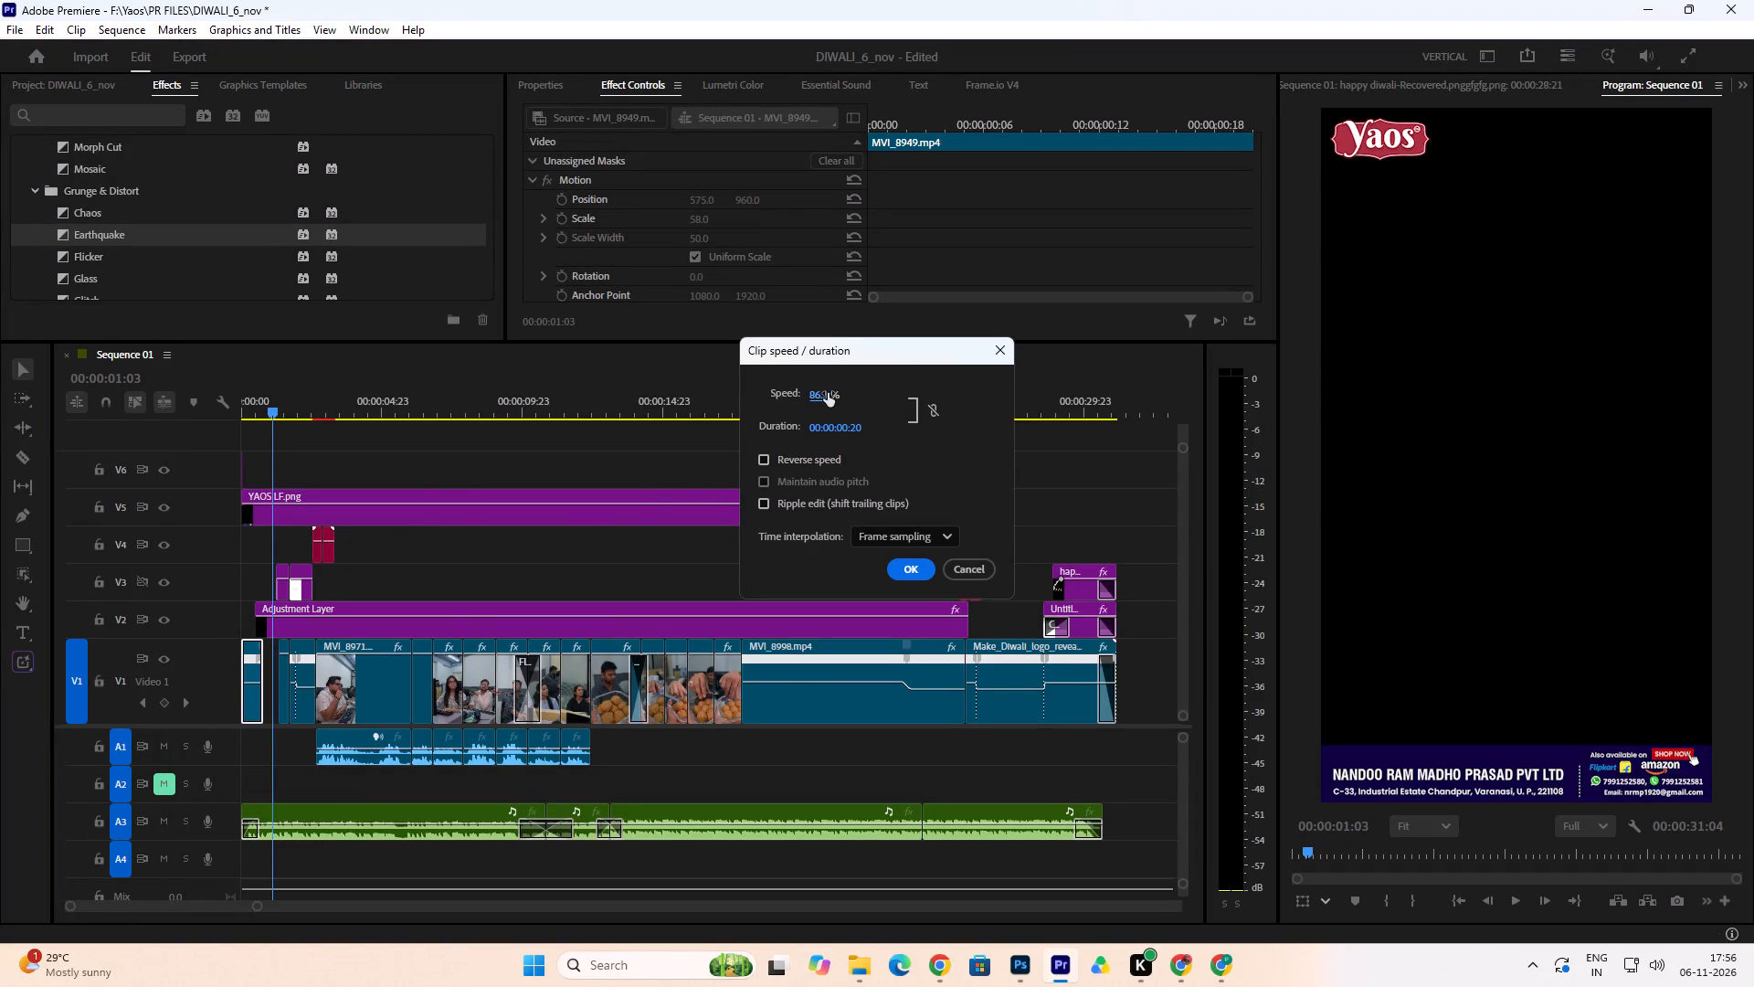
Set the opening clip's speed to 83.5% with Ripple edit enabled and Optical flow time interpolation, and apply the settings.
drag(820, 398, 802, 405)
click(761, 501)
click(919, 536)
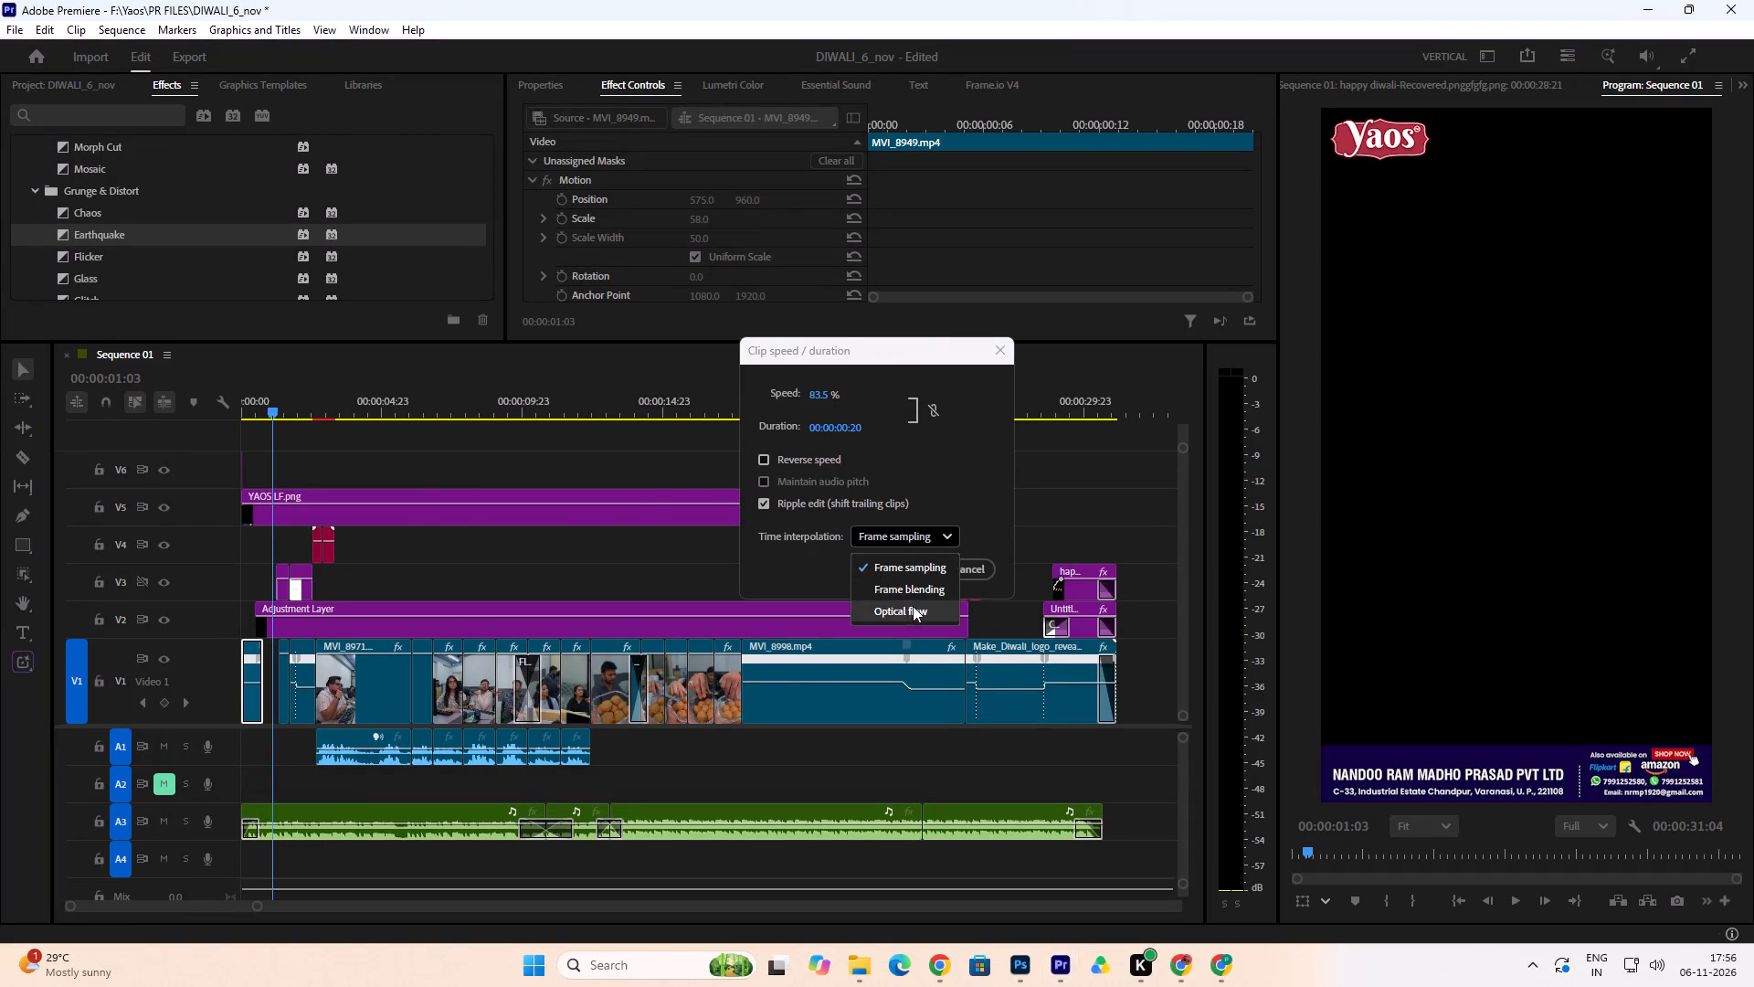
click(913, 606)
click(914, 570)
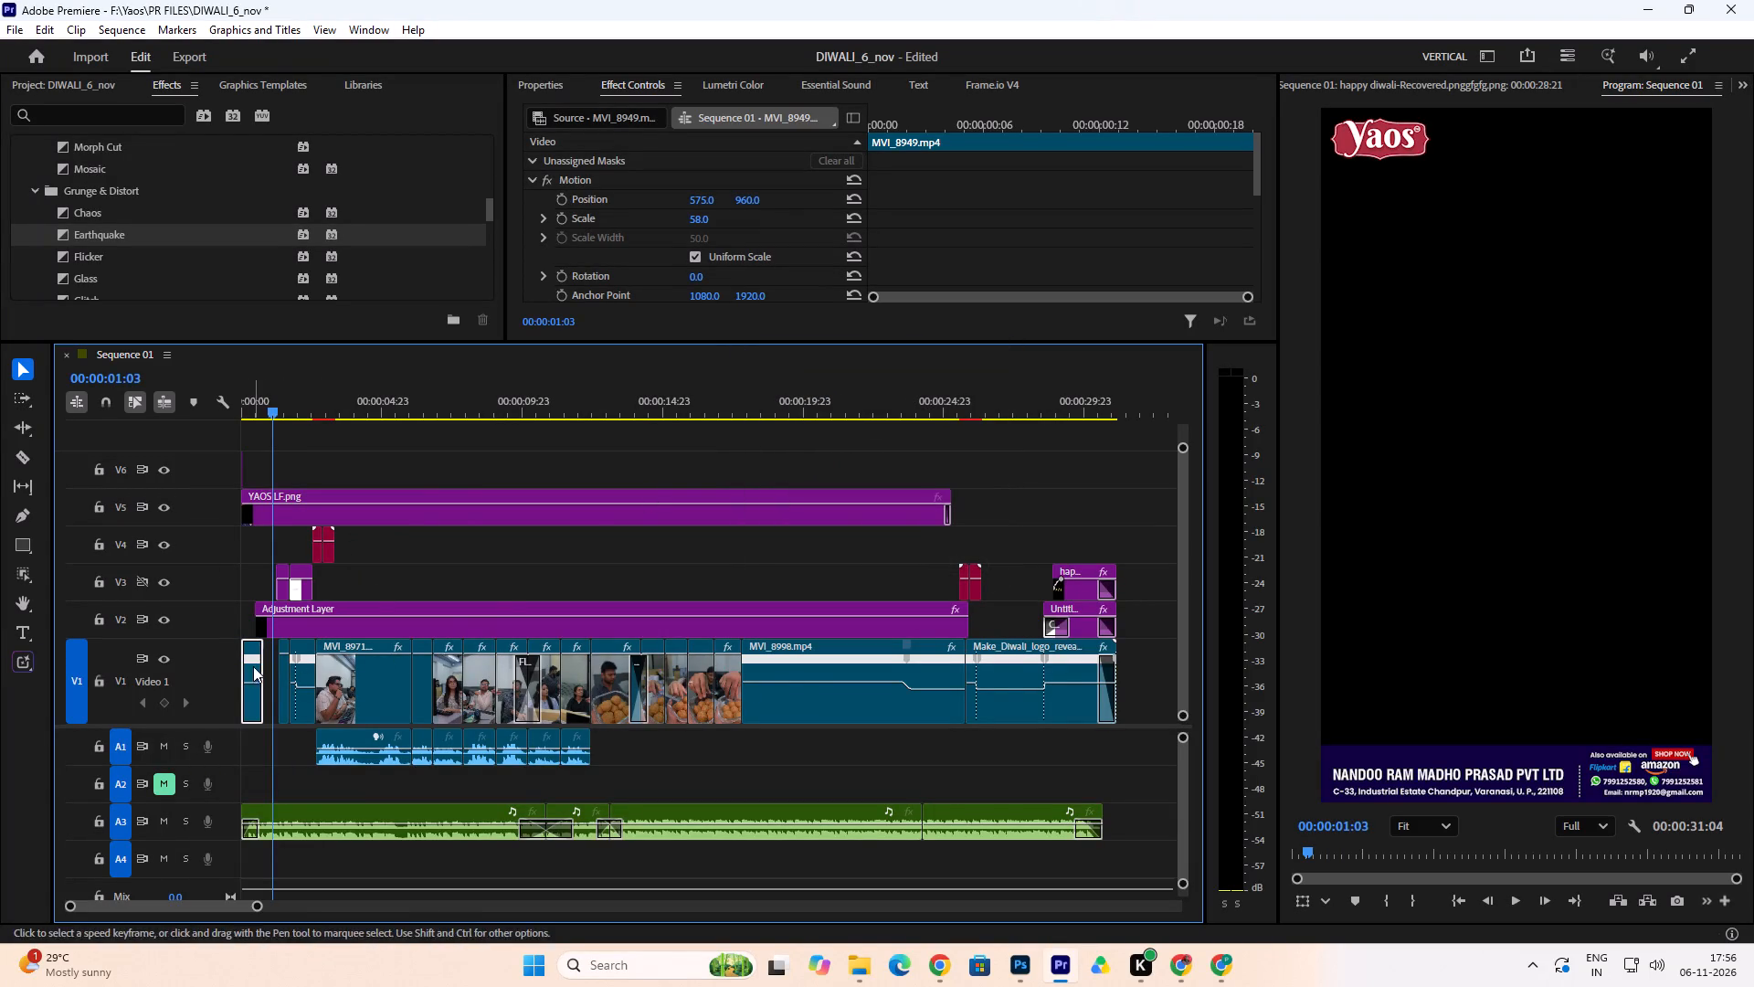
Extend the end of the opening V1 clip to a duration of about 00:00:01:08, closing the gap before the next clip.
drag(271, 408, 255, 416)
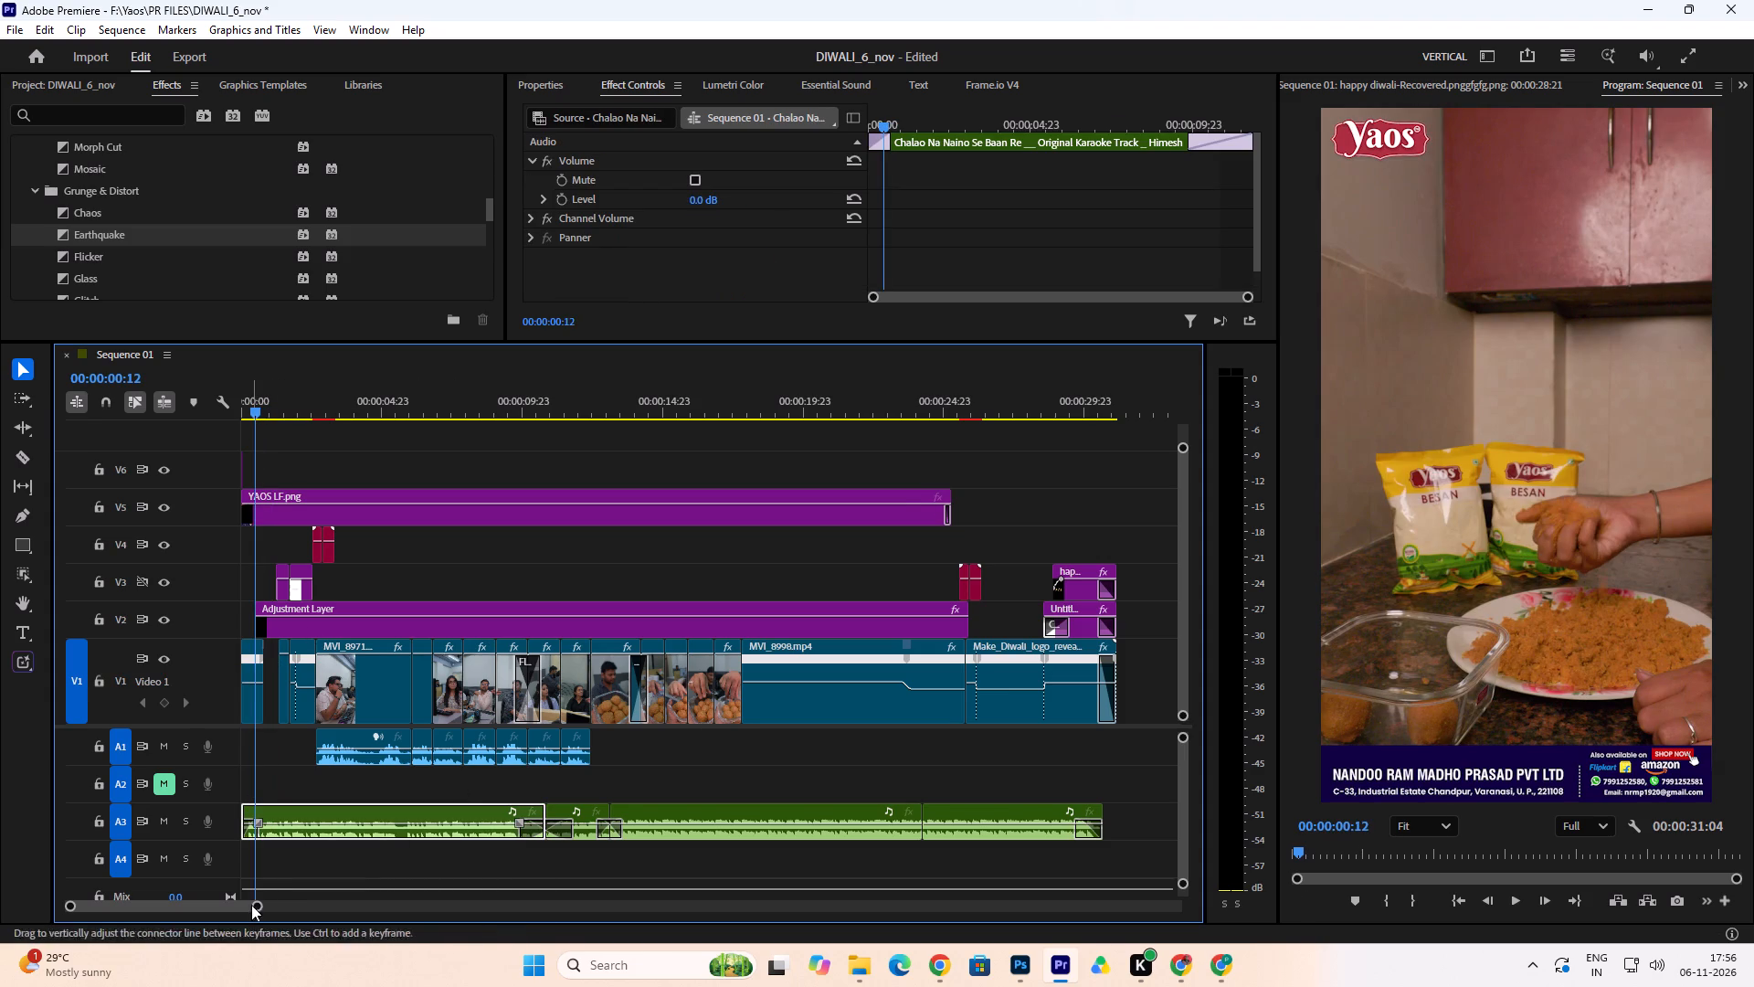
drag(256, 904, 197, 913)
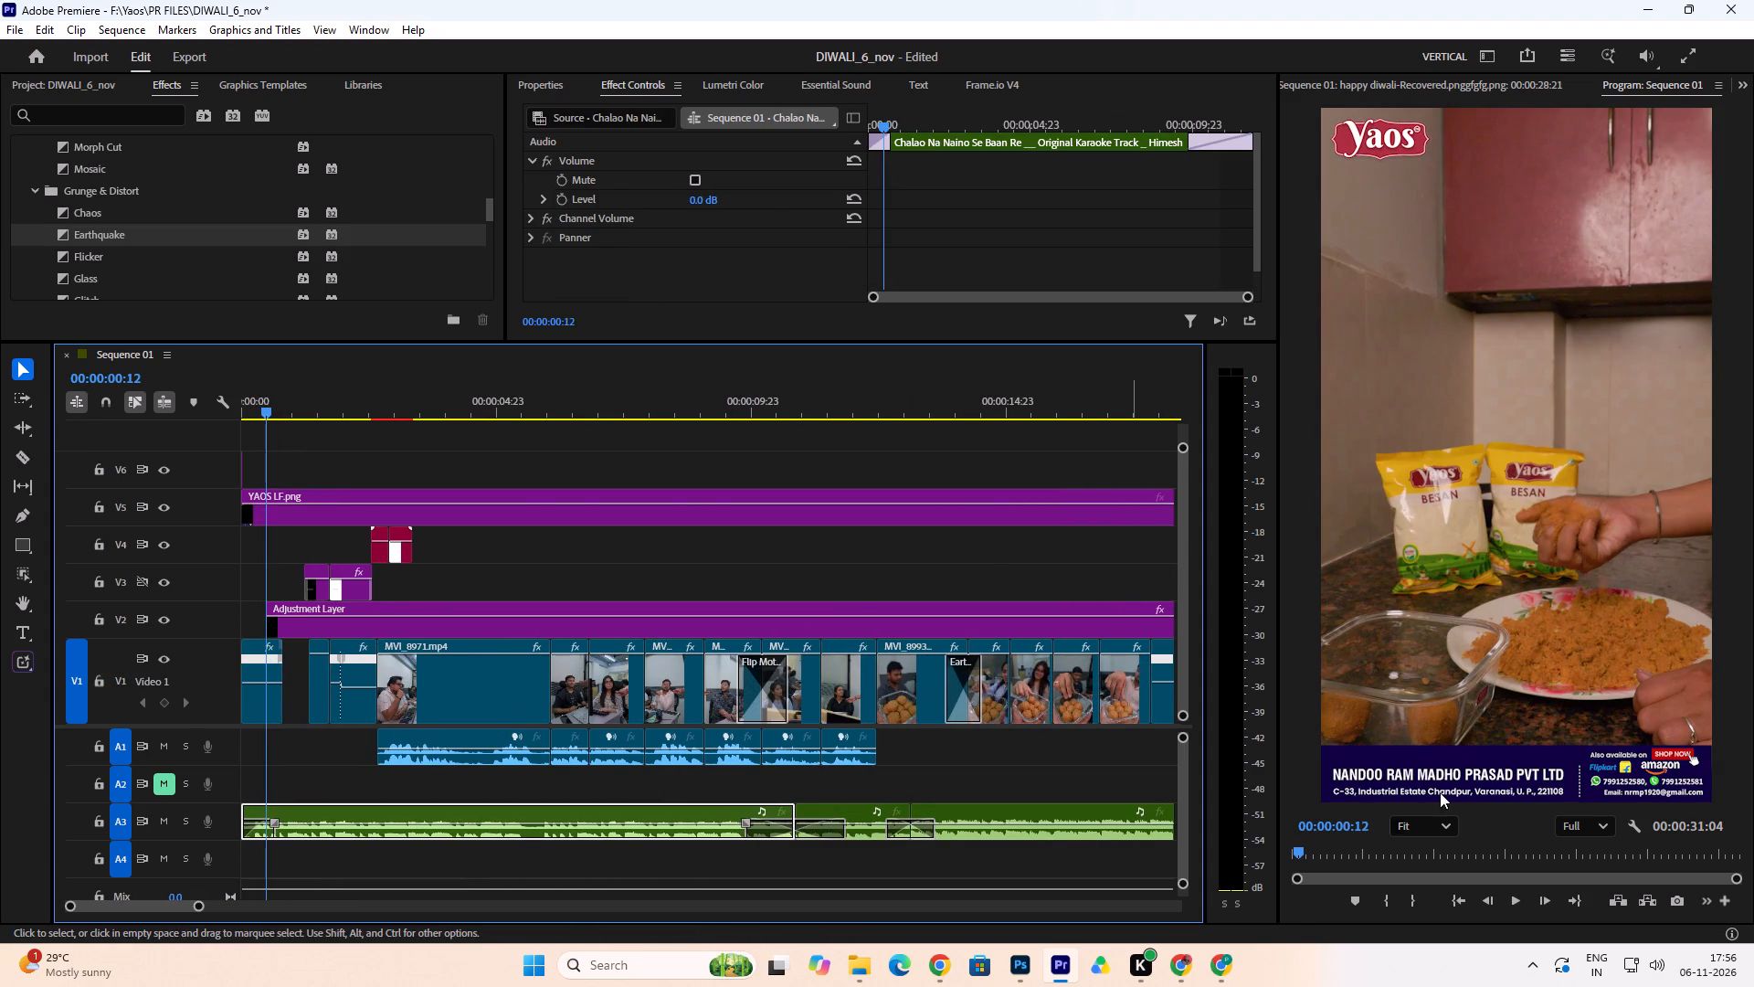
click(281, 658)
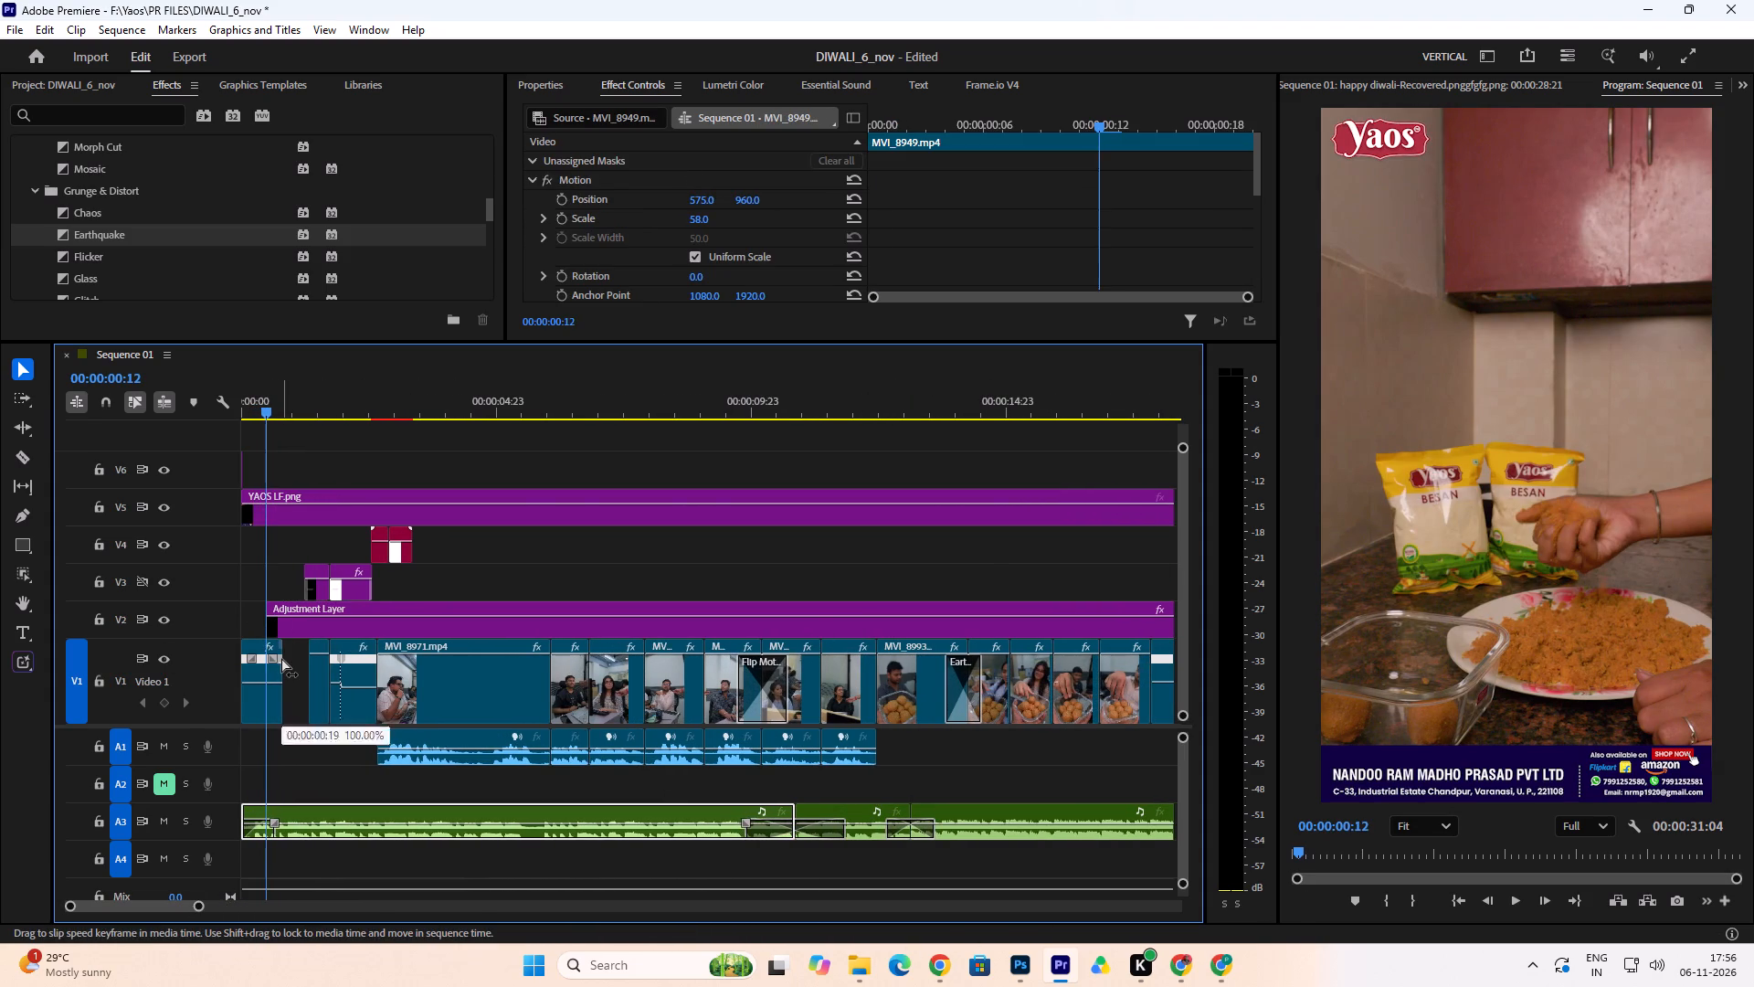
drag(283, 648, 301, 649)
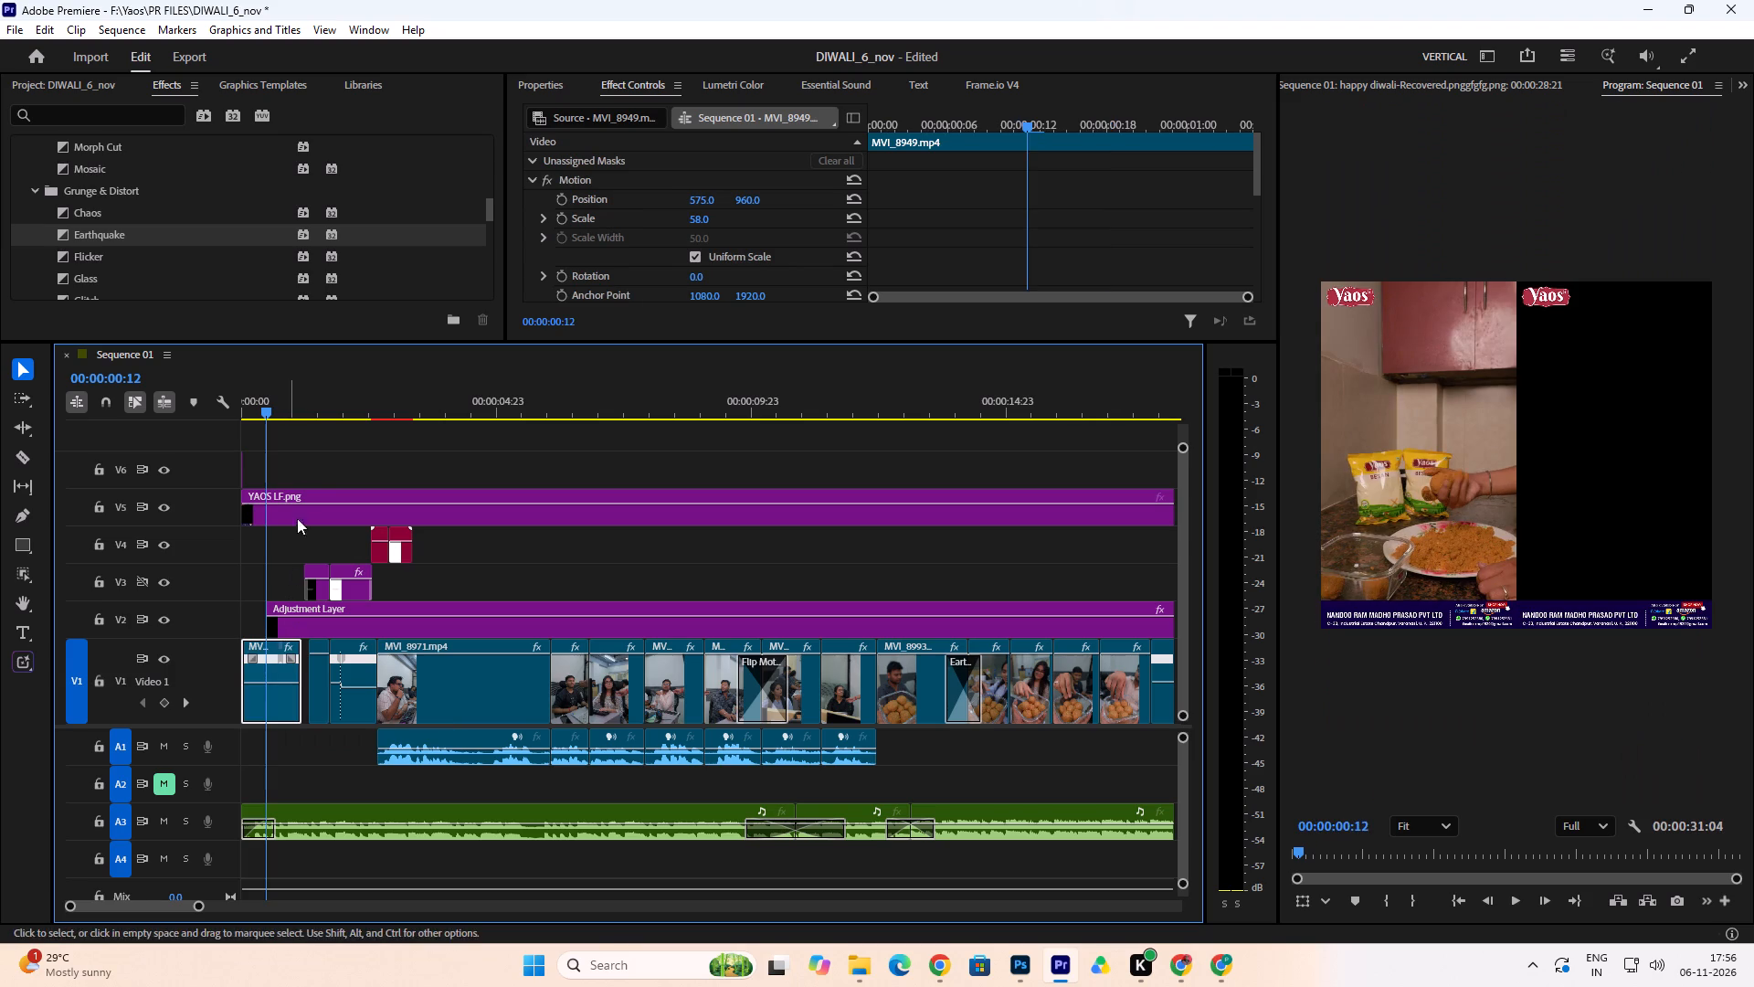
drag(263, 407, 238, 418)
key(space)
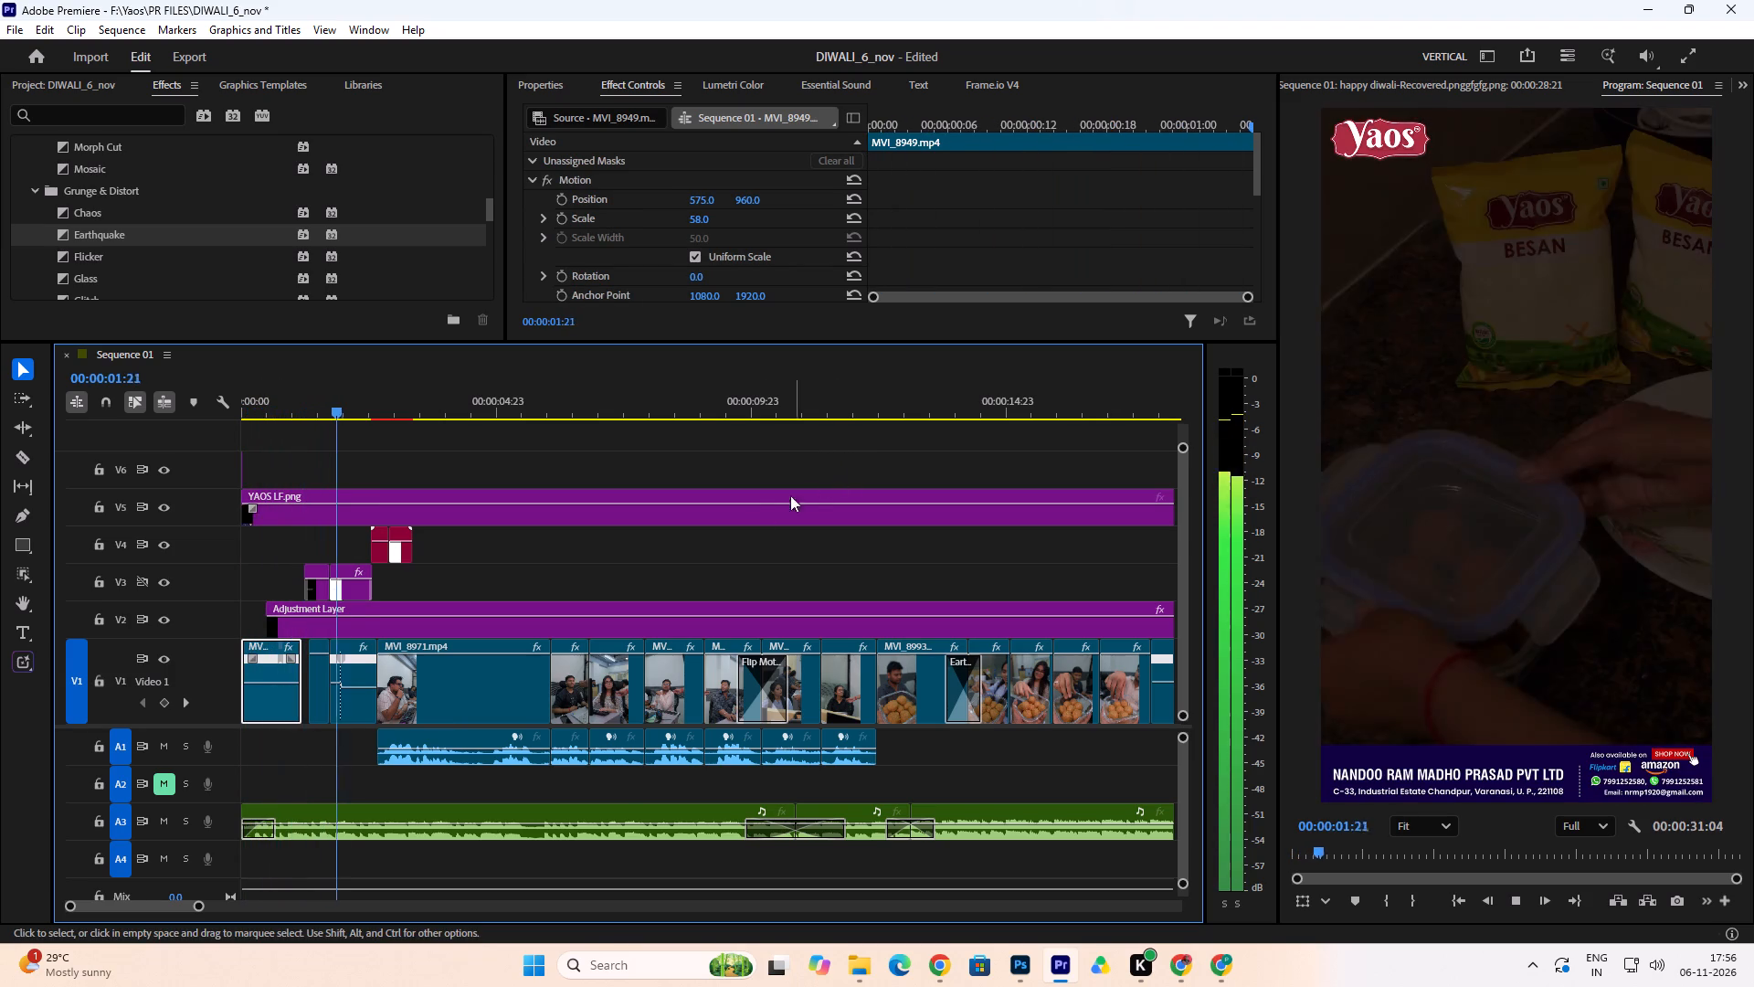
key(space)
click(302, 642)
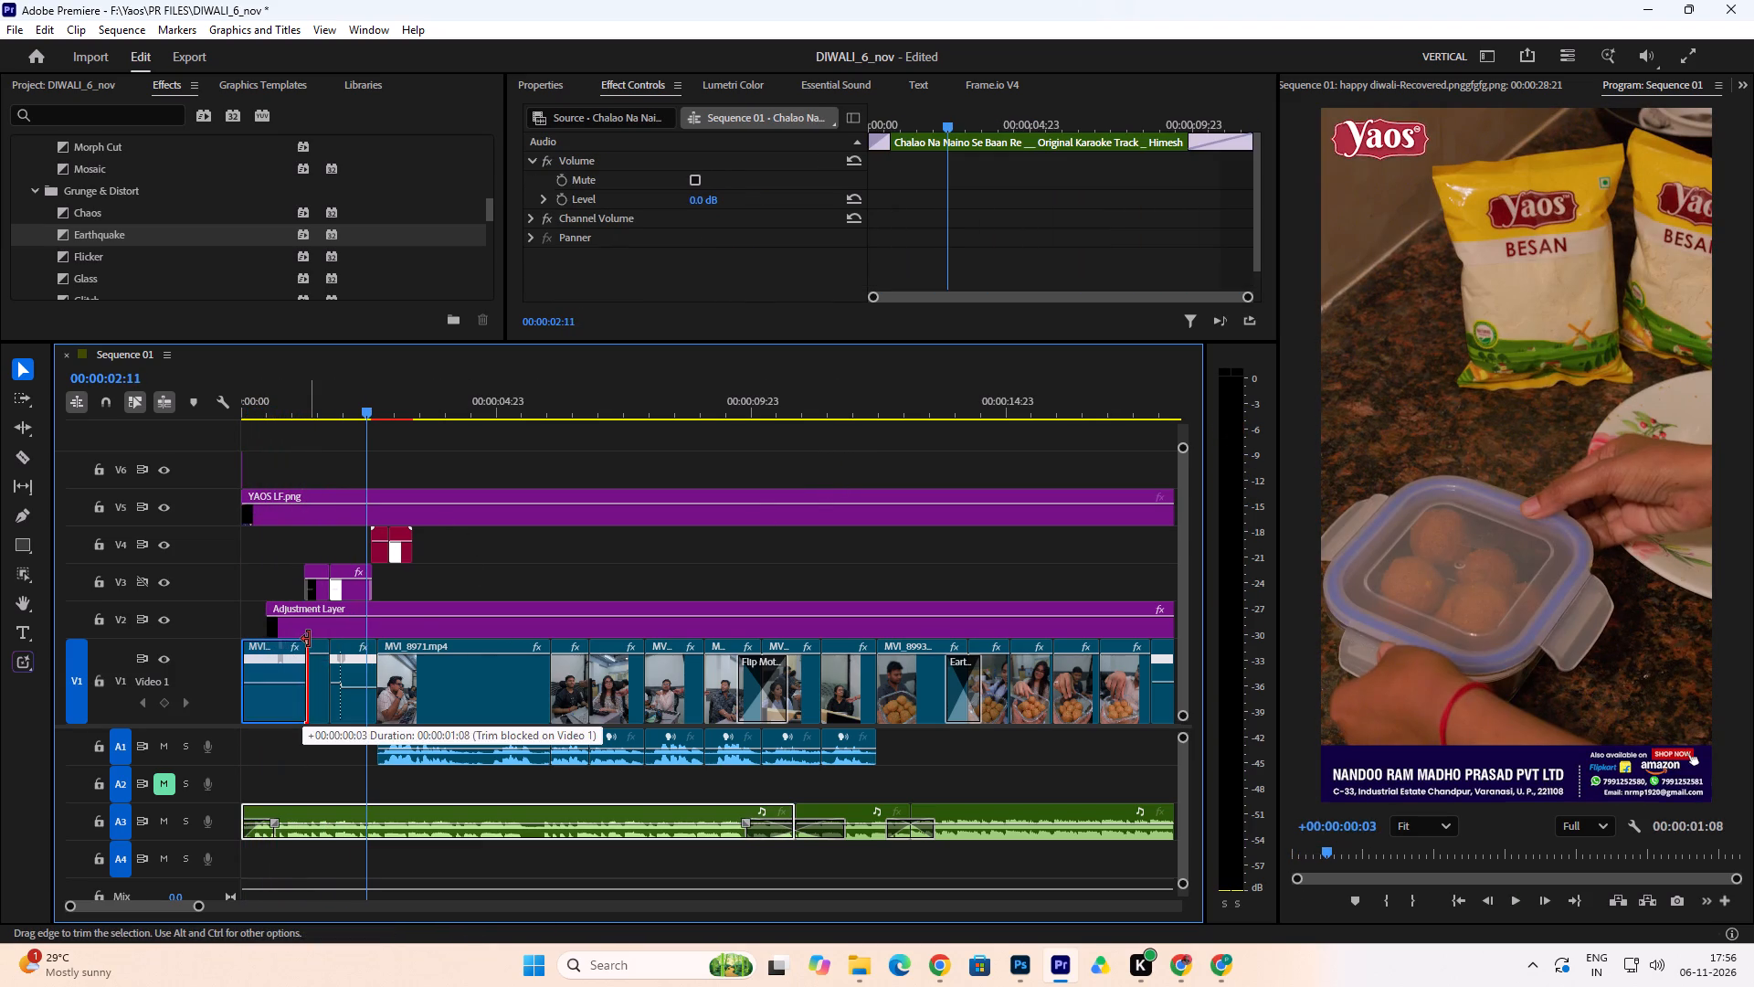
Play the opening two seconds of the sequence several times to check the extended first clip.
drag(302, 403, 226, 420)
key(space)
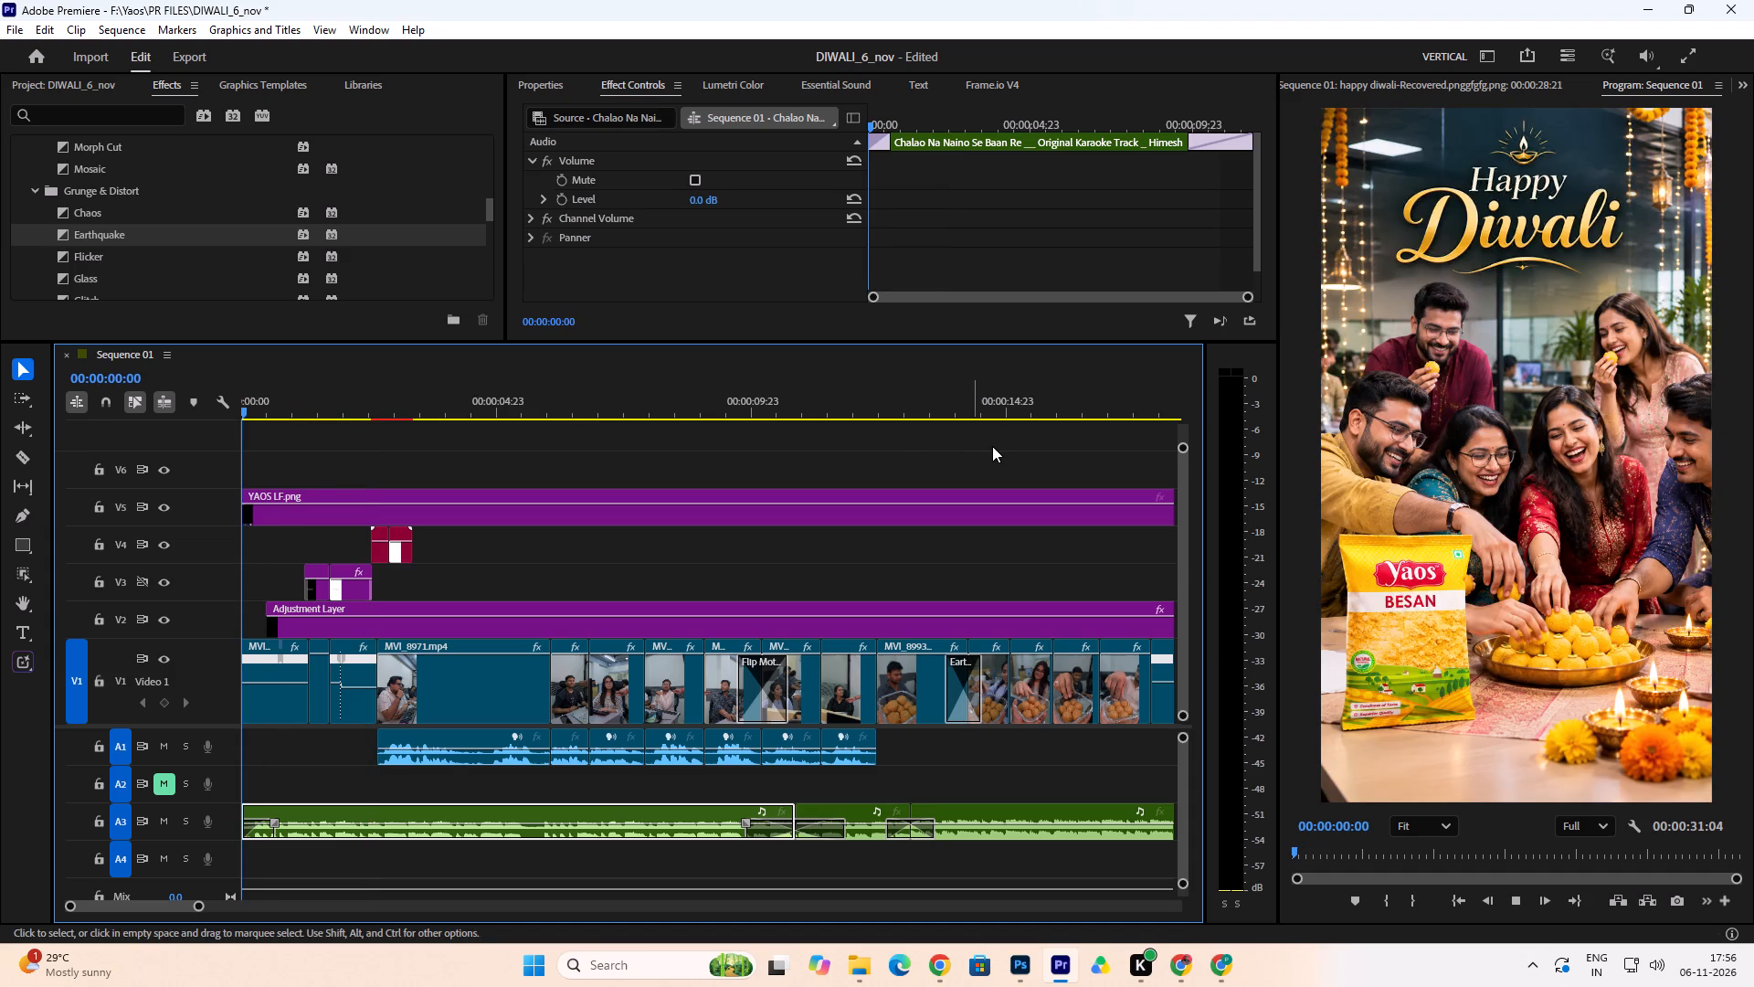
key(space)
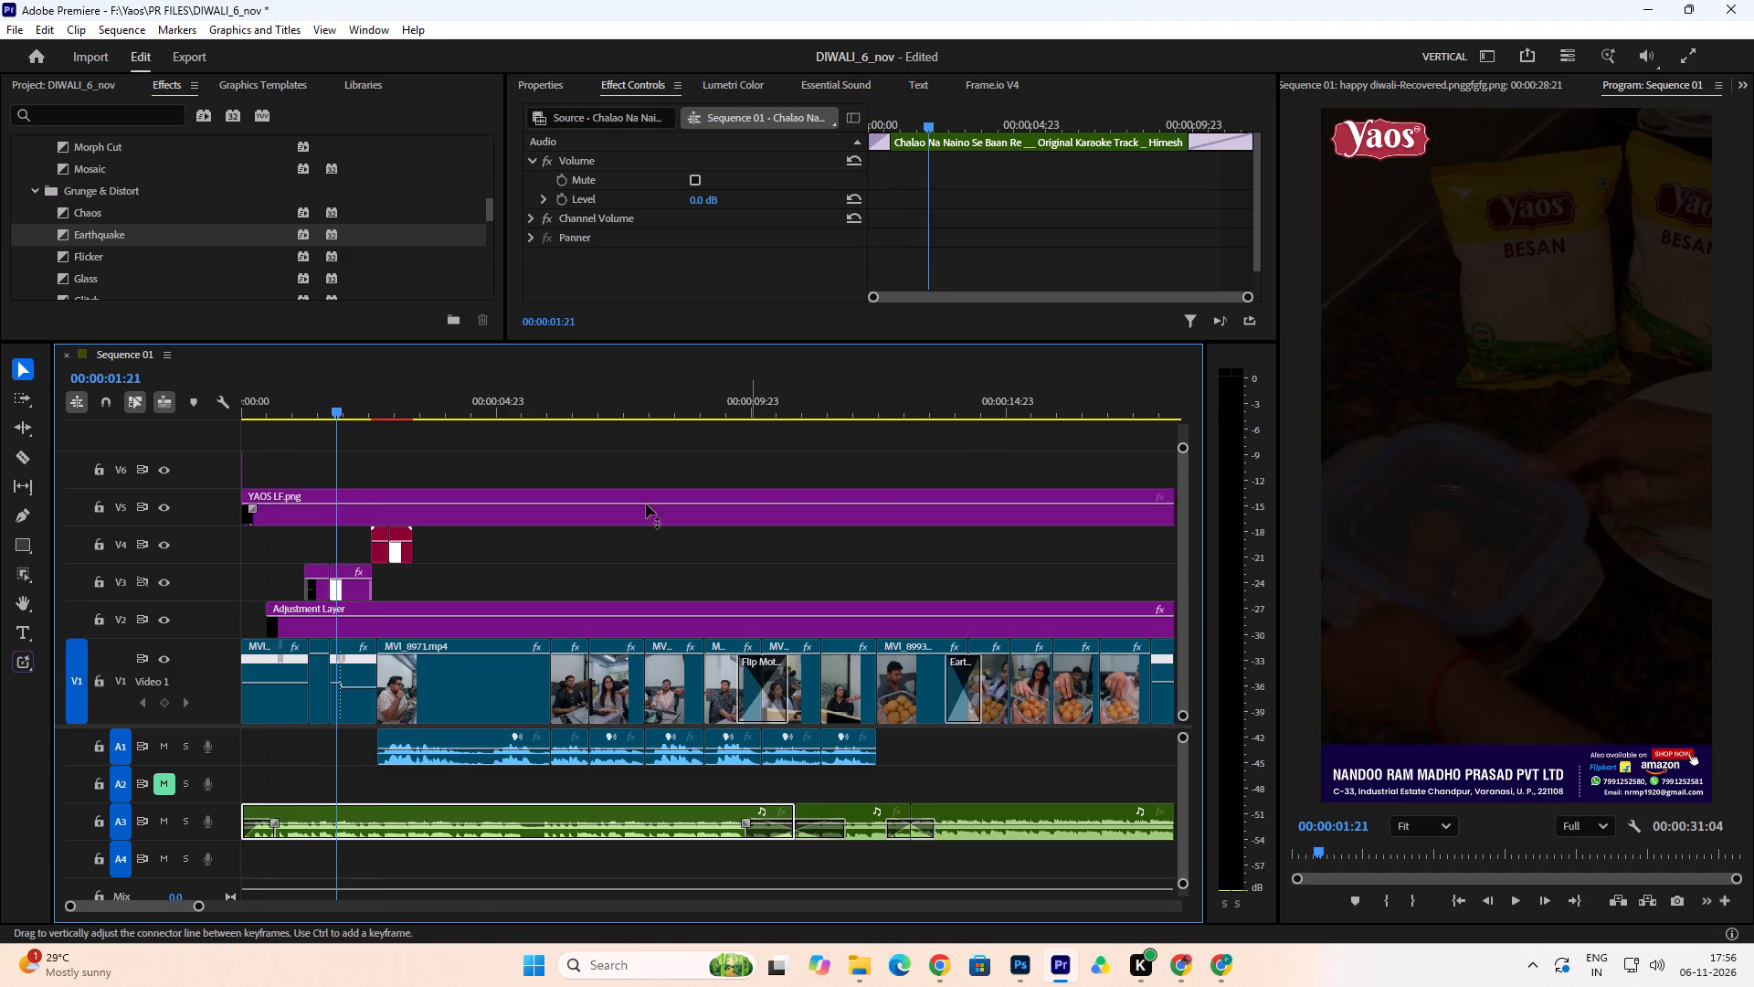
drag(297, 399, 178, 423)
key(space)
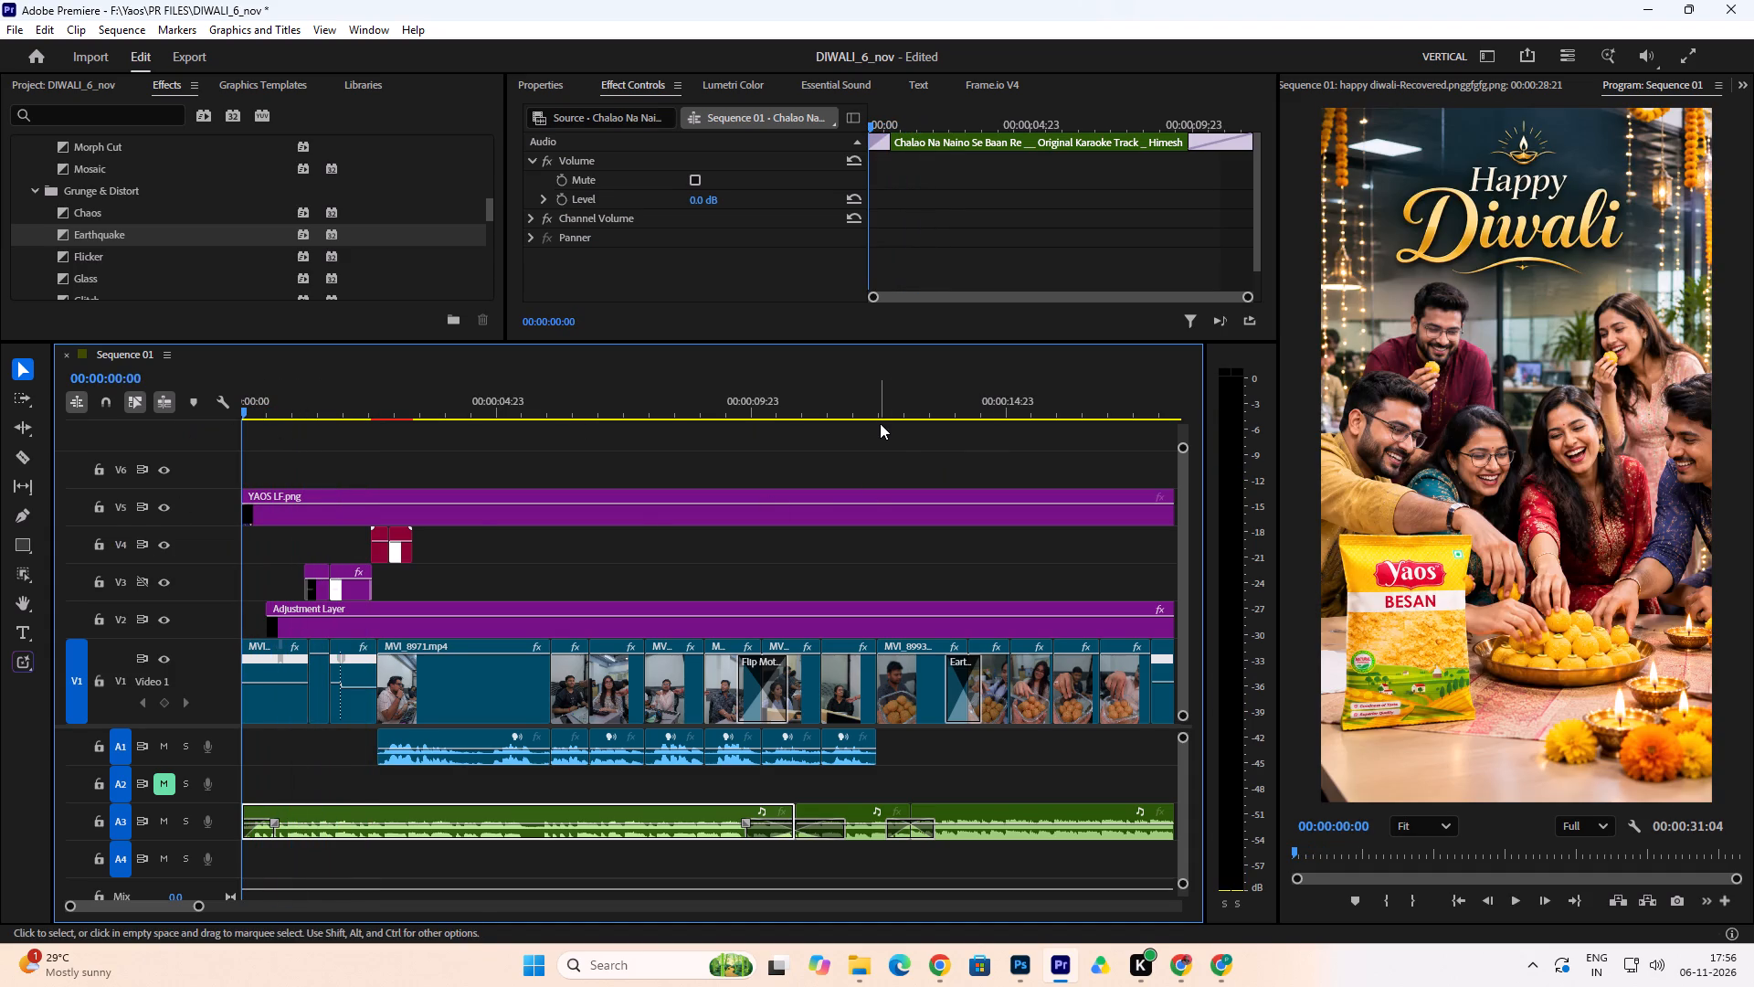
key(space)
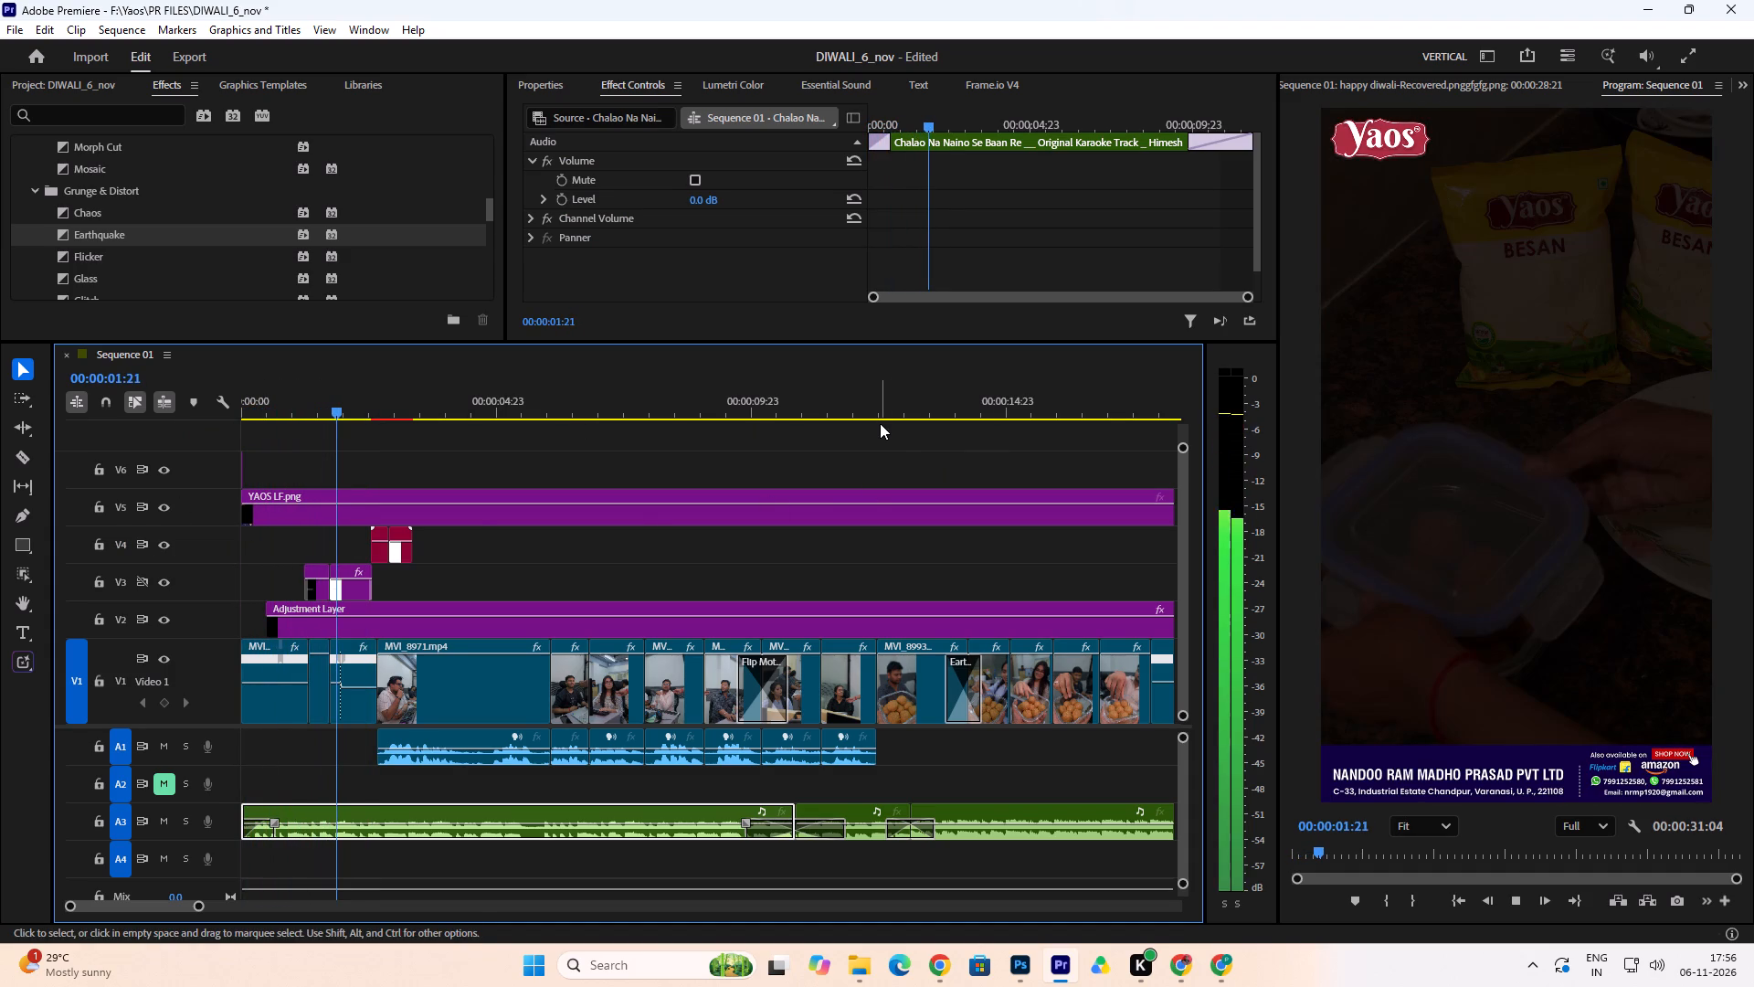
drag(283, 398, 201, 419)
key(space)
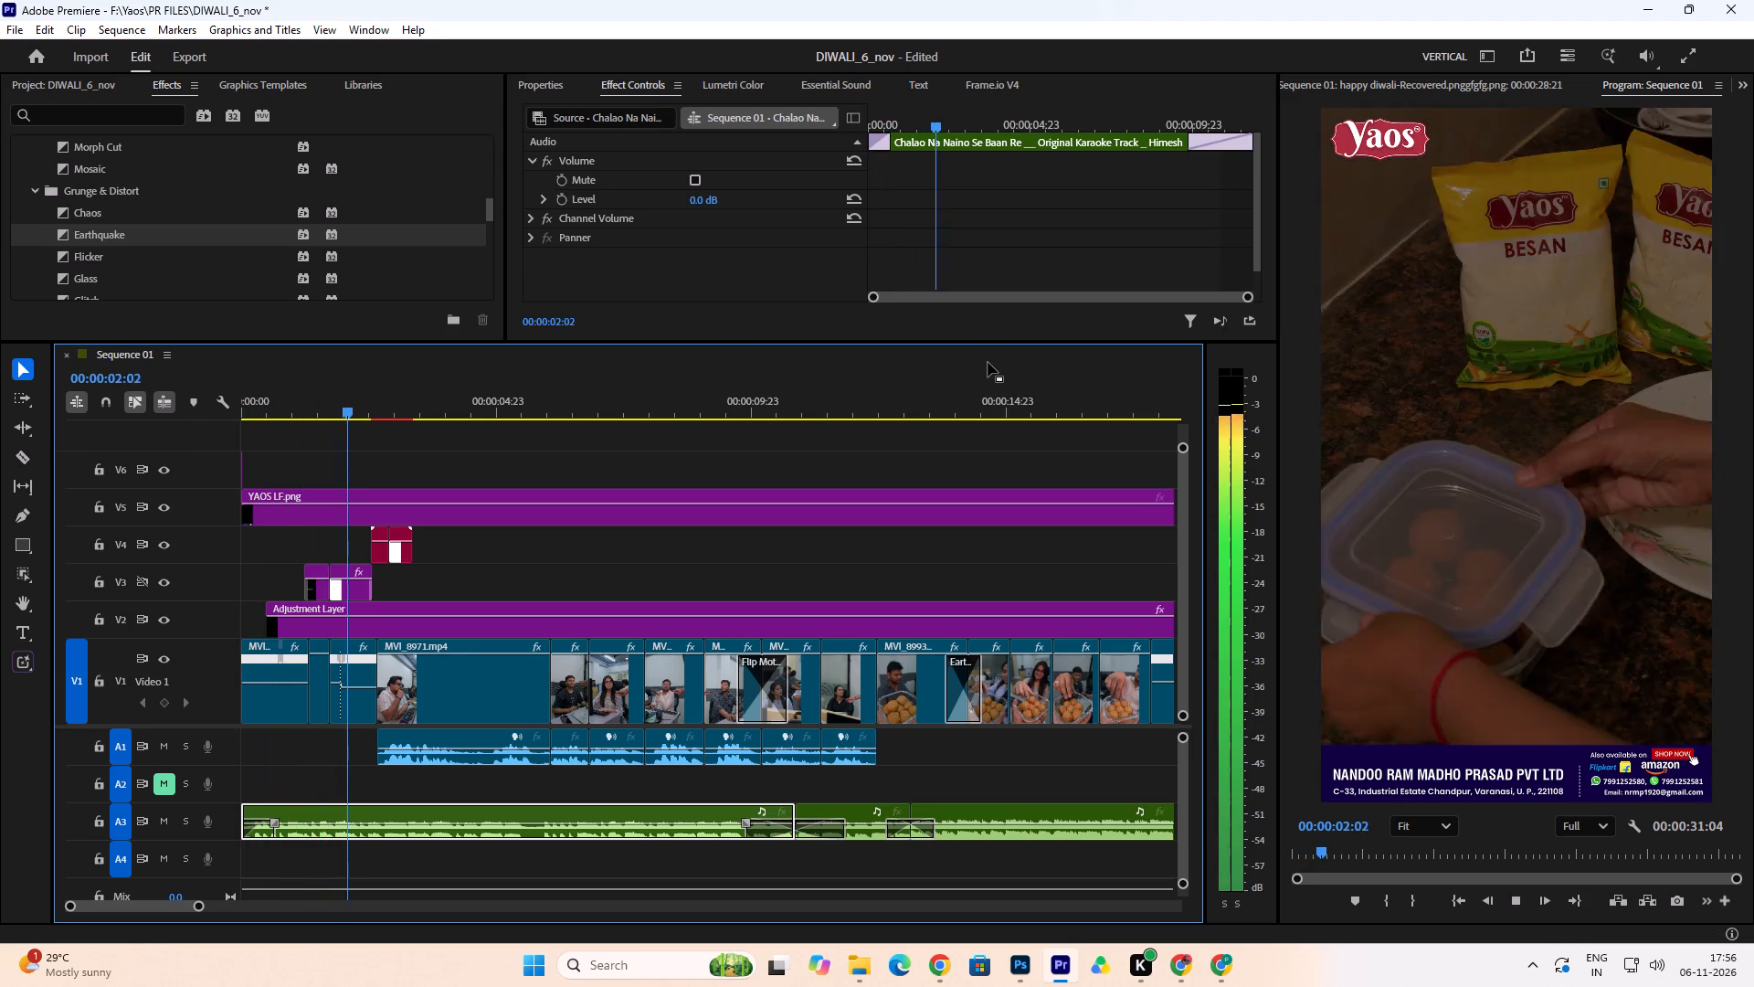
key(space)
Extend the start of the V2 Adjustment Layer back to the beginning of the sequence, and play the opening.
drag(294, 401, 261, 418)
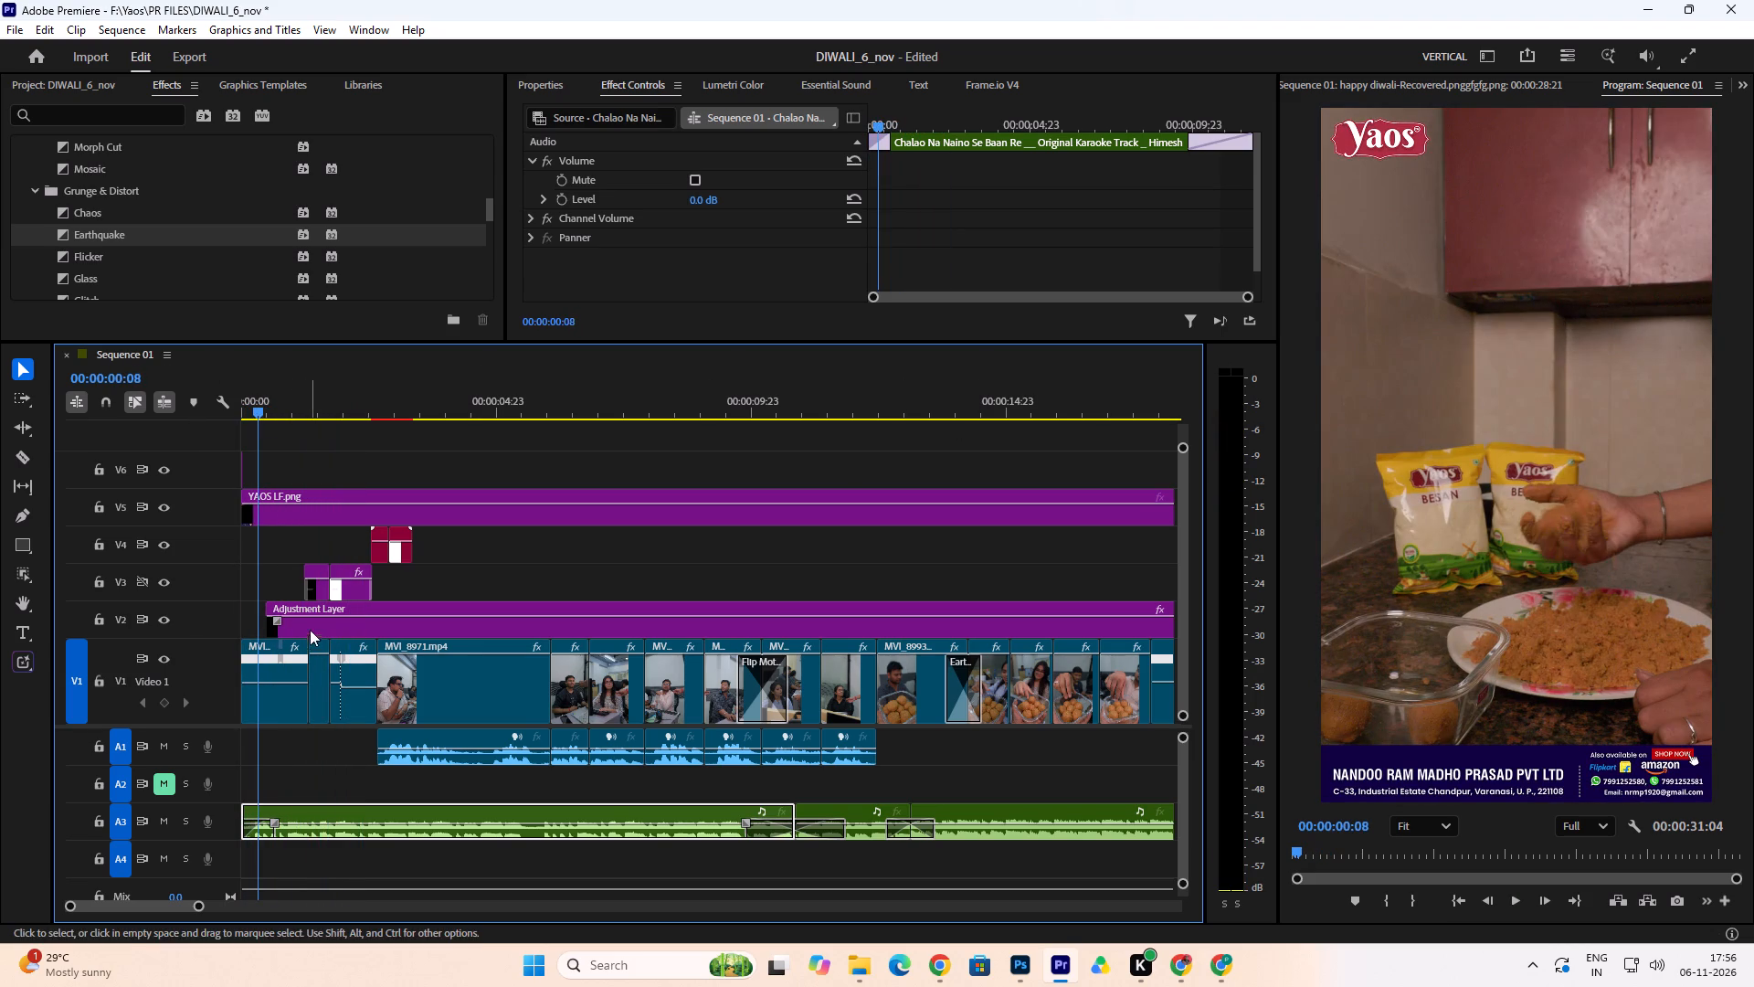
click(311, 635)
drag(268, 609, 231, 610)
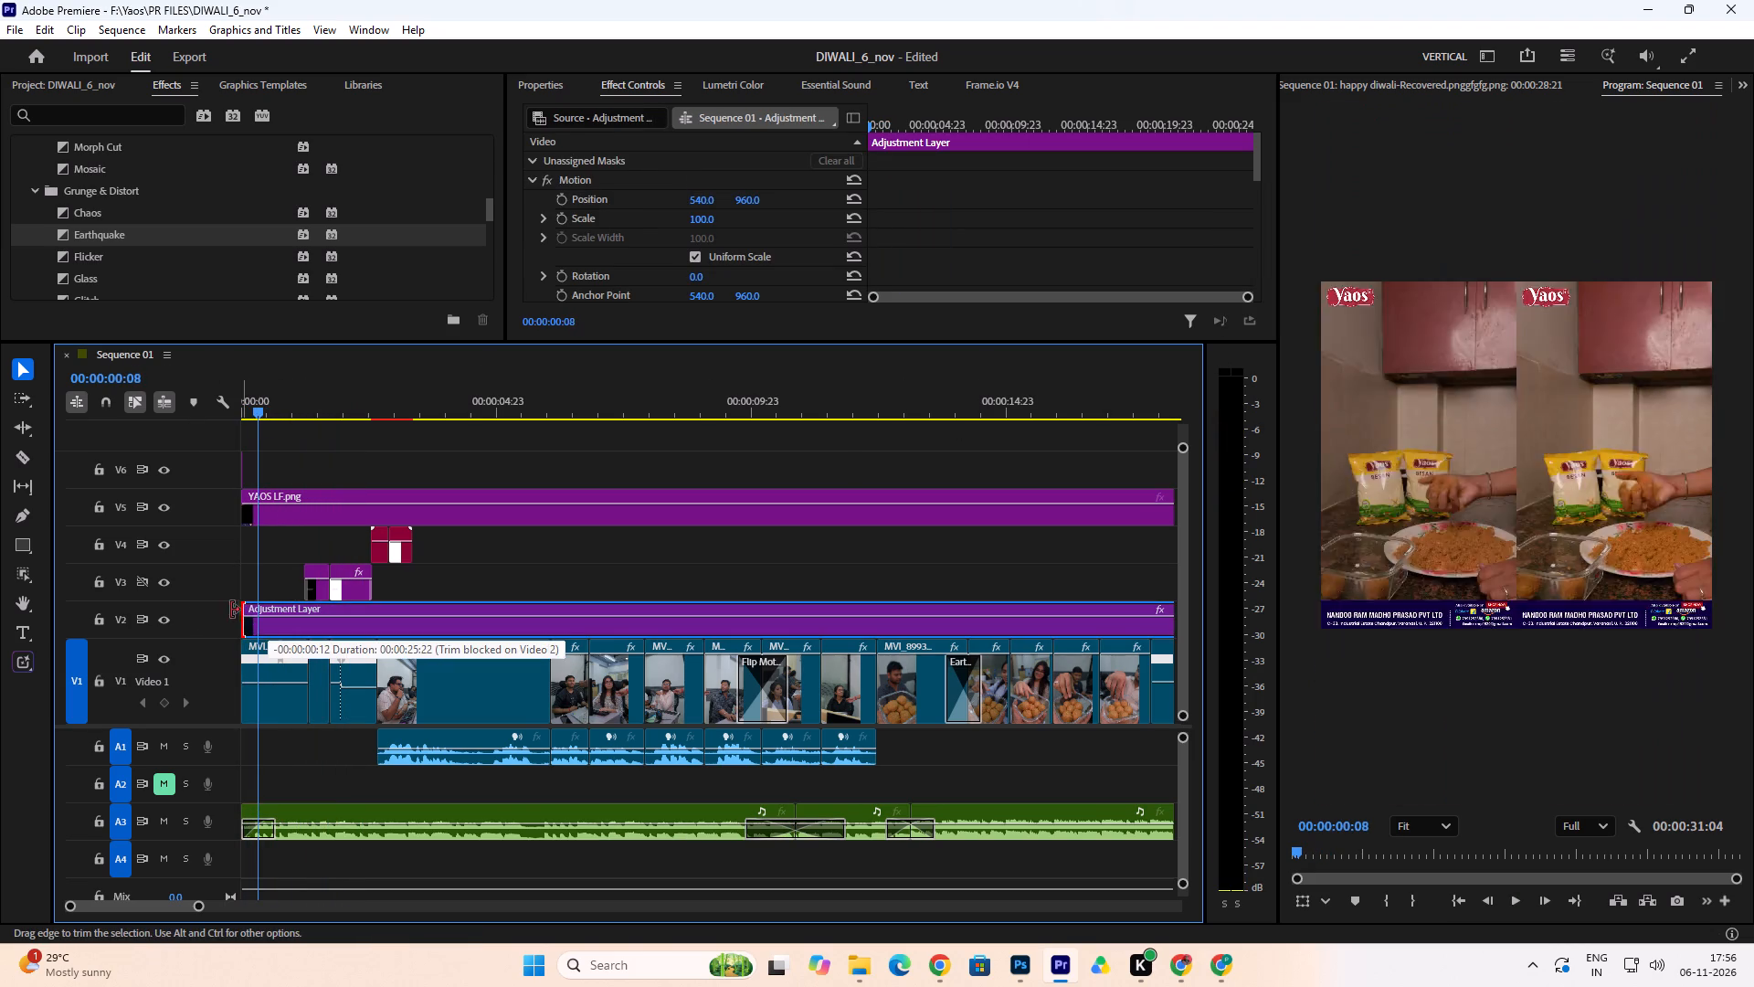
drag(231, 610, 184, 621)
drag(258, 407, 197, 418)
key(space)
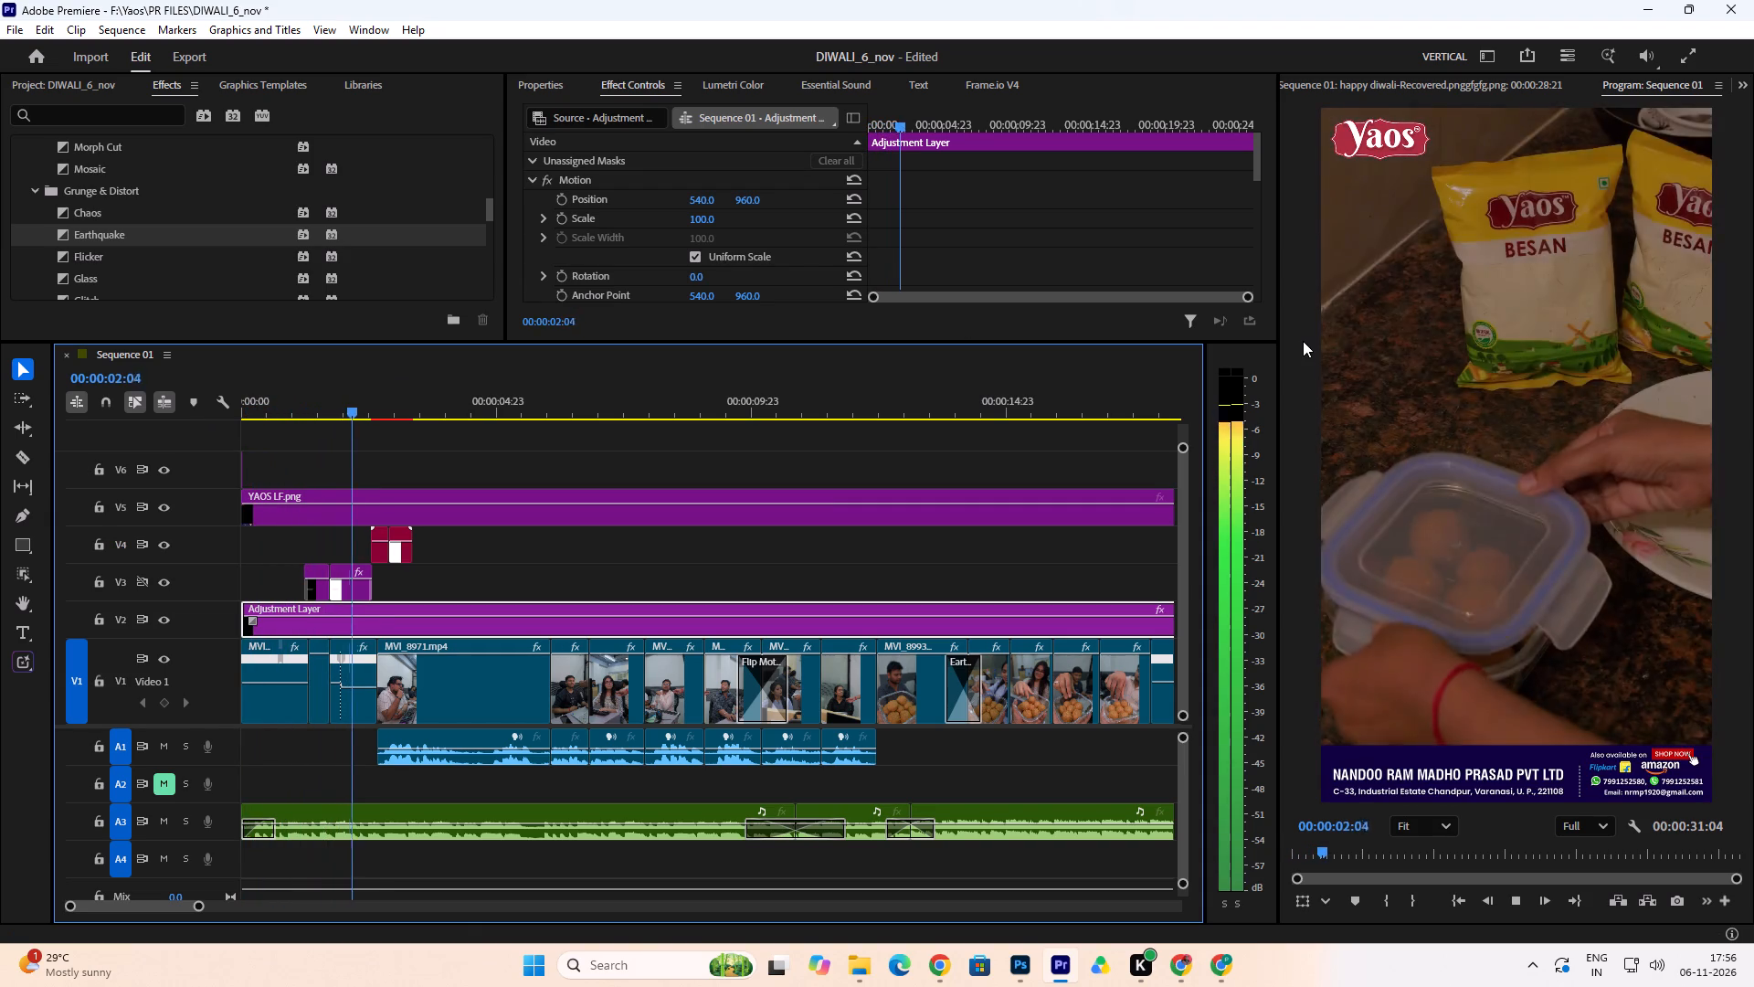
key(space)
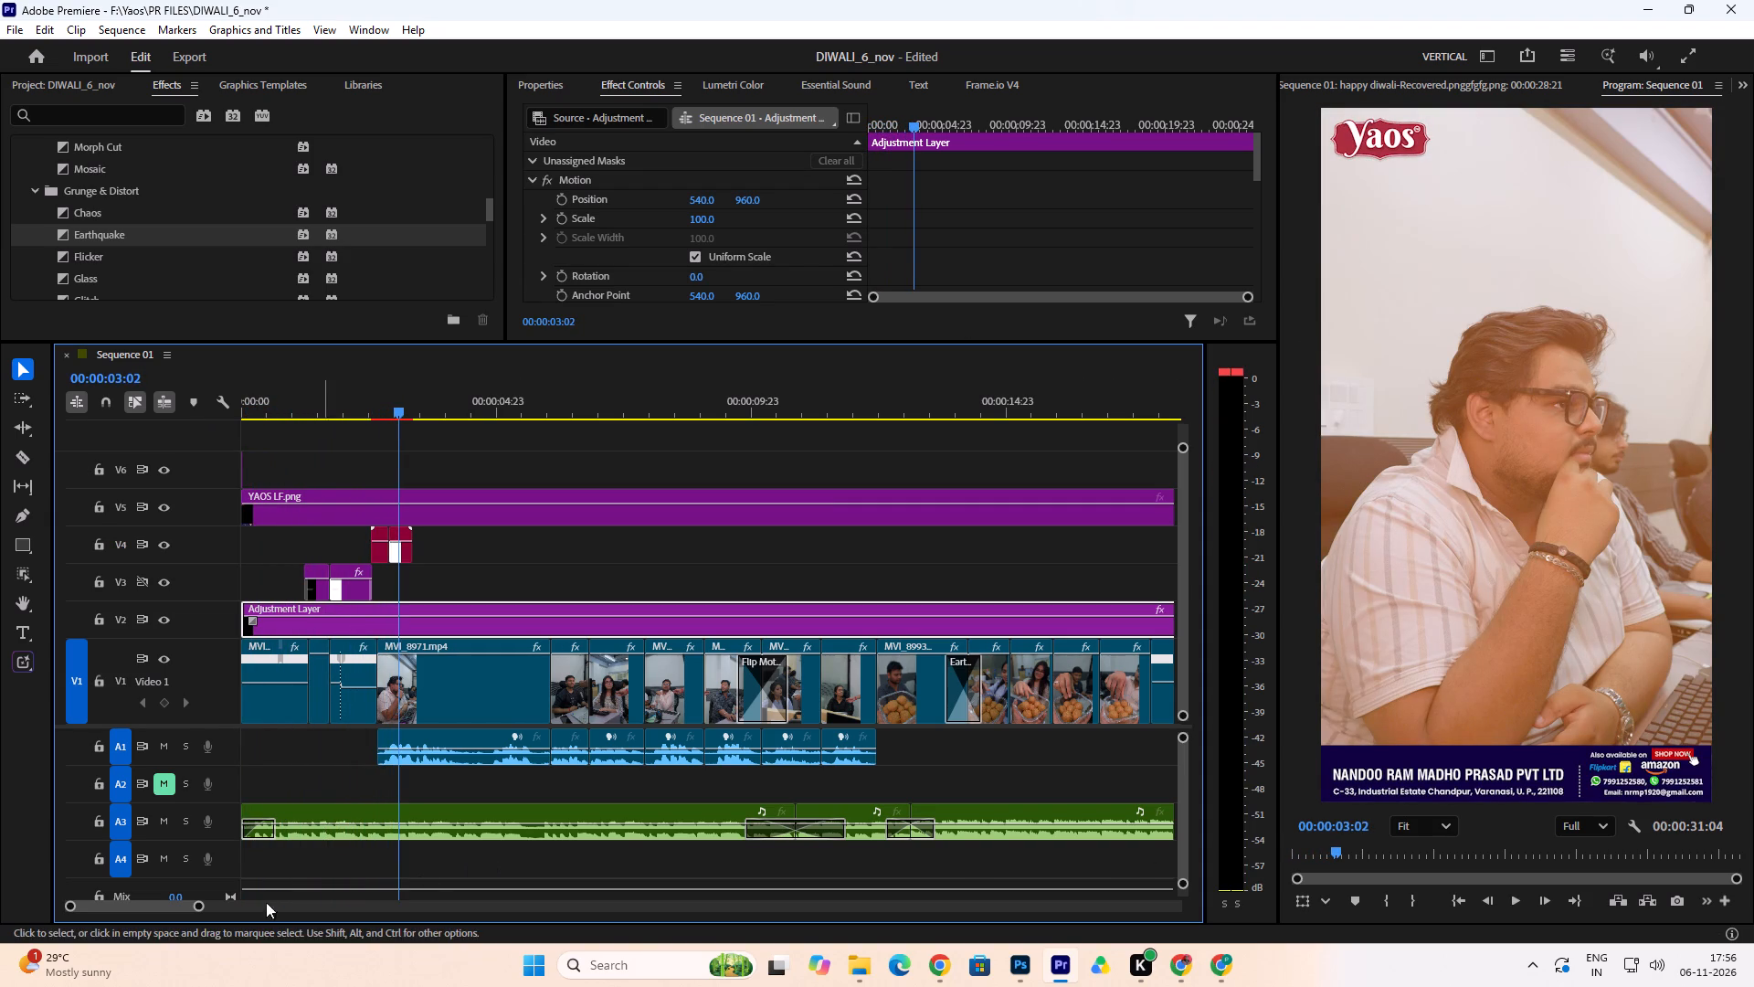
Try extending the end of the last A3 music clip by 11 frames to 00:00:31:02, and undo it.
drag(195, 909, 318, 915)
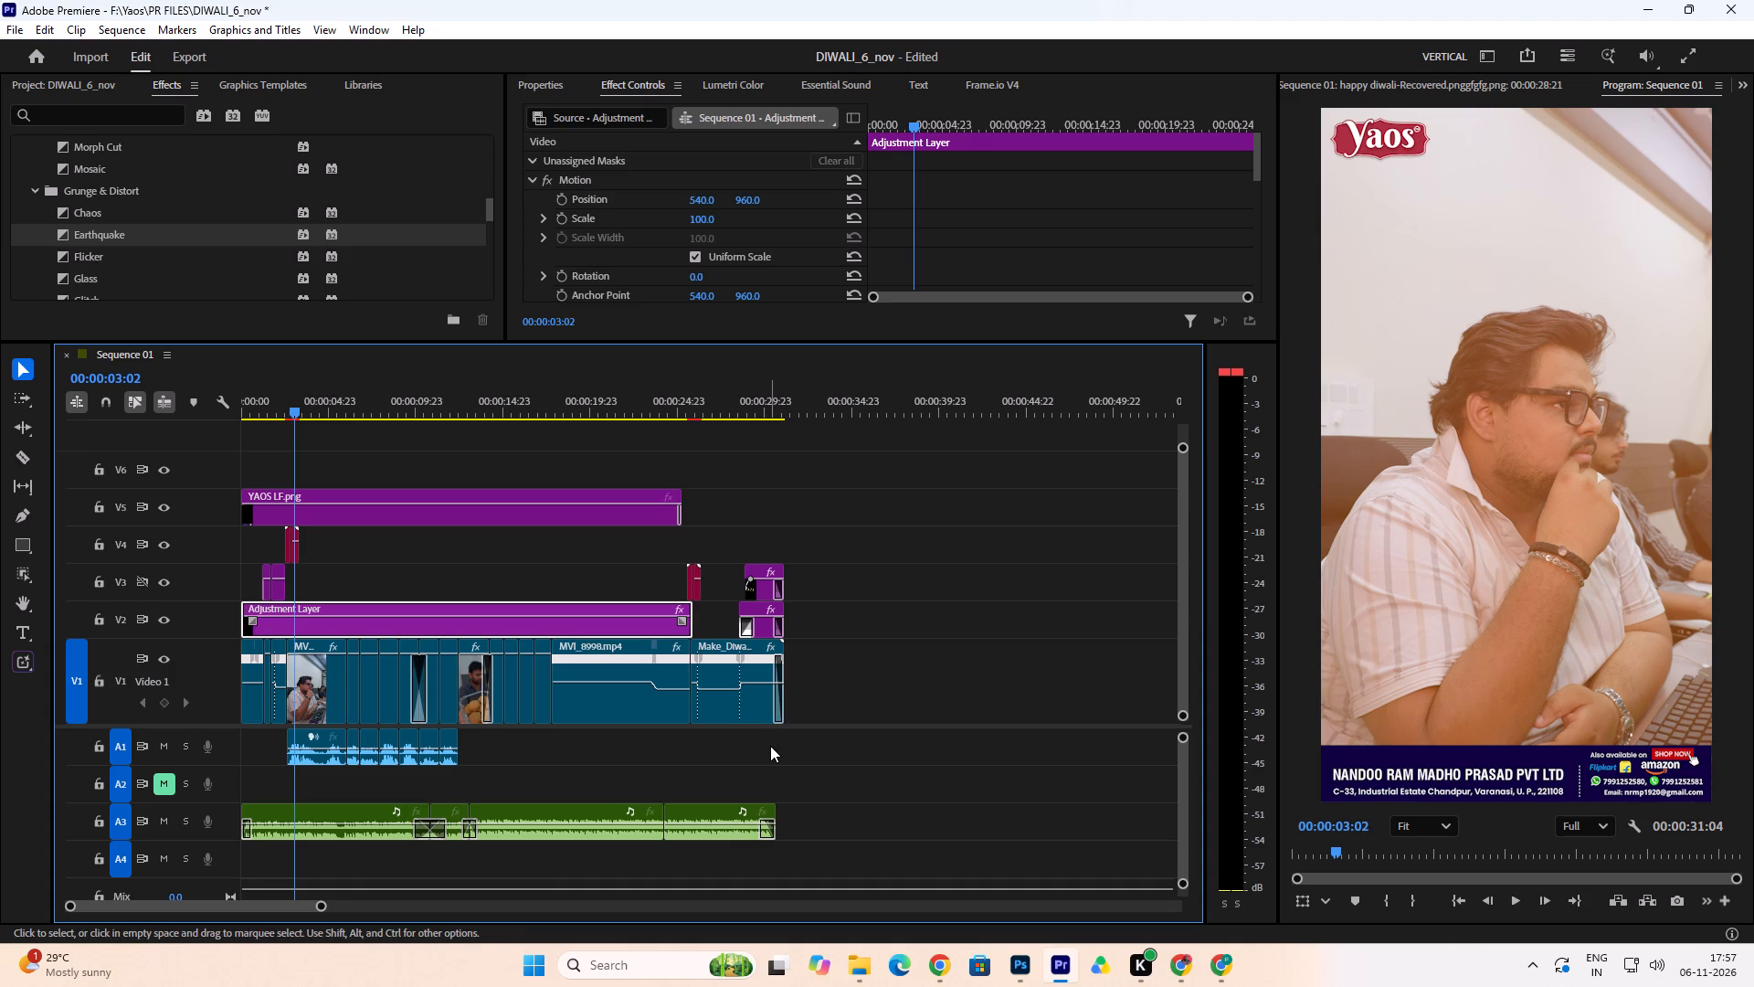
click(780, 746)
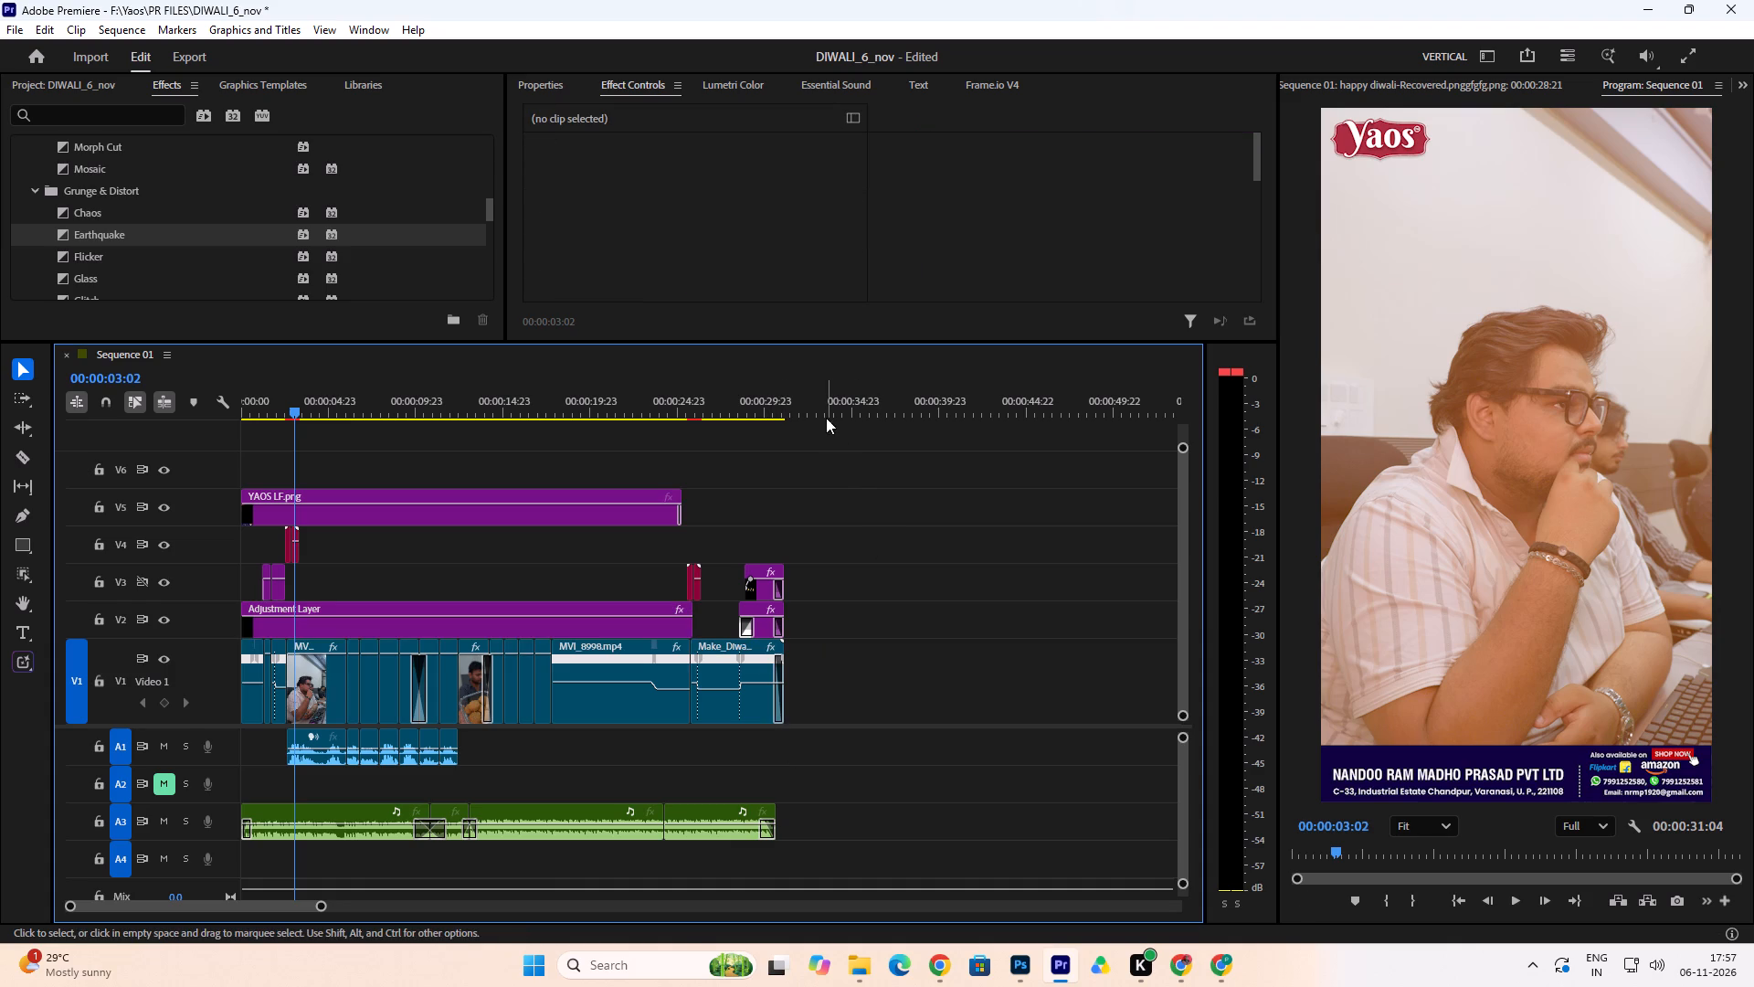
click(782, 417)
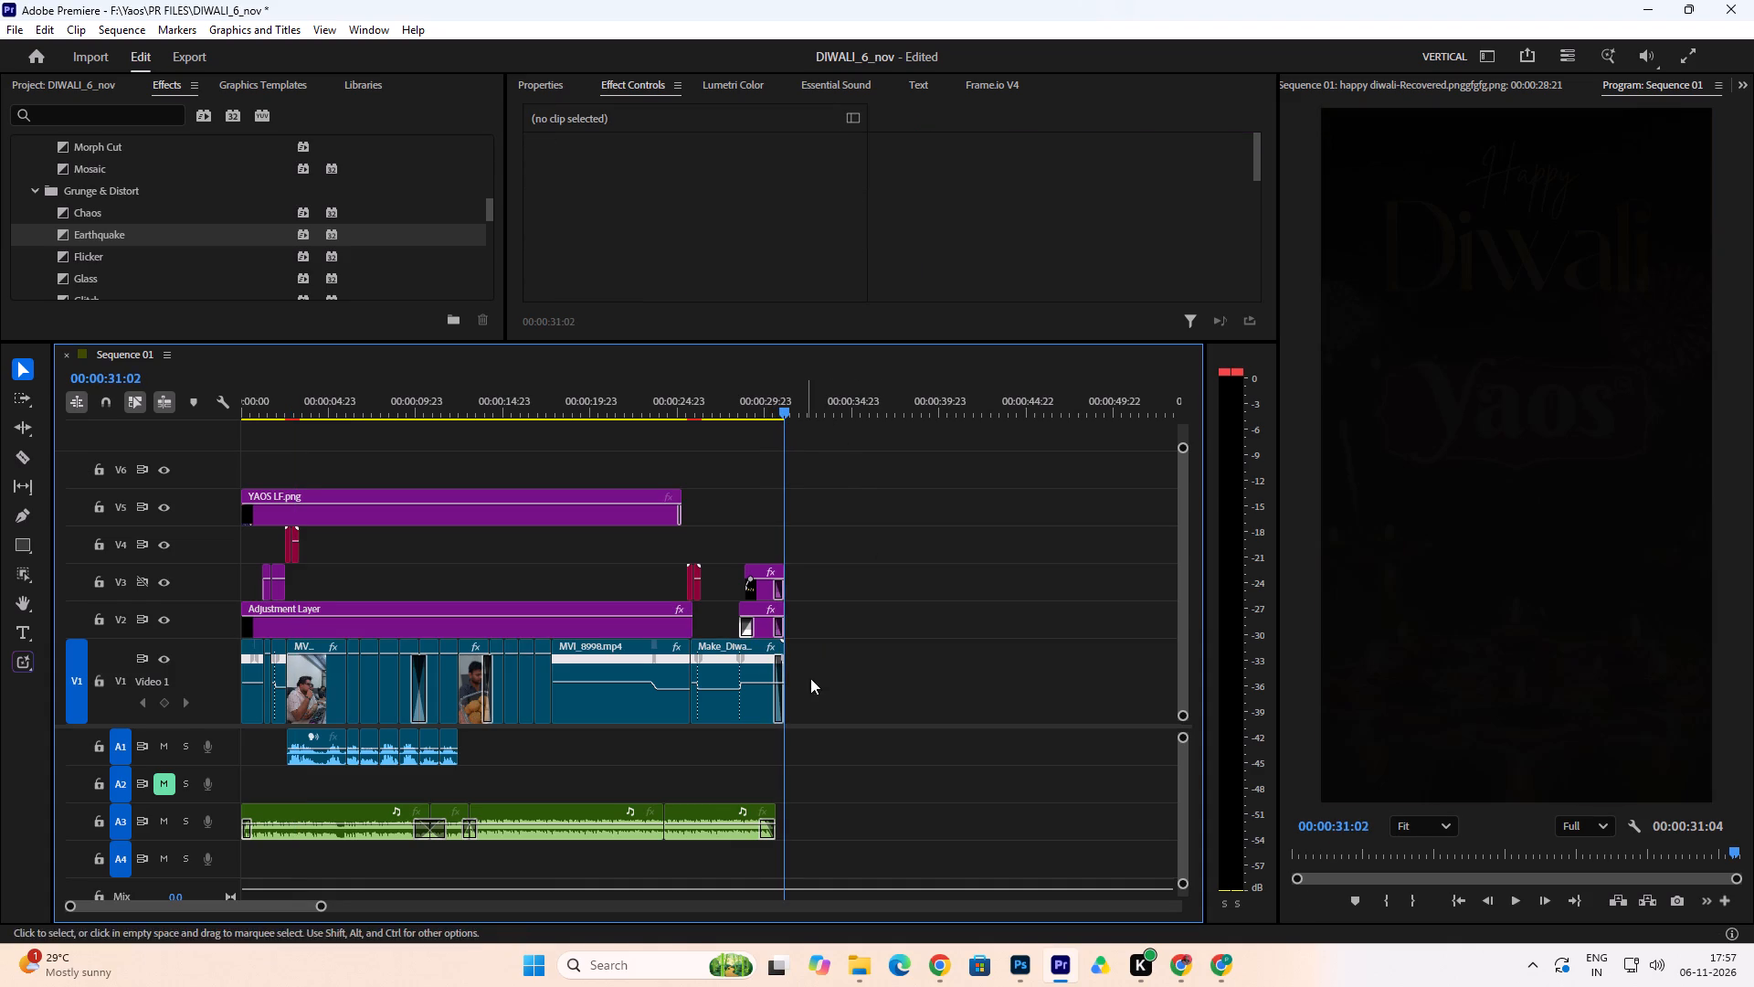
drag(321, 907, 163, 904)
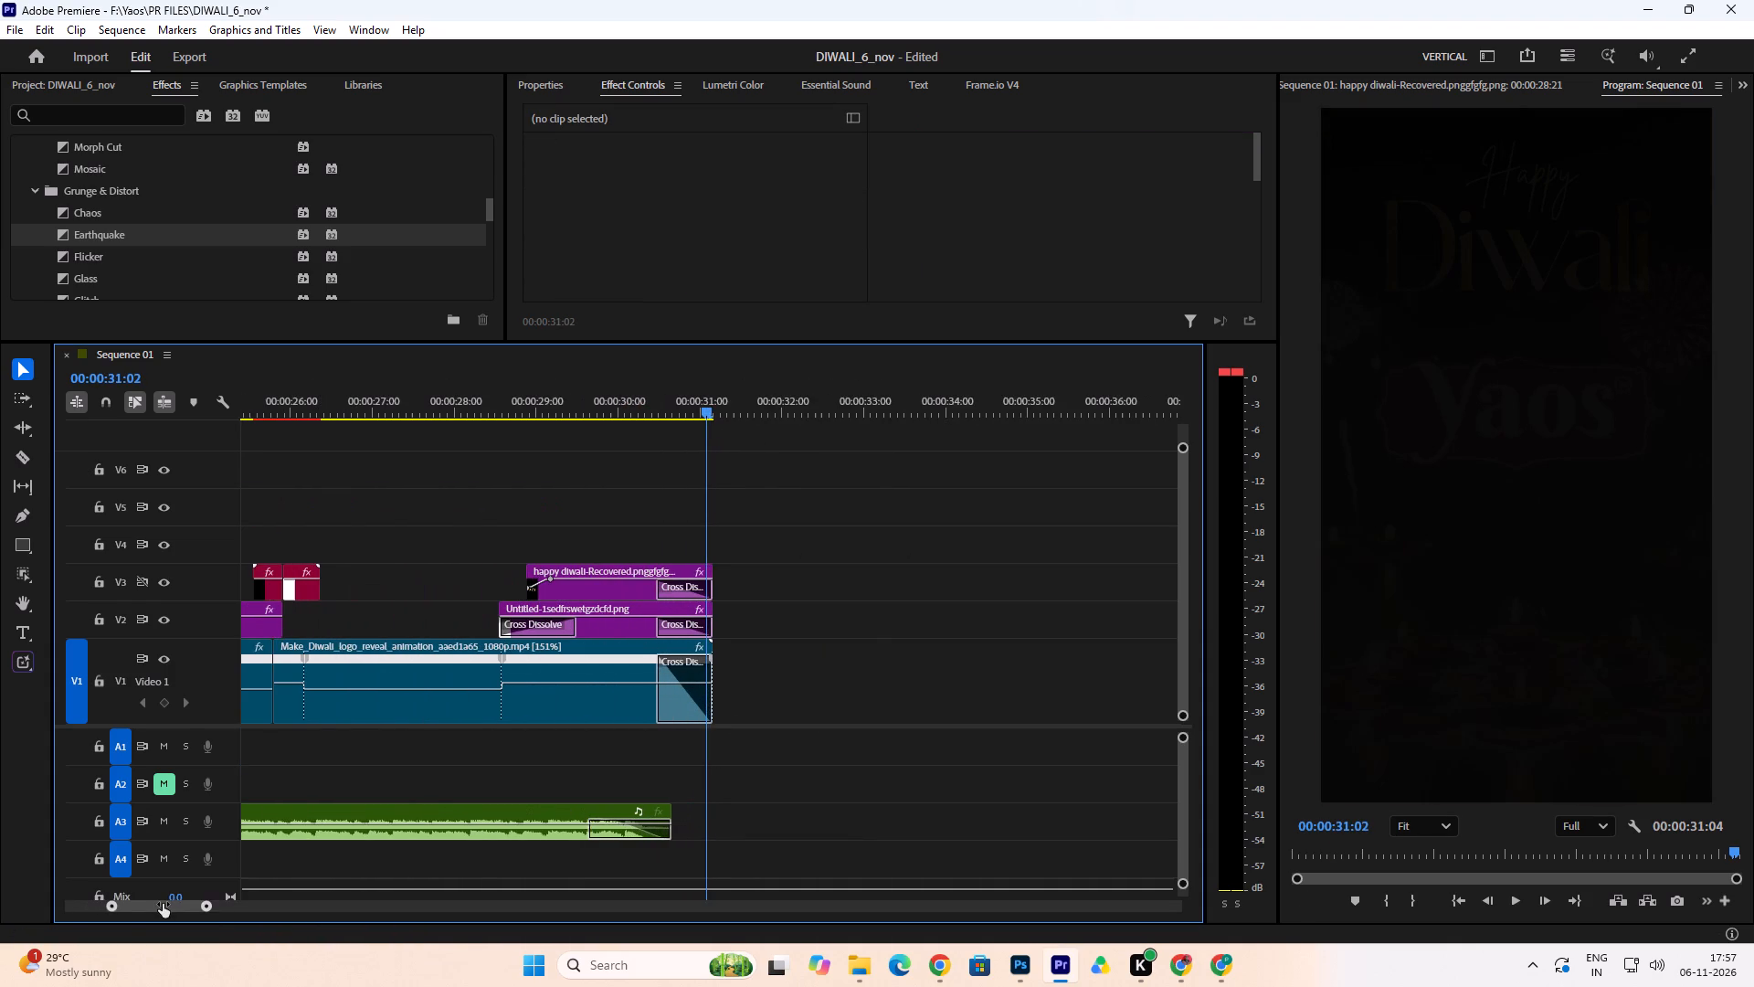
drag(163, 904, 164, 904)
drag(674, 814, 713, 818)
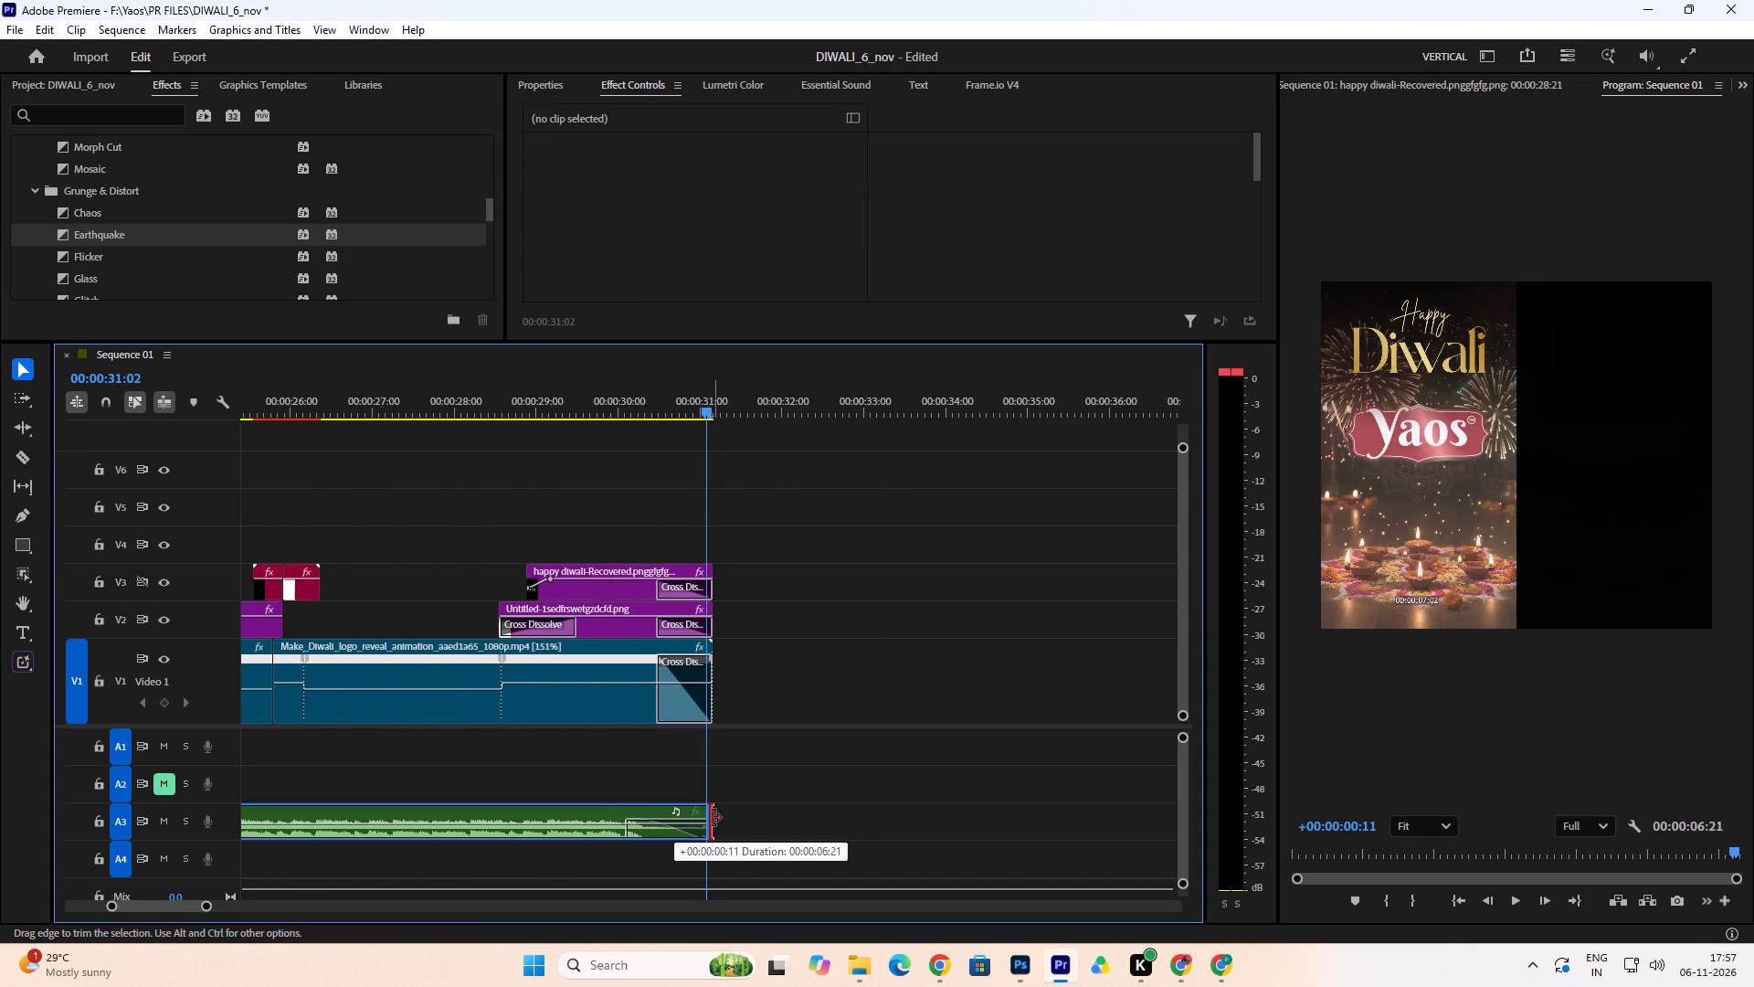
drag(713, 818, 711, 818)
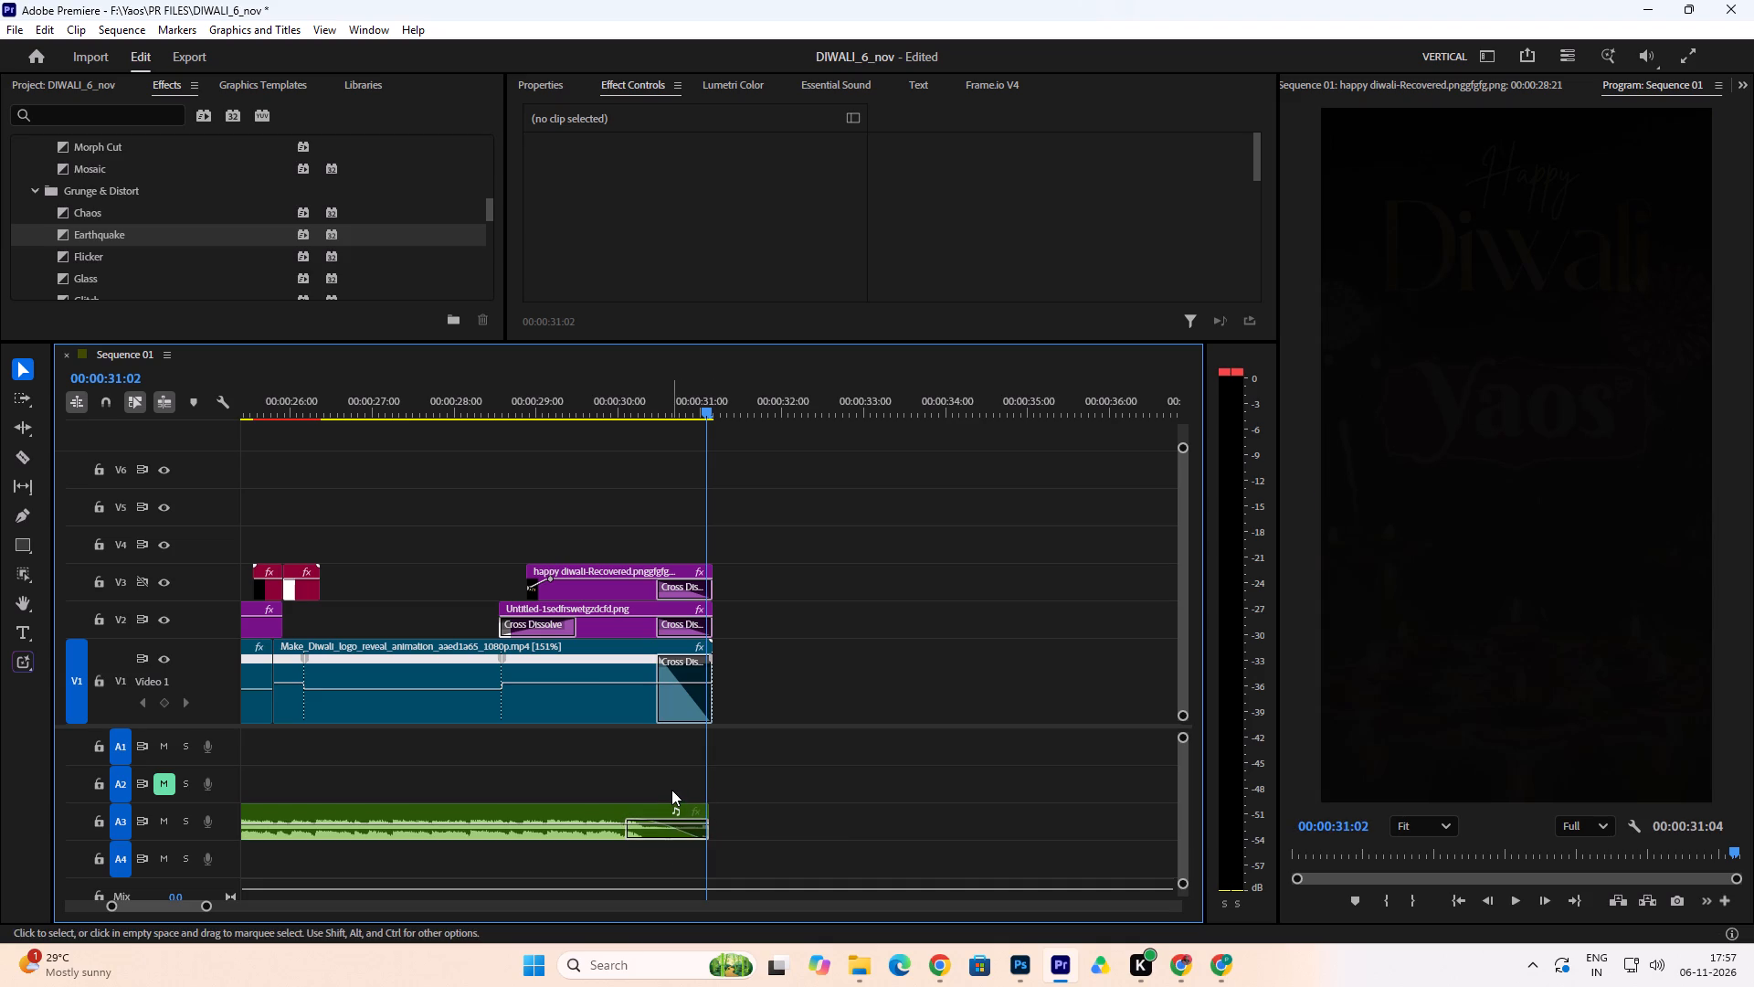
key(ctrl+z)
Play the first few seconds of the sequence twice from the start to review the revised opening.
drag(209, 906, 438, 944)
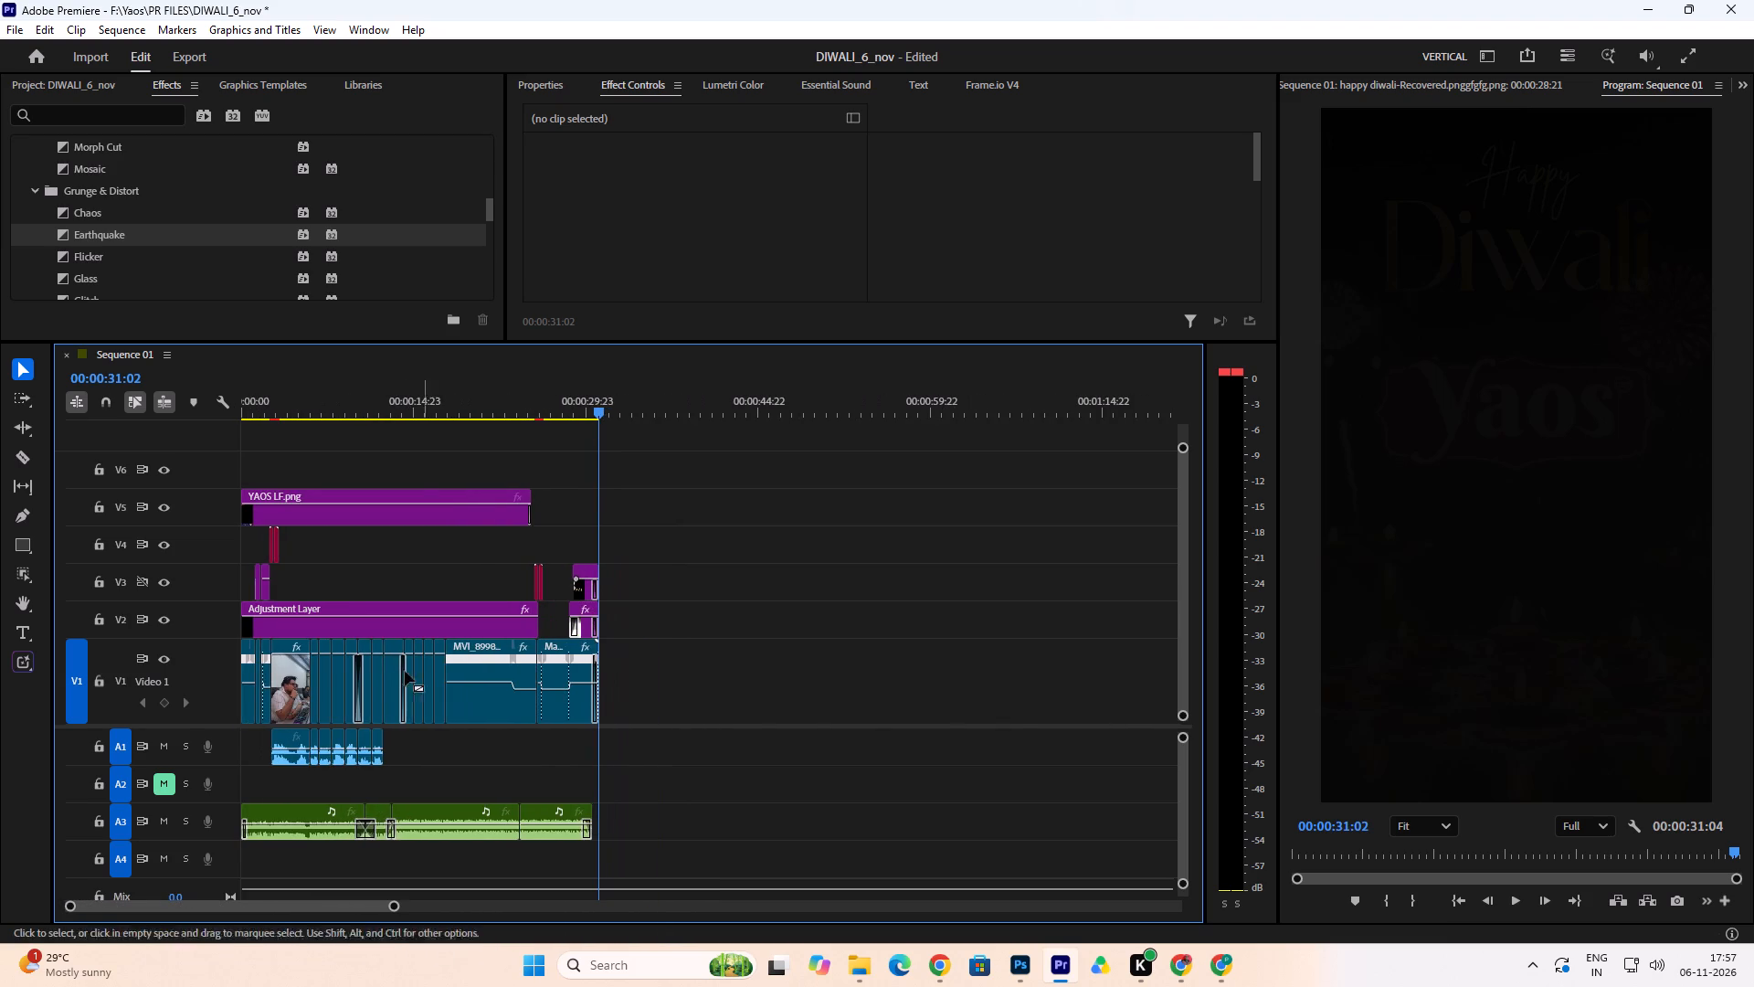
drag(326, 394, 135, 453)
key(space)
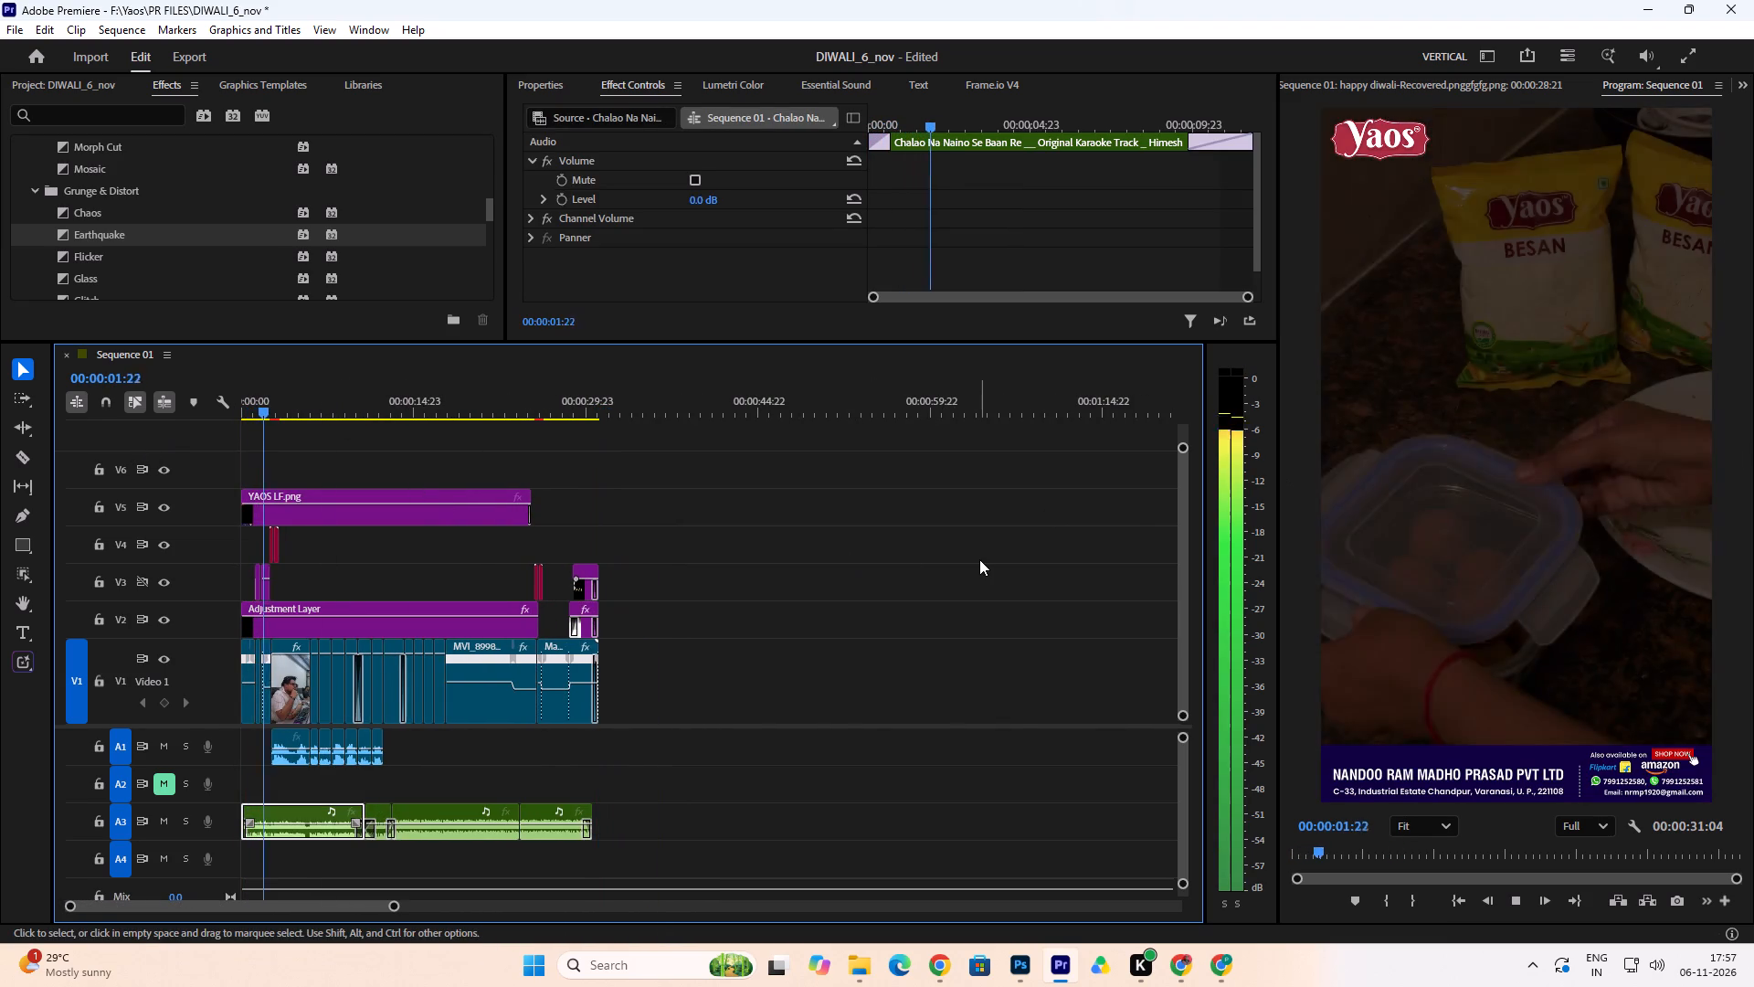
key(space)
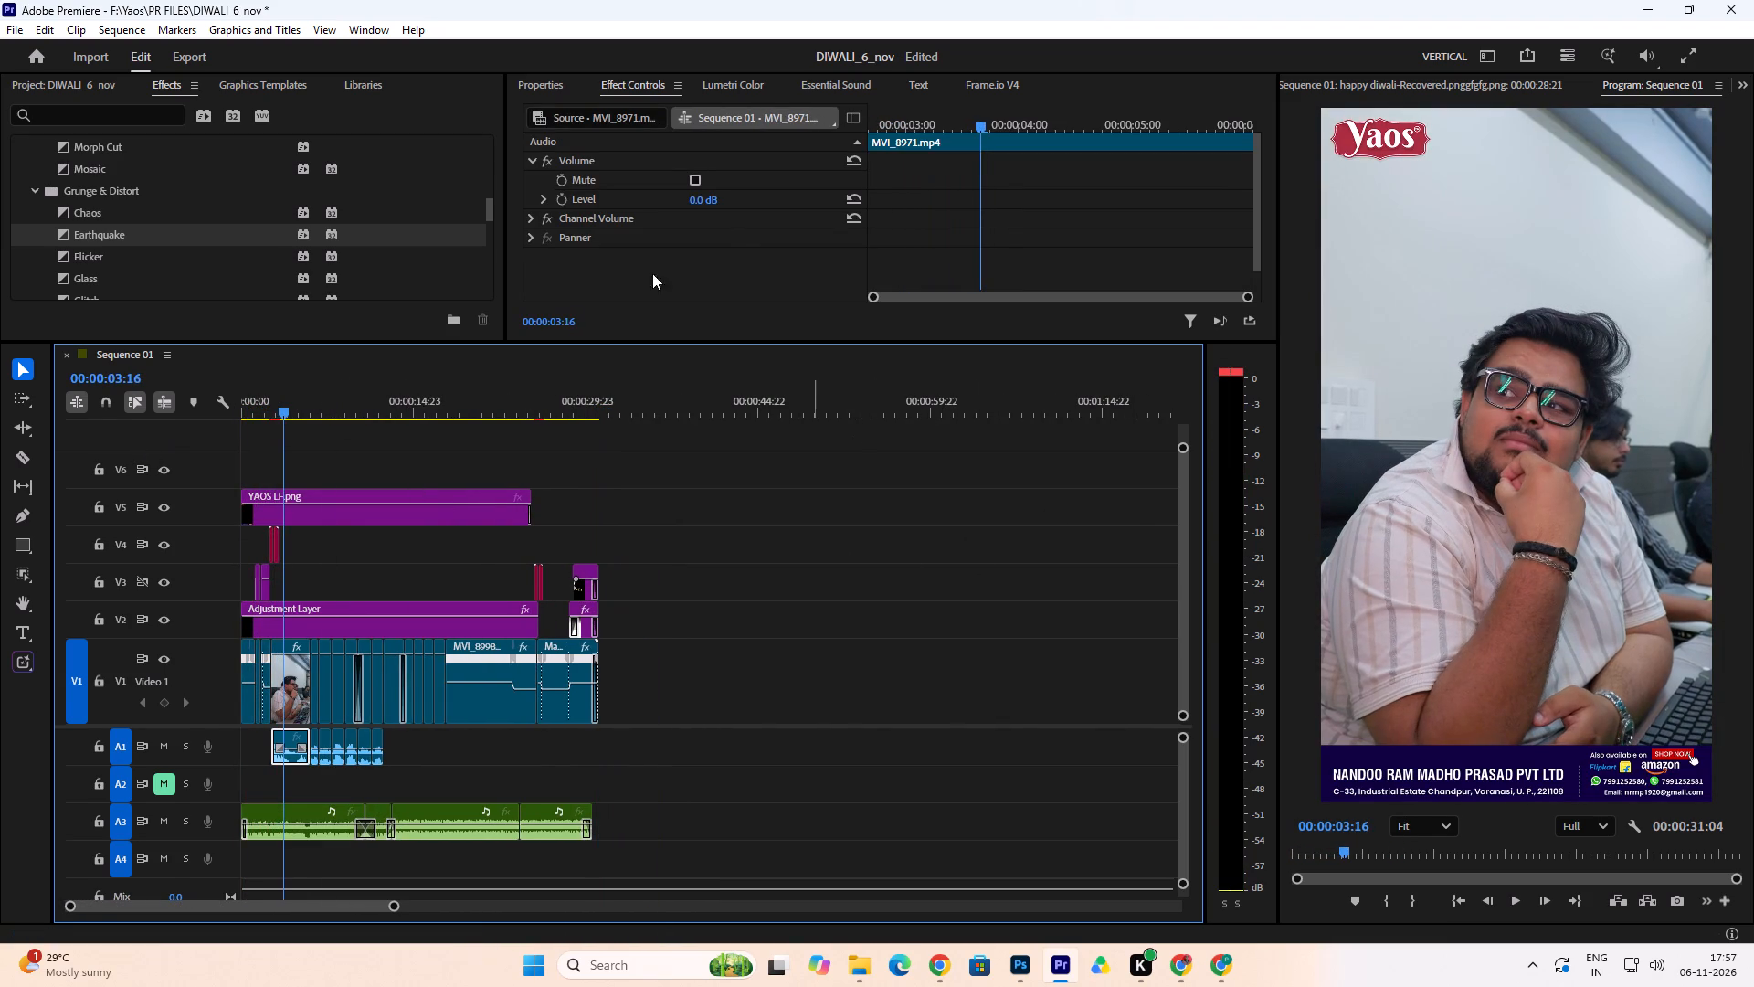
drag(275, 410, 177, 430)
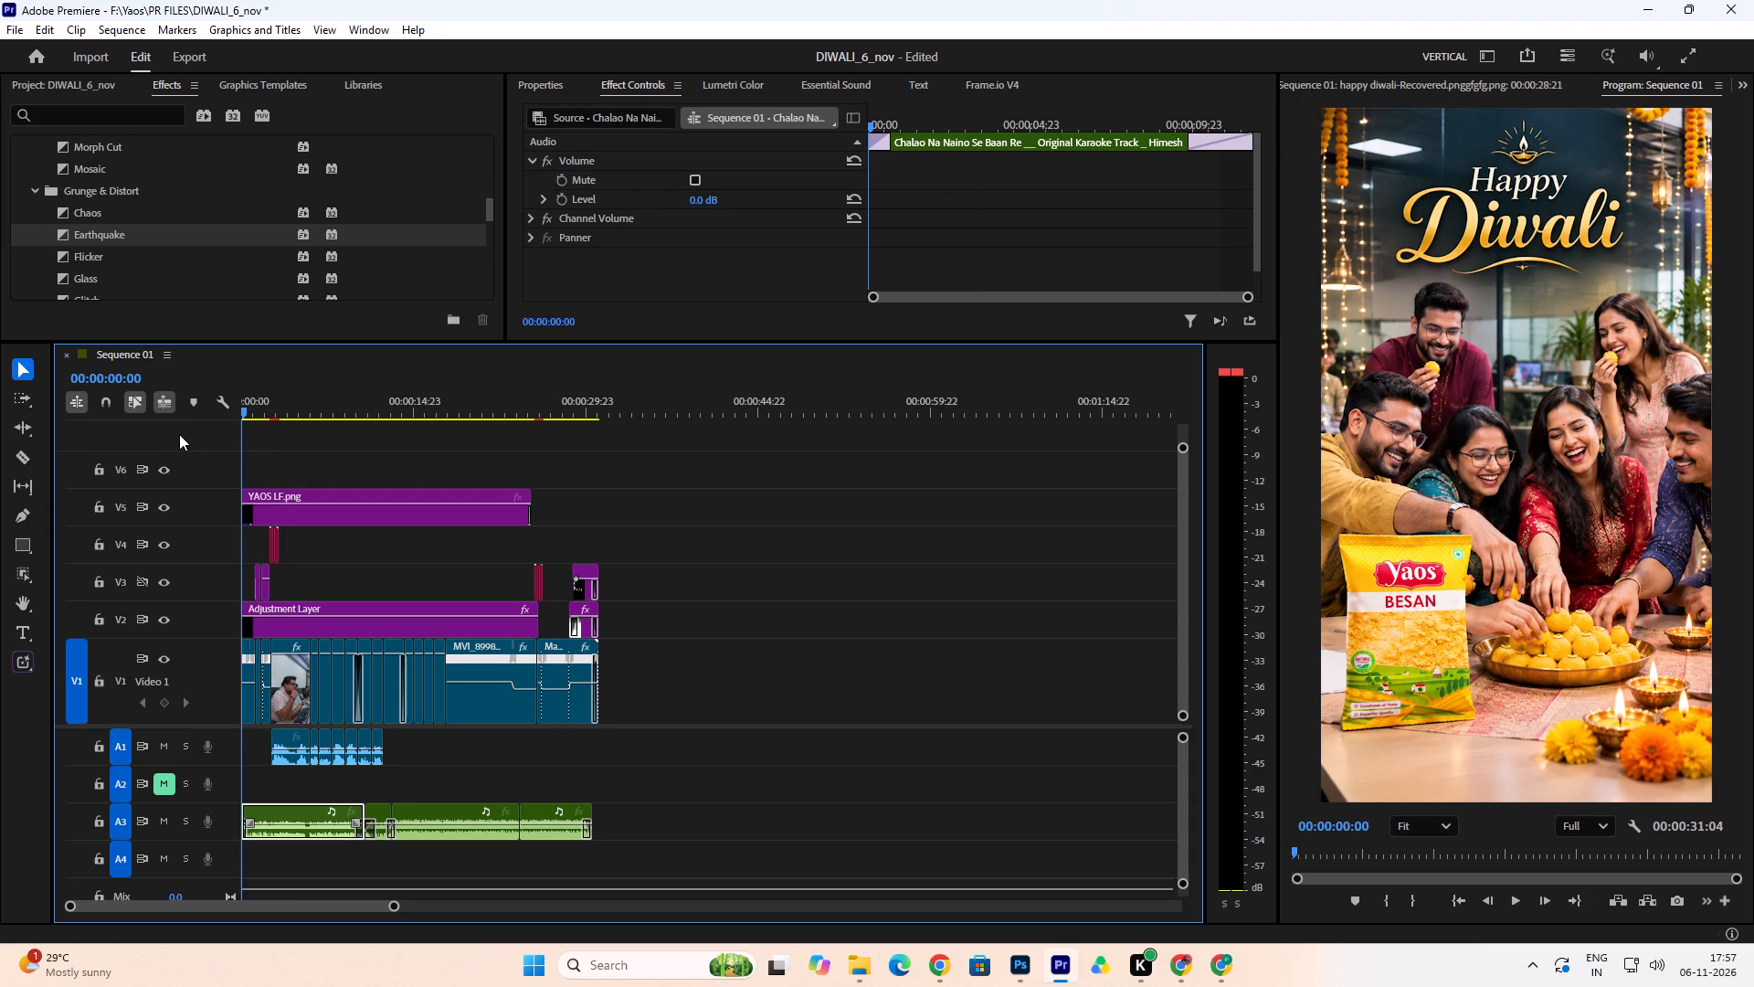
key(space)
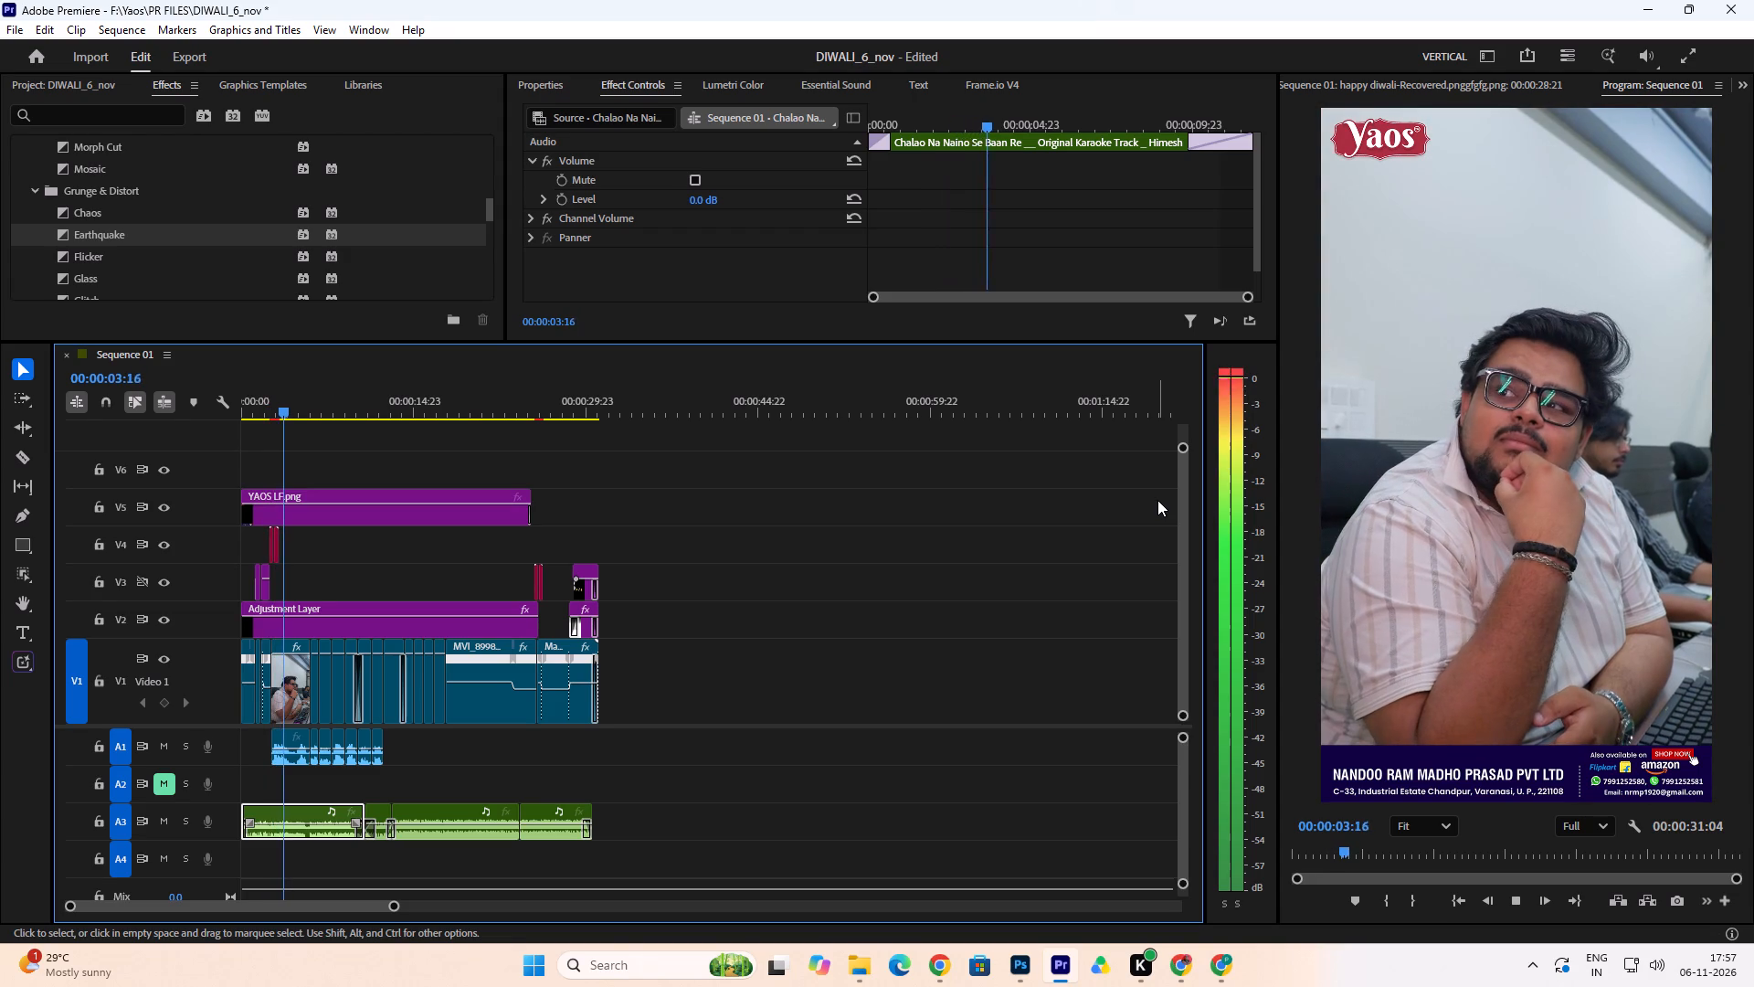
key(space)
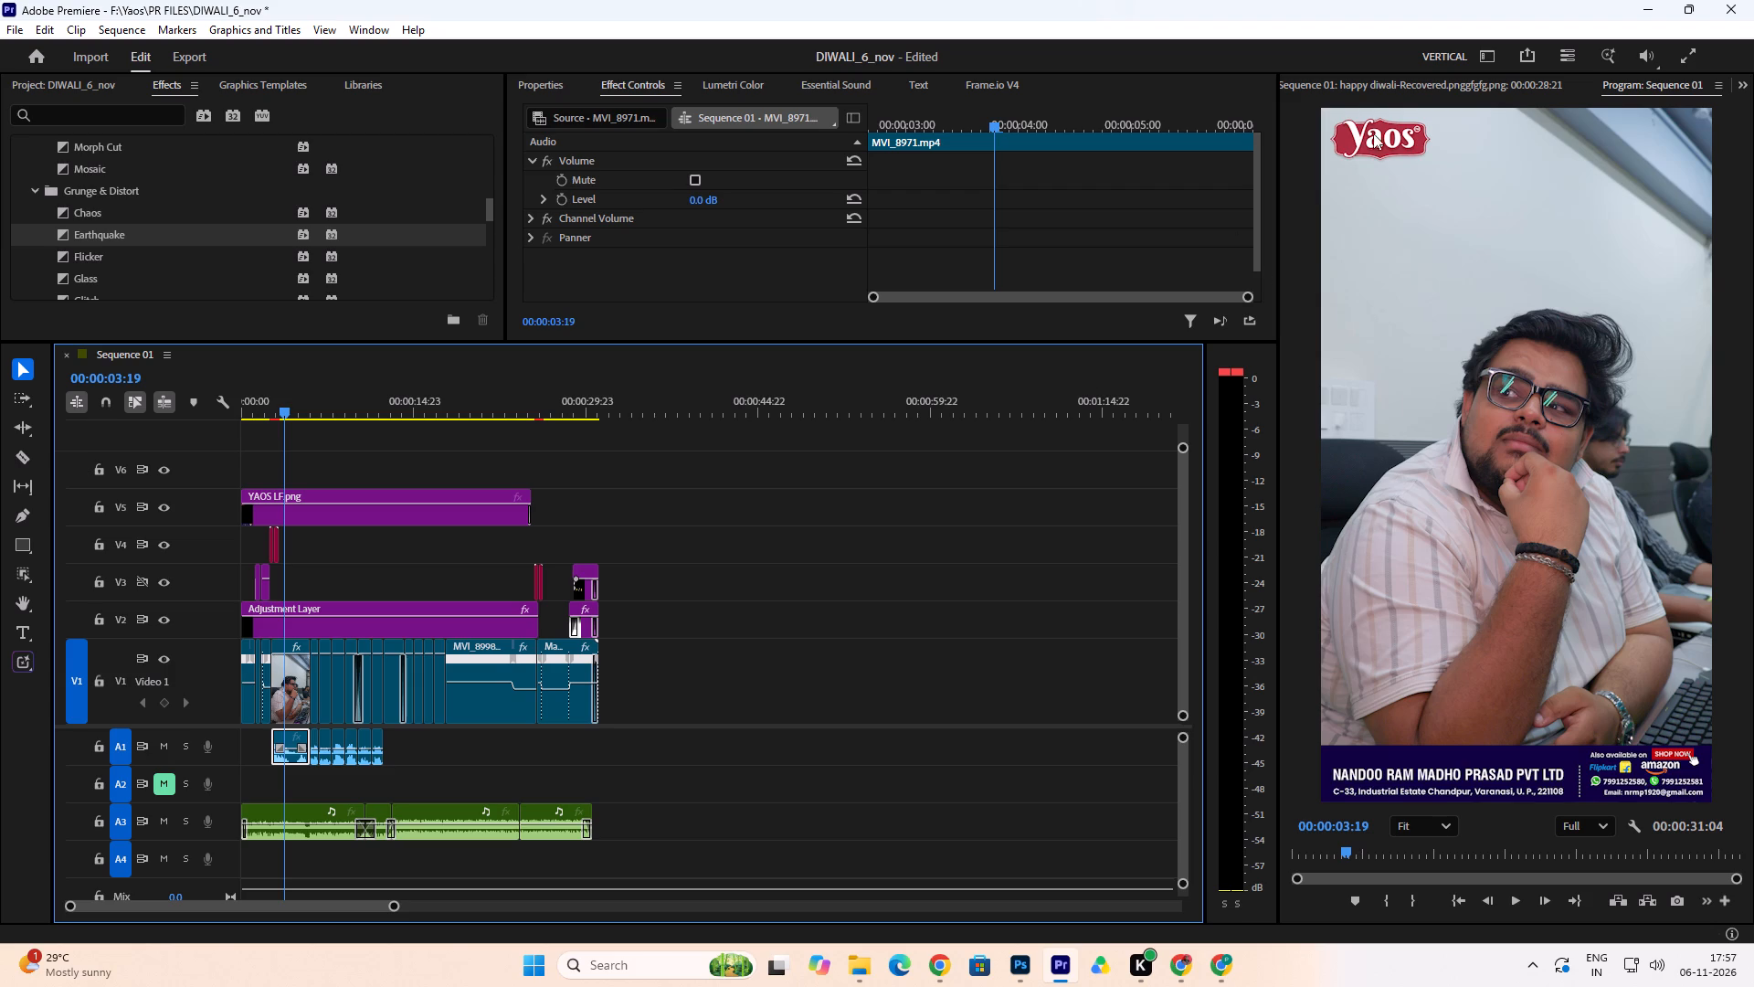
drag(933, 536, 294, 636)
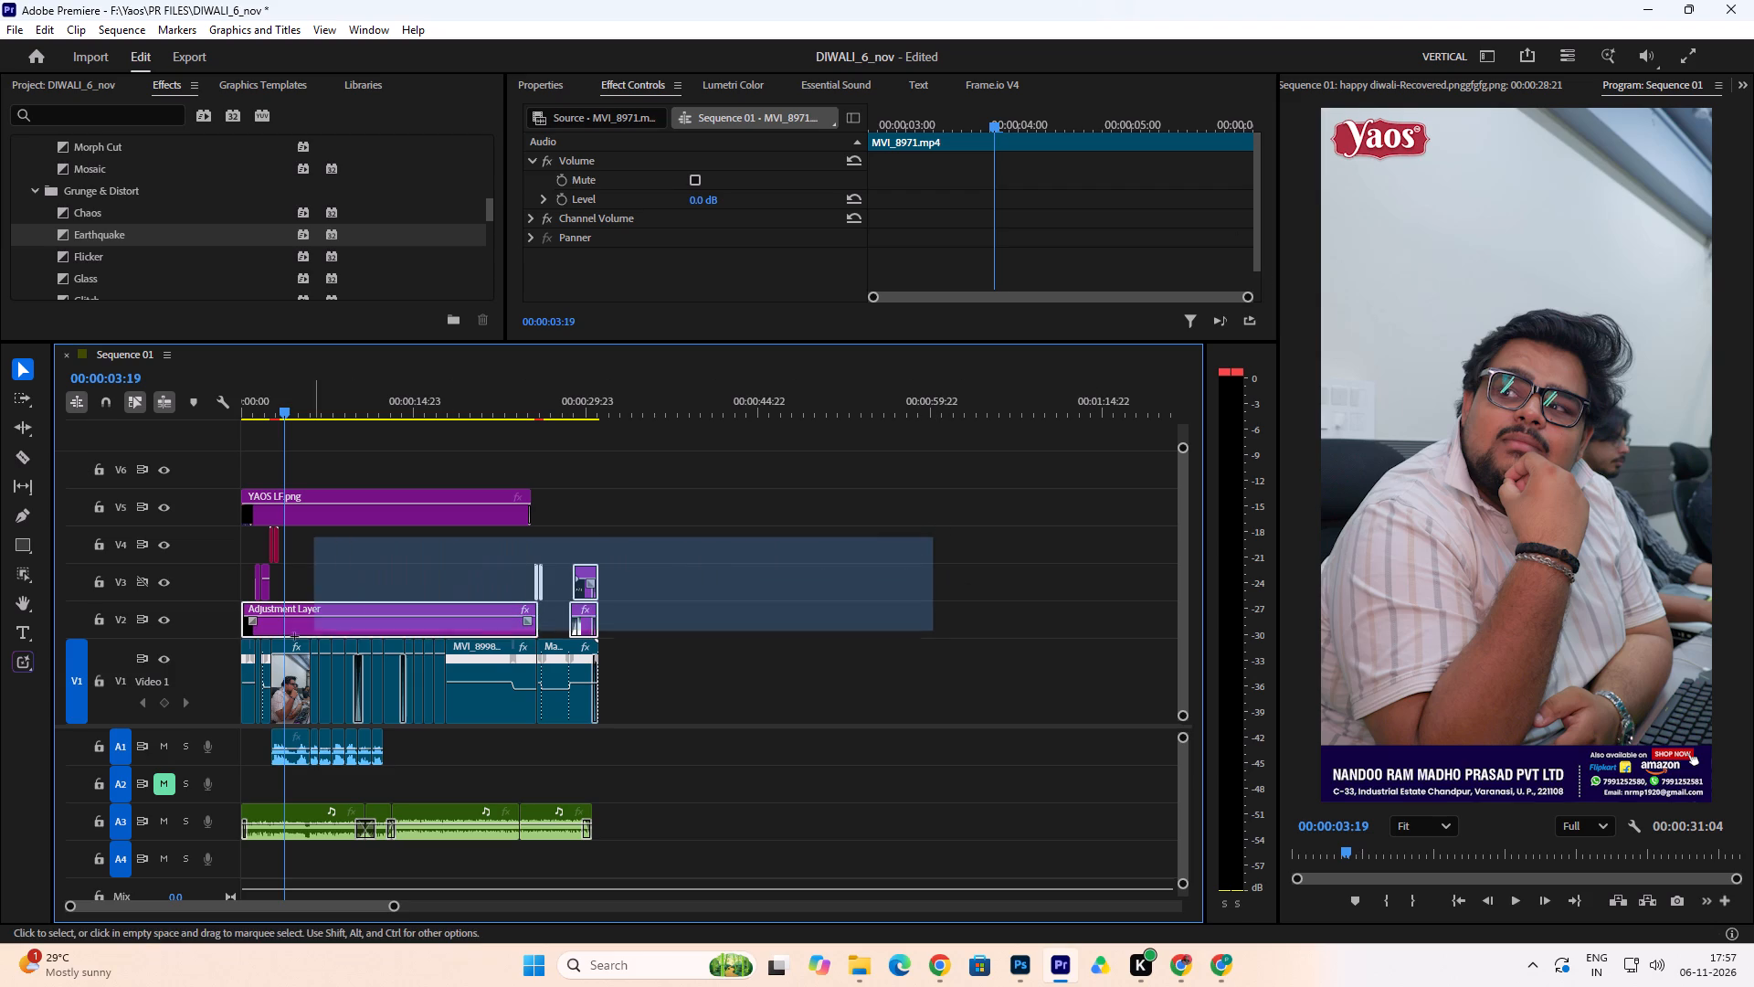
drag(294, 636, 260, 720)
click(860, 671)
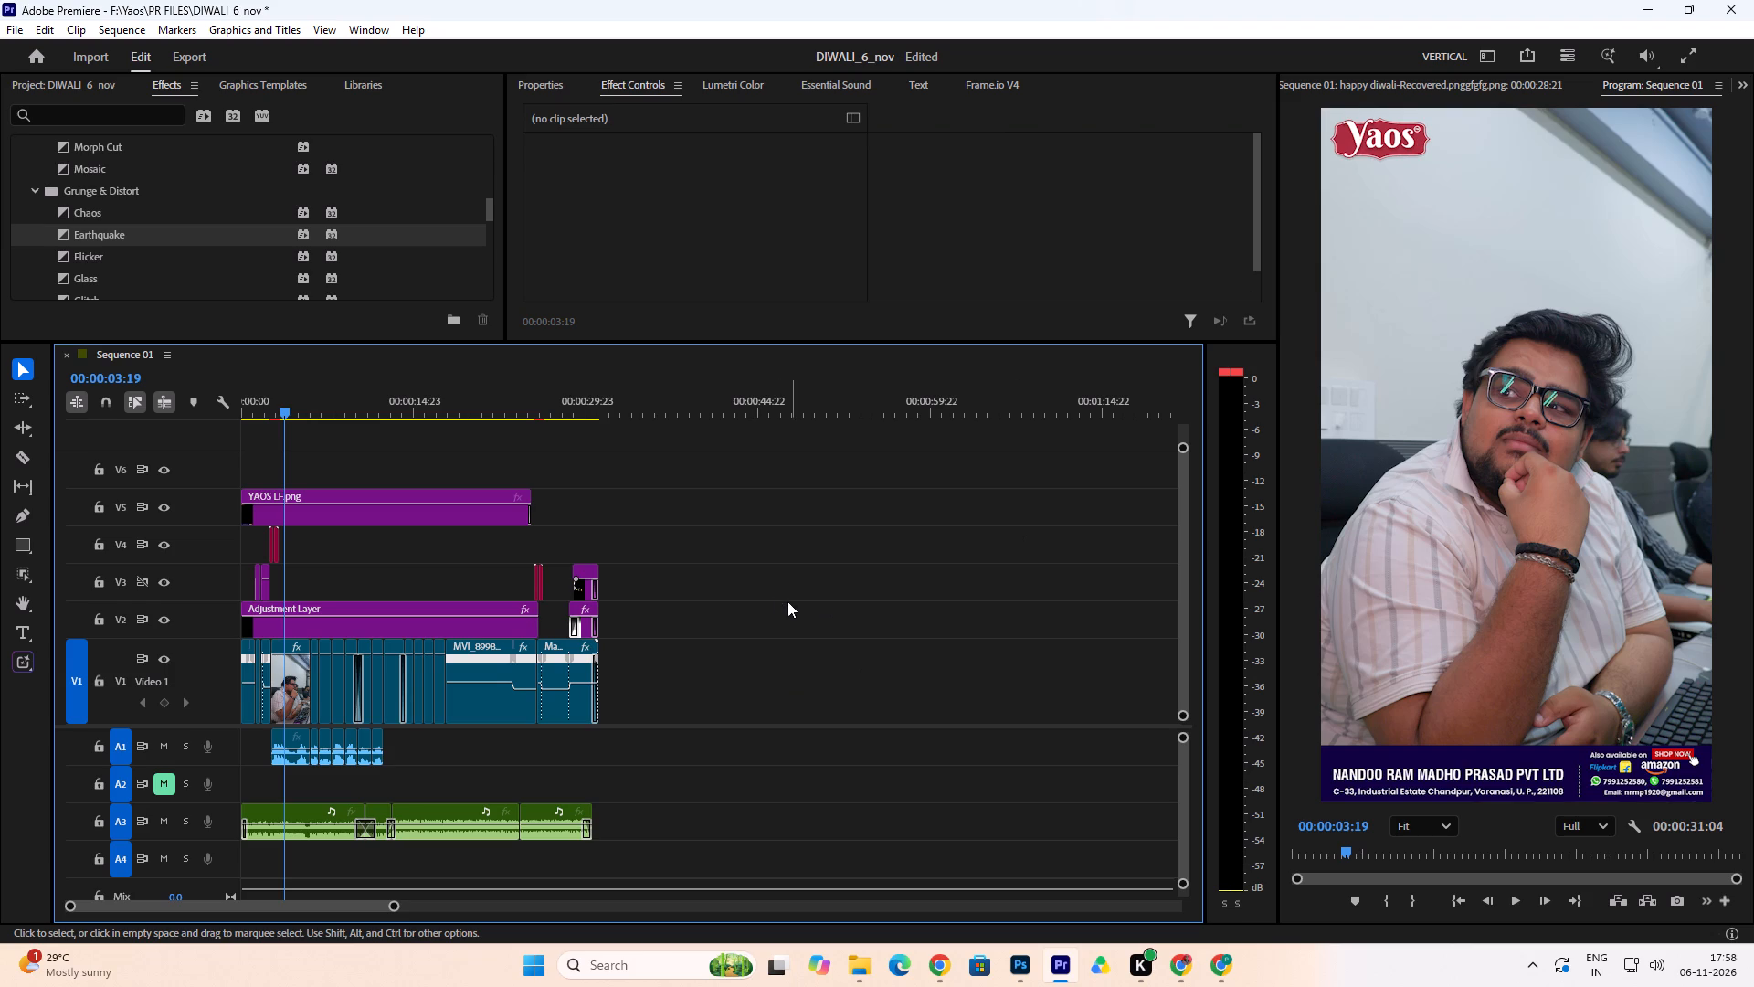
Select all clips in the timeline except the first V1 clip, YAOS LF.png and the A3 music.
drag(871, 518, 595, 739)
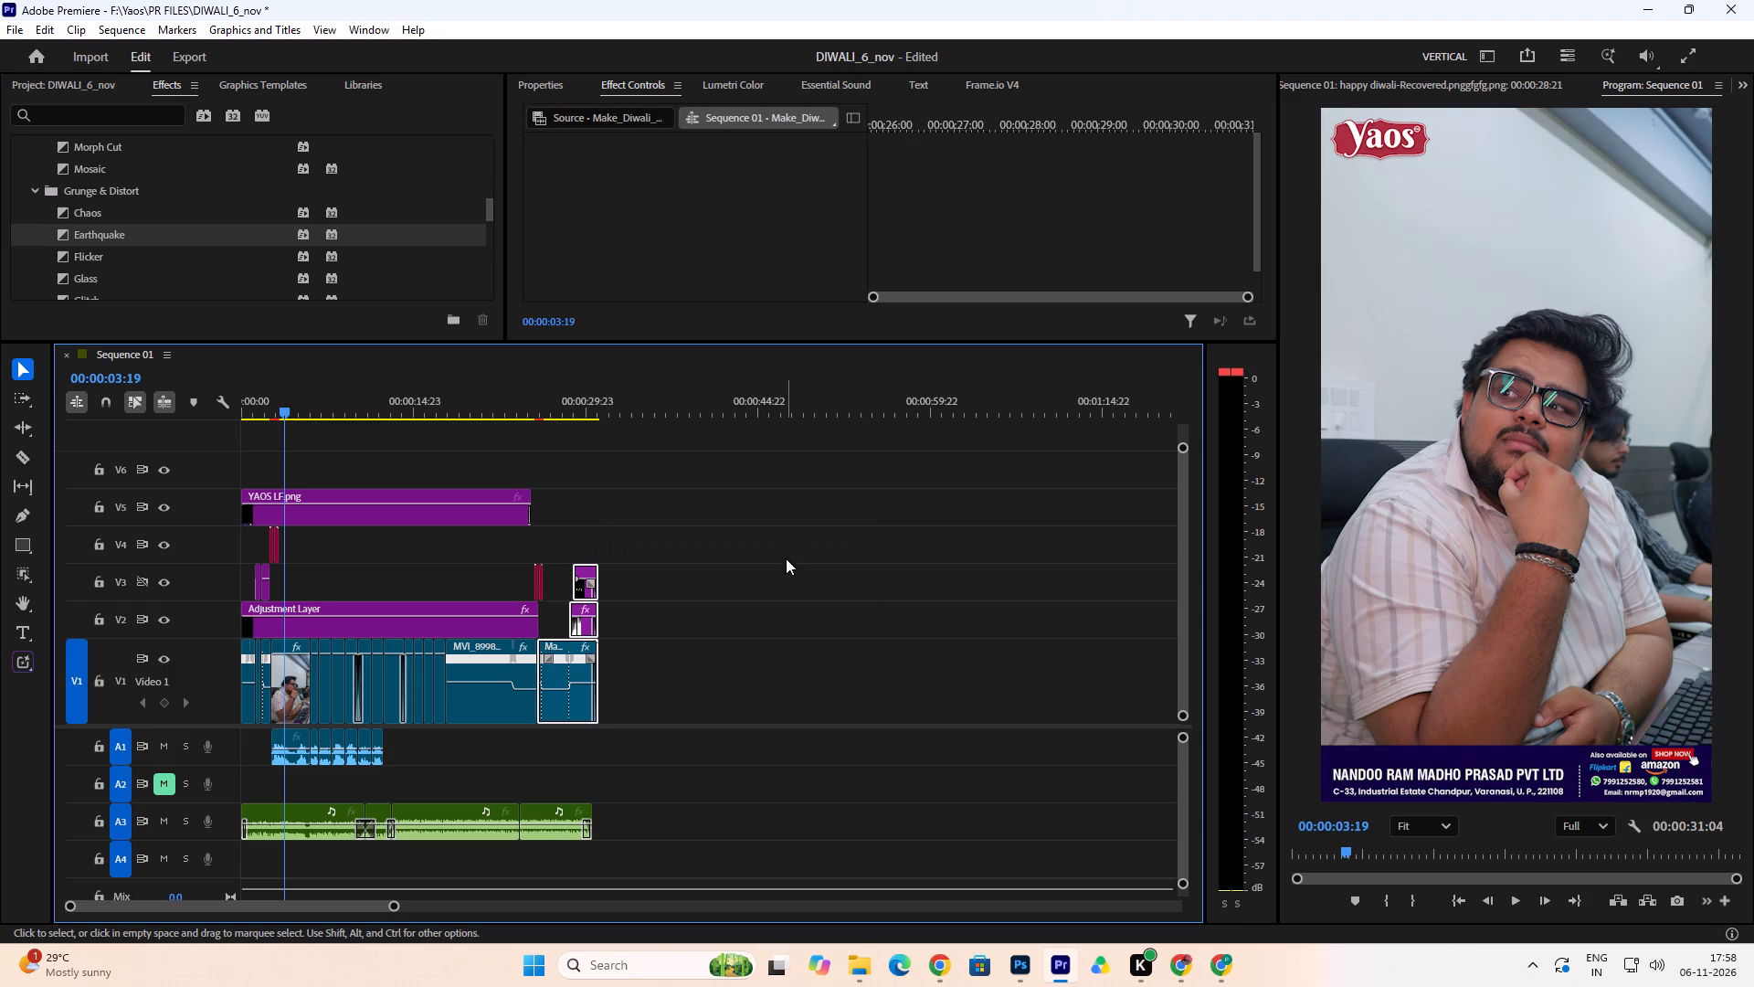
drag(794, 554, 261, 767)
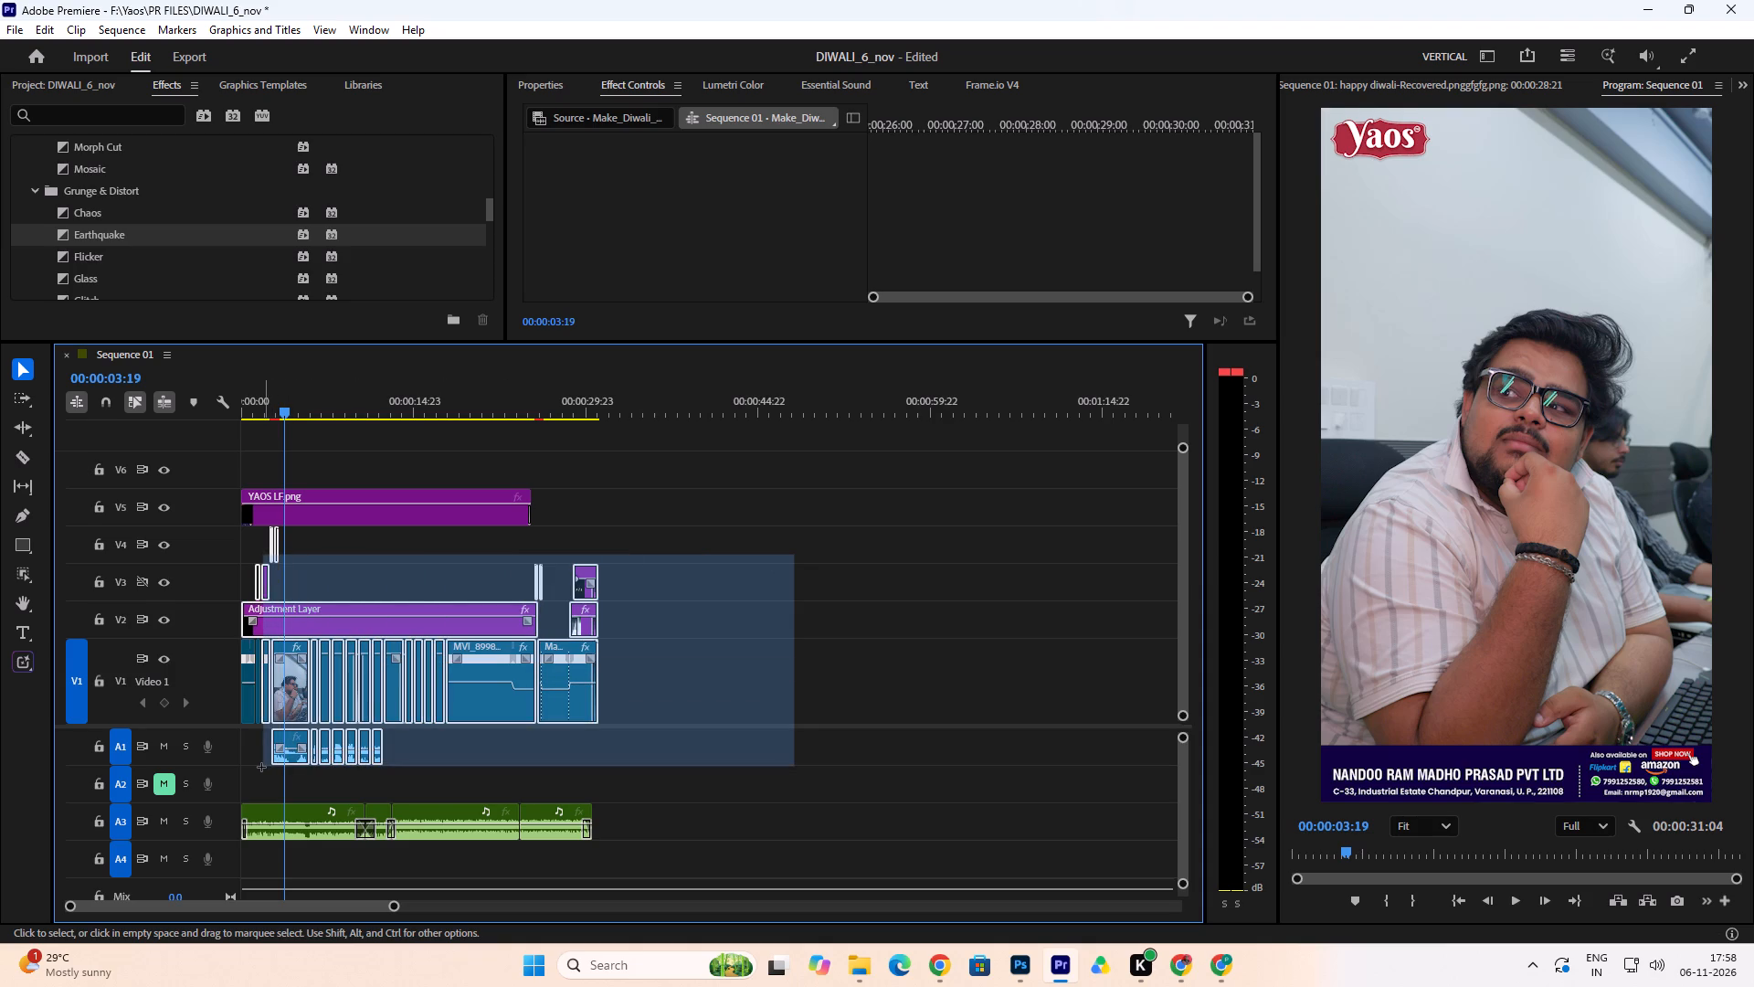
drag(261, 767, 260, 766)
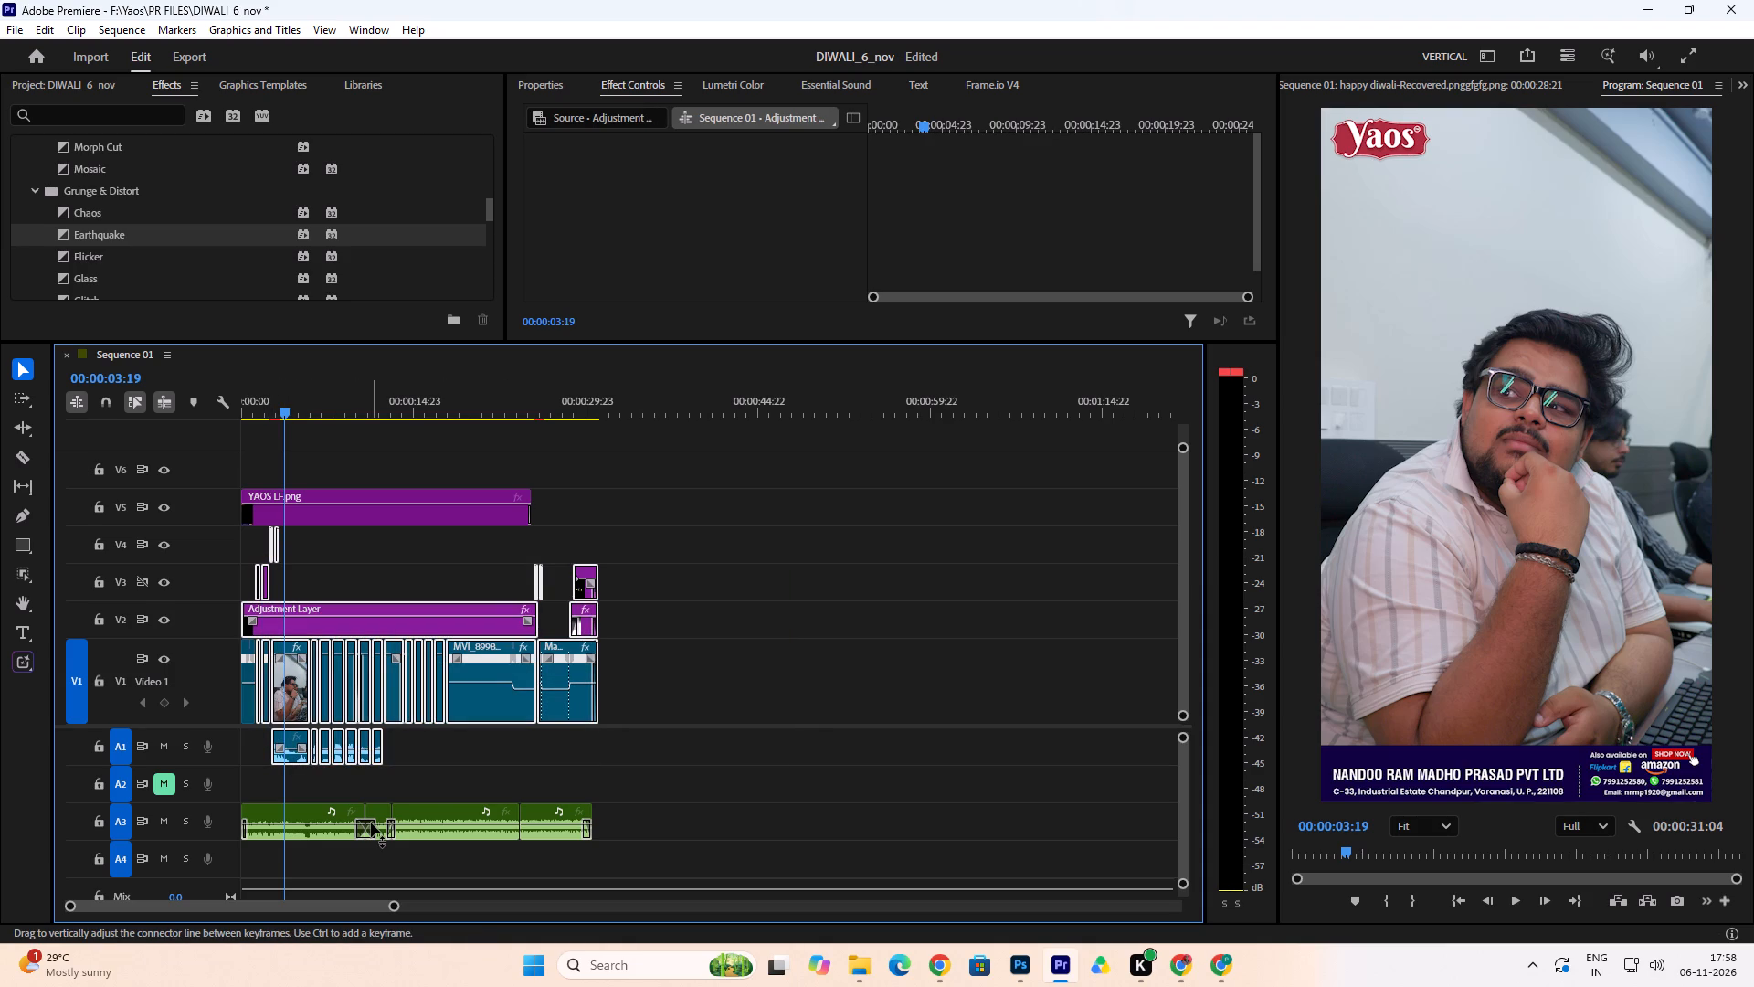
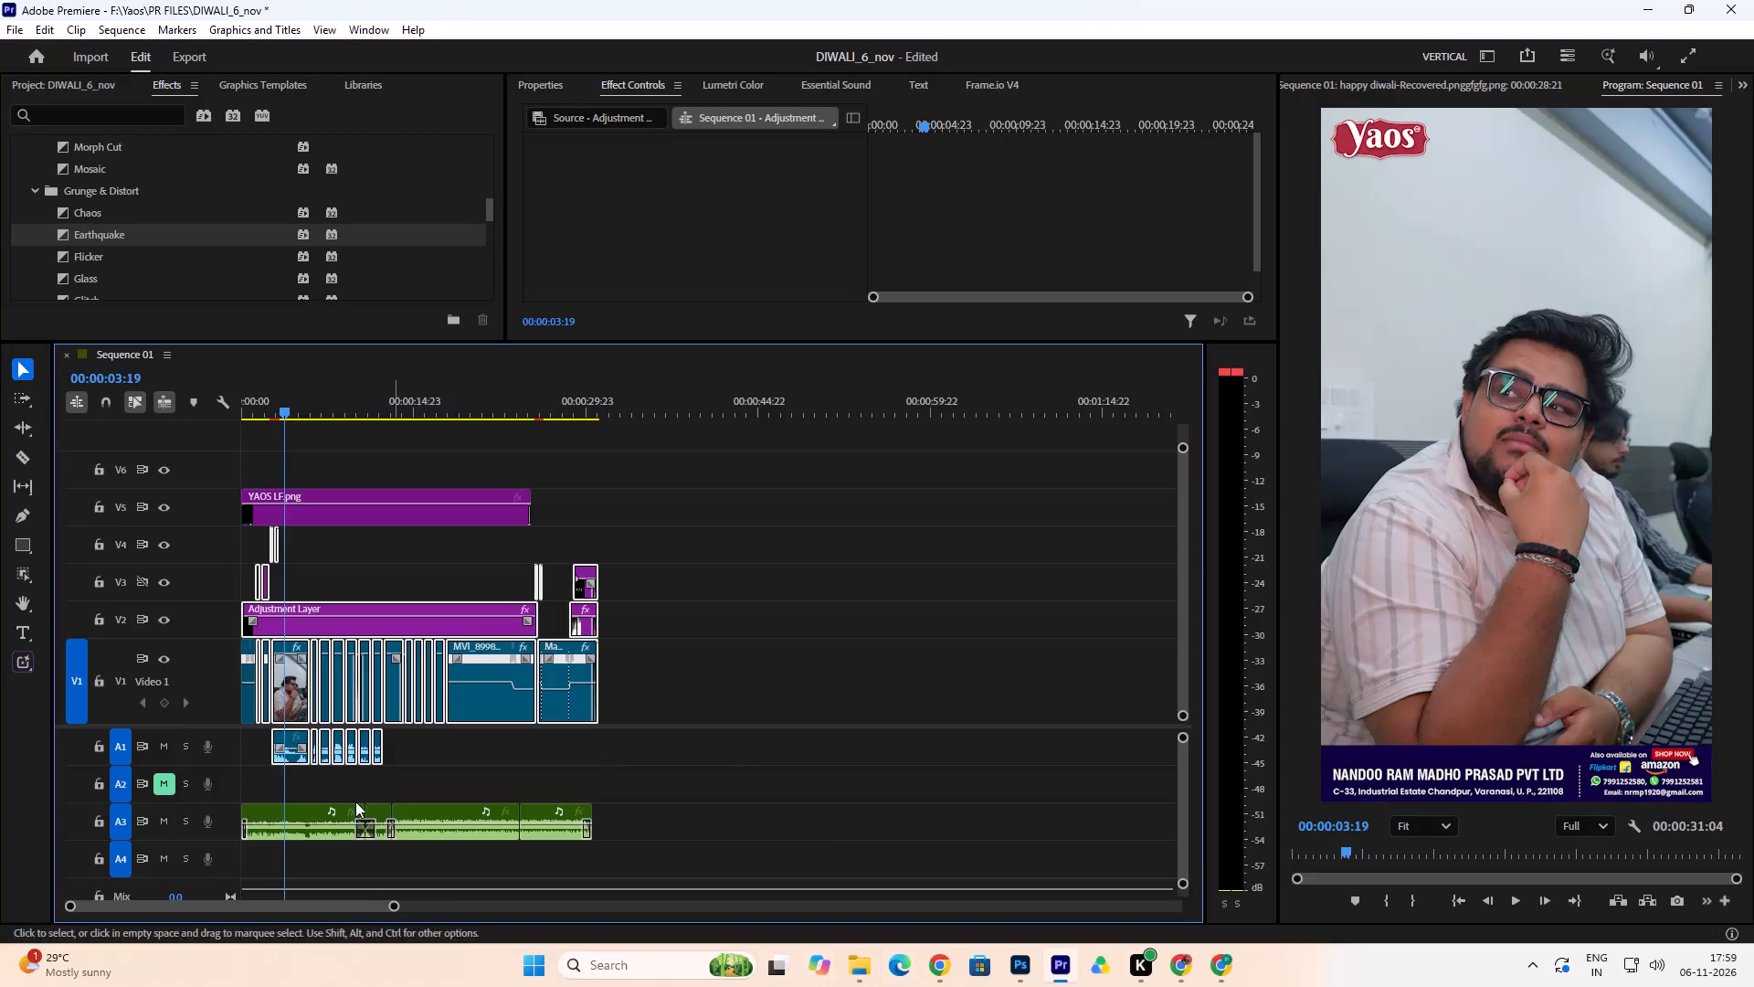
Shift all clips after the short MVI_8960.mp4 clip on V1 later by 10 frames, leaving YAOS LF.png and the A3 music in place.
drag(390, 905, 370, 910)
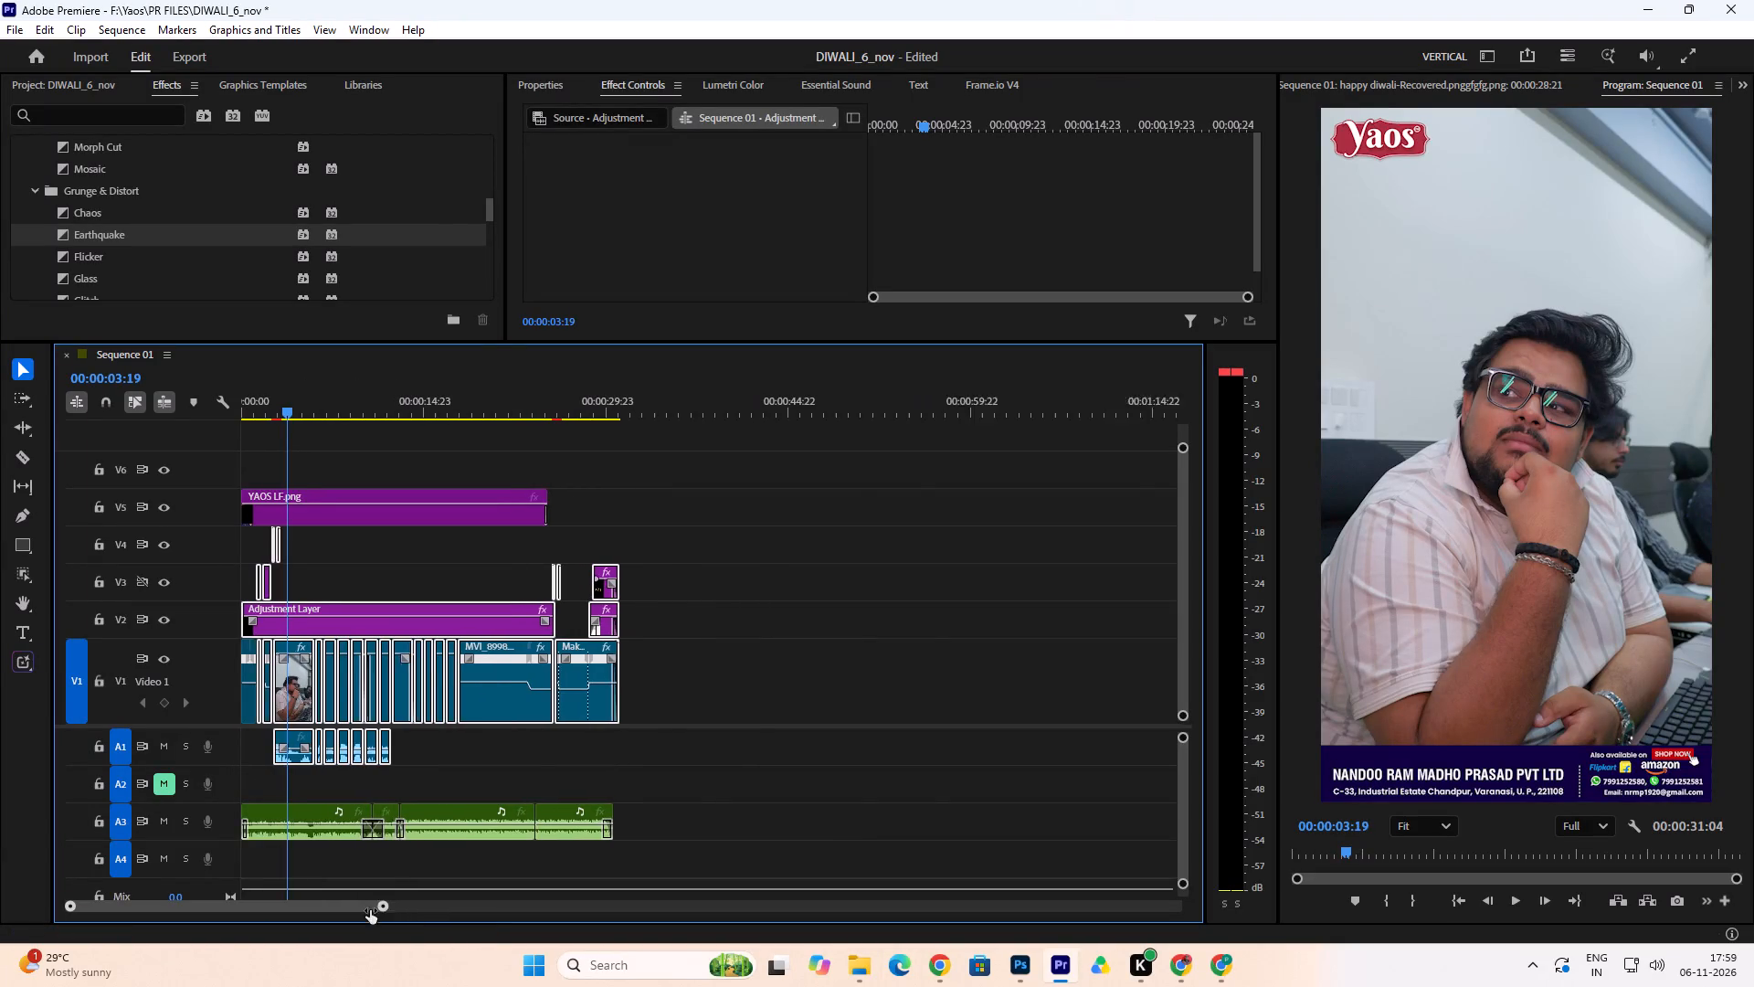
drag(370, 910, 153, 920)
click(662, 573)
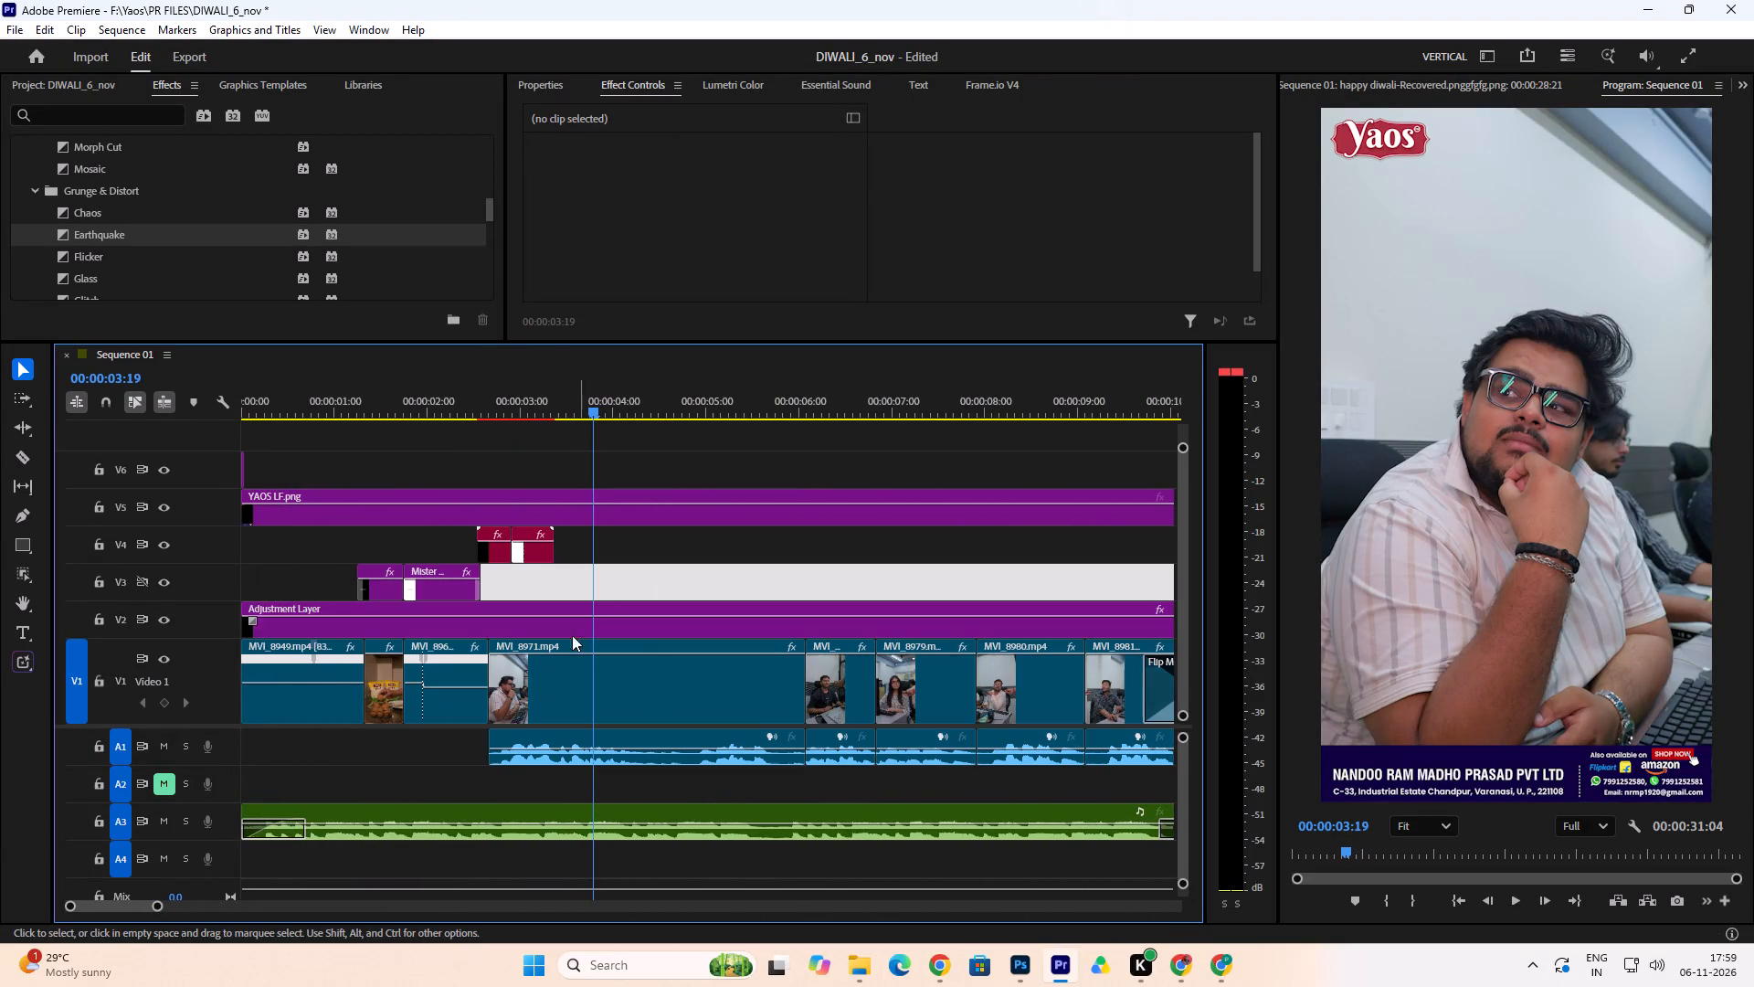
drag(155, 906, 274, 902)
drag(1100, 535, 756, 626)
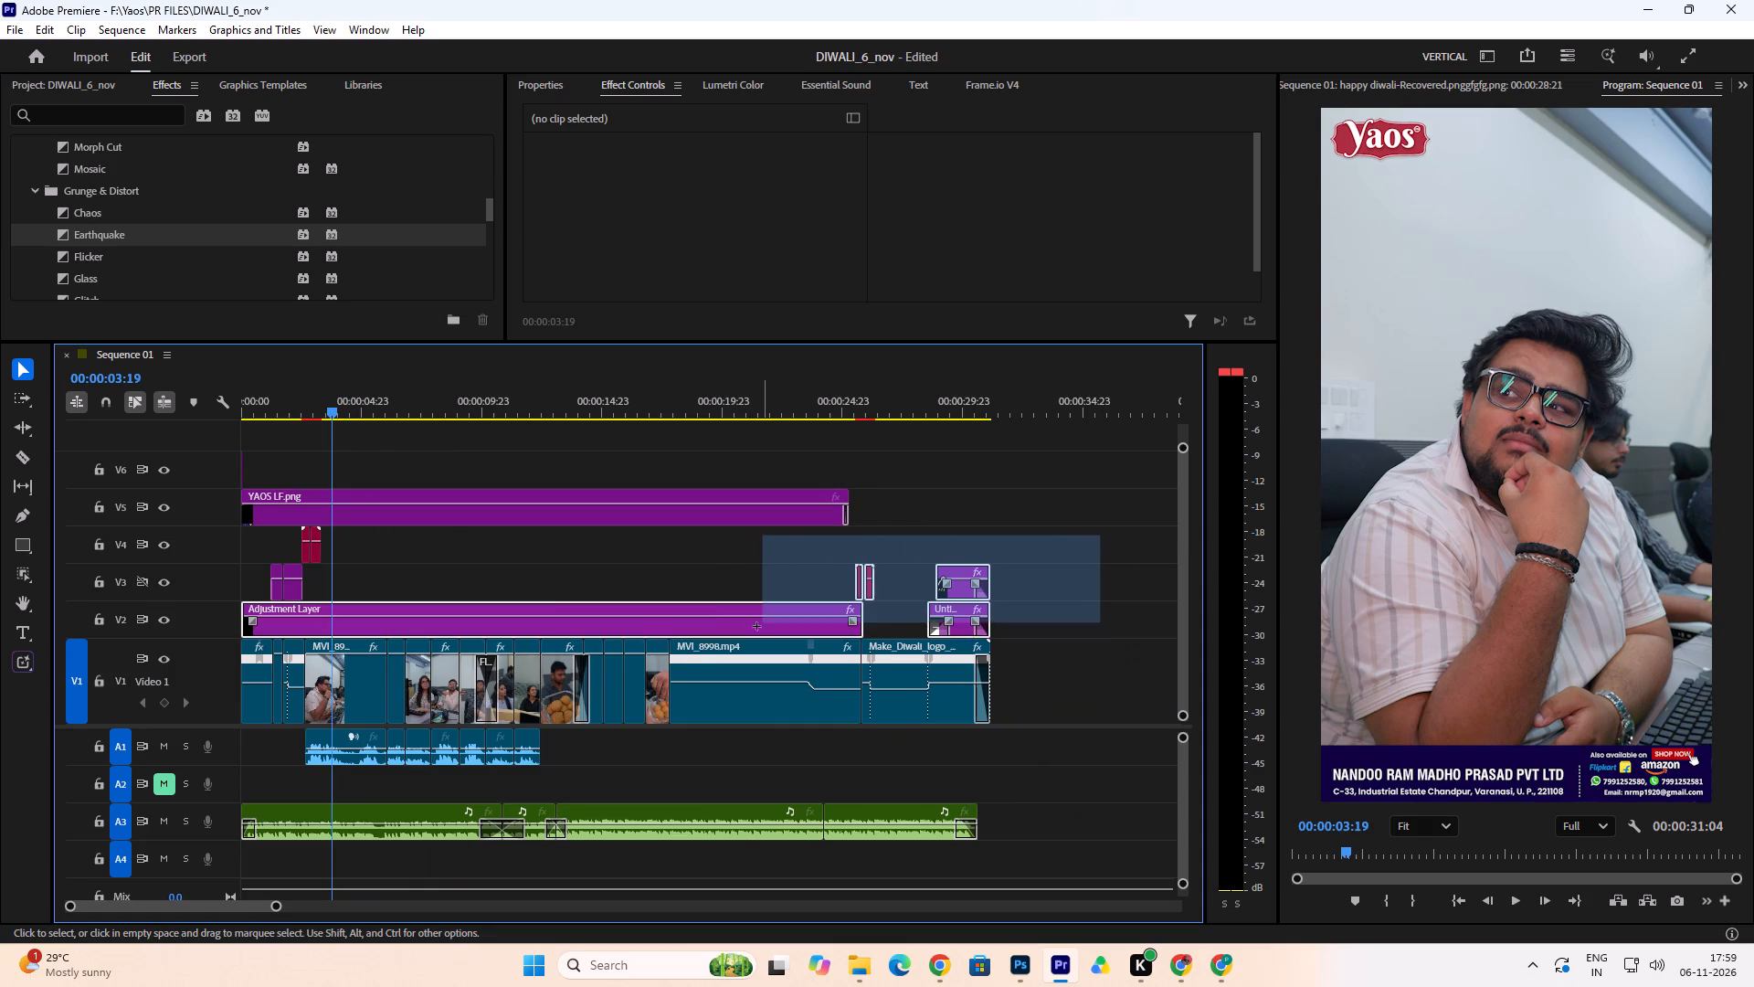
drag(756, 626, 296, 782)
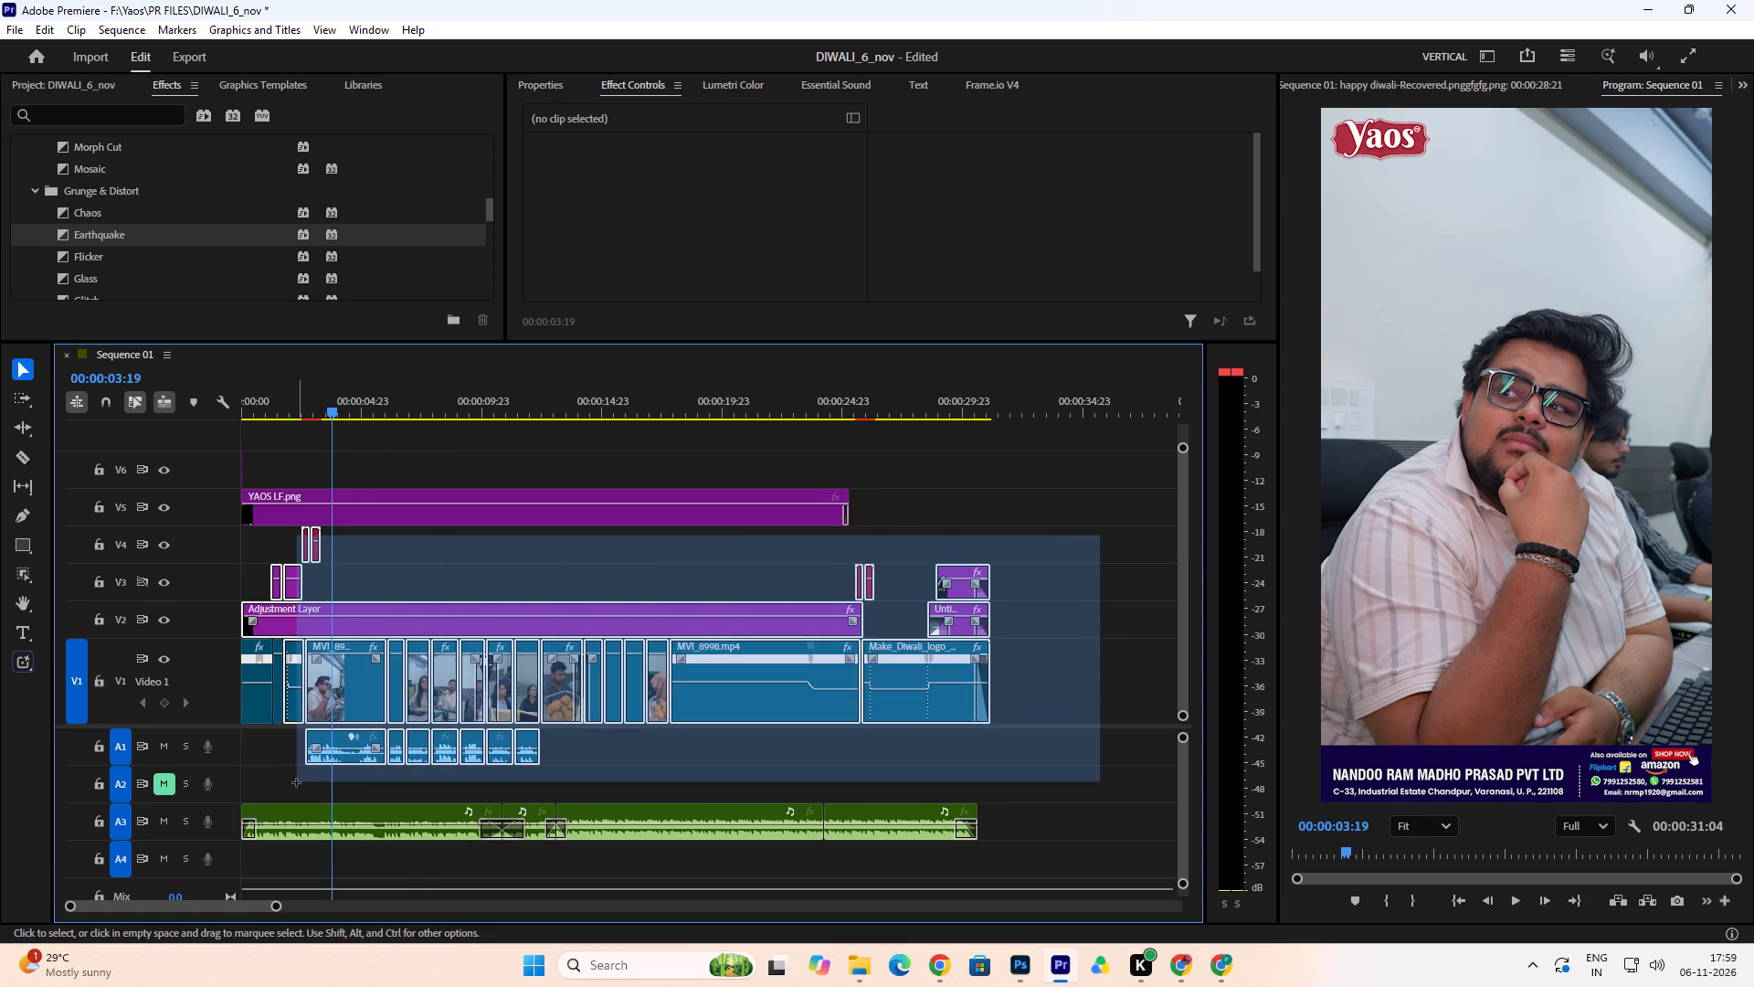
drag(296, 782, 295, 782)
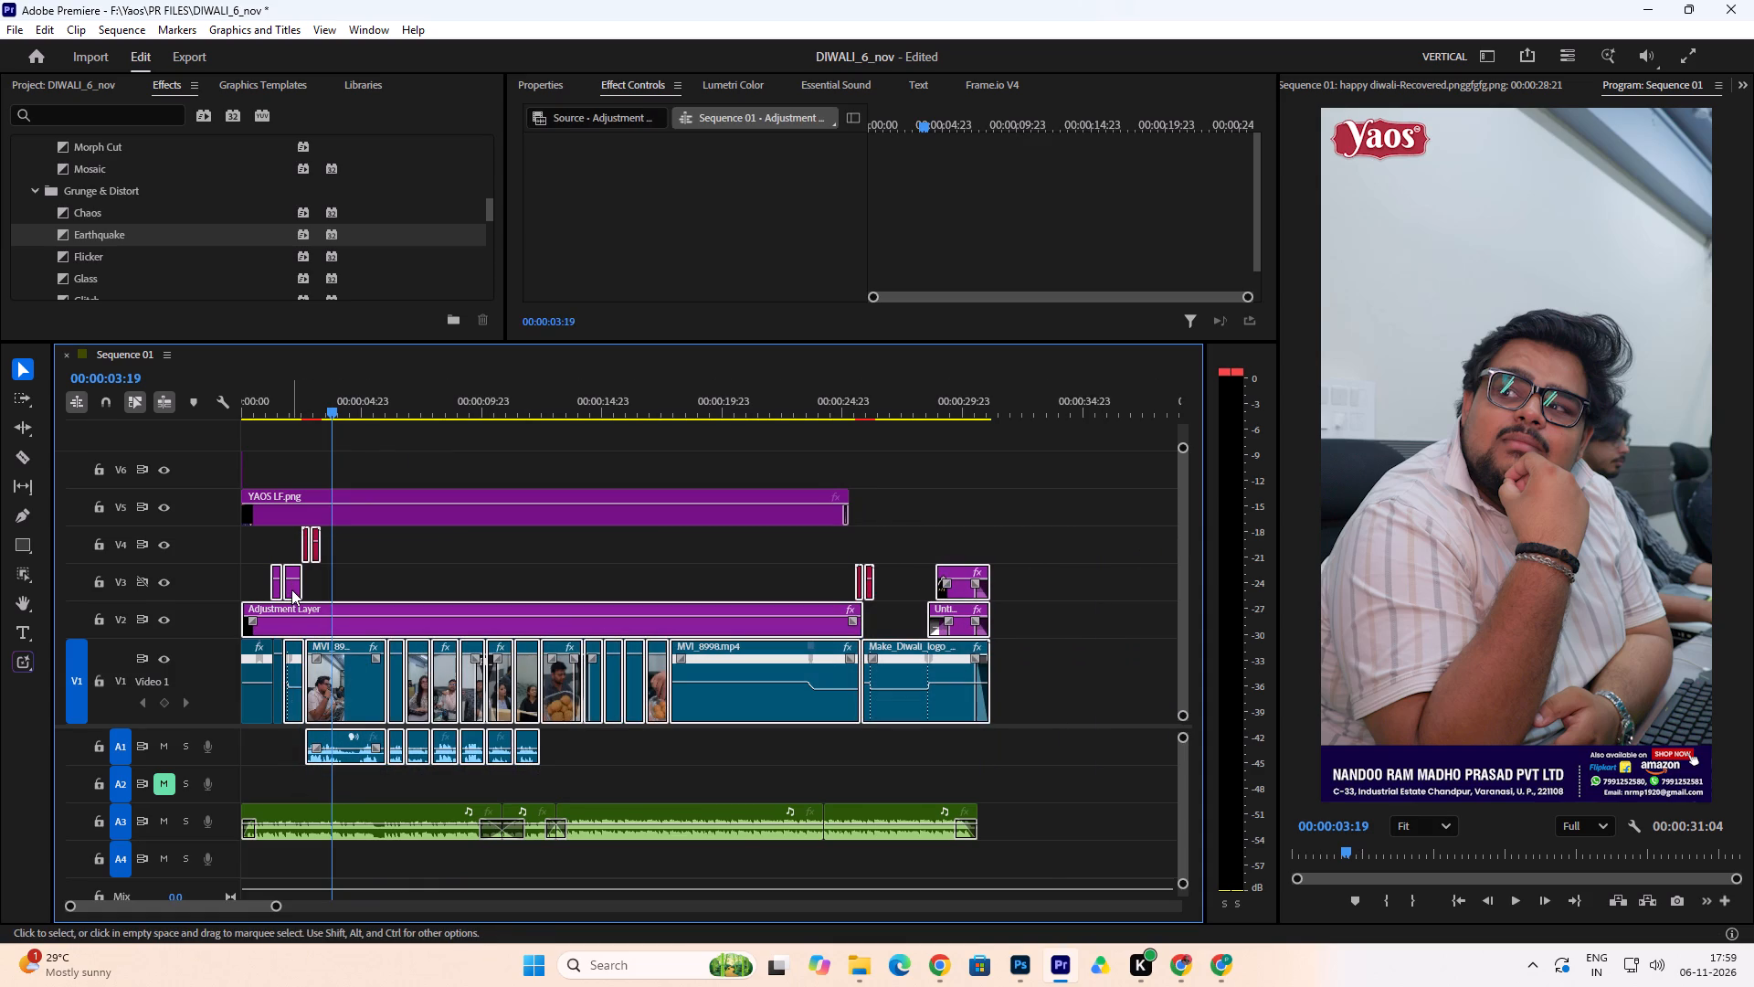
click(291, 589)
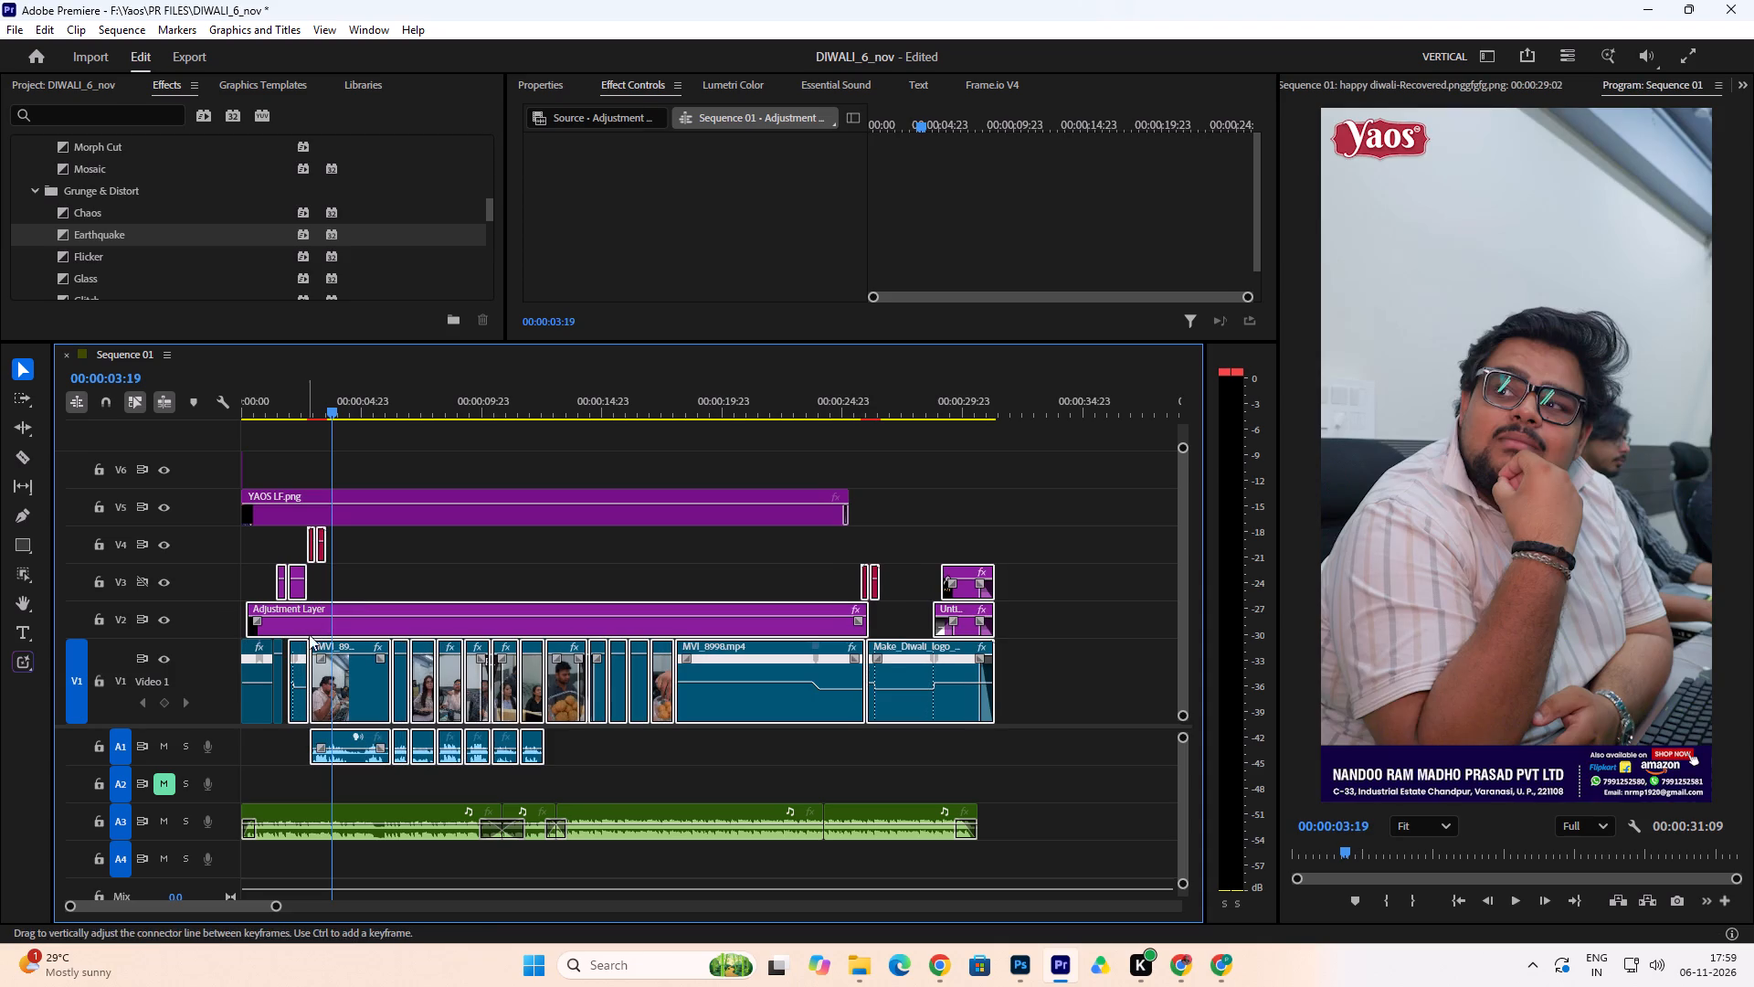
click(296, 586)
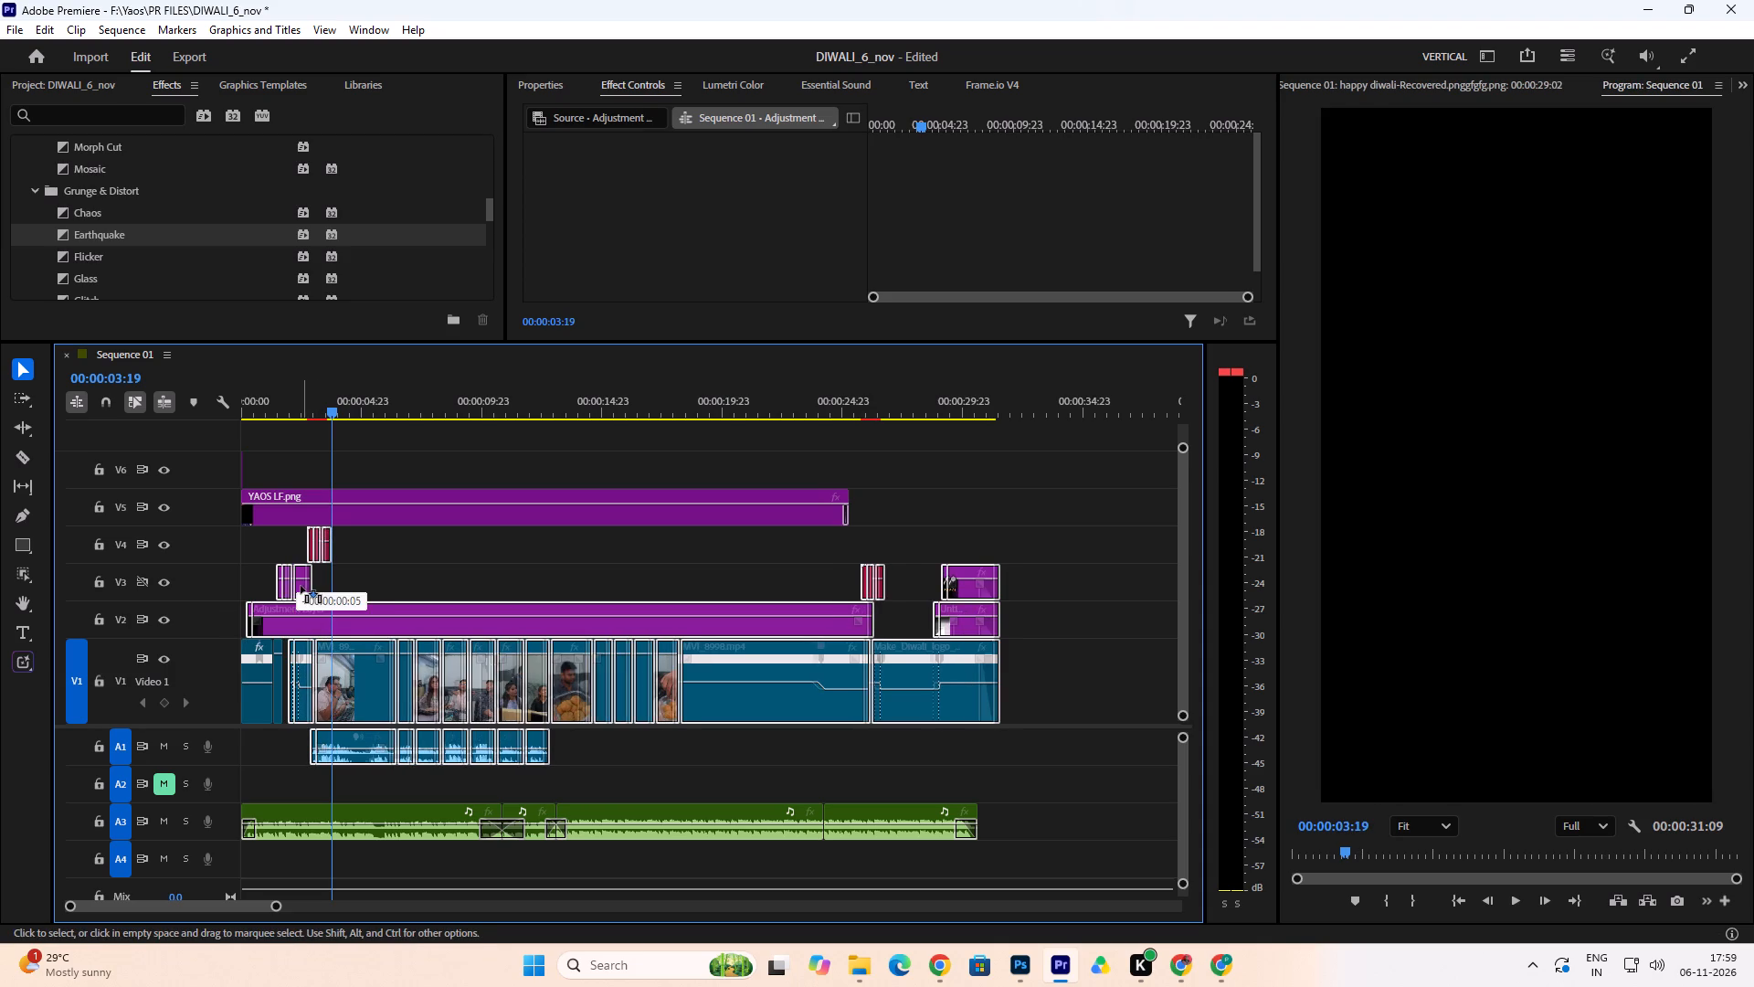
click(338, 581)
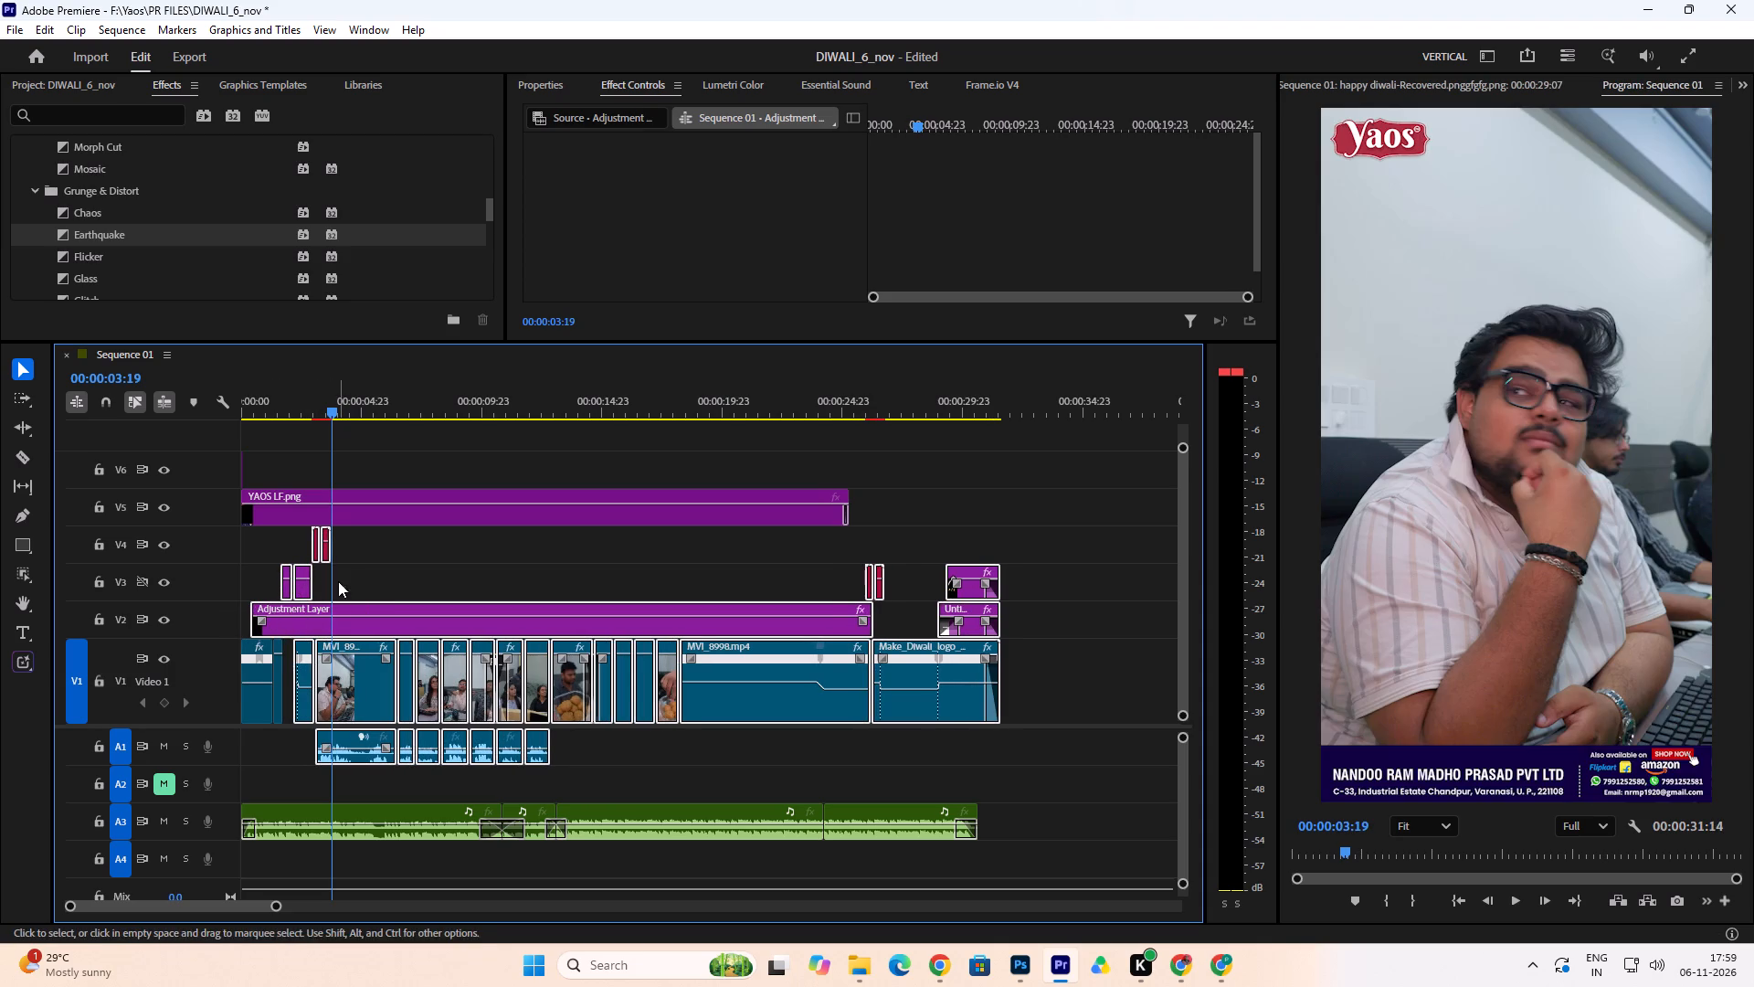
Extend the start of the long V2 Adjustment Layer back to the beginning of the sequence.
drag(251, 608, 235, 611)
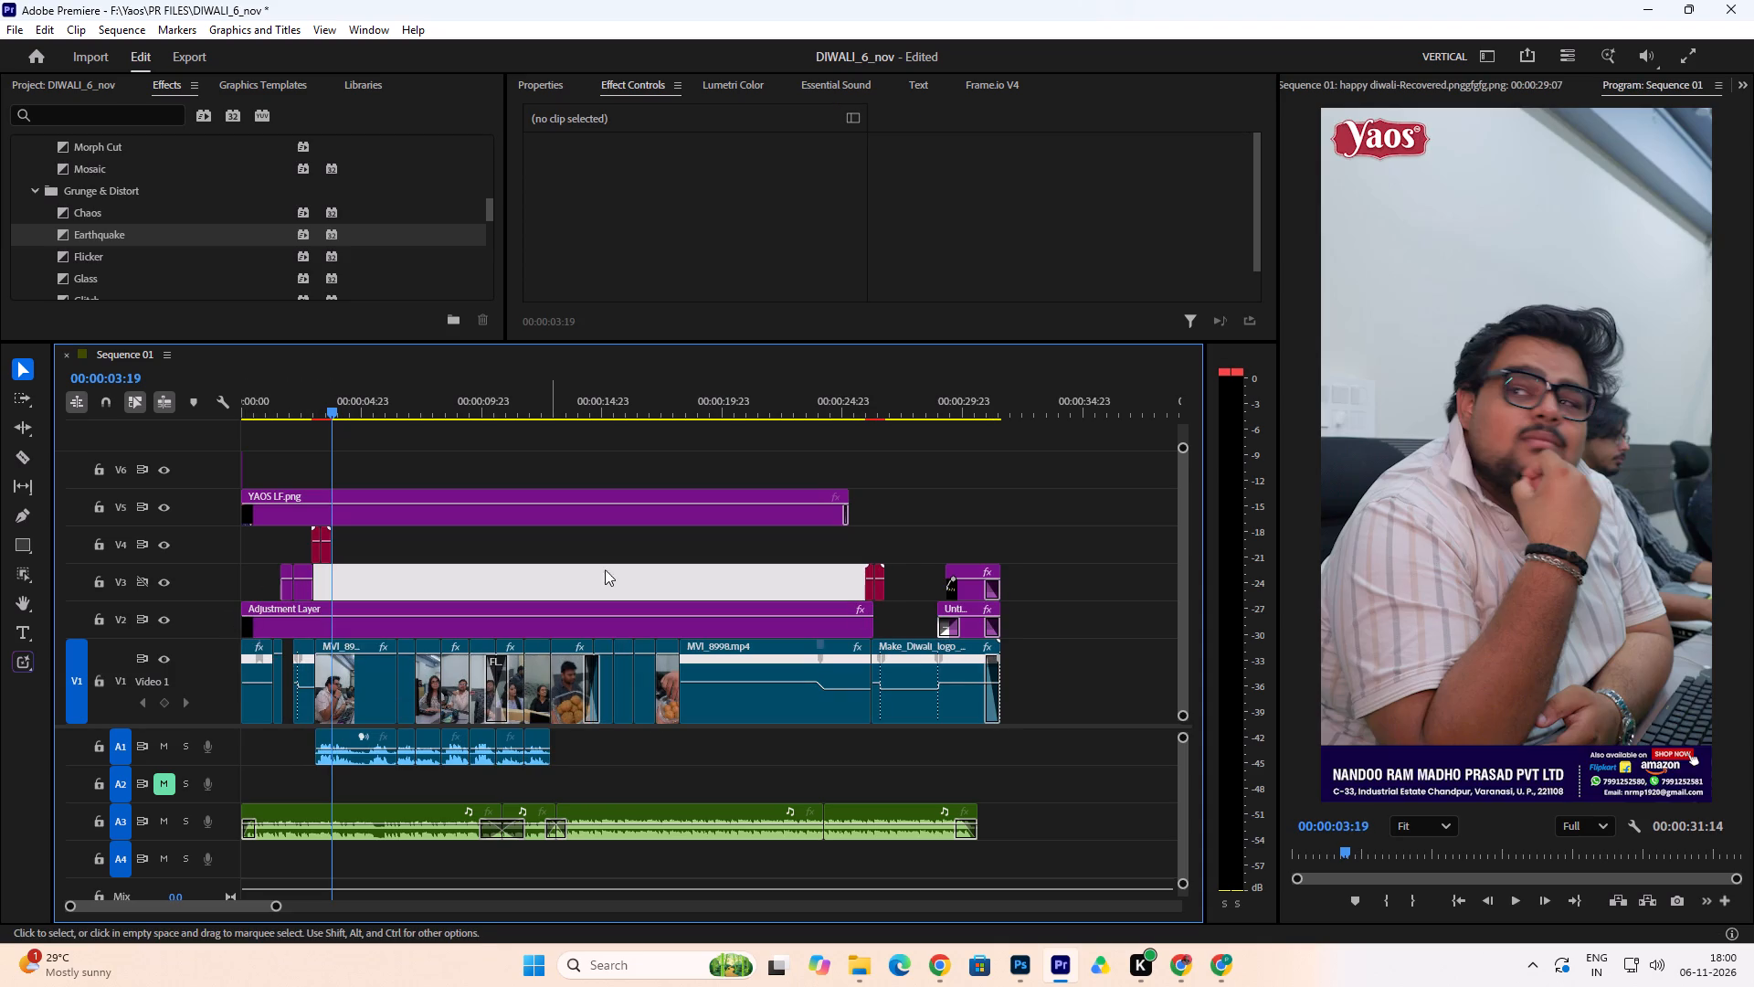
click(555, 551)
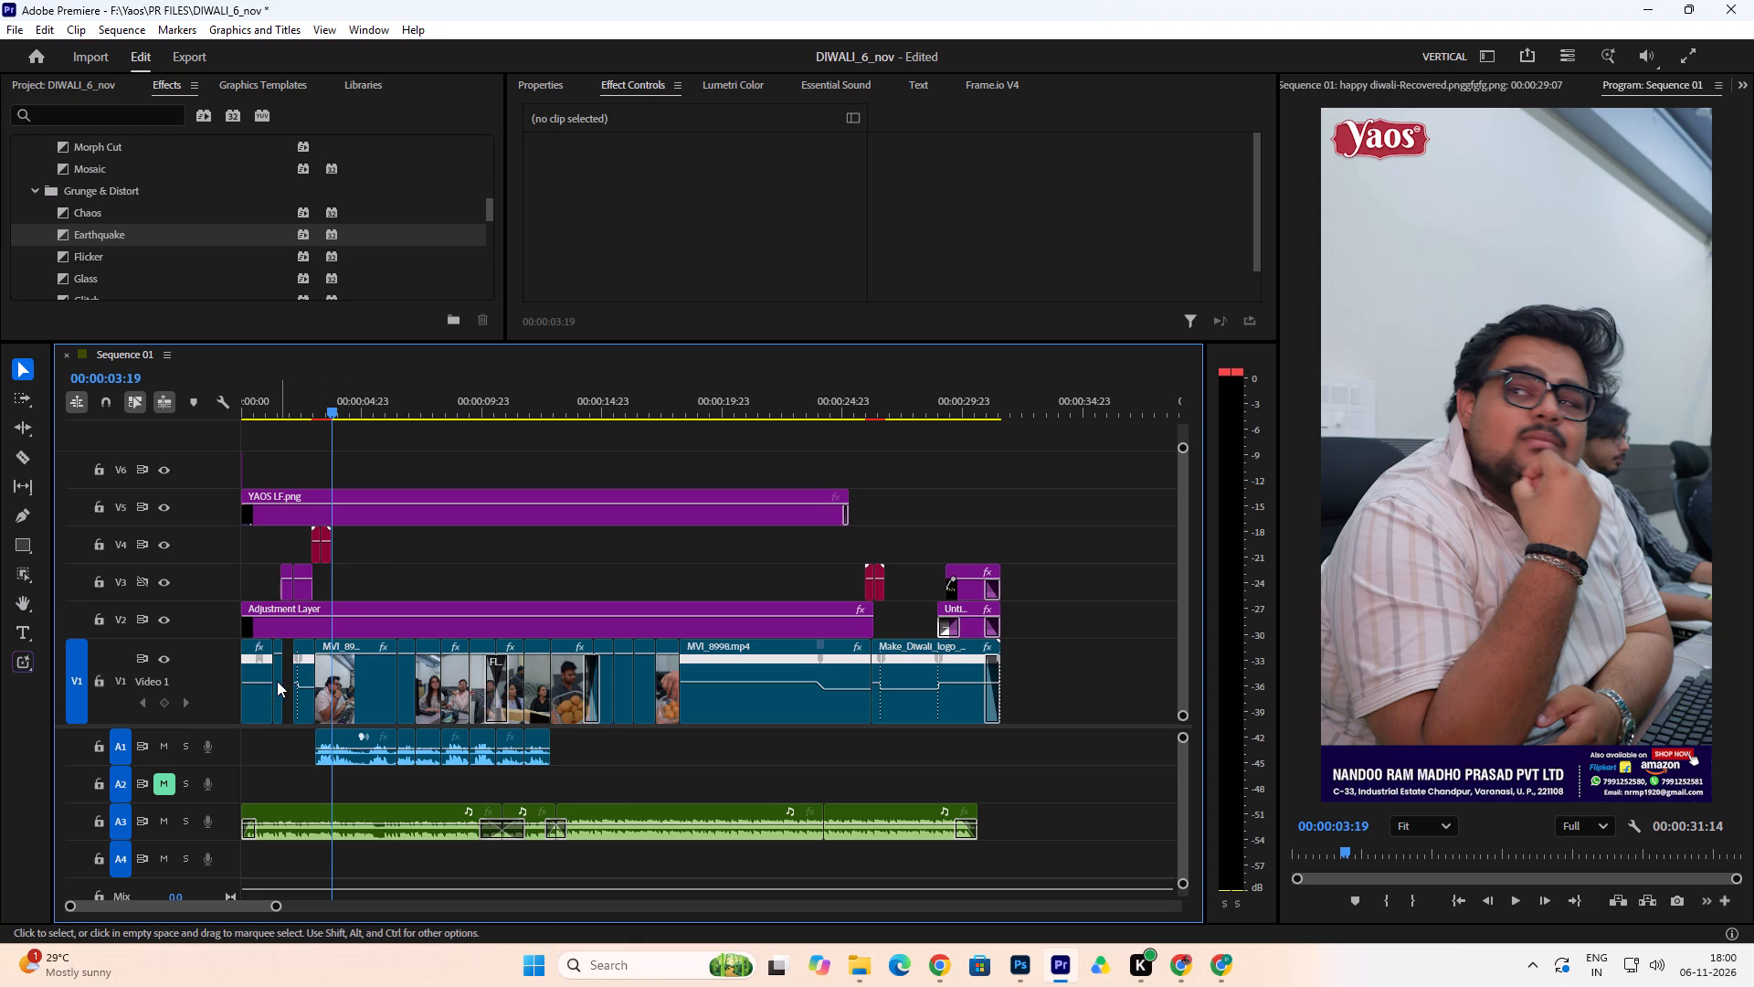
Slow the short MVI_8960.mp4 clip, second on V1, to 86.4% speed and extend its end to meet the following clip.
click(275, 683)
right_click(277, 683)
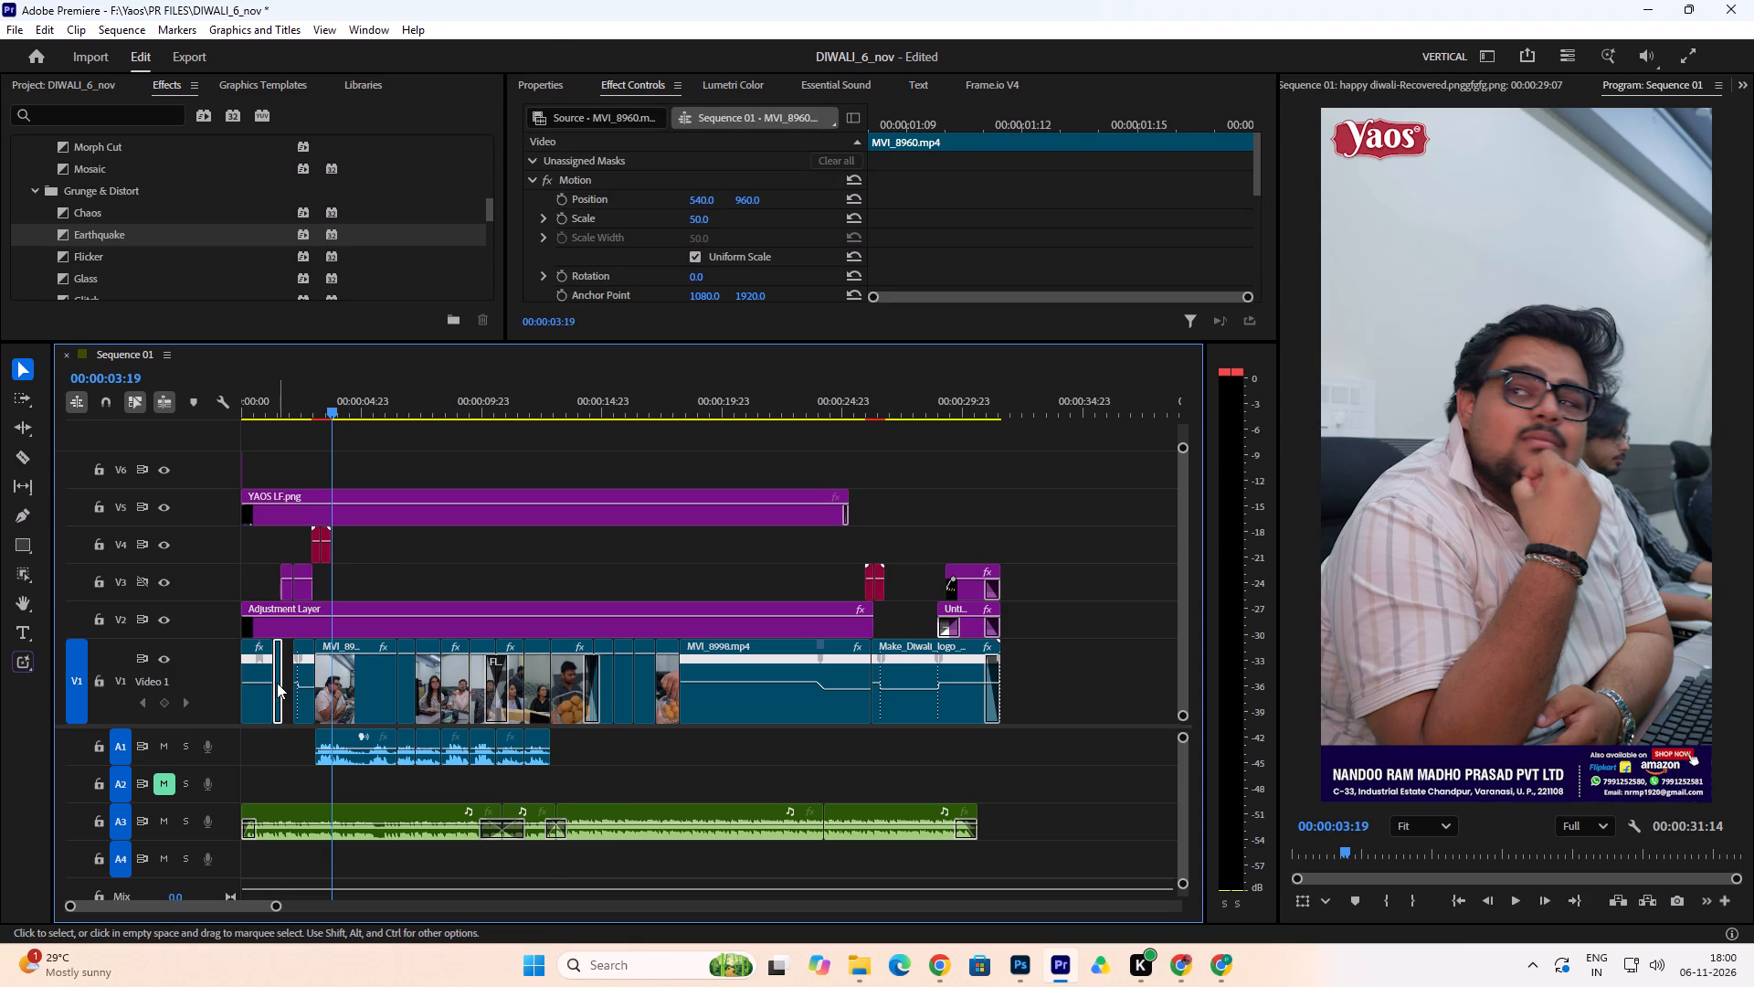
click(403, 580)
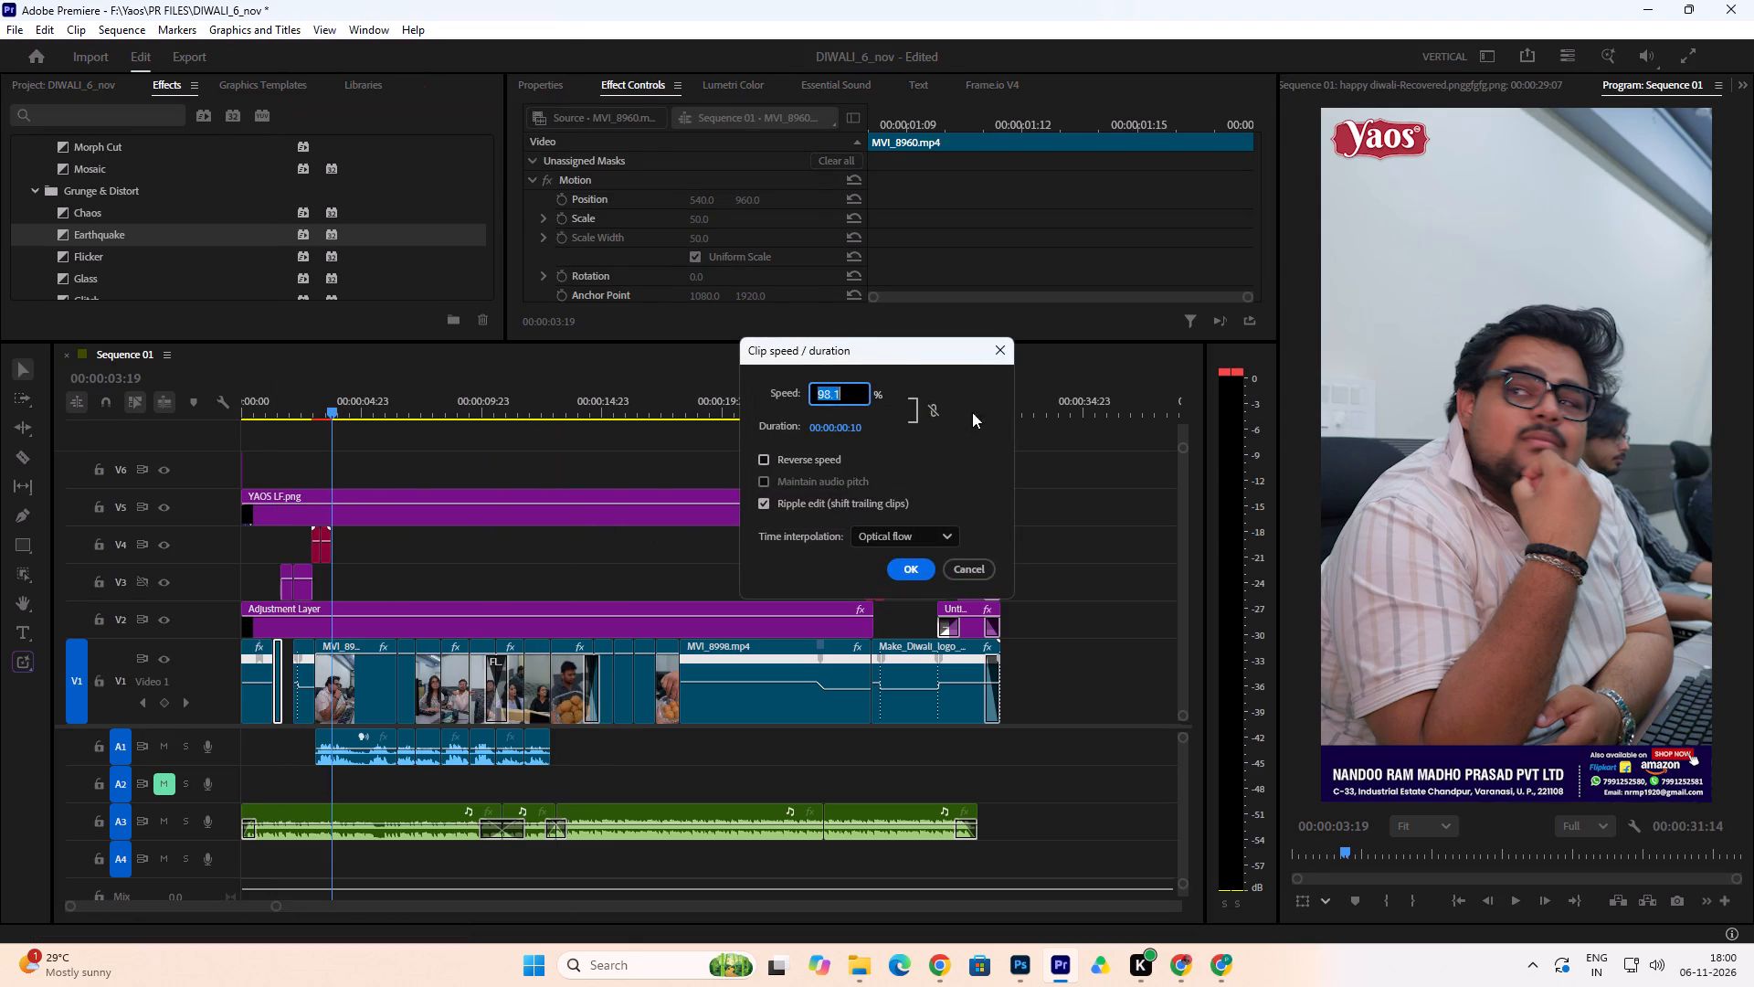
click(909, 456)
drag(819, 398, 747, 435)
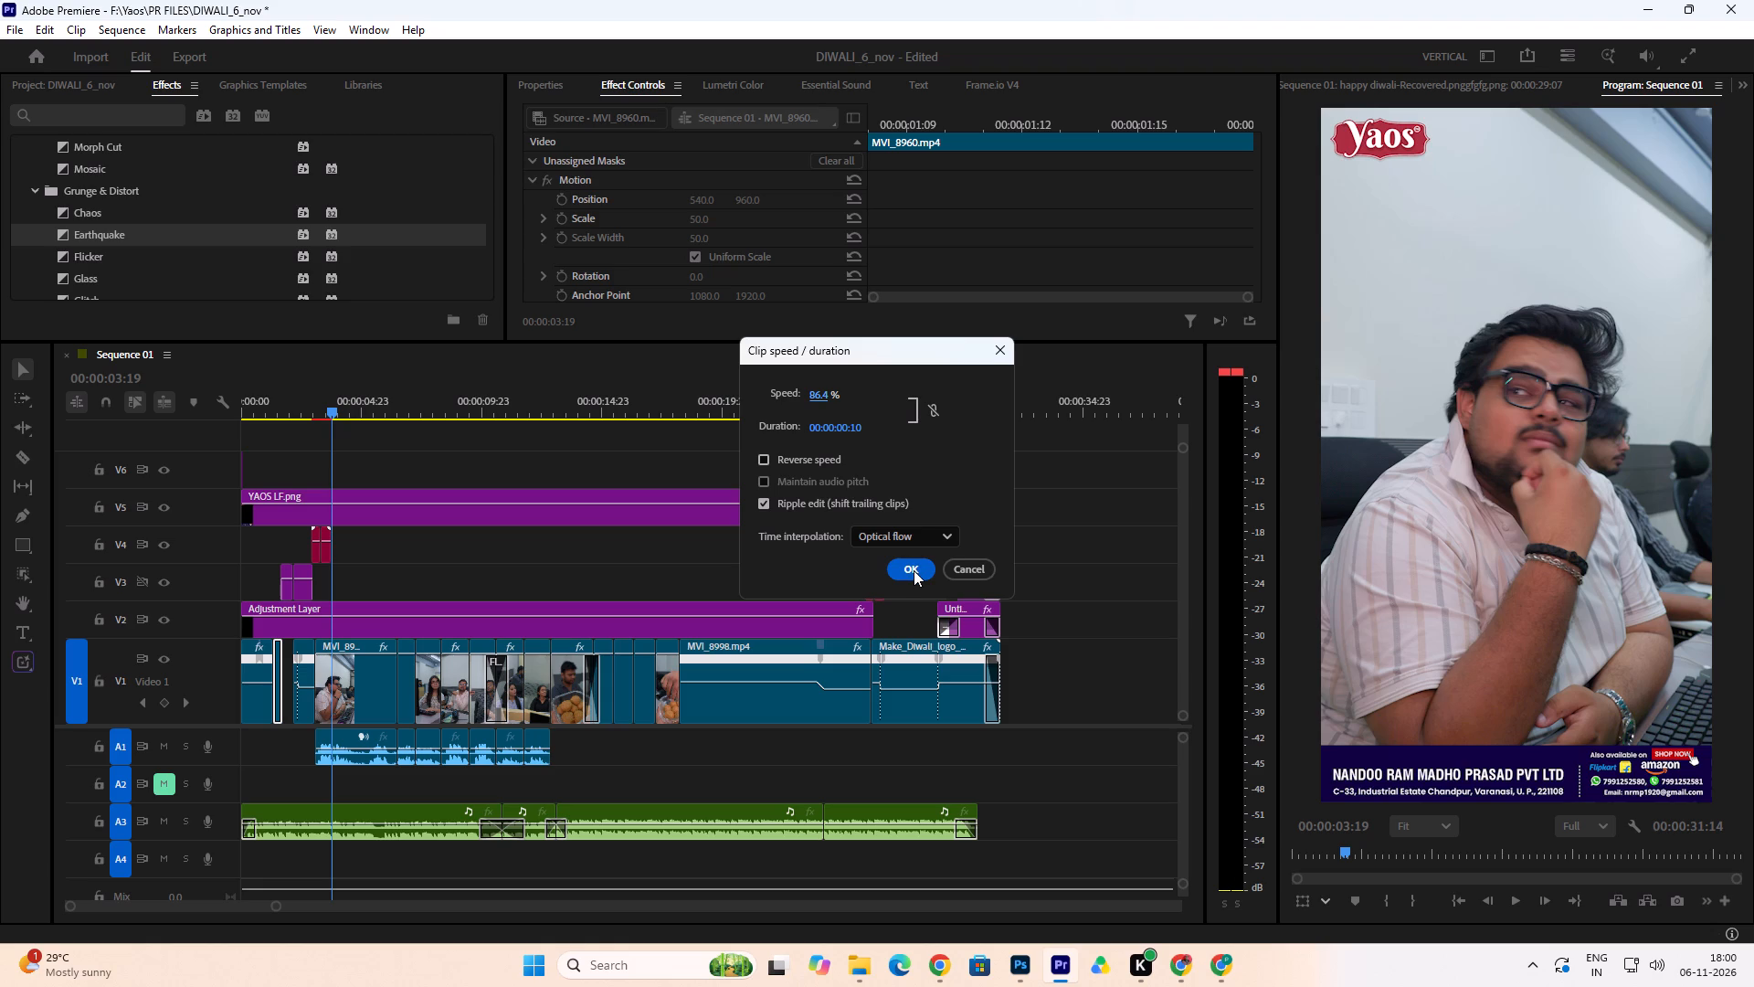
click(914, 570)
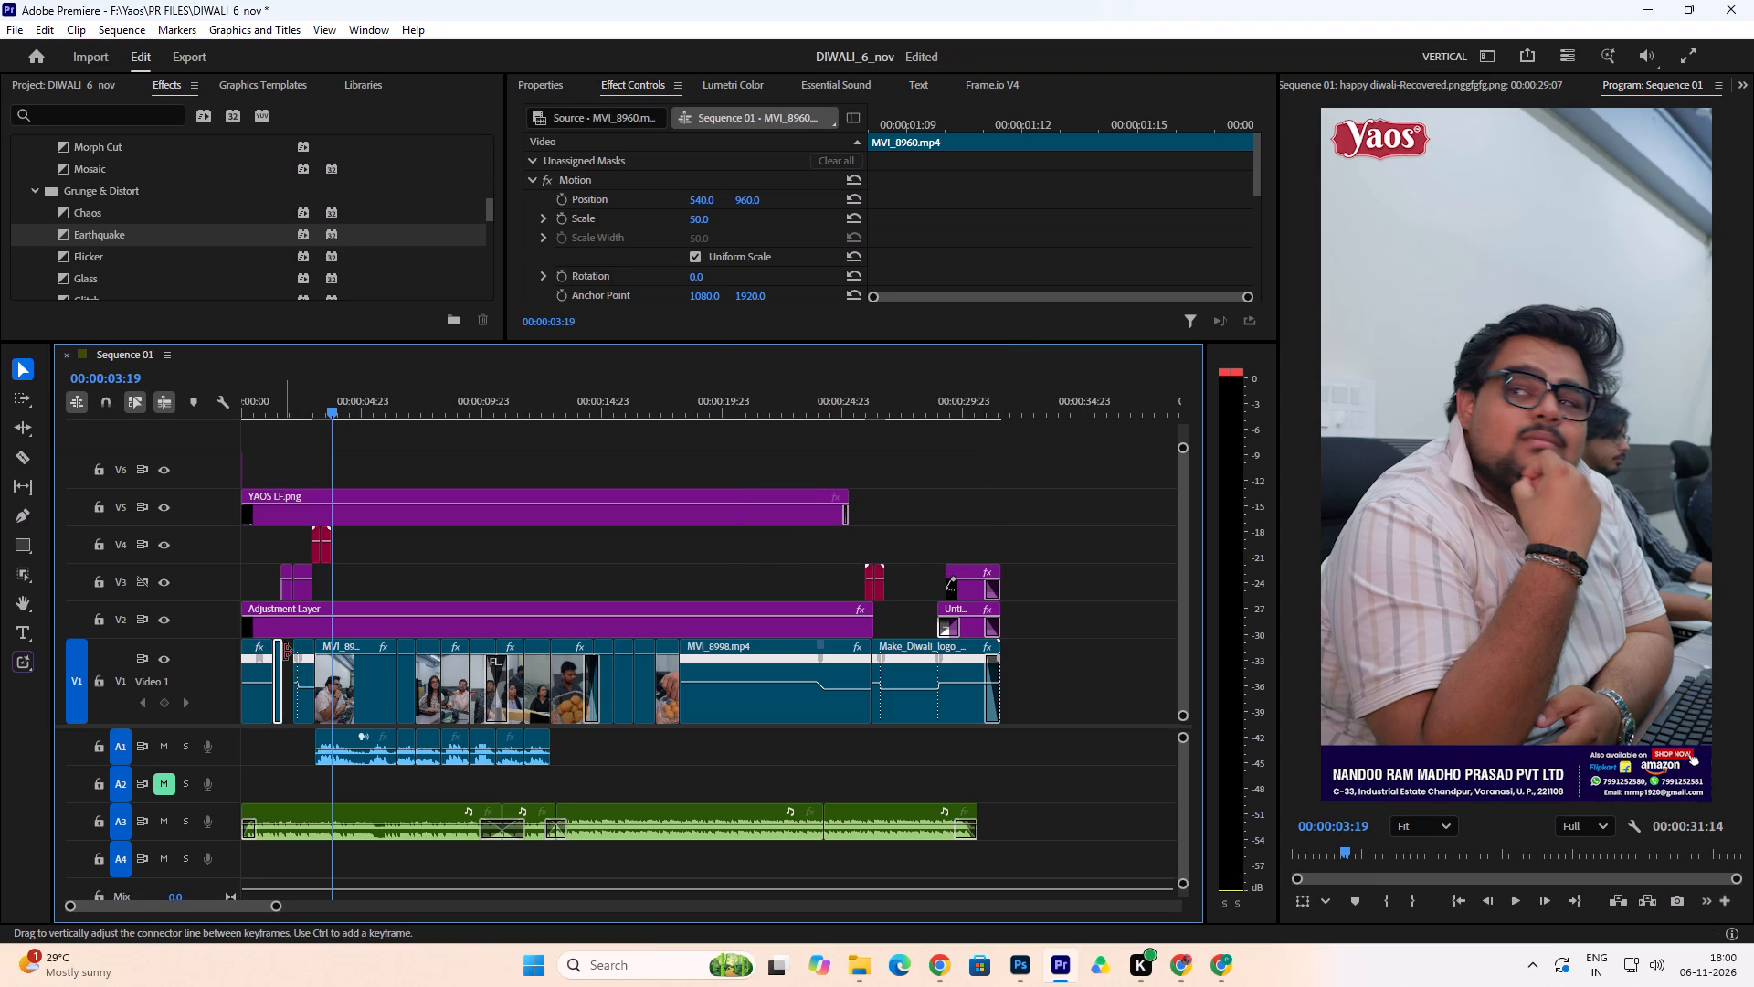
drag(284, 652, 296, 652)
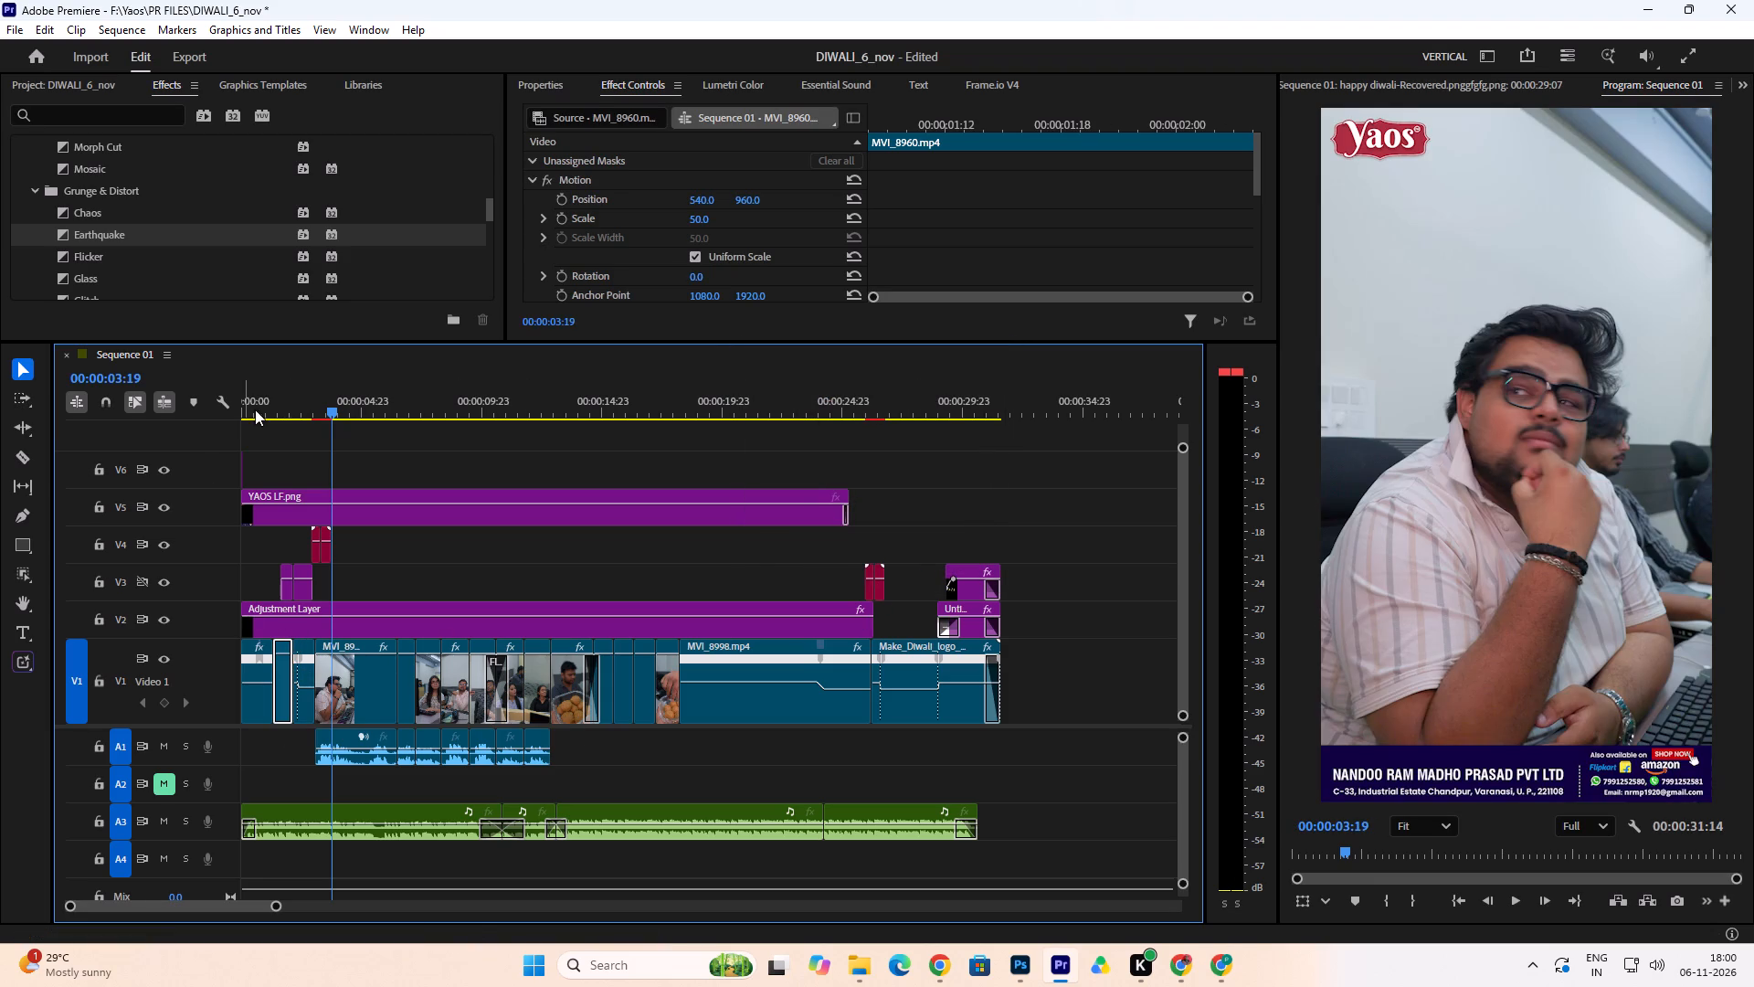
Play the sequence from 00:00:01:10 to review the slowed MVI_8960.mp4 clip.
click(277, 403)
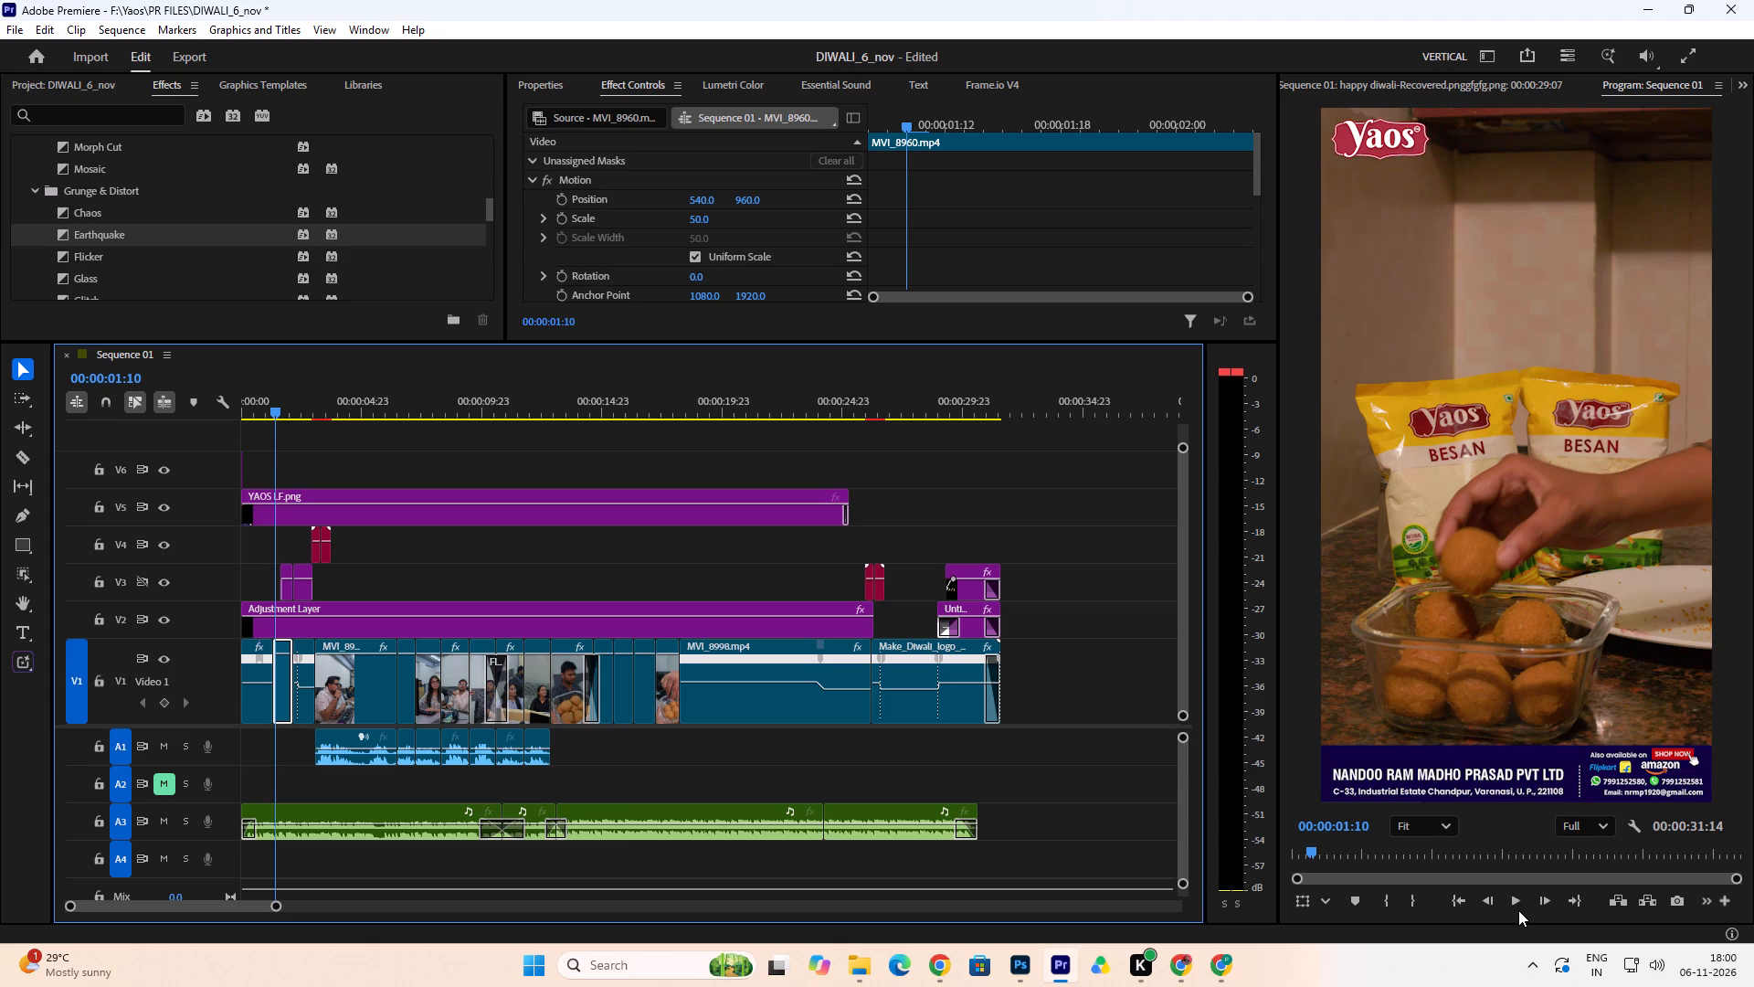
click(1515, 903)
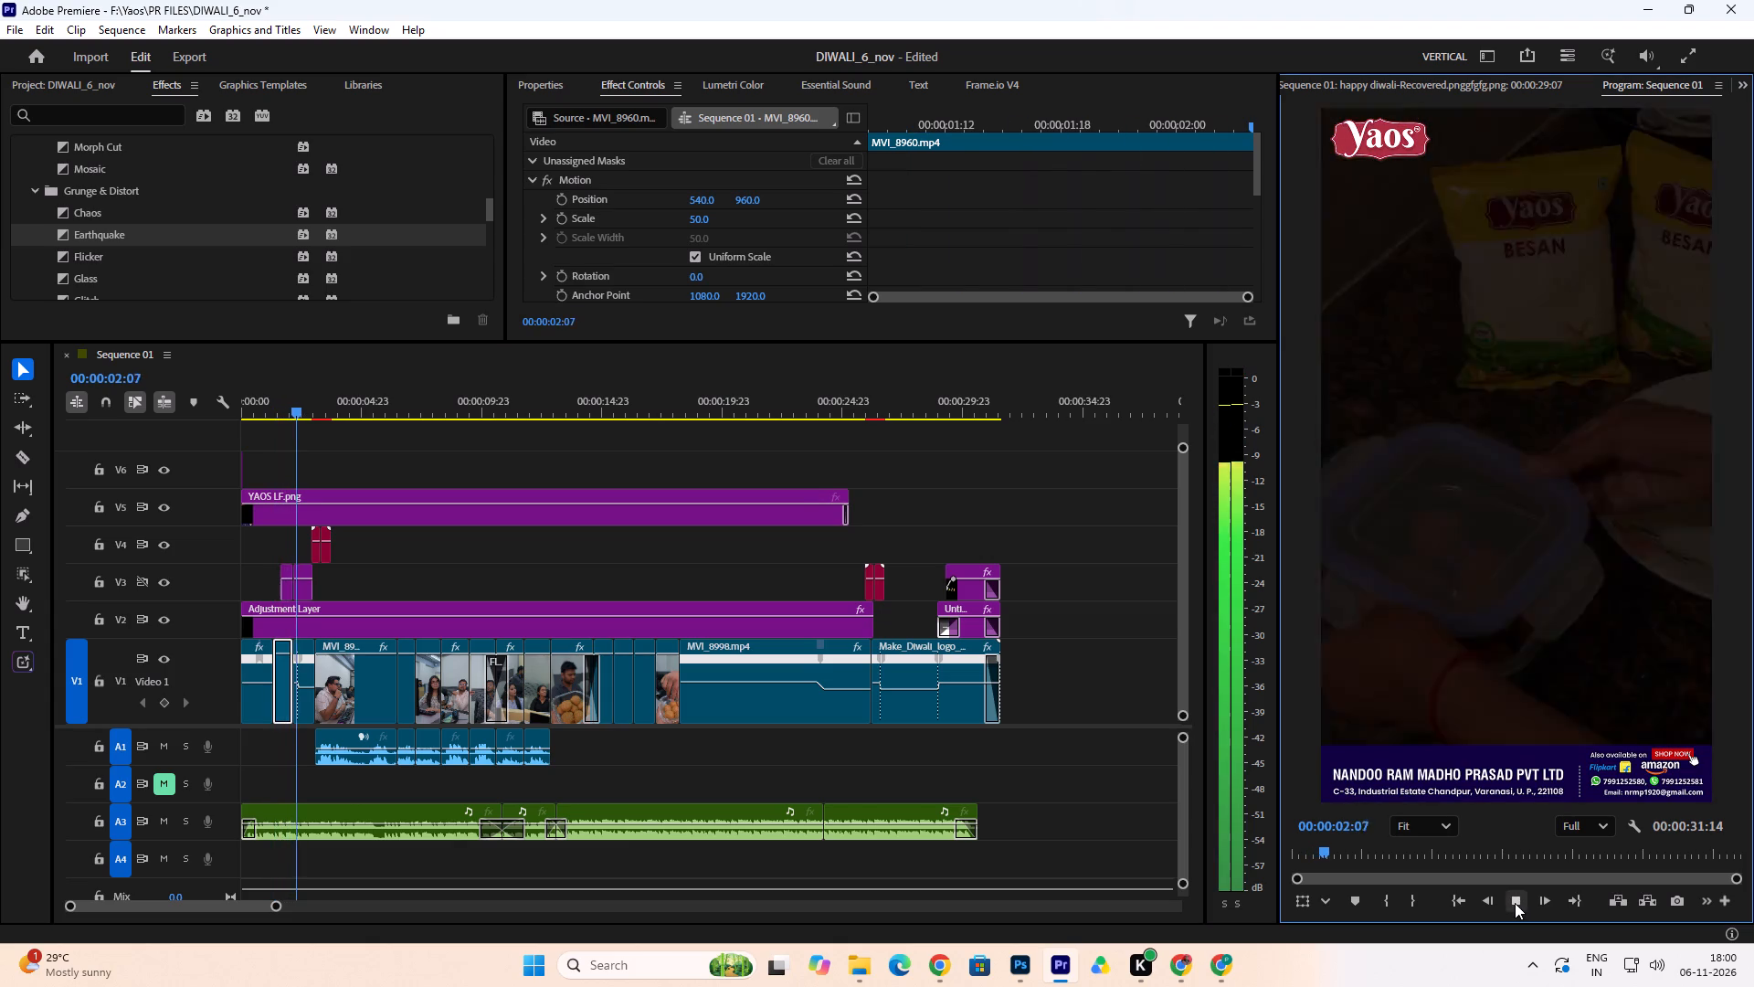
click(1515, 903)
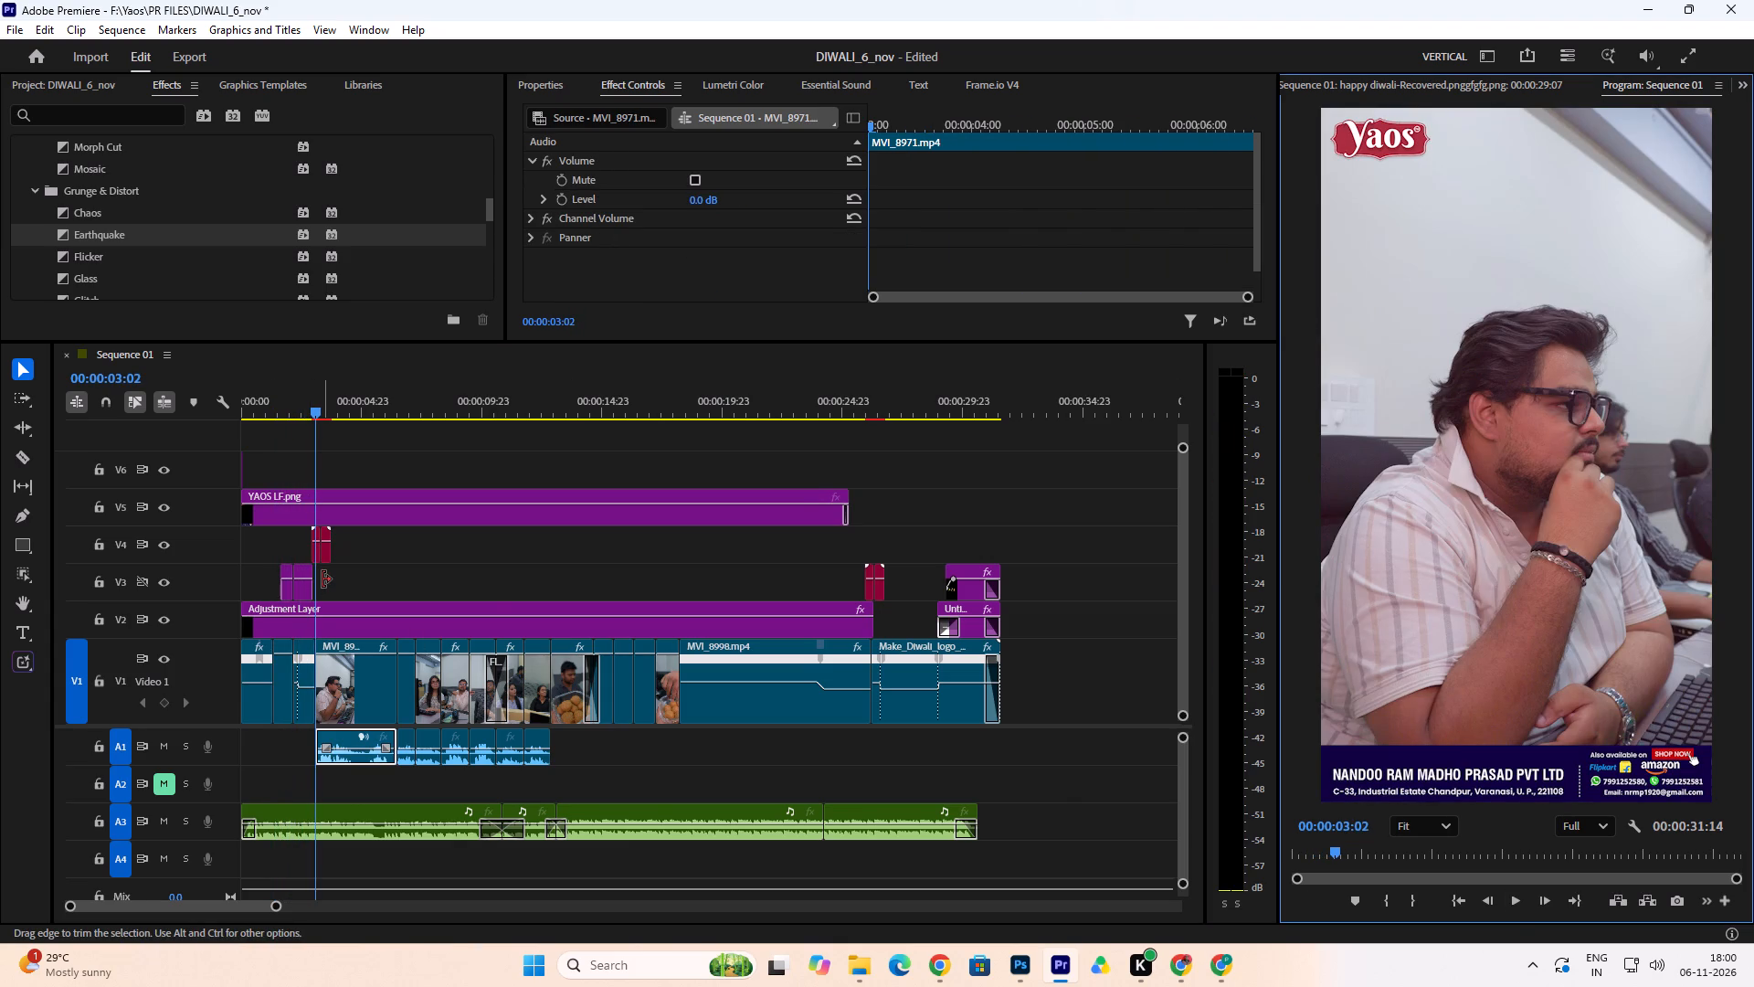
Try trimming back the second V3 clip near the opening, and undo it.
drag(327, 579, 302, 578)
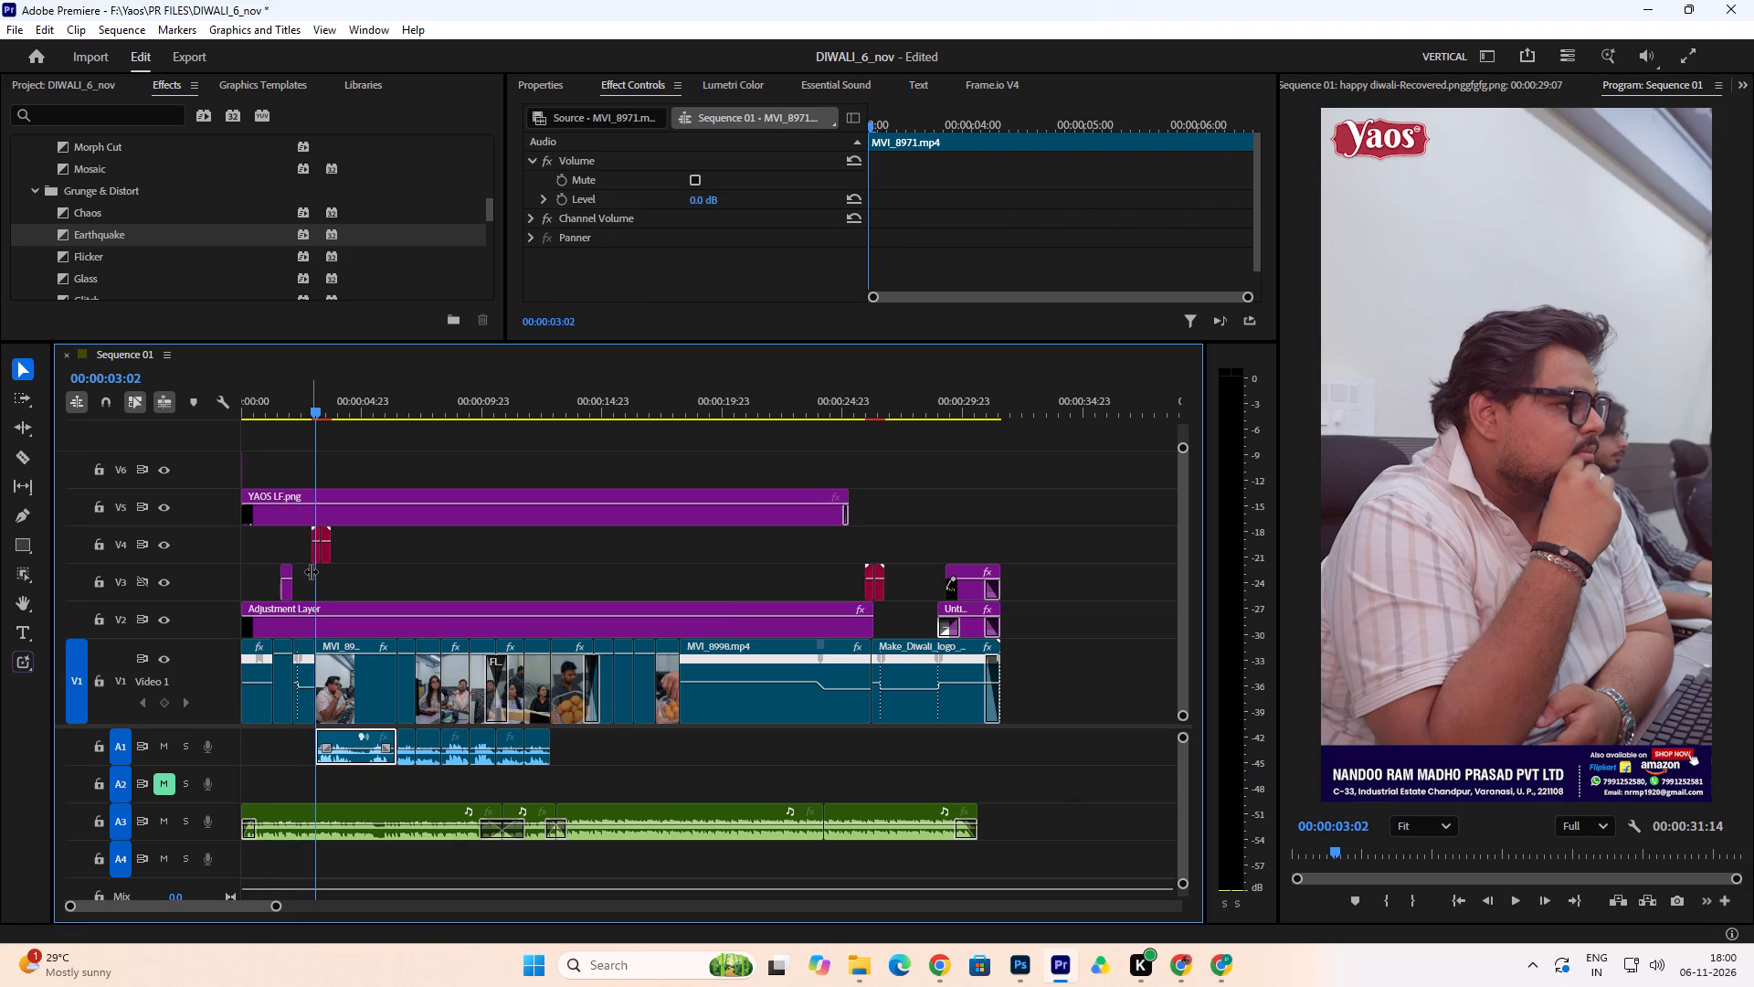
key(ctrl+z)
Play the opening seconds four times from the start of the sequence to review the timing of the revised clips.
drag(276, 405, 243, 420)
key(space)
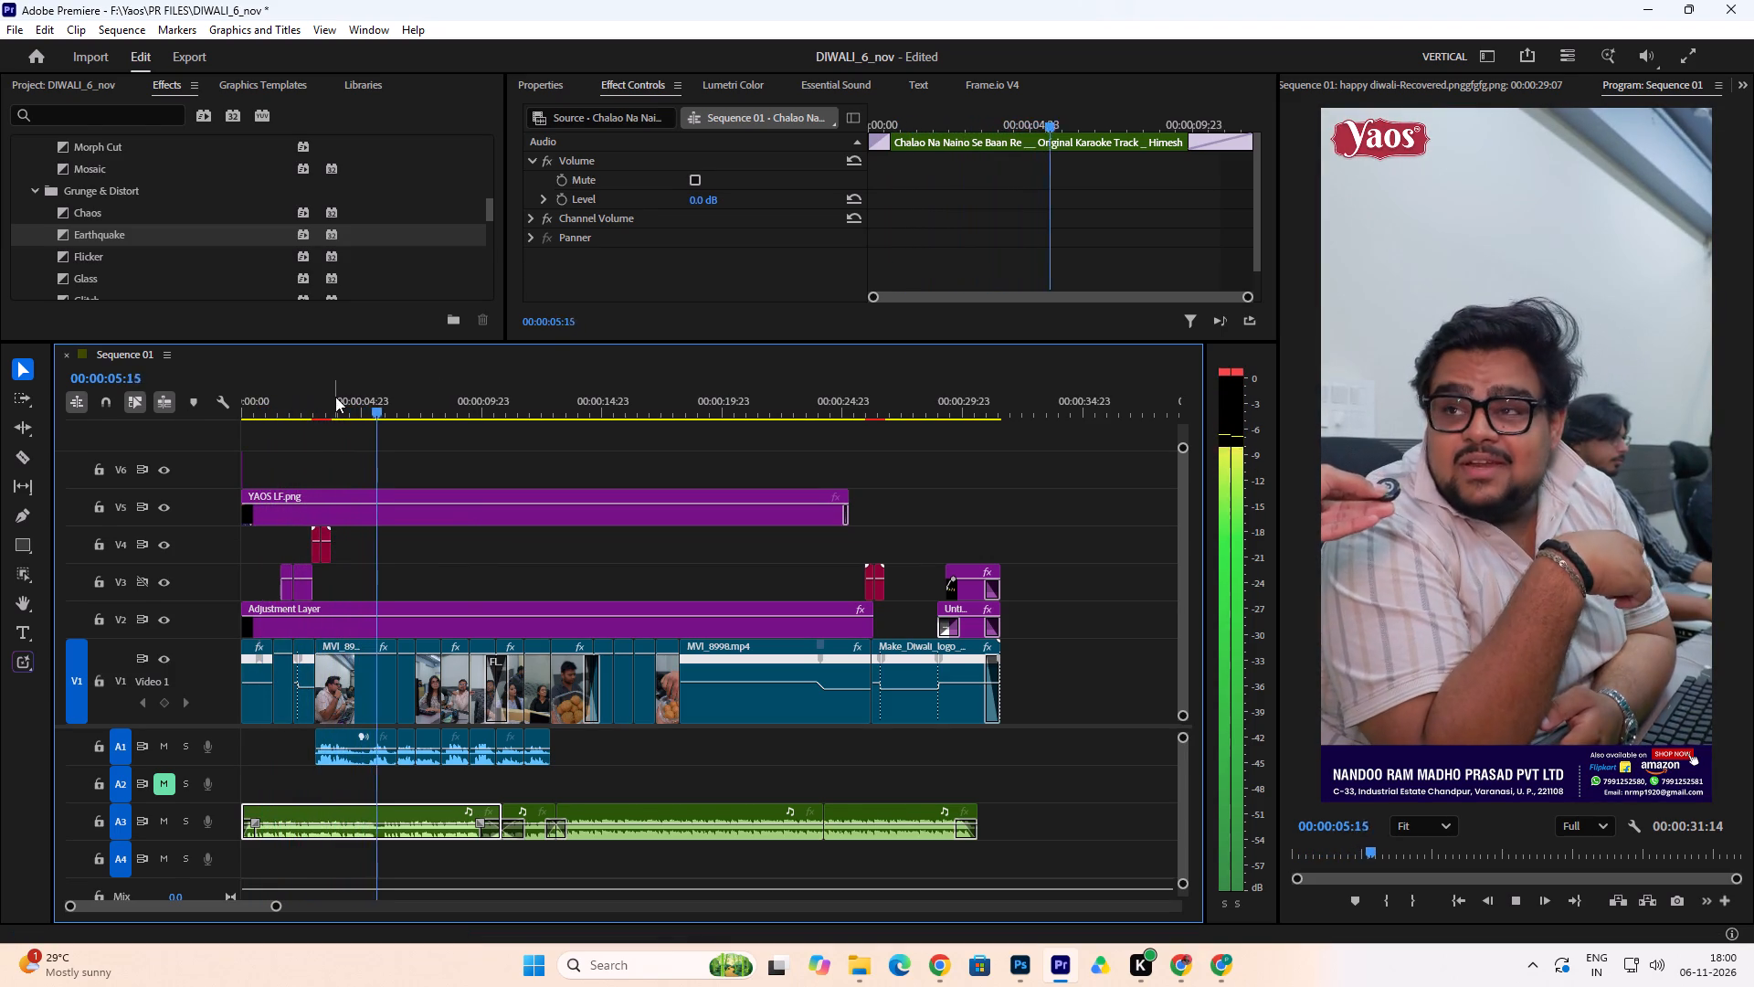
drag(330, 406, 195, 435)
key(space)
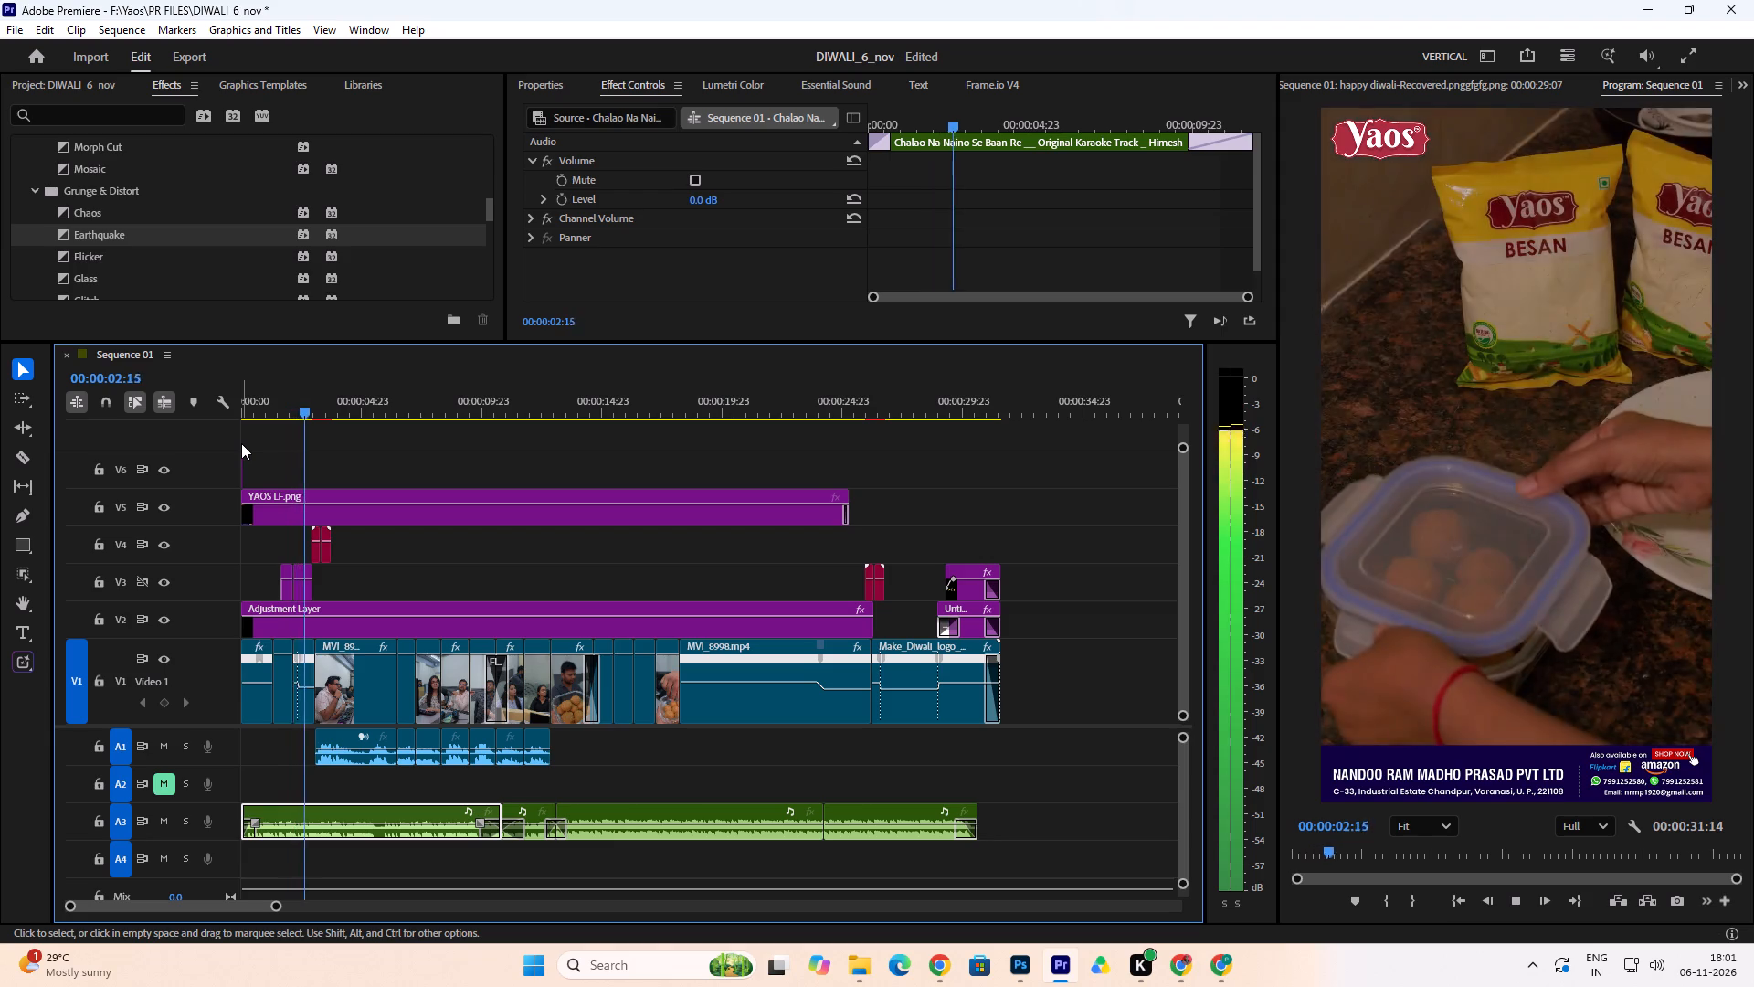
key(space)
drag(309, 395, 258, 419)
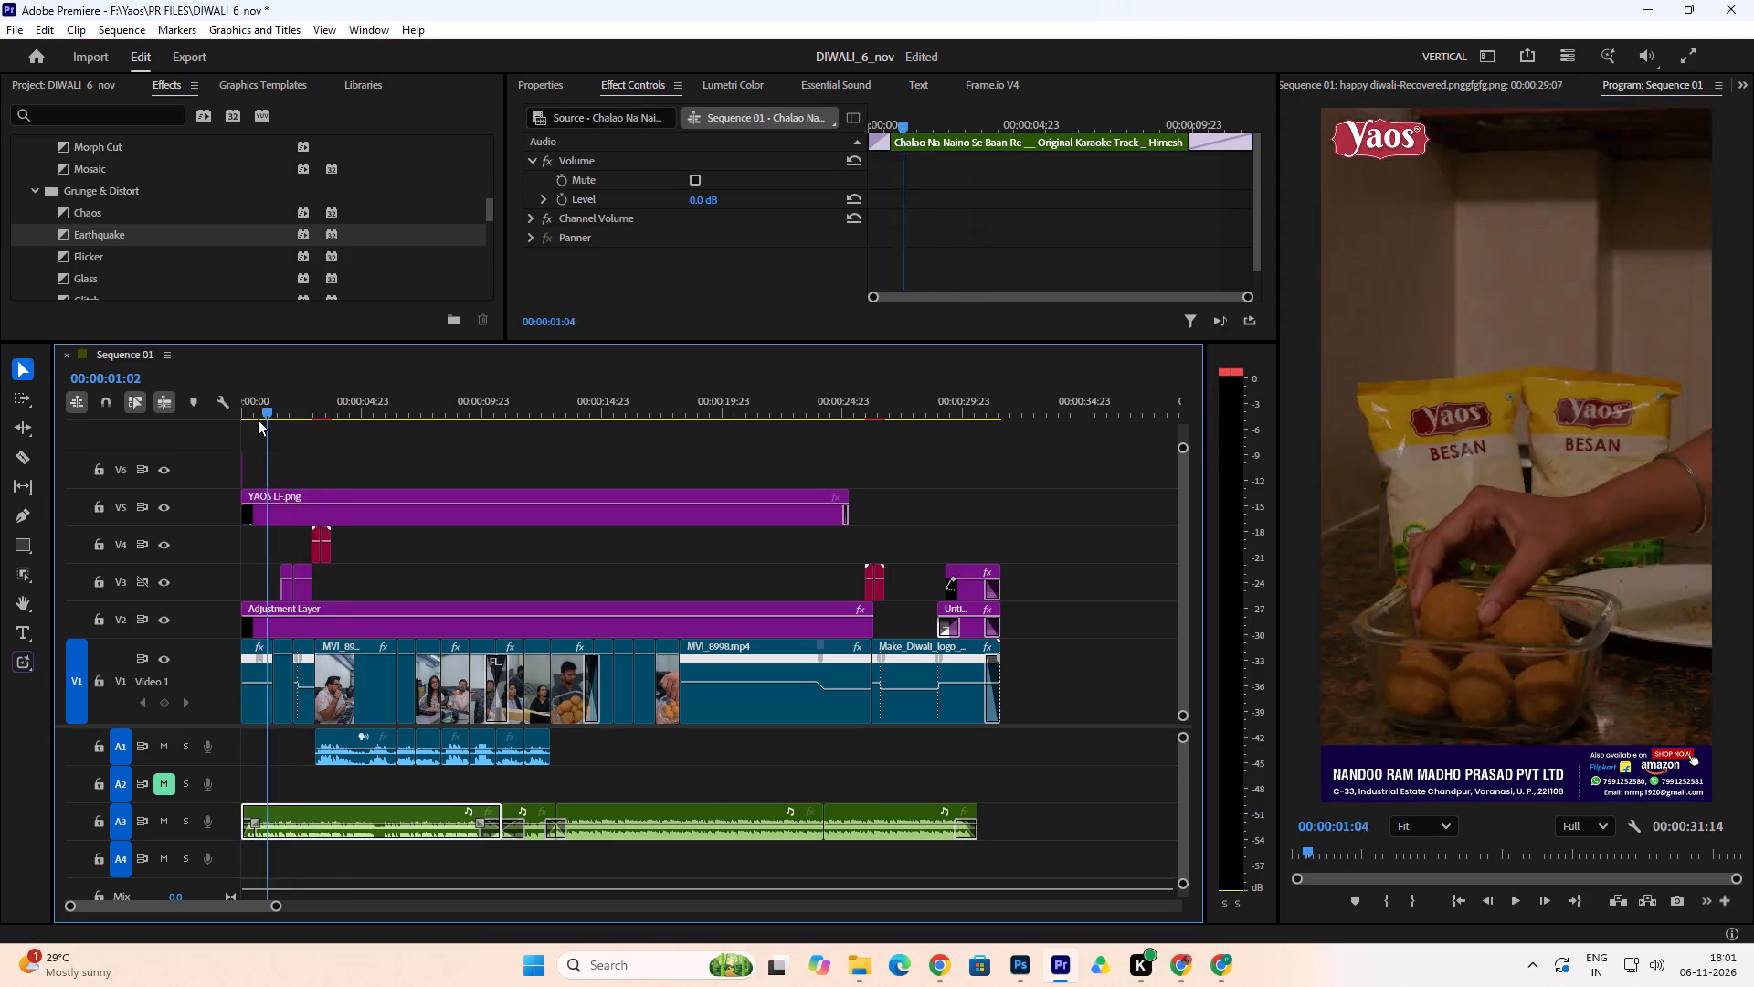
drag(258, 419, 238, 430)
key(space)
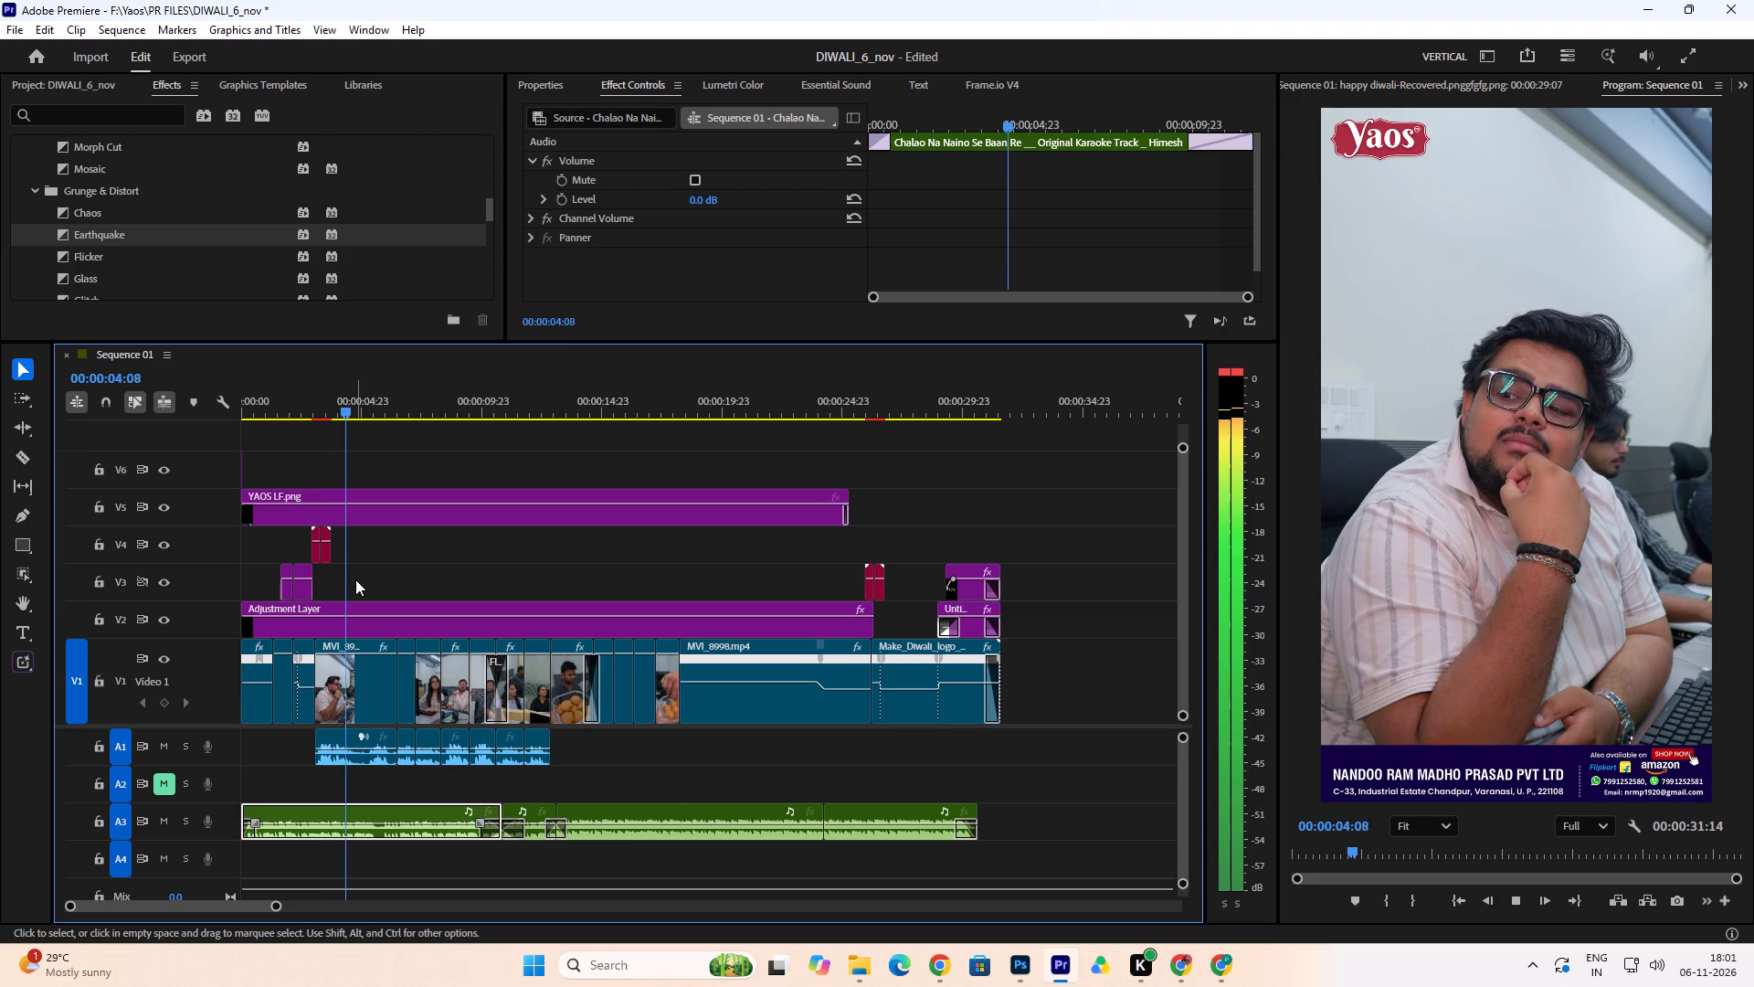
key(space)
drag(282, 409, 197, 425)
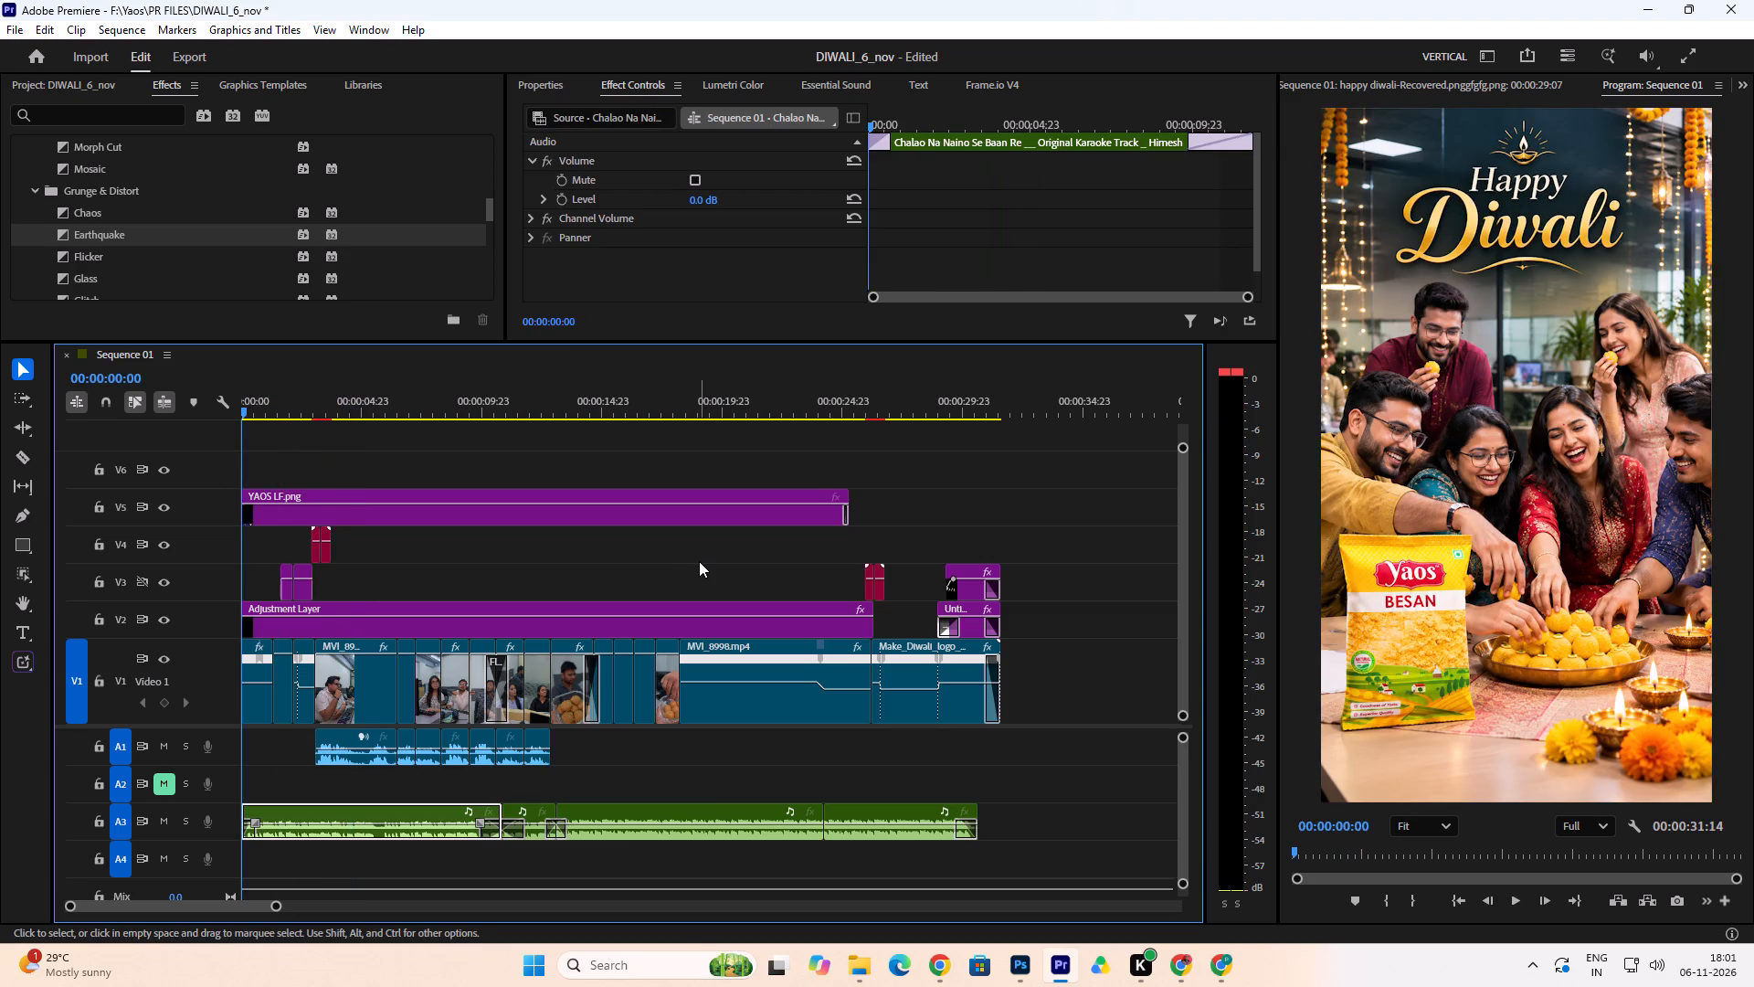
key(space)
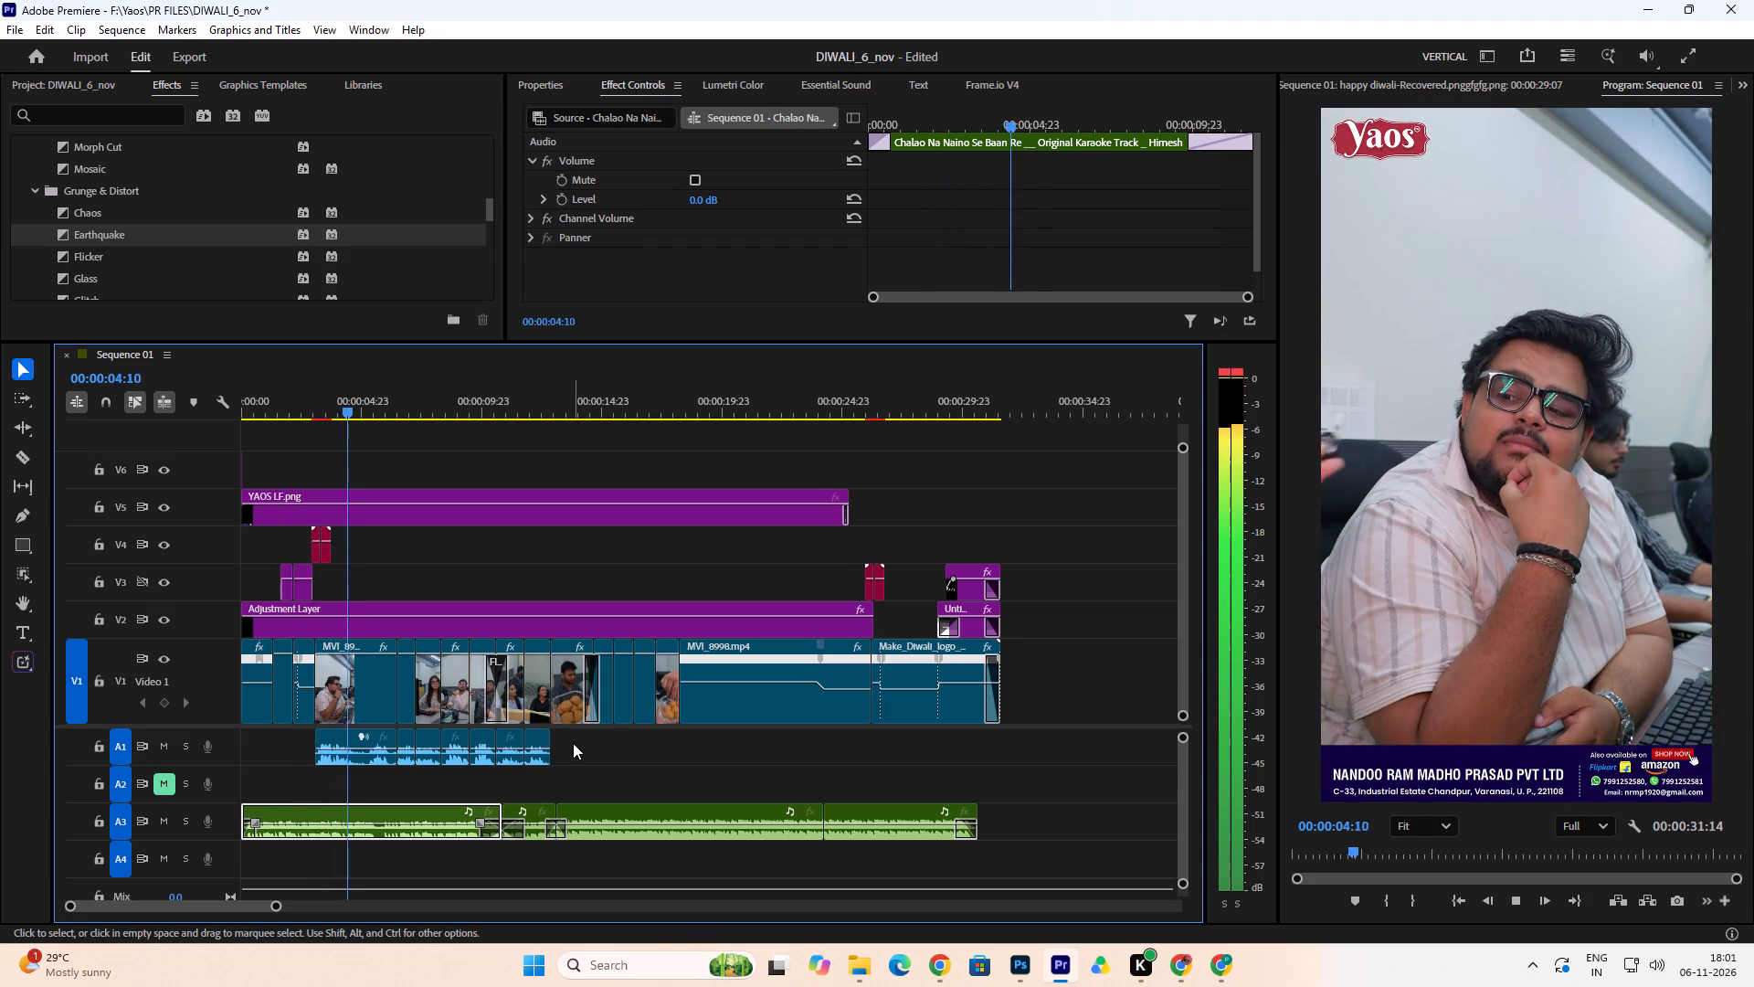
key(space)
key(space)
key(space)
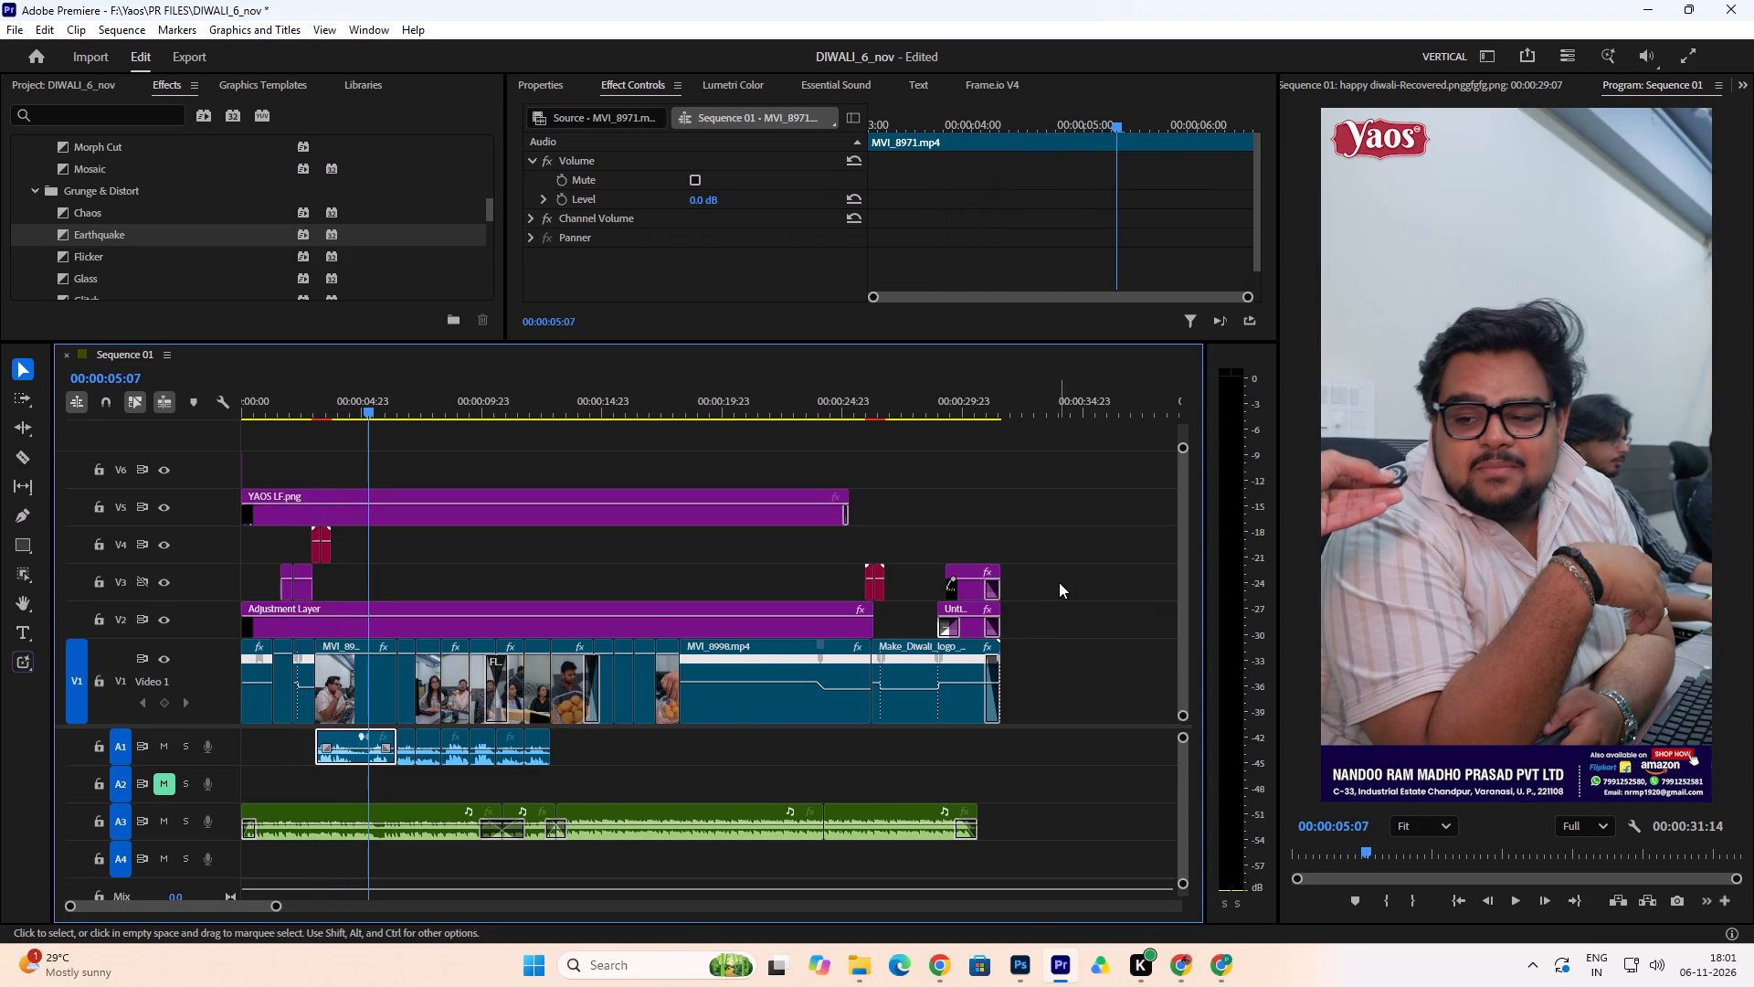
Shift all clips after MVI_8960.mp4 later by 16 frames, including the V2 Adjustment Layer but not YAOS LF.png or the A3 music.
click(1094, 578)
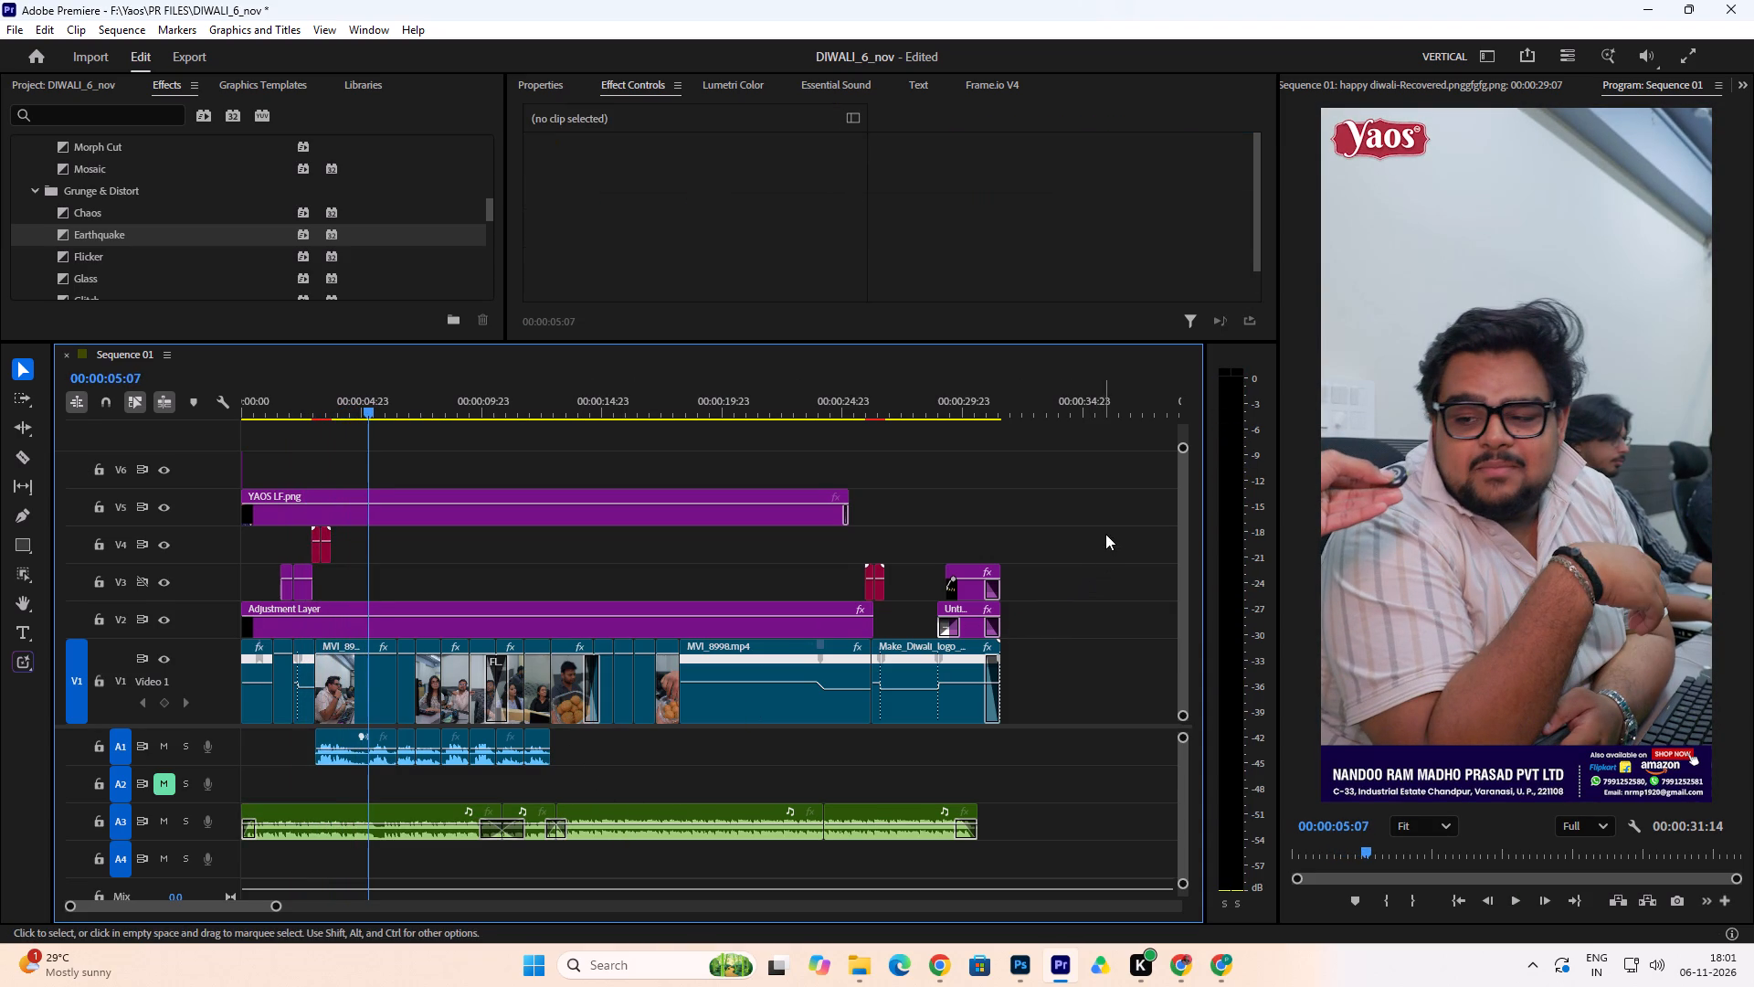
drag(1112, 532, 301, 739)
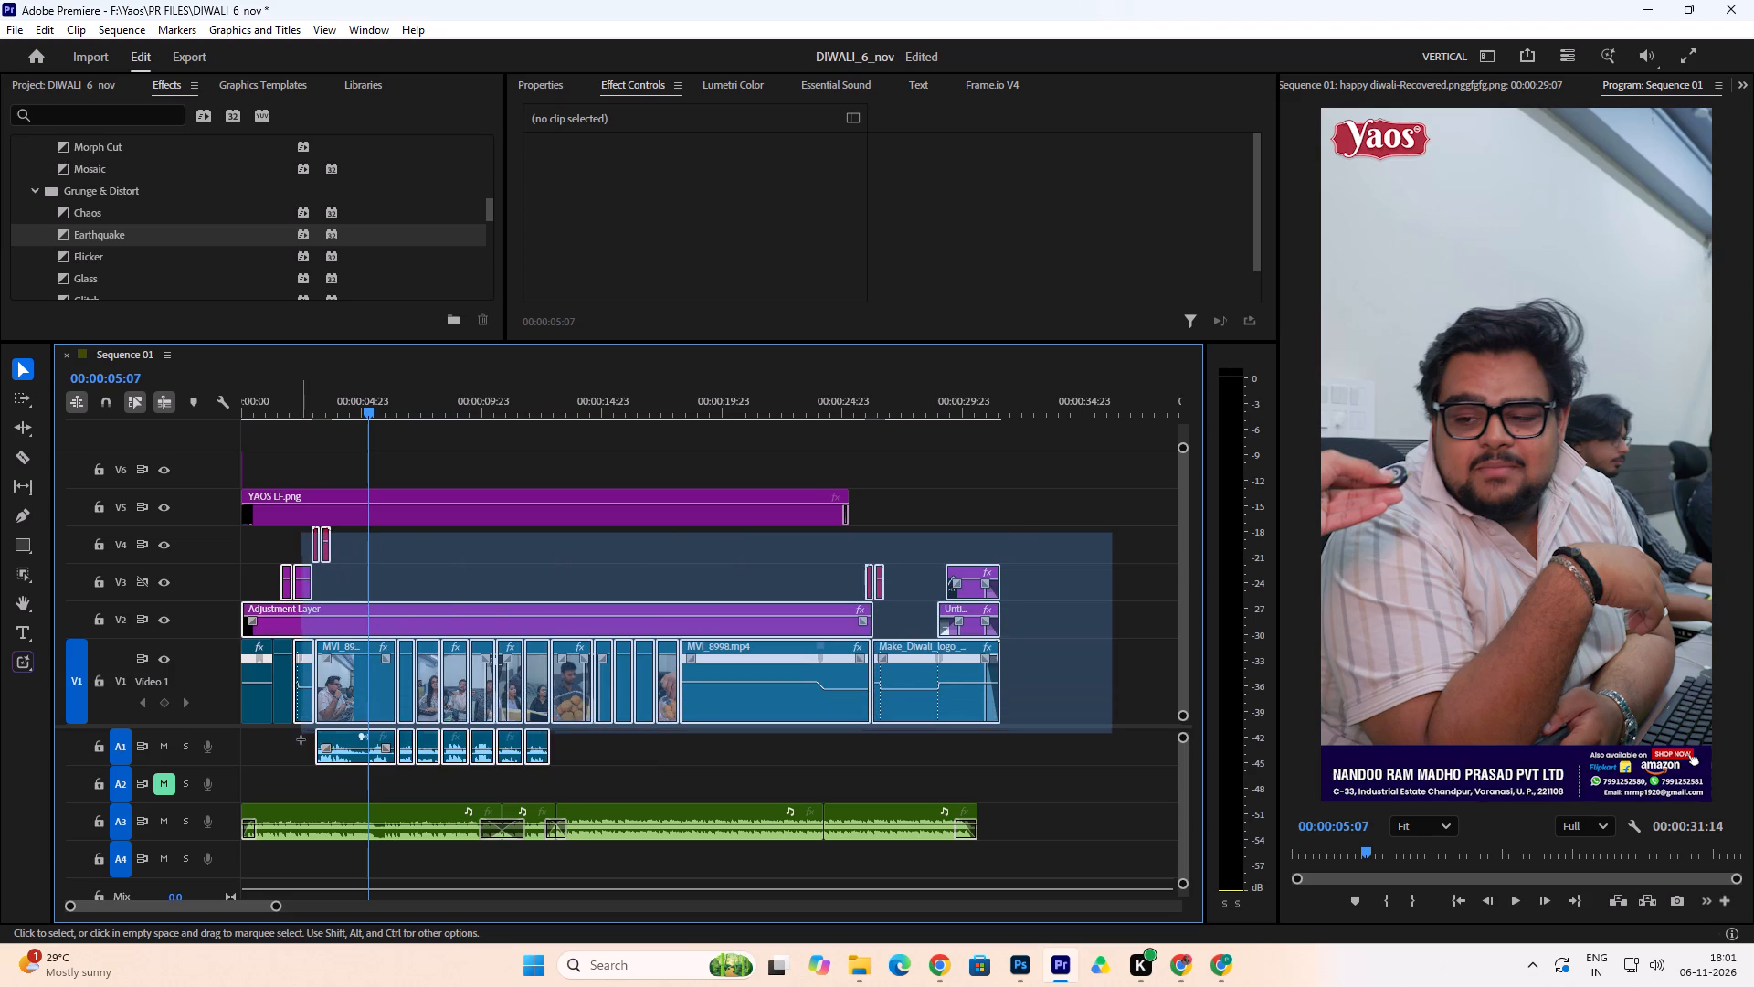
drag(301, 739, 275, 780)
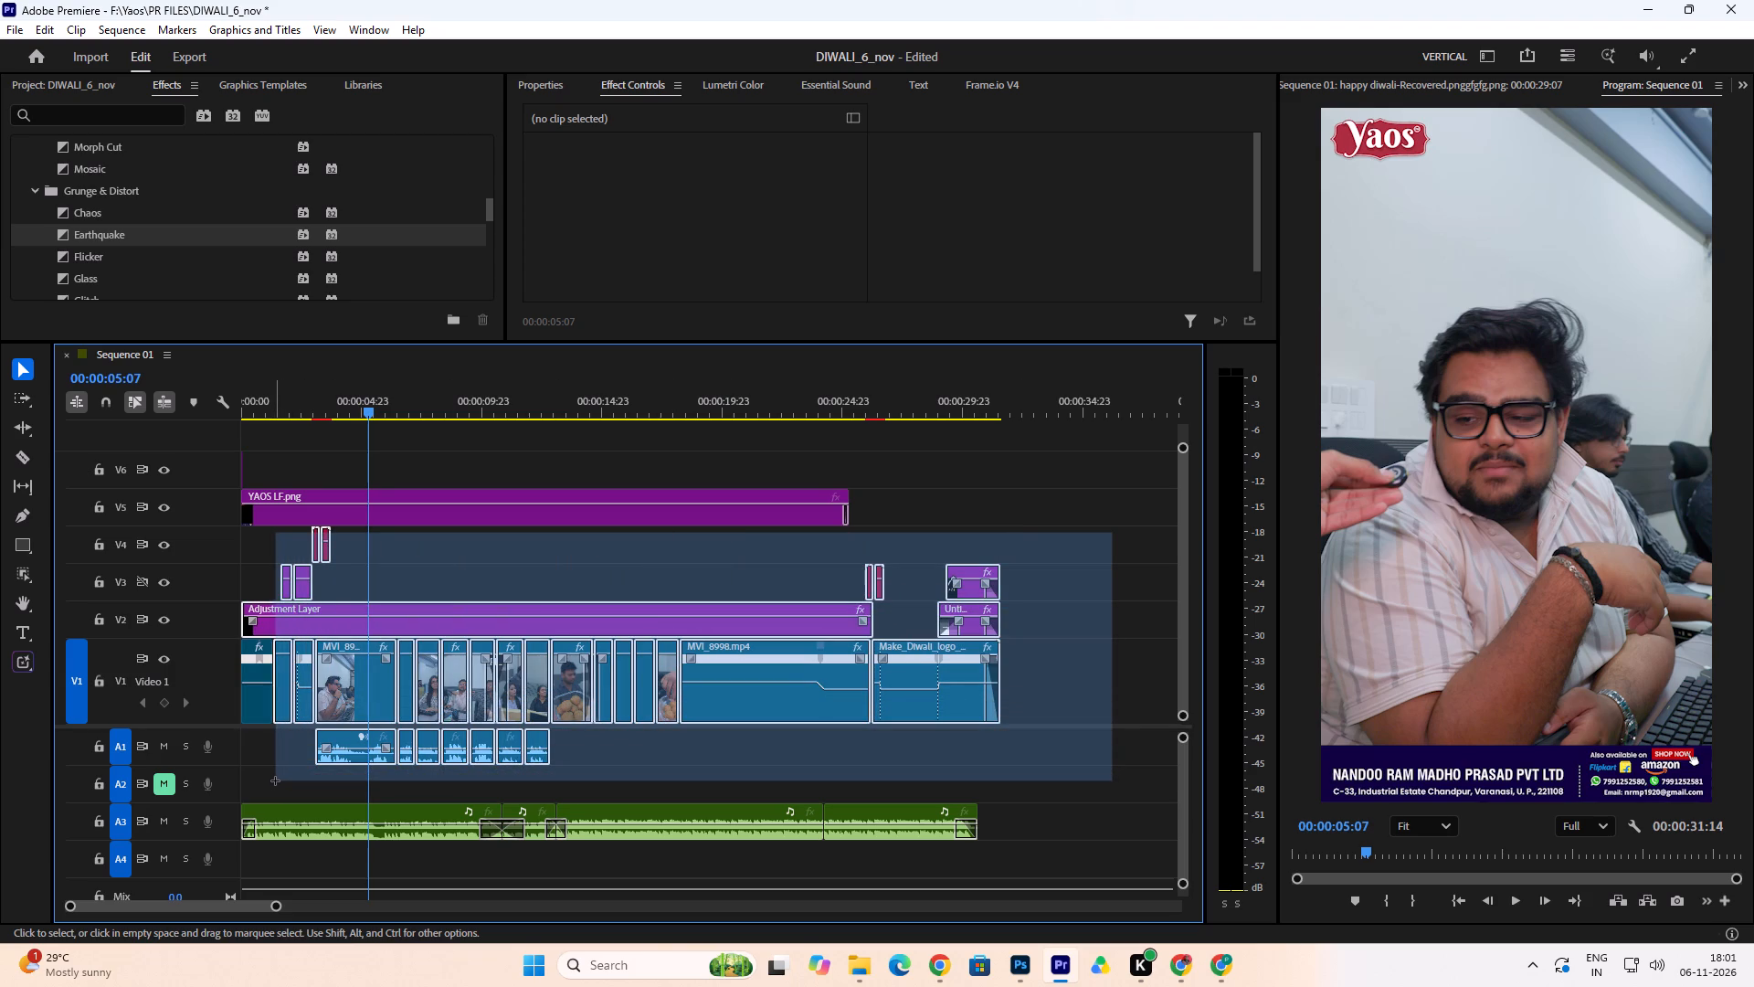
drag(275, 780, 300, 777)
drag(390, 629, 394, 628)
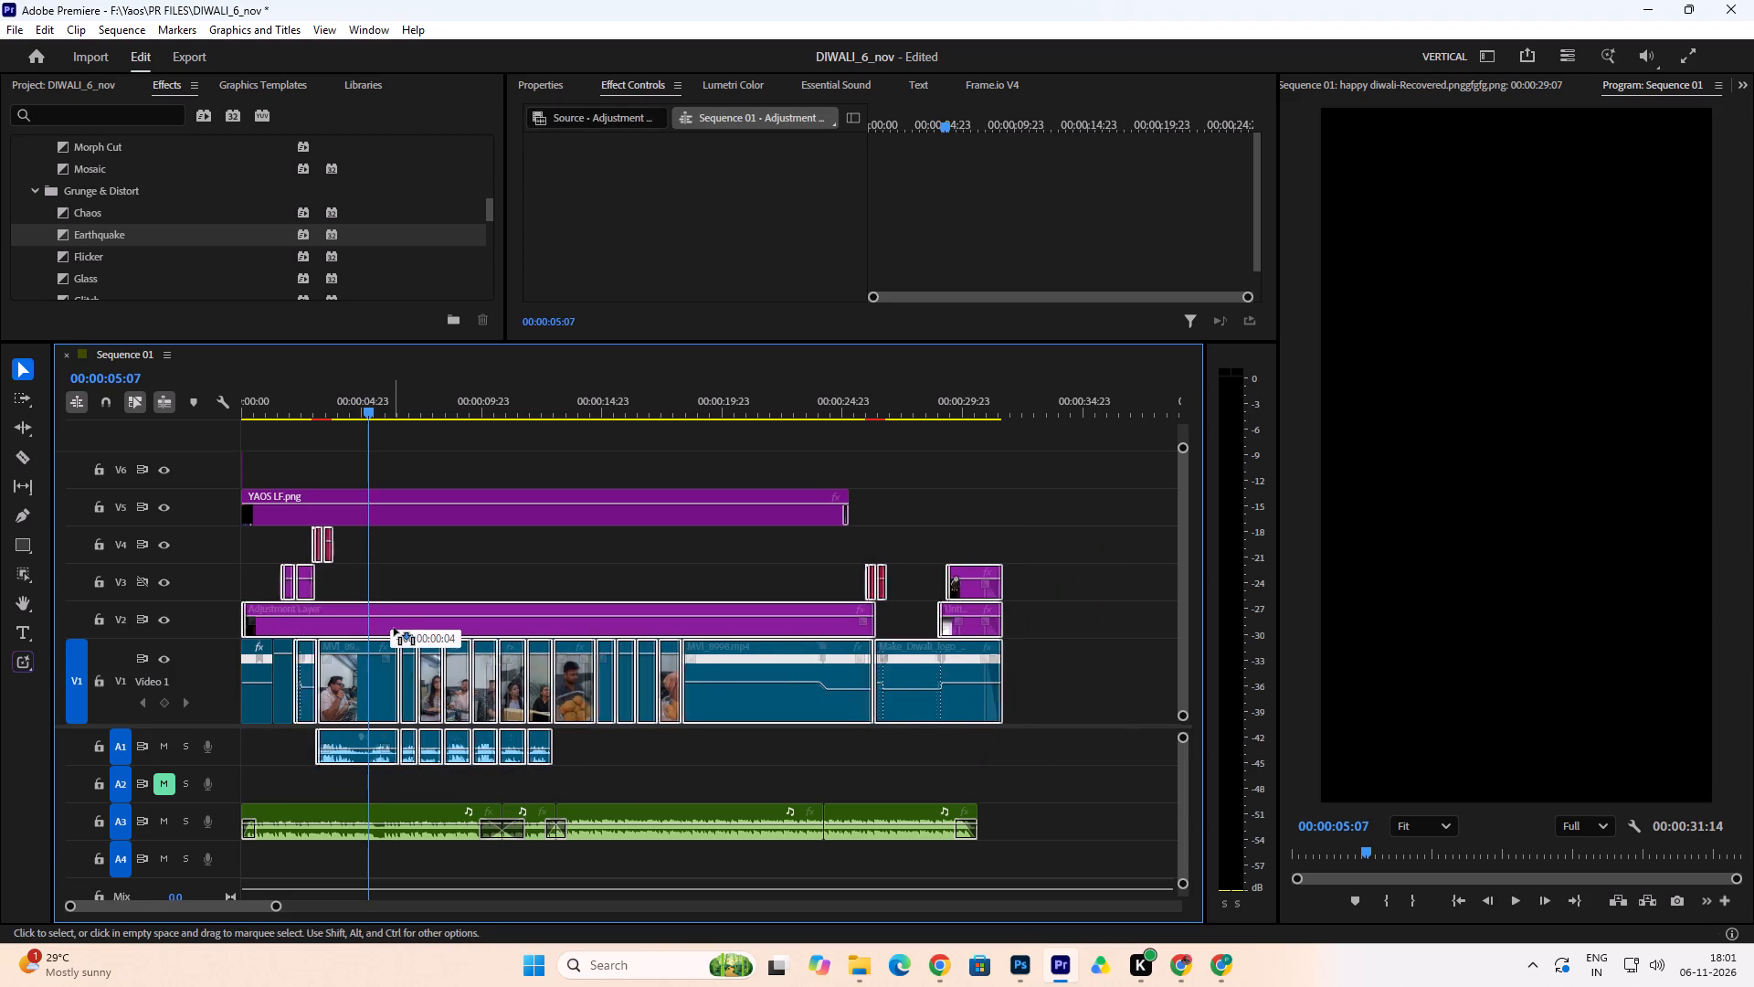
drag(394, 628, 407, 625)
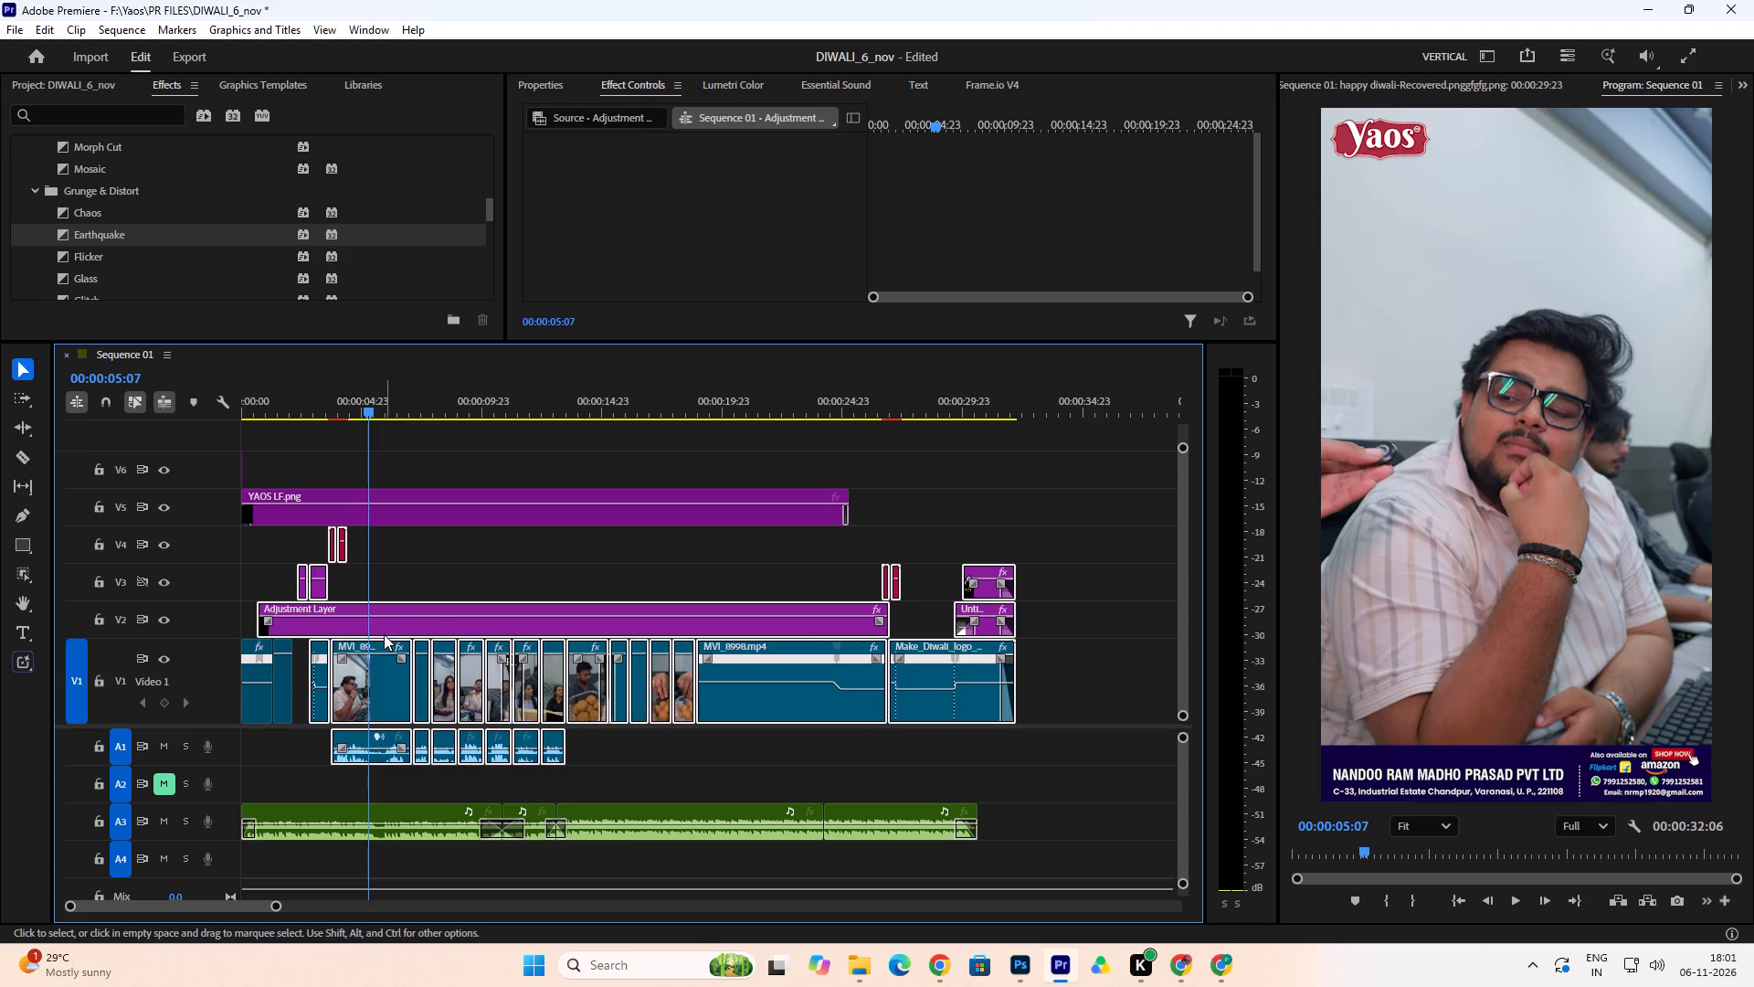
click(450, 573)
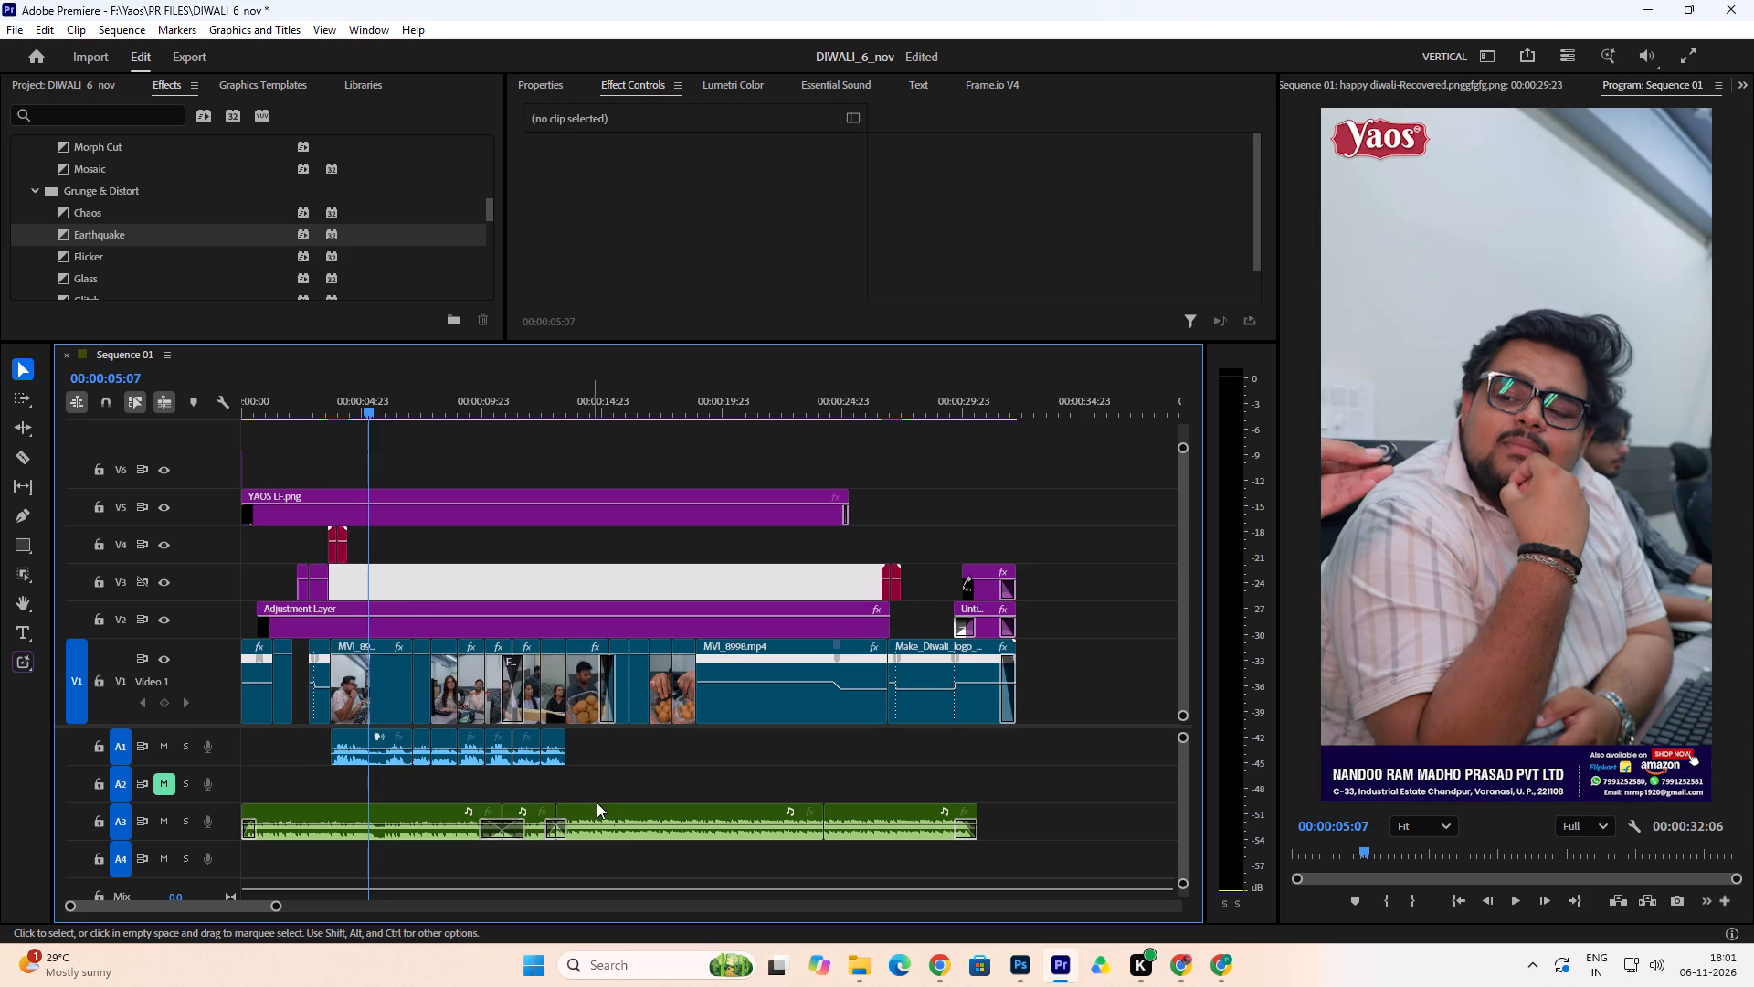
click(623, 799)
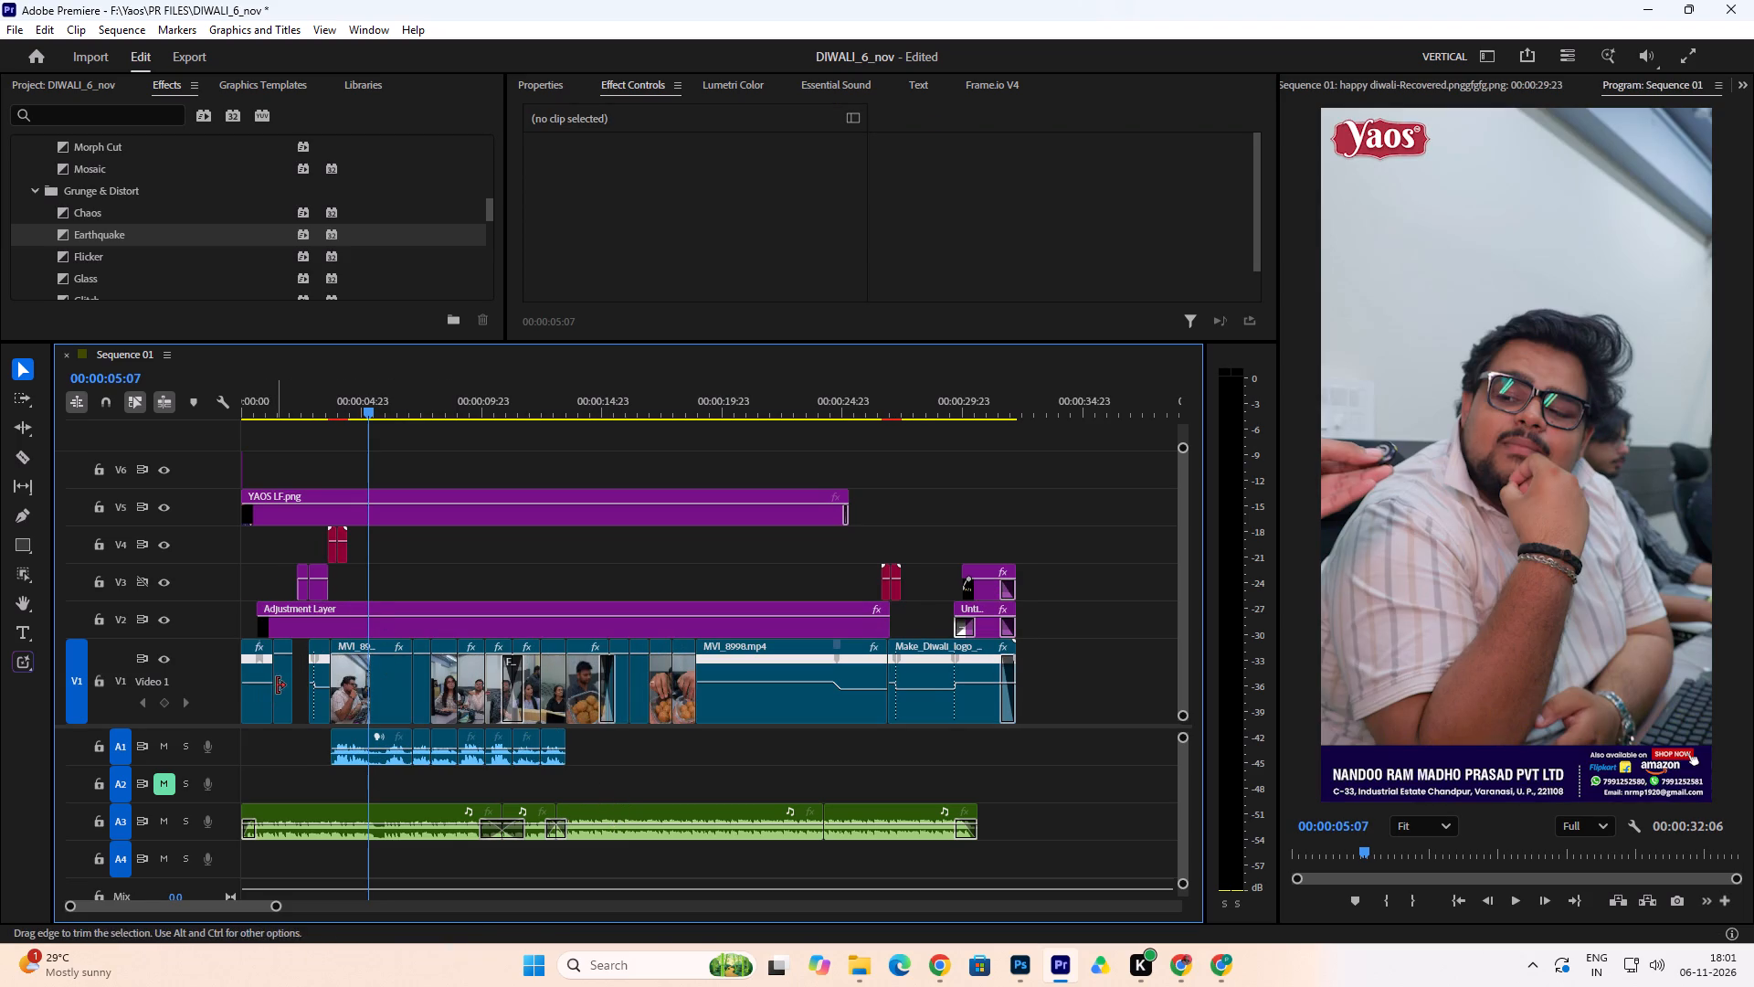
Extend the end of MVI_8960.mp4 on V1 to close the gap before the next clip.
click(281, 688)
right_click(281, 688)
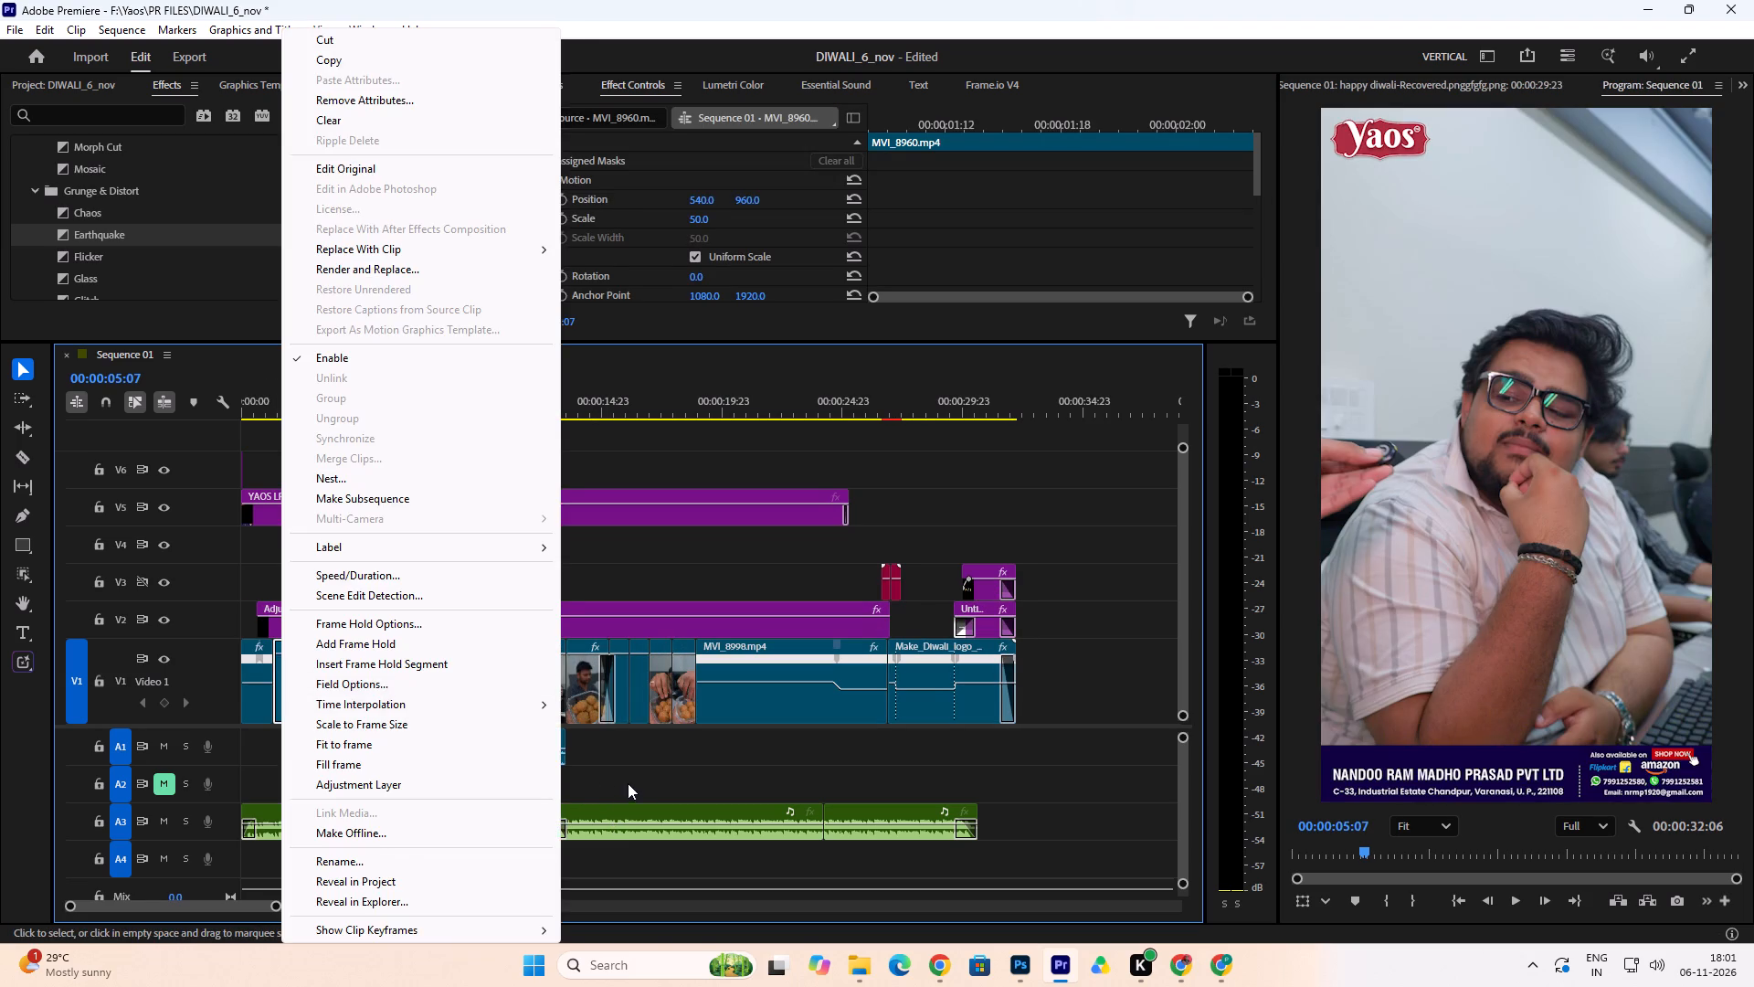
click(636, 785)
drag(292, 670, 310, 670)
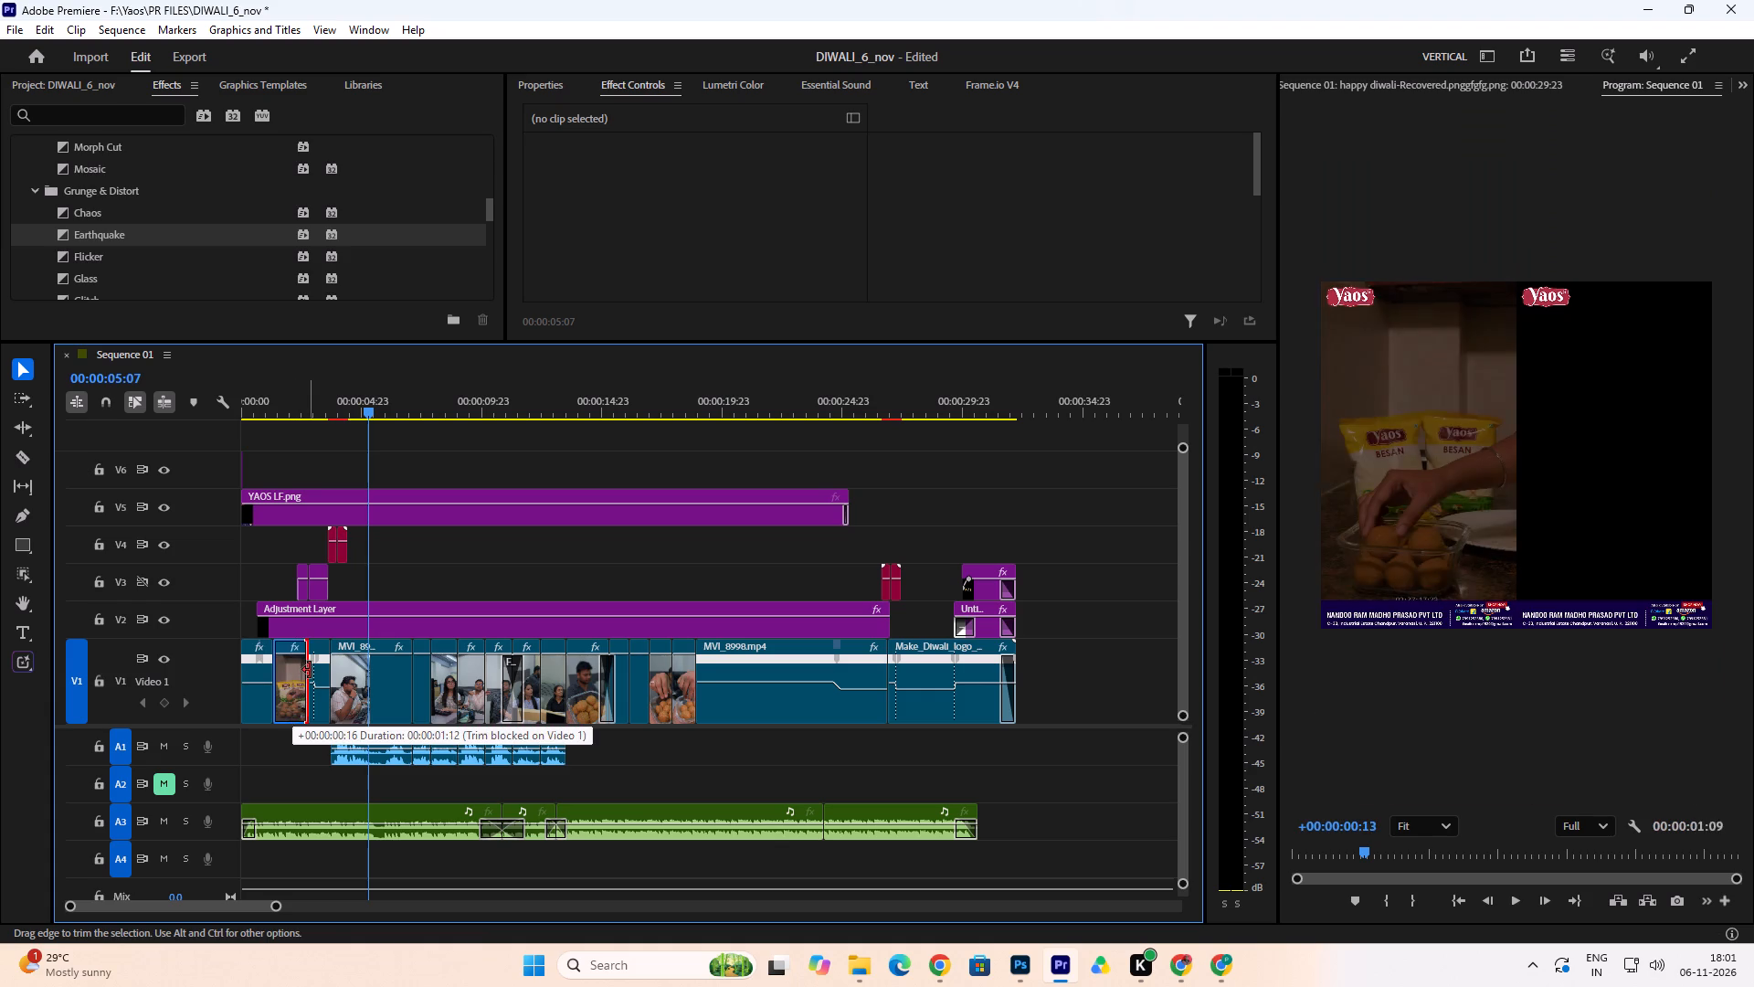
drag(310, 670, 312, 671)
Play the opening from the start of the sequence to review the lengthened MVI_8960.mp4.
drag(327, 403, 261, 446)
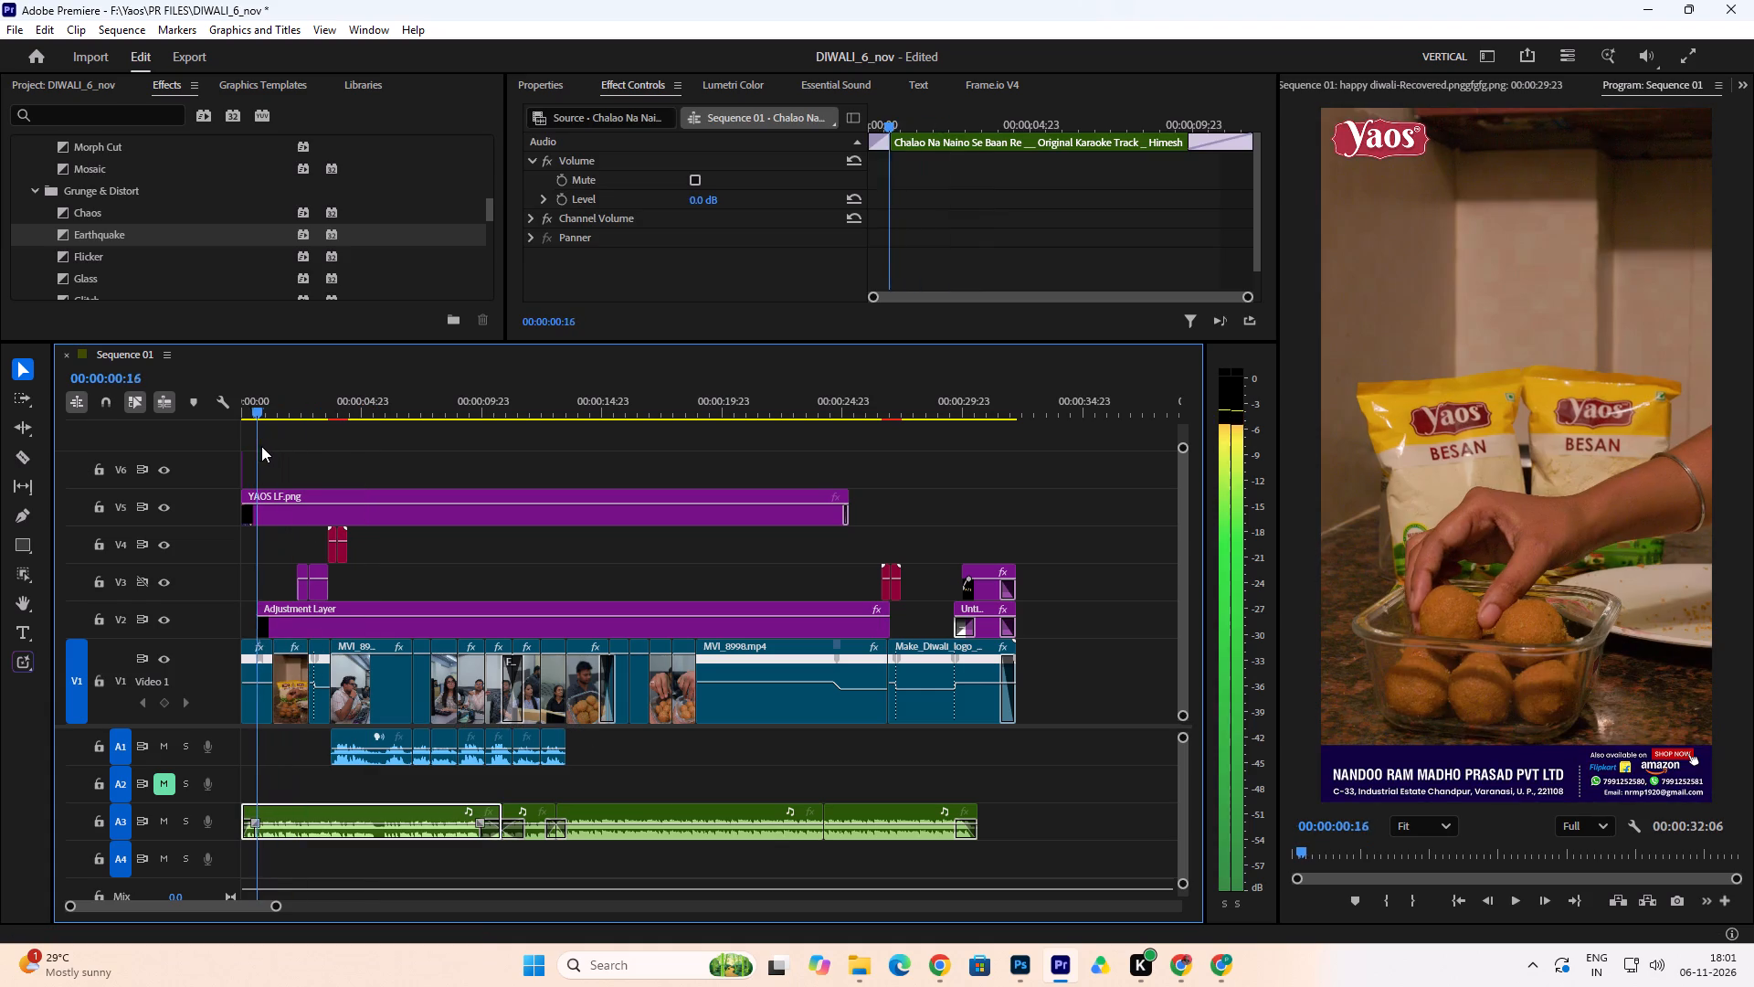
drag(261, 446, 263, 446)
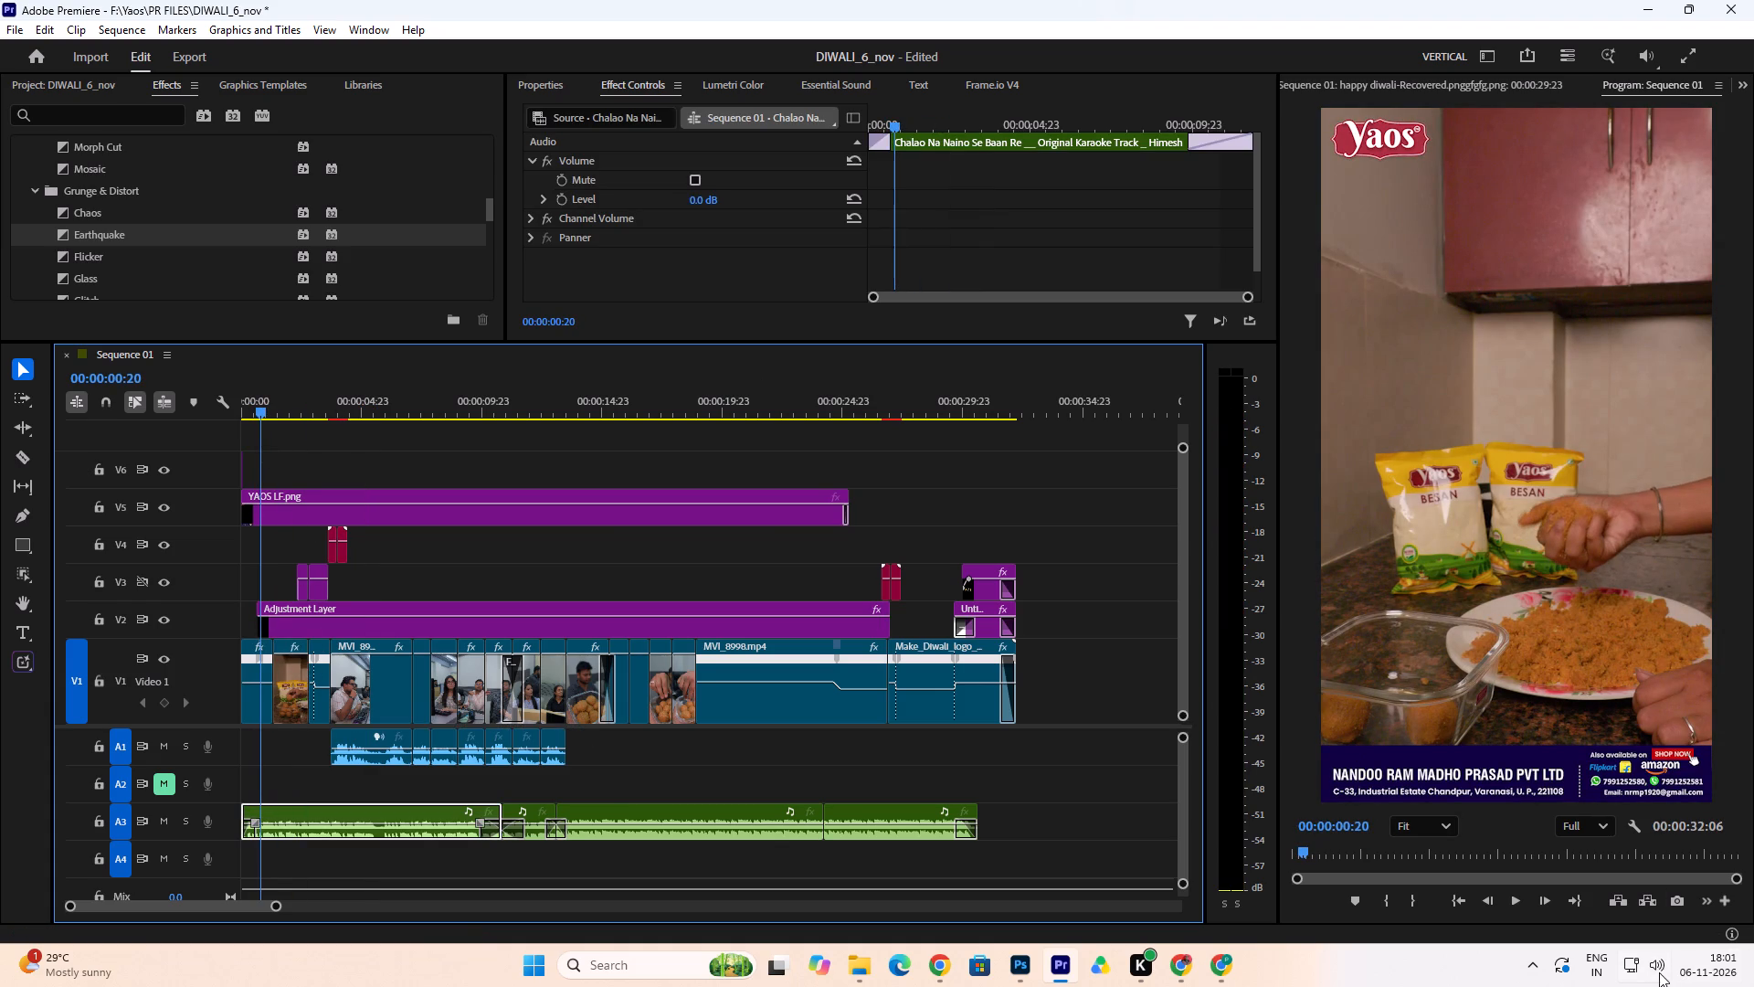
Lower the system volume.
click(1658, 972)
click(1584, 856)
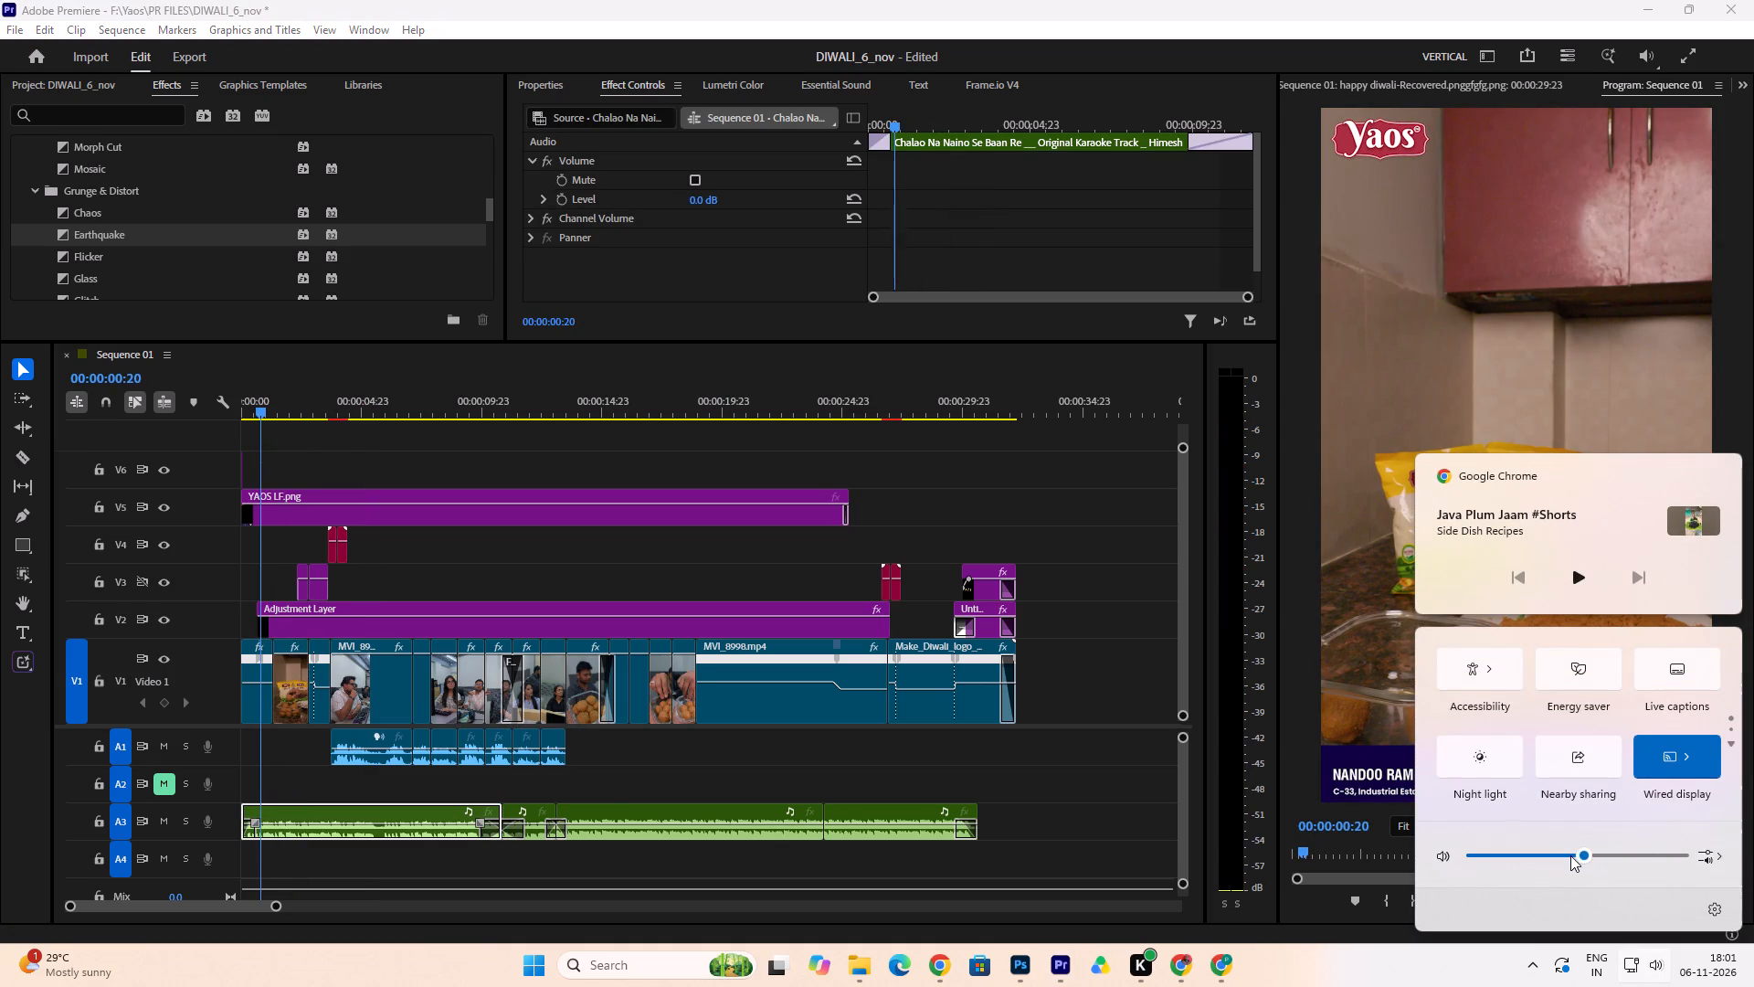
click(1566, 855)
click(1548, 854)
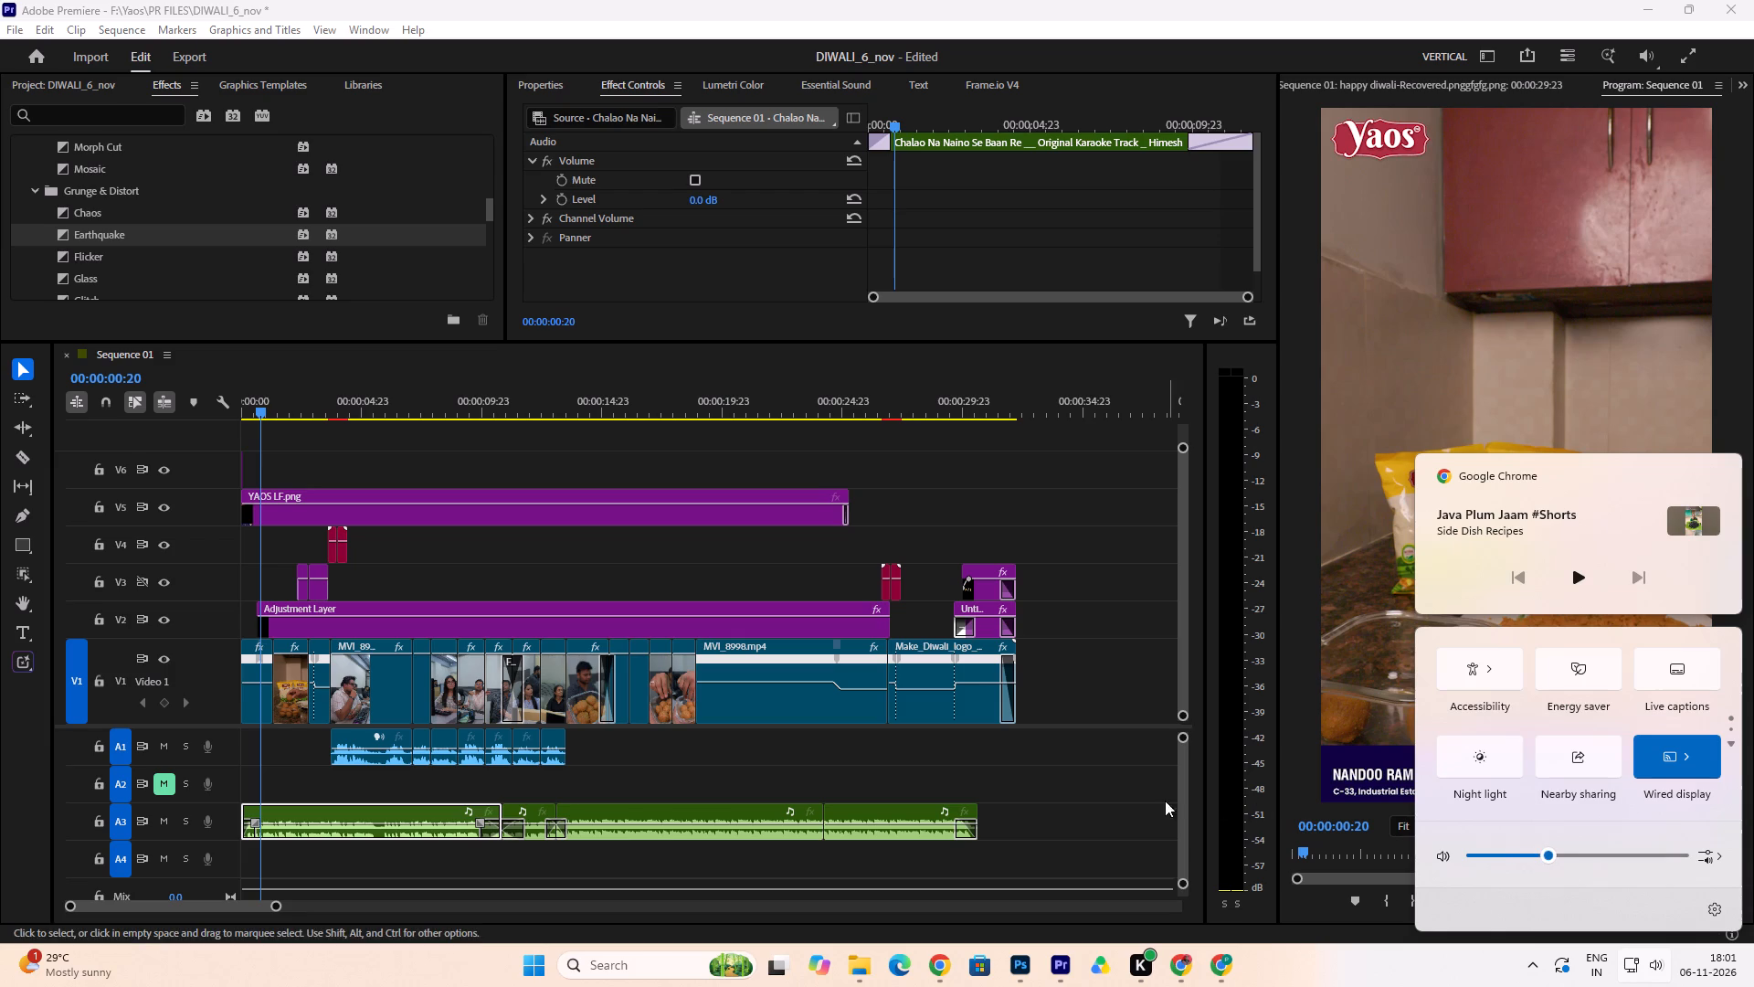
click(1135, 797)
Extend the start of the V2 Adjustment Layer back to the beginning of the sequence.
drag(259, 413, 219, 427)
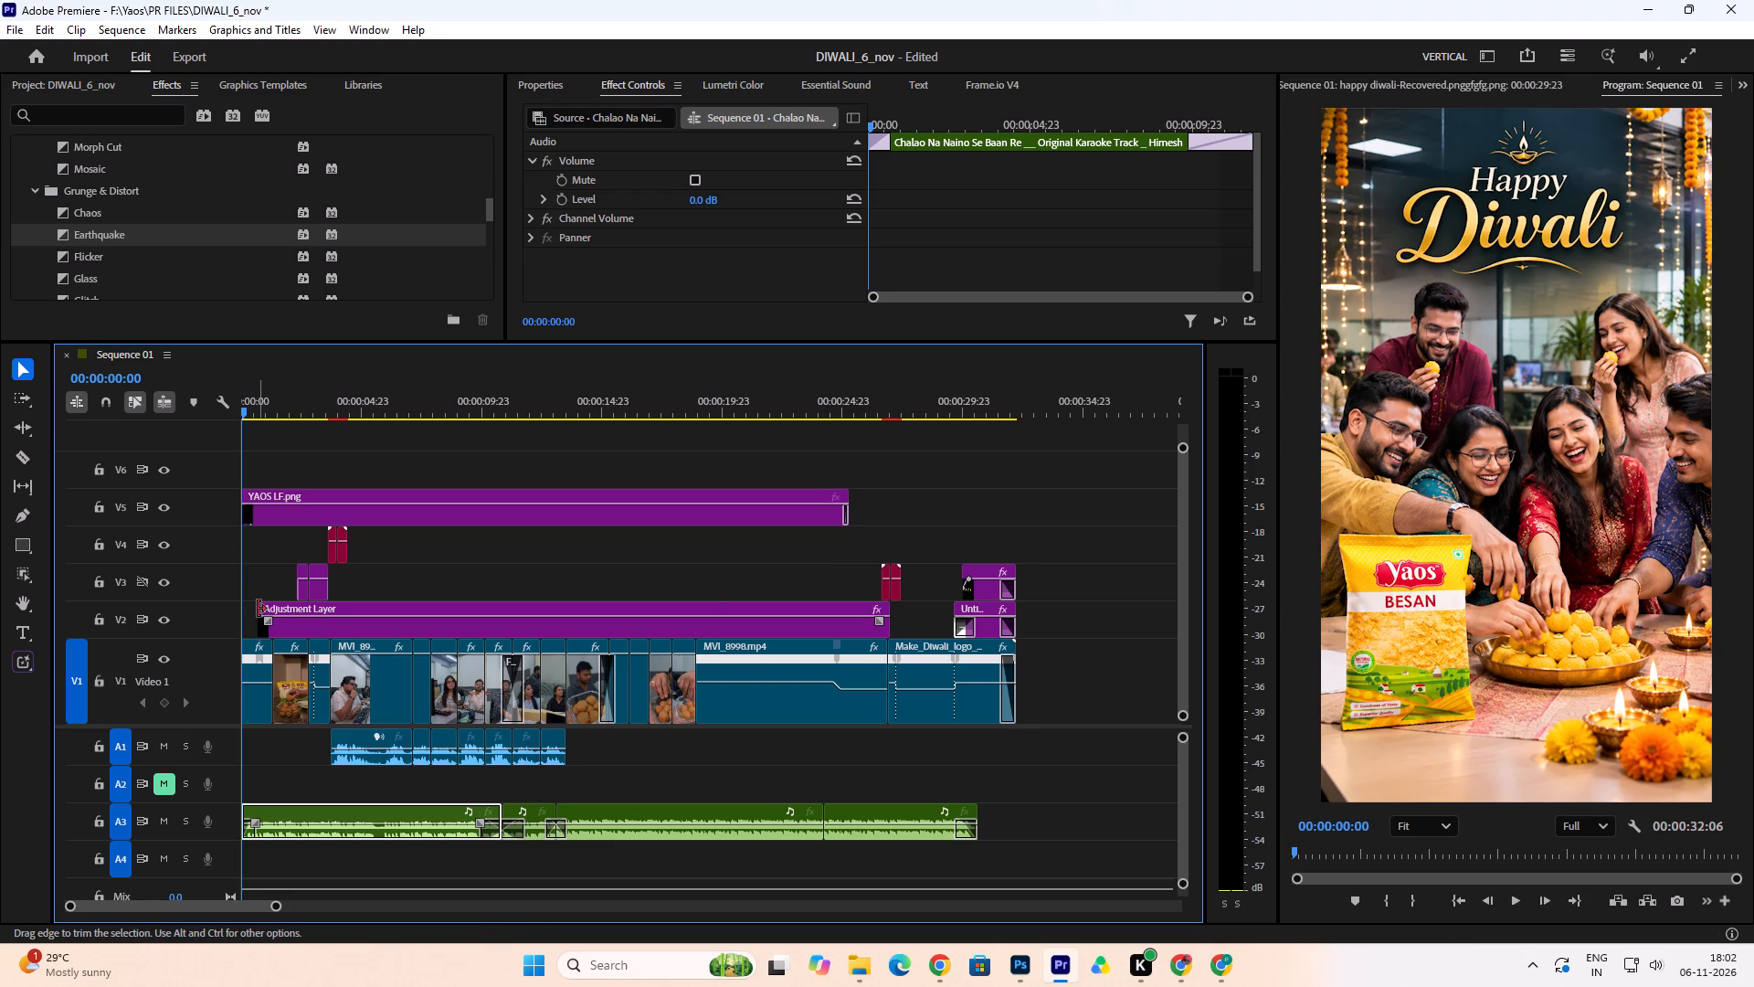
drag(259, 608, 225, 619)
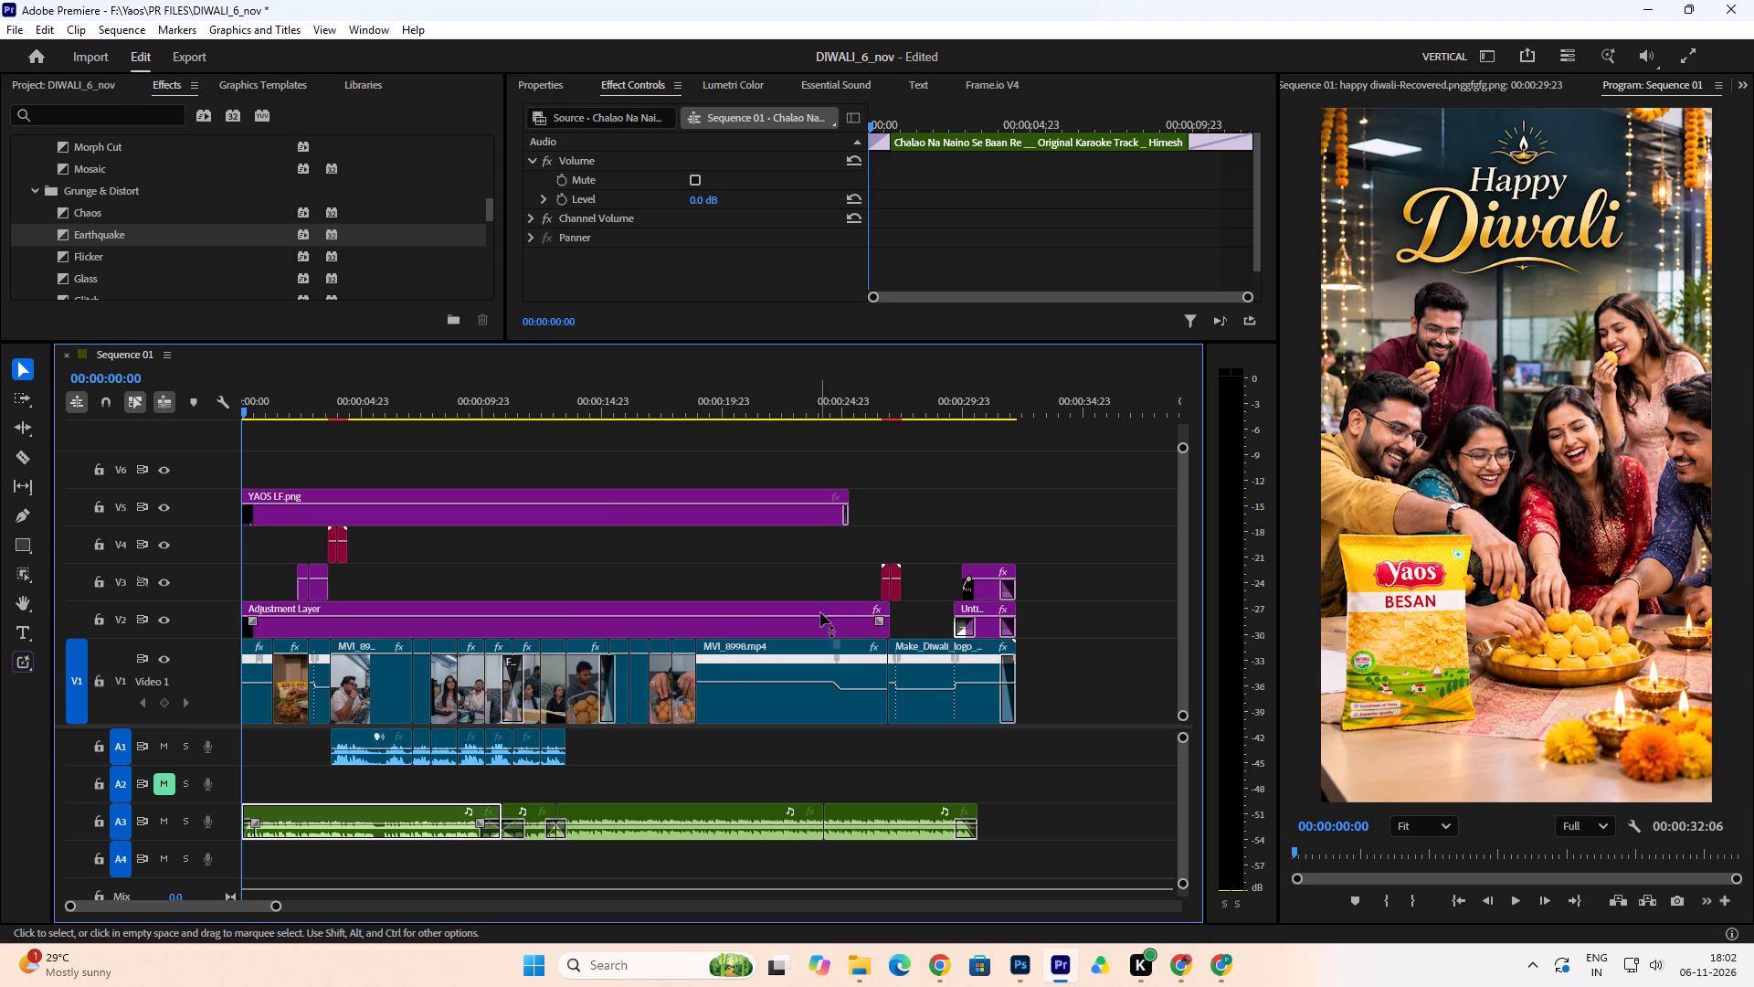
click(630, 753)
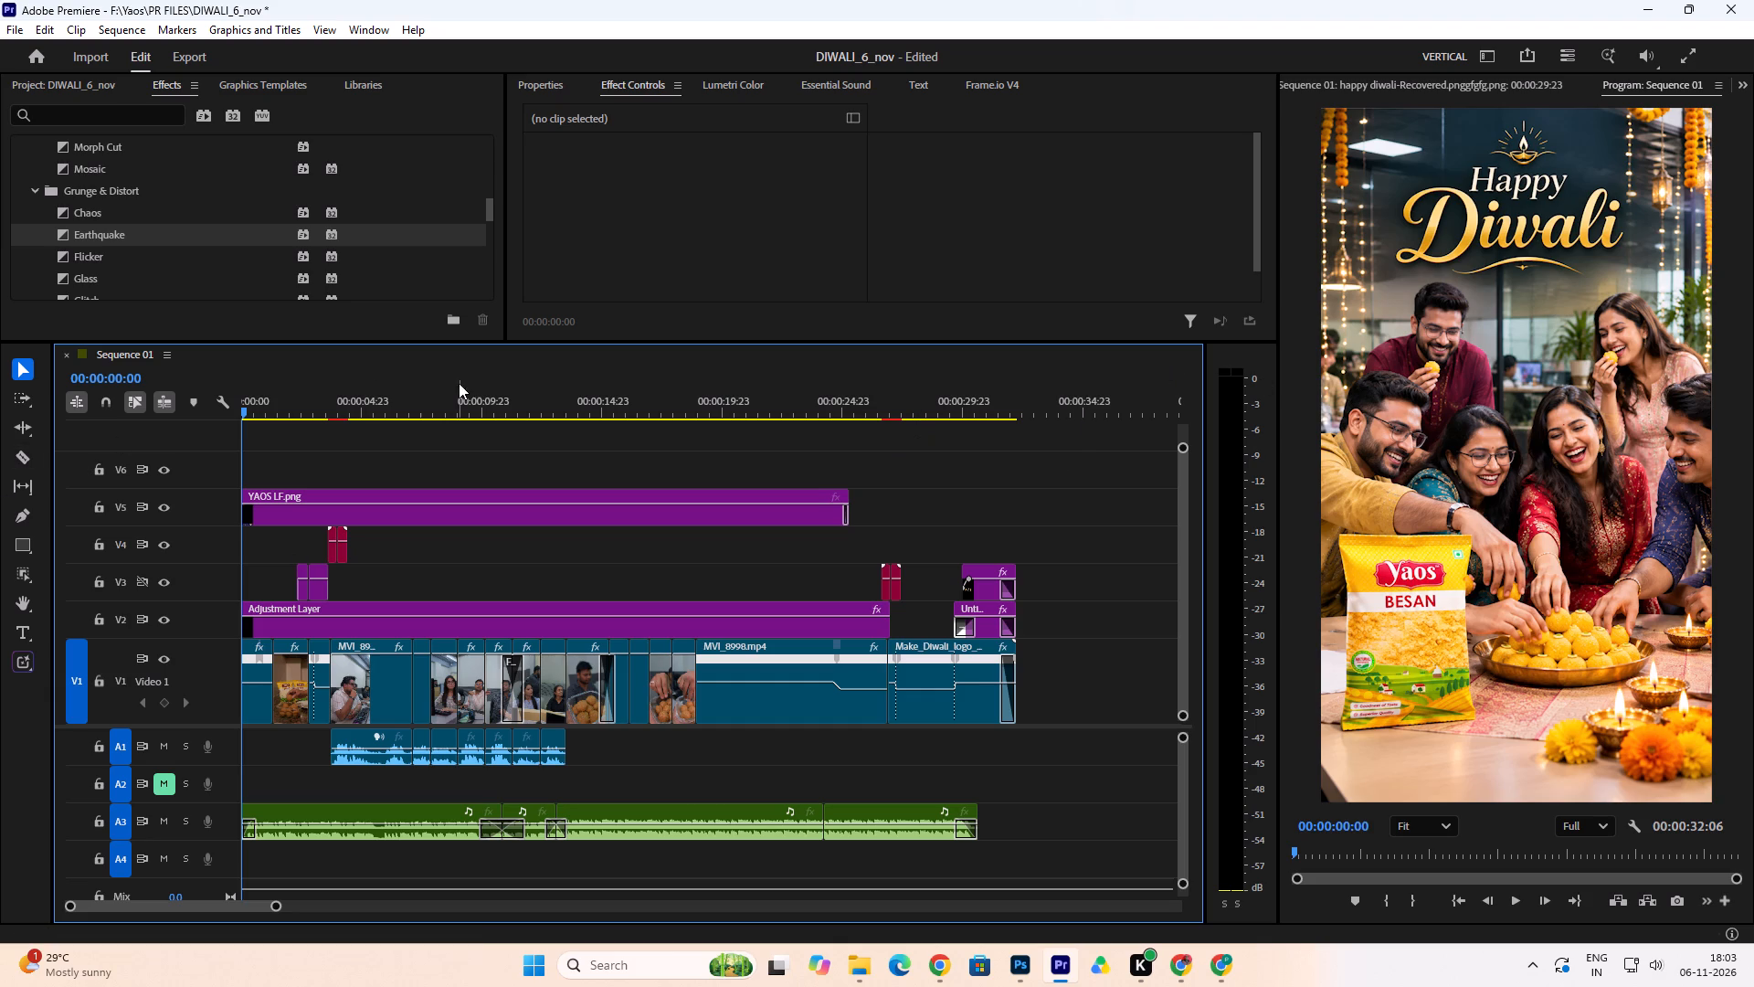
Replay the opening from the sequence start several times, and play on through to the end to review the edit.
drag(245, 409, 229, 418)
click(284, 437)
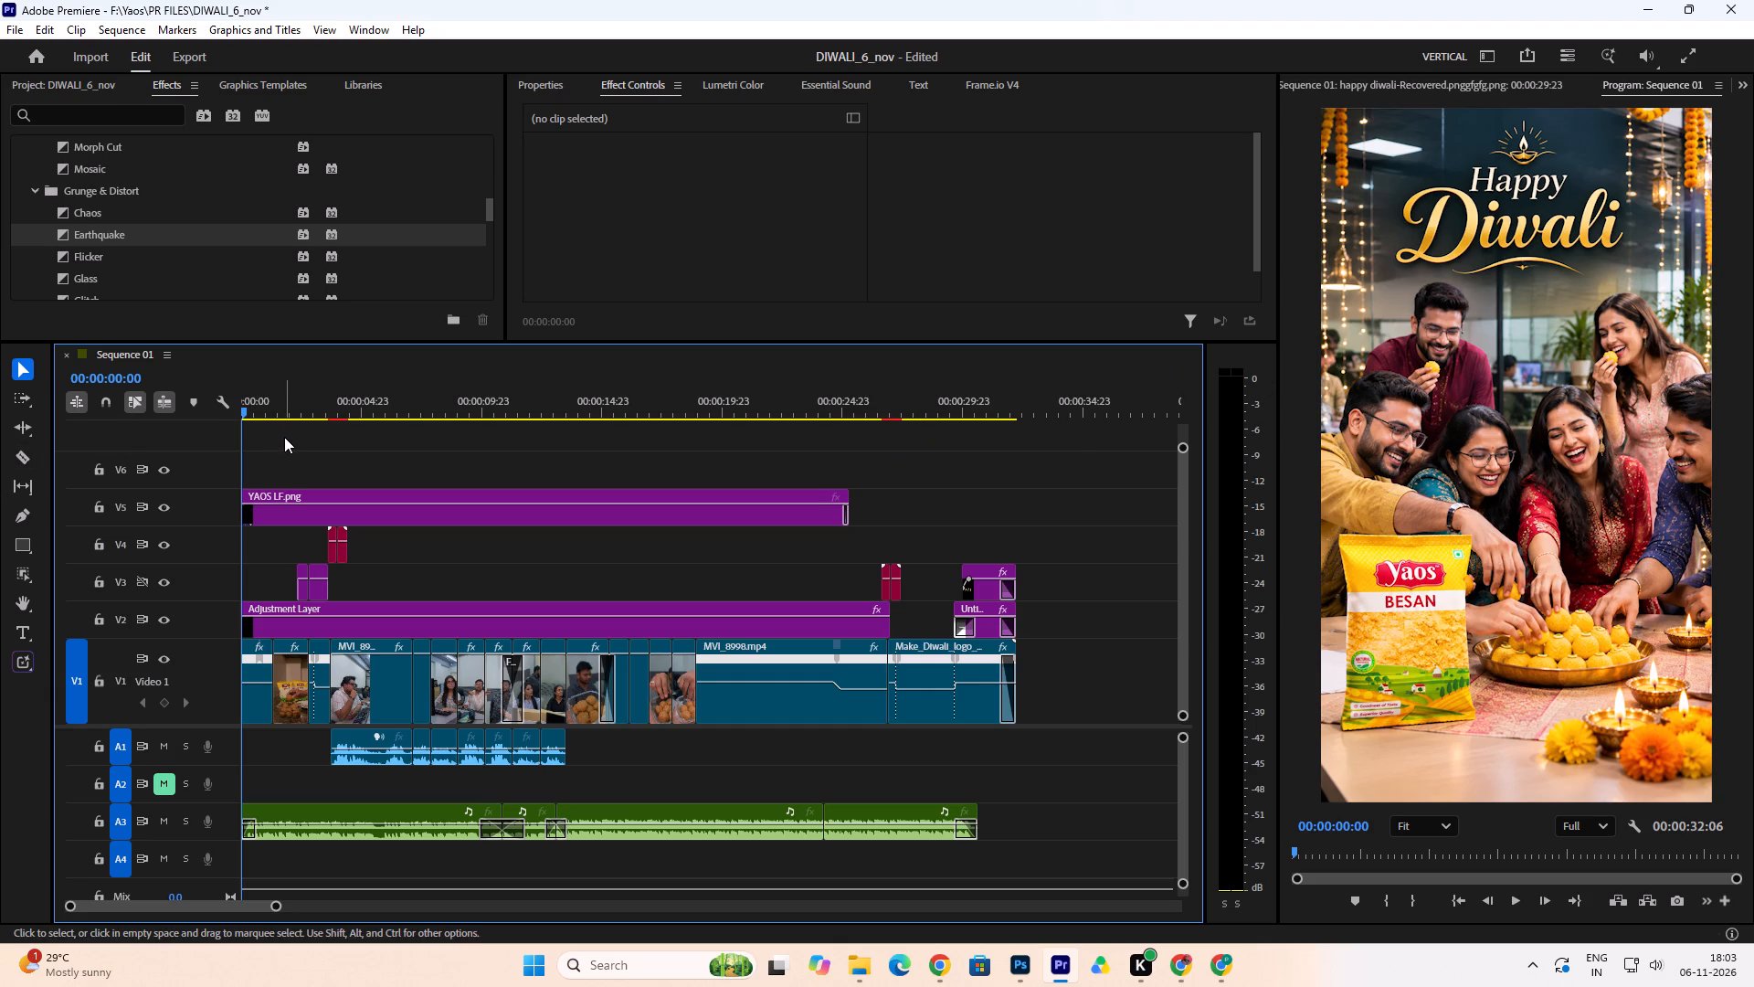
drag(248, 408, 121, 424)
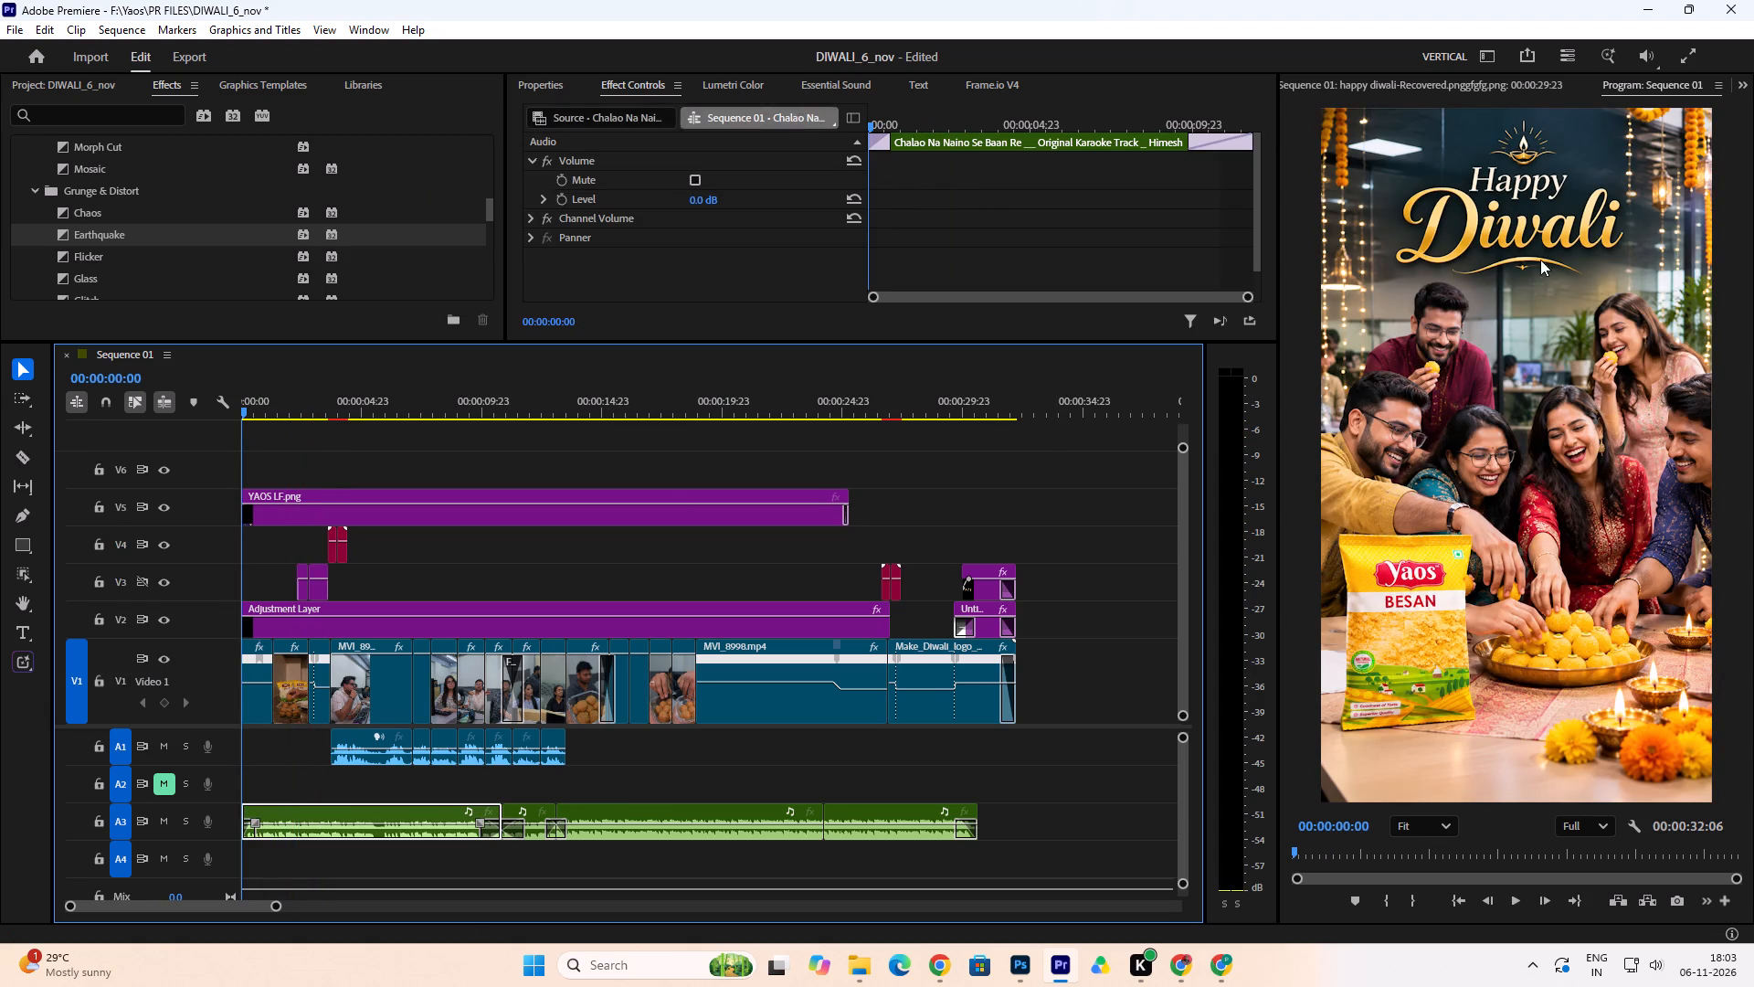
drag(252, 408, 207, 423)
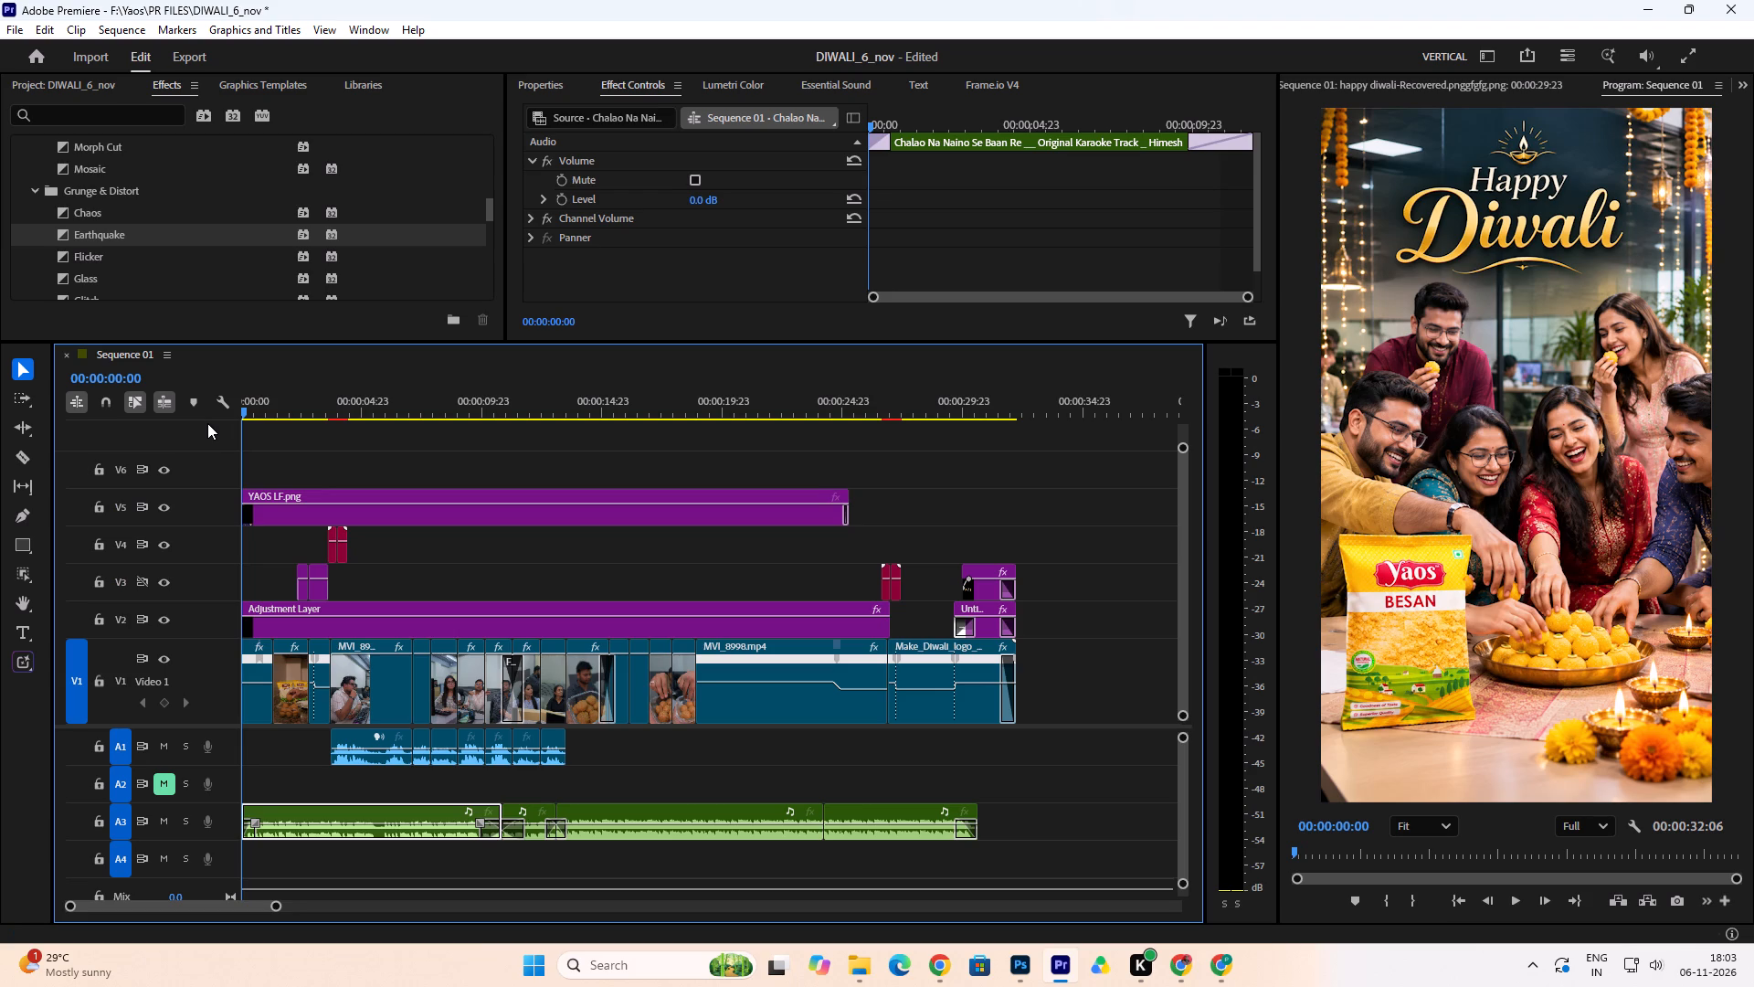
key(space)
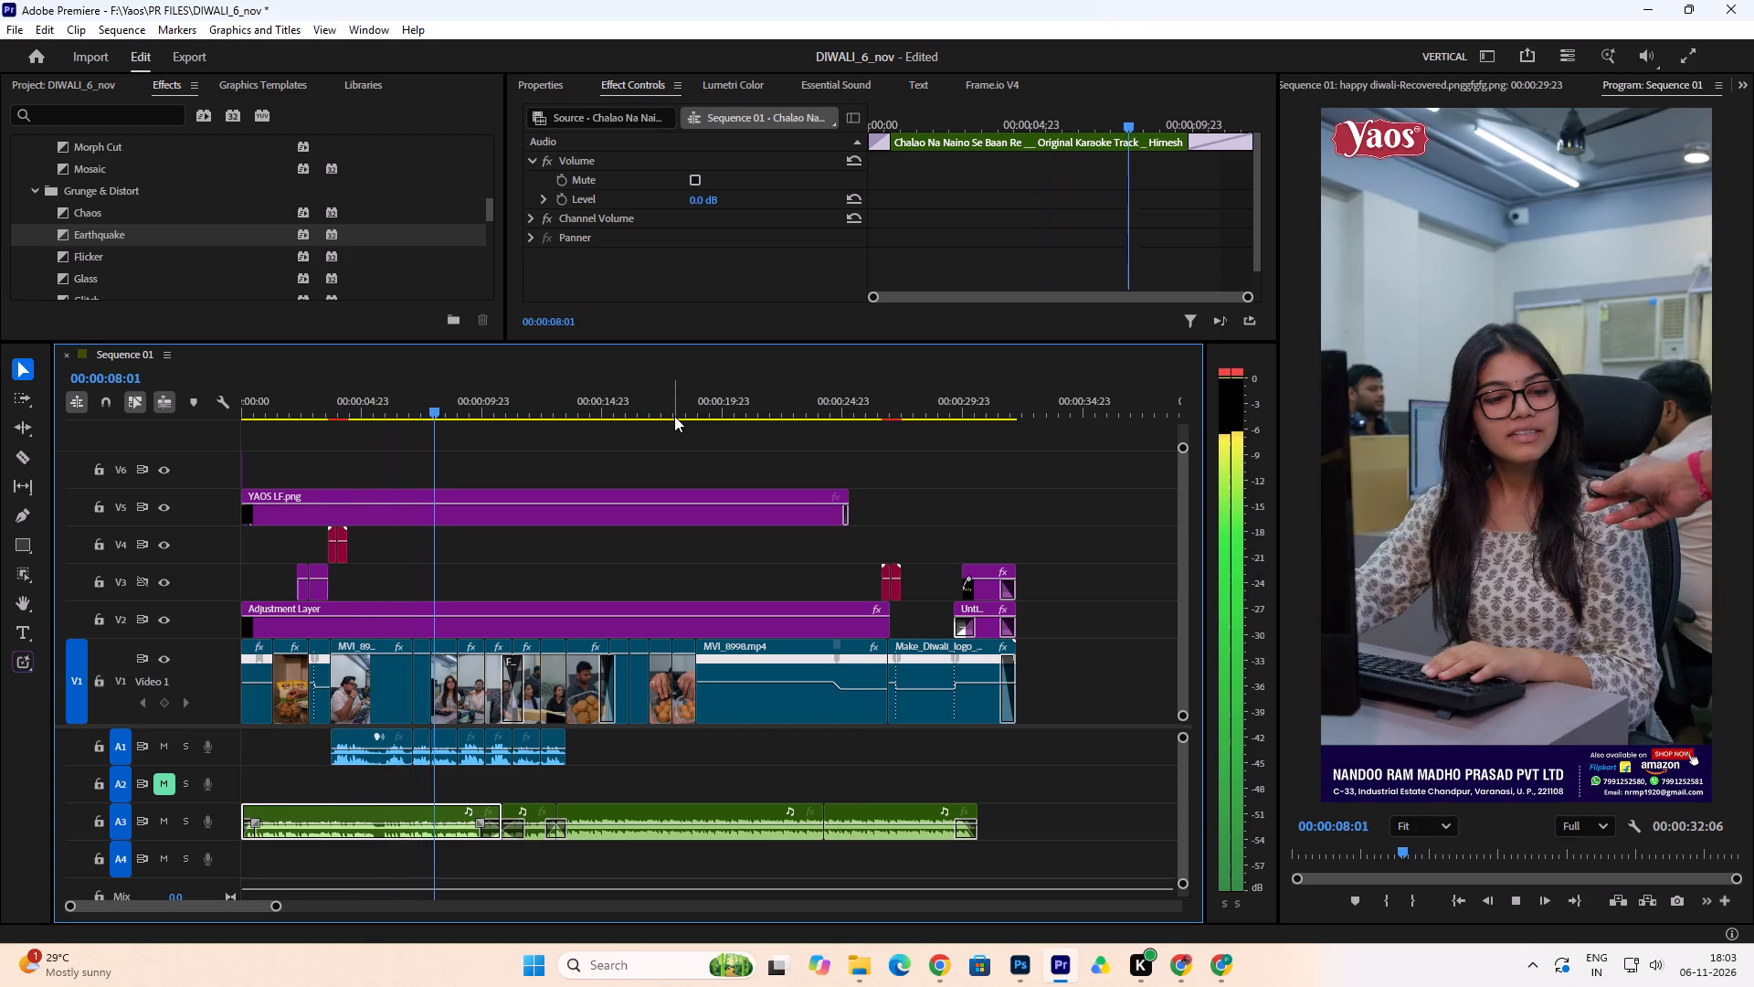
key(space)
drag(280, 400, 190, 440)
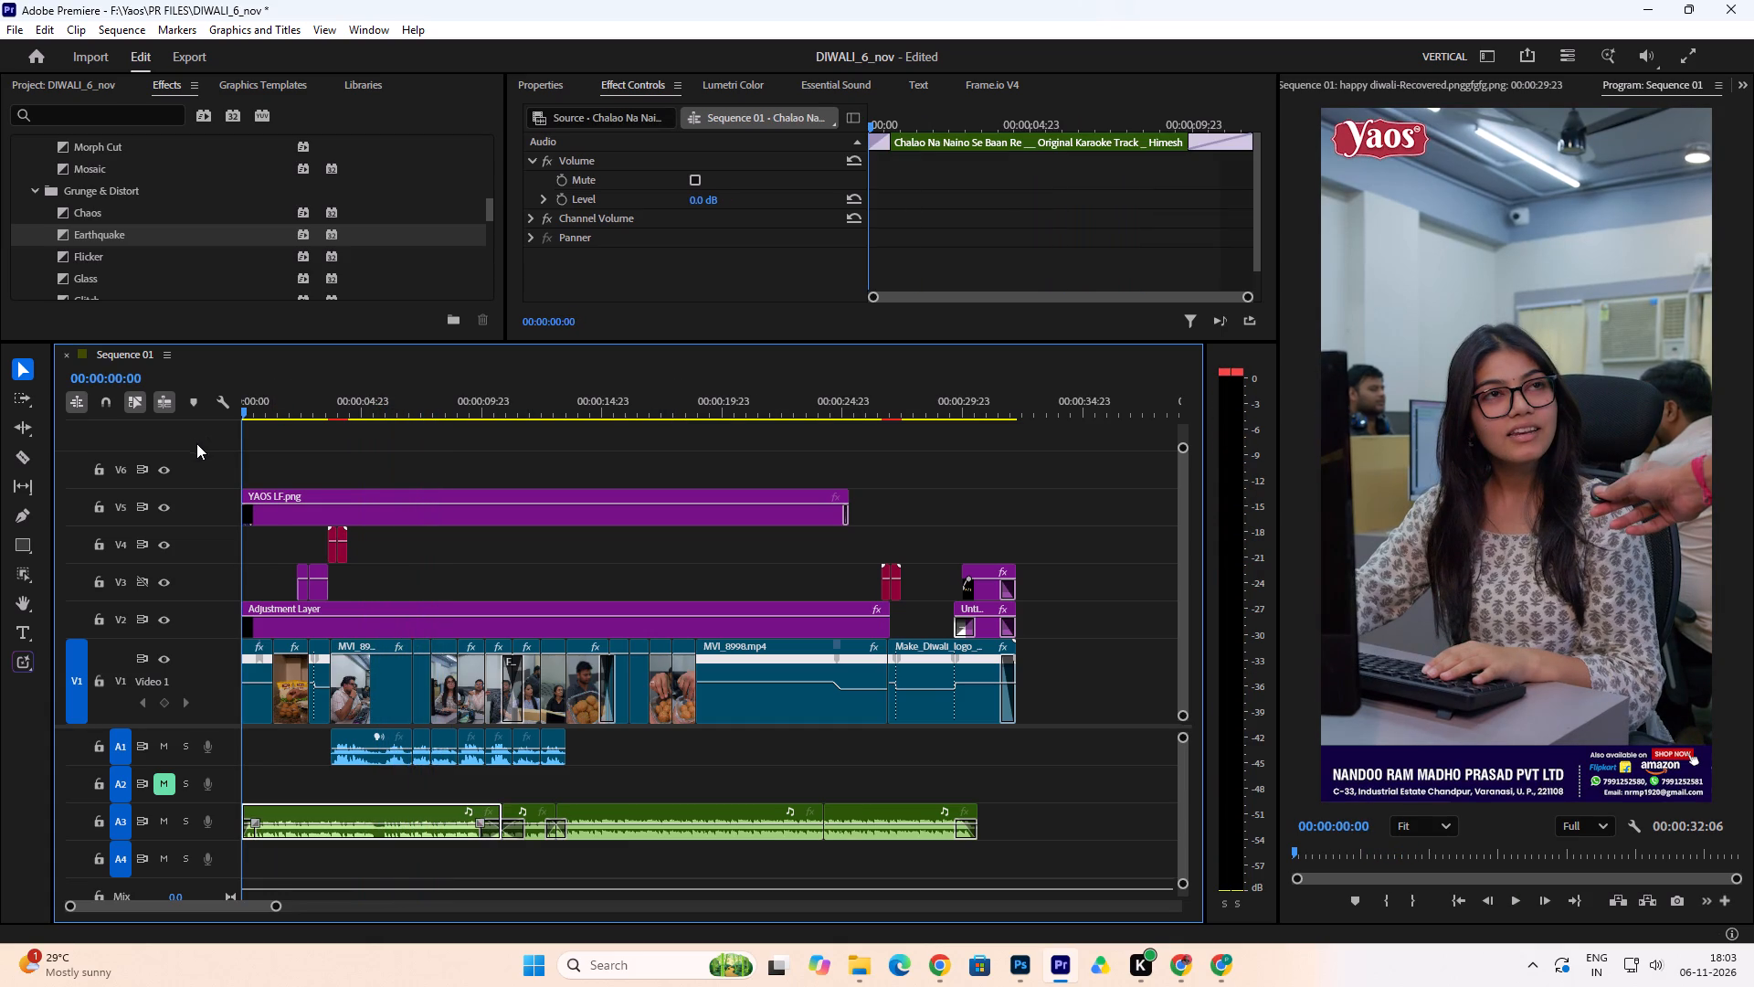
key(space)
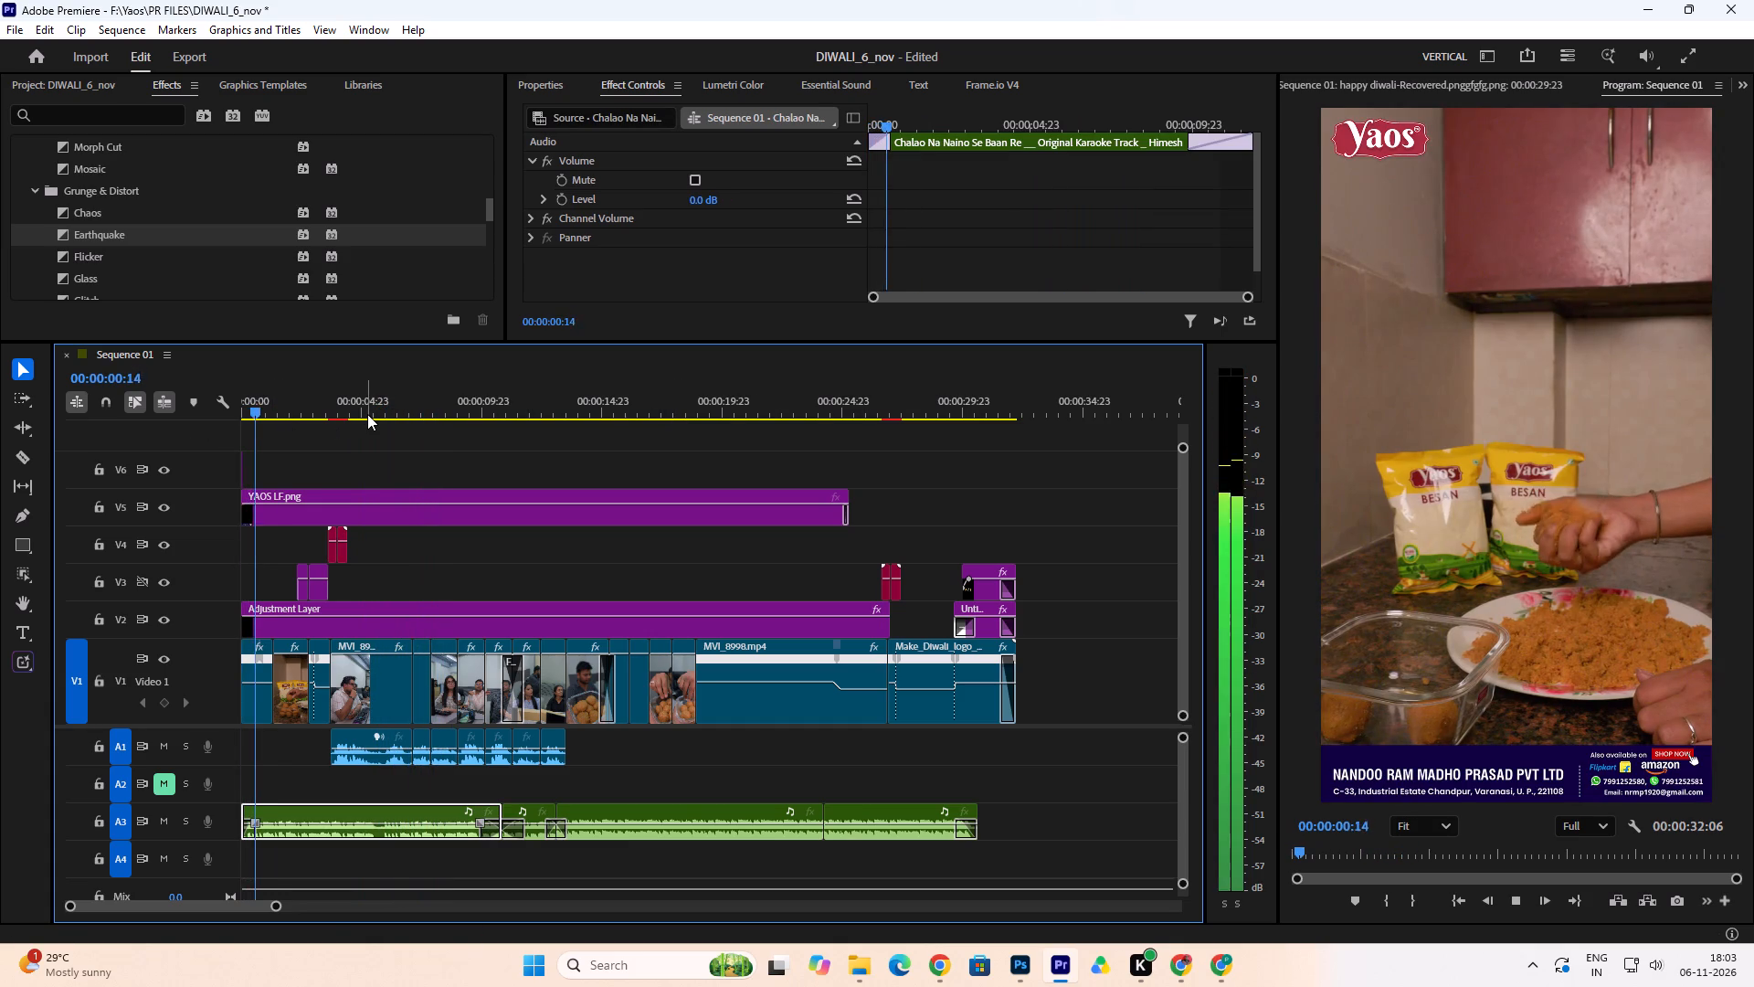
key(space)
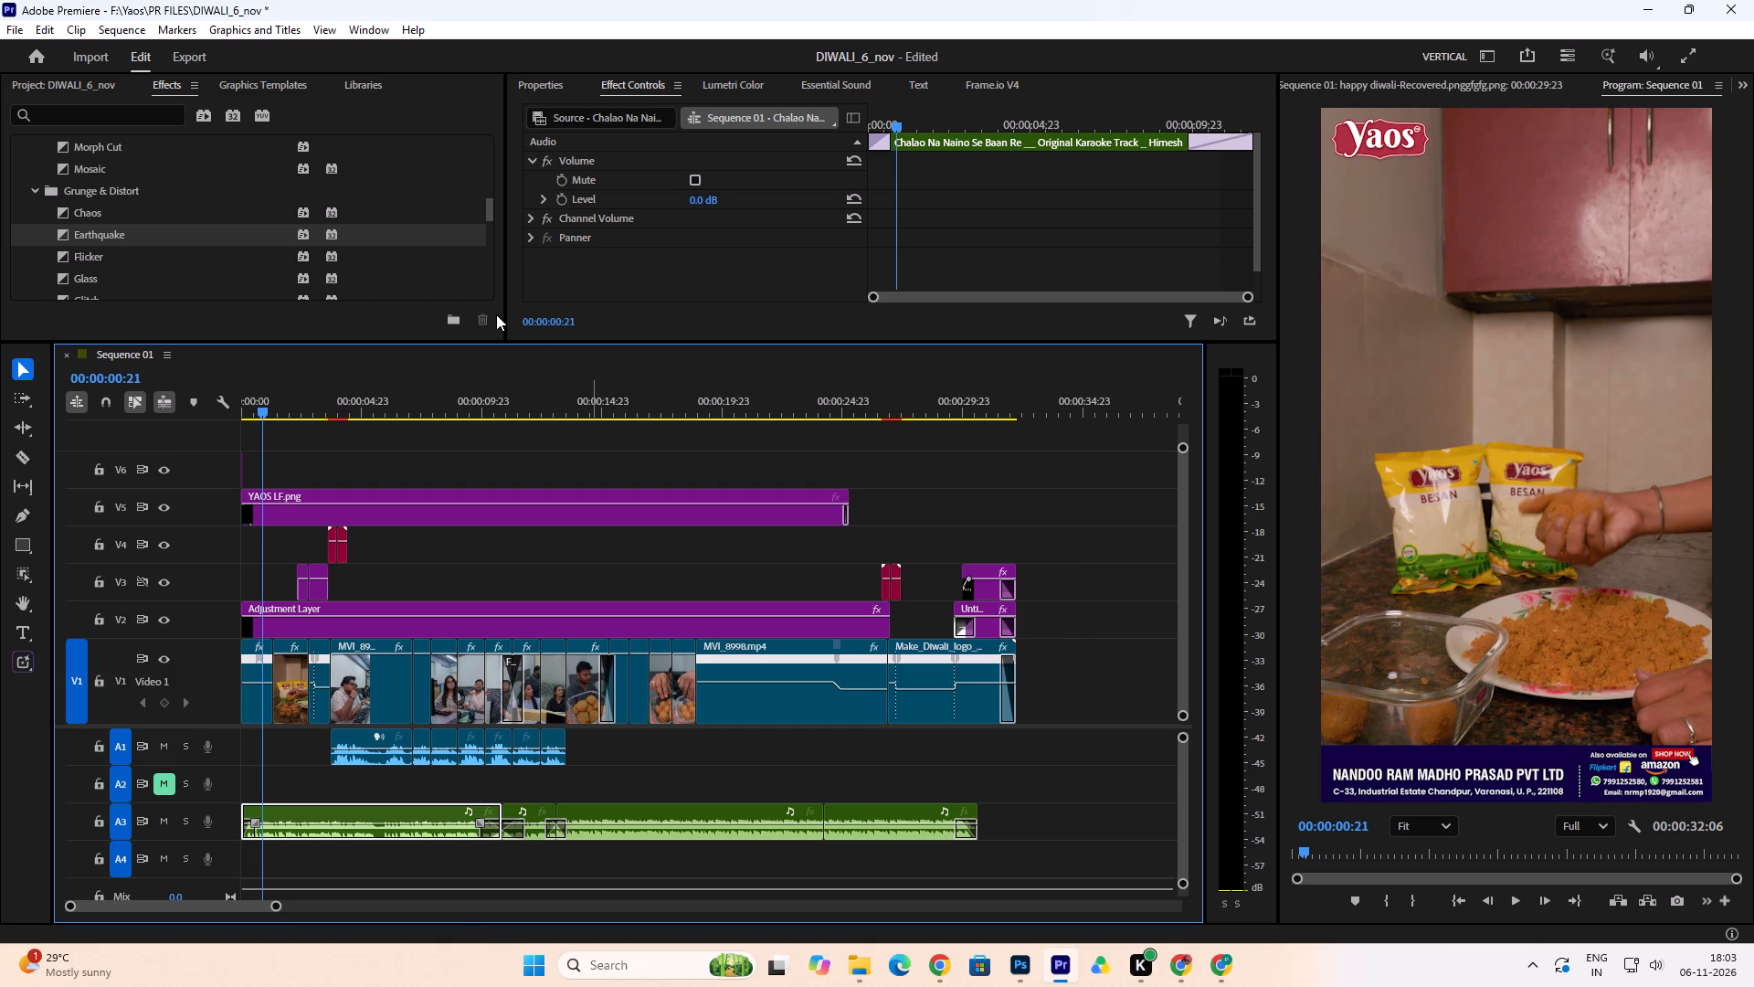
drag(265, 409, 215, 427)
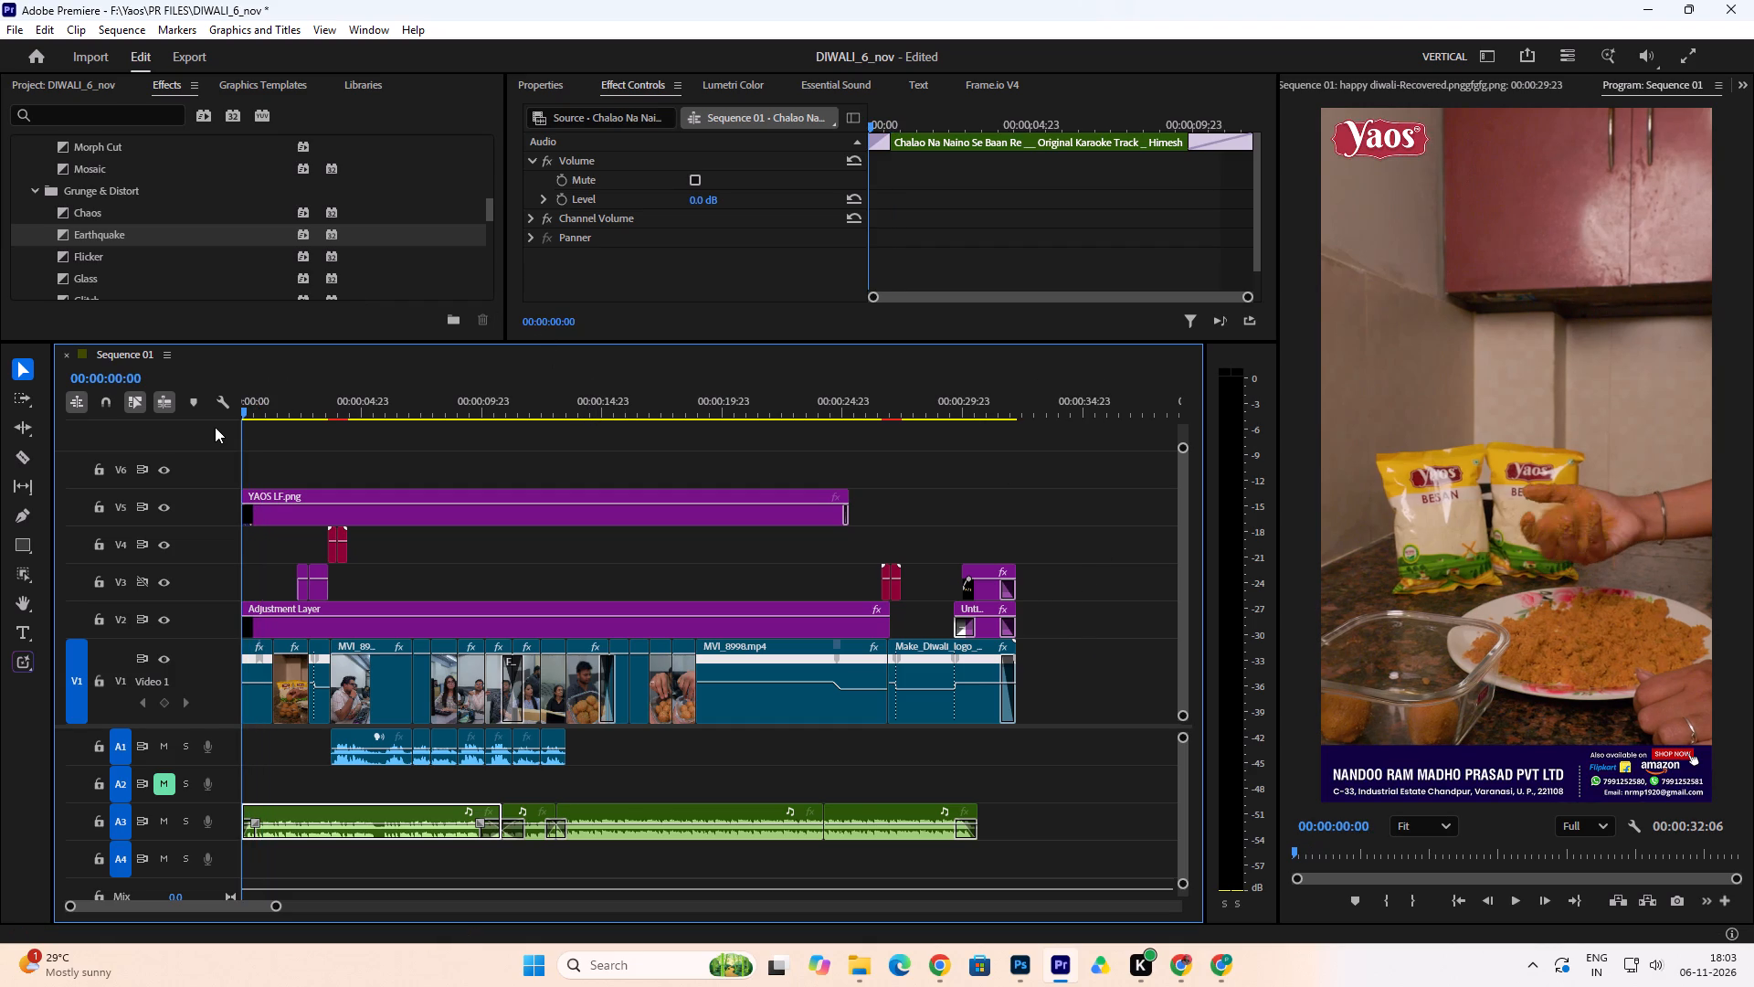
key(space)
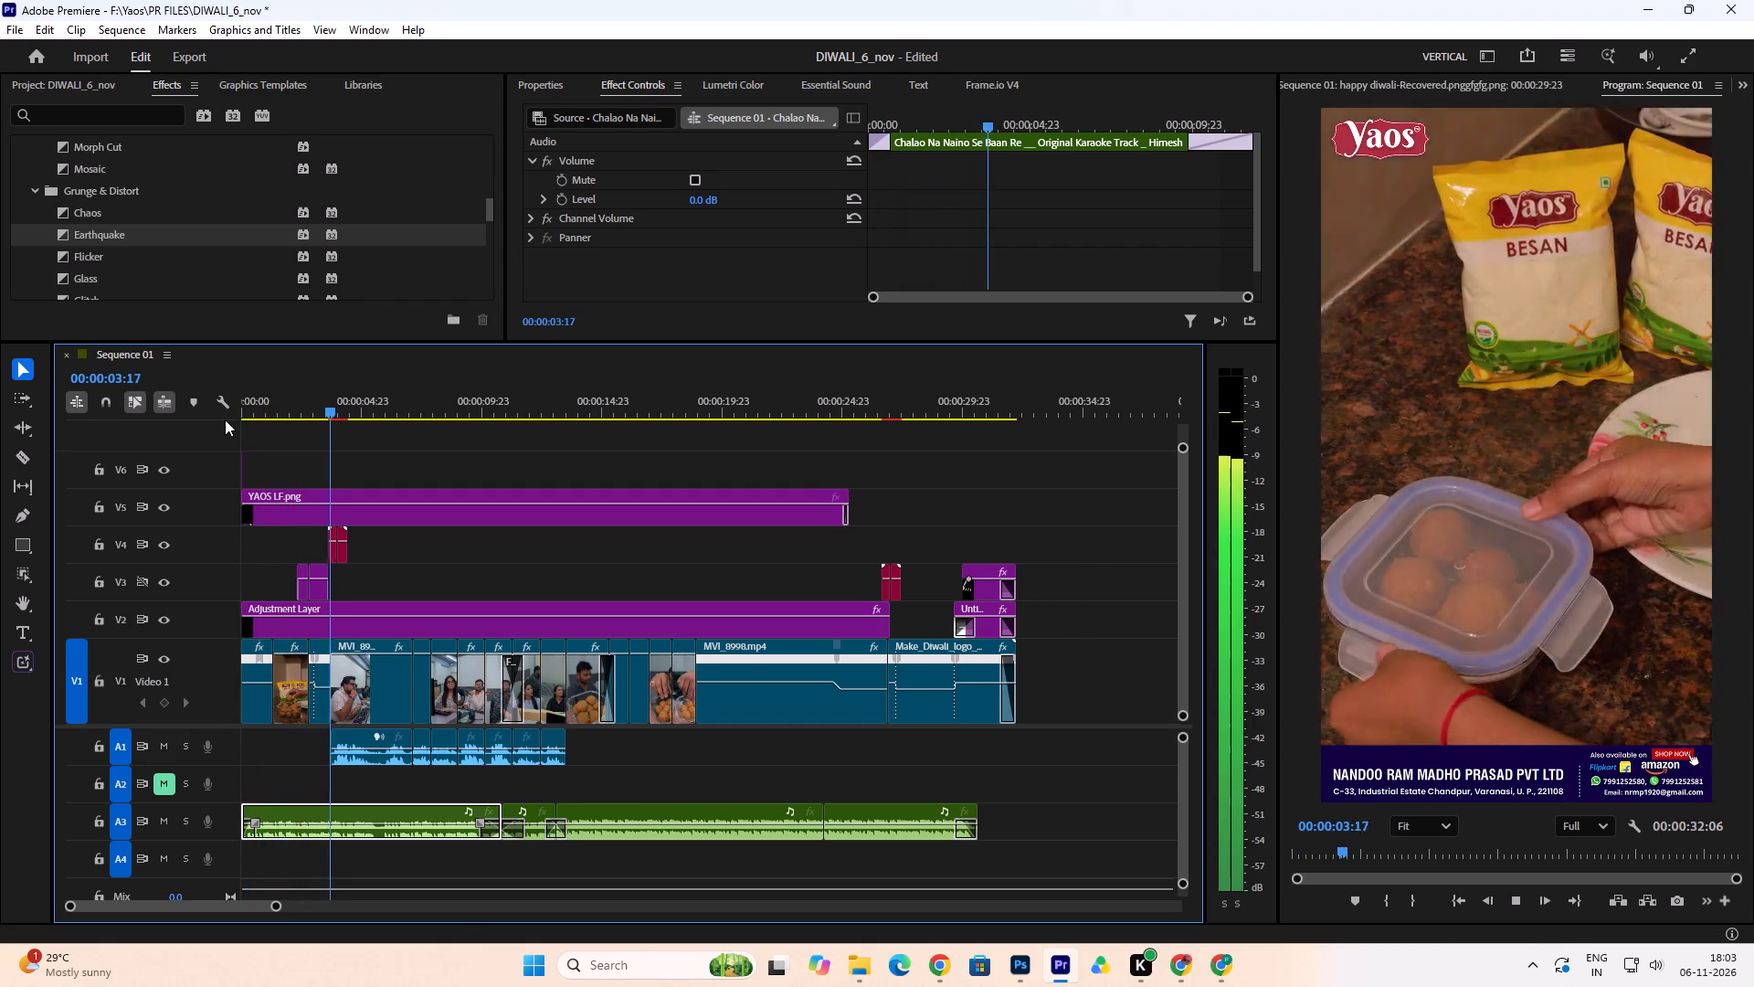
key(space)
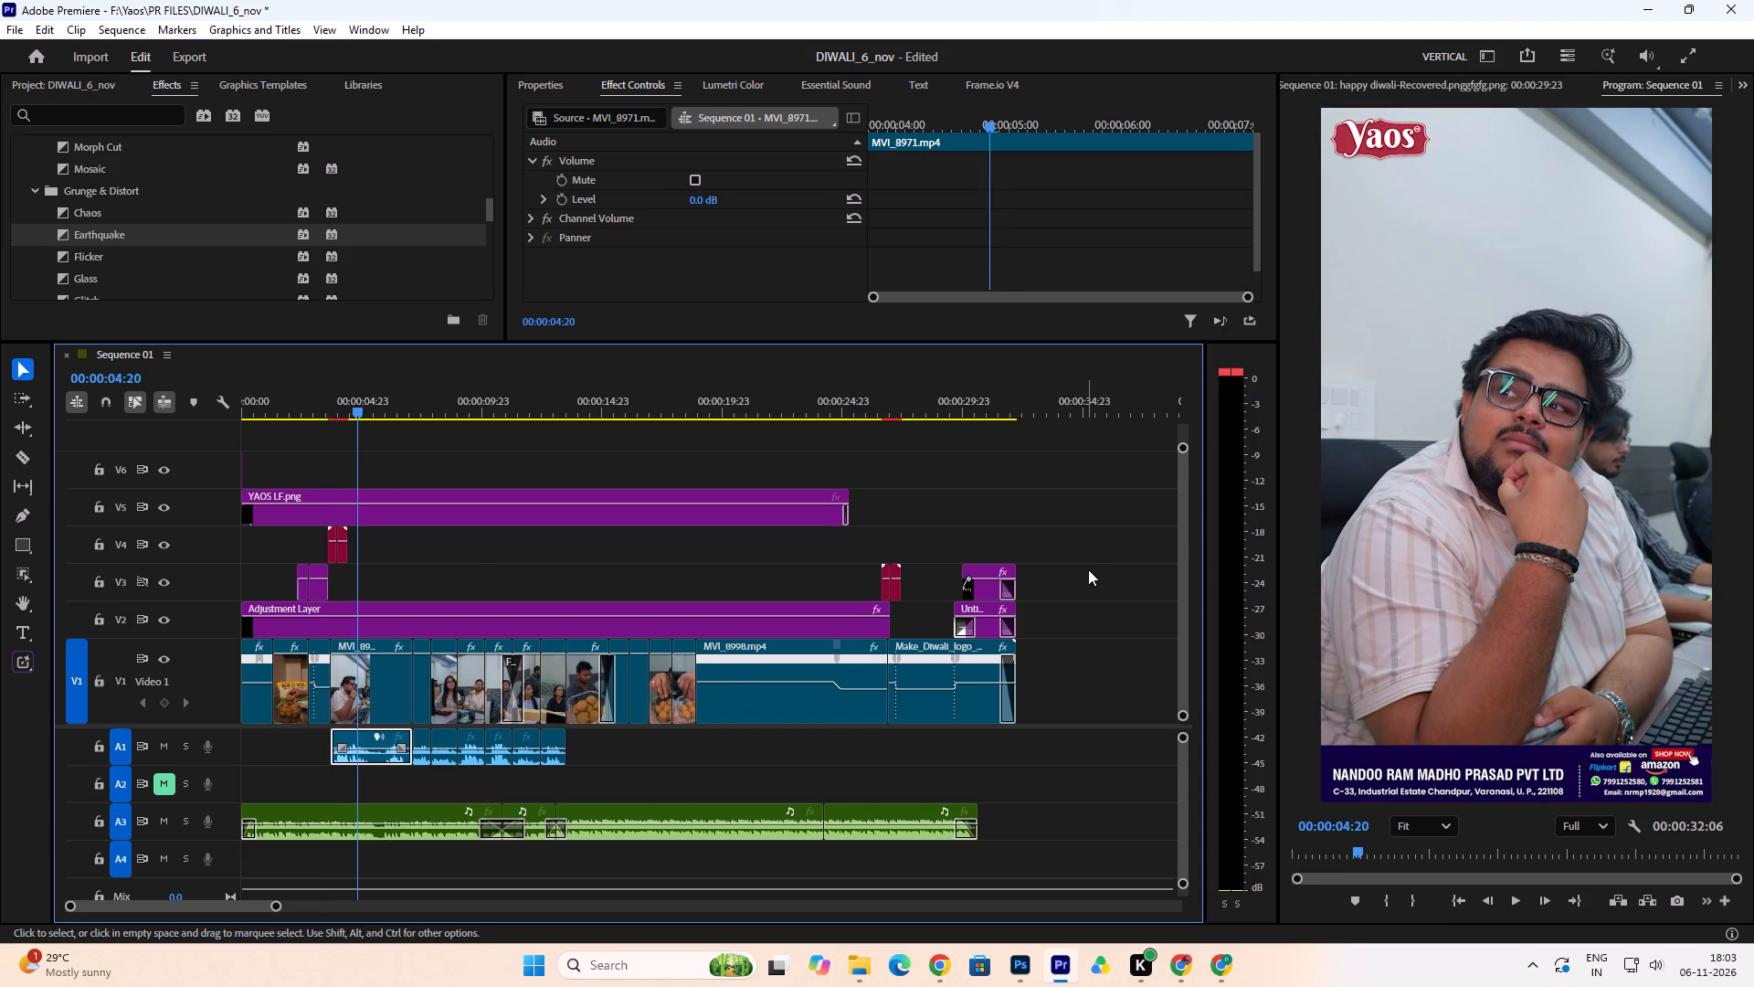
key(space)
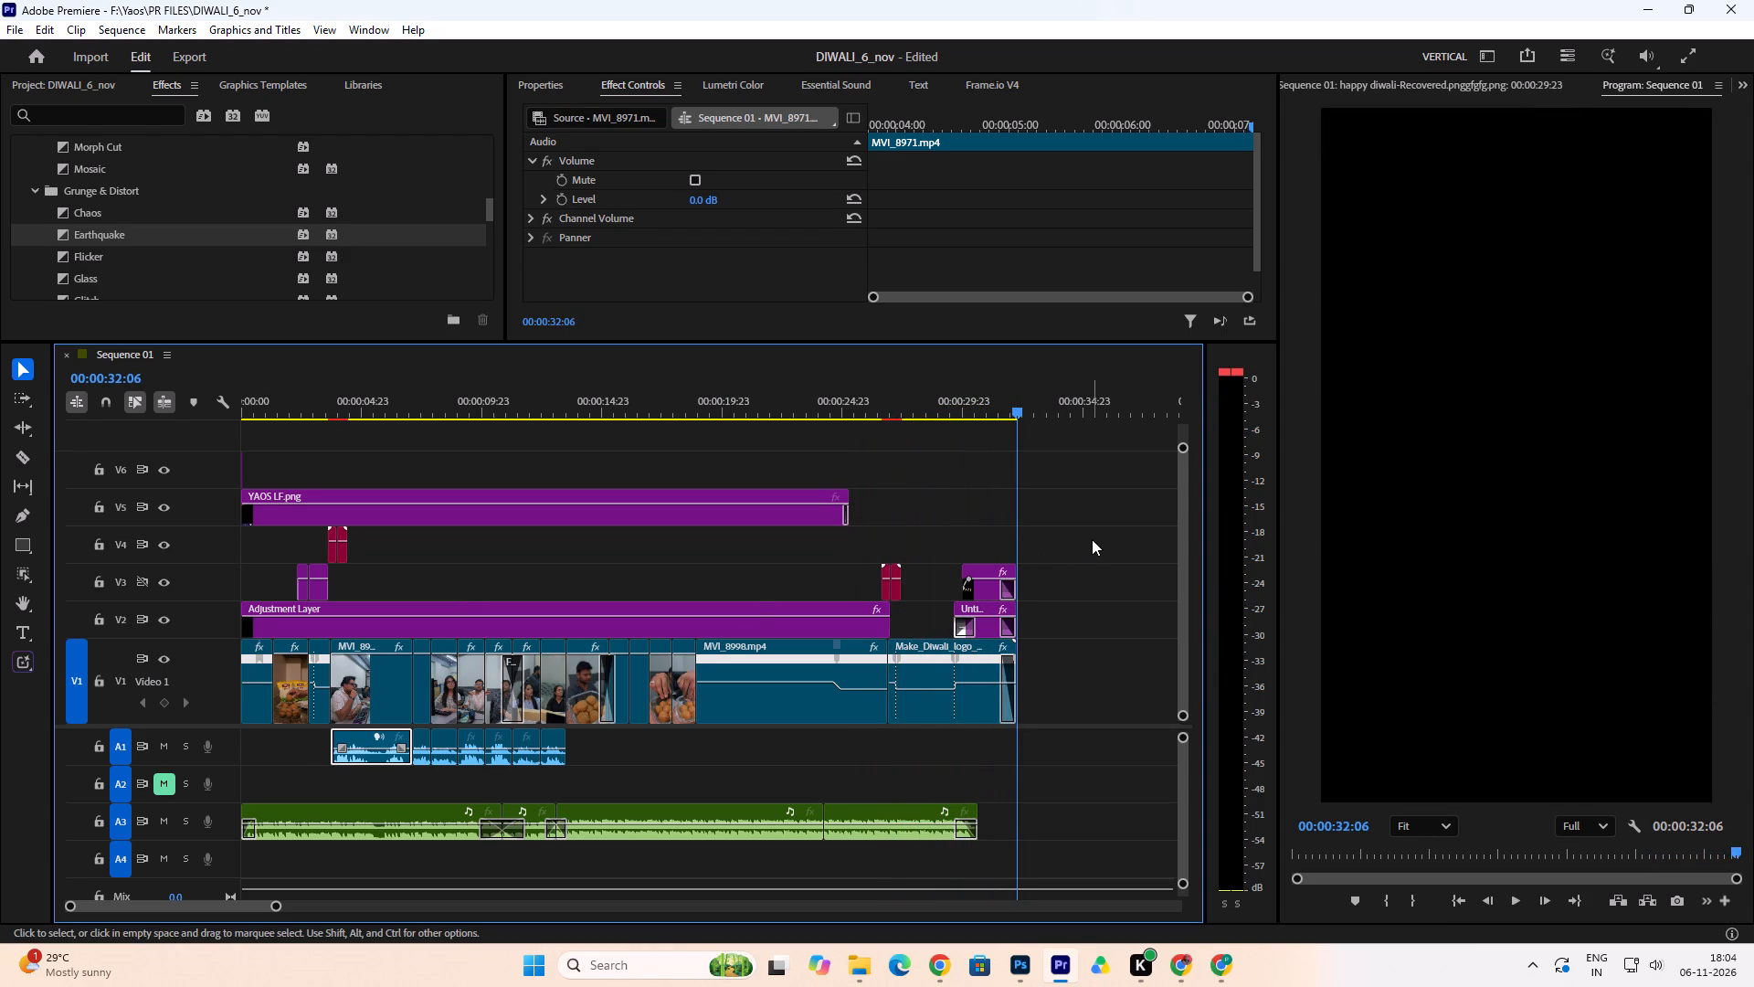
Shift all V1 clips after MVI_8961.mp4 later by about 19 frames, including the V4, later V3 and V2 clips above them.
drag(1092, 539, 317, 725)
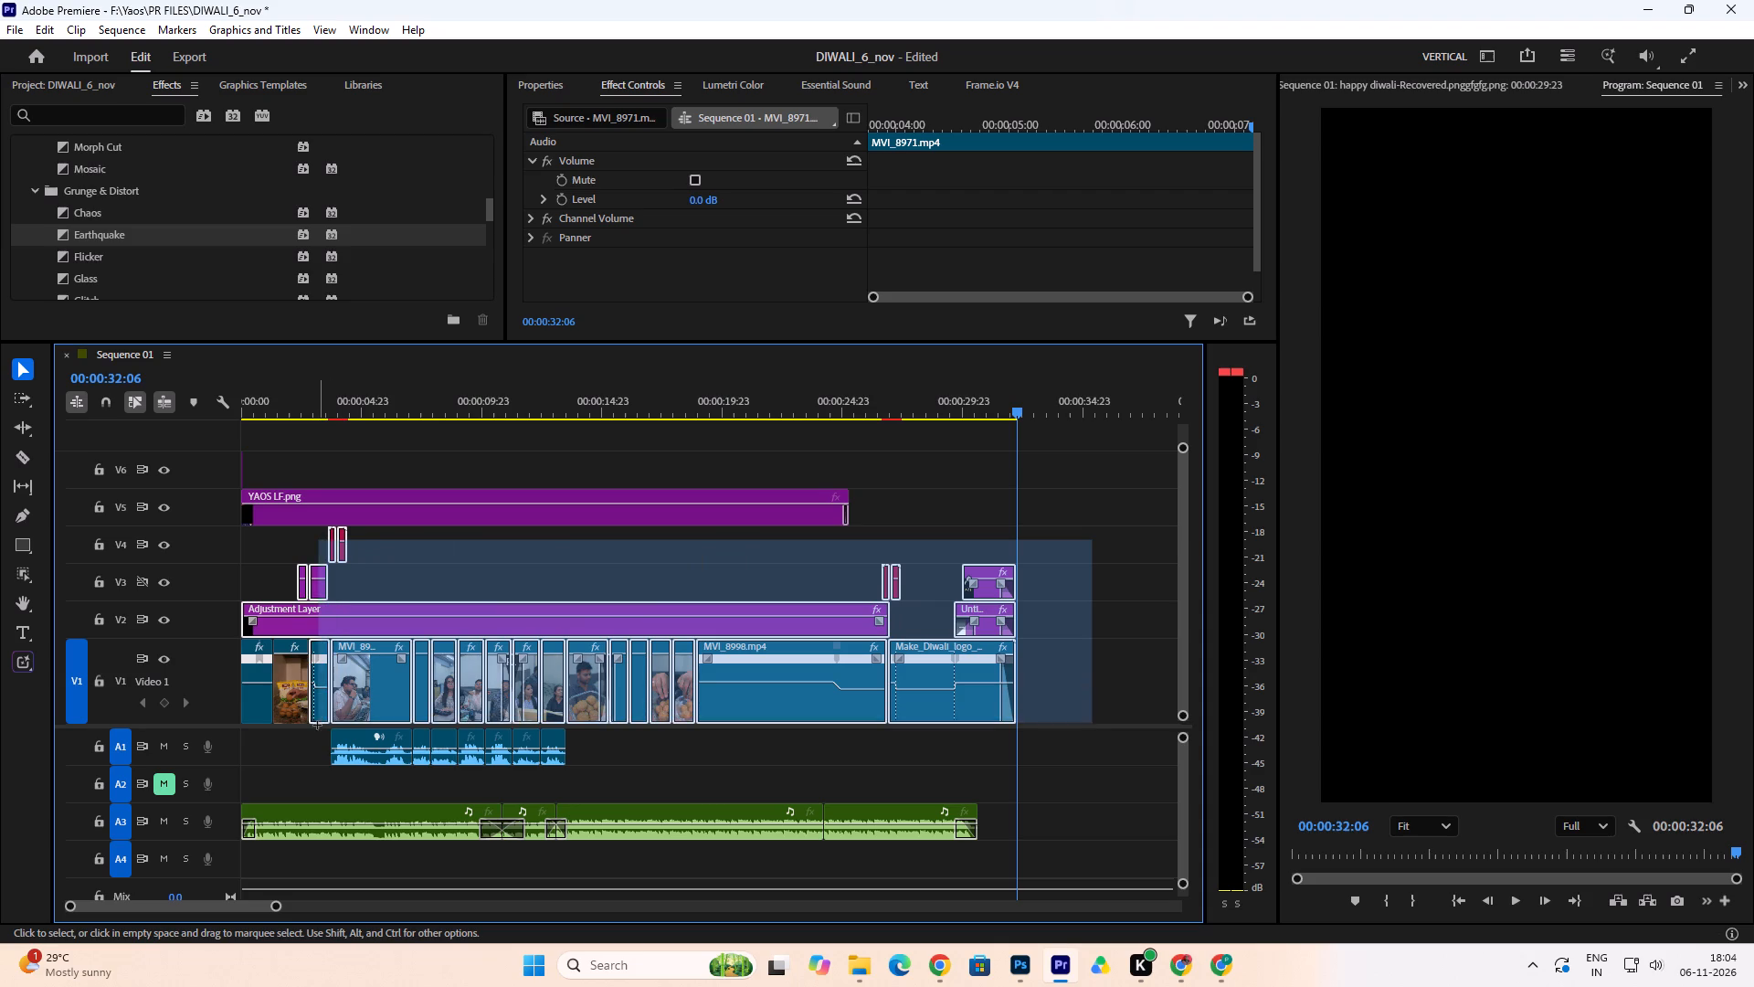
drag(317, 725, 336, 721)
drag(379, 691, 384, 689)
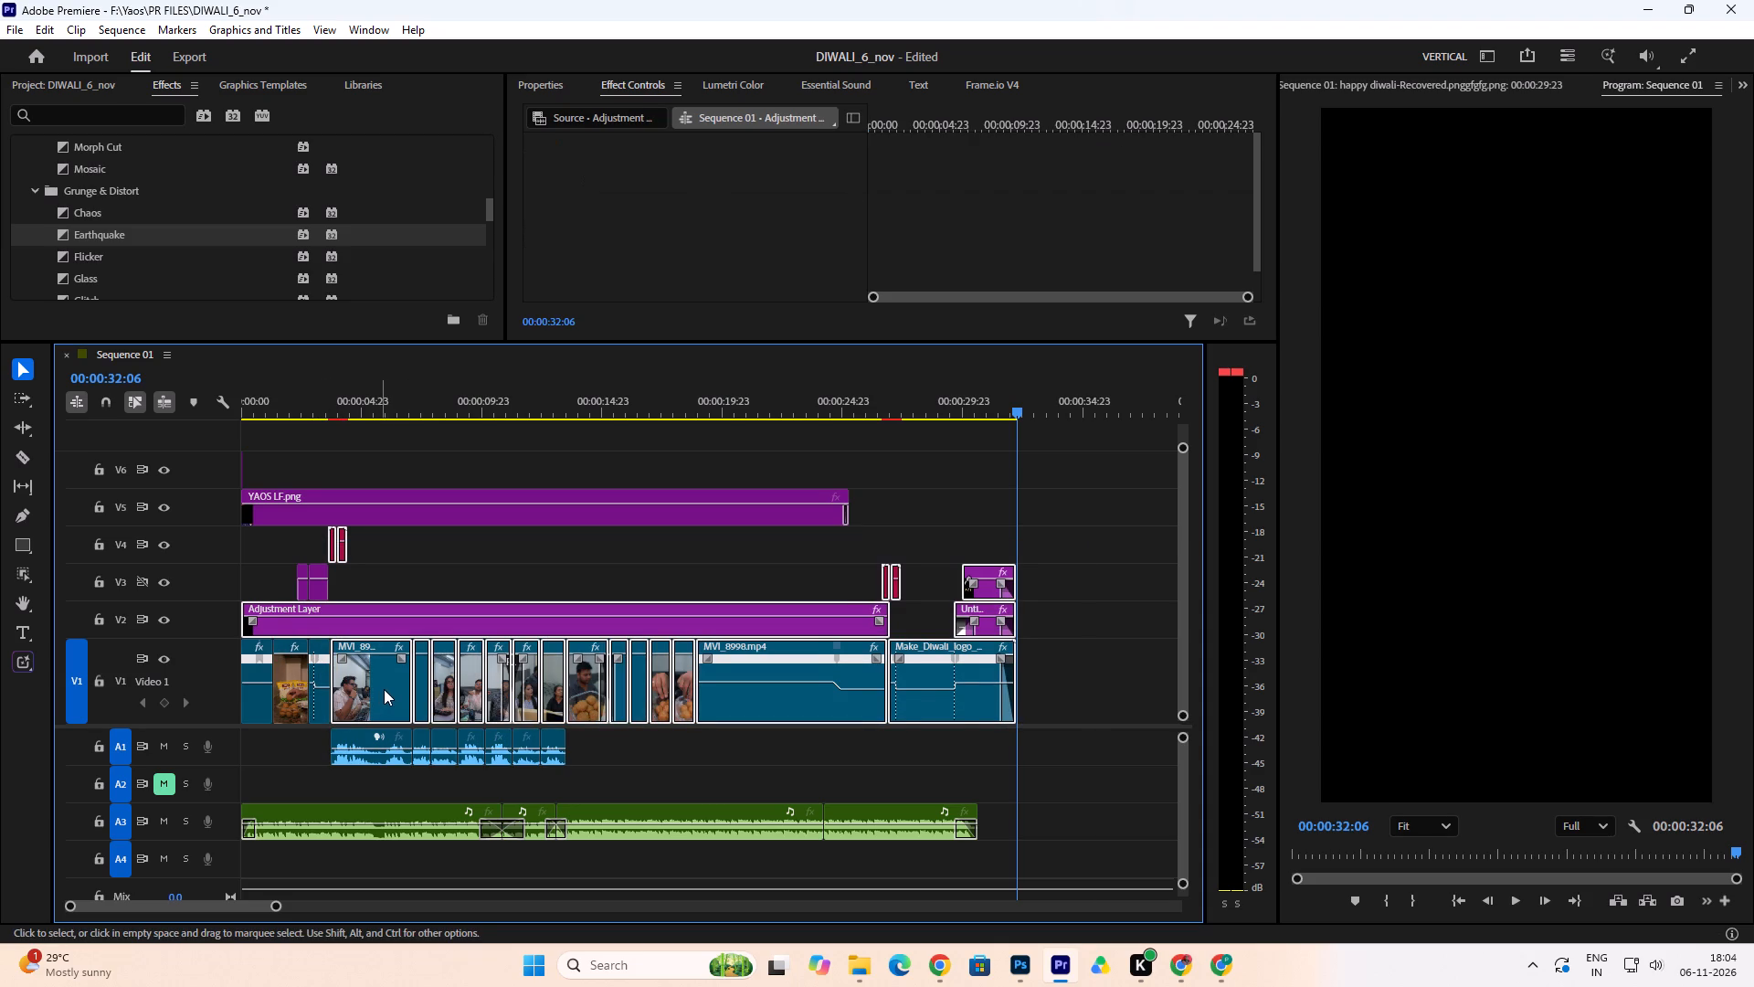
drag(384, 689, 398, 688)
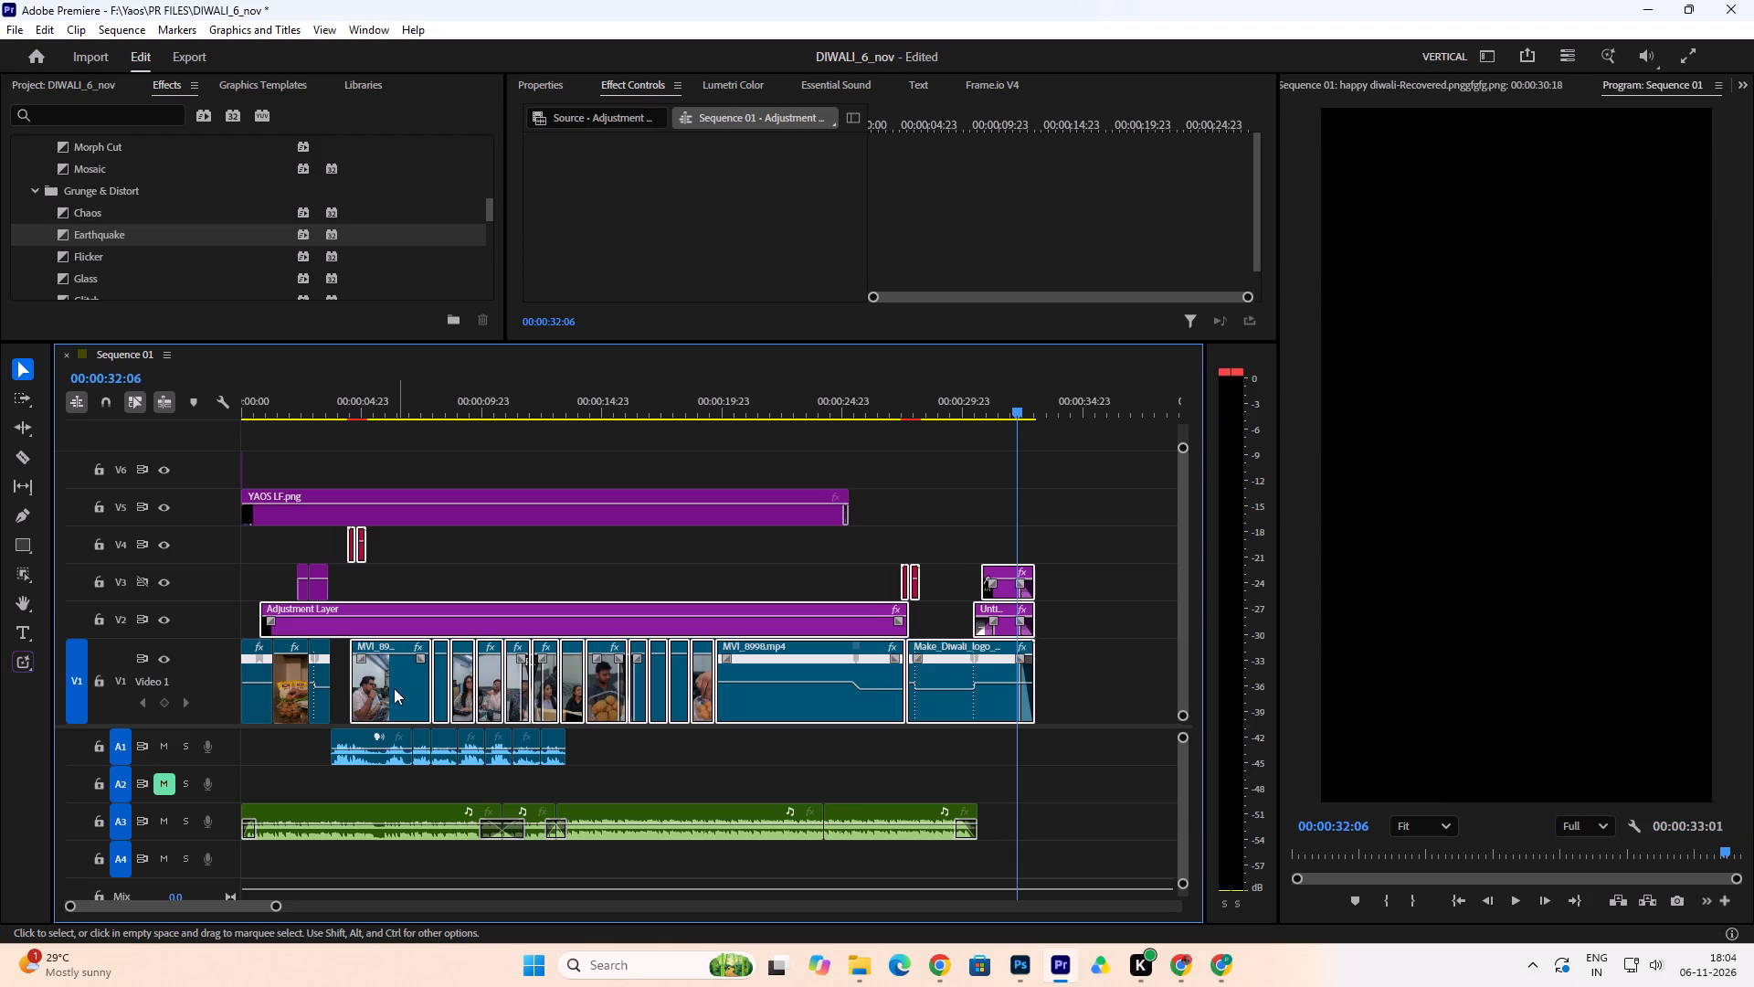
Set MVI_8961.mp4 to 83.7% speed with Optical flow time interpolation.
click(337, 685)
click(323, 684)
right_click(322, 678)
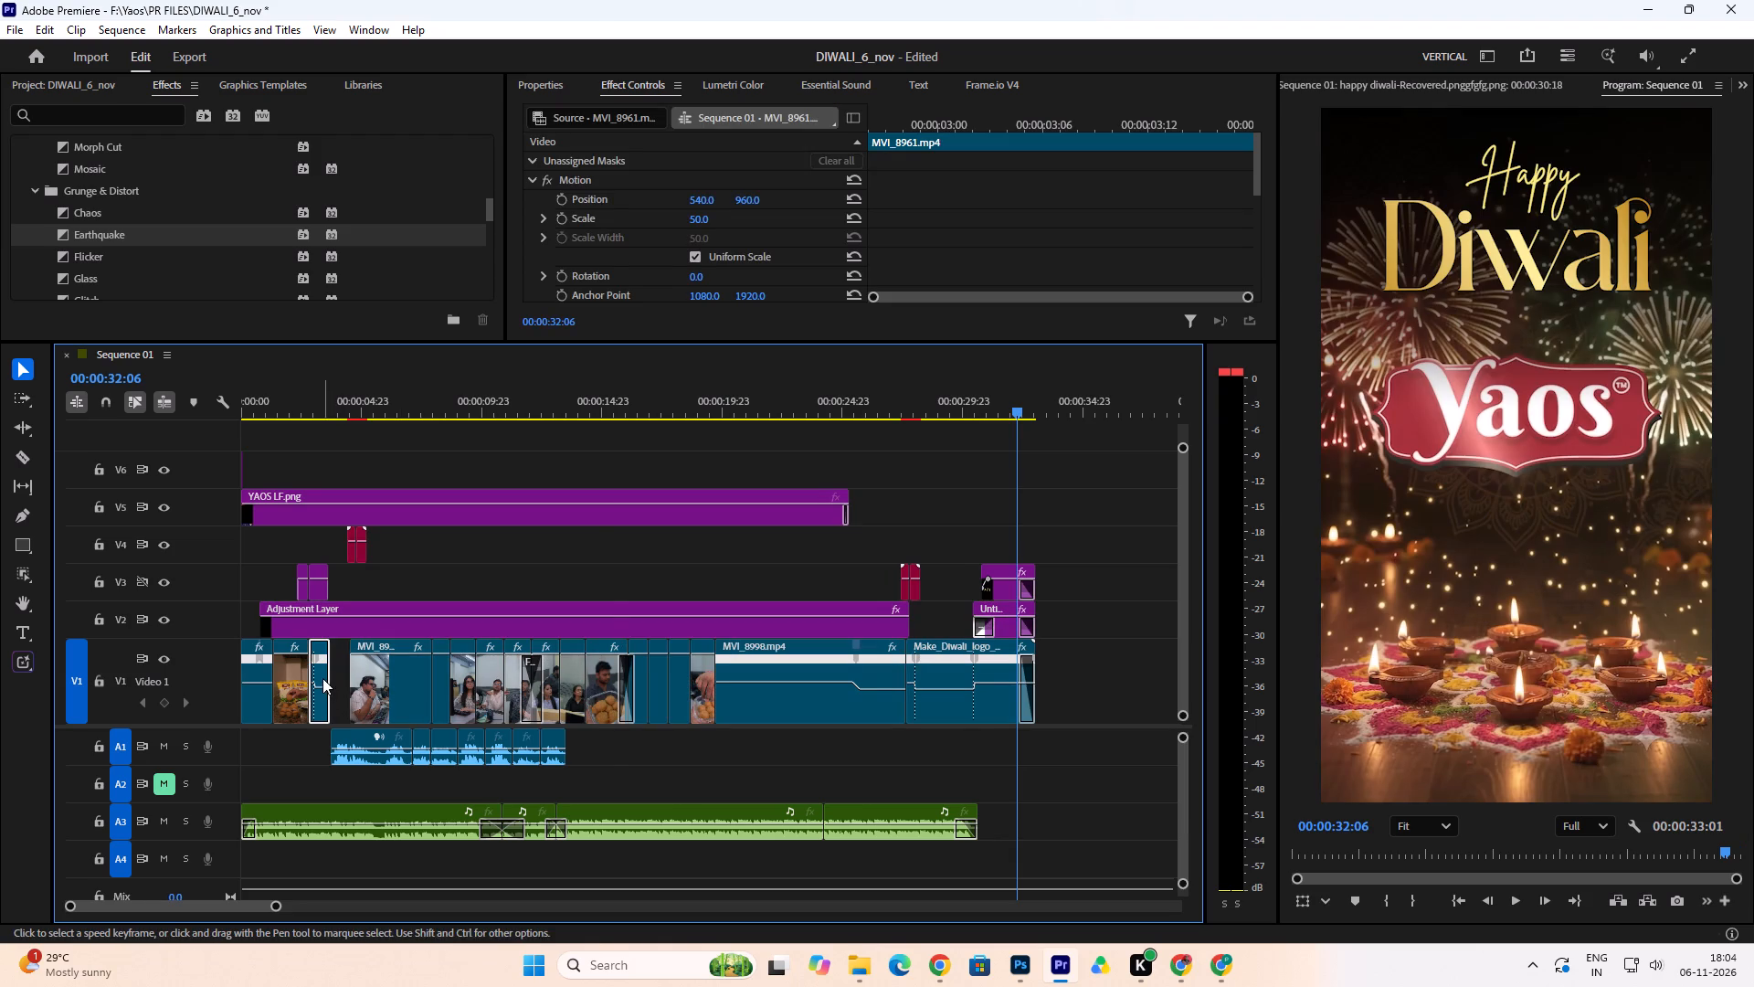
click(427, 570)
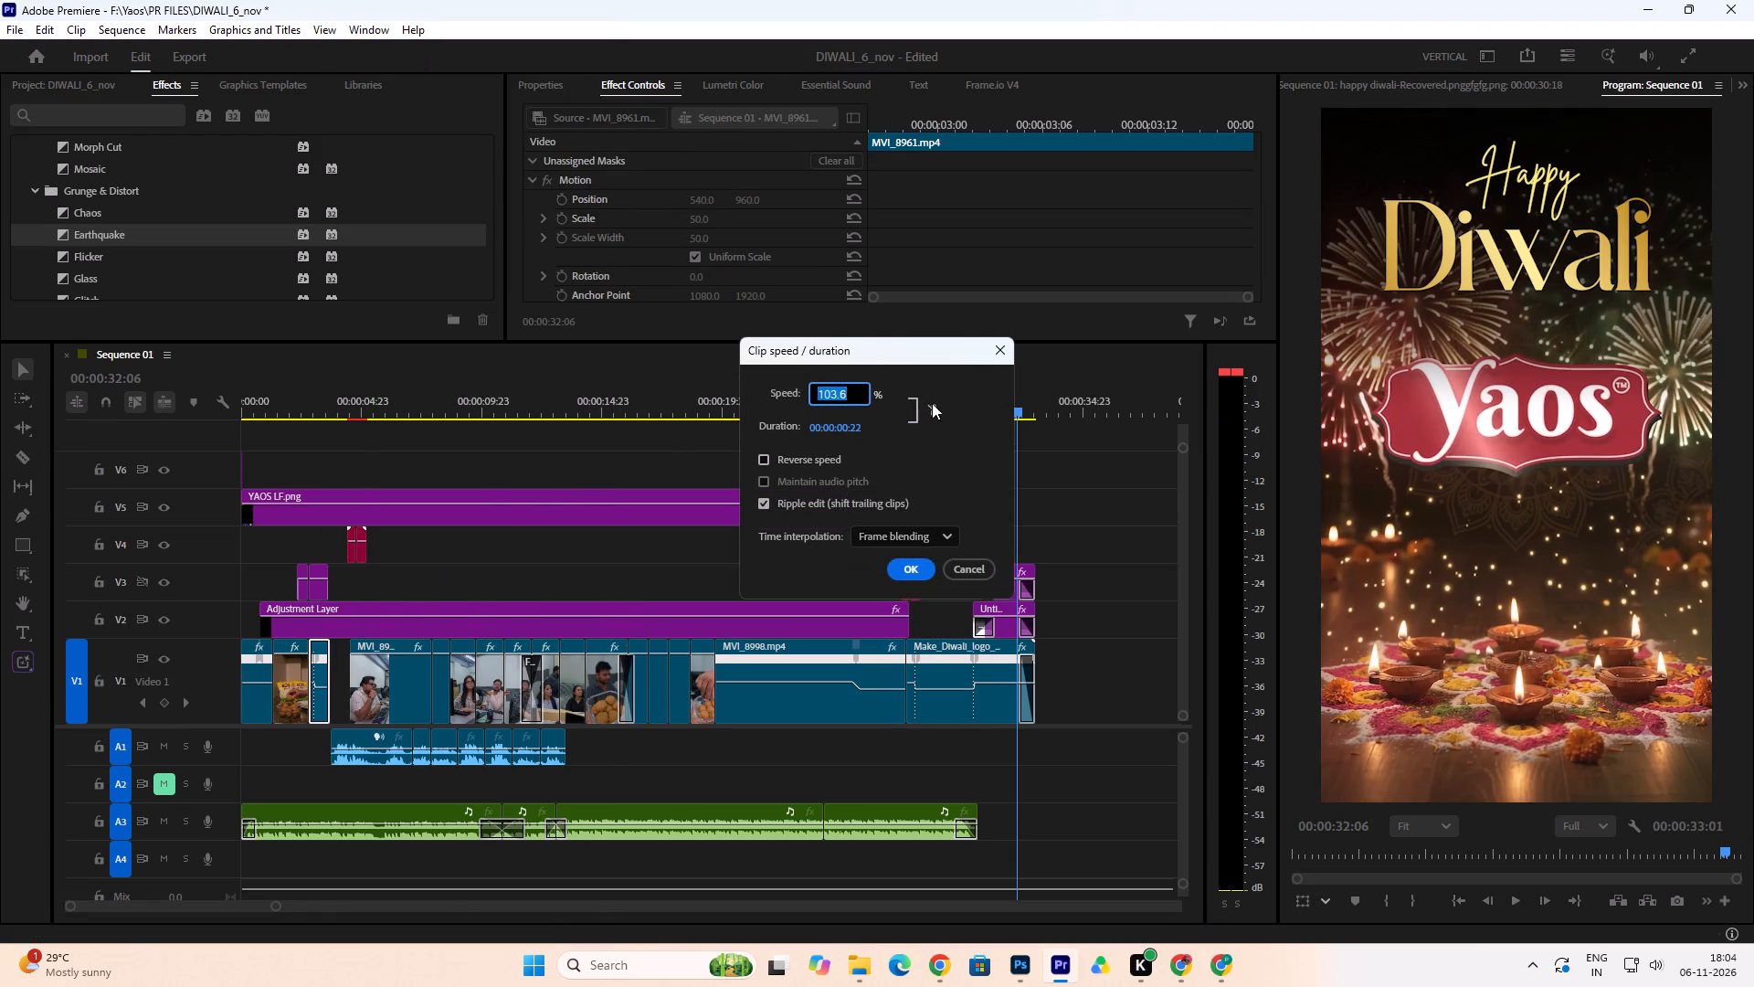
click(893, 461)
drag(829, 394, 750, 493)
drag(750, 493, 746, 495)
click(920, 542)
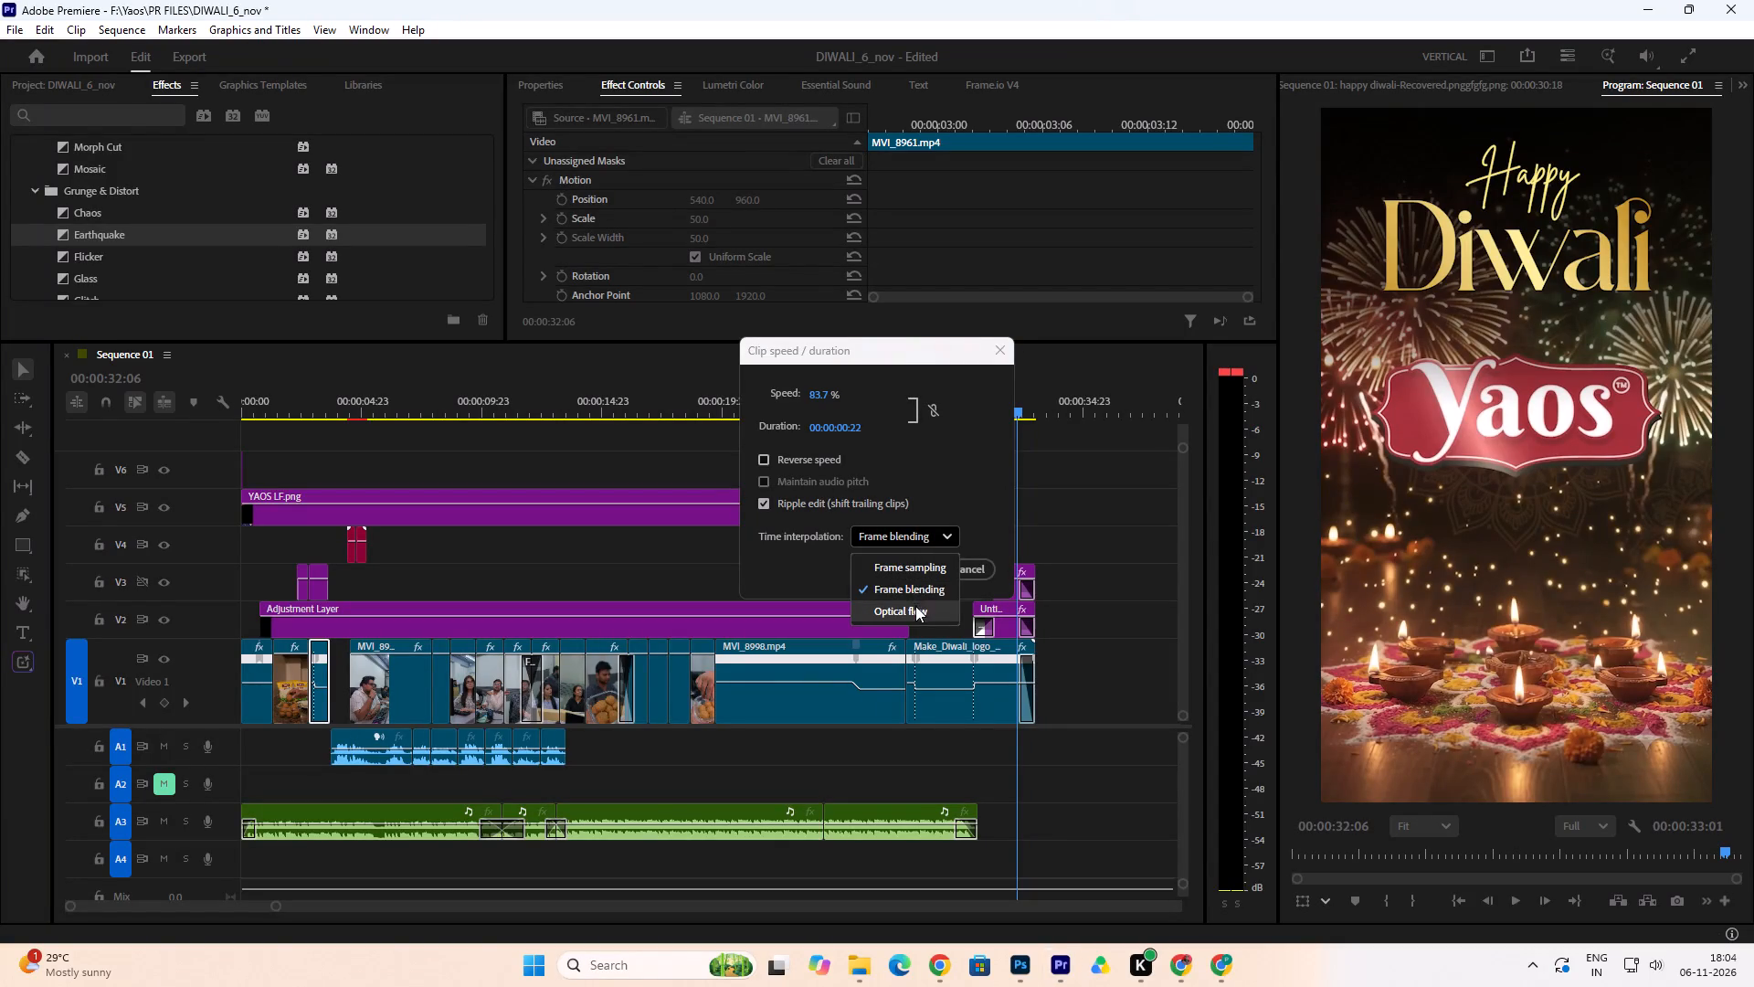
click(915, 606)
click(911, 571)
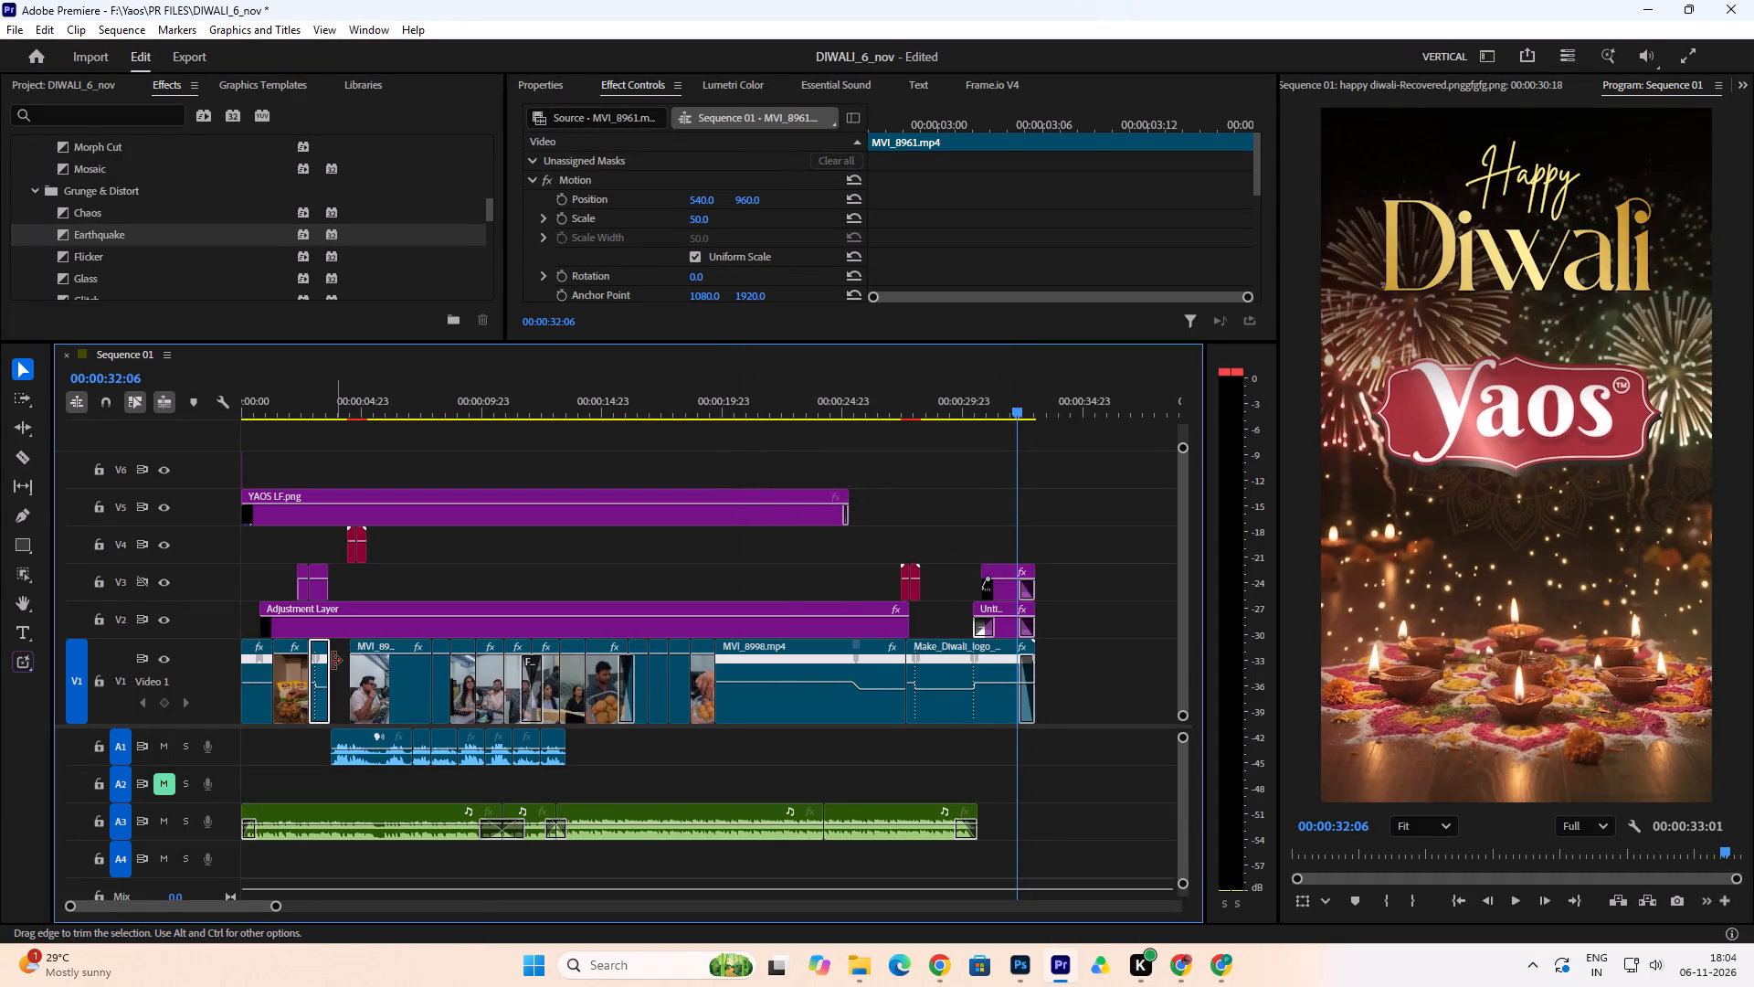
Extend the end of MVI_8961.mp4 by about 14 frames into the gap after it.
drag(332, 660, 345, 655)
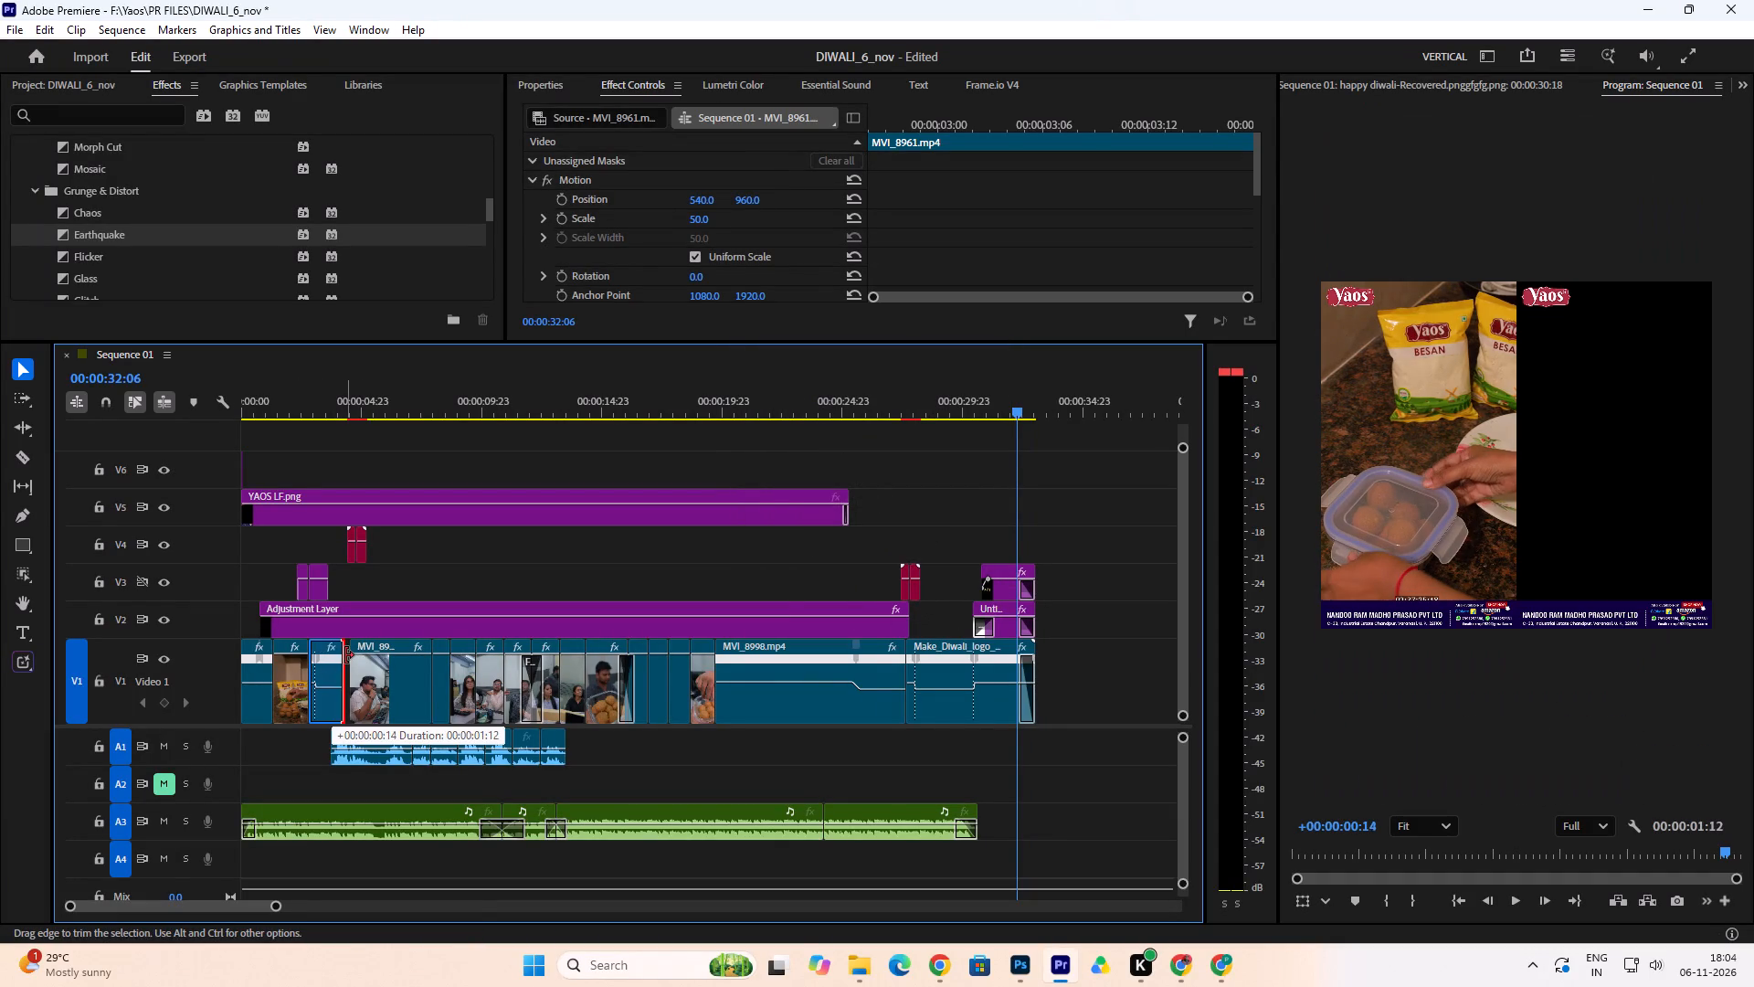
drag(345, 655, 344, 657)
Play the opening seconds from the start of the sequence to review the slowed MVI_8961.mp4.
drag(301, 401, 286, 401)
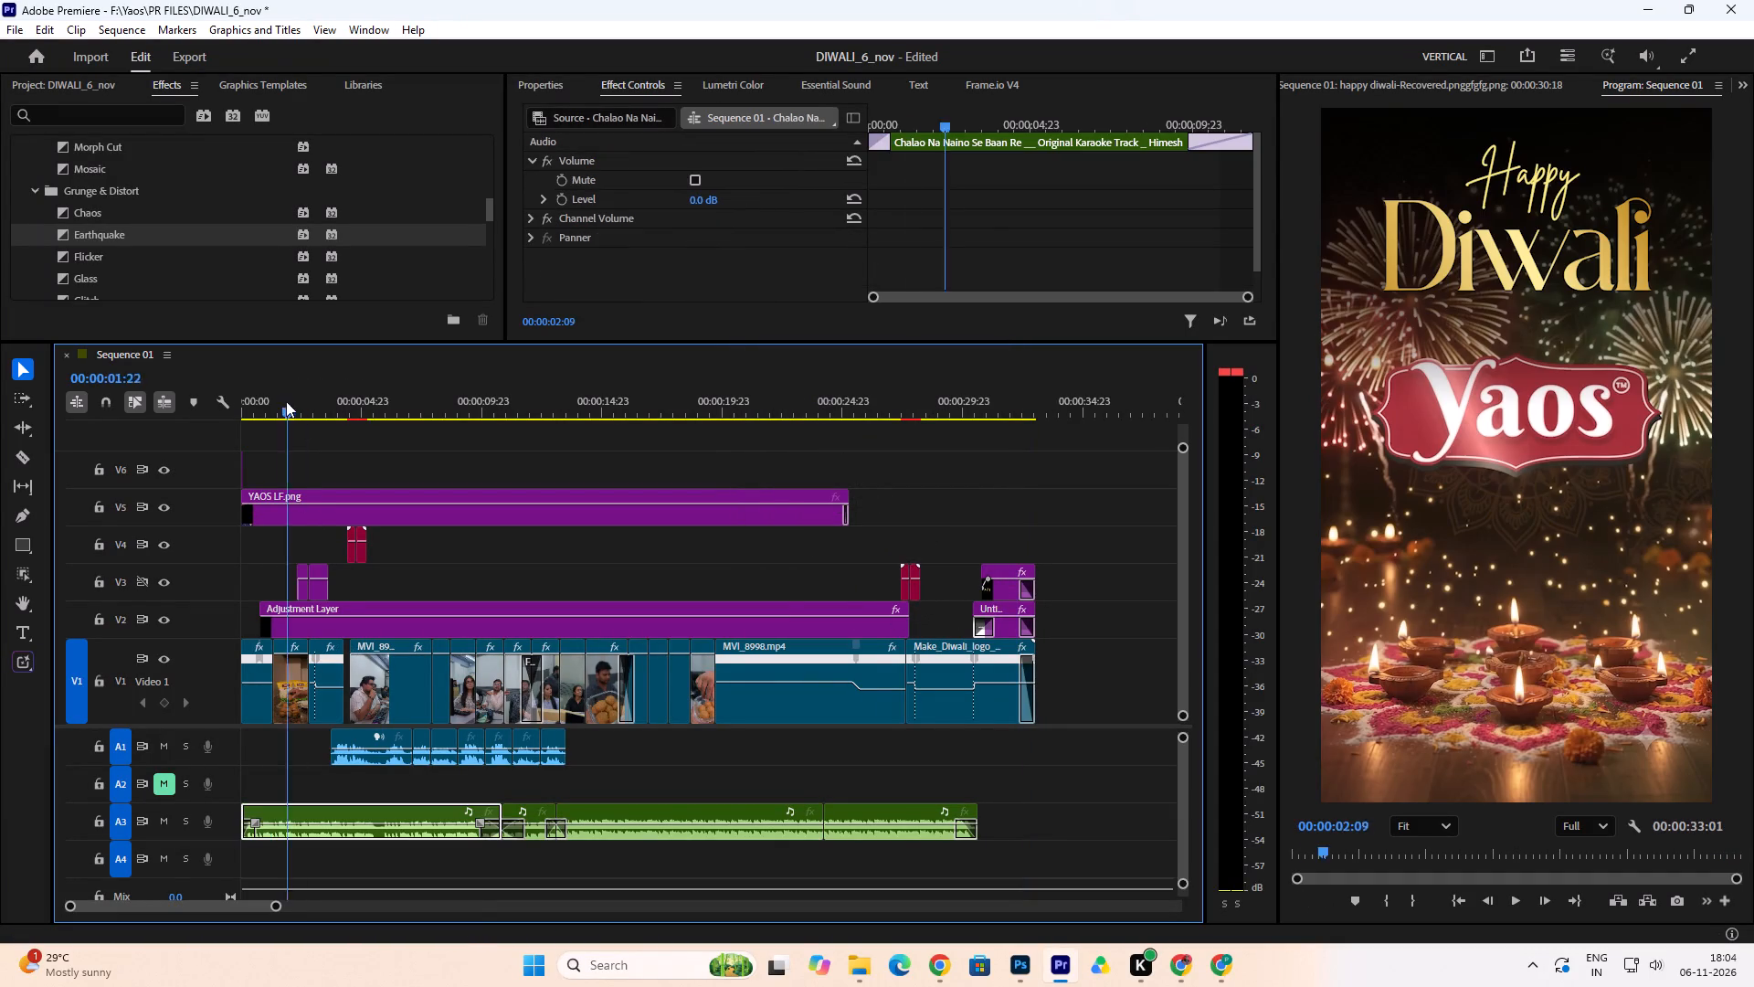
drag(286, 401, 243, 408)
key(space)
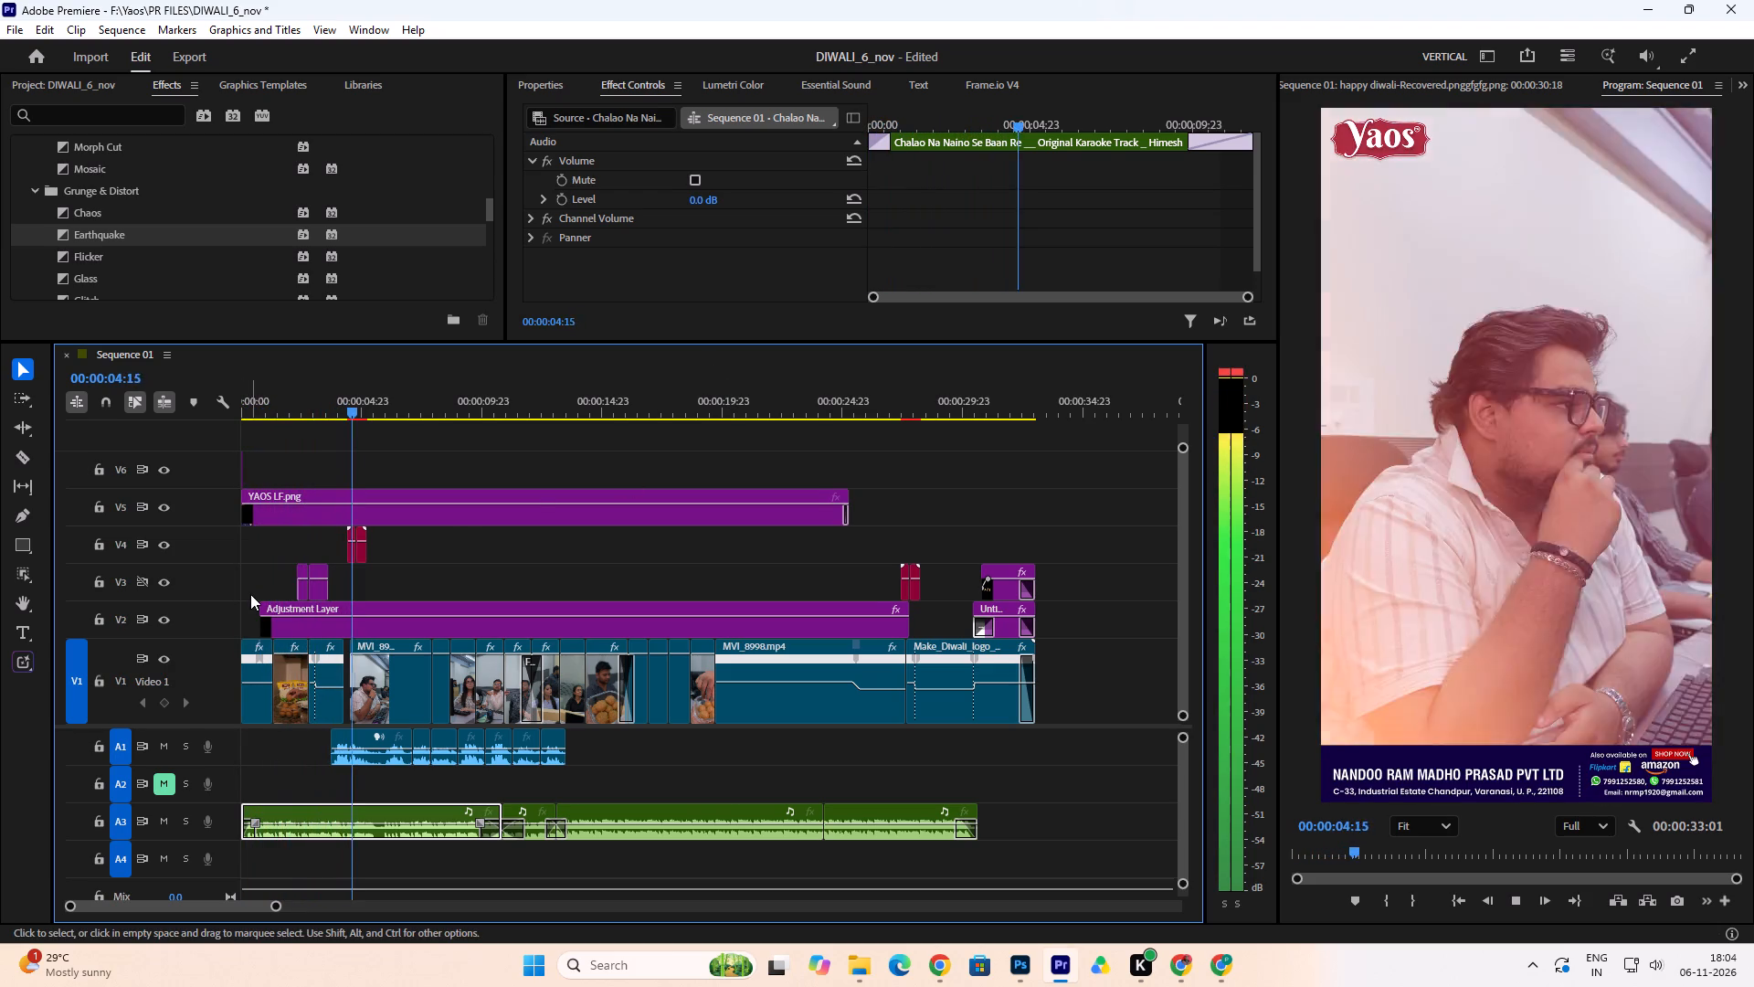
key(space)
Extend the end of MVI_8961.mp4 to close the remaining gap before the next V1 clip.
click(330, 677)
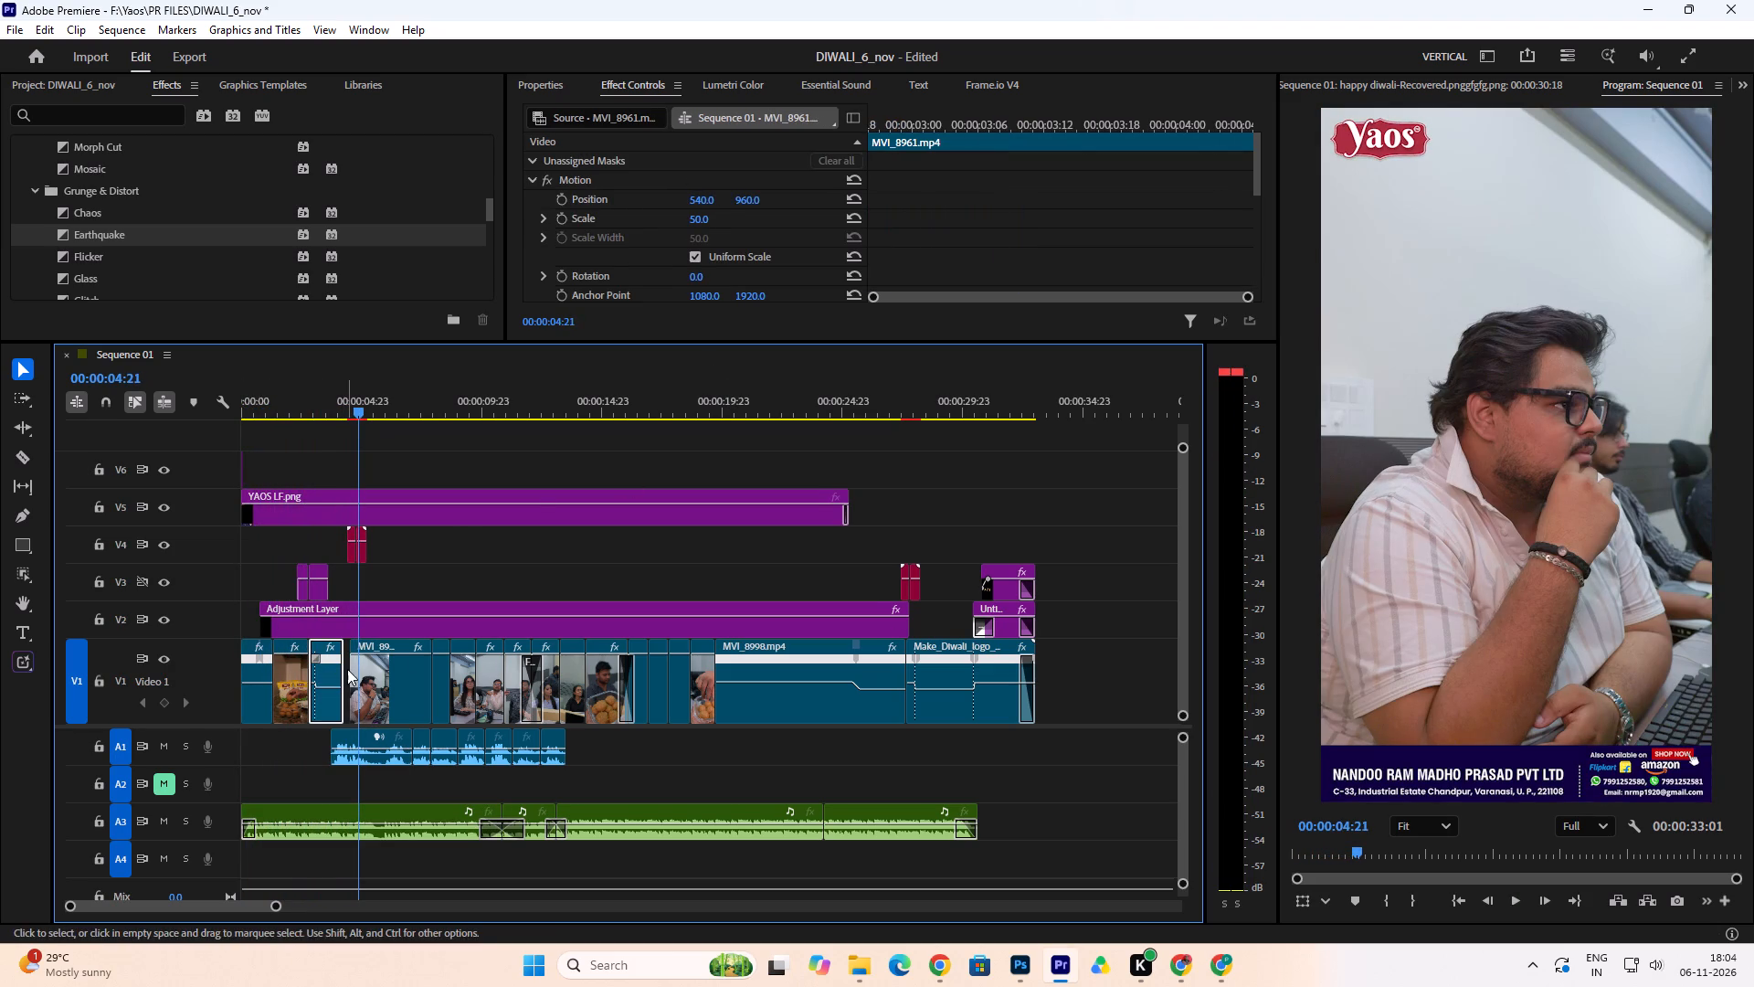
click(343, 666)
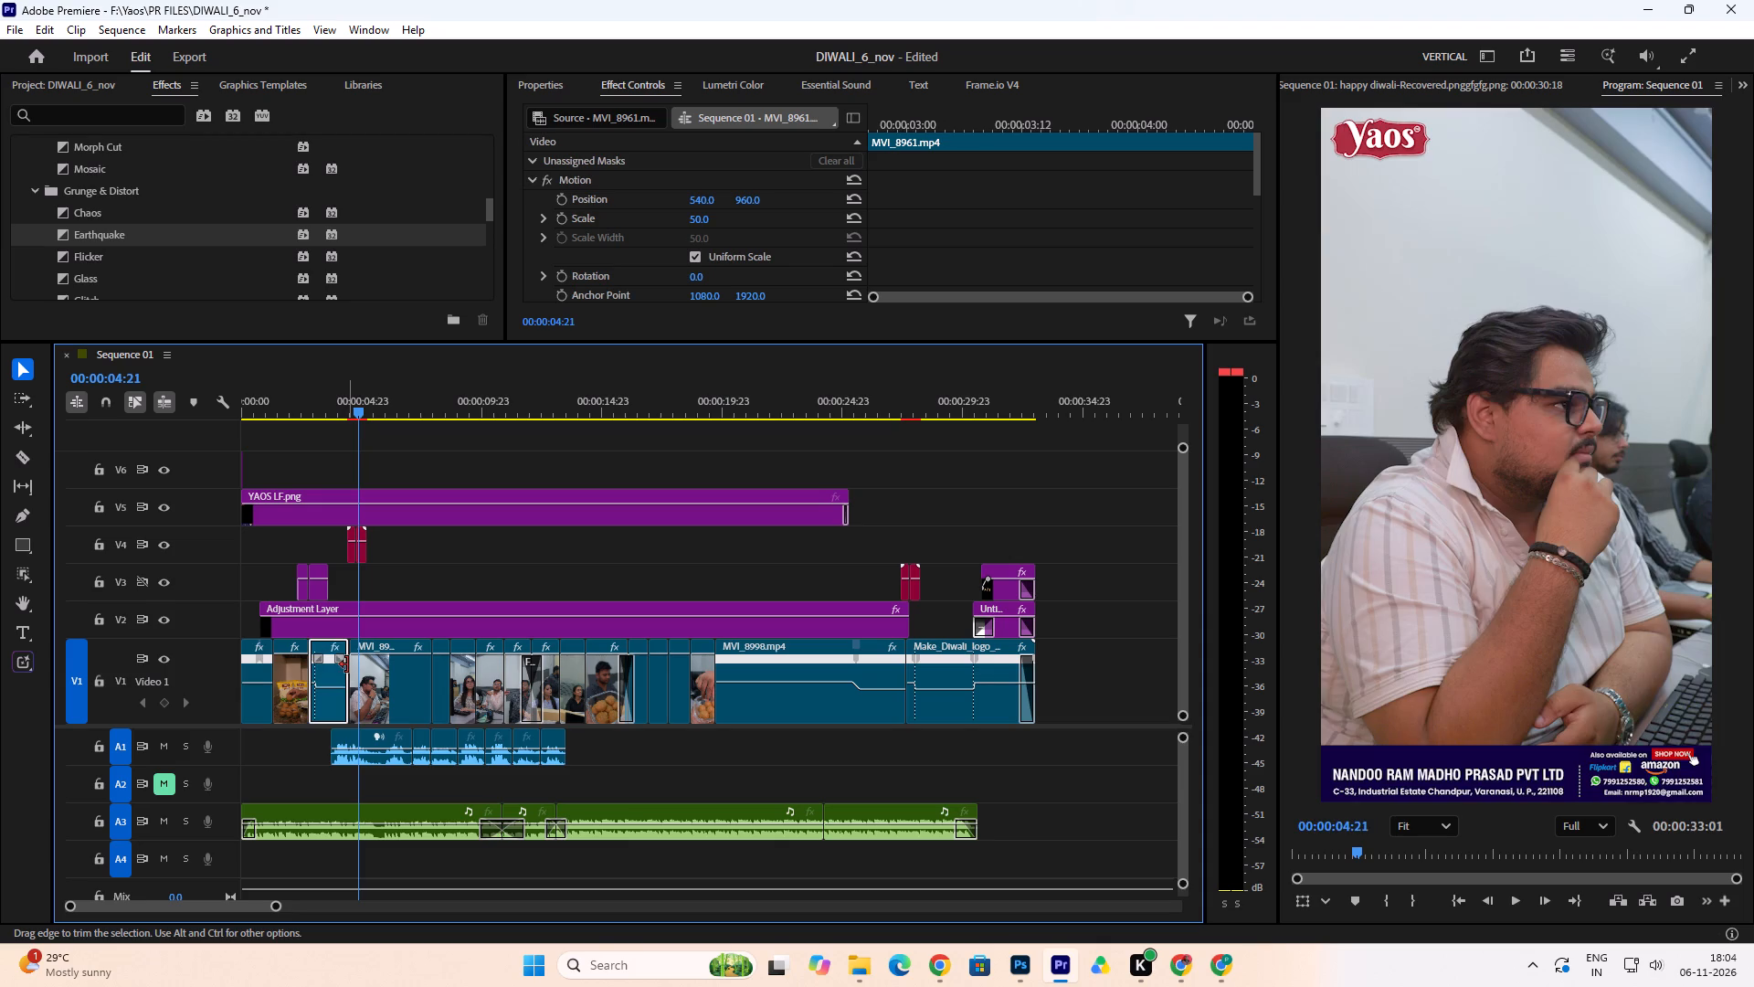
click(349, 664)
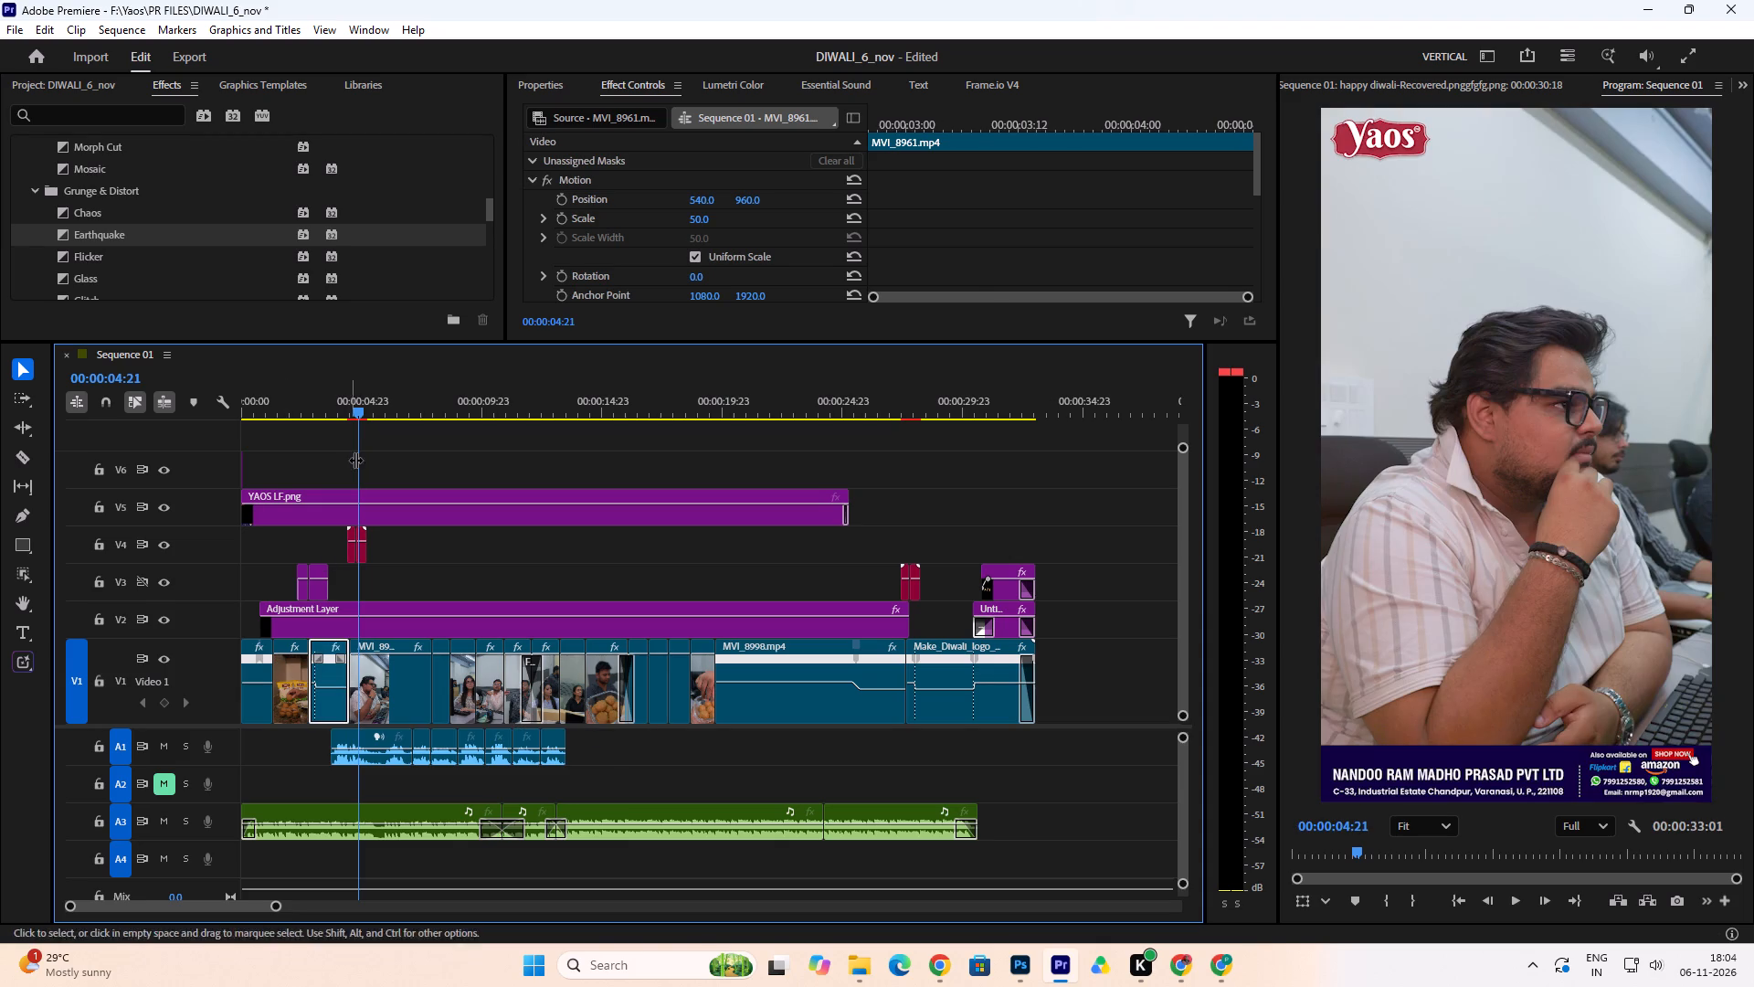
Play the sequence from about 2 to 5 seconds to review the cut from MVI_8961.mp4 to MVI_8971.mp4.
click(327, 384)
click(314, 388)
click(301, 388)
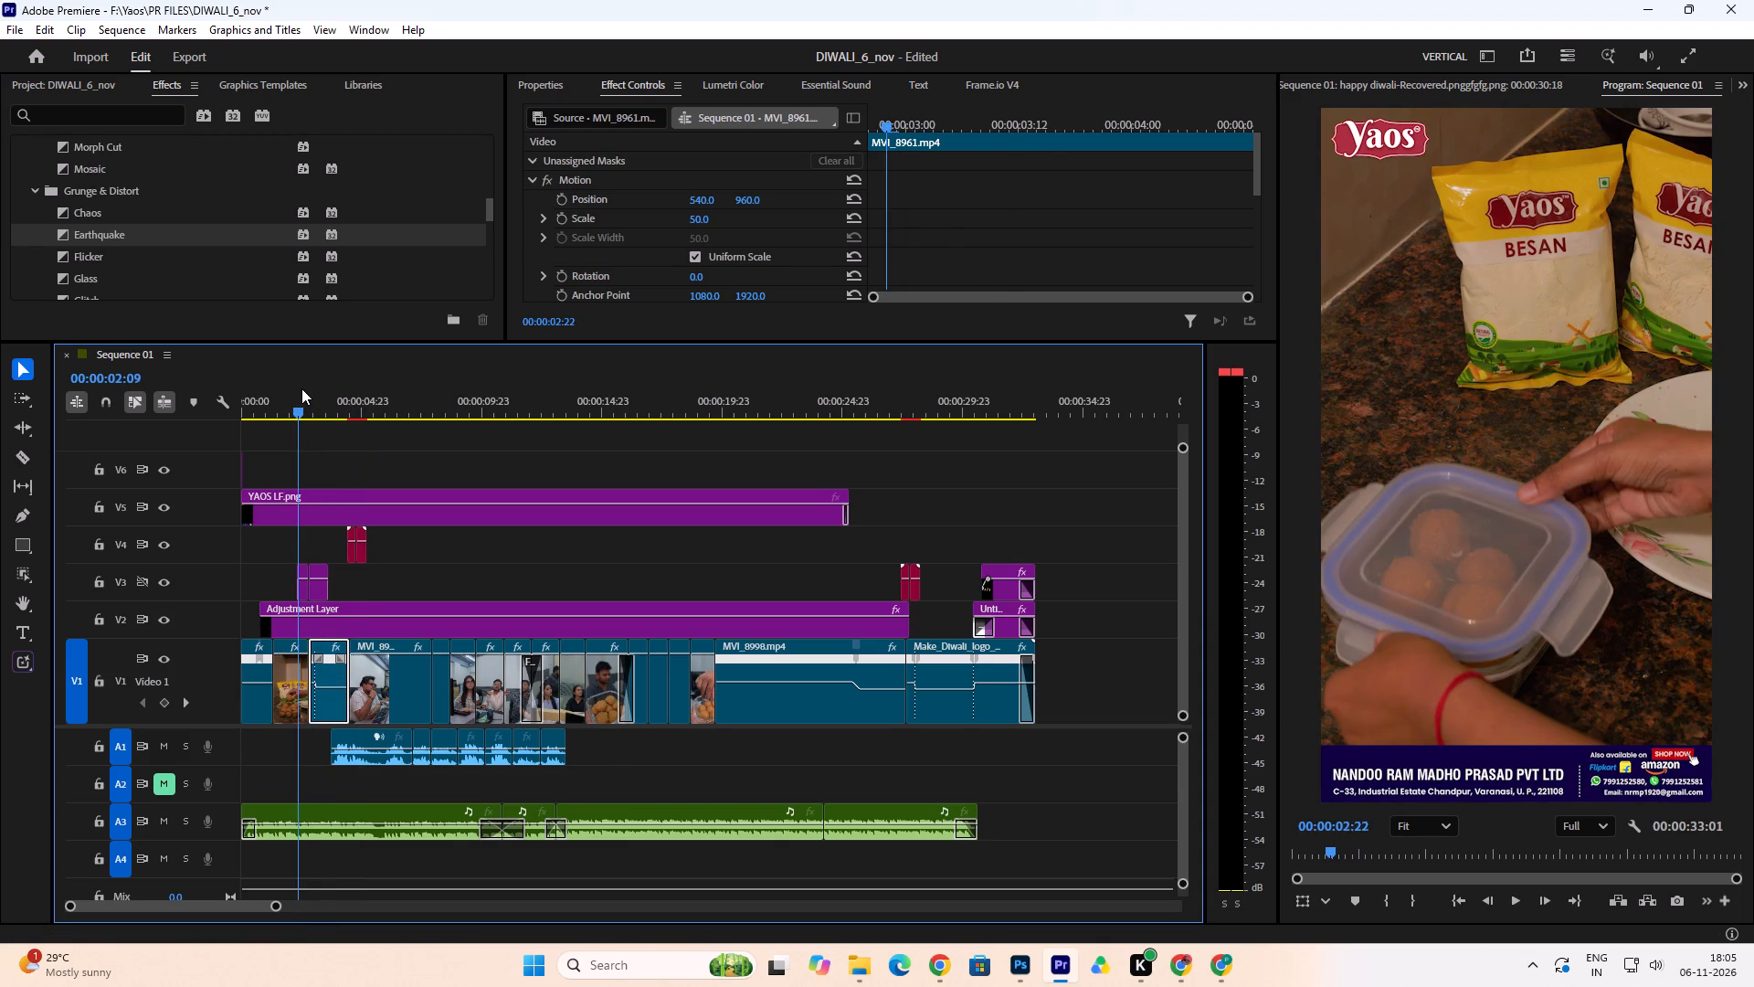
key(space)
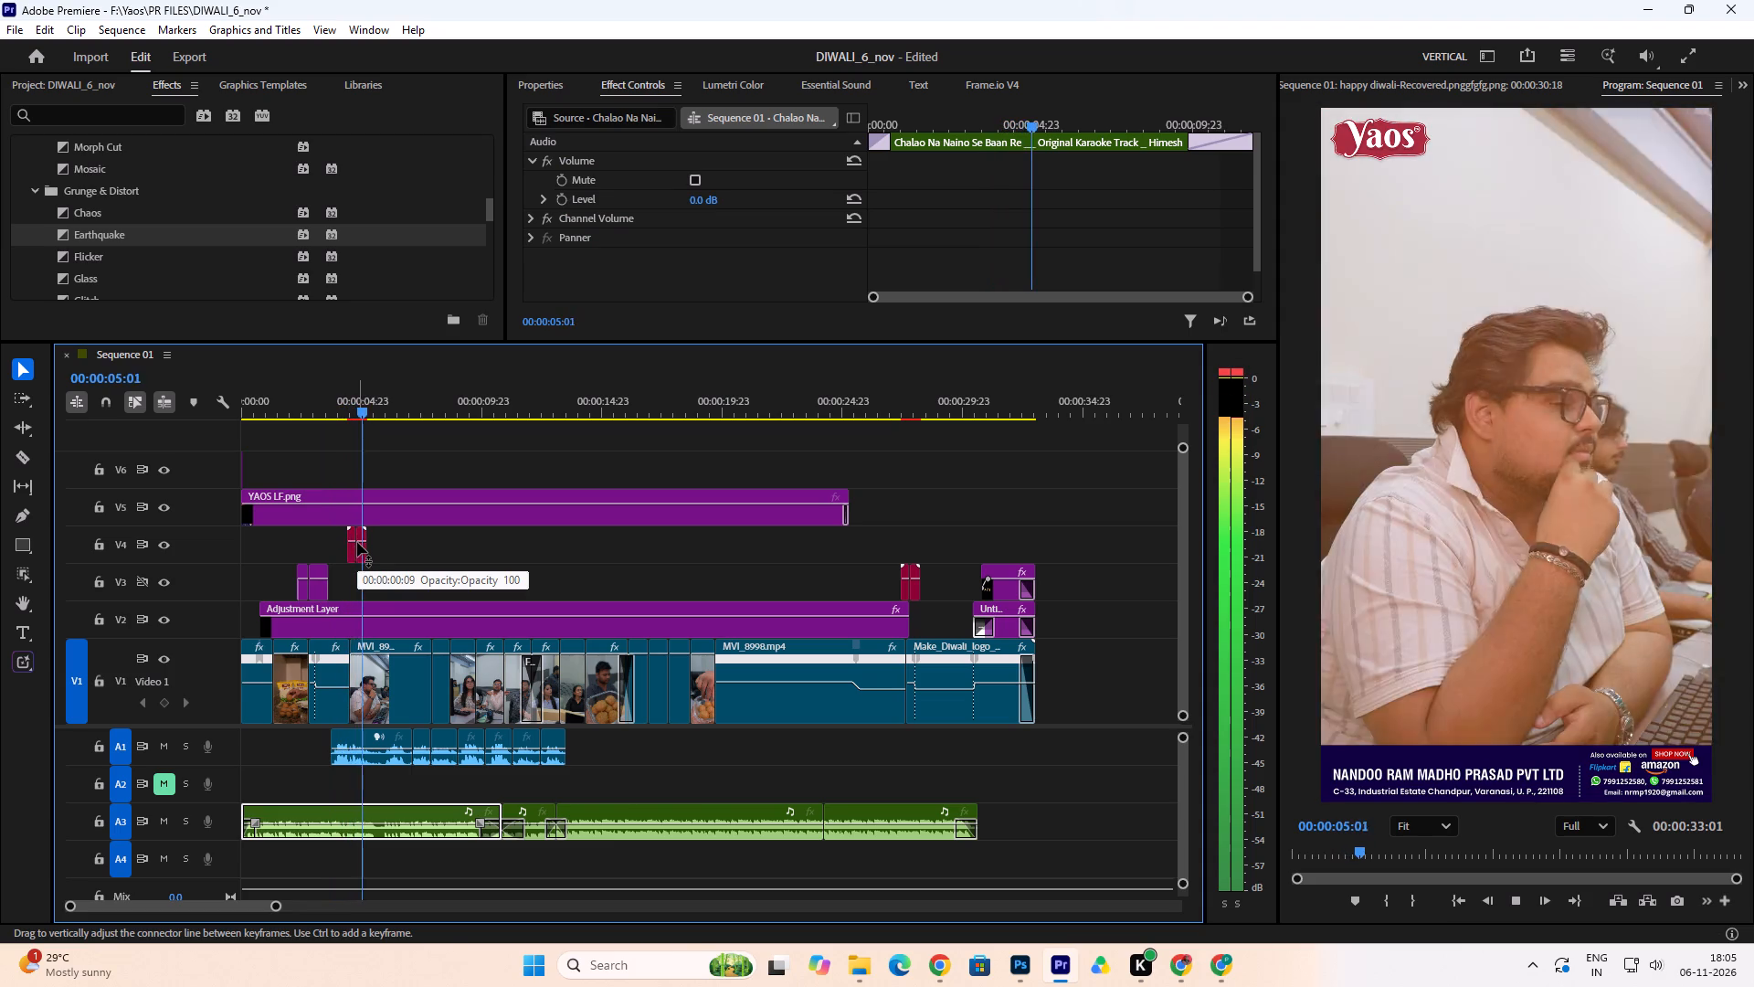
key(space)
Extend the start of the V2 adjustment layer back to the beginning of the sequence and play the opening to check it.
drag(345, 408, 152, 405)
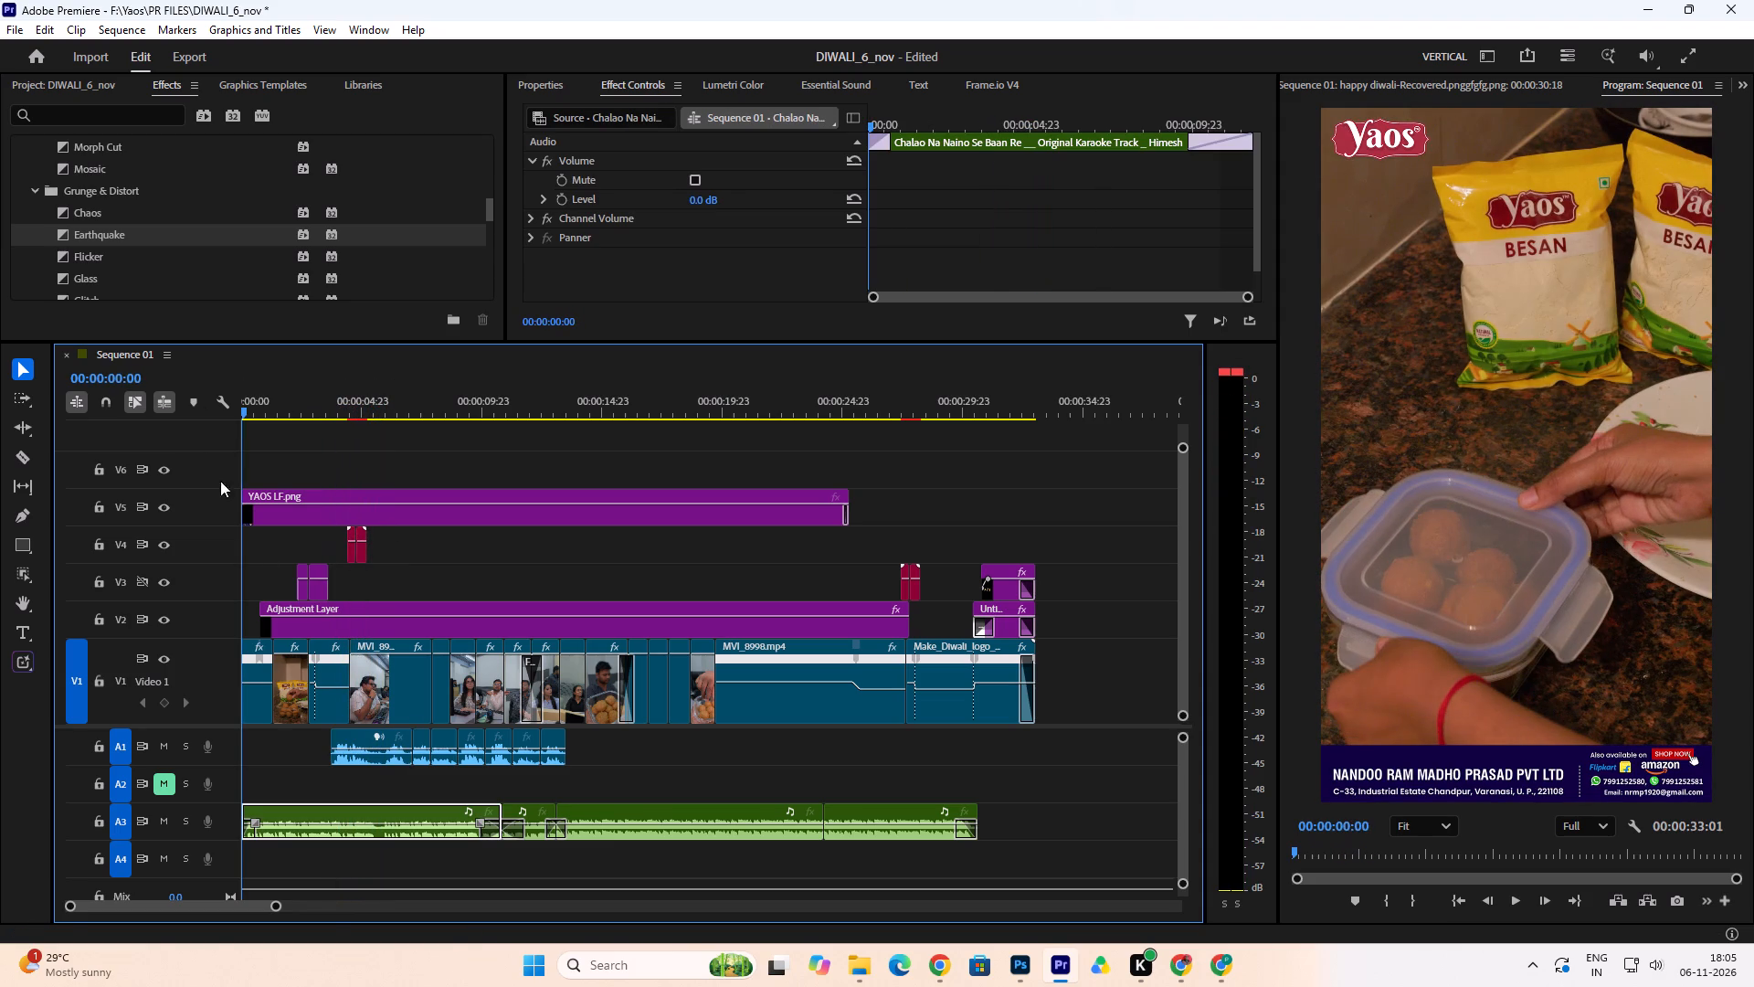
drag(261, 610, 198, 612)
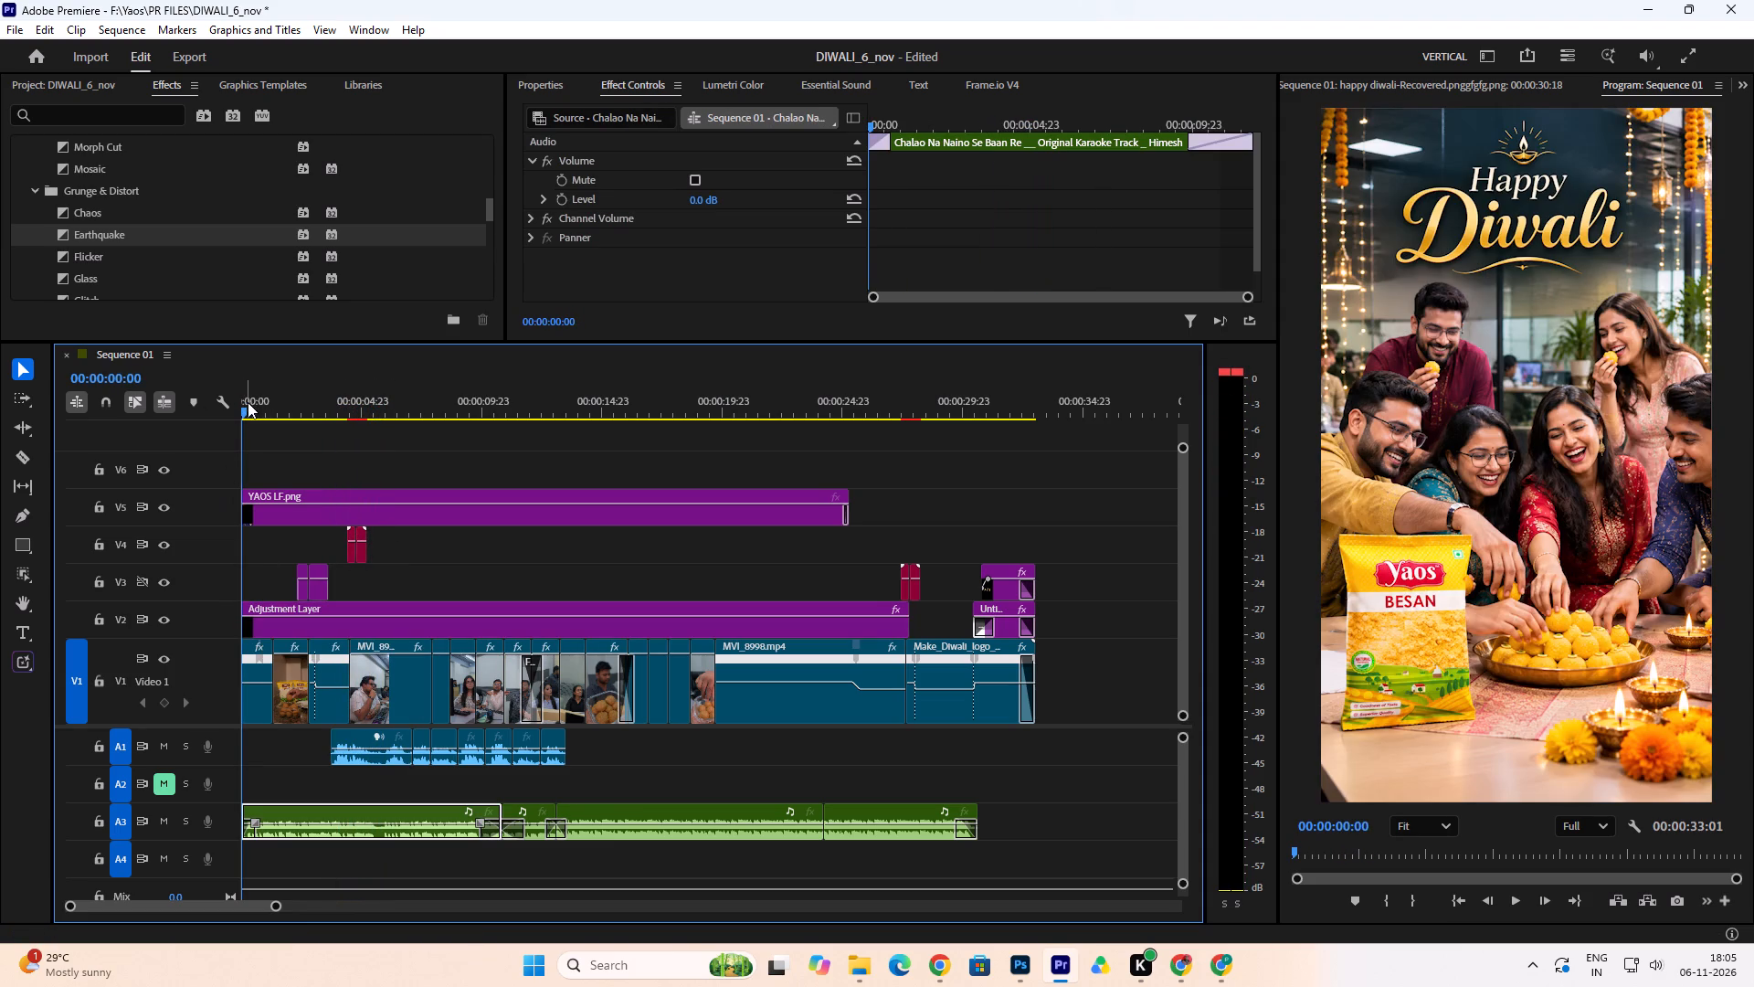
drag(248, 402, 206, 420)
key(space)
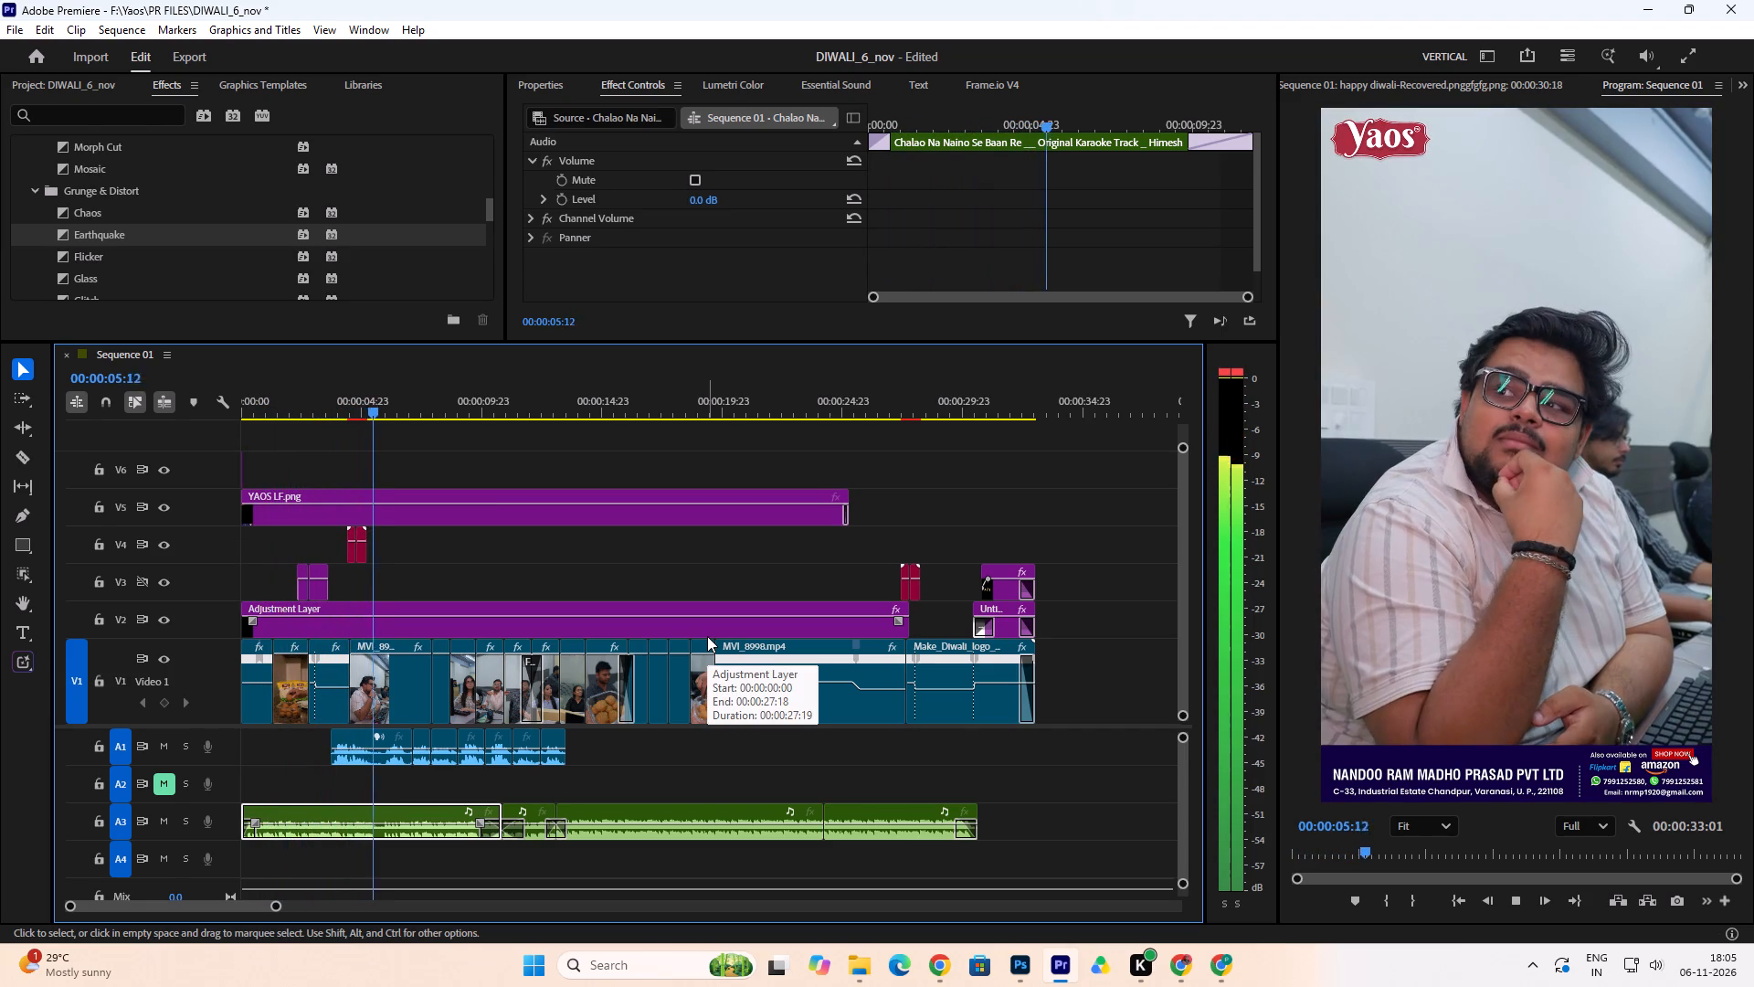
key(space)
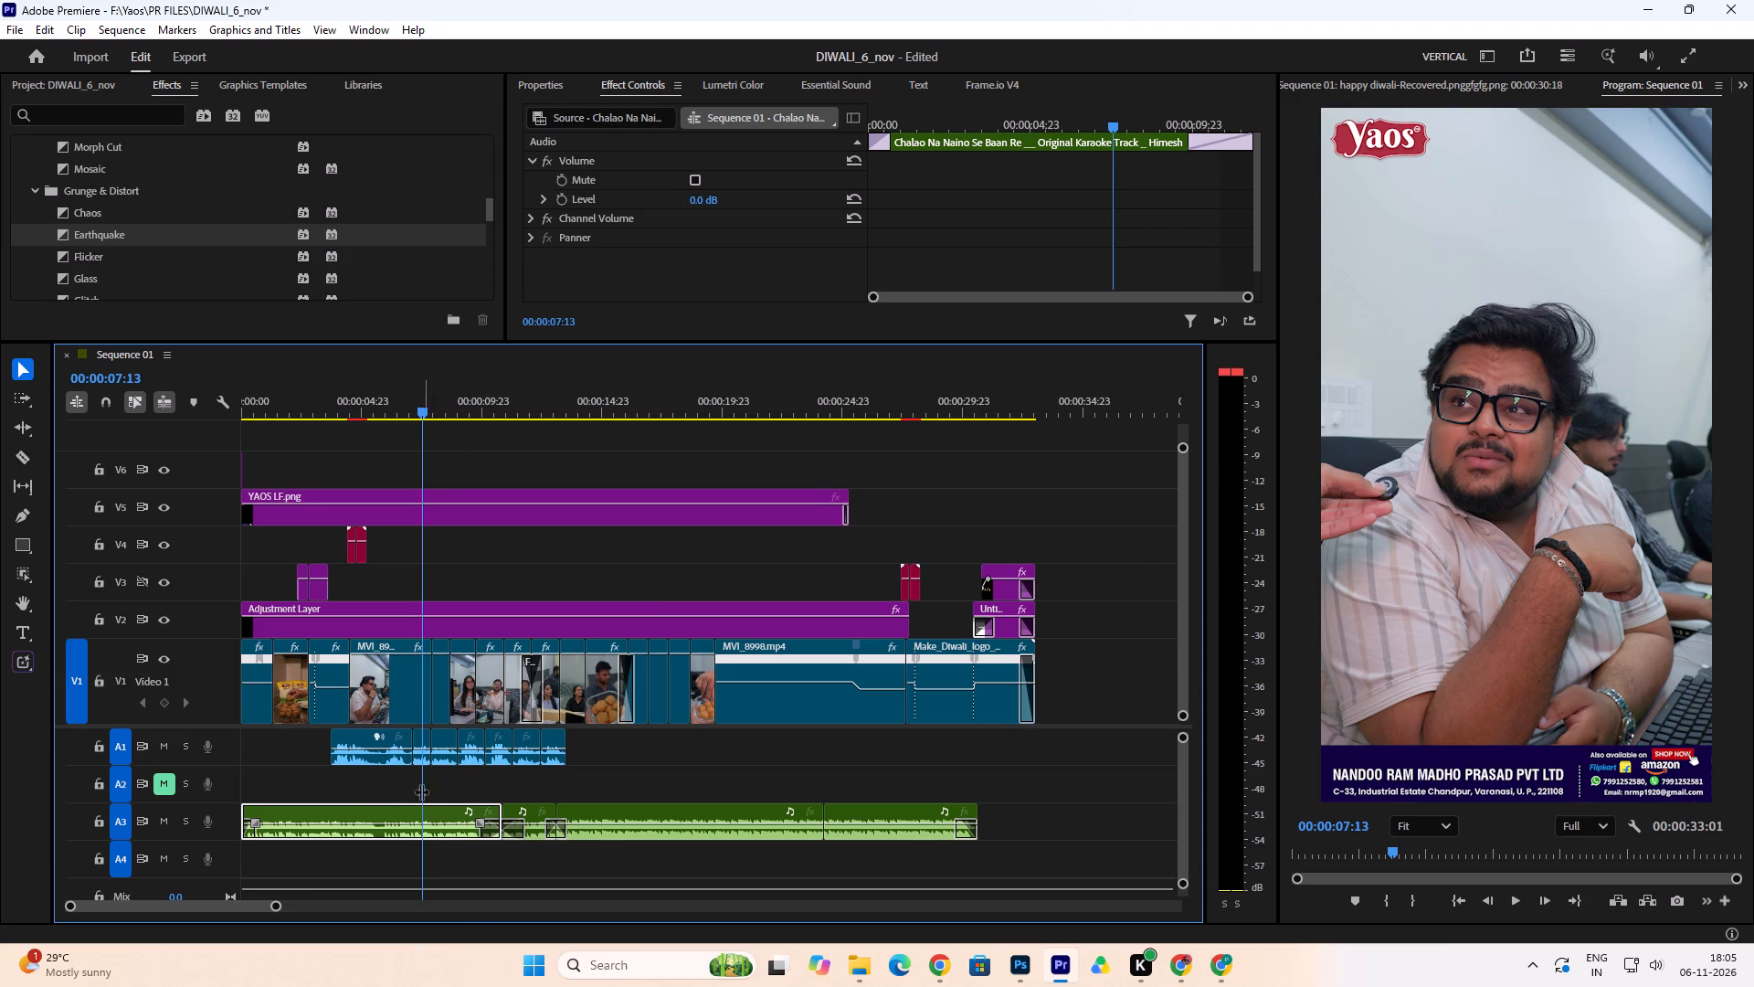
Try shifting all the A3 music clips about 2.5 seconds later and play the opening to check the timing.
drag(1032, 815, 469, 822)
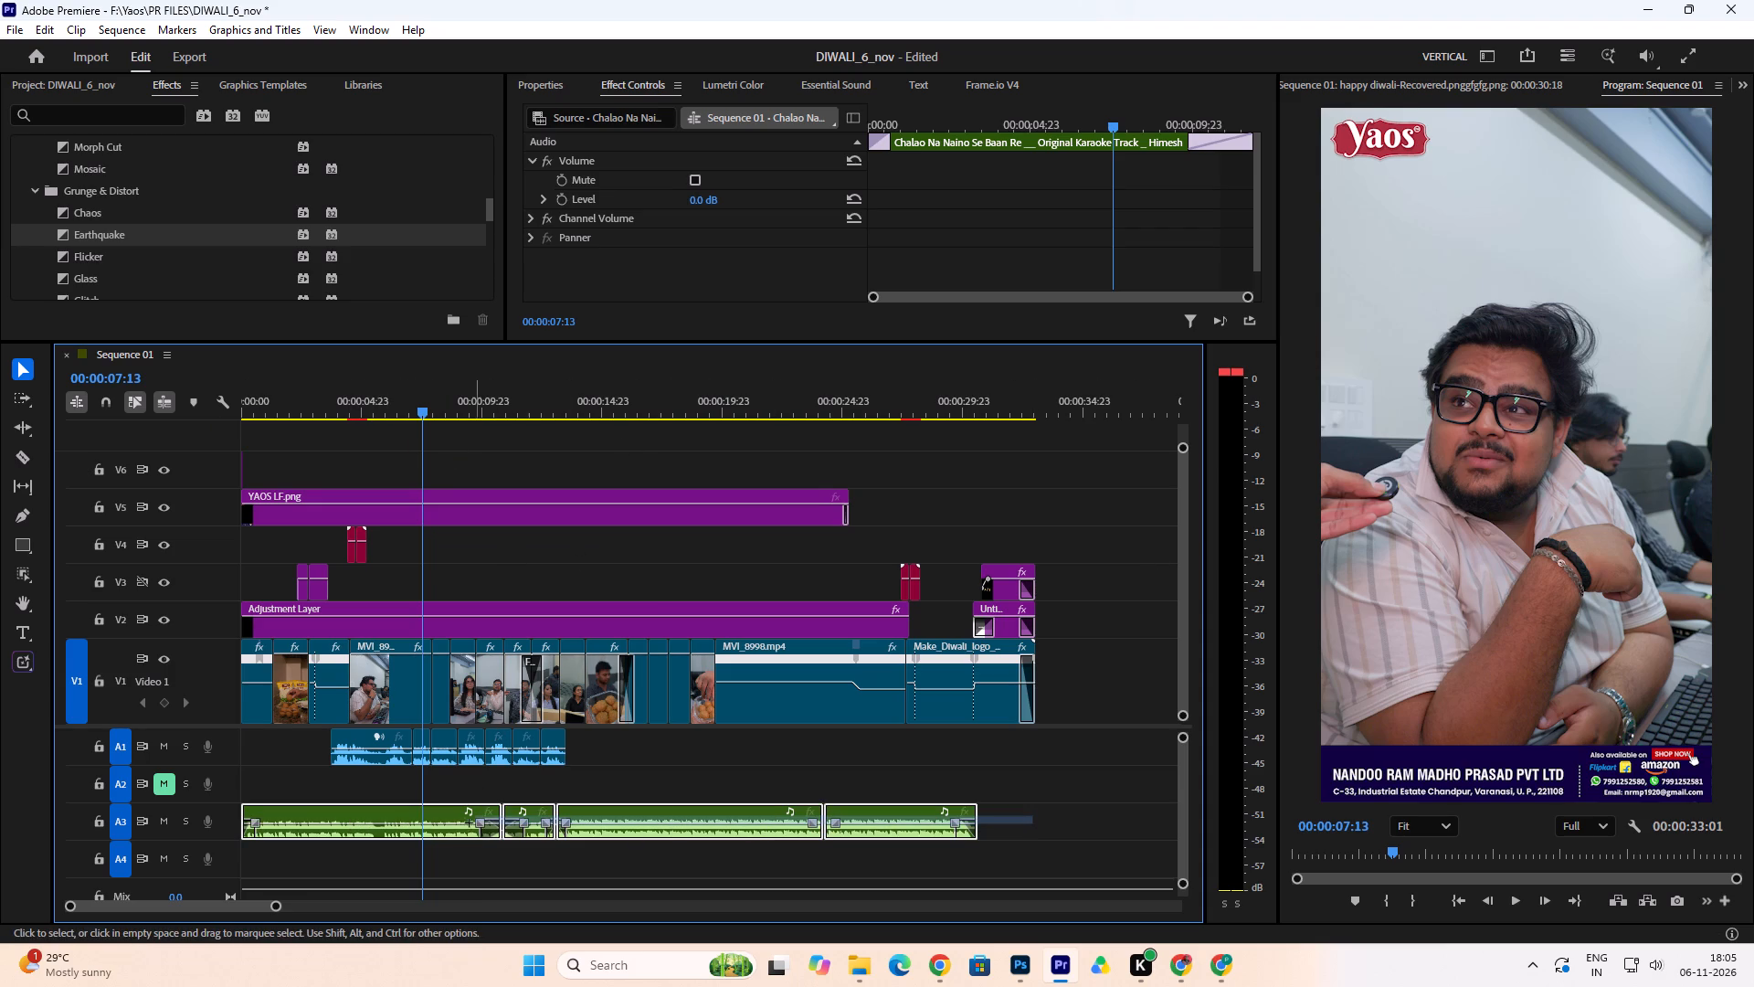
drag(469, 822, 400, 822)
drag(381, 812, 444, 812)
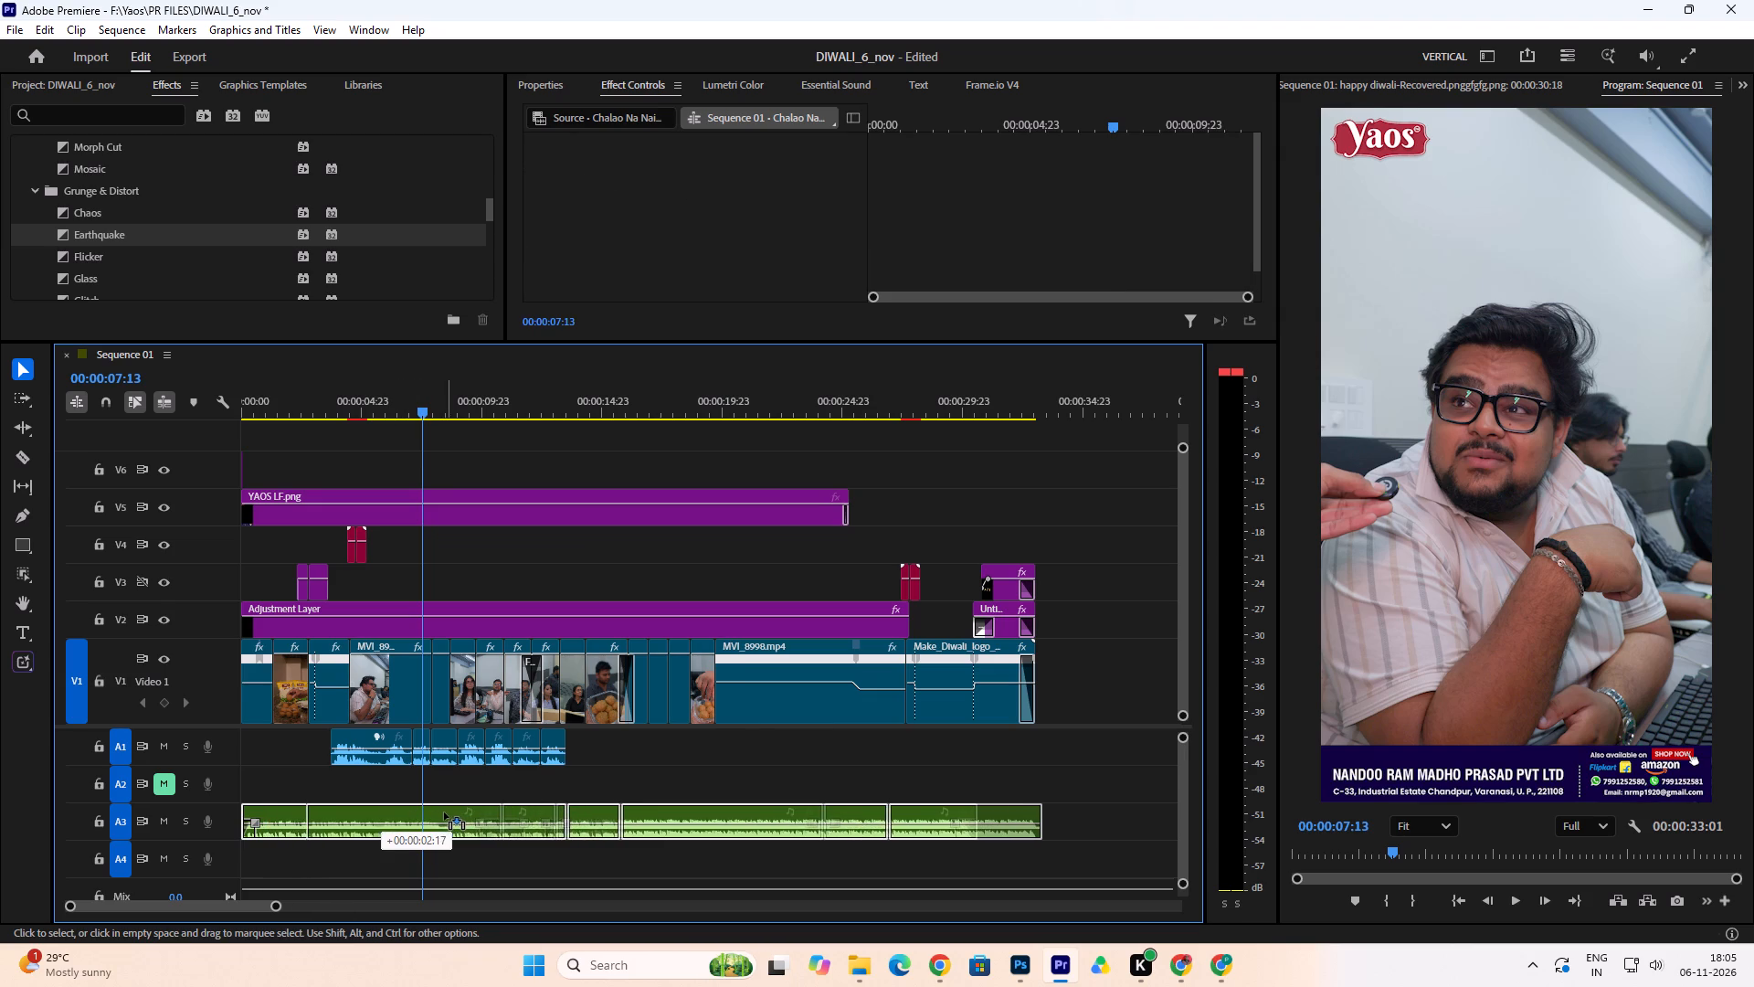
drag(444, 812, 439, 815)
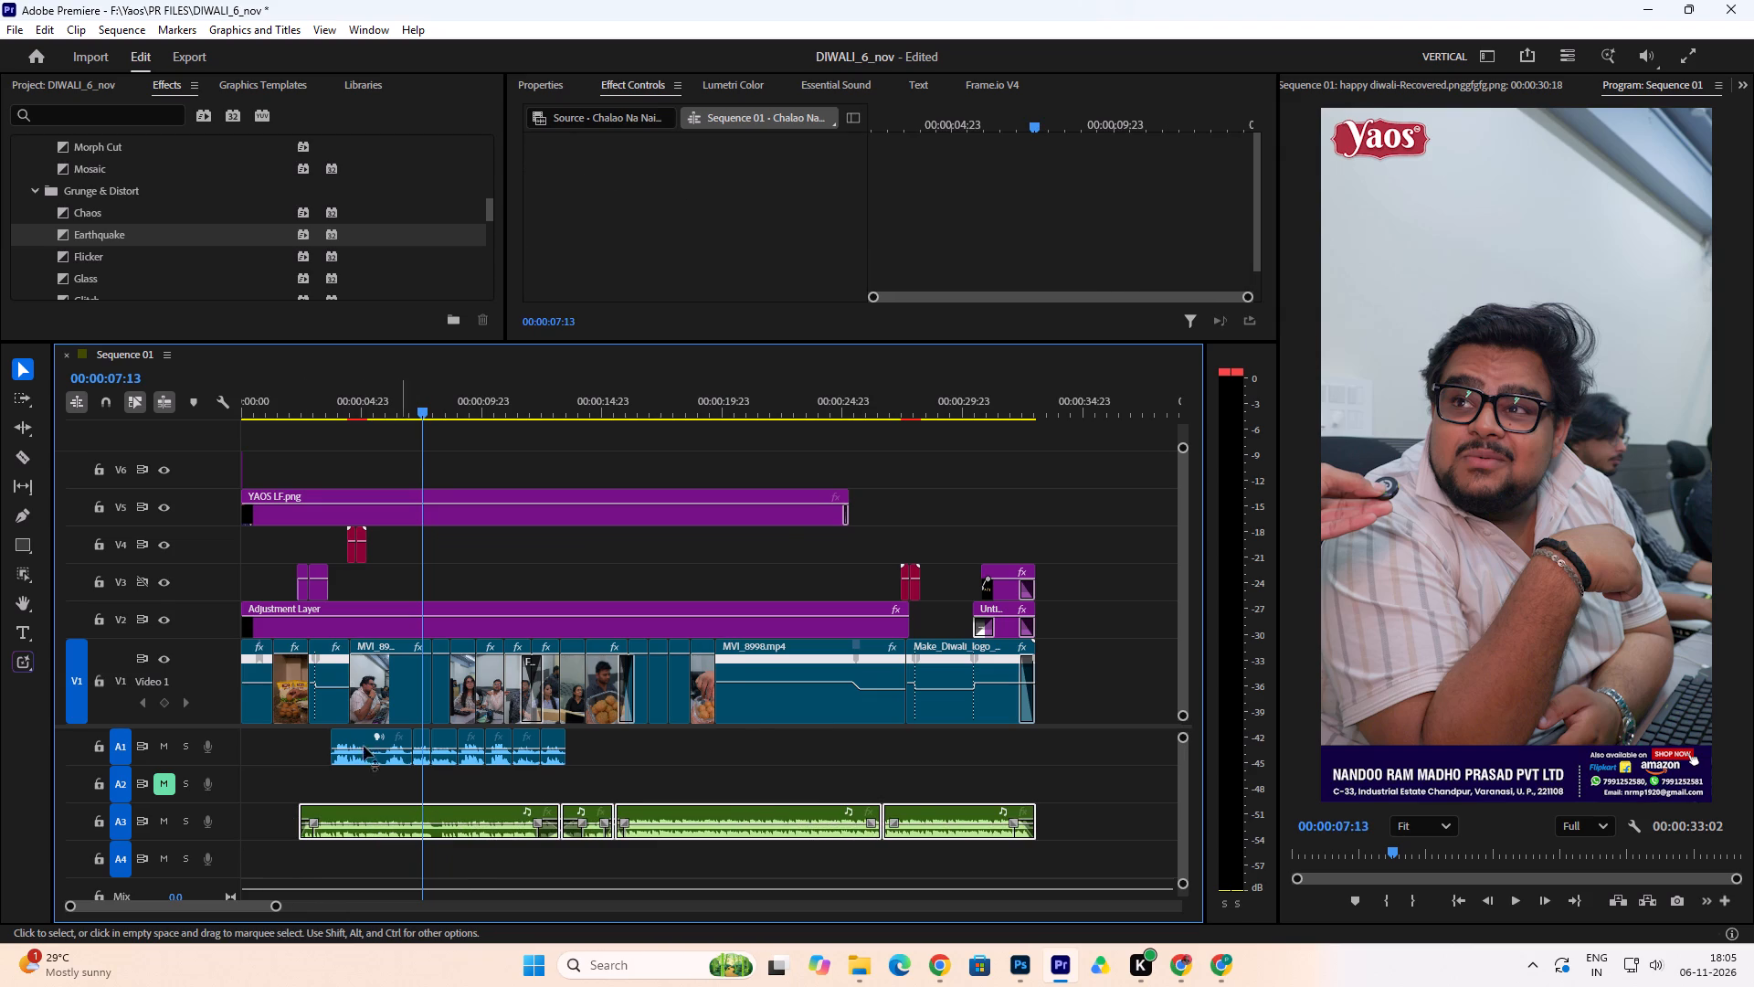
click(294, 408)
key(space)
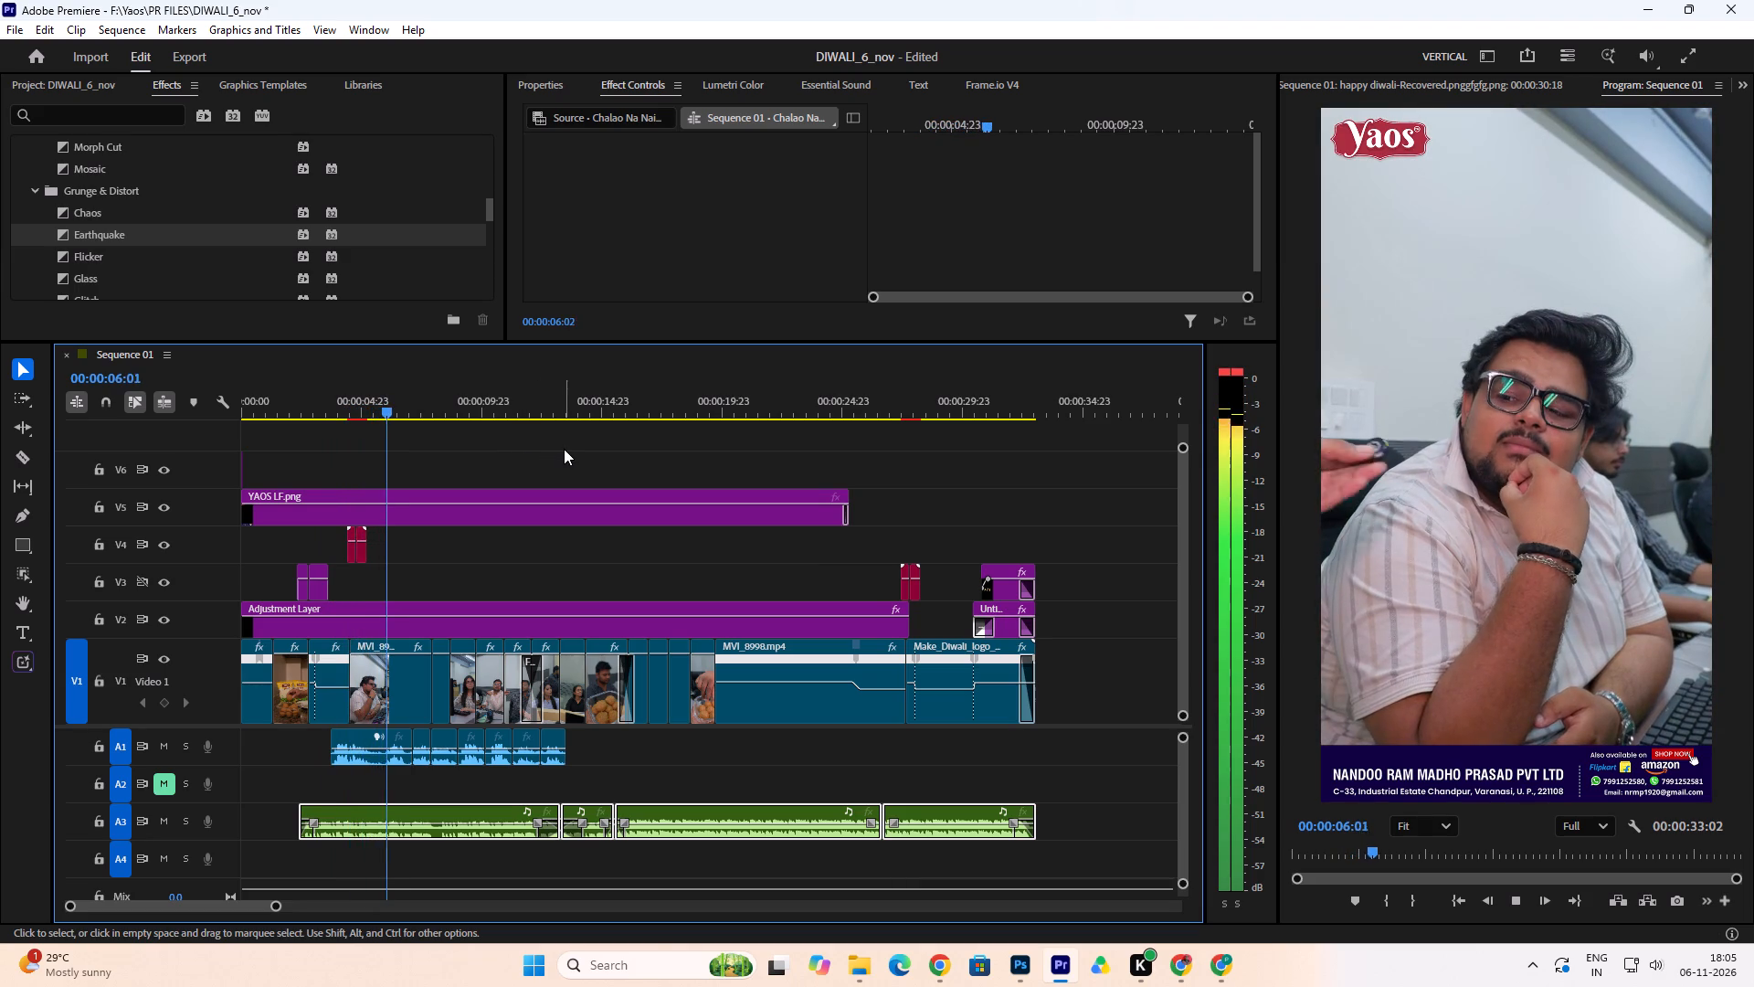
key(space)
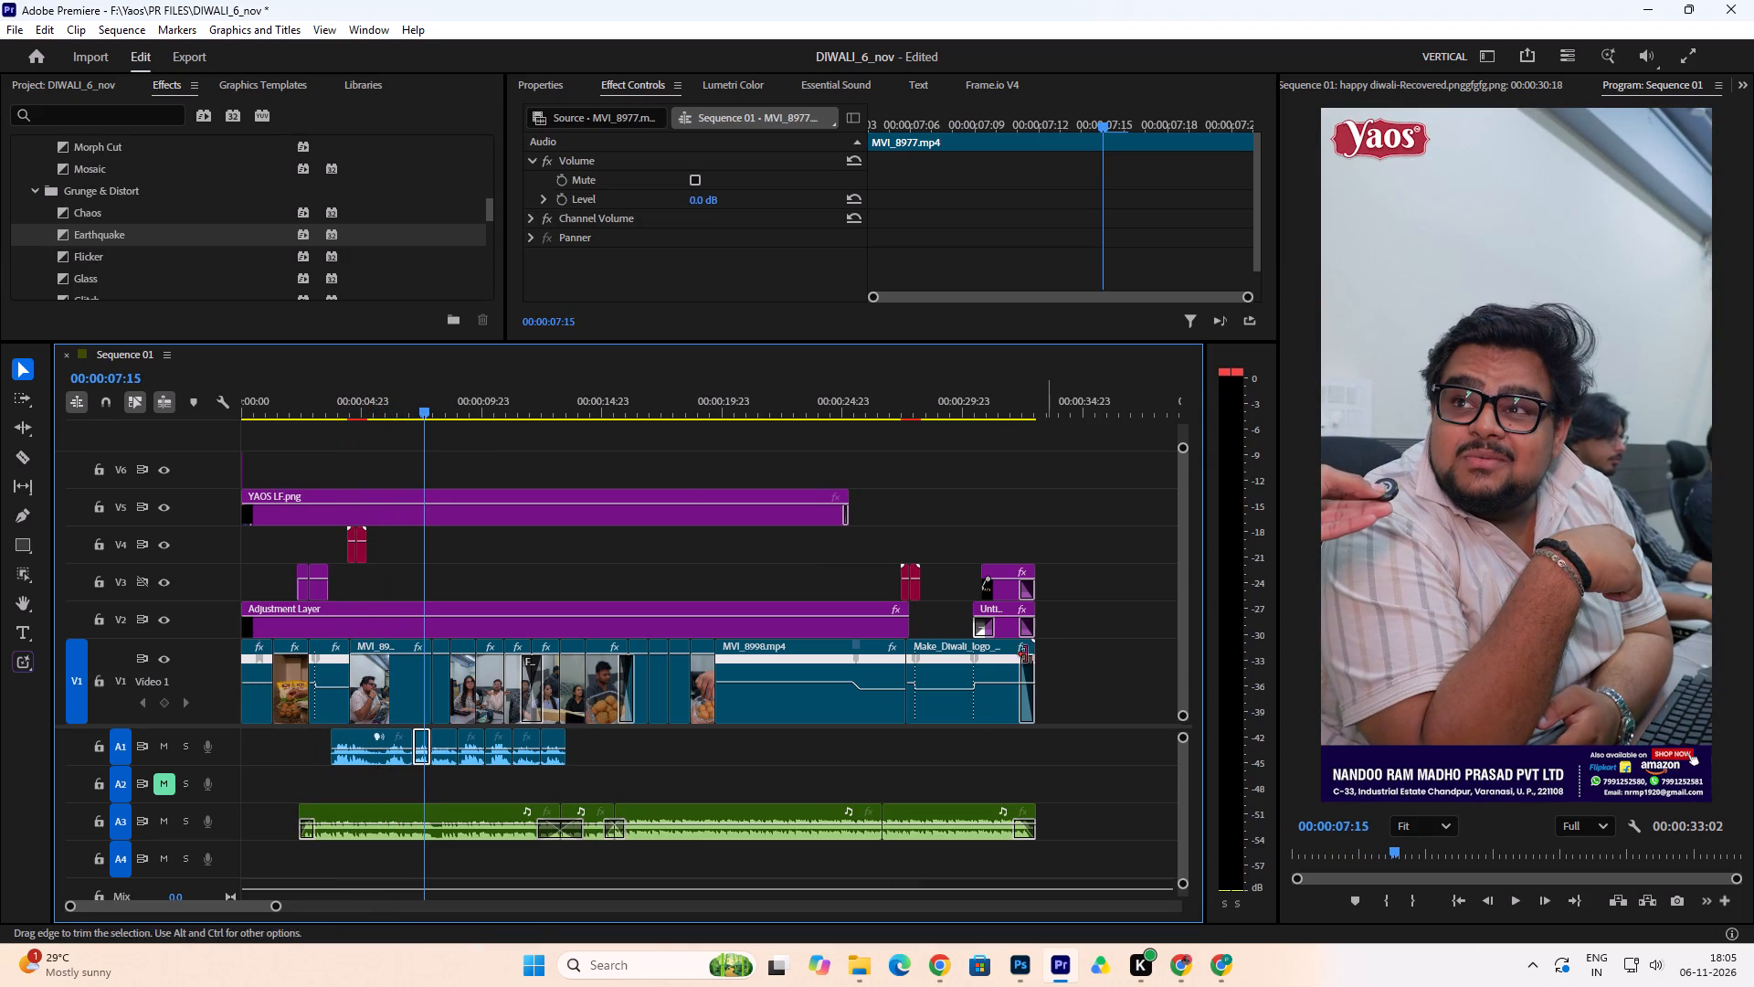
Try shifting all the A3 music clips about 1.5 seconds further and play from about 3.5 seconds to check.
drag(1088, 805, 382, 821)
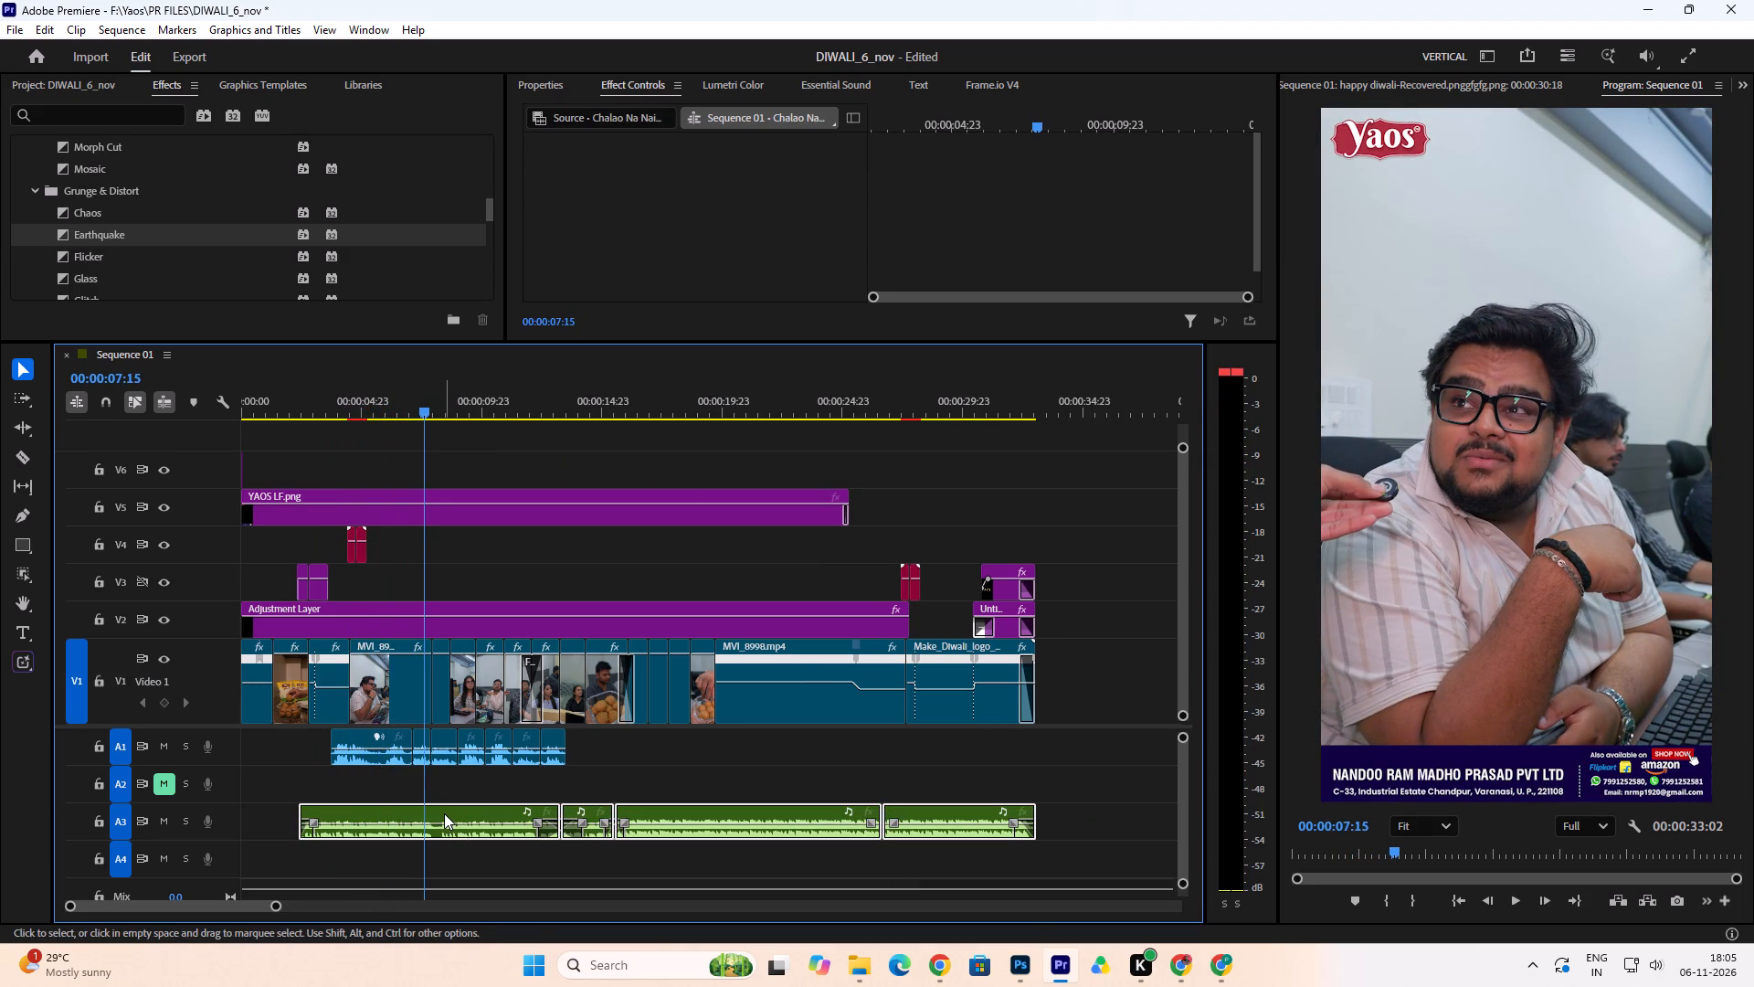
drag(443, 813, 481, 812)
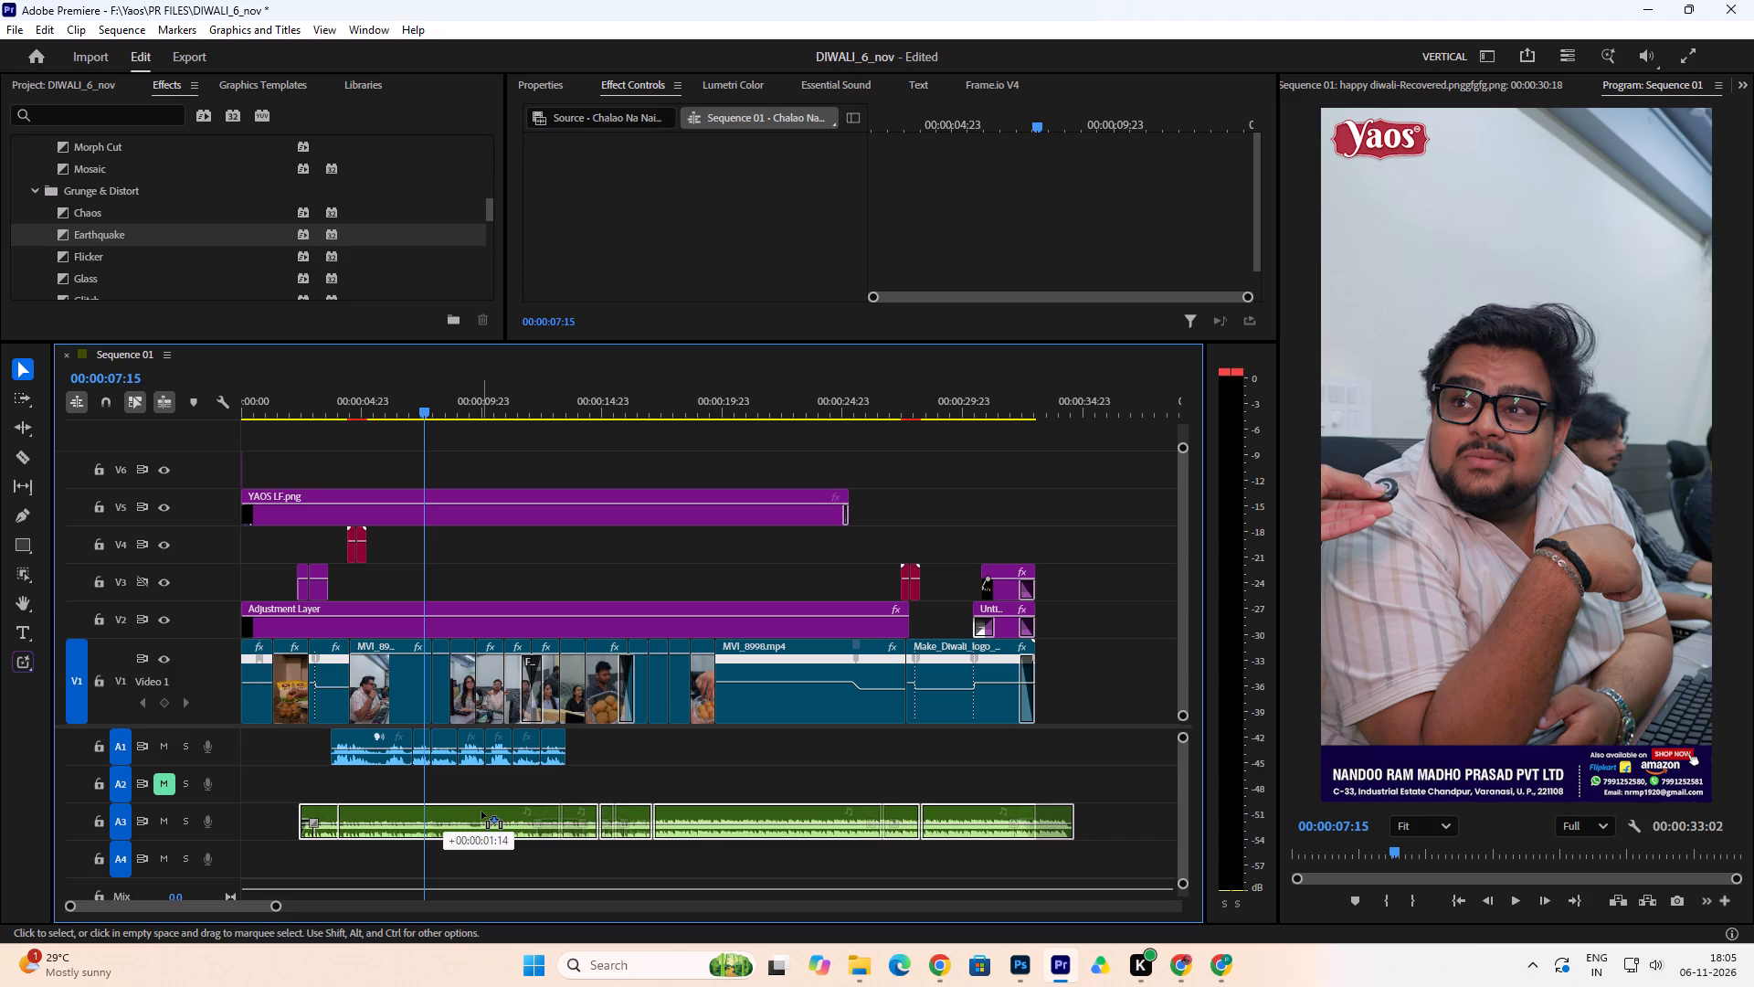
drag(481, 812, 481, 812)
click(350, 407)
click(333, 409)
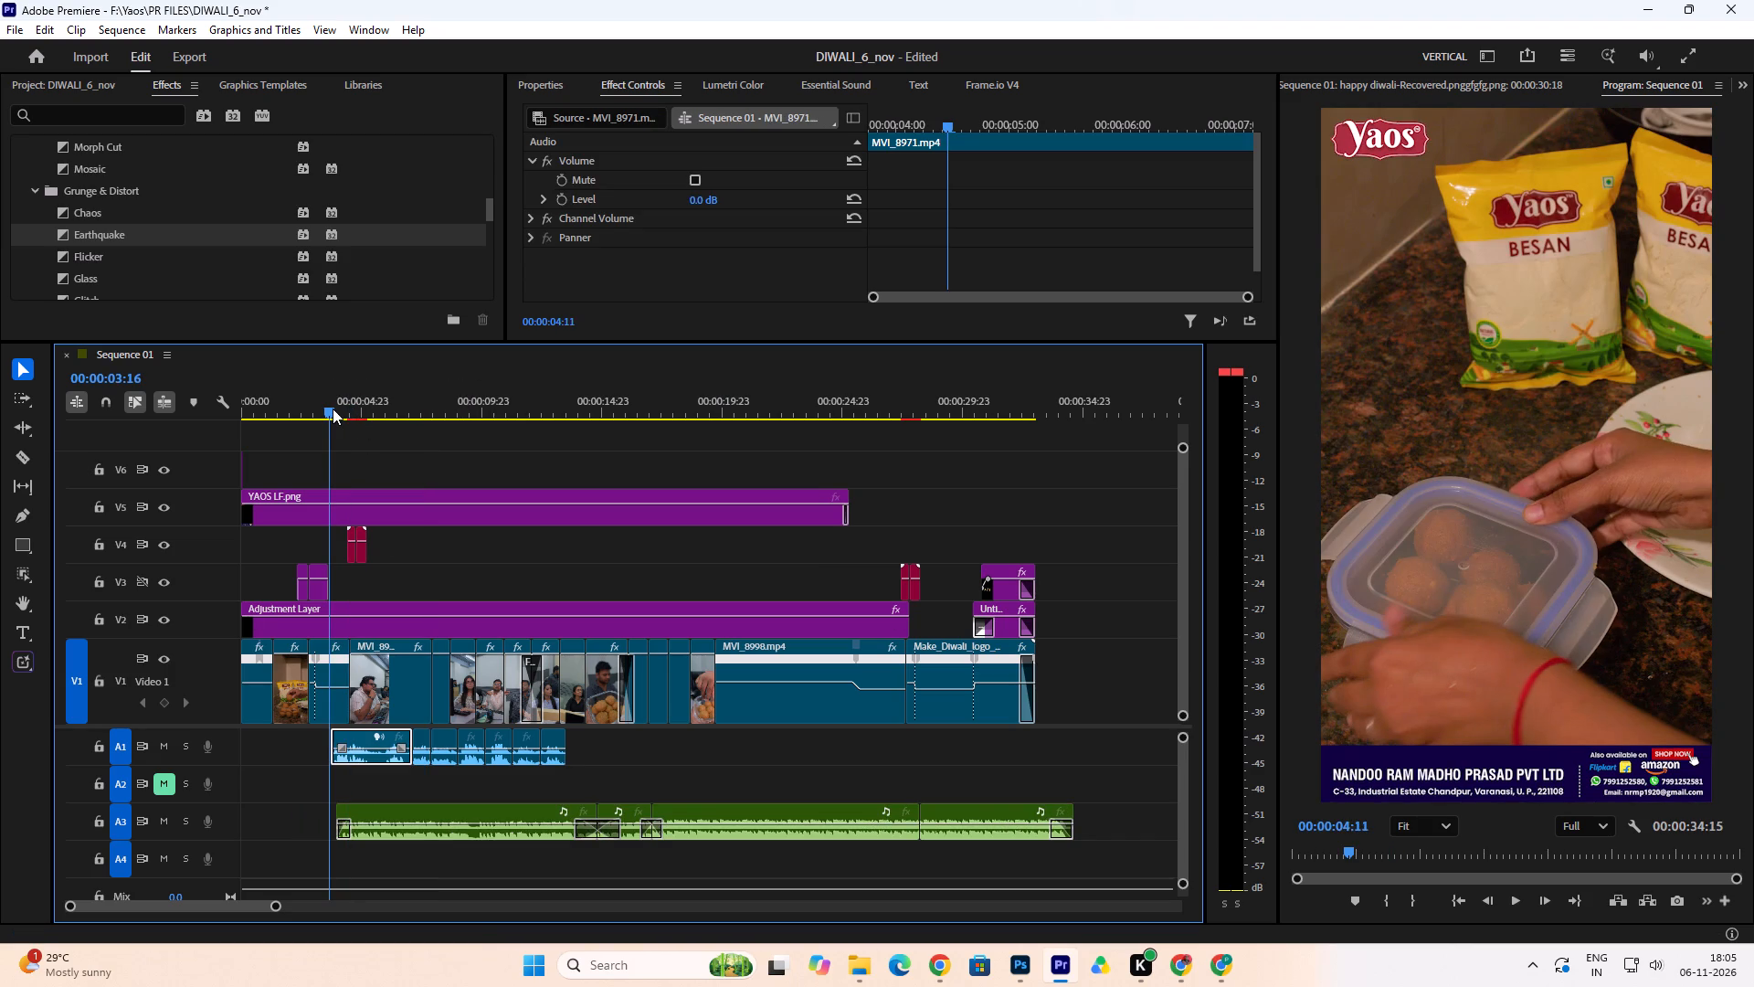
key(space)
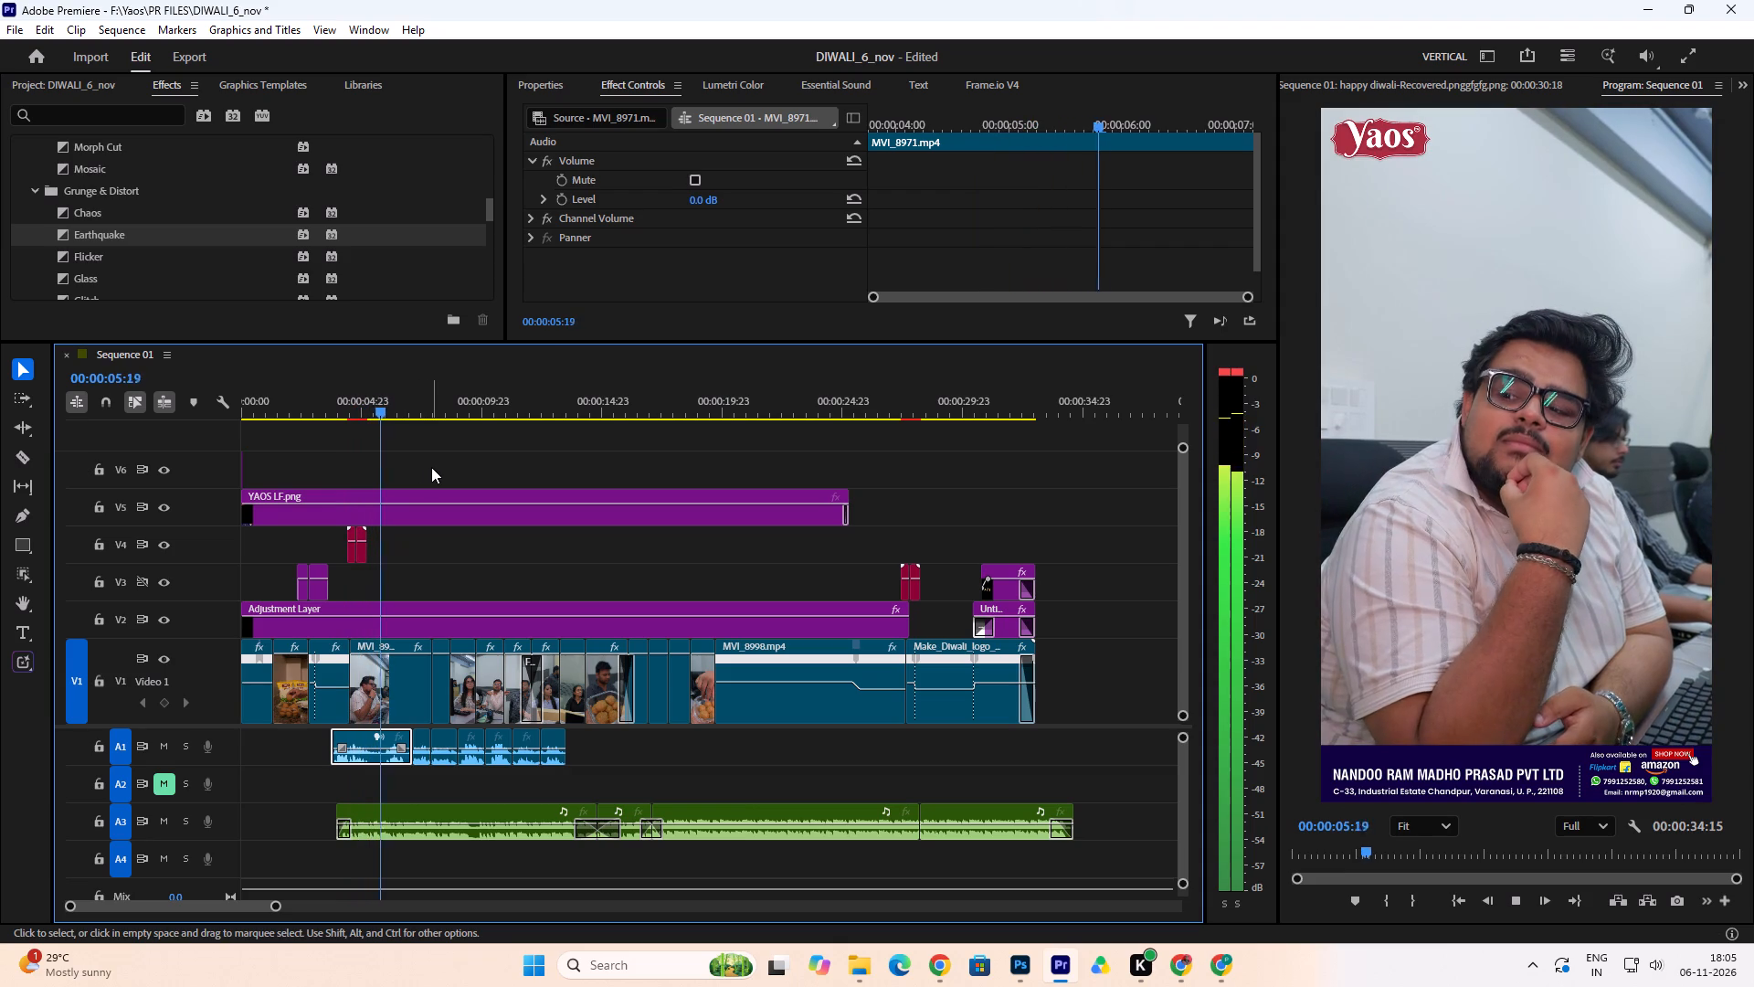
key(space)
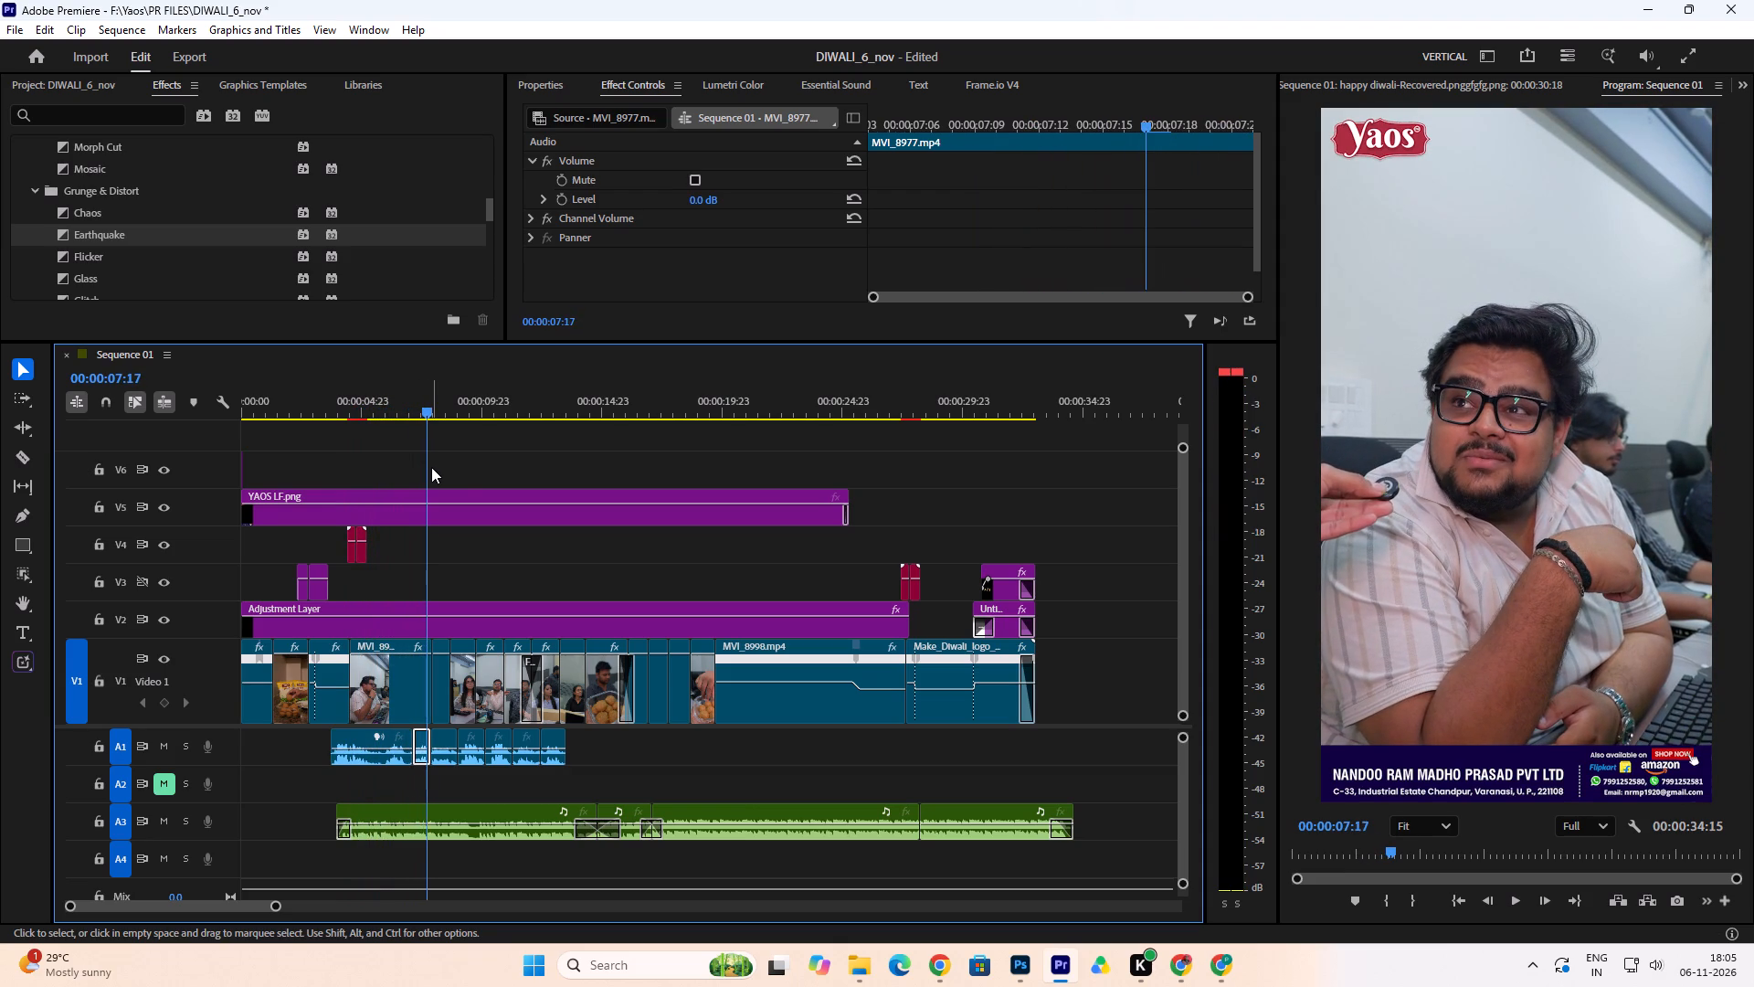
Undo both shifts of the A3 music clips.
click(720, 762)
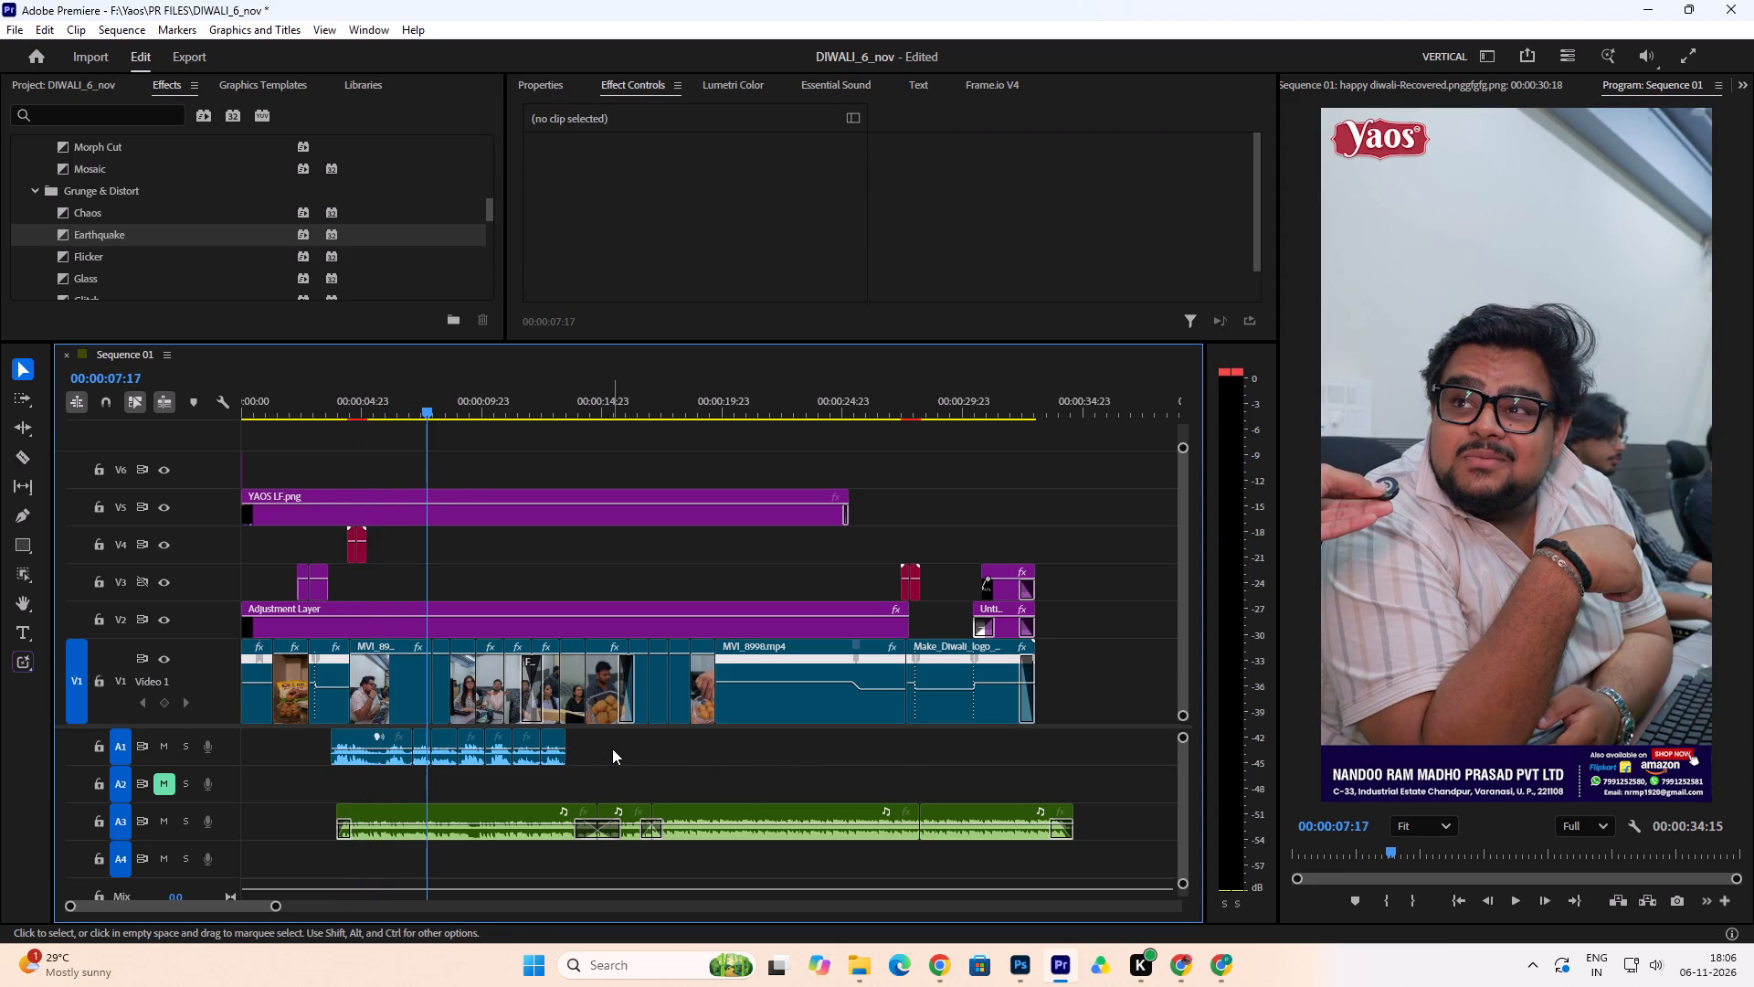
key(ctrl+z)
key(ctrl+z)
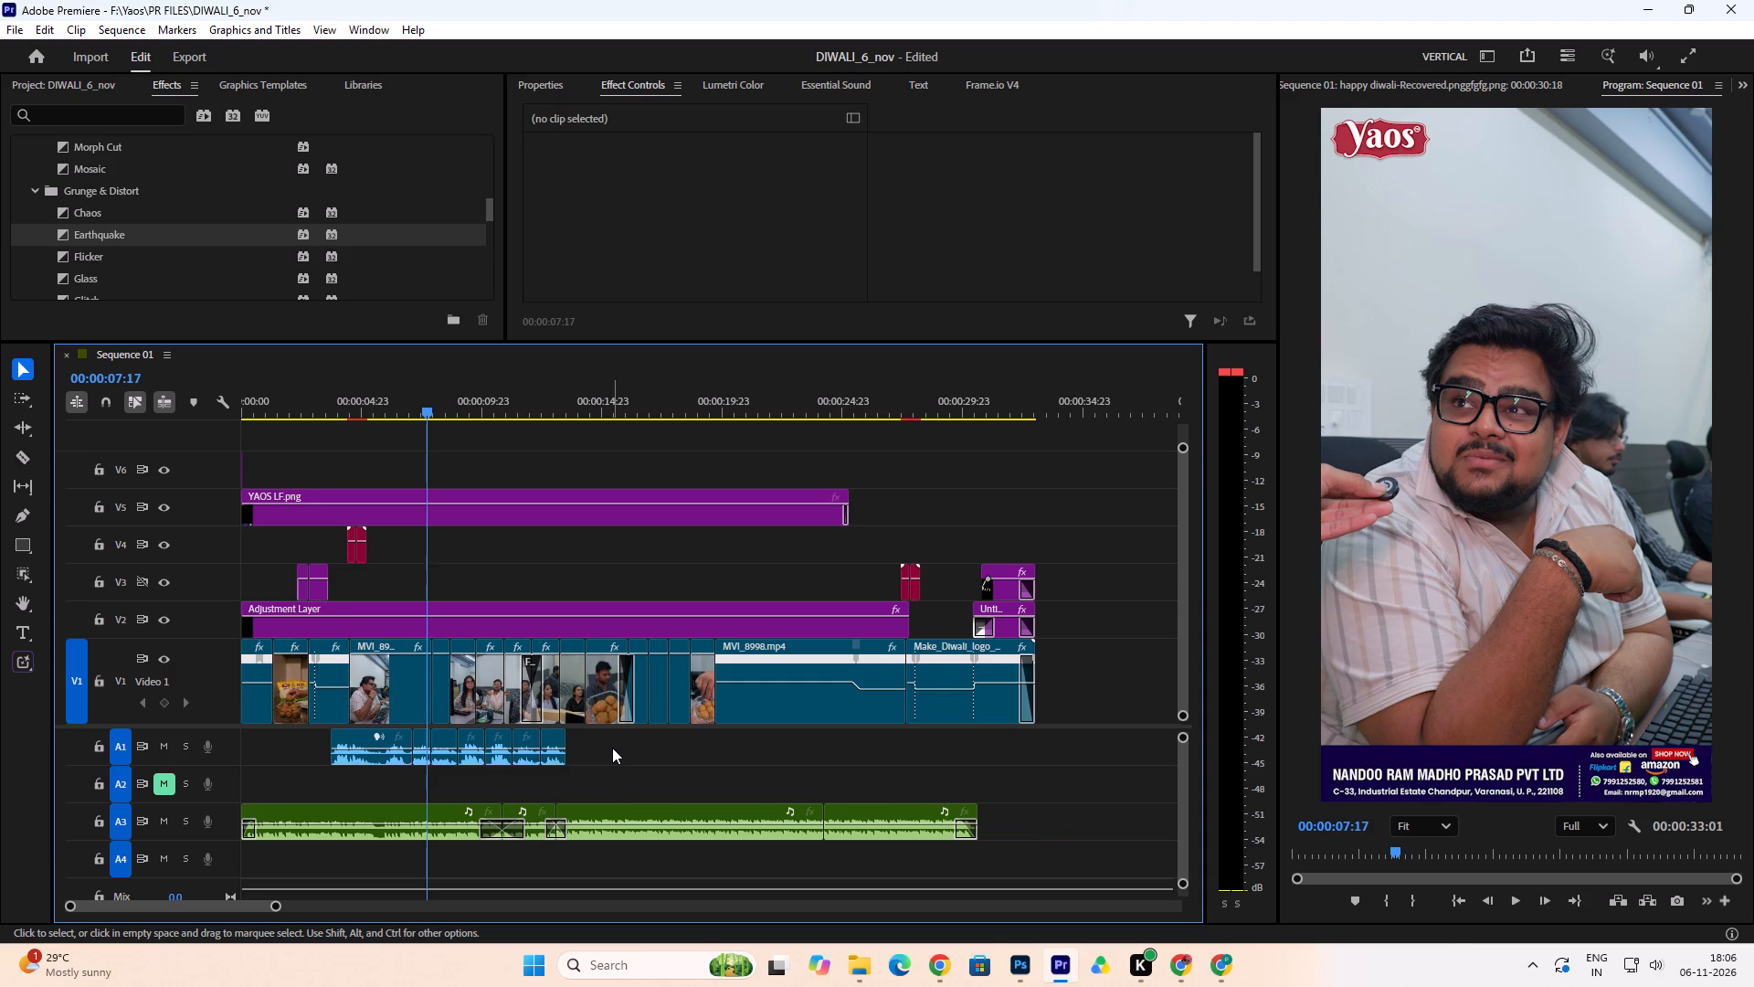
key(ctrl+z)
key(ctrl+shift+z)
Move all the A1 audio clips about 18 frames later, towards the start of MVI_8971.mp4 on V1.
drag(639, 750, 366, 750)
drag(366, 750, 351, 756)
drag(355, 740, 374, 738)
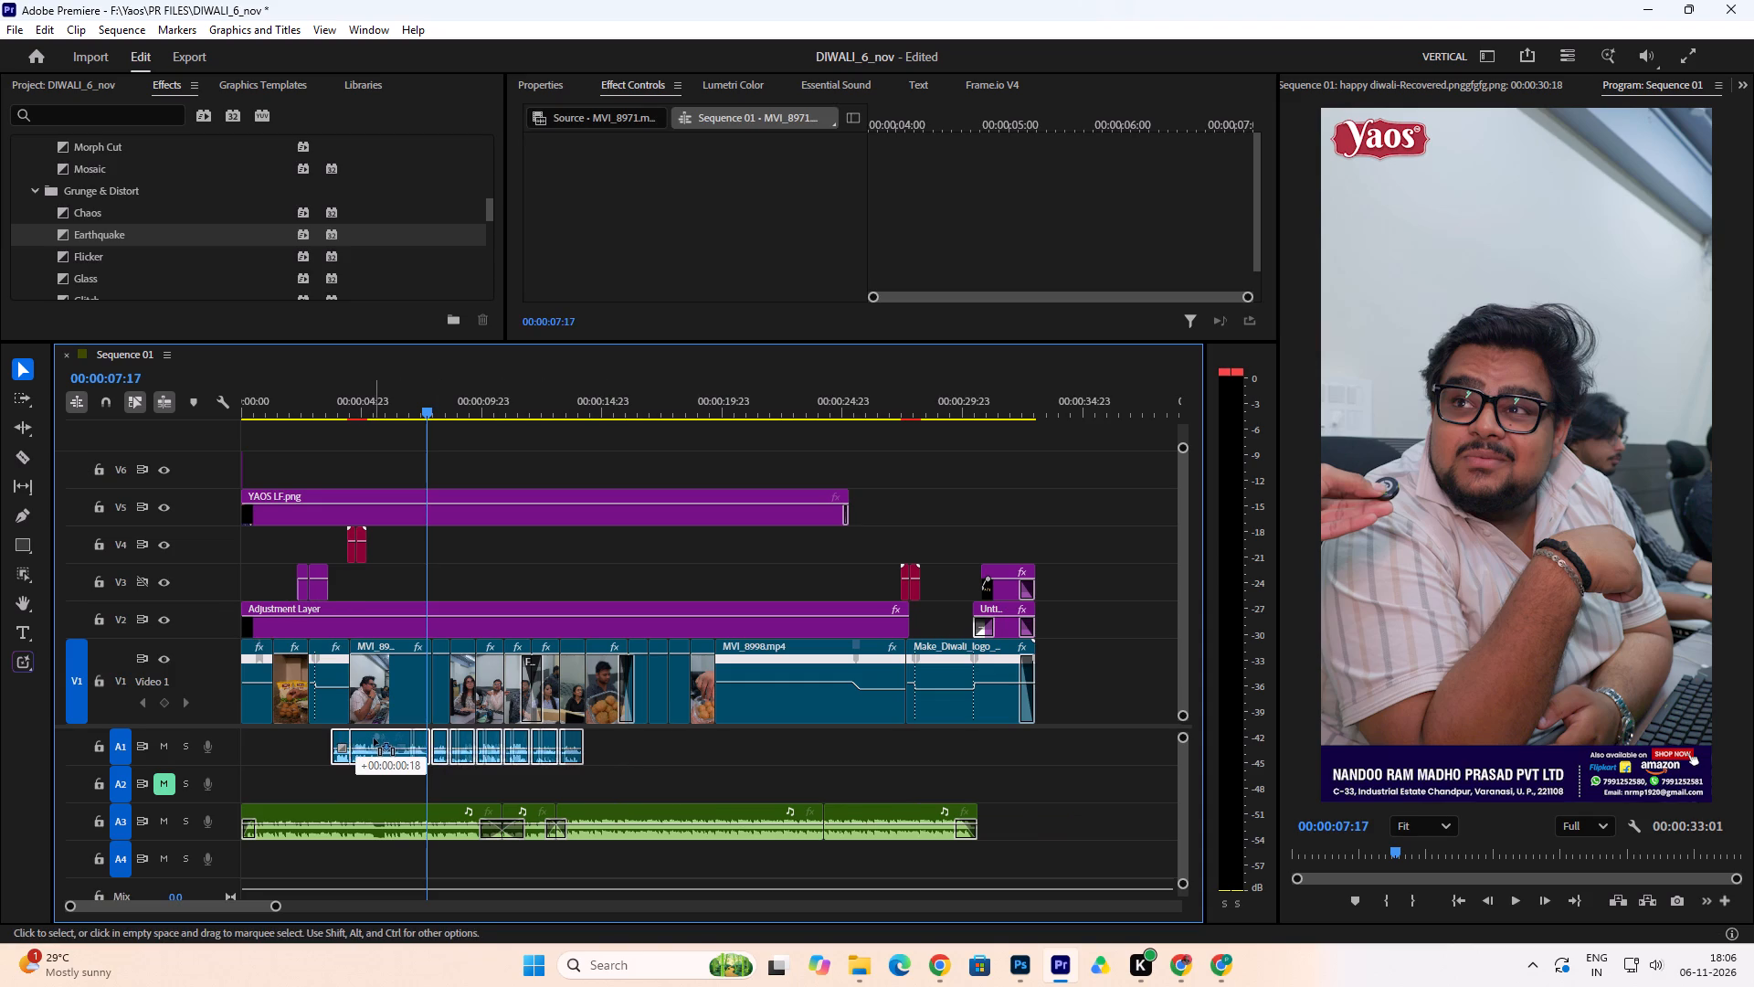
drag(374, 738, 373, 739)
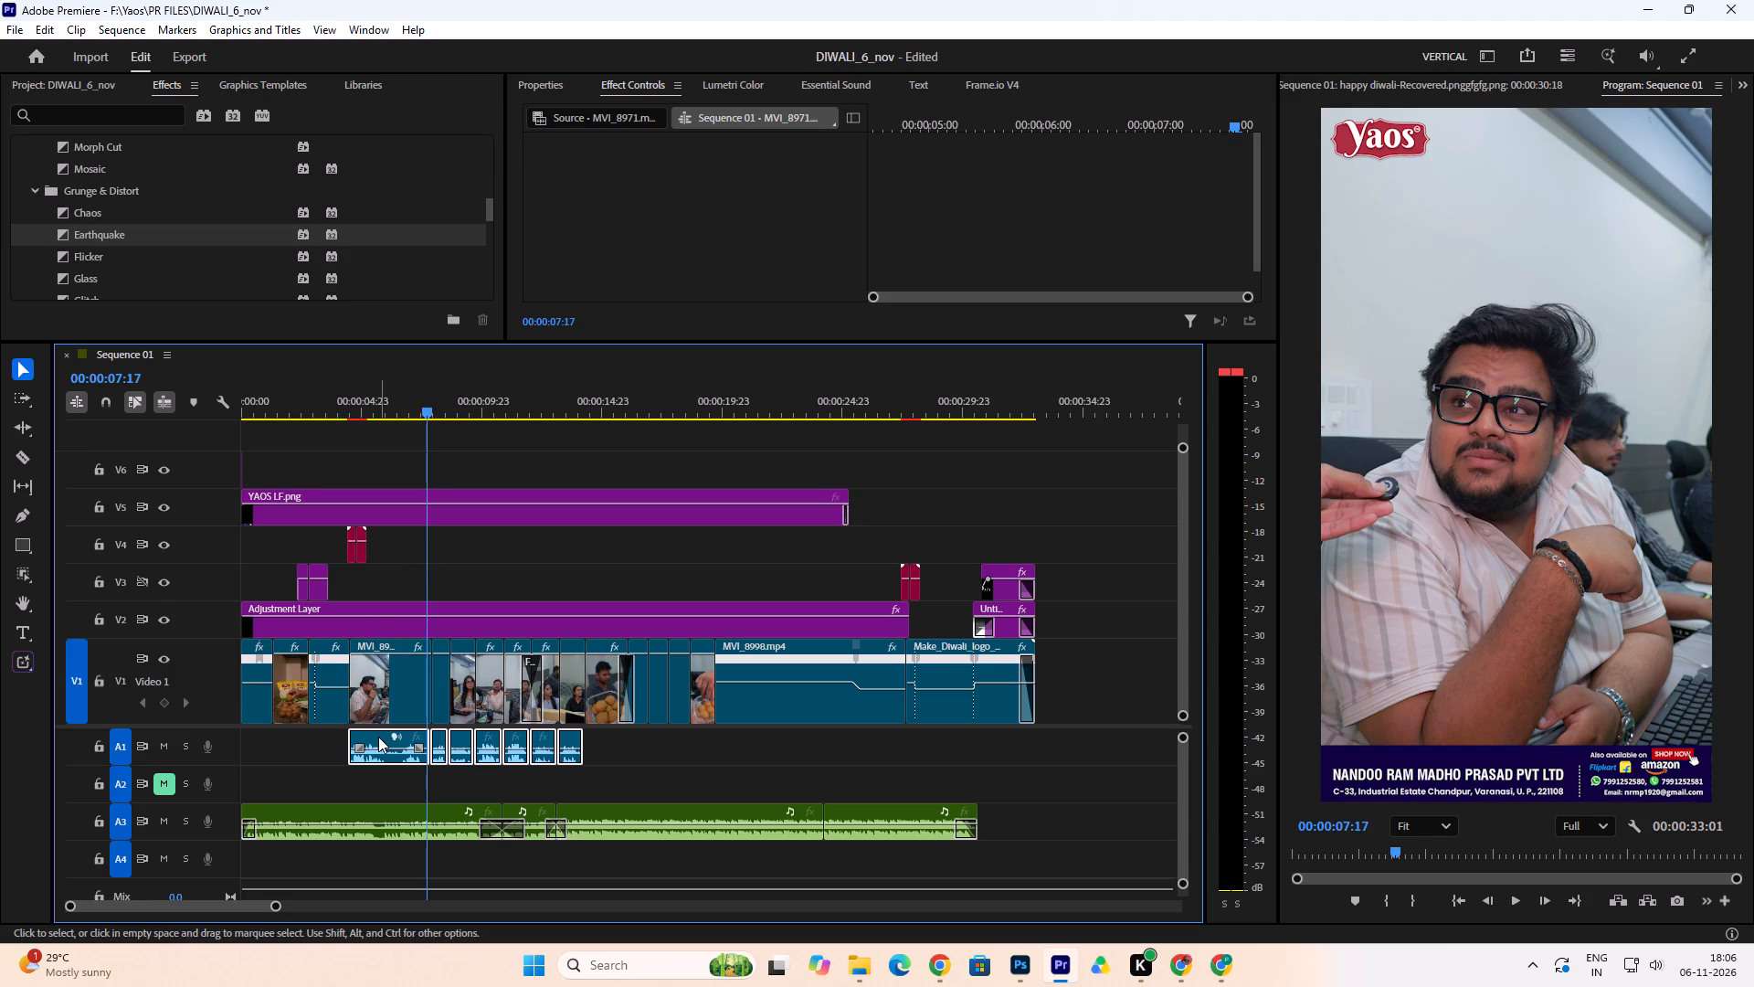
click(378, 737)
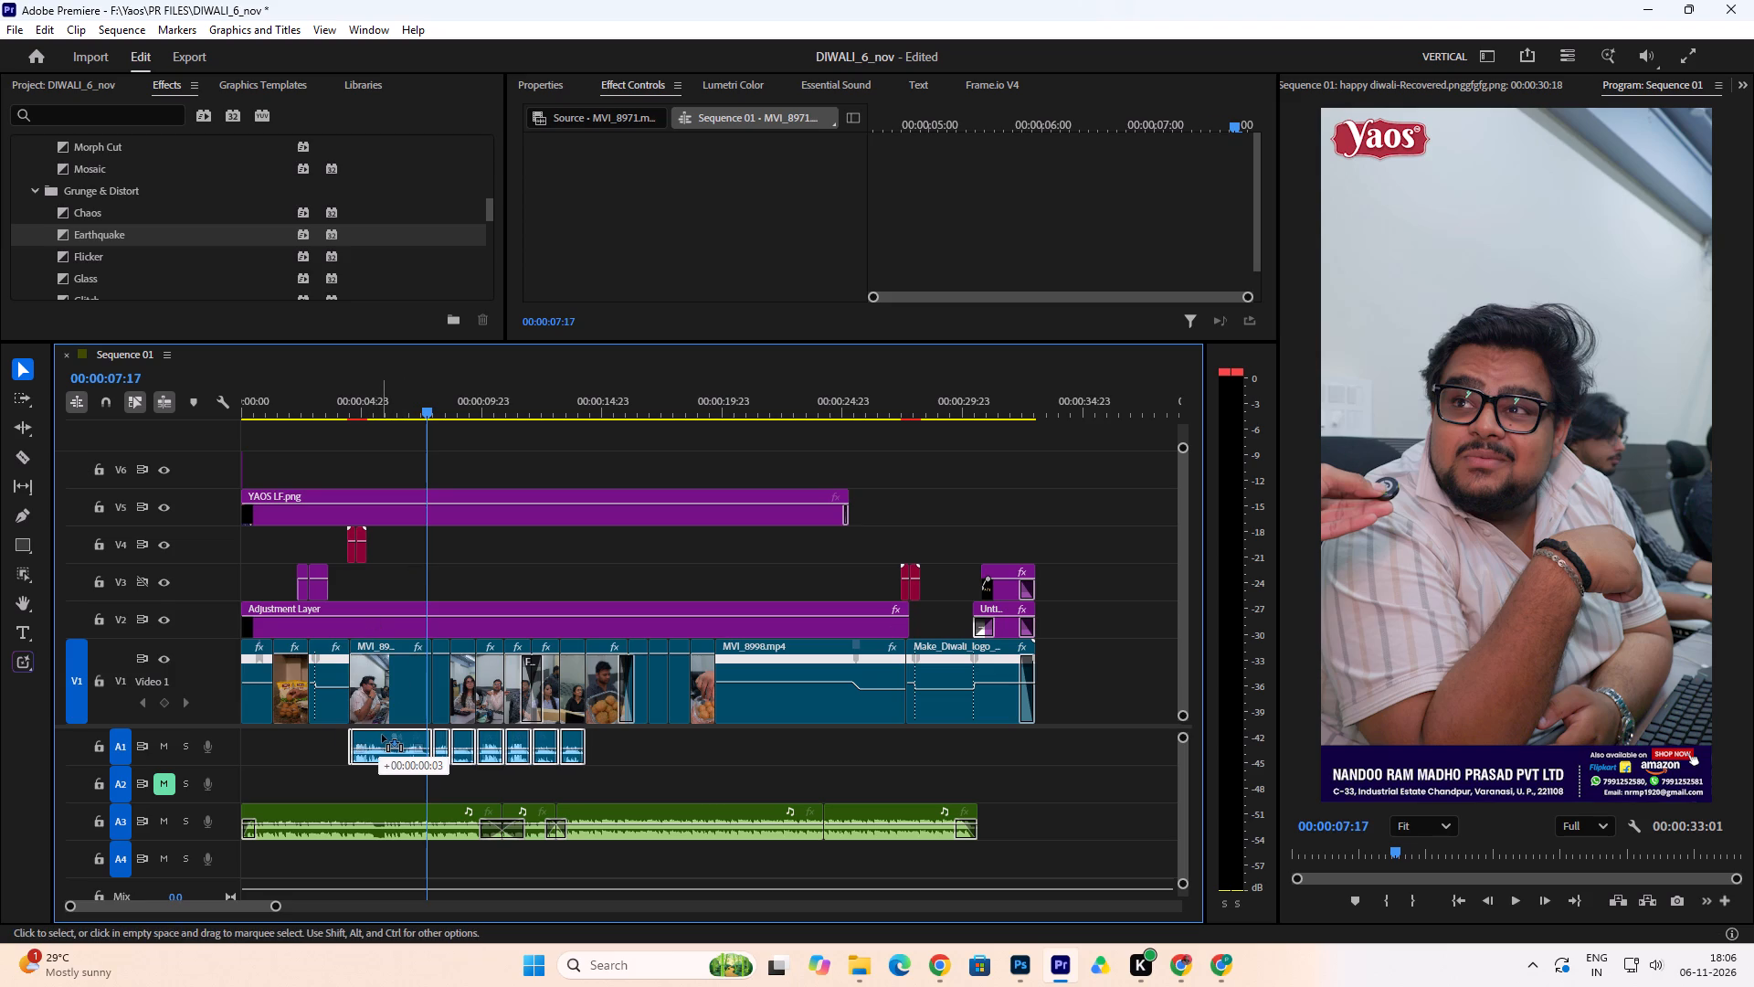
click(382, 736)
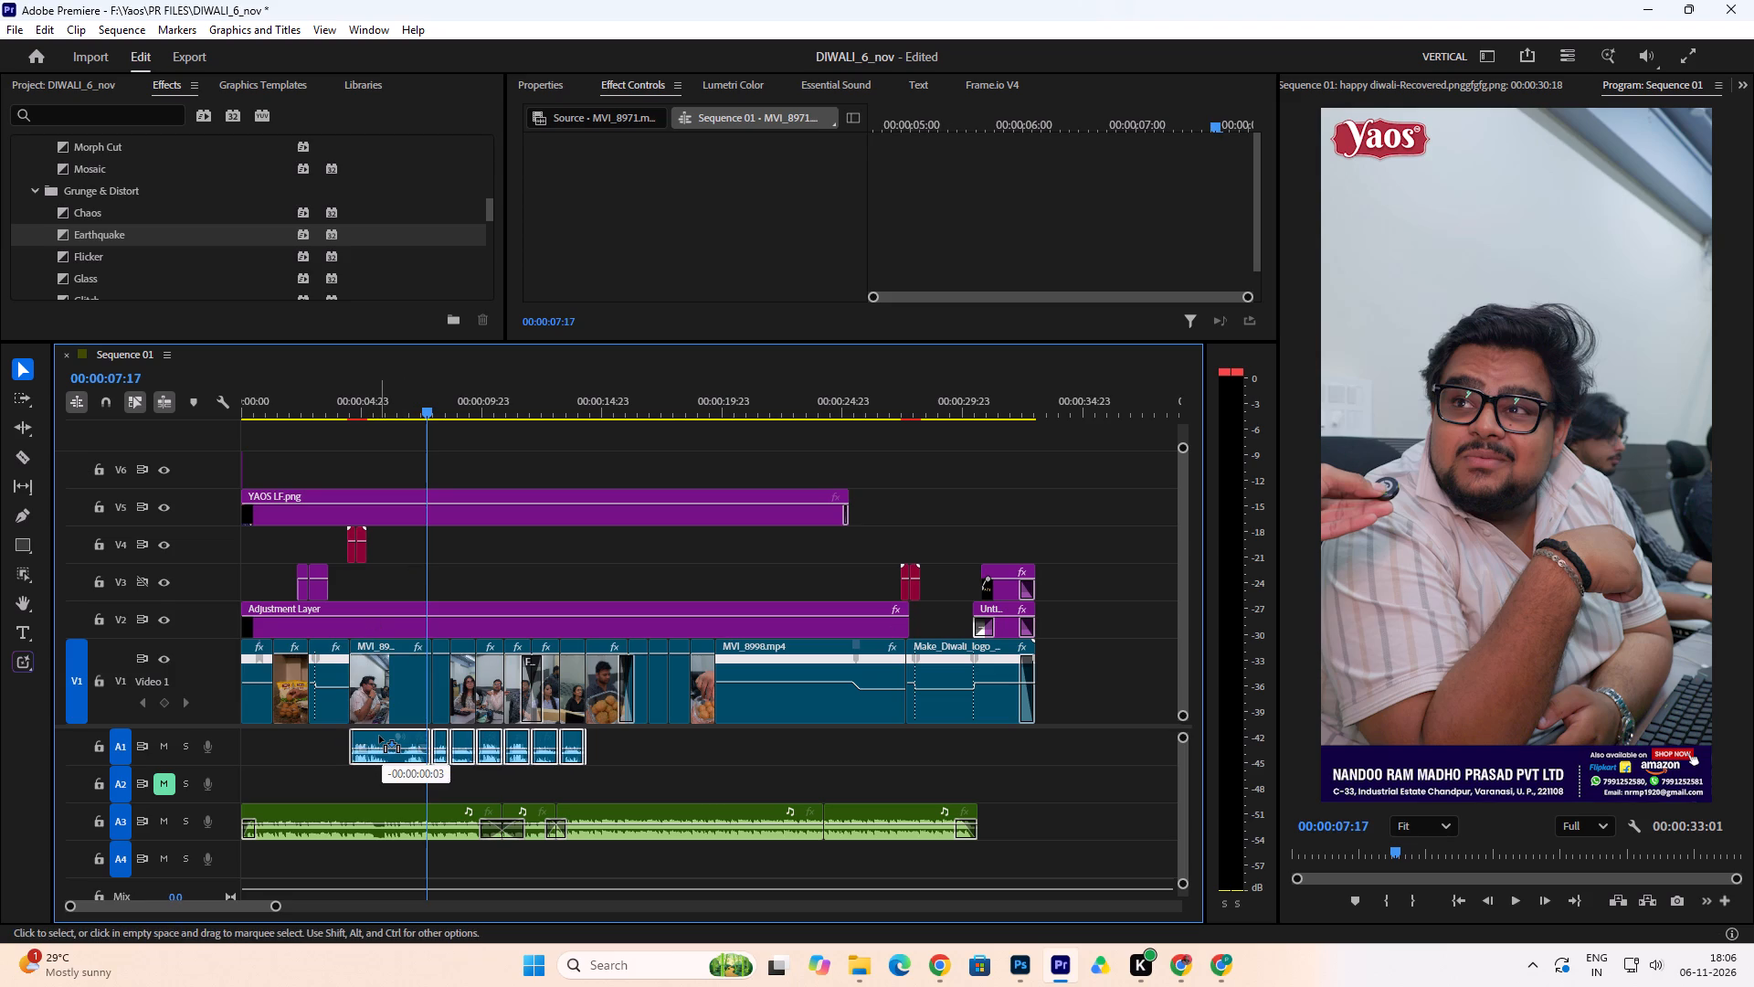
Lower the system volume and play the sequence from the start to about 19 seconds to review the shifted A1 audio.
drag(376, 408, 353, 415)
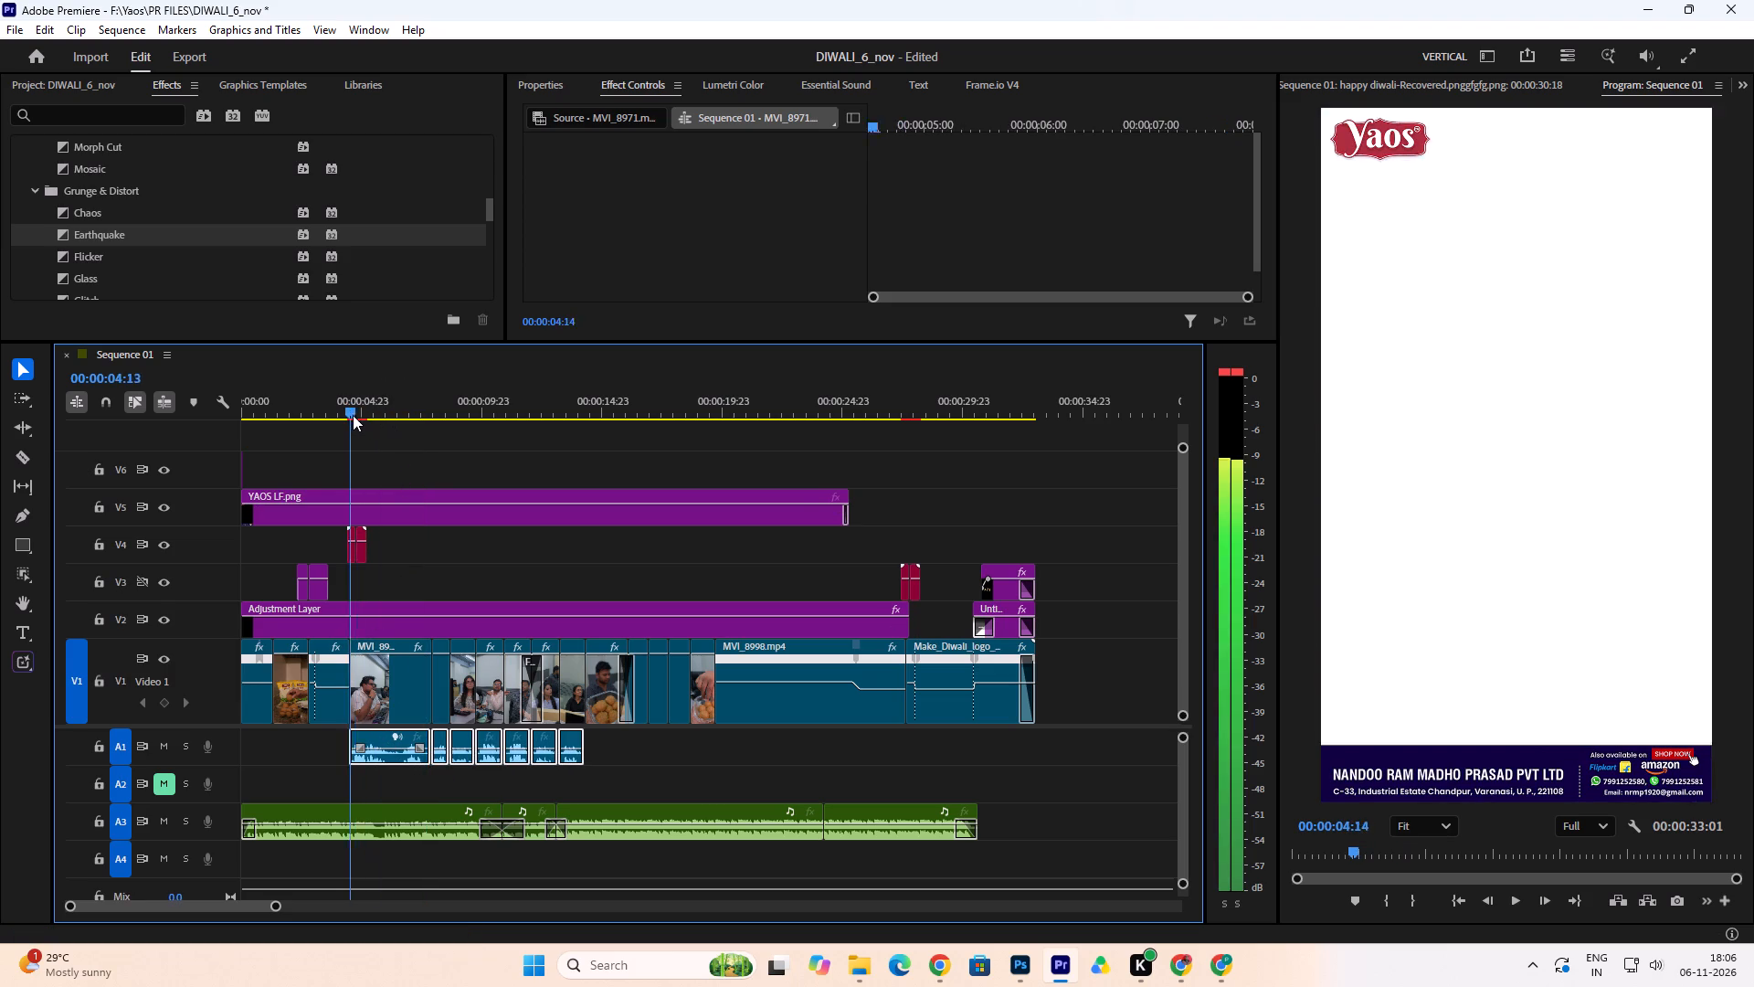
drag(353, 415, 328, 430)
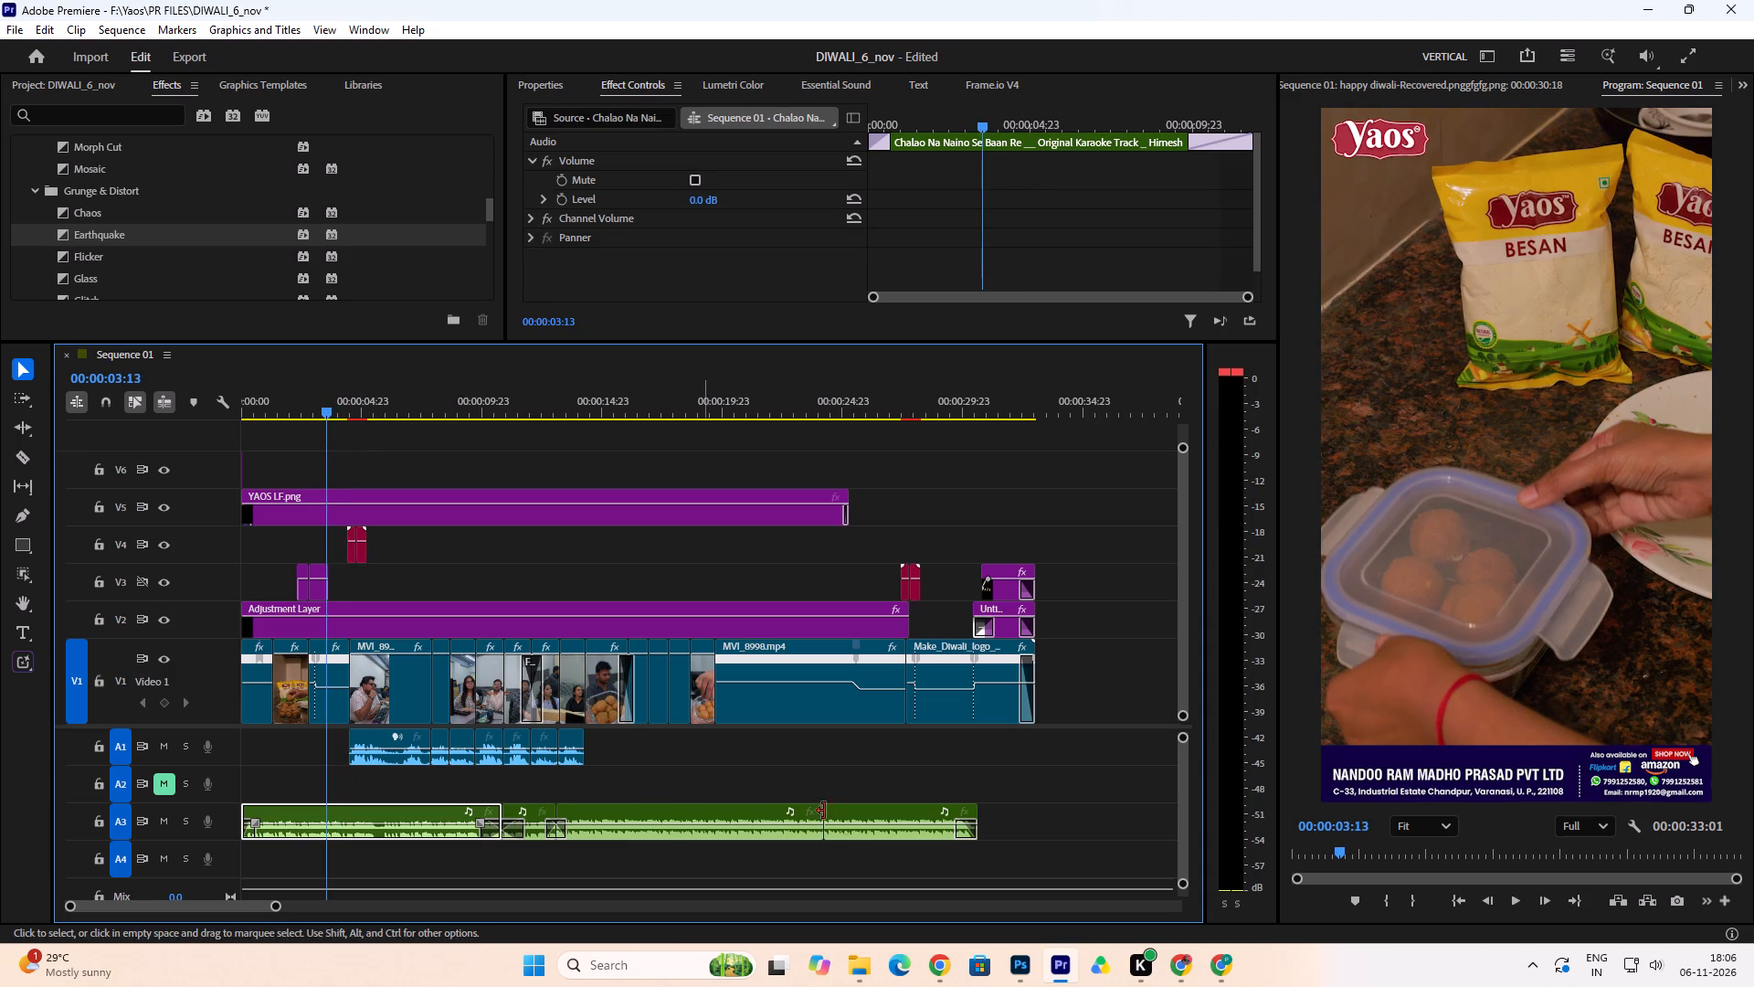
drag(322, 409, 153, 428)
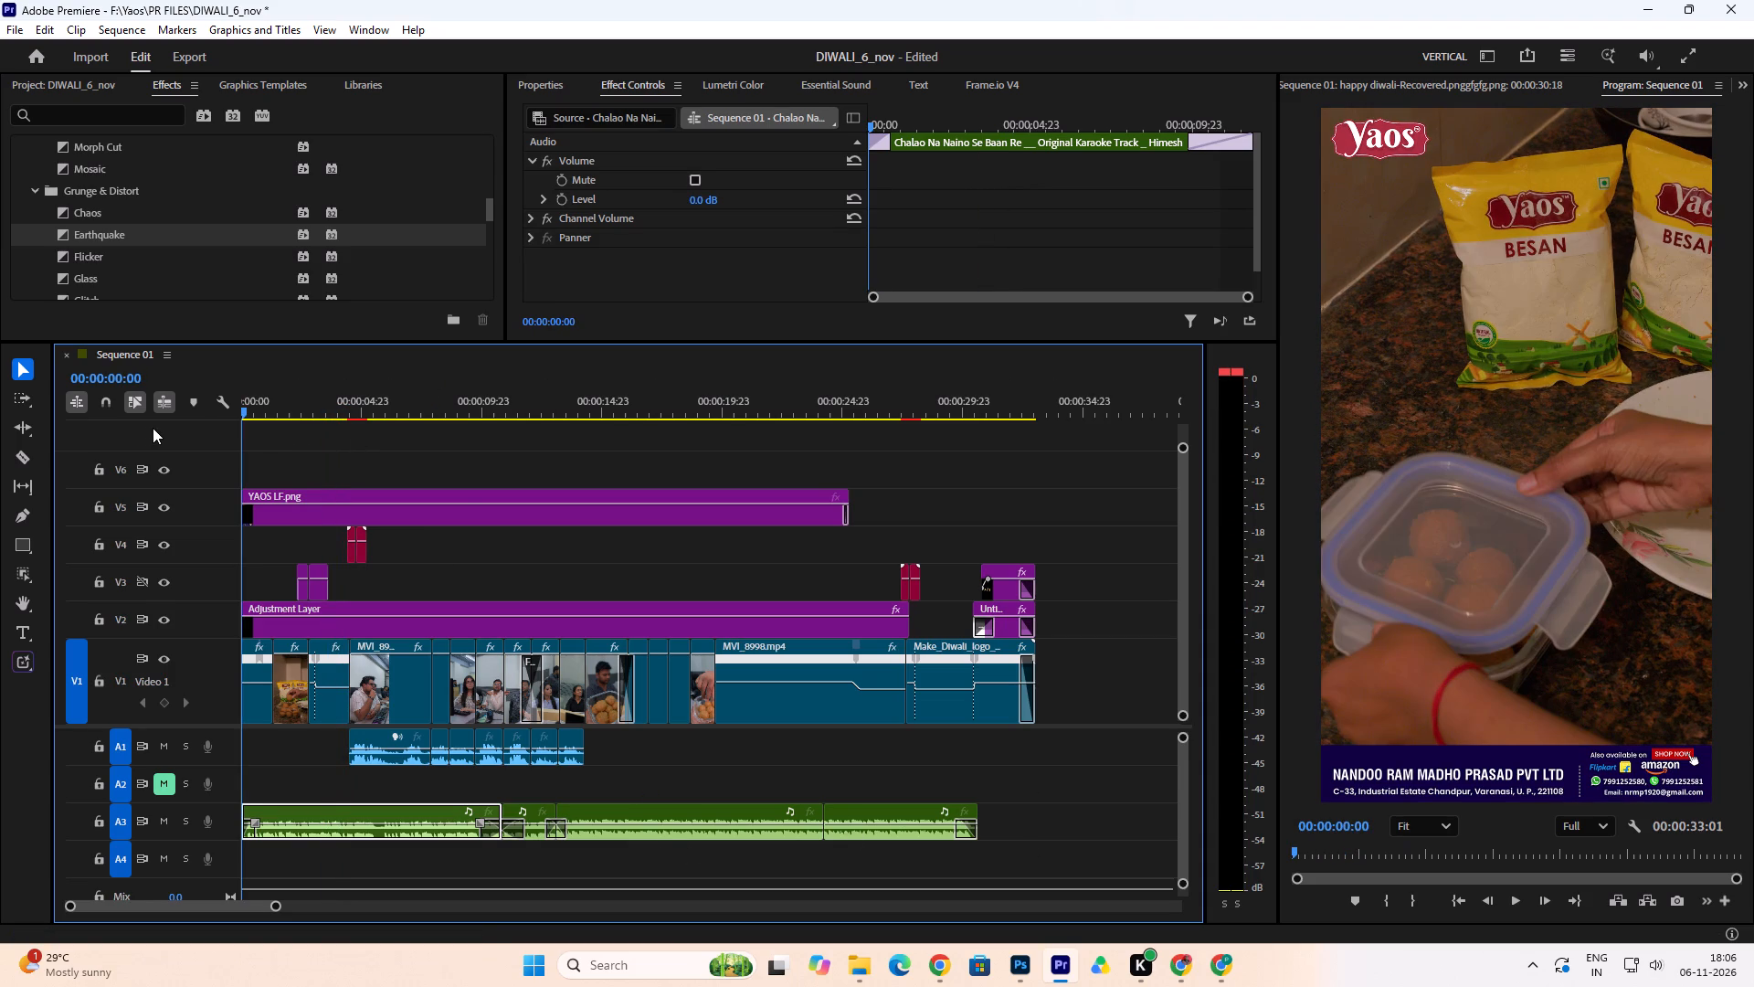
drag(153, 428, 149, 428)
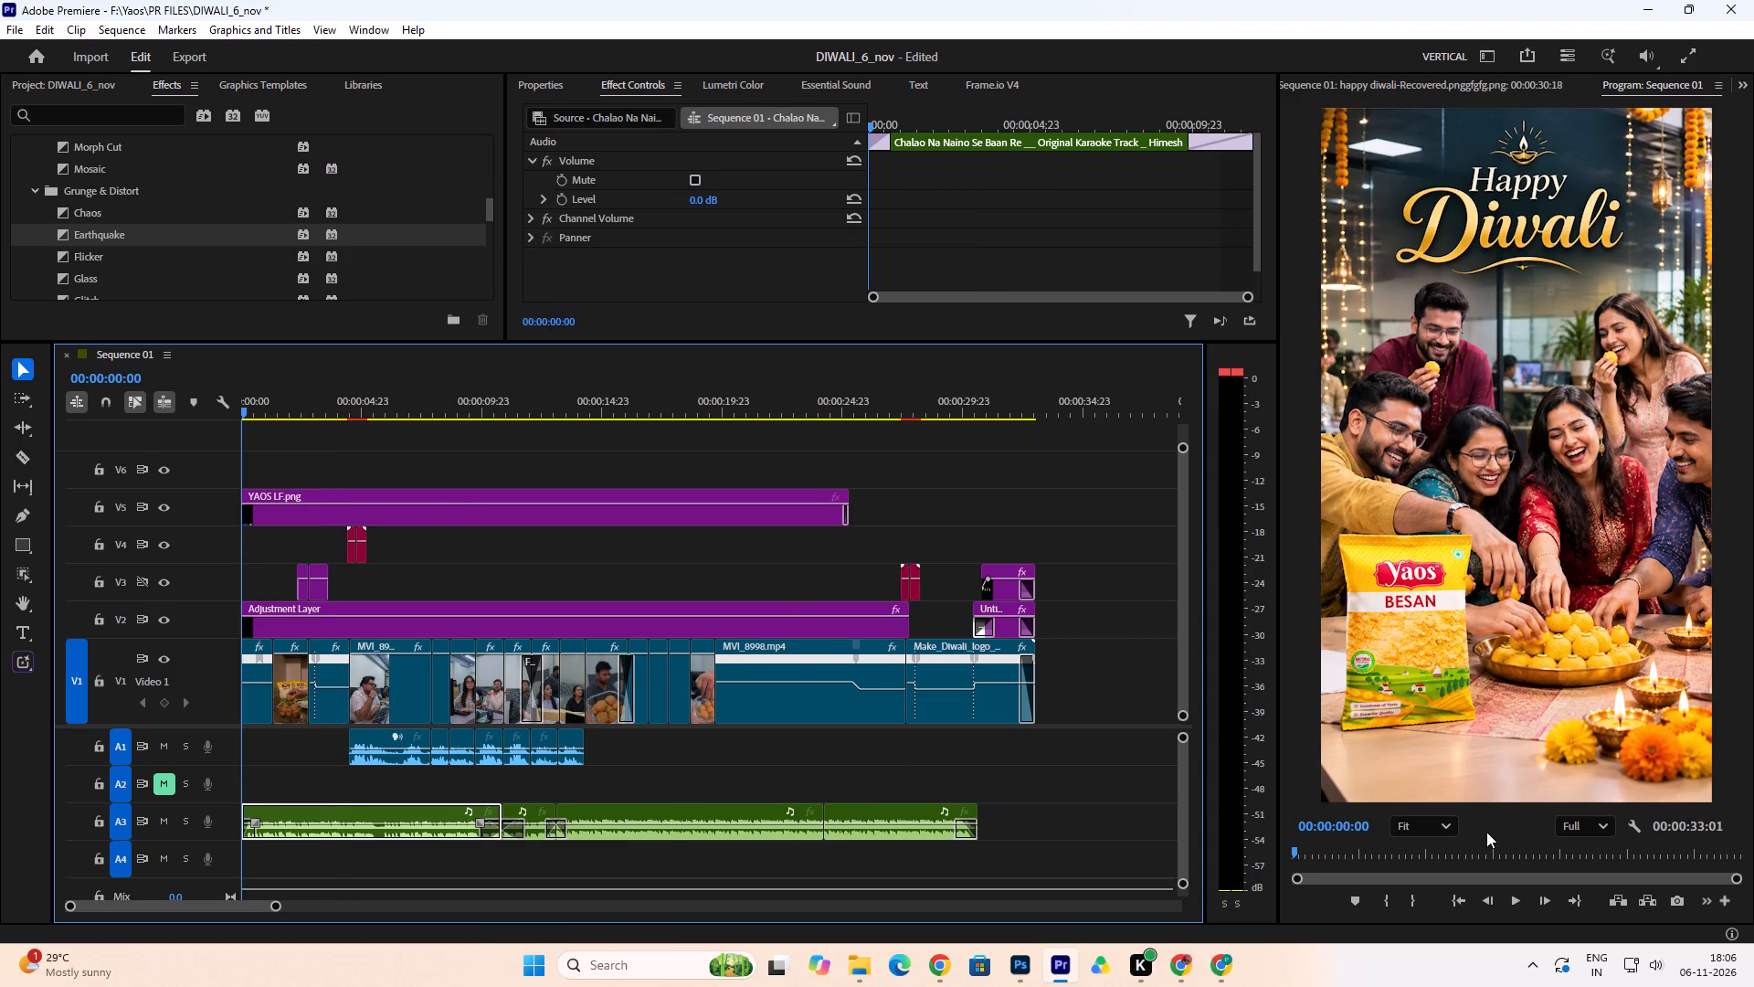
click(1654, 964)
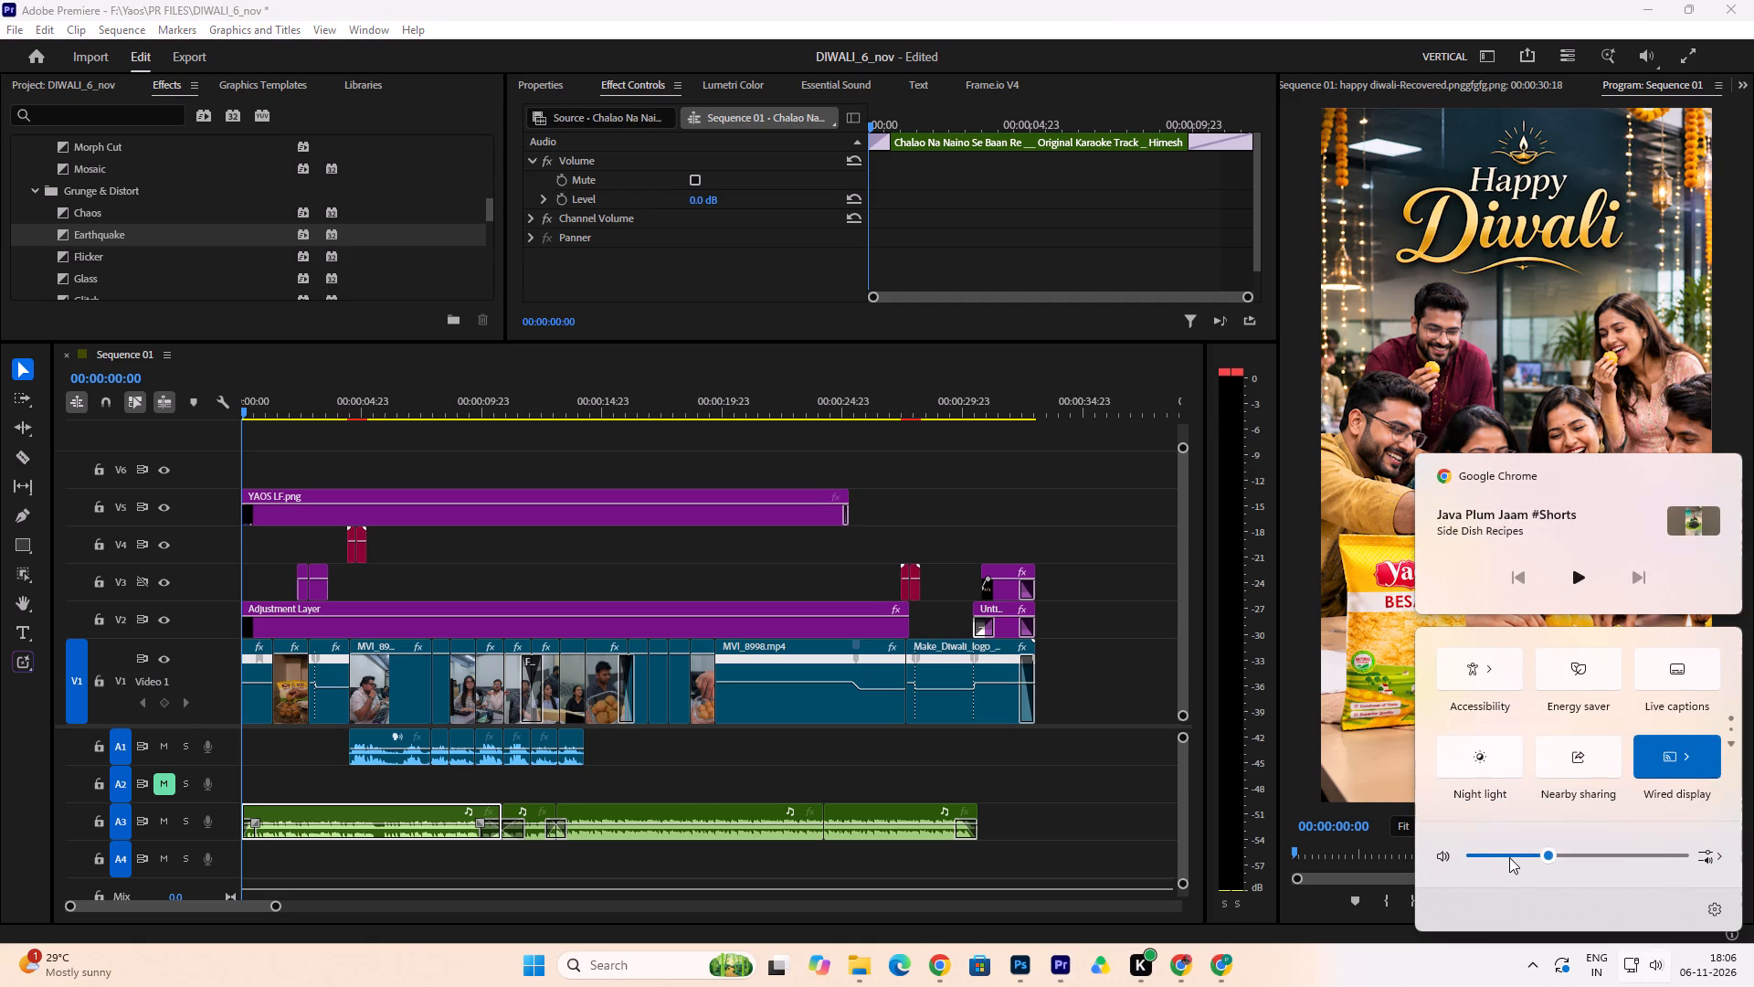
click(1509, 855)
click(1499, 854)
click(988, 768)
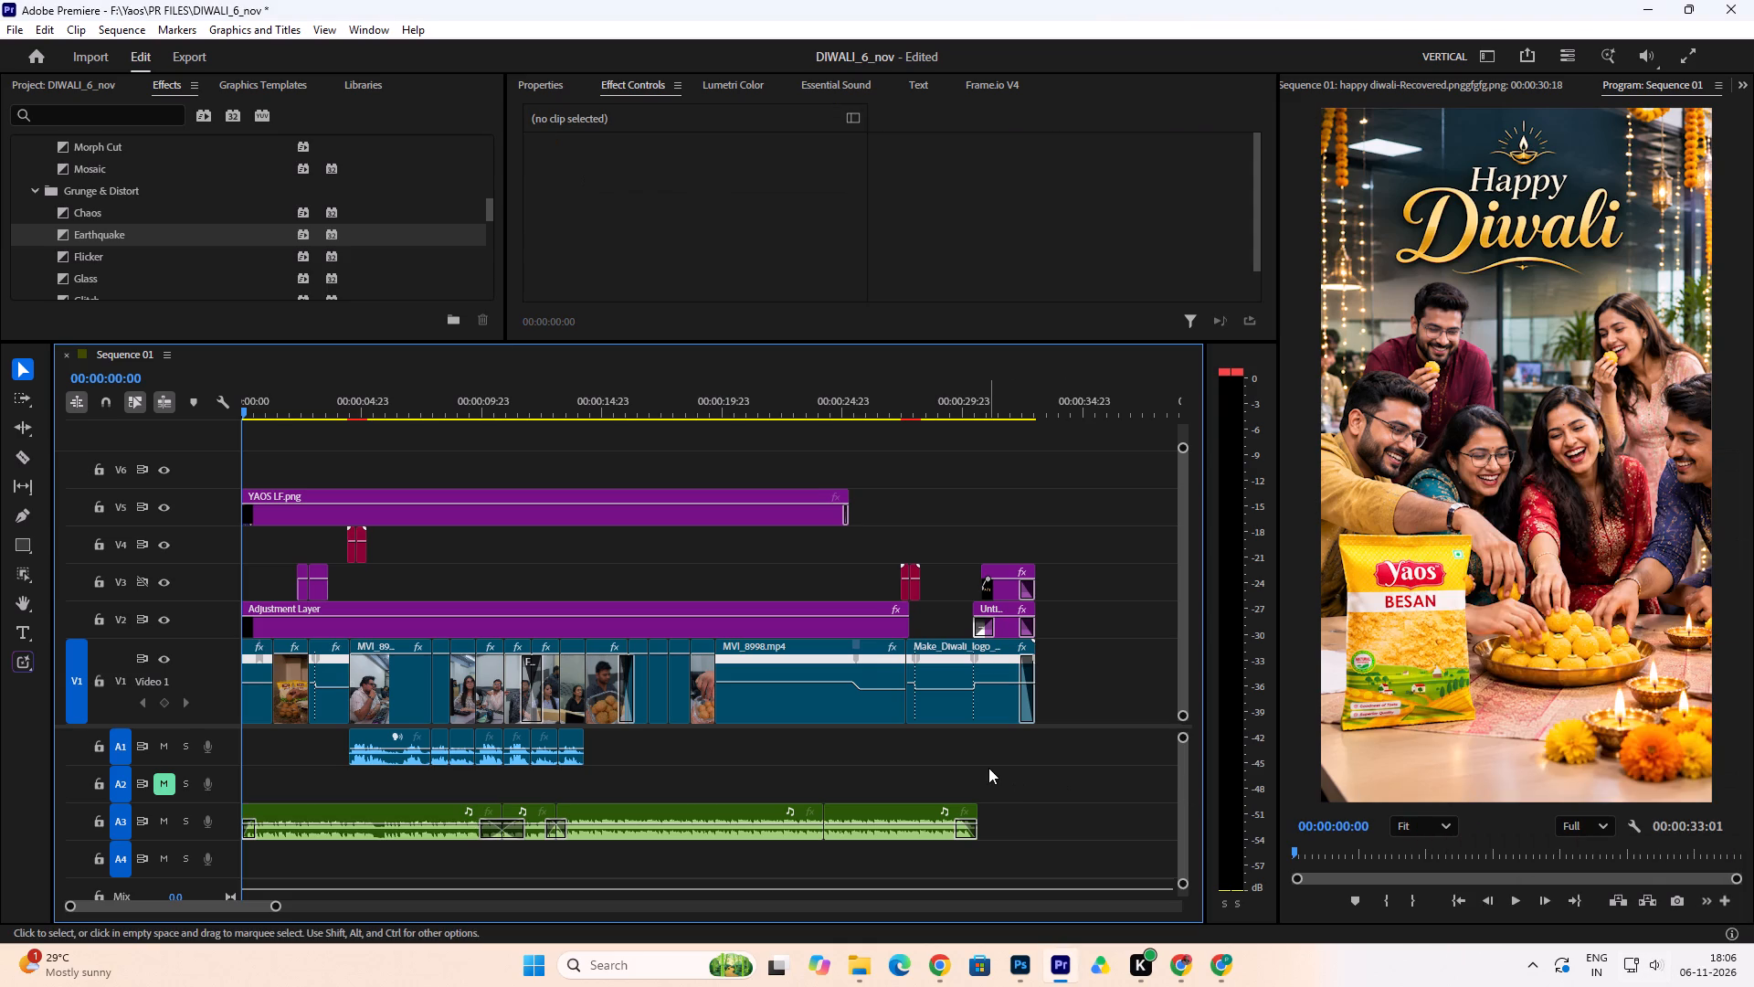
key(space)
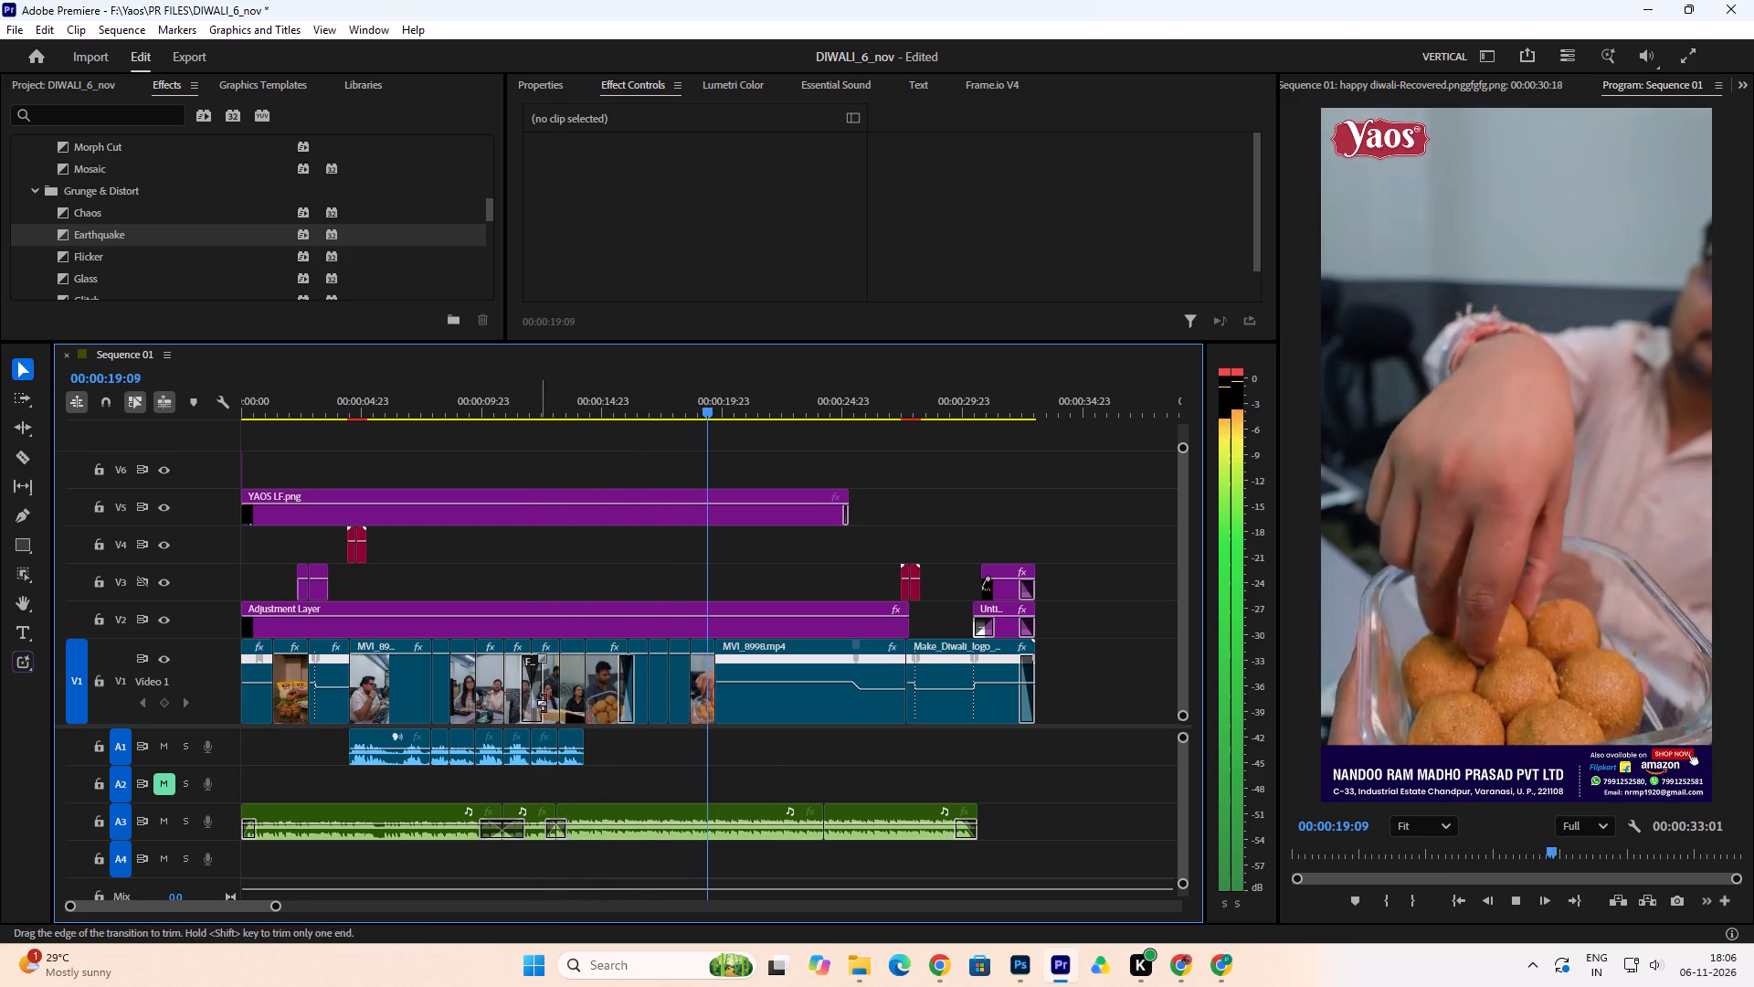
key(space)
Move all the A1 audio clips about one frame later, aligning their start exactly with the start of MVI_8971.mp4 on V1.
click(368, 404)
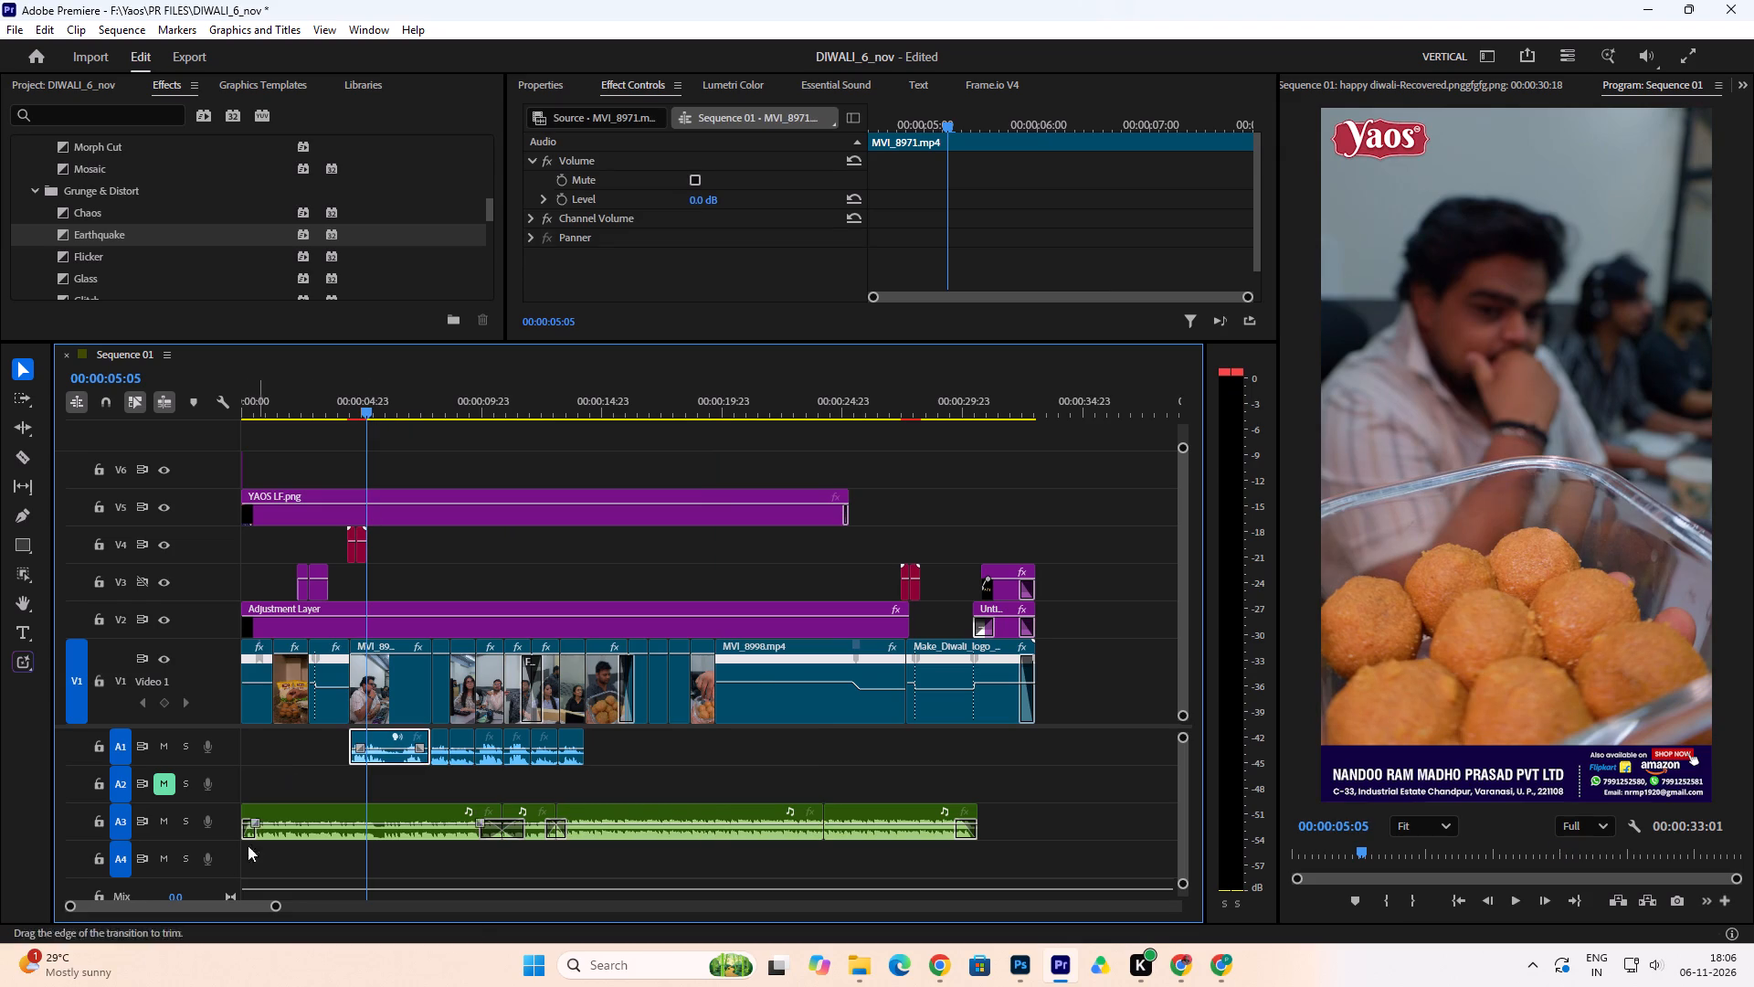
drag(274, 907, 111, 884)
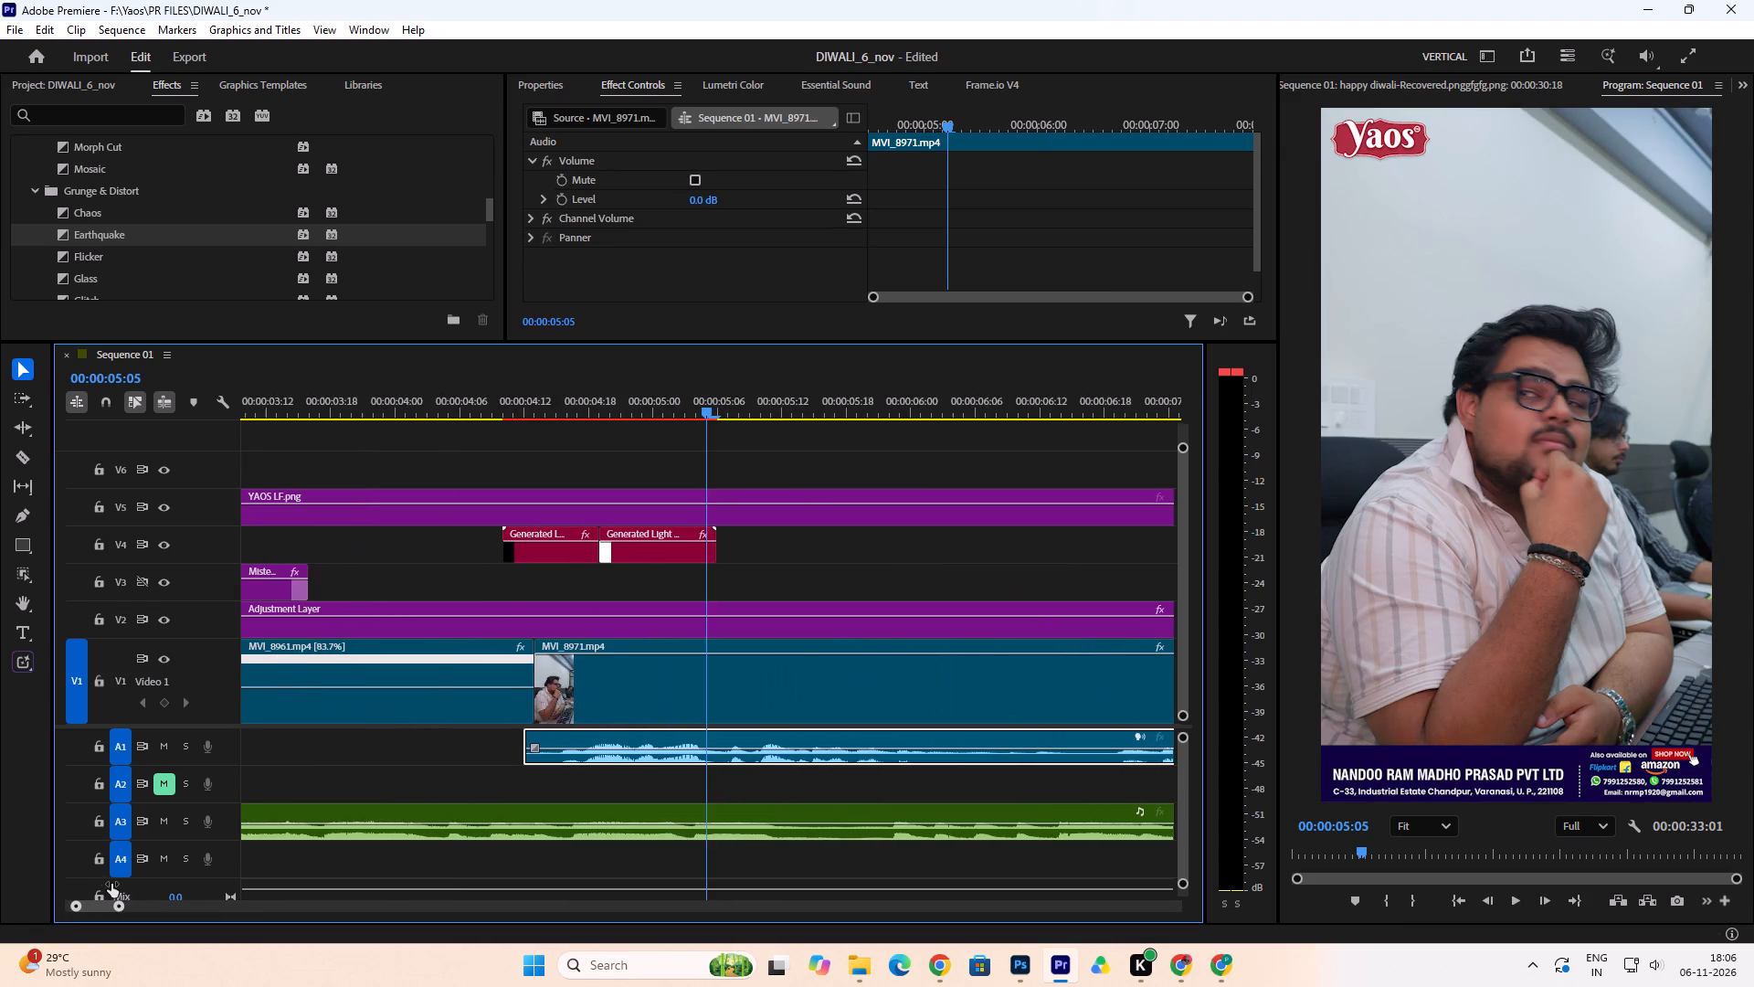
drag(111, 884, 188, 929)
drag(1122, 747, 675, 753)
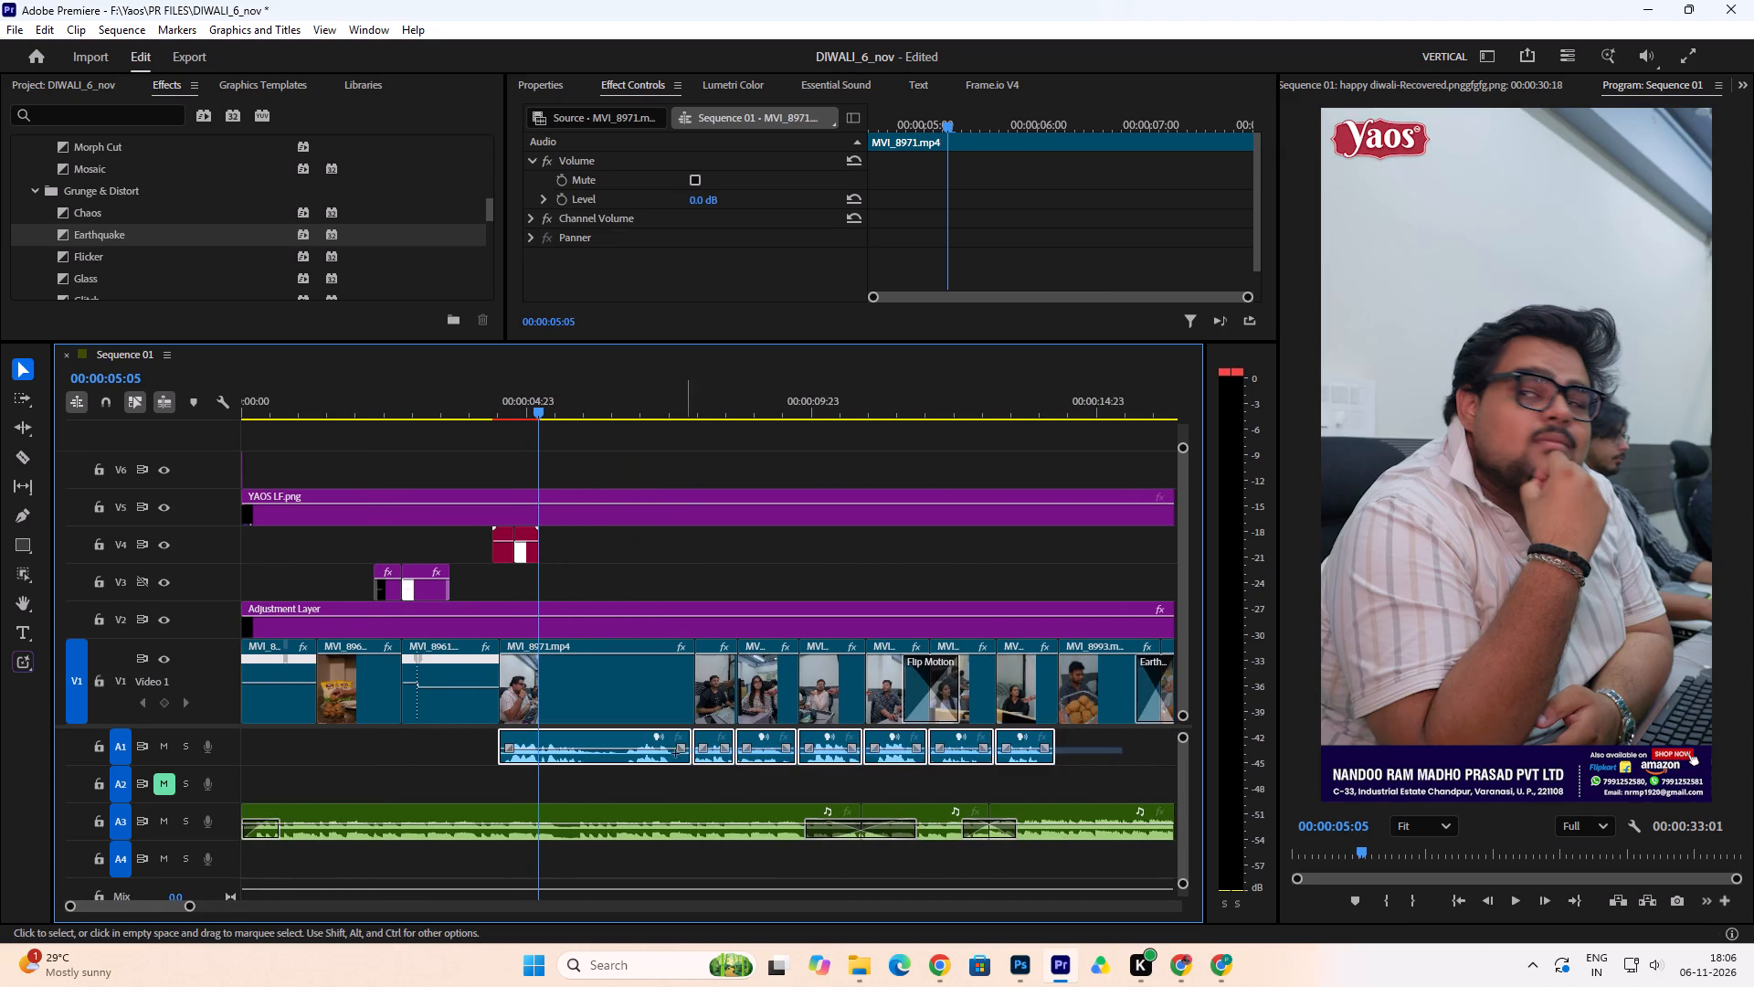
drag(675, 753, 621, 756)
drag(185, 908, 80, 918)
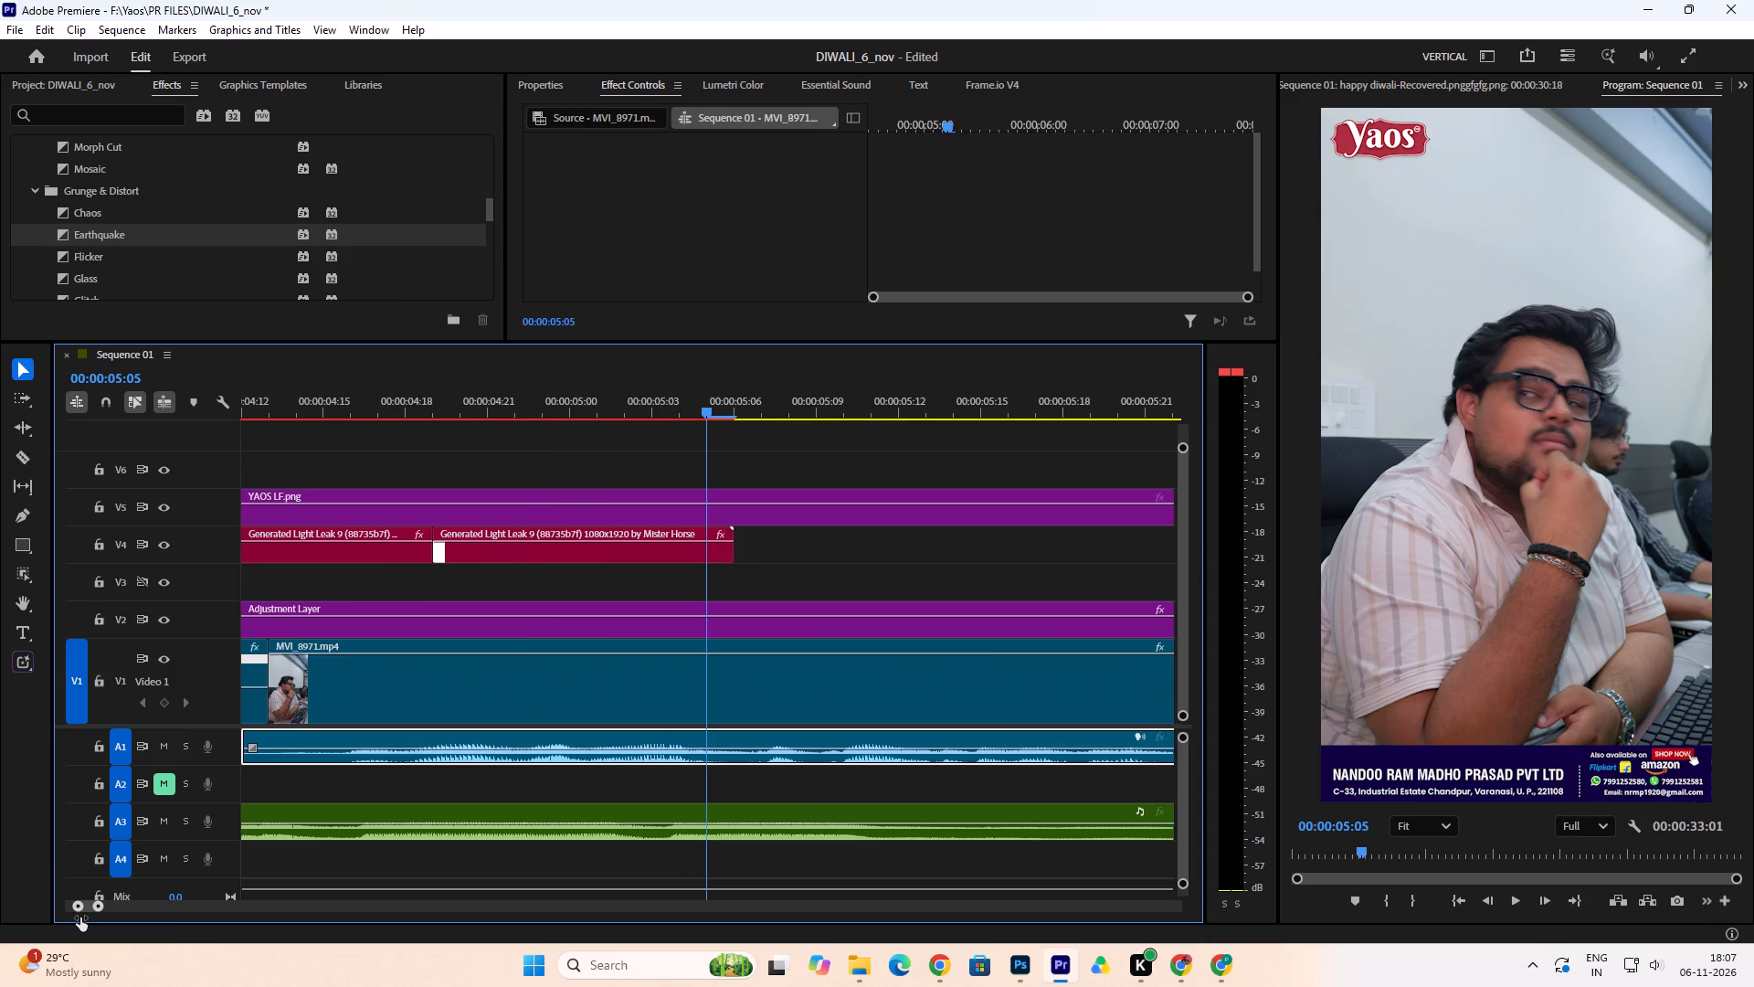
drag(80, 918, 93, 919)
drag(506, 736, 519, 735)
Play from about 00:00:04:12 to 00:00:11:03 to check the sync of the realigned A1 audio.
click(436, 422)
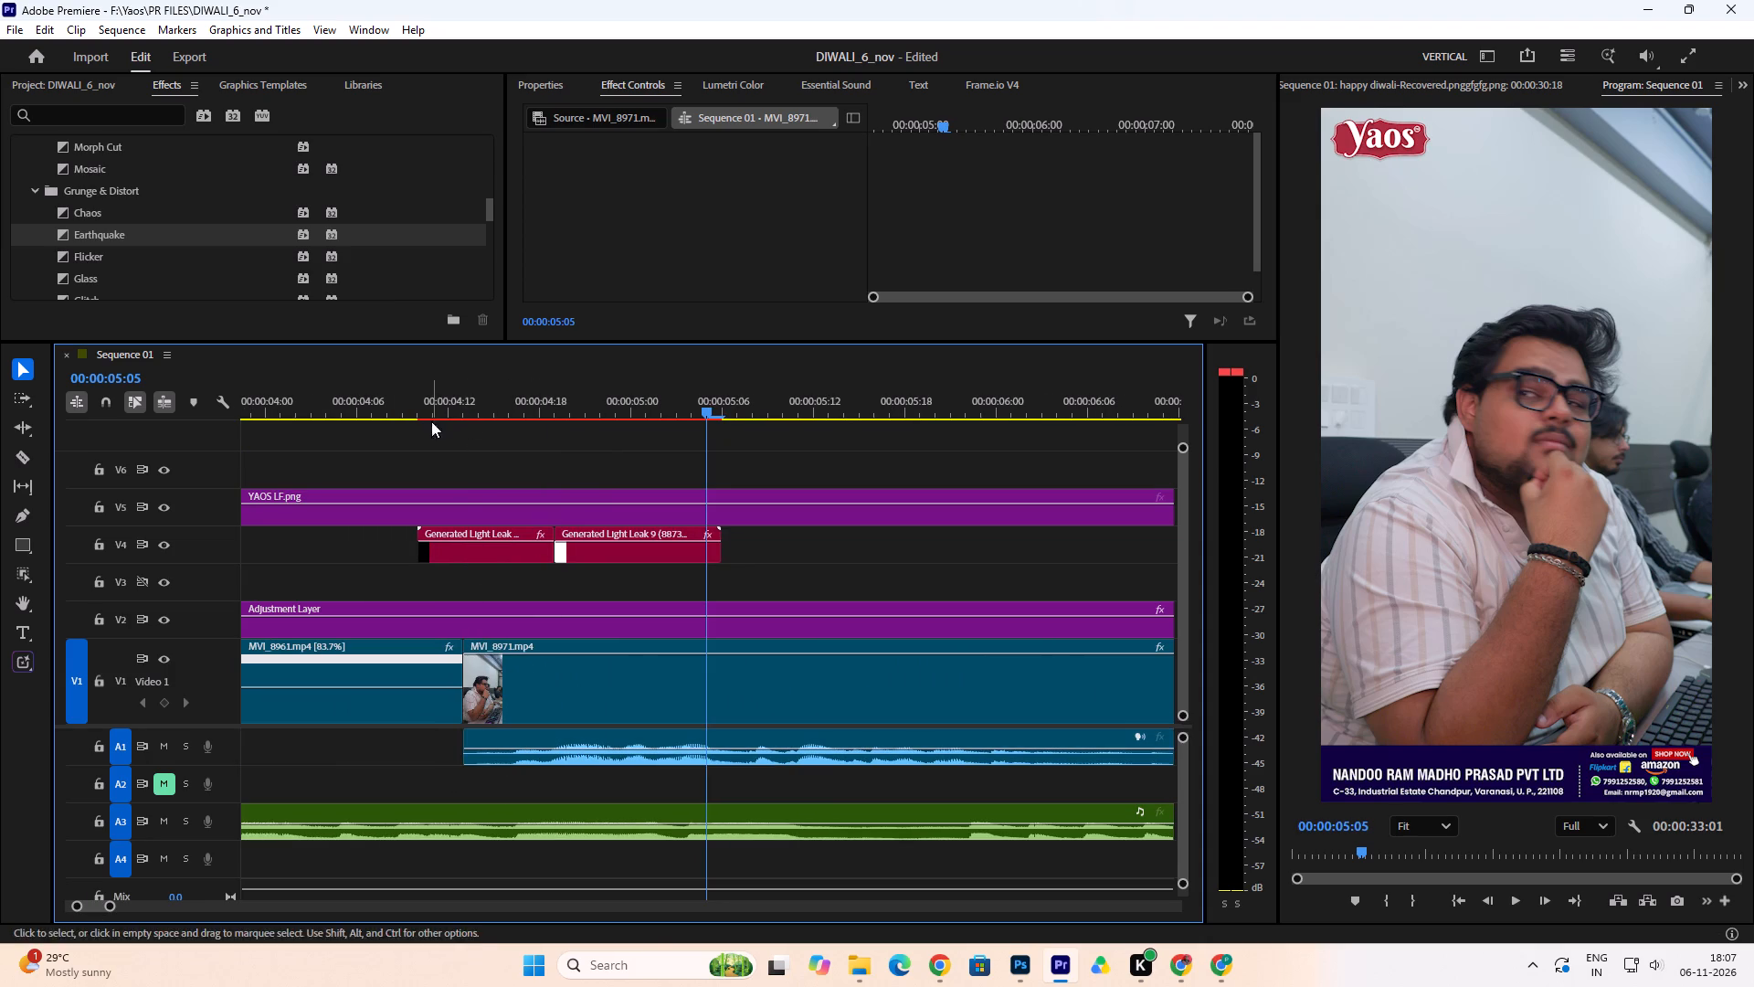
click(439, 400)
key(space)
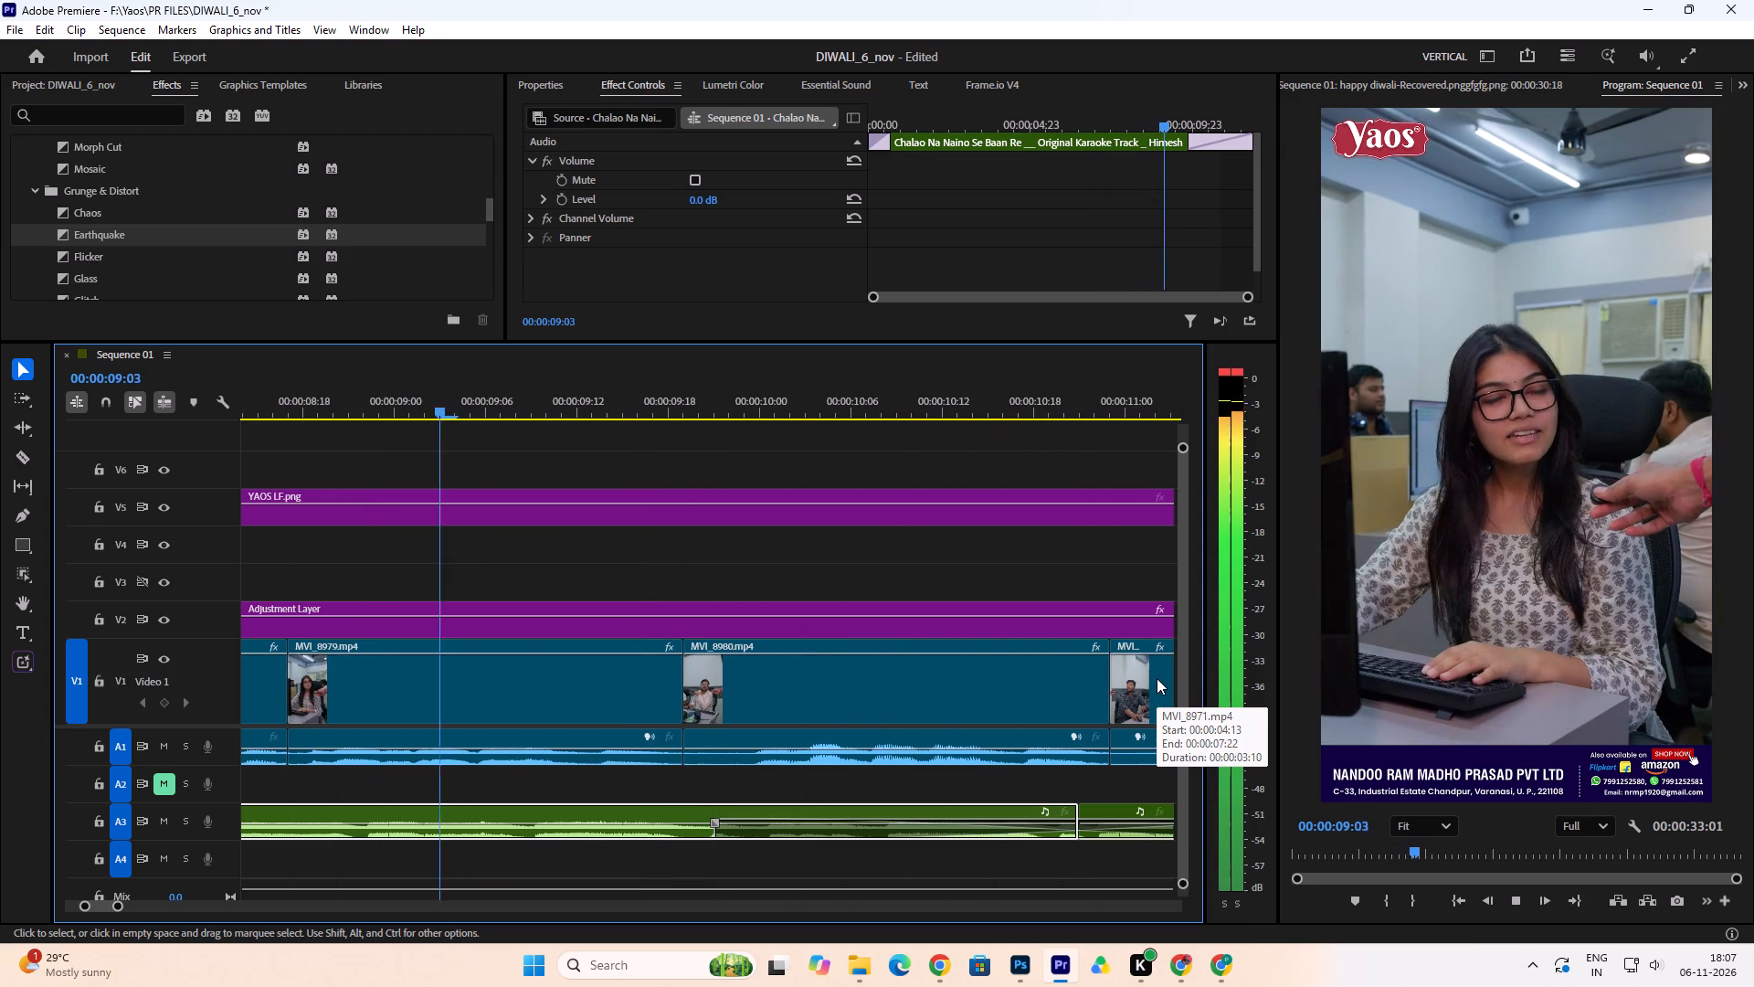
key(space)
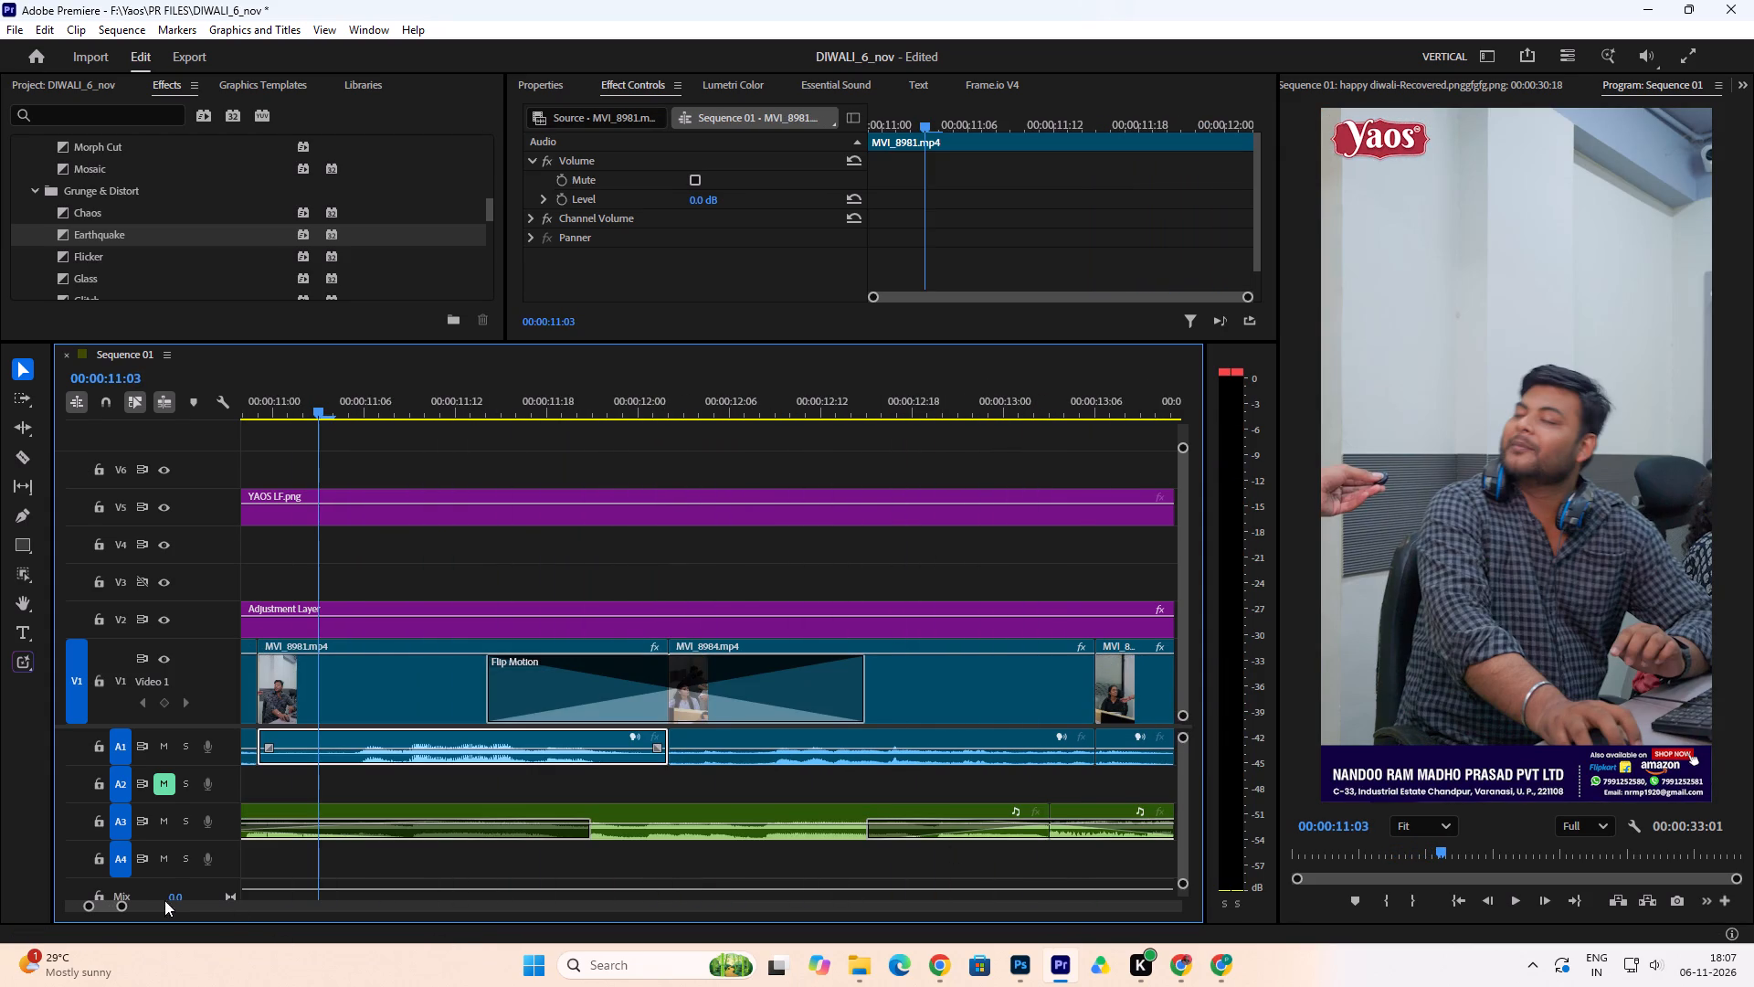
Replay the sequence from the start several times to review the opening clips against the music and A1 audio.
drag(124, 907, 324, 929)
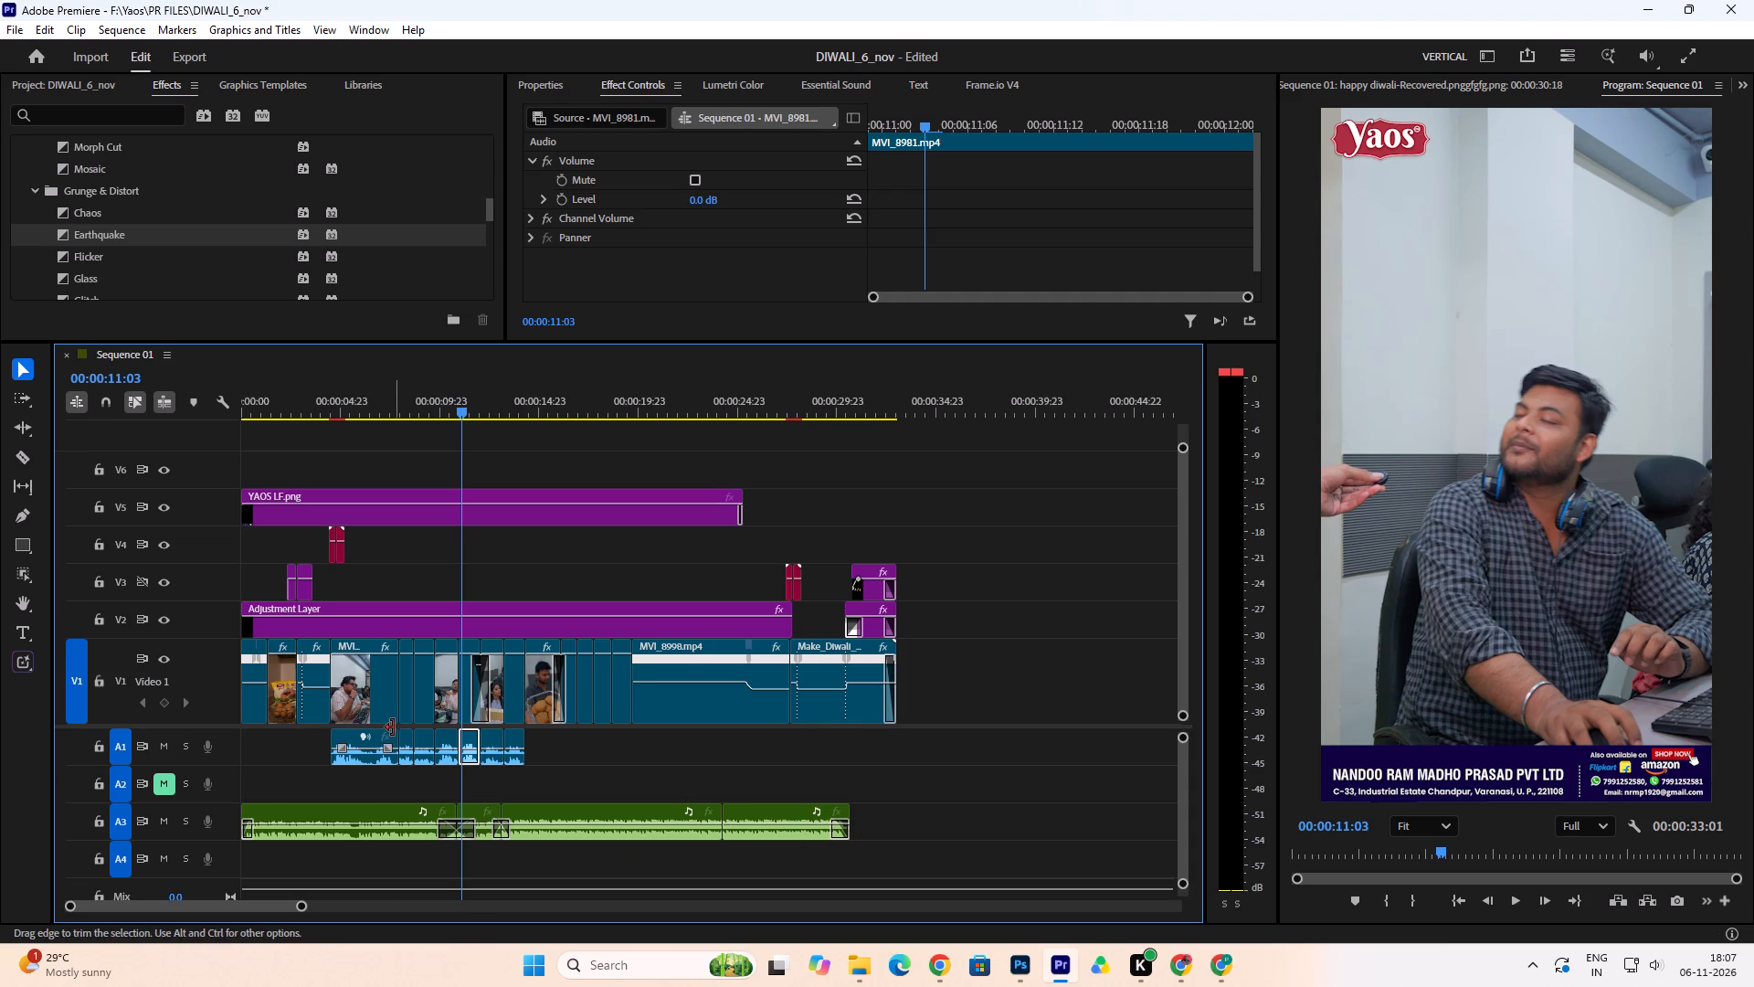
drag(307, 392, 214, 437)
key(space)
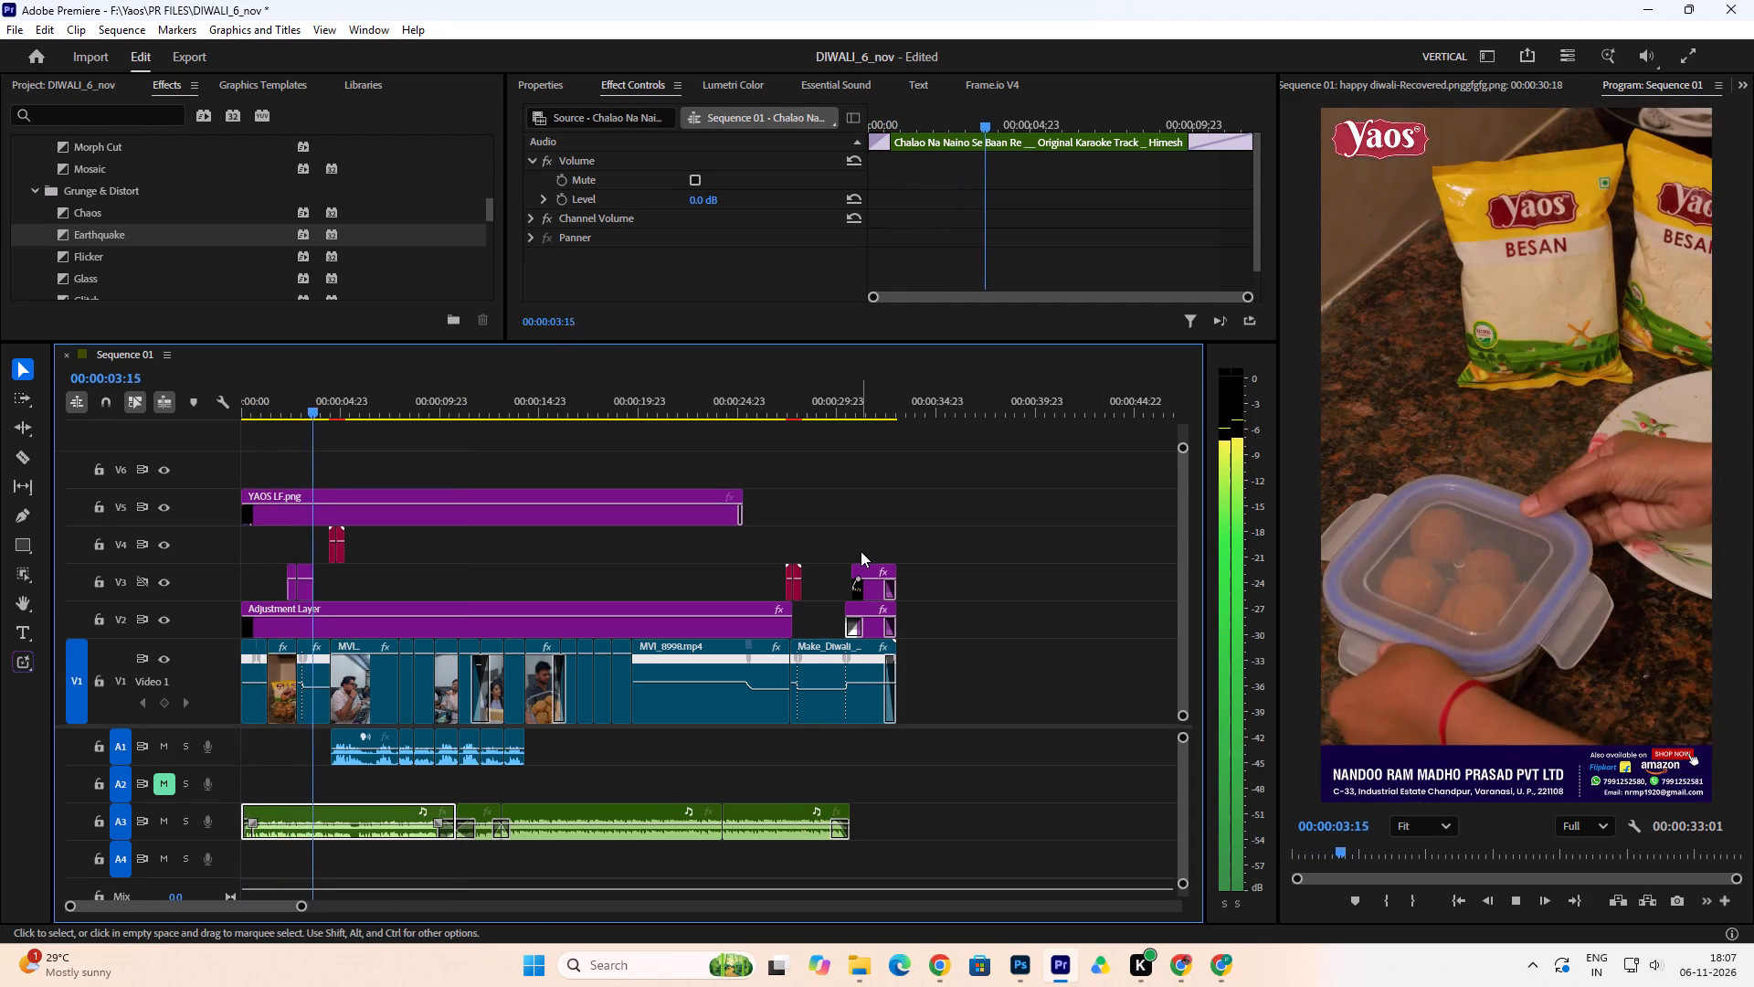
key(space)
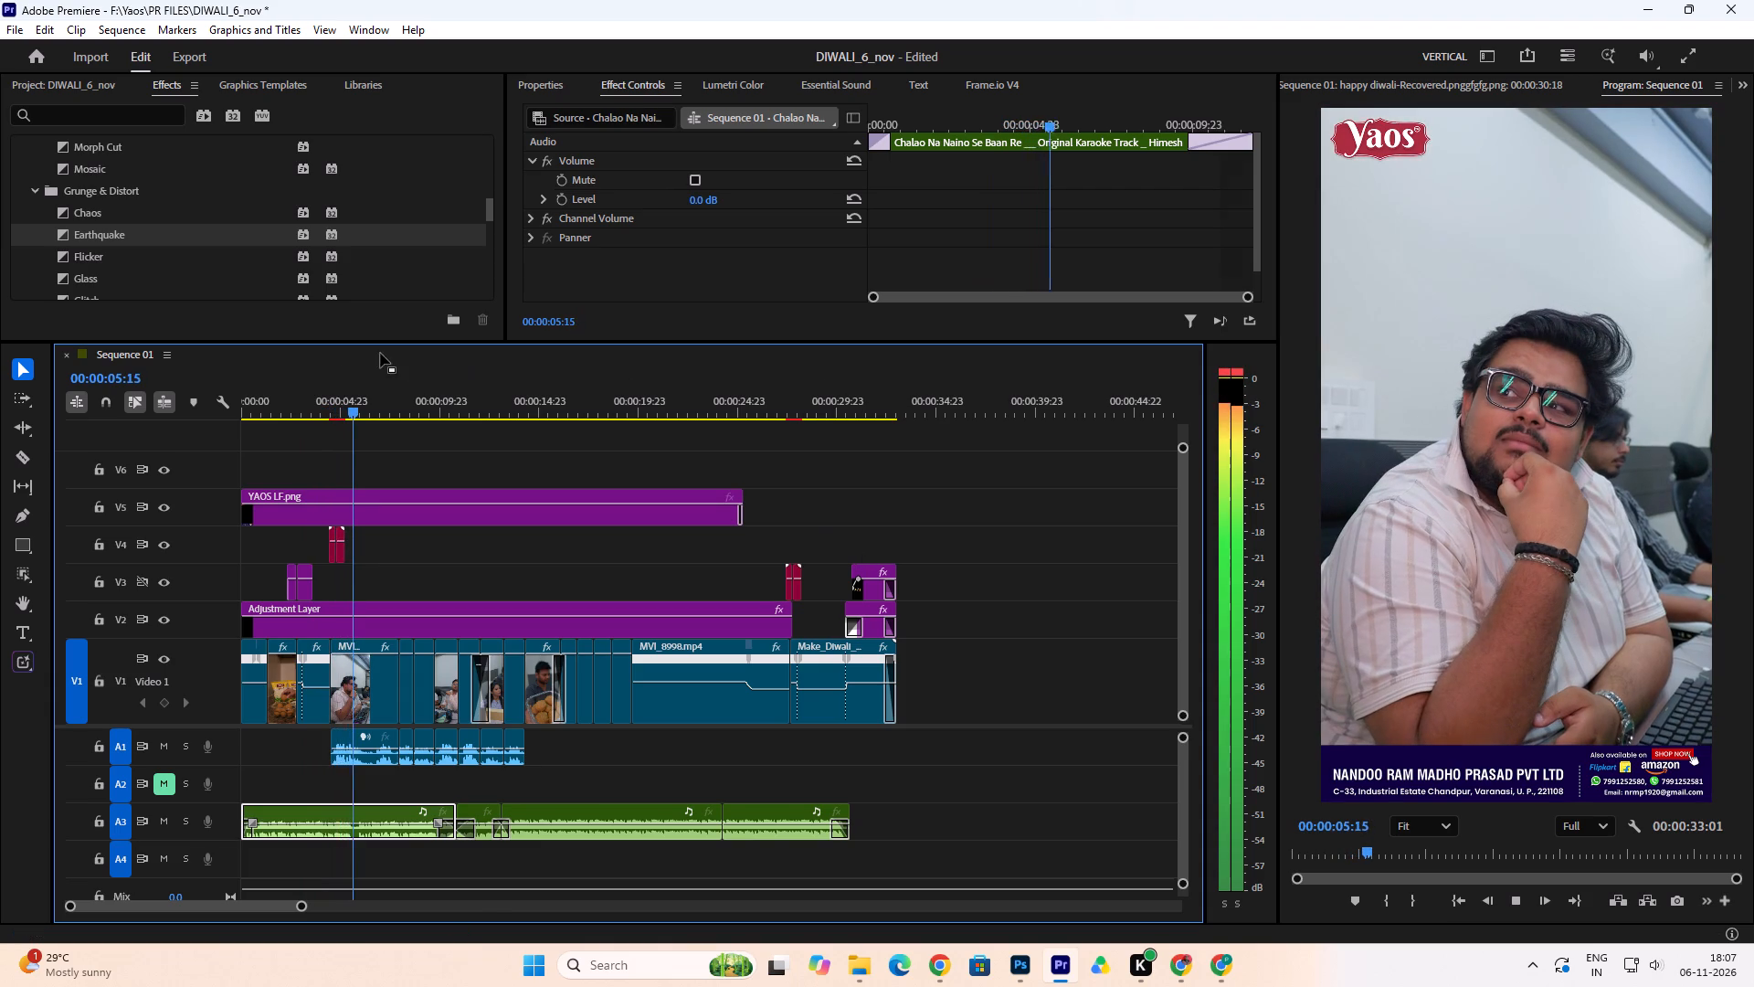
drag(300, 400, 193, 451)
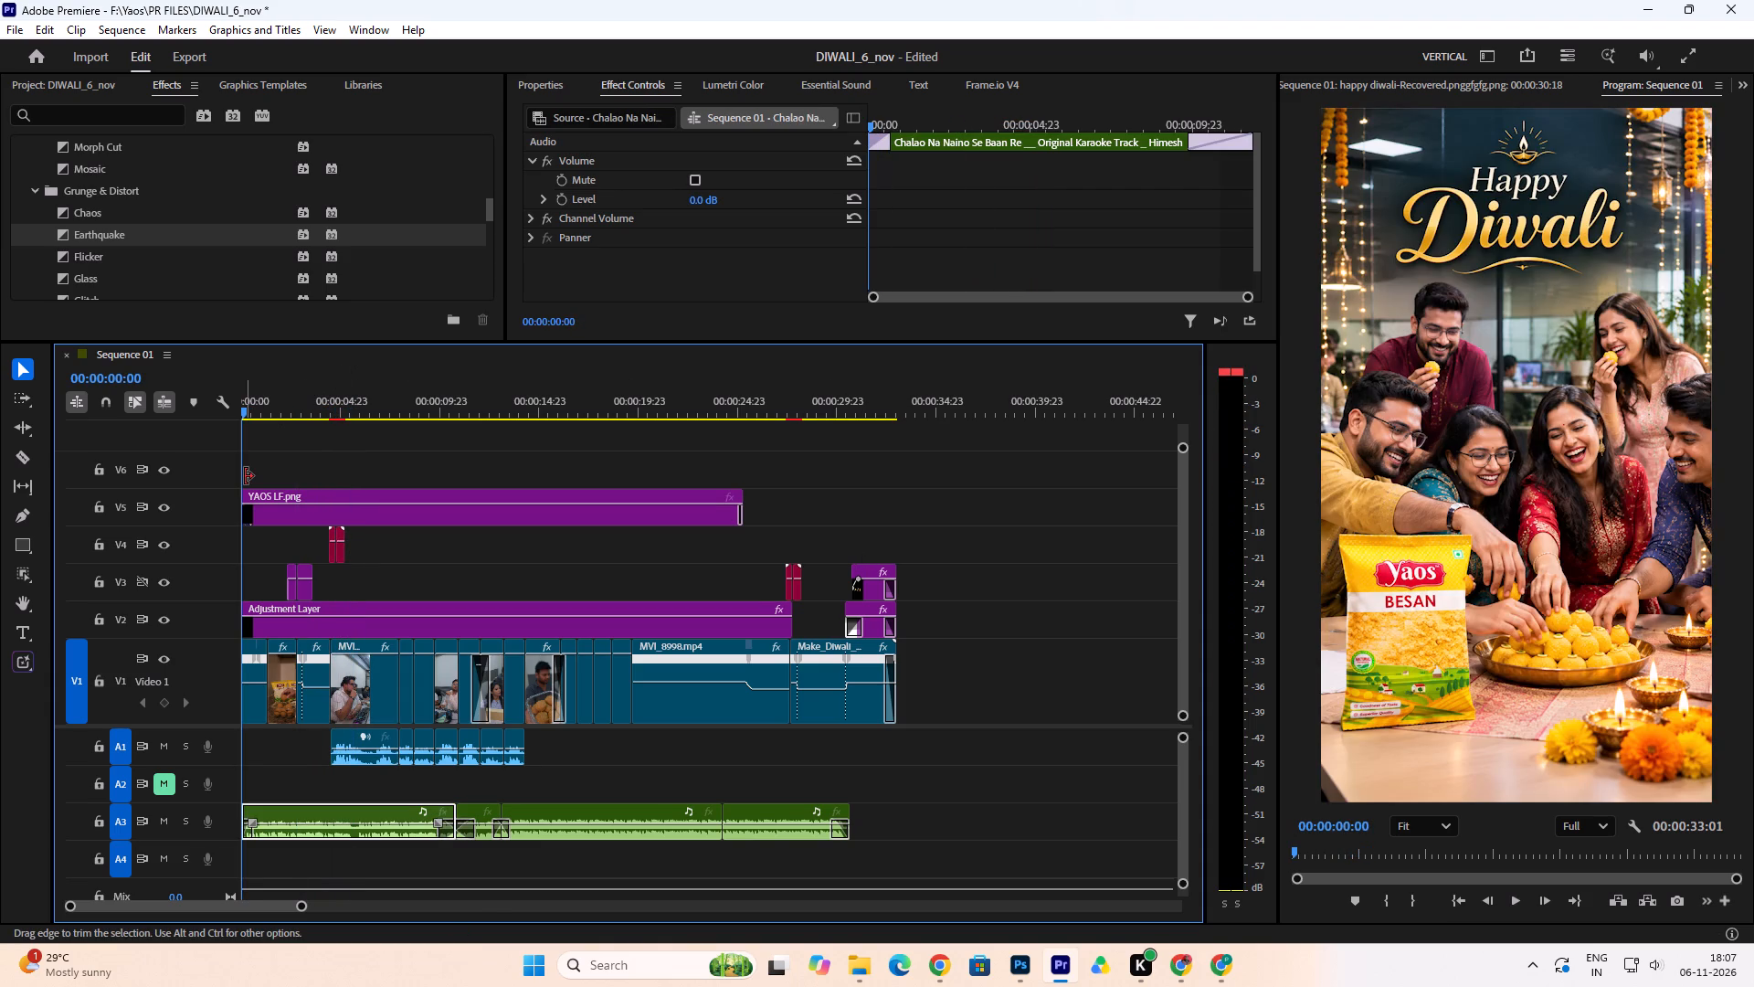
drag(257, 408, 206, 428)
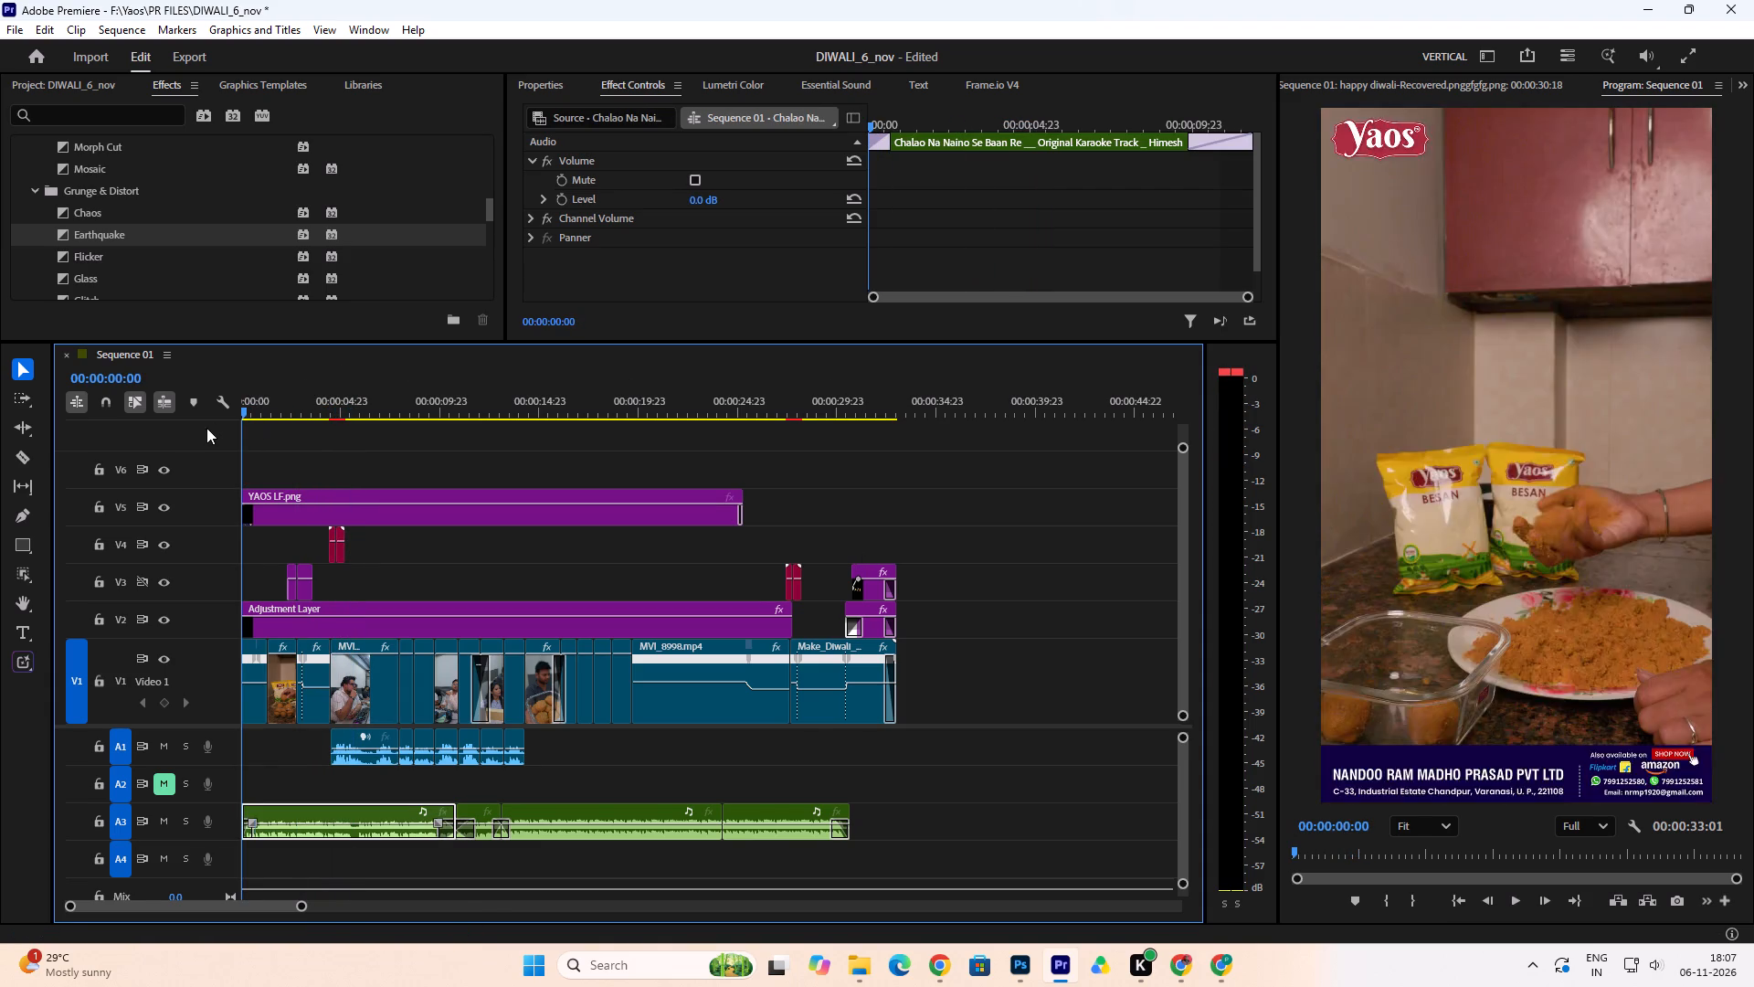
drag(206, 428, 199, 430)
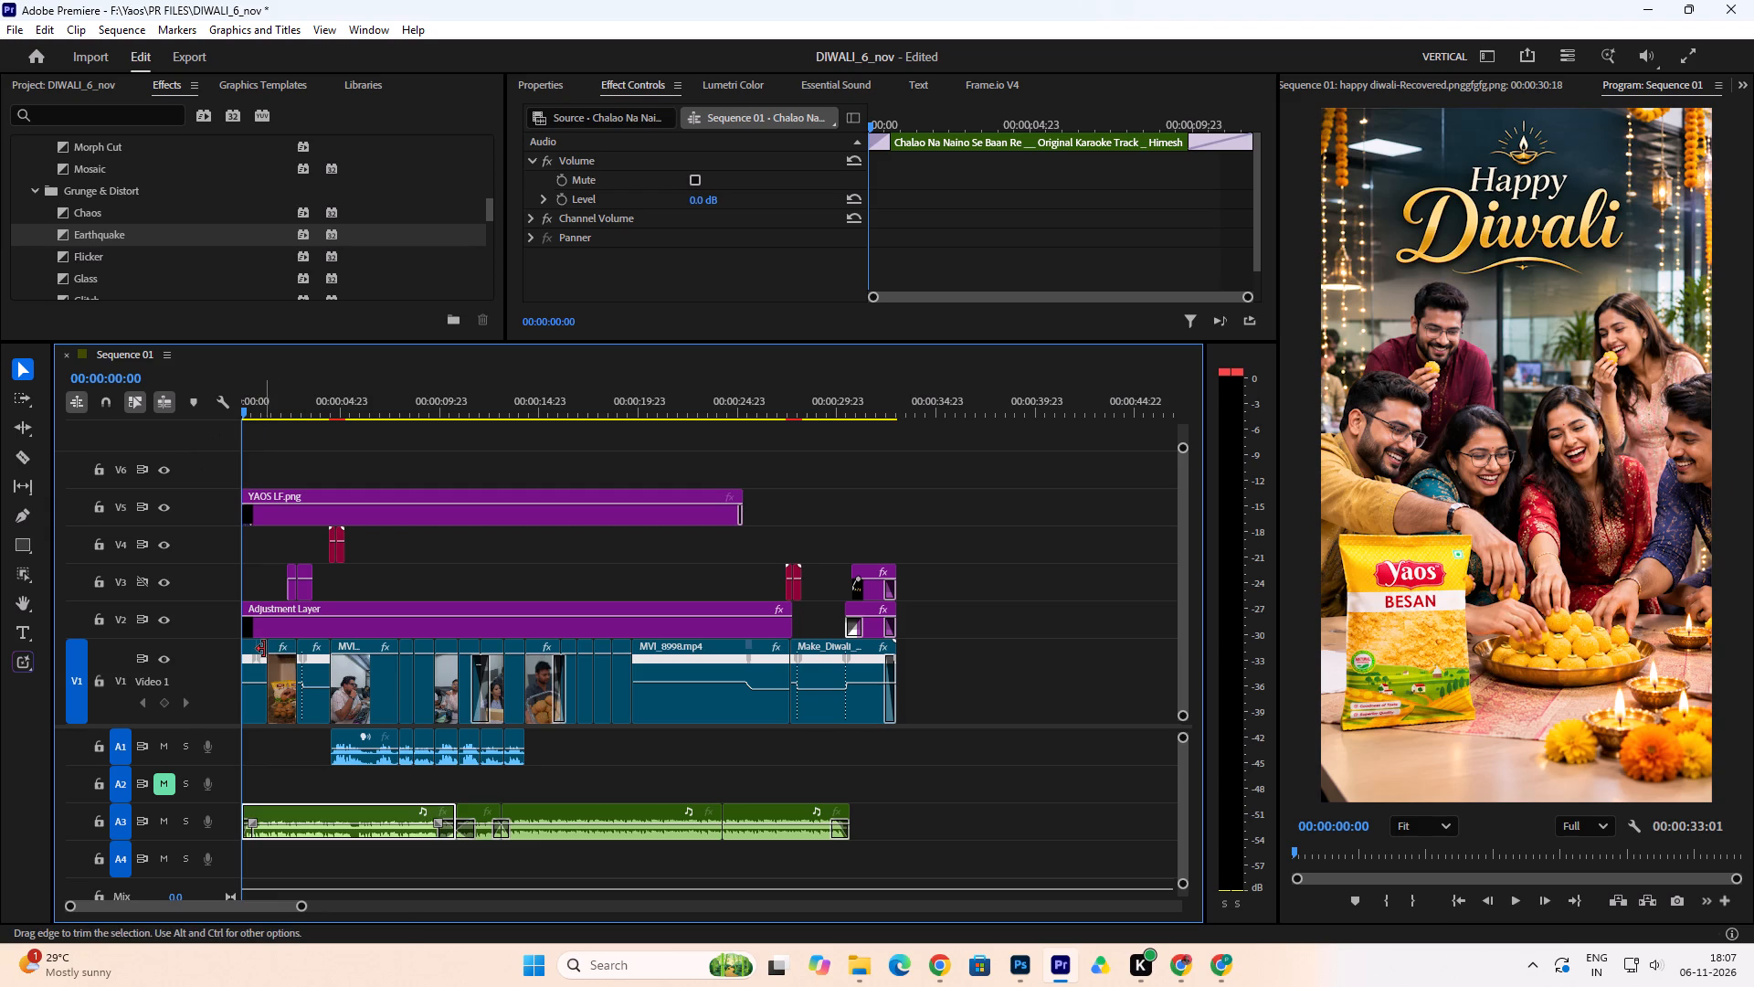
key(space)
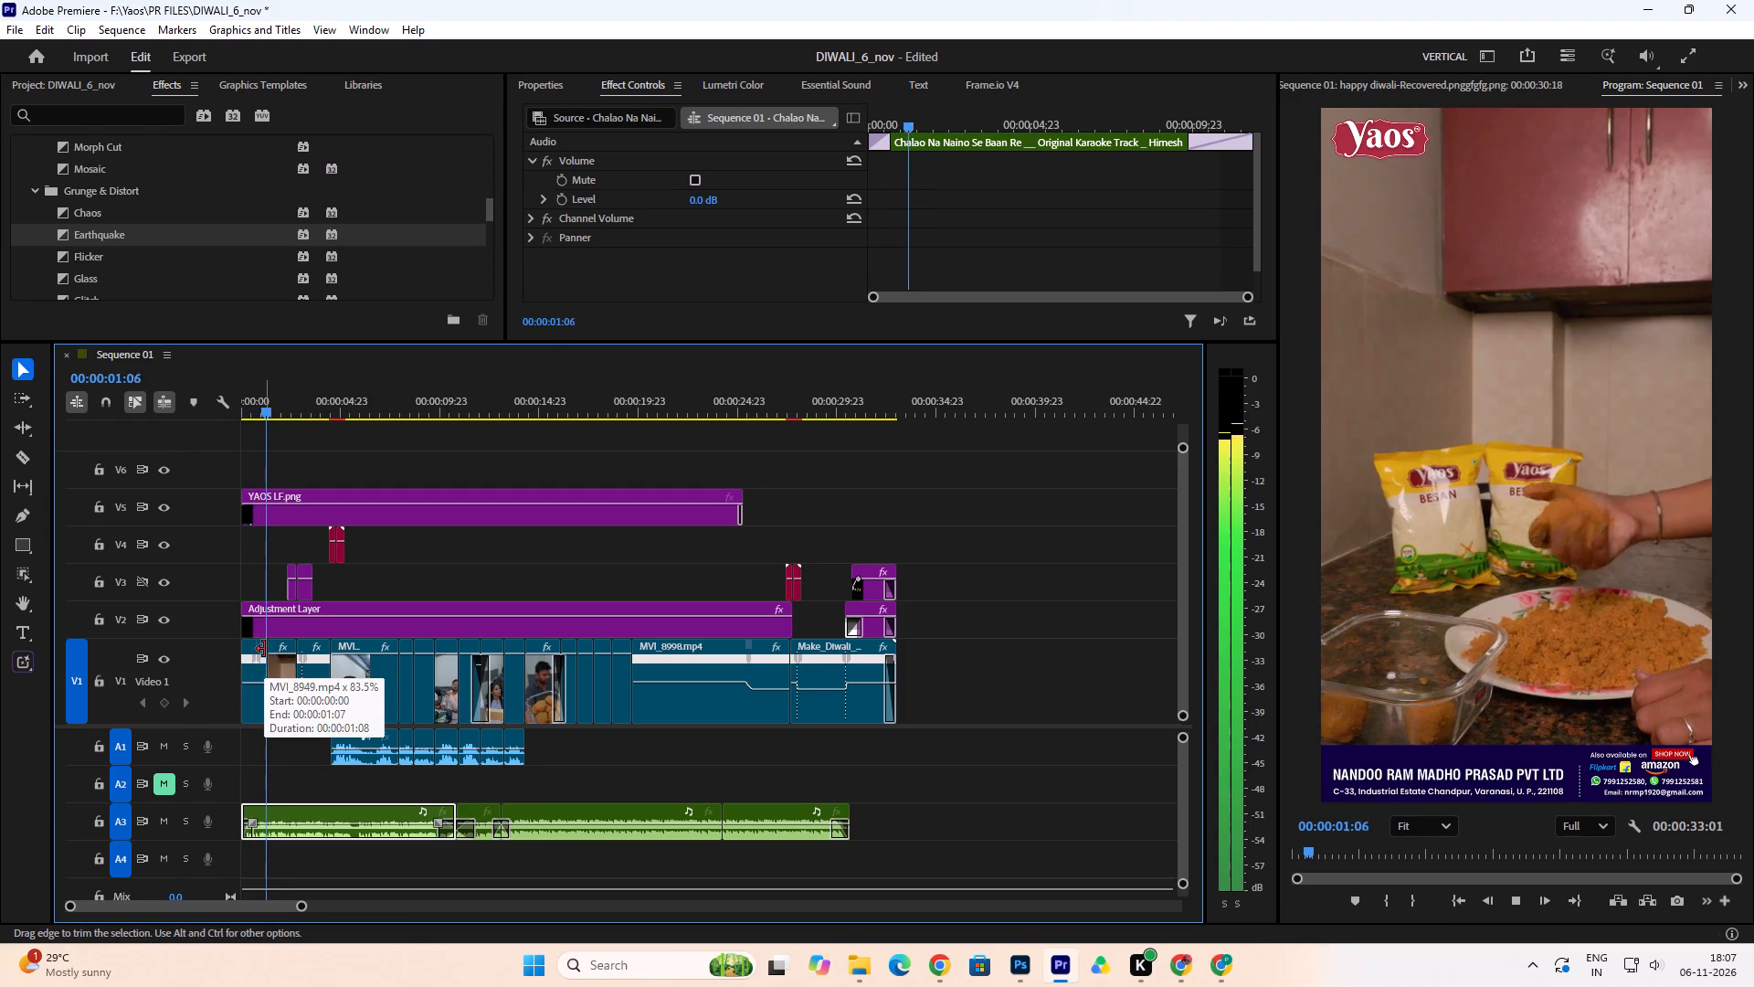
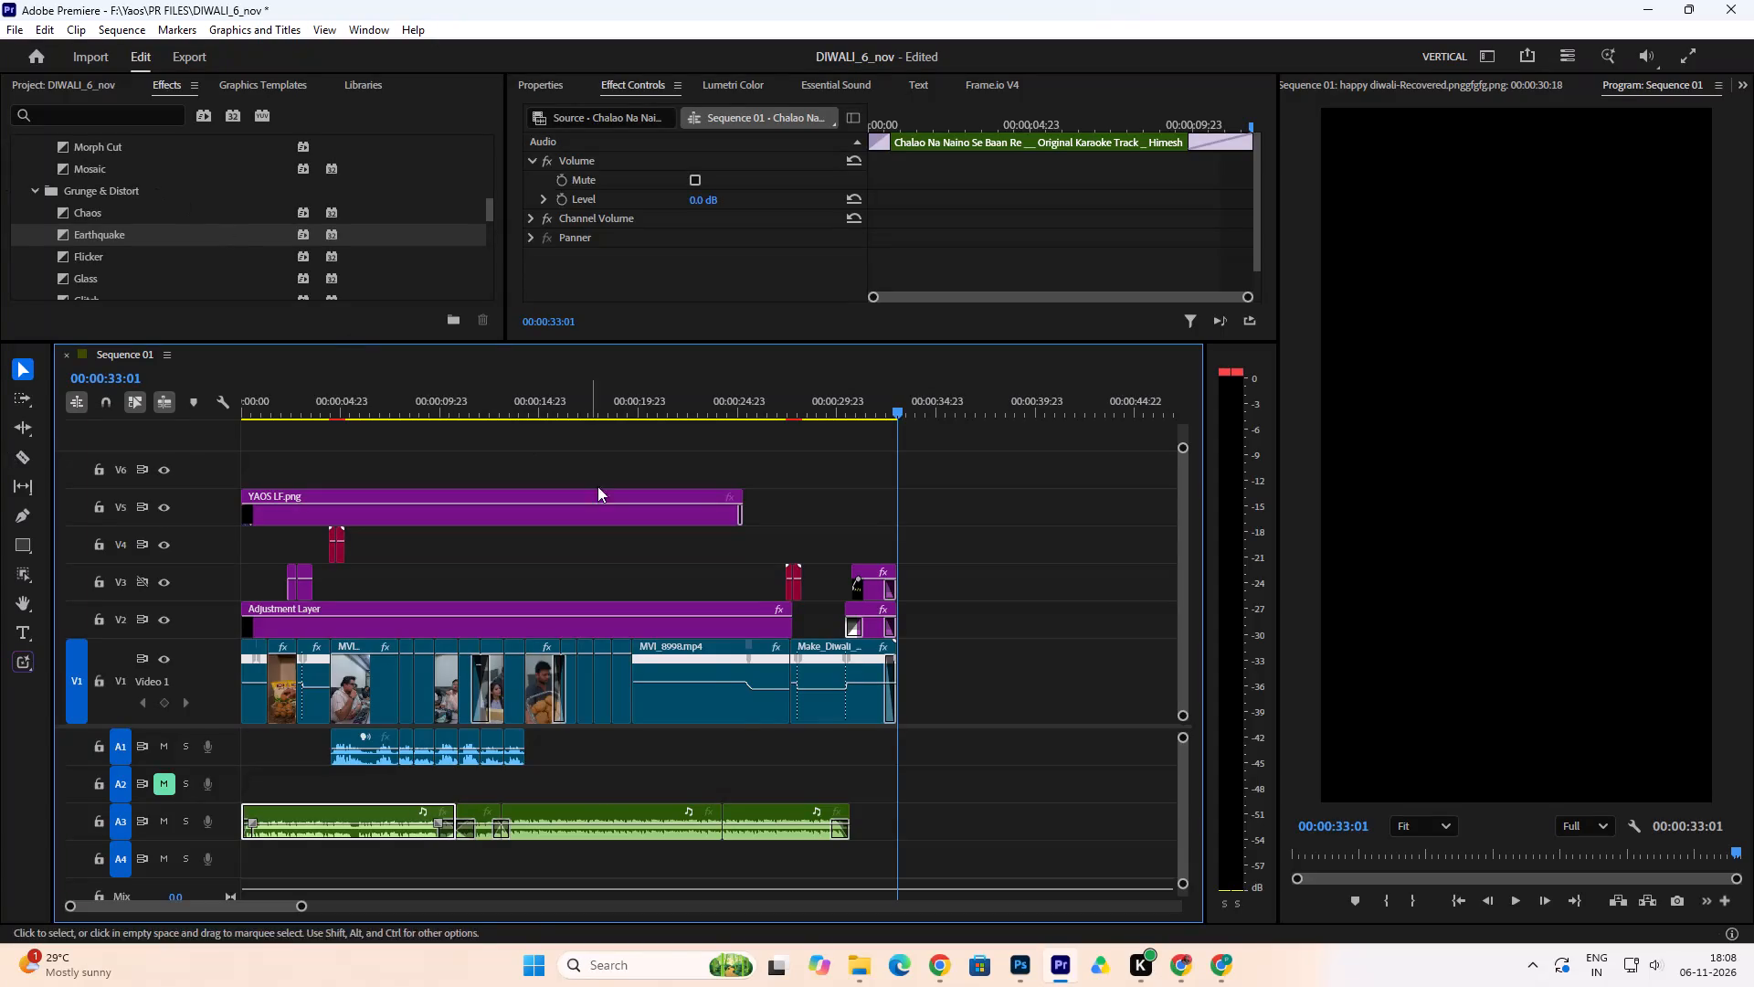
Shrink the fade-out at the end of the last music clip on A3 to nothing, removing it.
drag(832, 822, 850, 819)
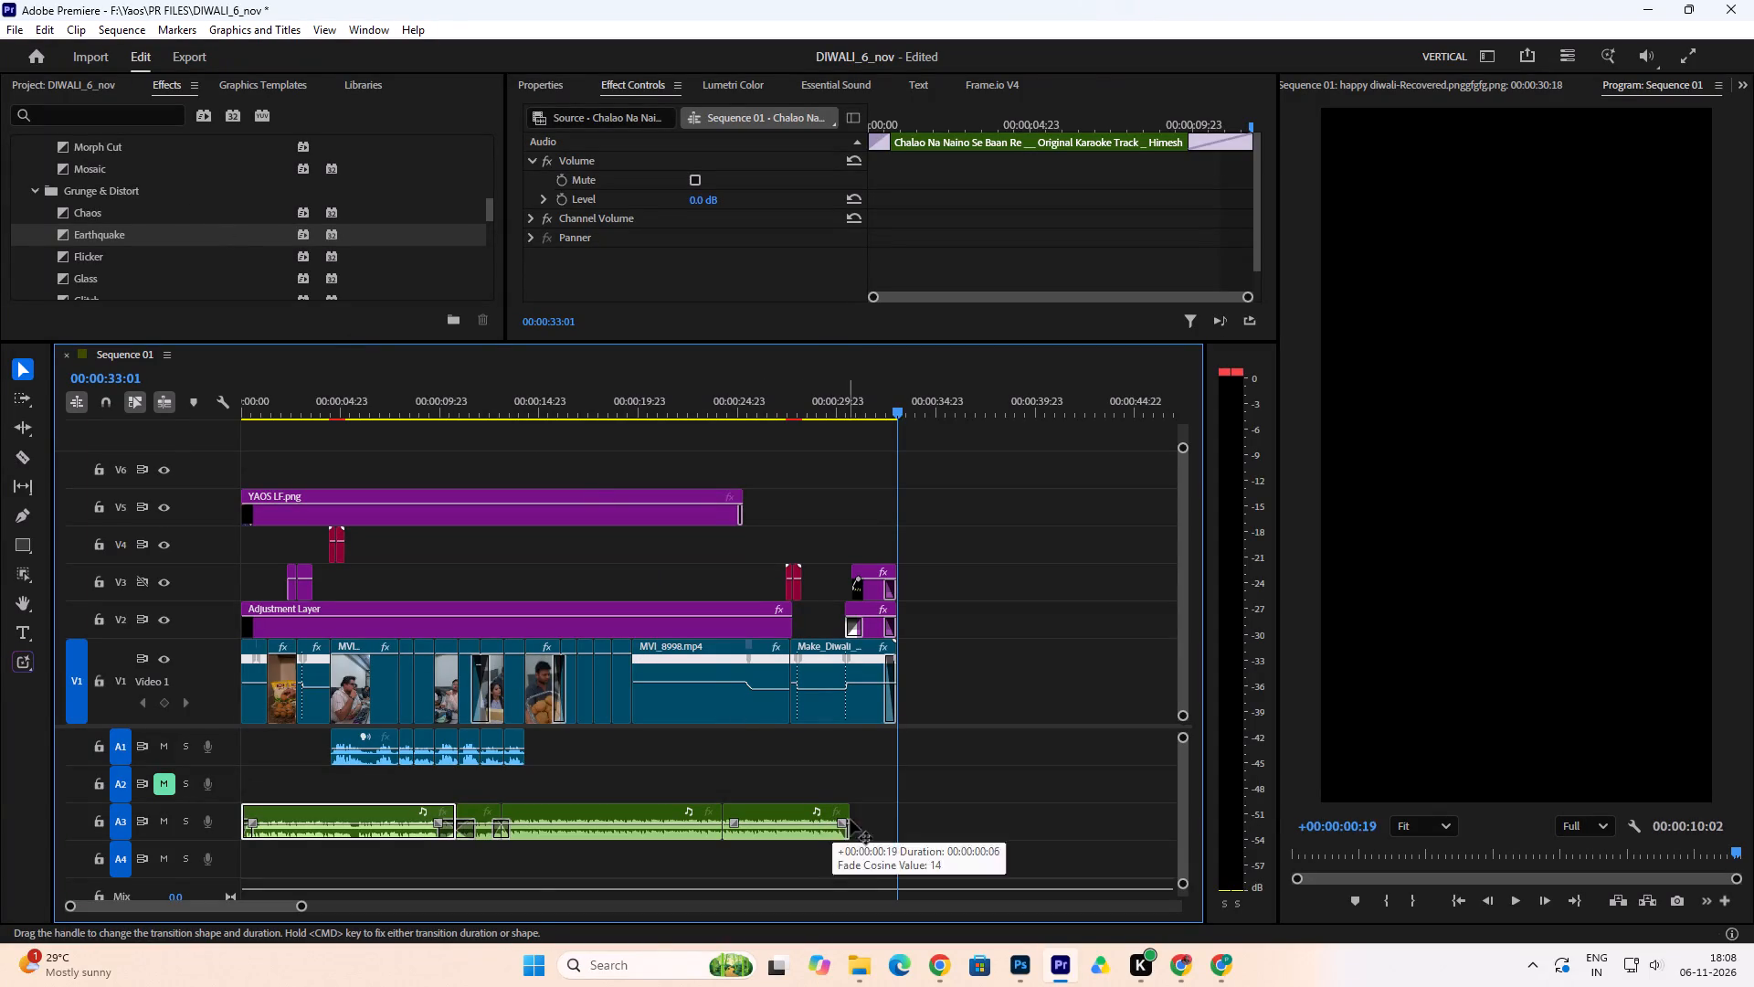
drag(850, 819, 859, 817)
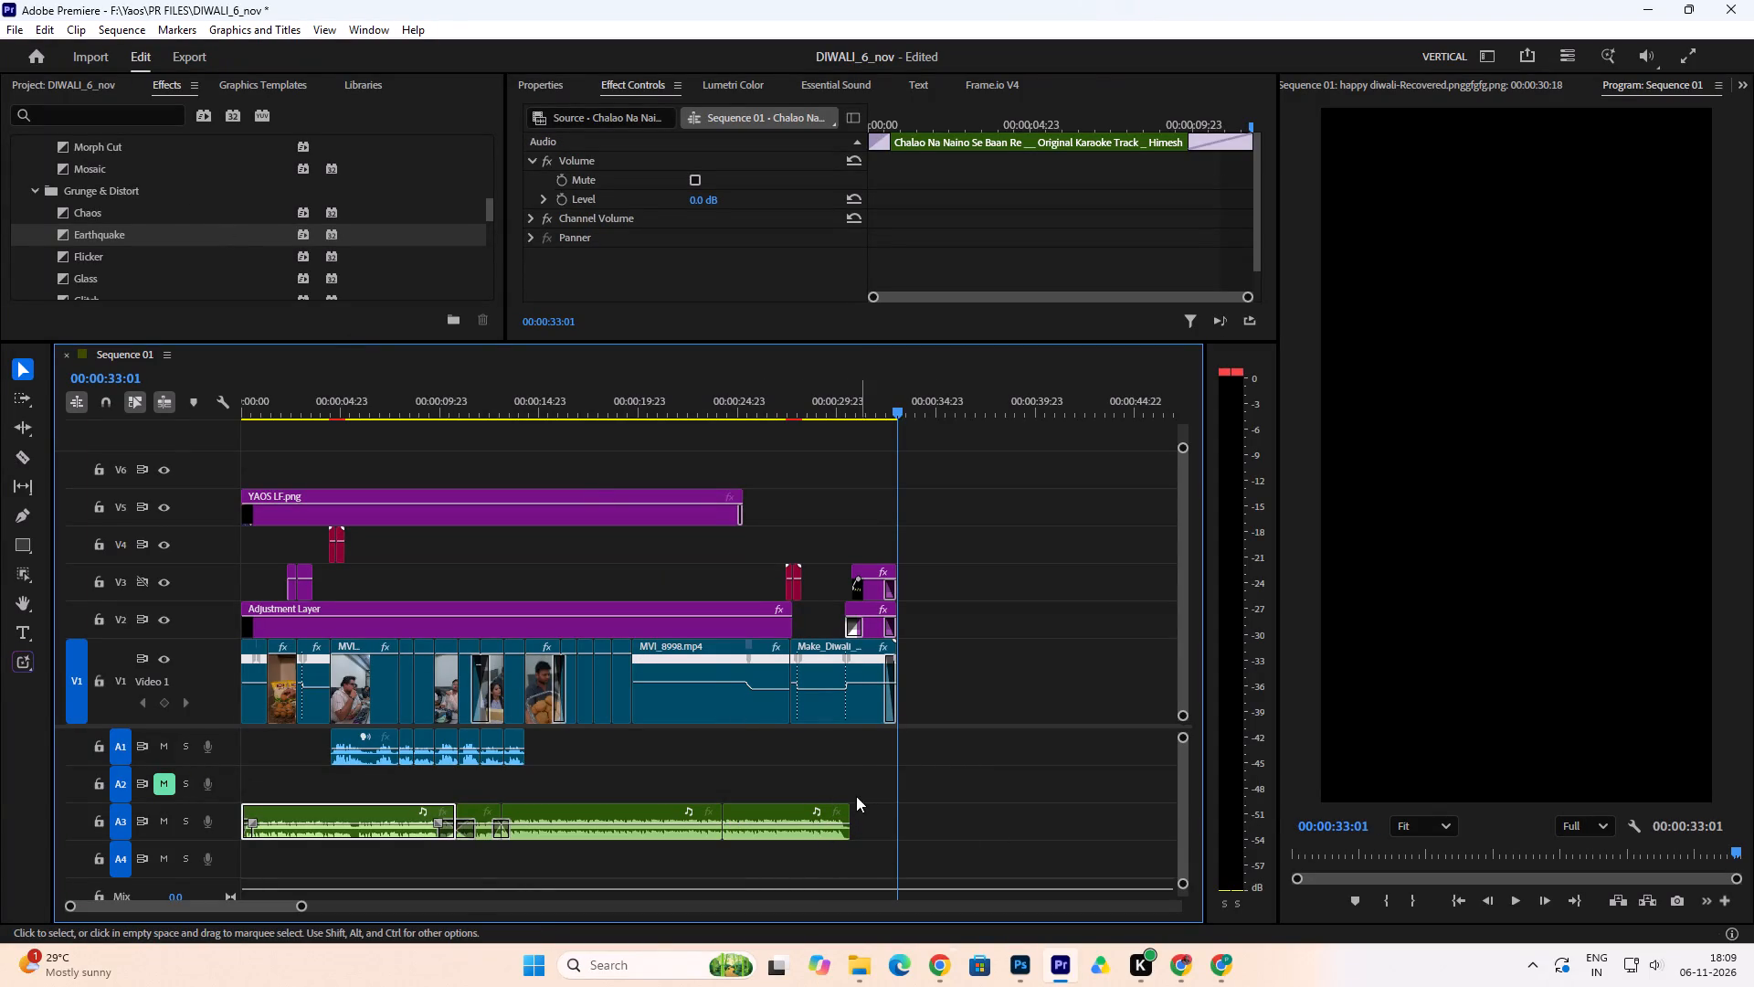
drag(871, 770, 833, 858)
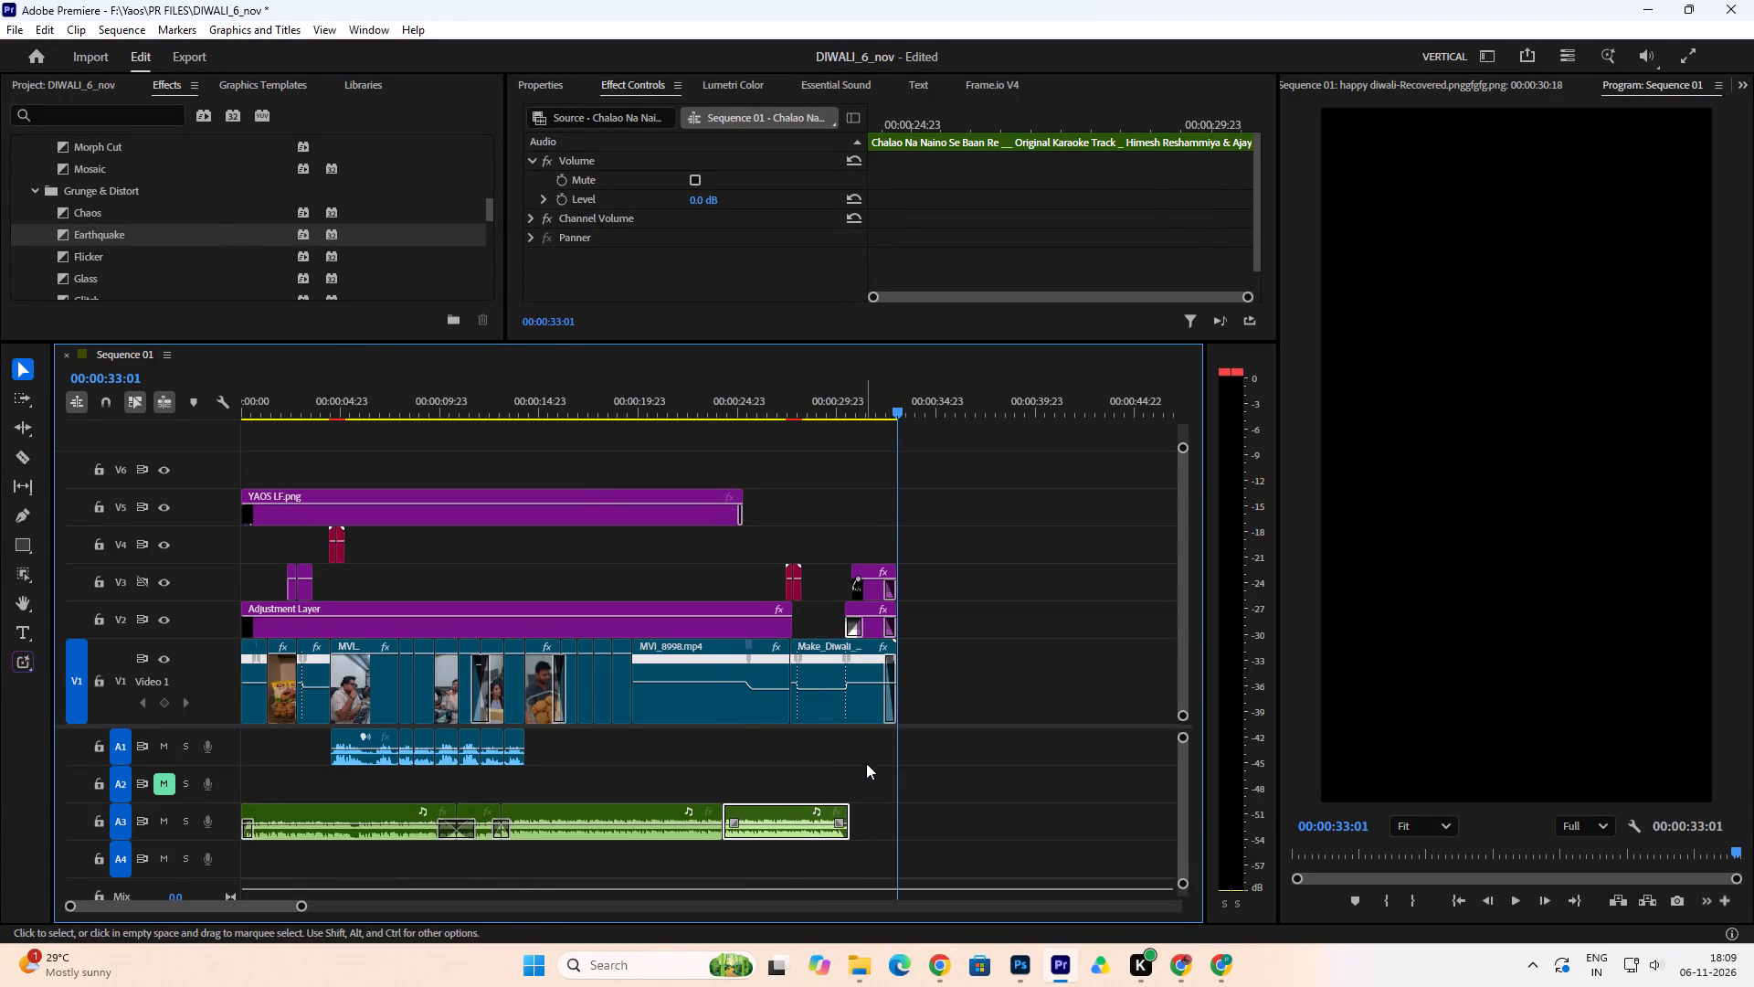
click(866, 760)
Play passages between about 00:00:10 and 00:00:17 to review the music around the end of the A1 audio.
click(816, 399)
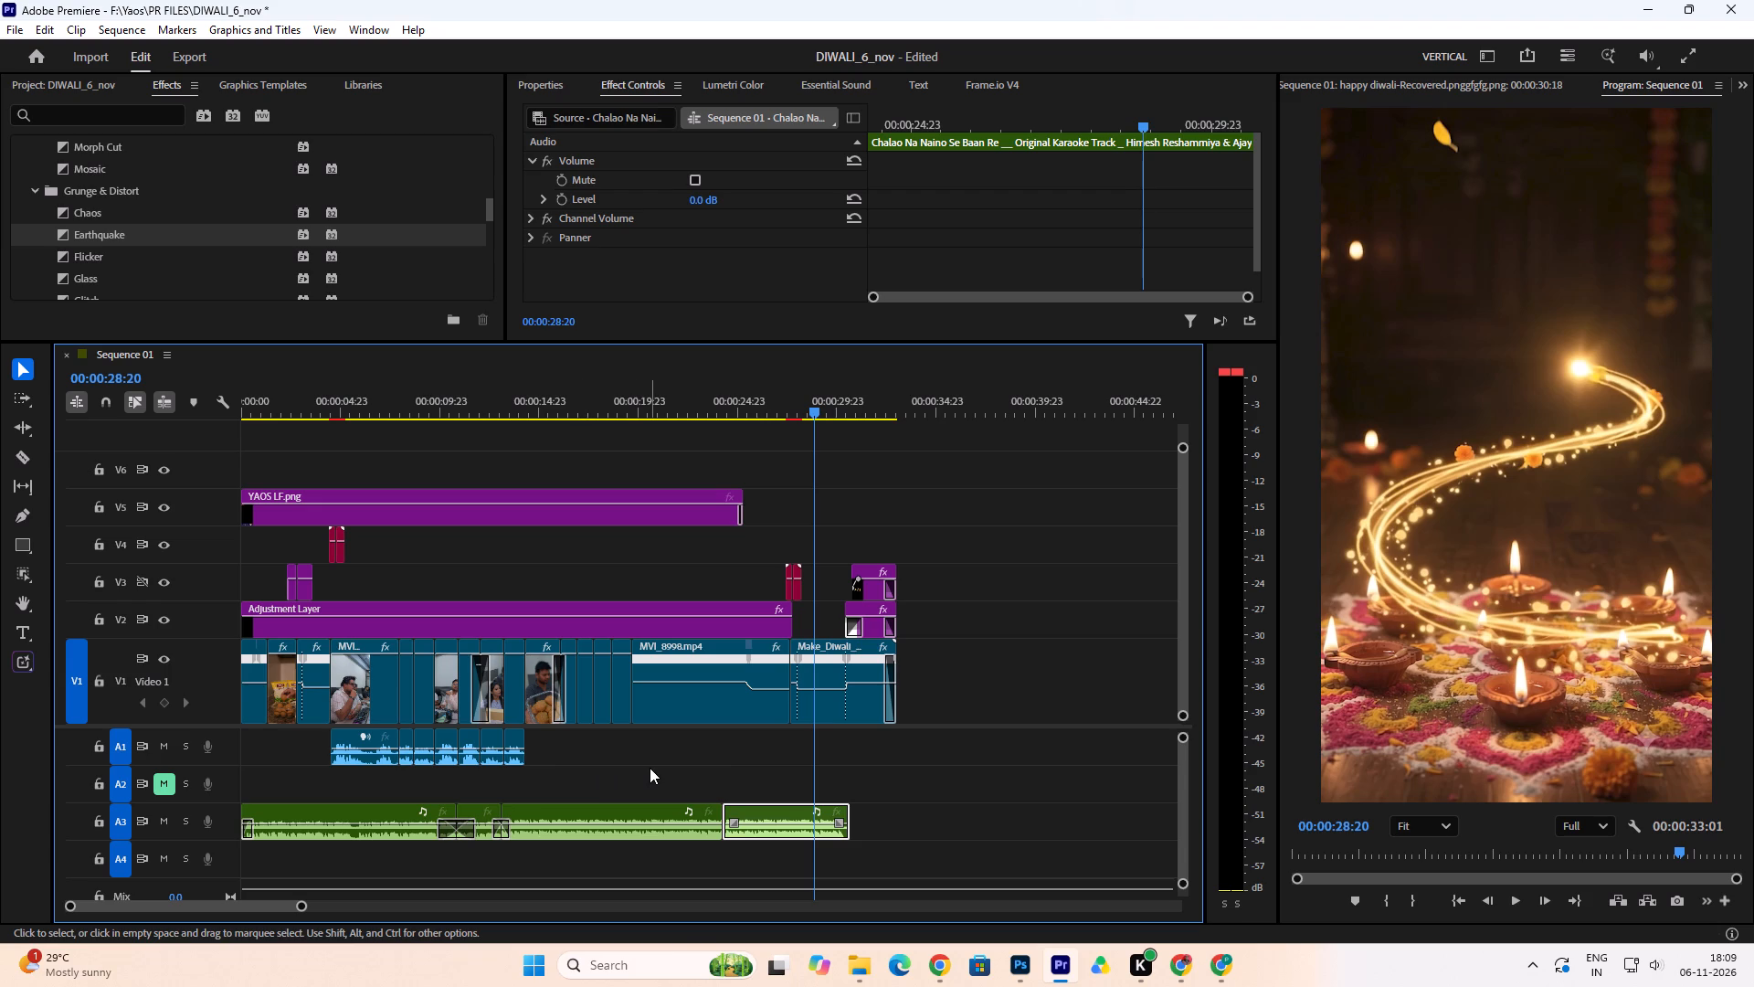
drag(595, 406, 519, 430)
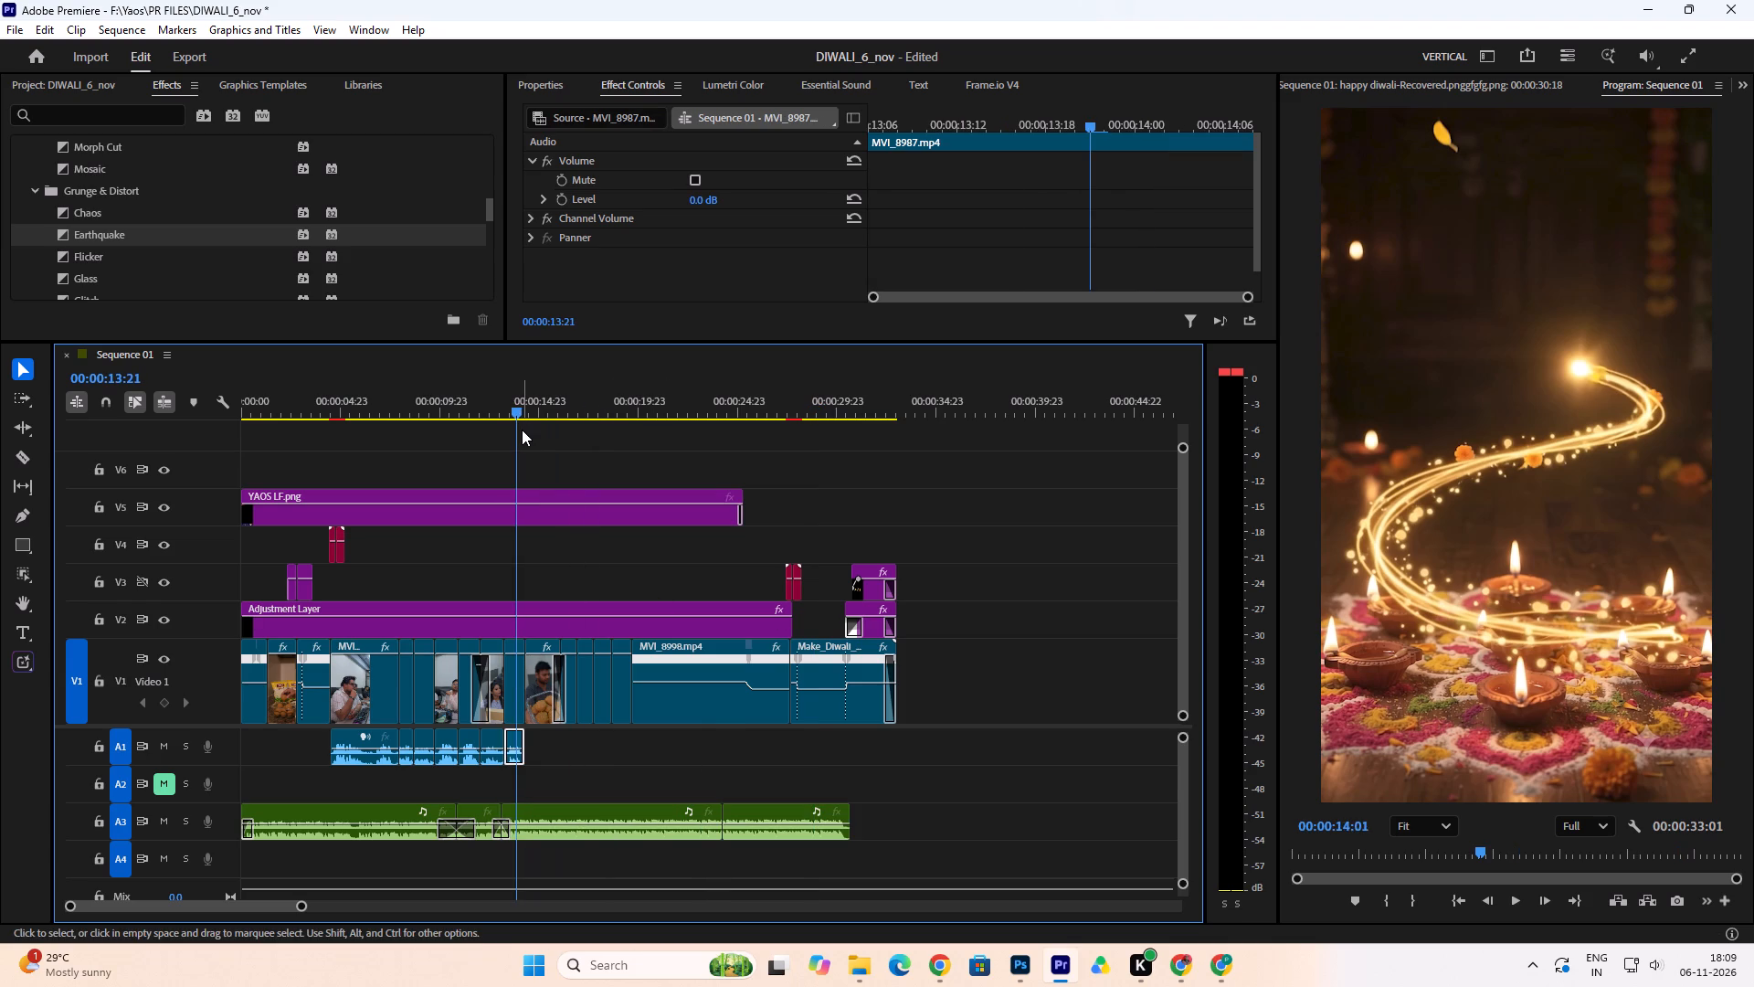
key(space)
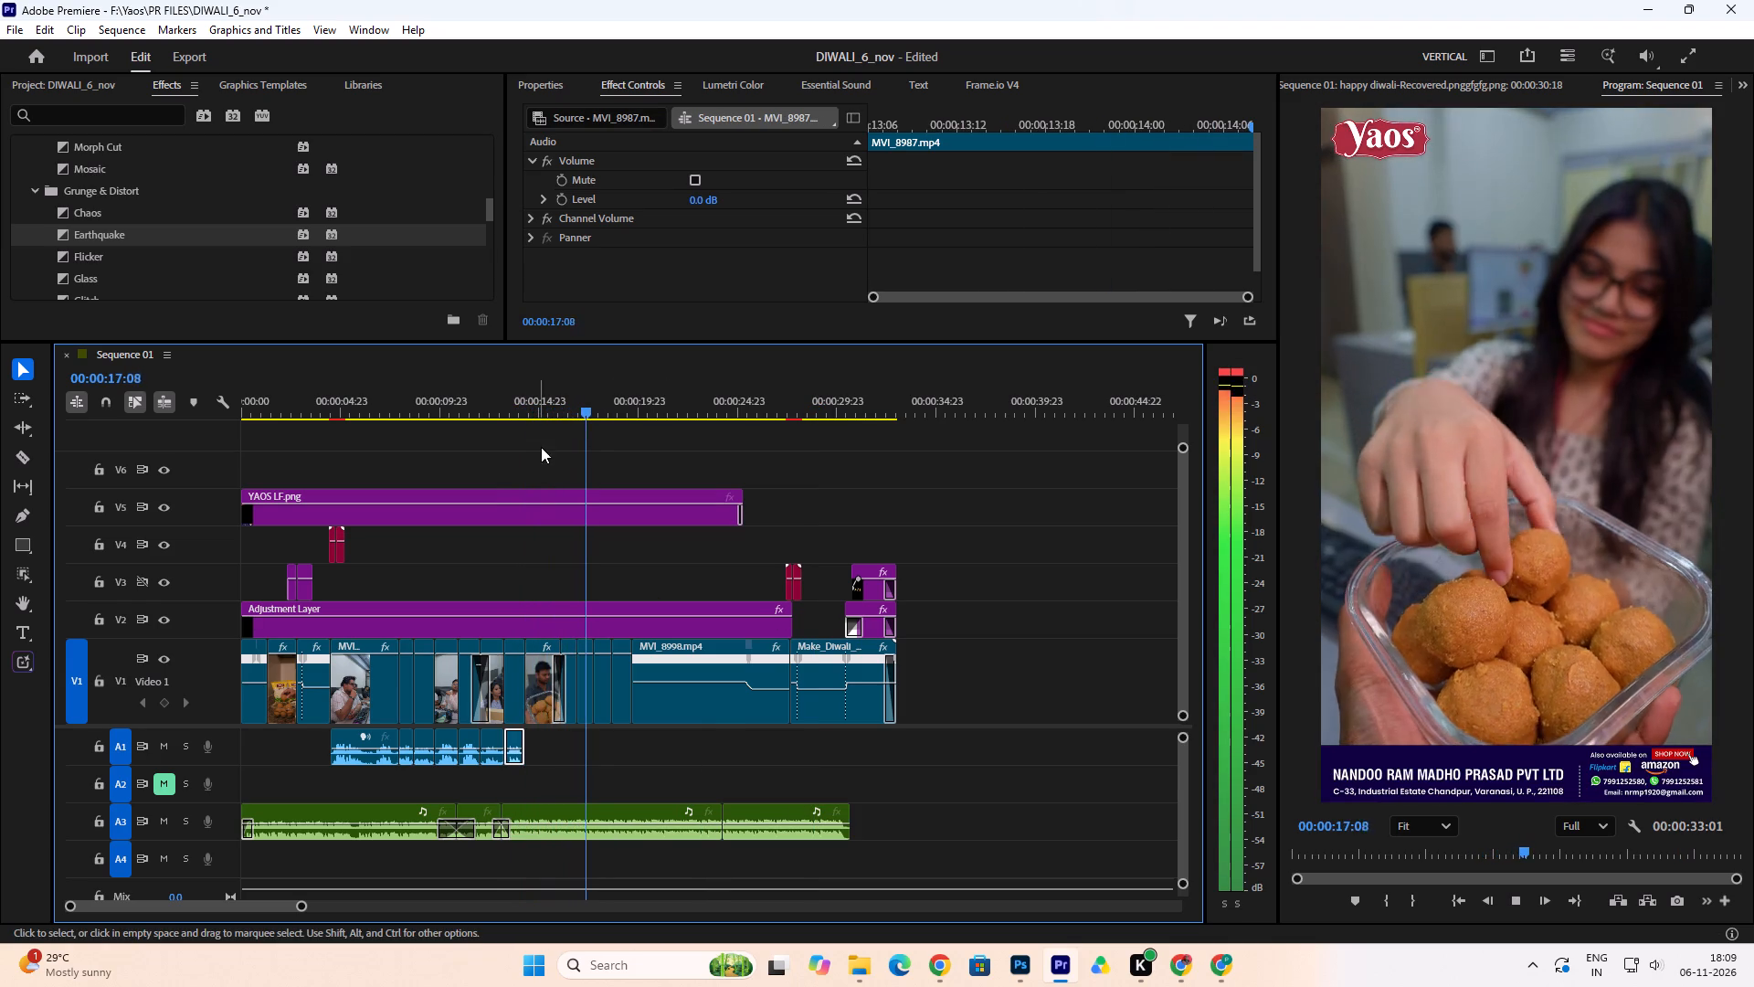
click(487, 387)
click(449, 391)
key(space)
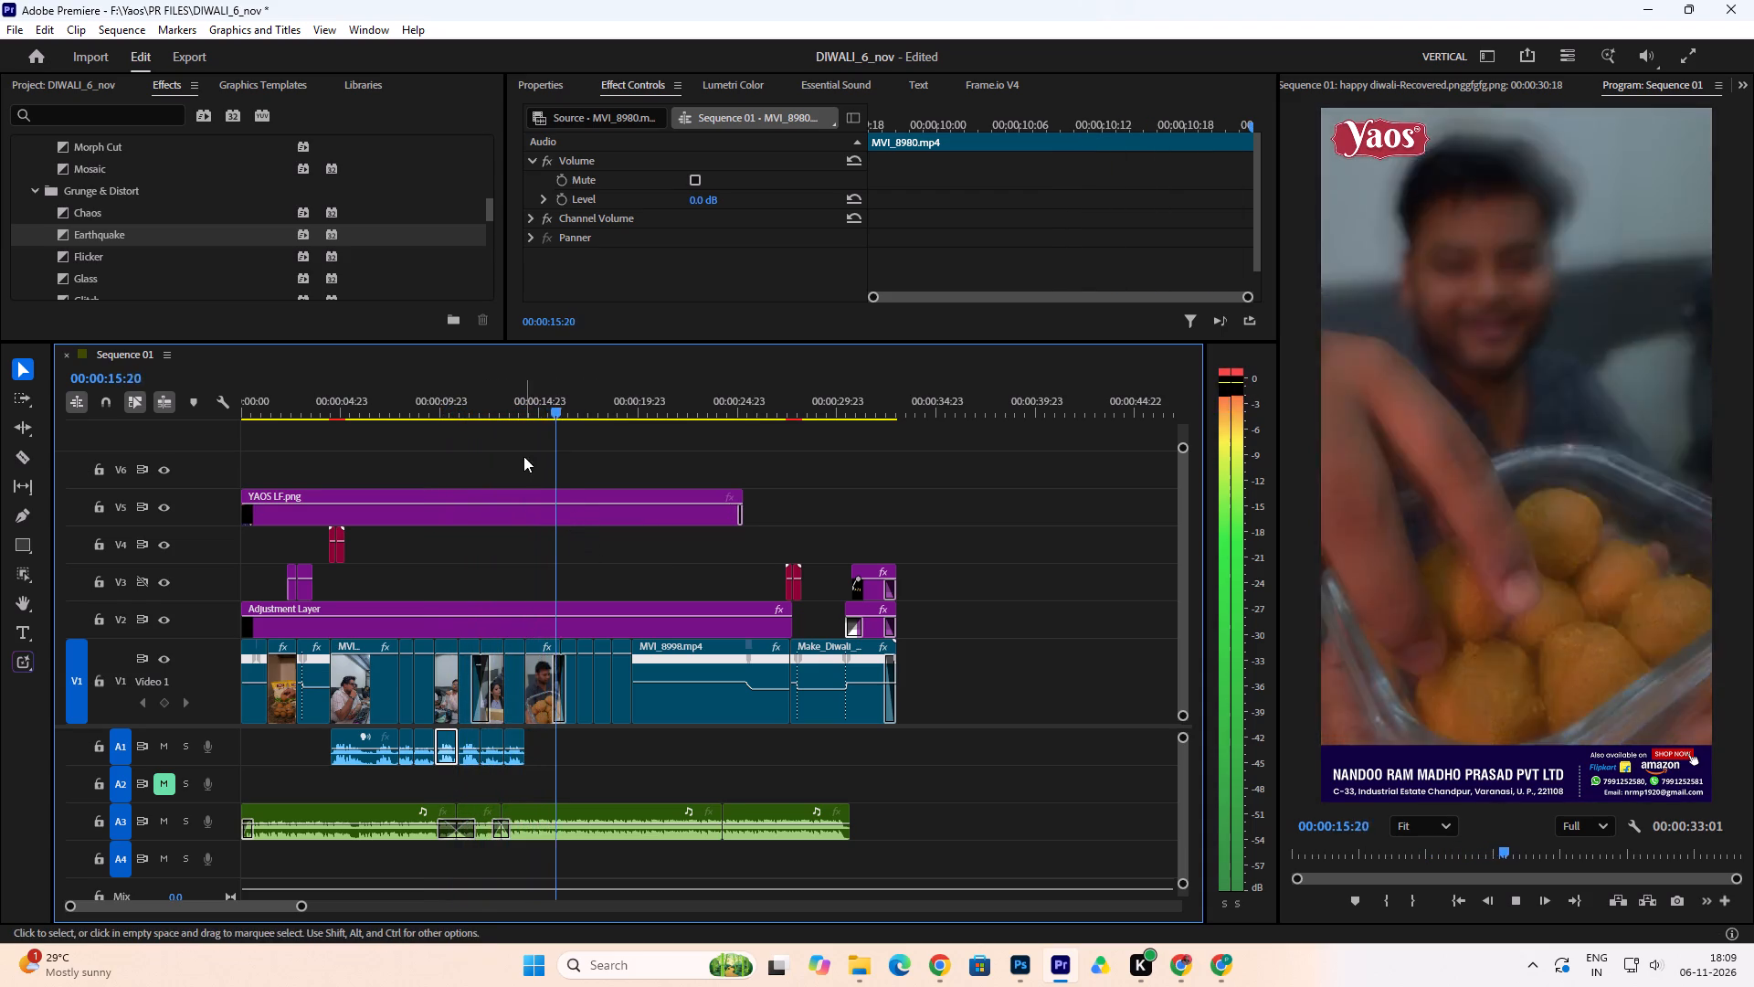
click(491, 399)
key(space)
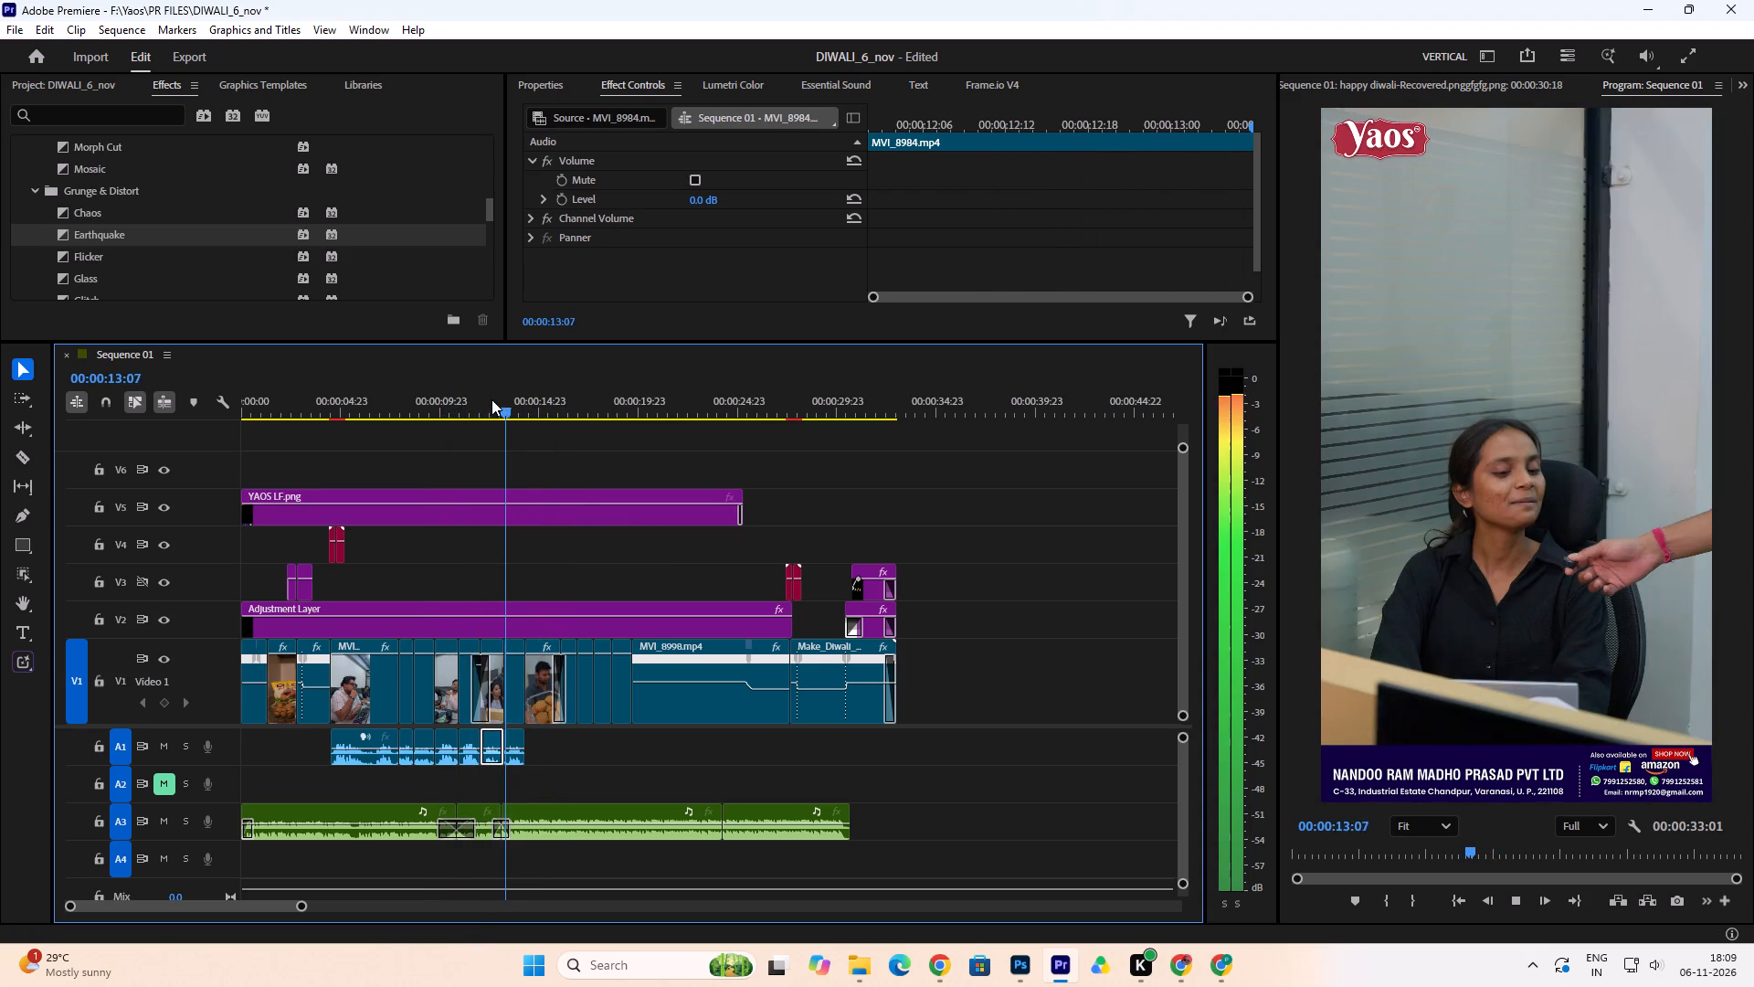
key(space)
Move the last two music clips on A3 later so they start just after the A1 audio ends, at about 00:00:14:07.
drag(914, 774, 597, 840)
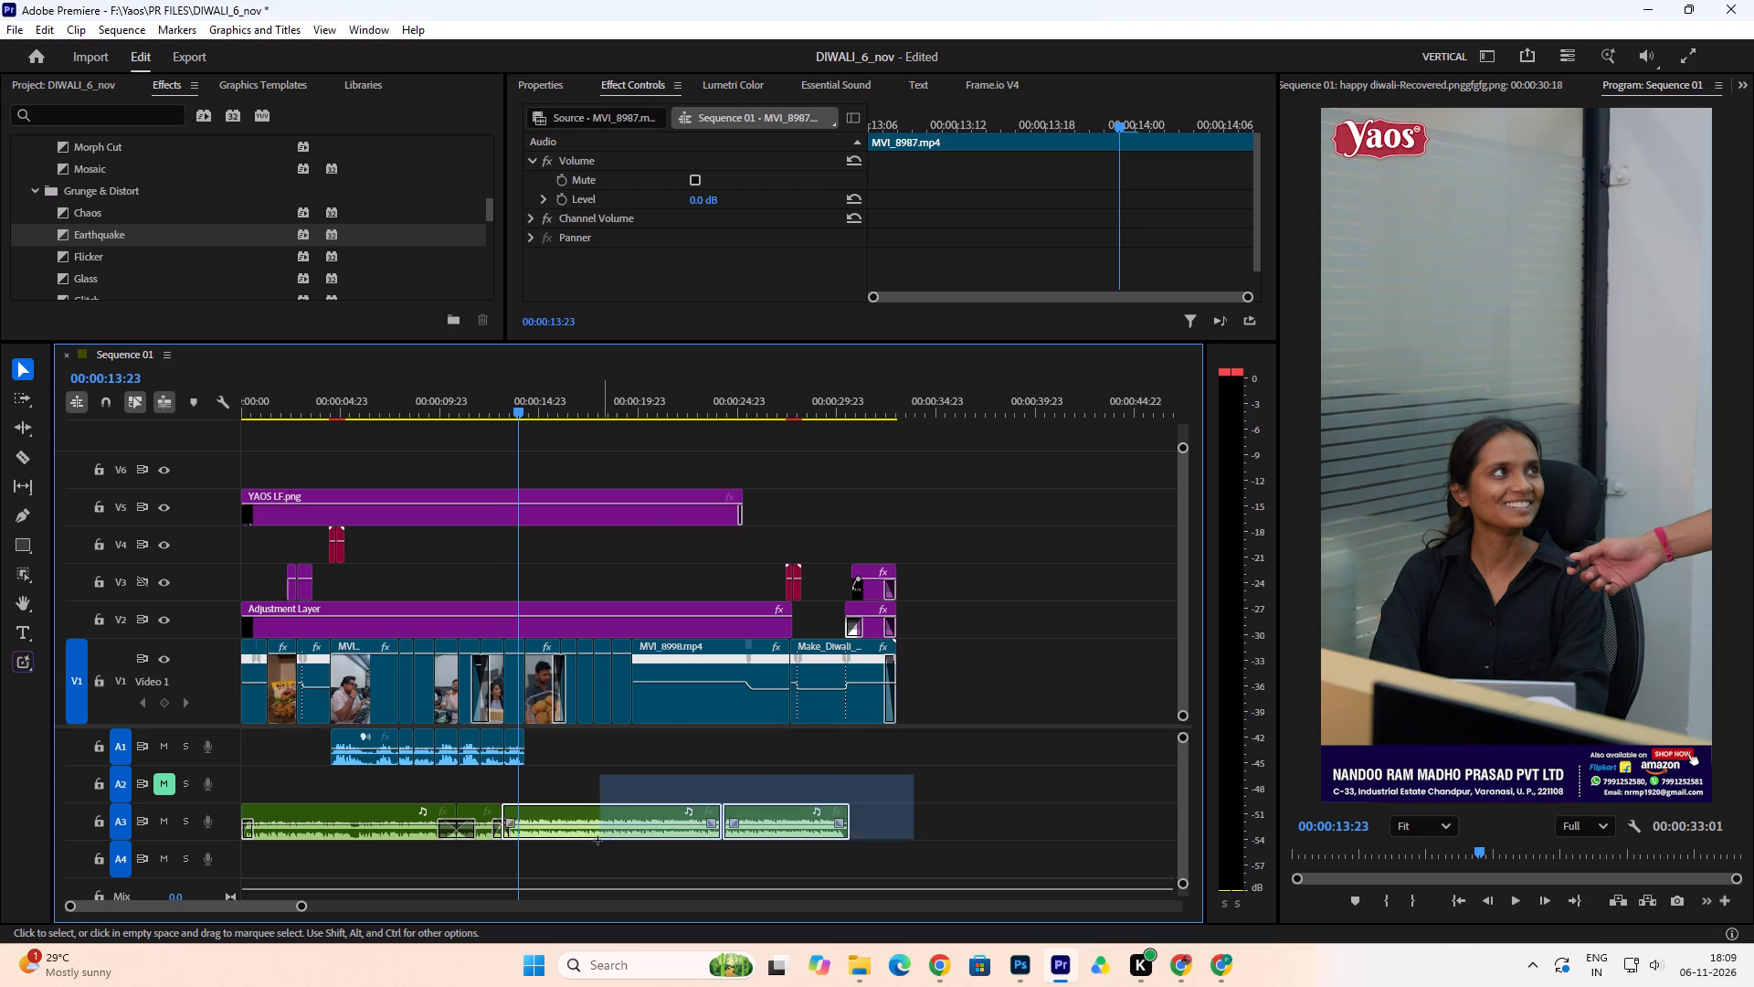
drag(597, 840, 537, 856)
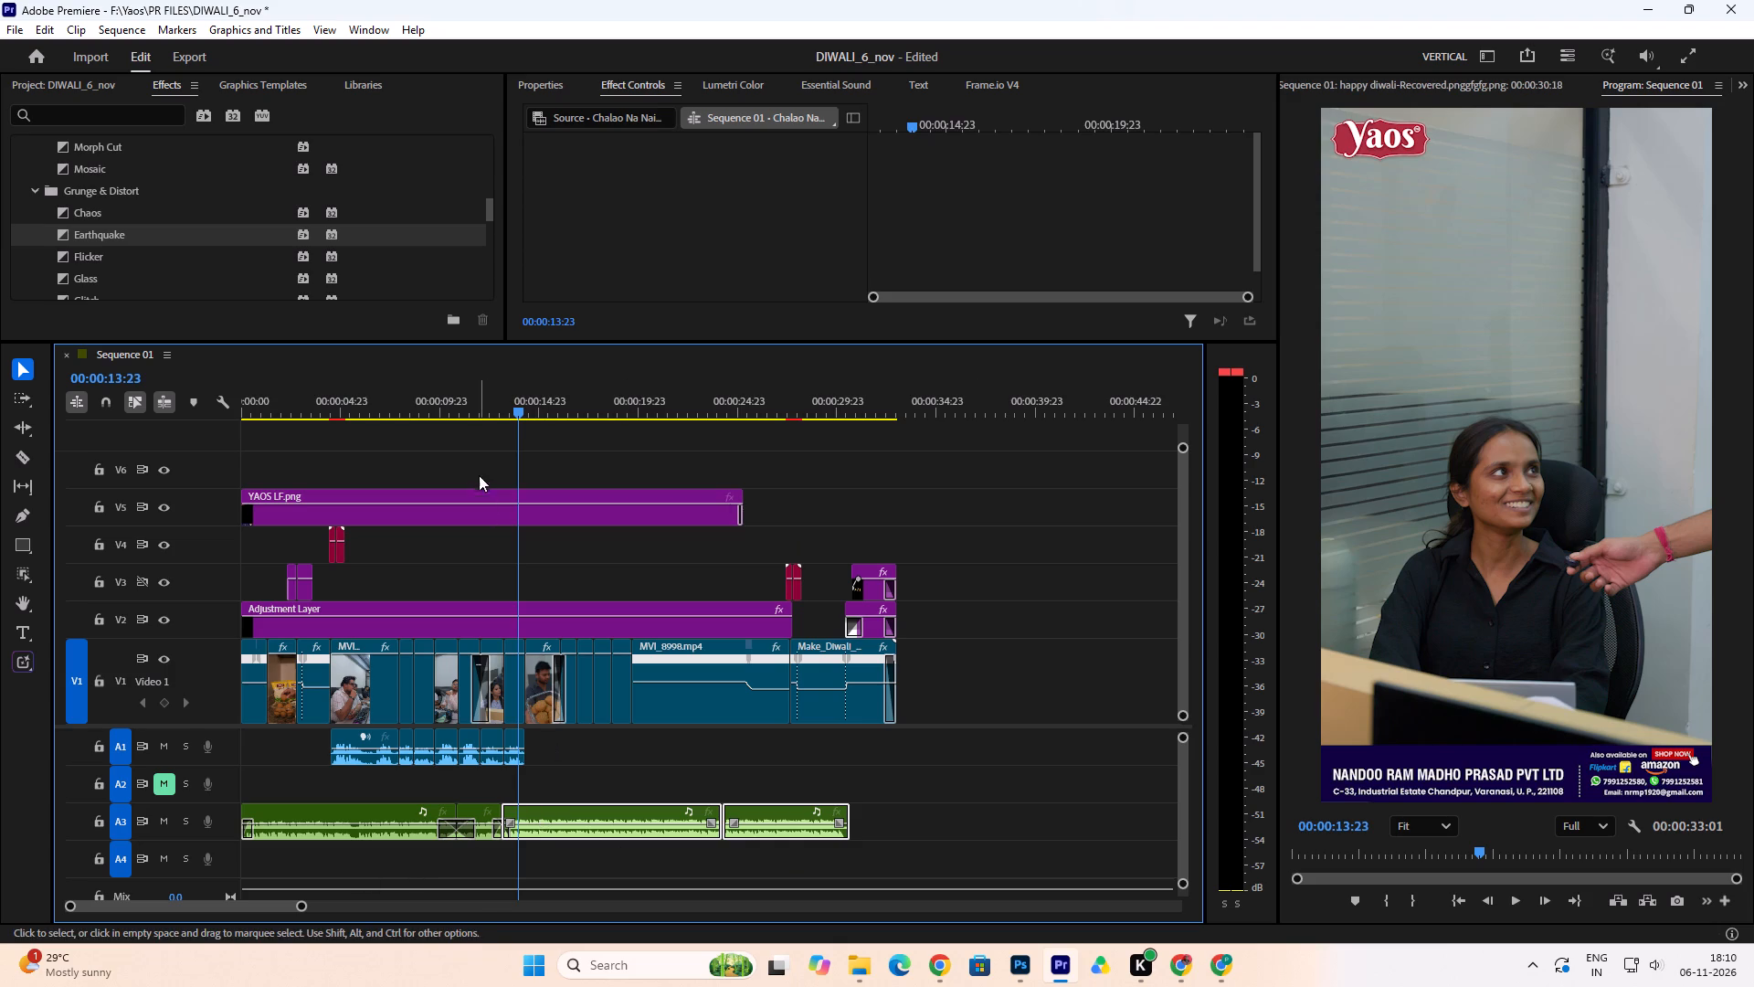
drag(506, 406, 534, 418)
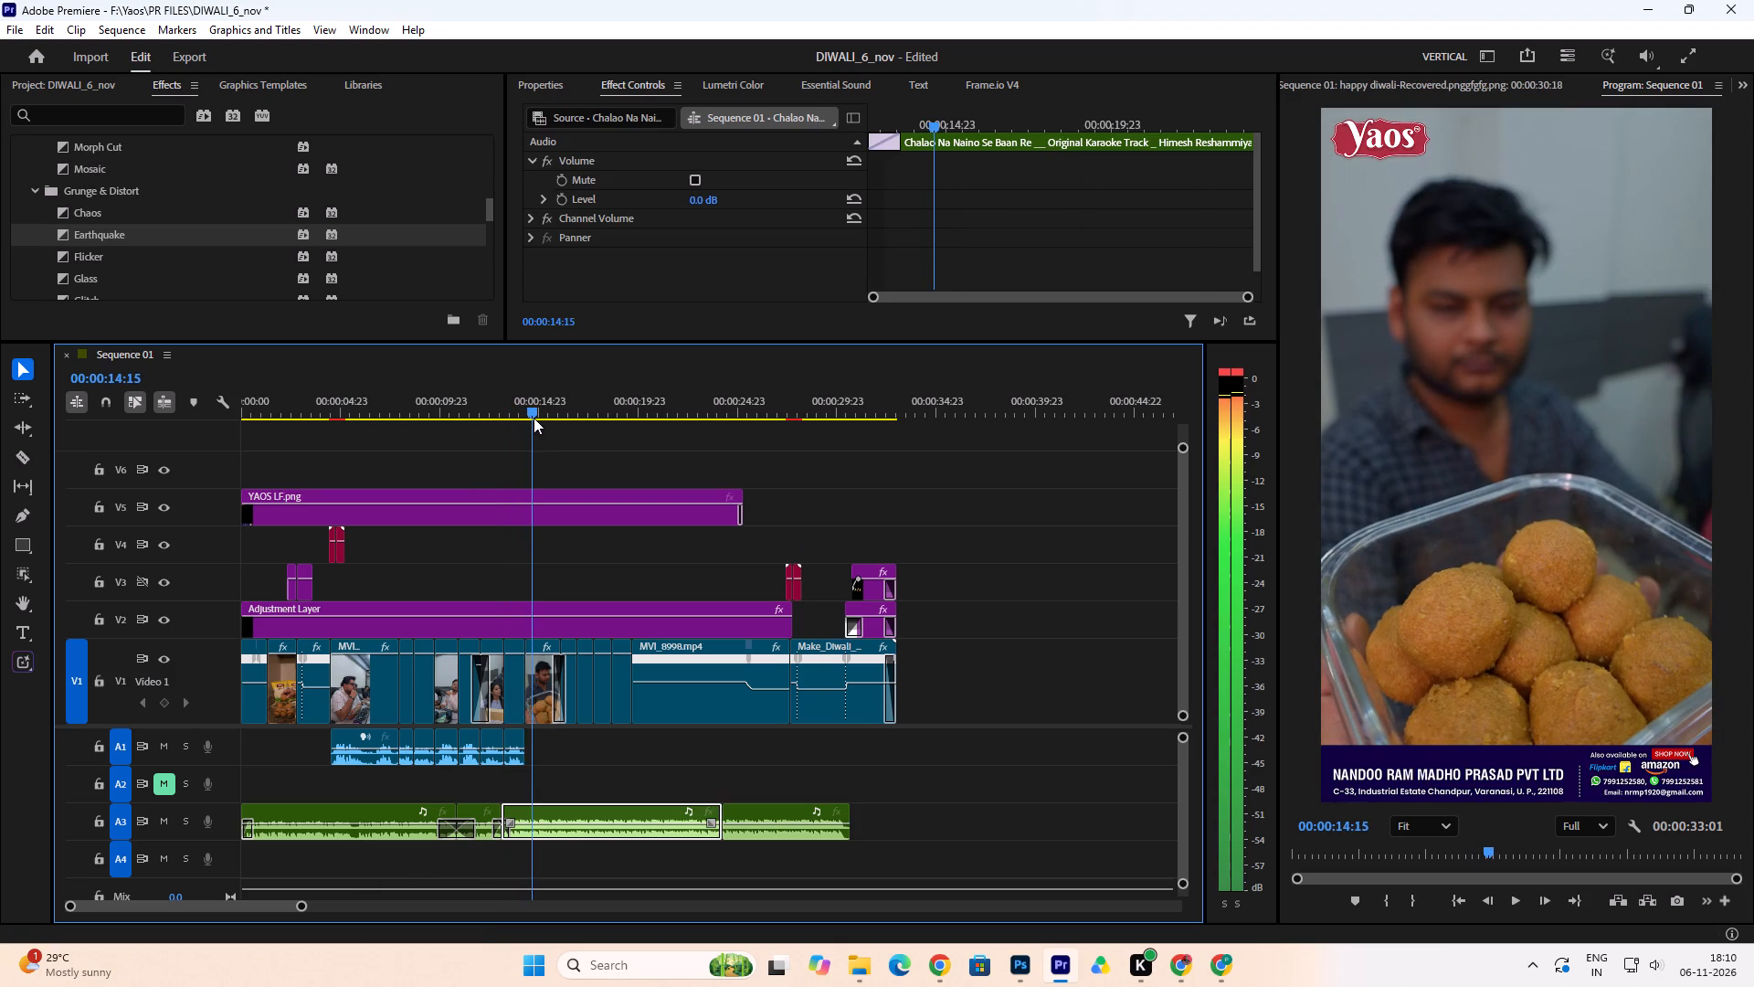
drag(534, 418, 527, 411)
drag(871, 790, 824, 801)
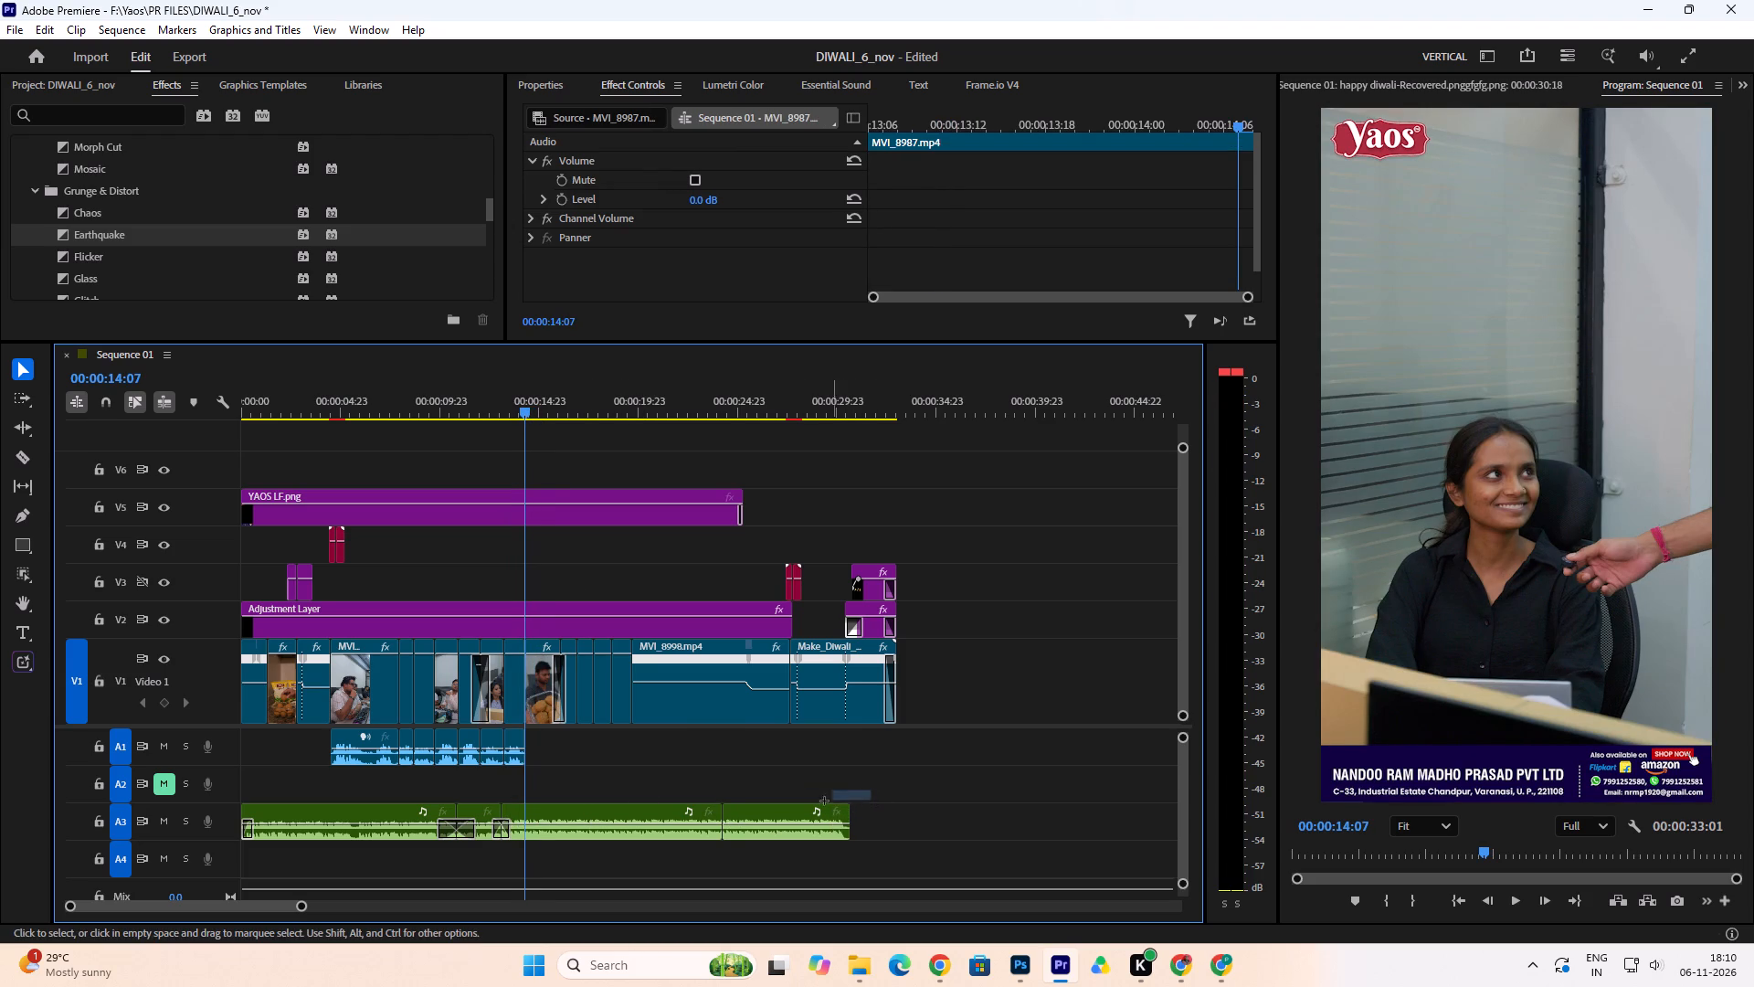
drag(824, 801, 671, 814)
drag(608, 808, 637, 810)
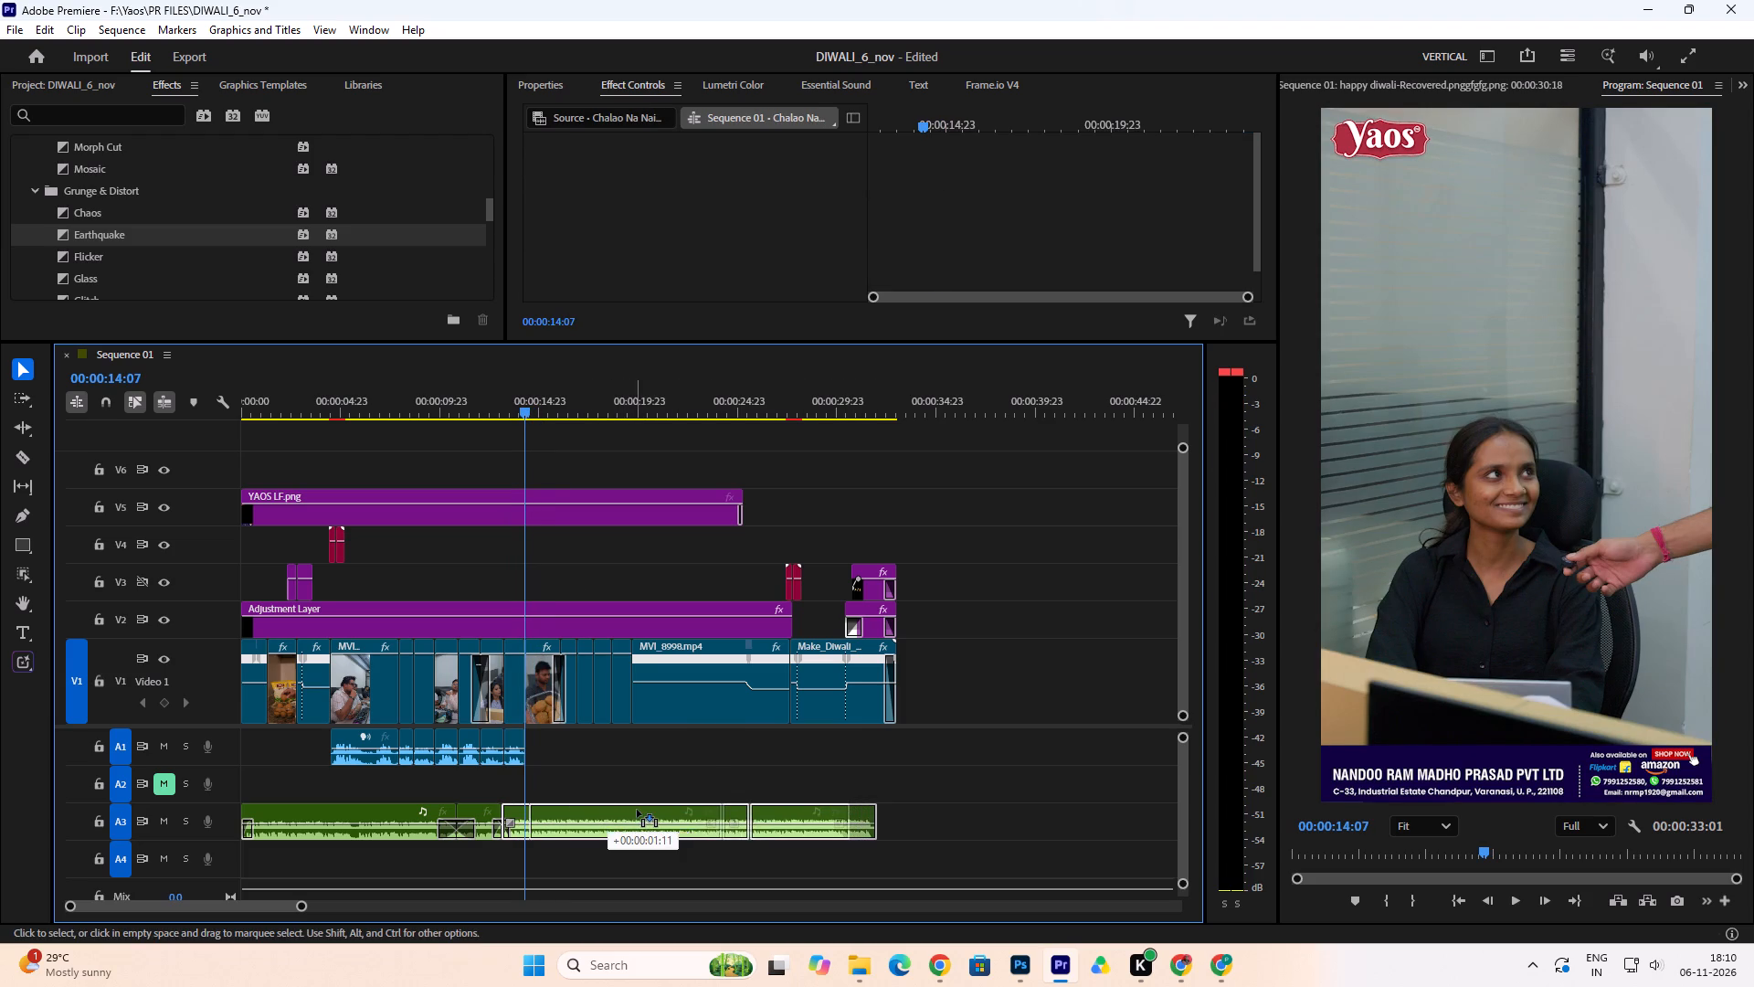
drag(637, 810, 633, 808)
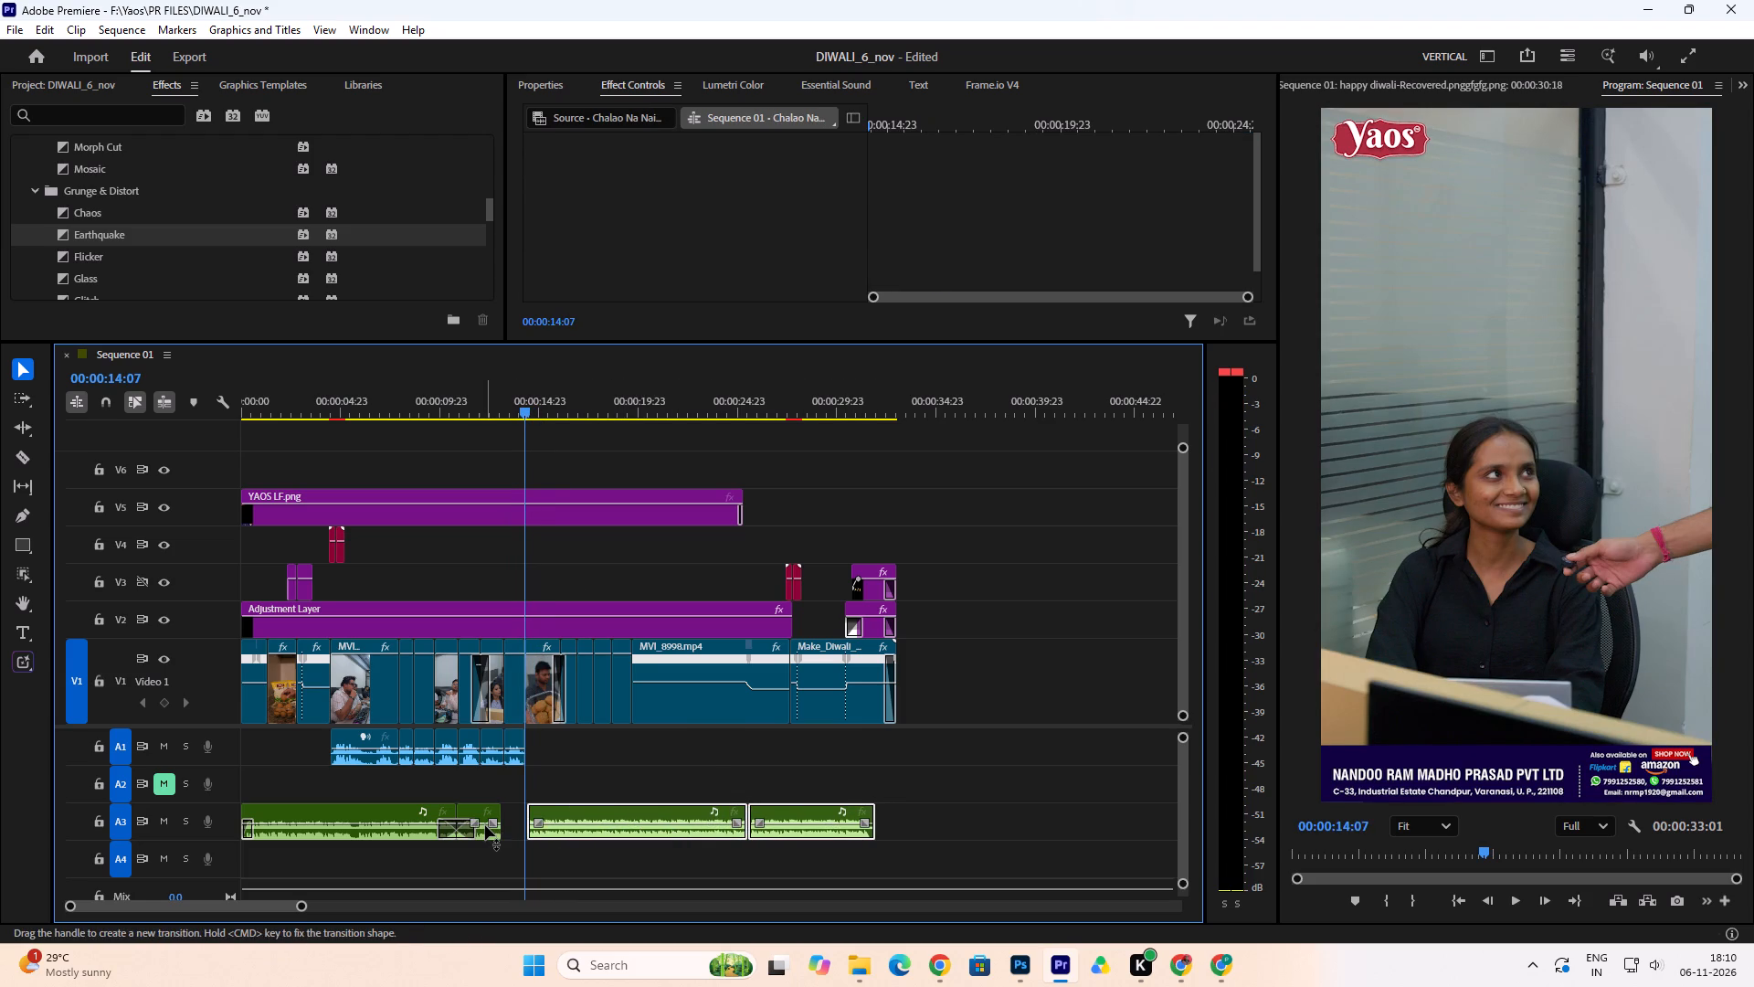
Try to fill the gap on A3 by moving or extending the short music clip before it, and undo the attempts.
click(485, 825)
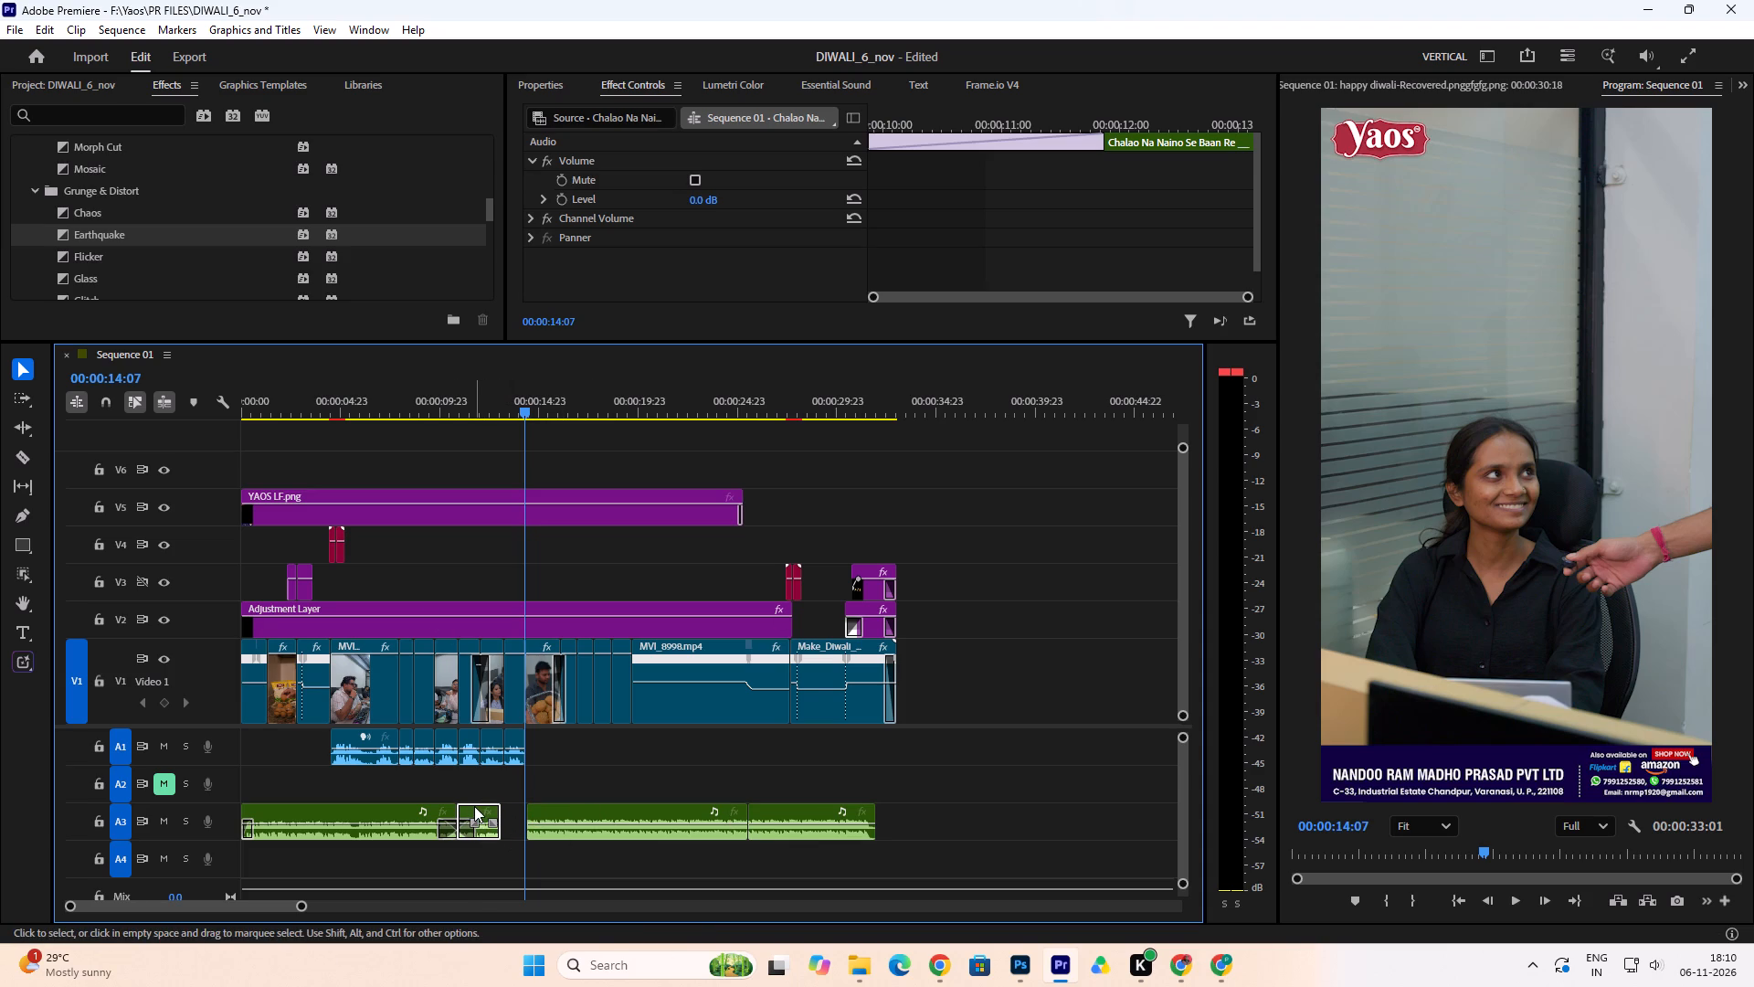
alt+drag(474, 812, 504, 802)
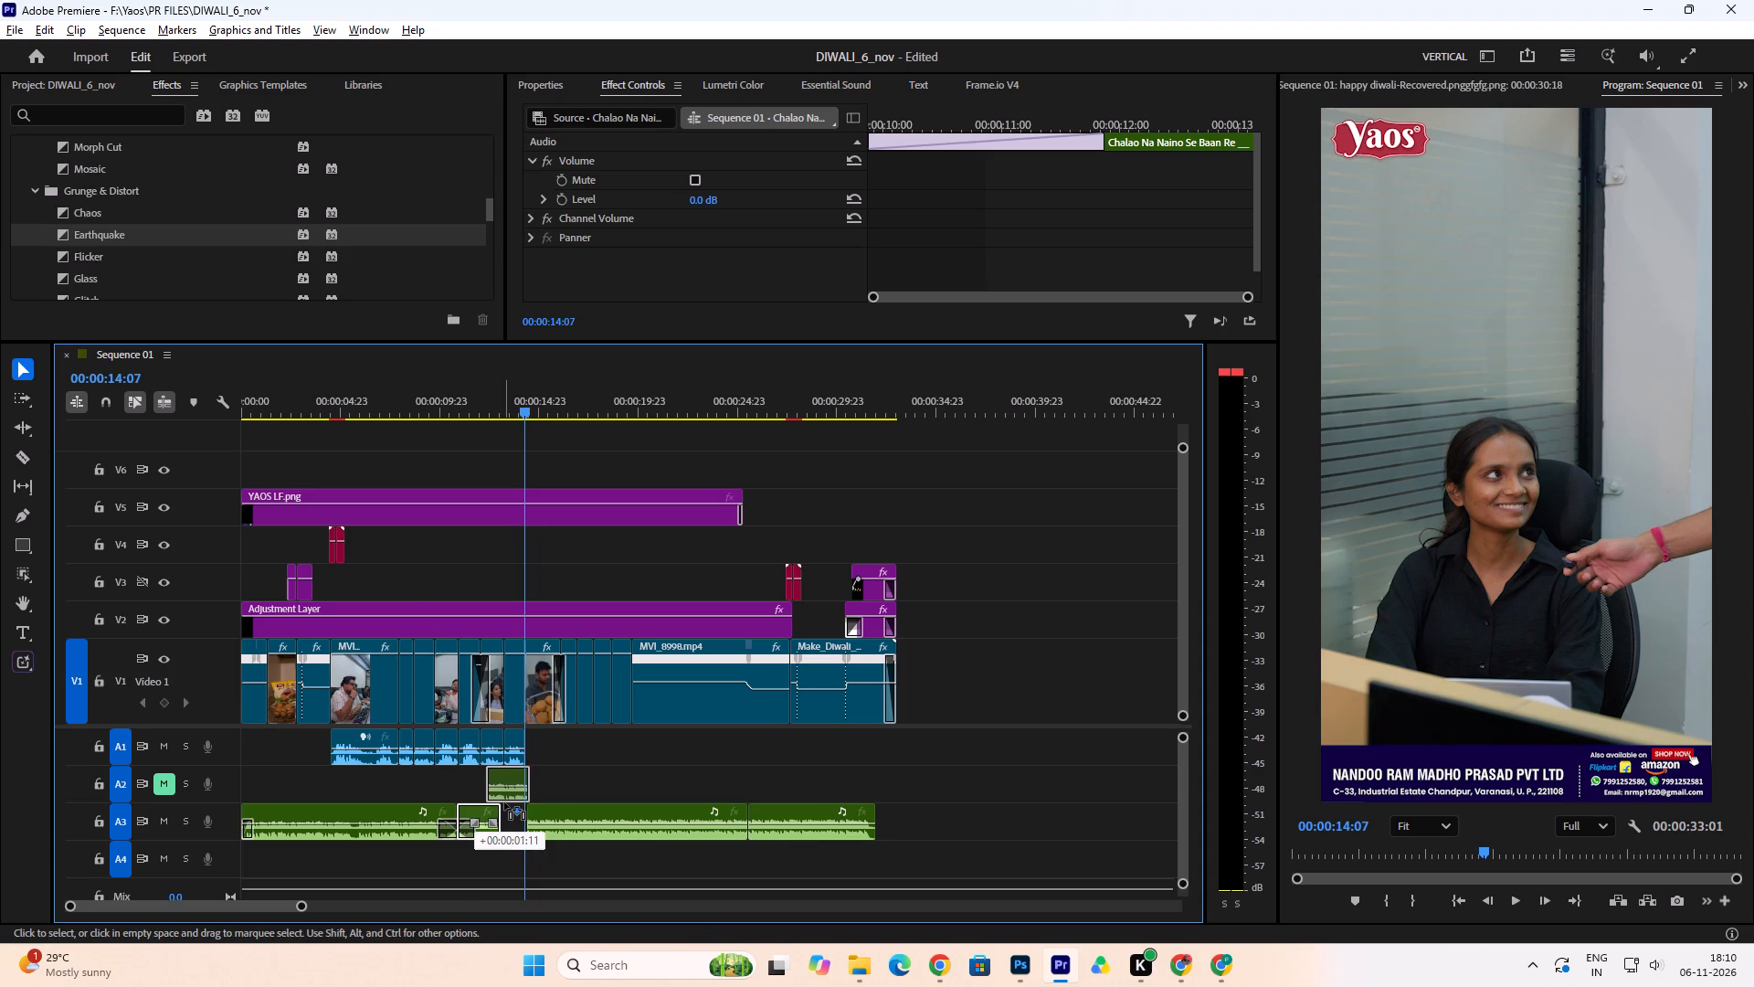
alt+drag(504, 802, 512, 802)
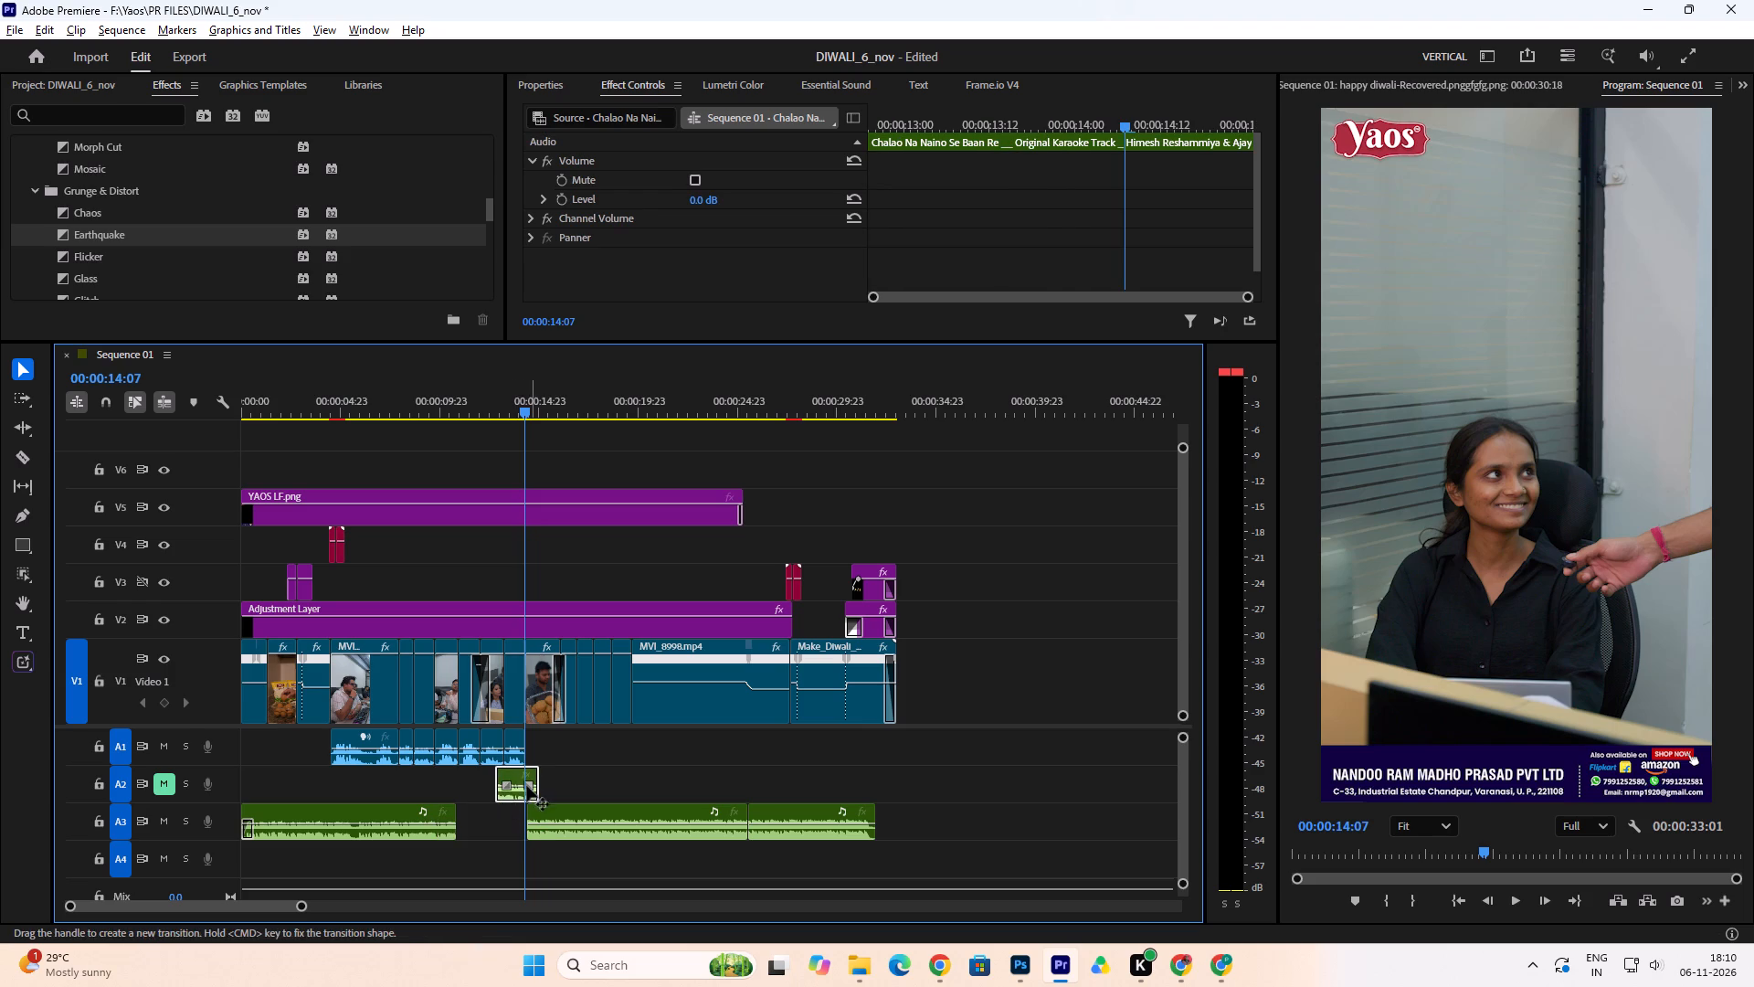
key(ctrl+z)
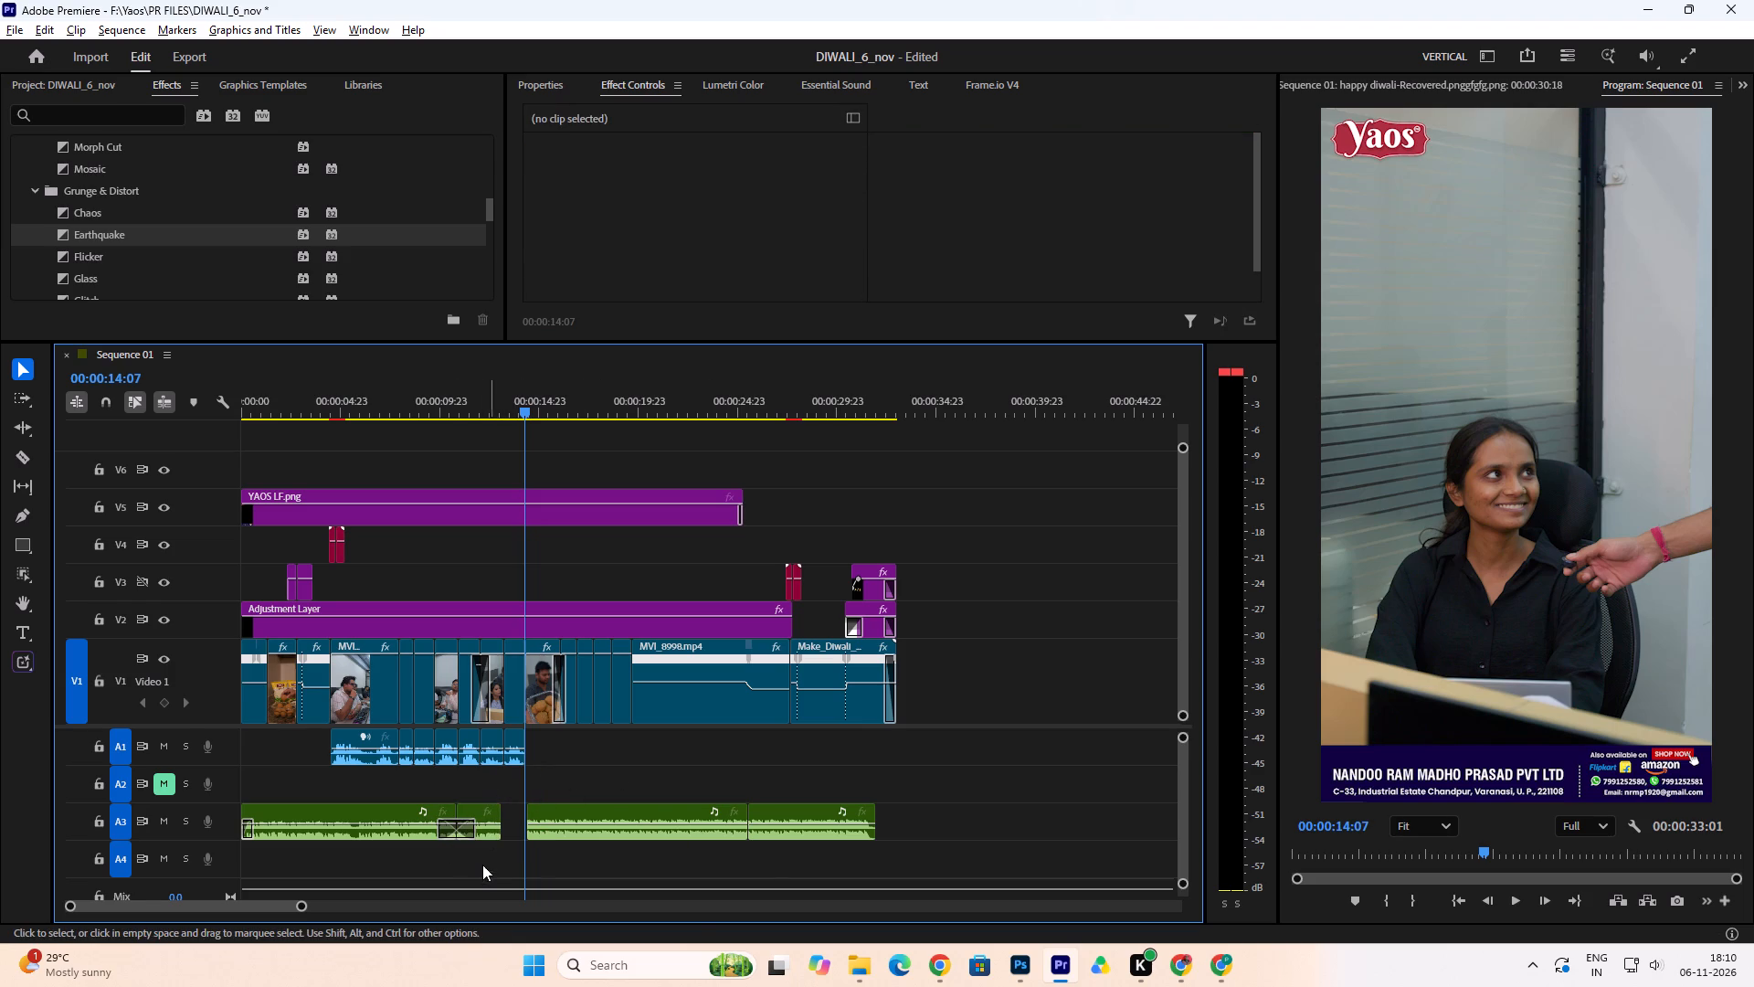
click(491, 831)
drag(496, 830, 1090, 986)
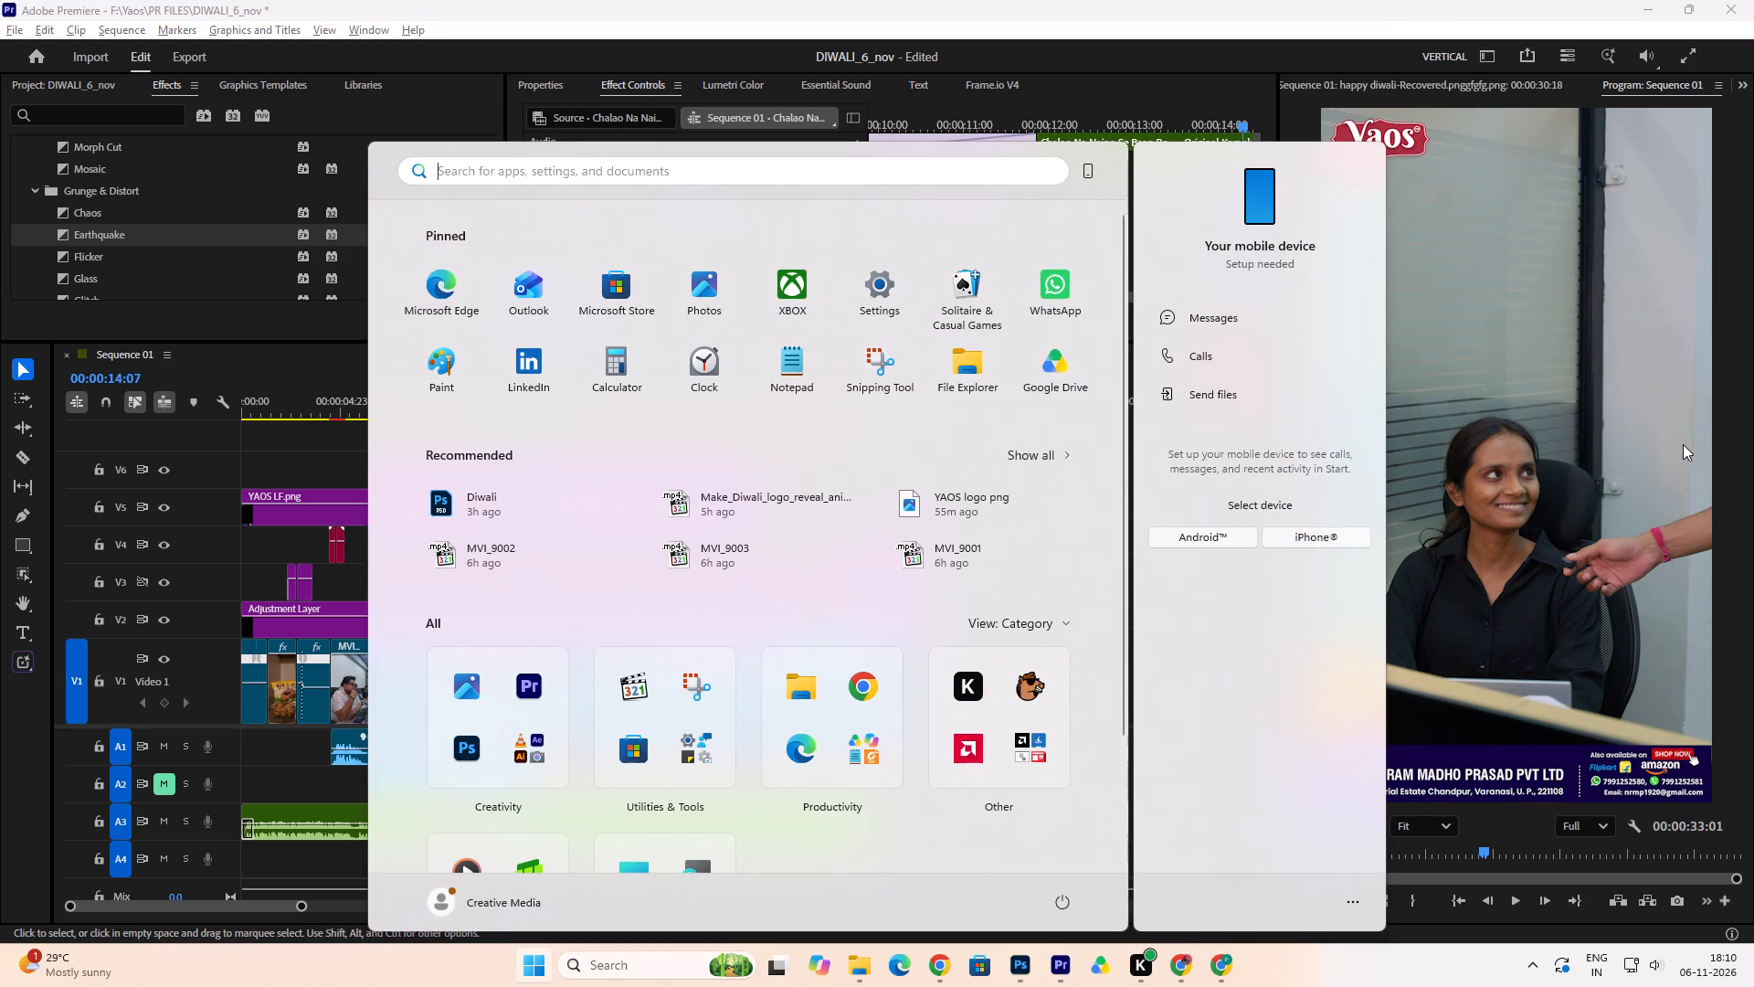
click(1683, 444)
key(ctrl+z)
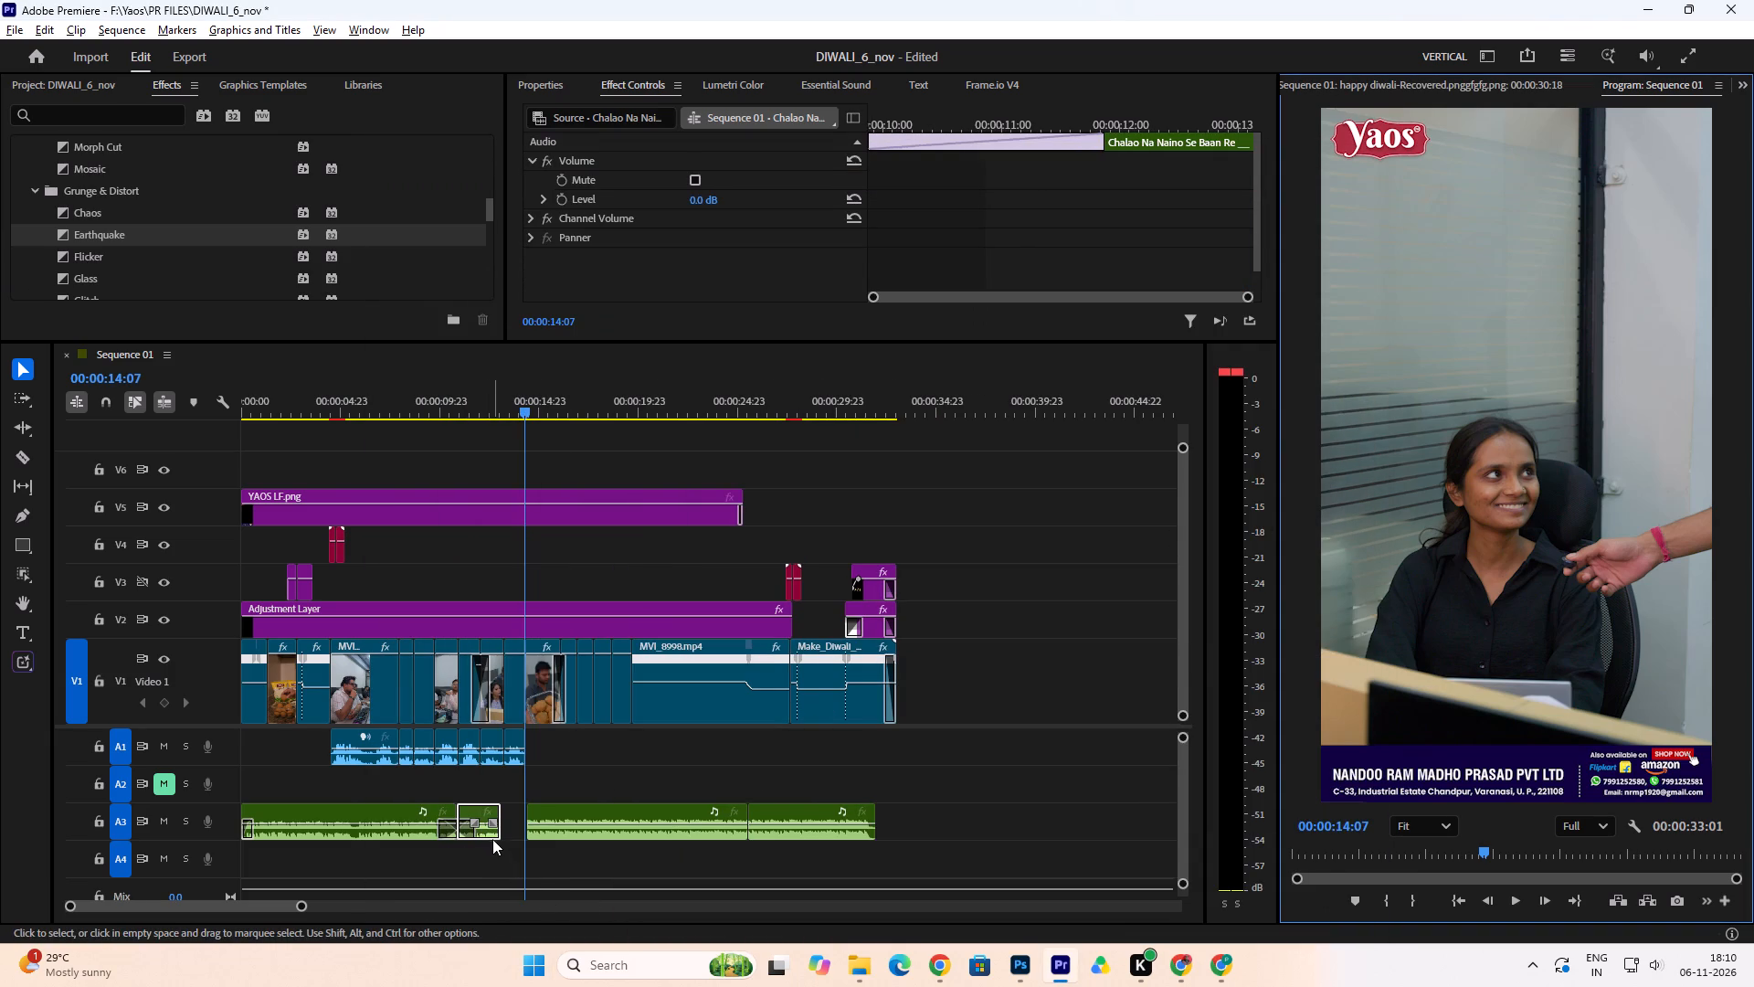
Place a copy of the short A3 music clip over the gap, so it meets the two shifted music clips.
alt+drag(486, 830, 521, 832)
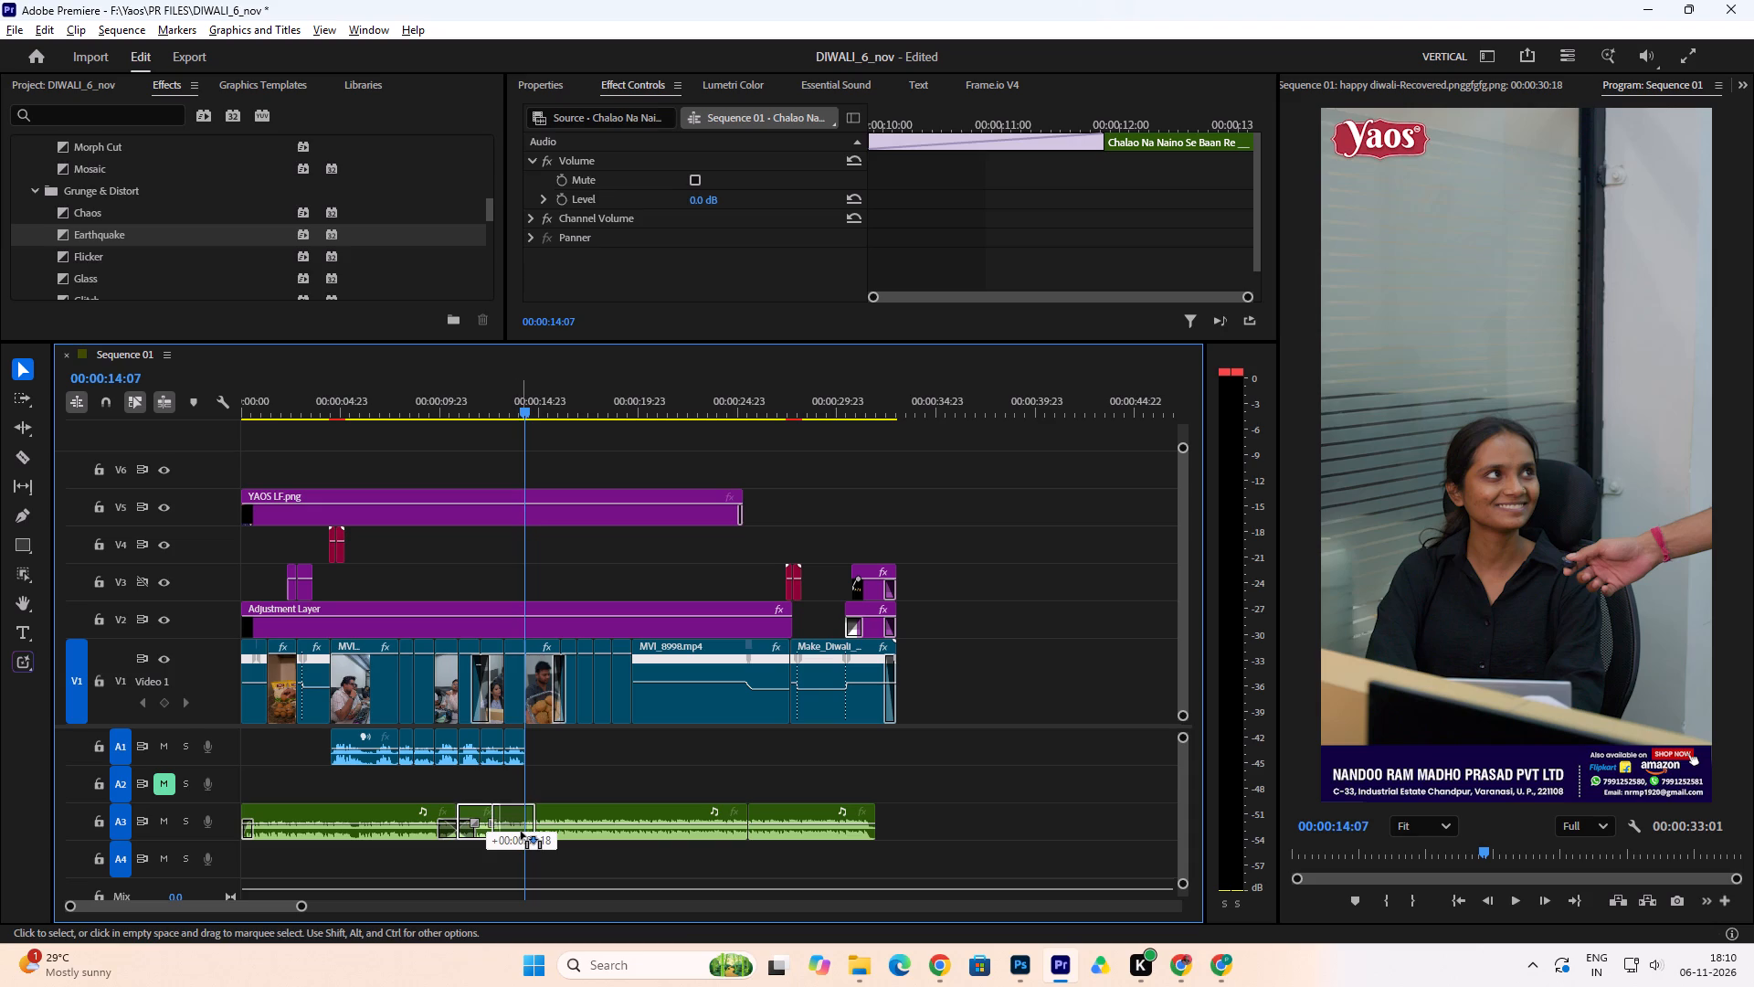
alt+drag(521, 832, 515, 832)
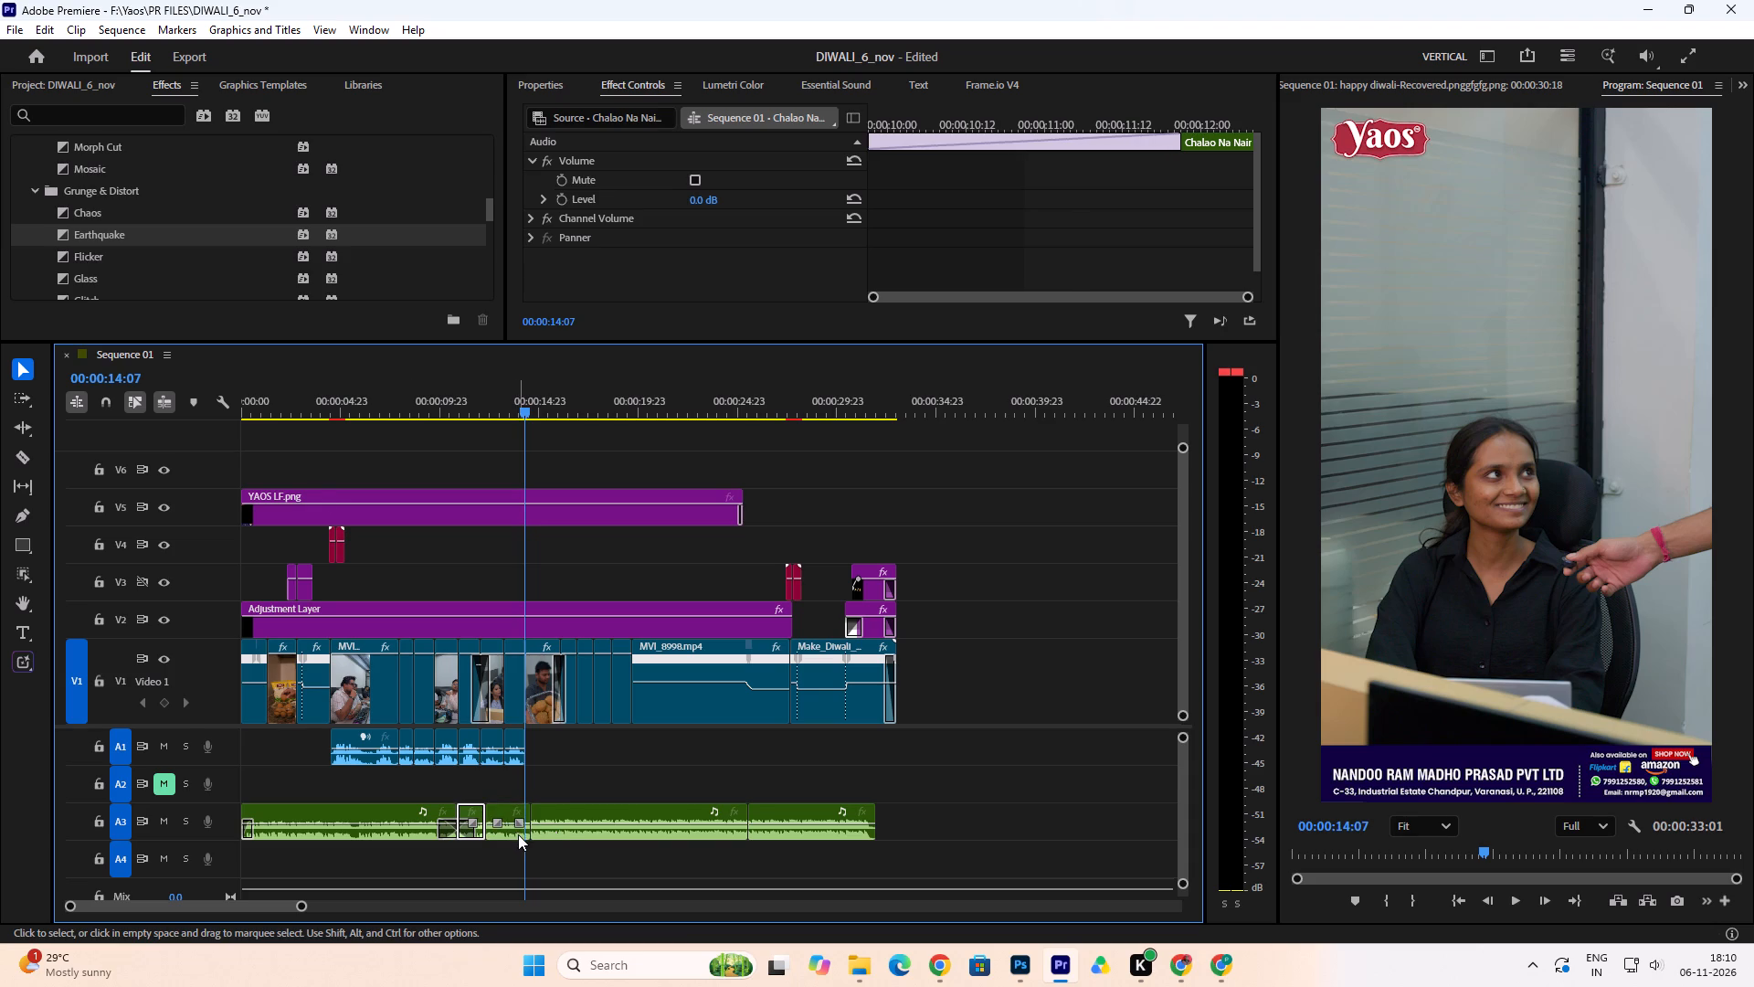
Search the effects for "con" and apply Constant Power at the A3 cut near 00:00:14:07.
click(146, 115)
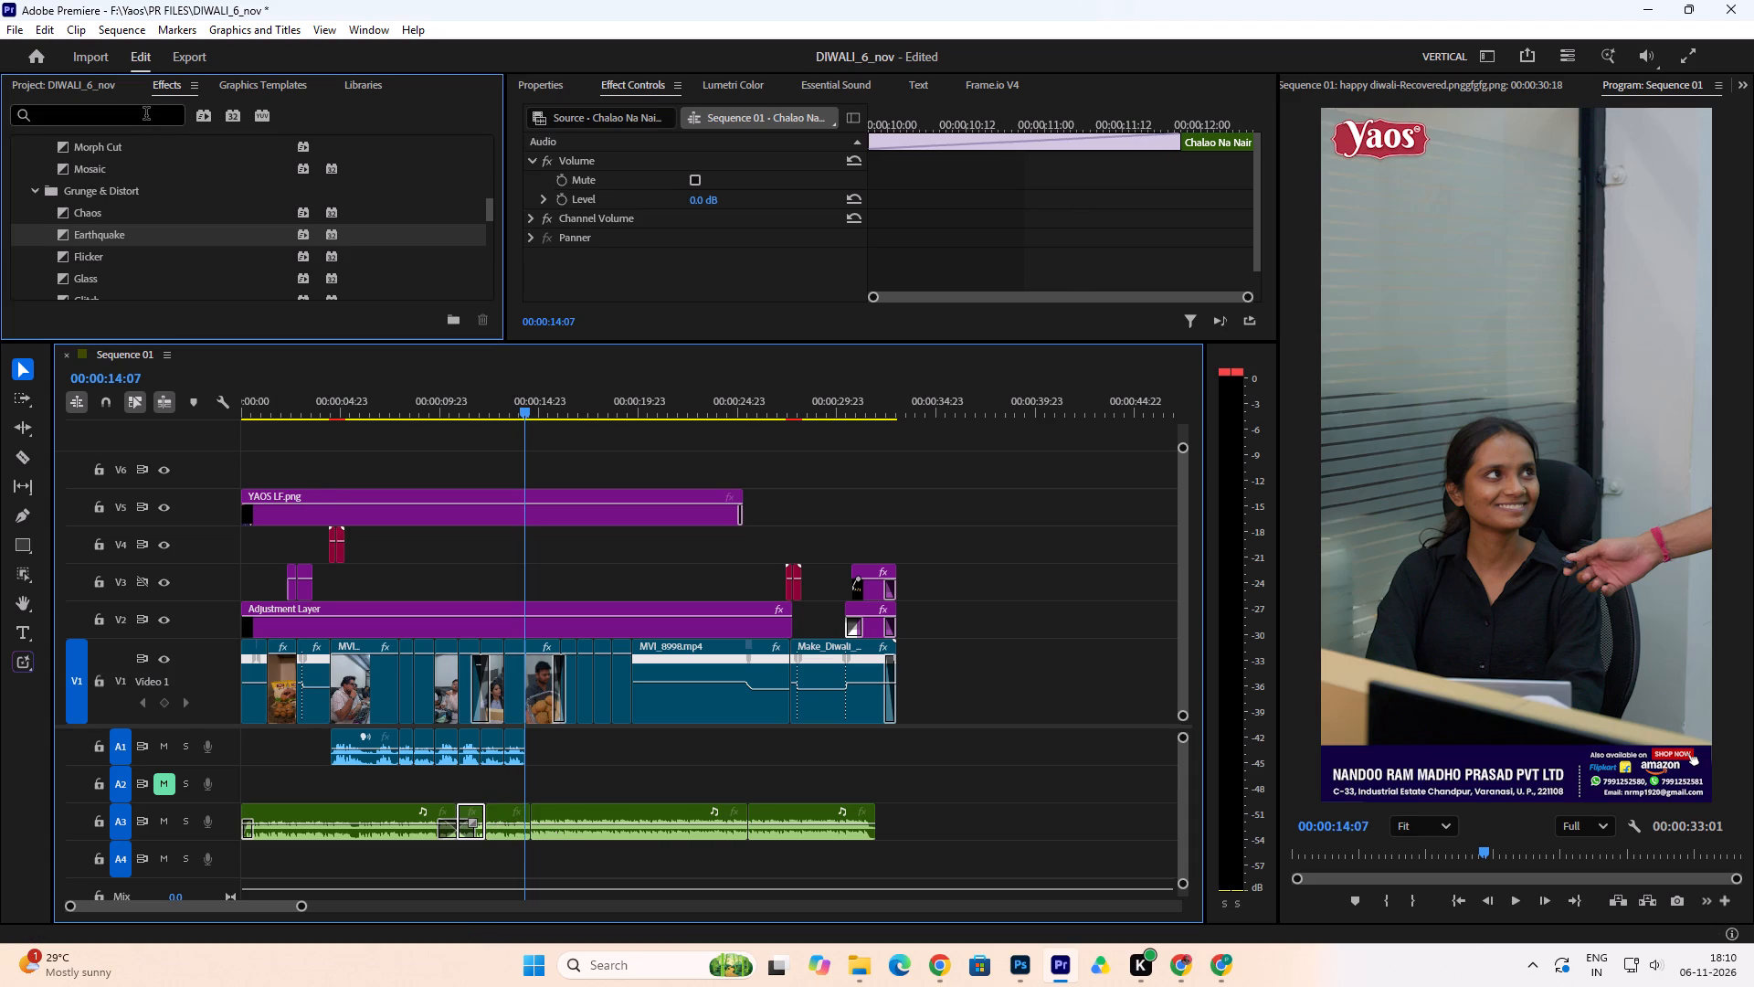
text(con)
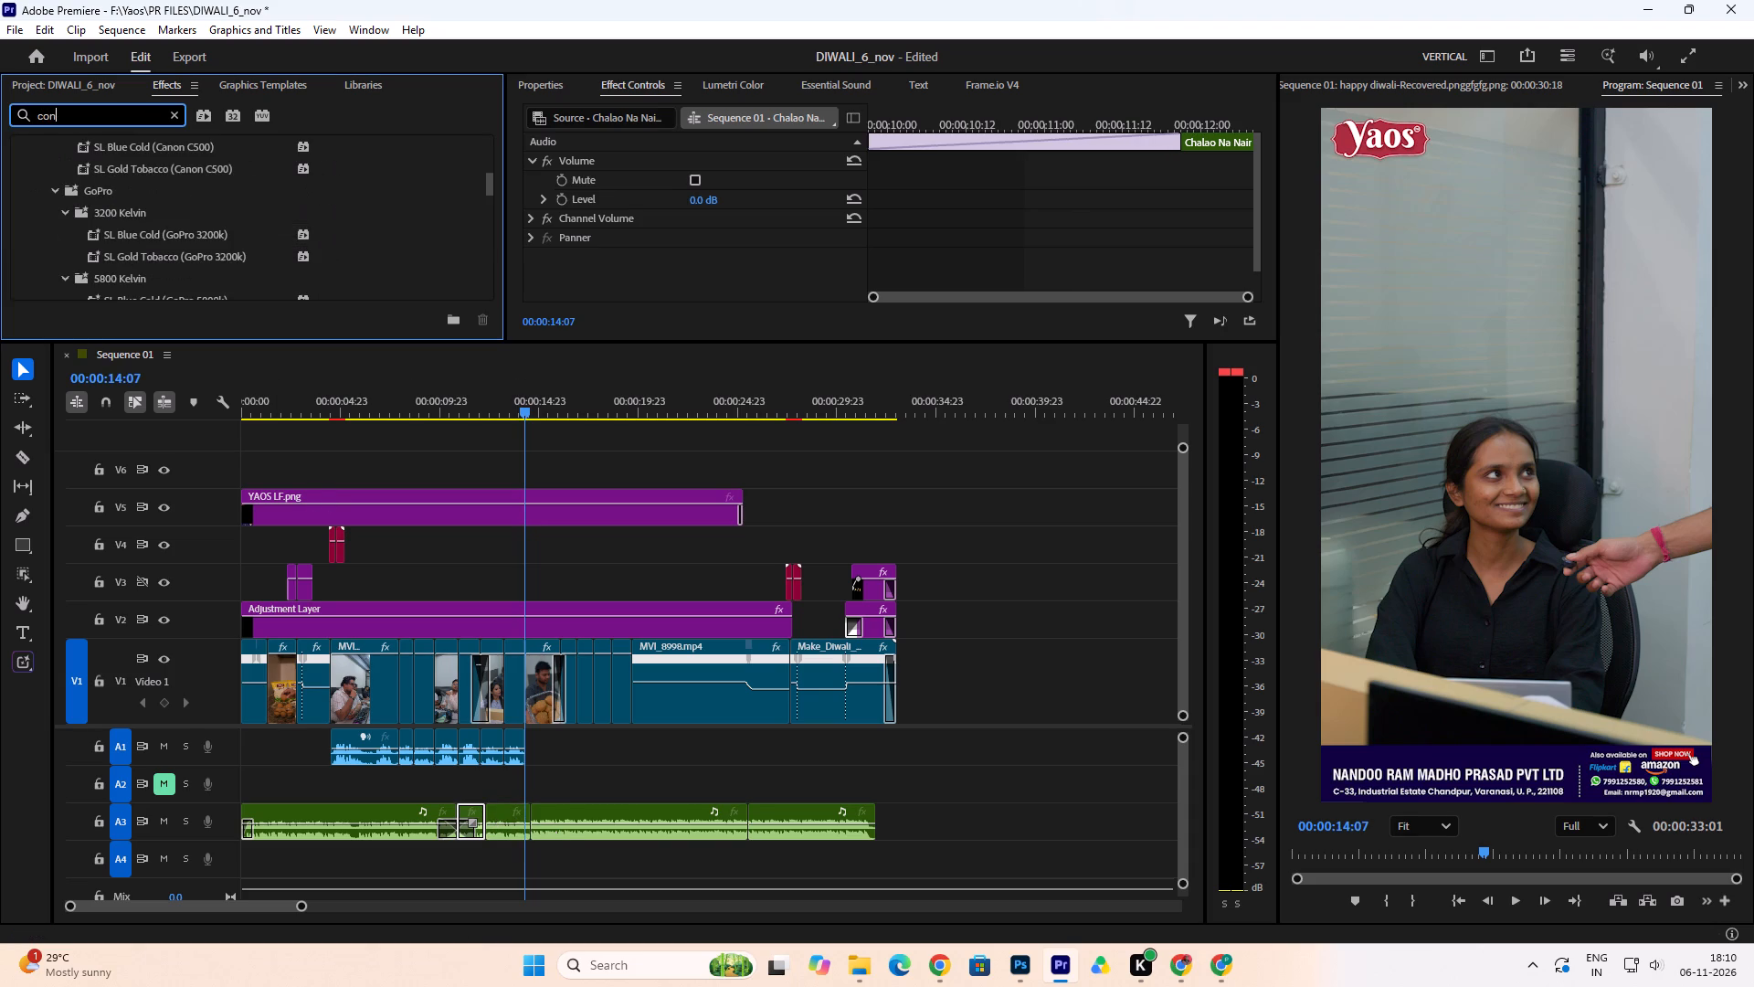
scroll(227, 195, up, 8)
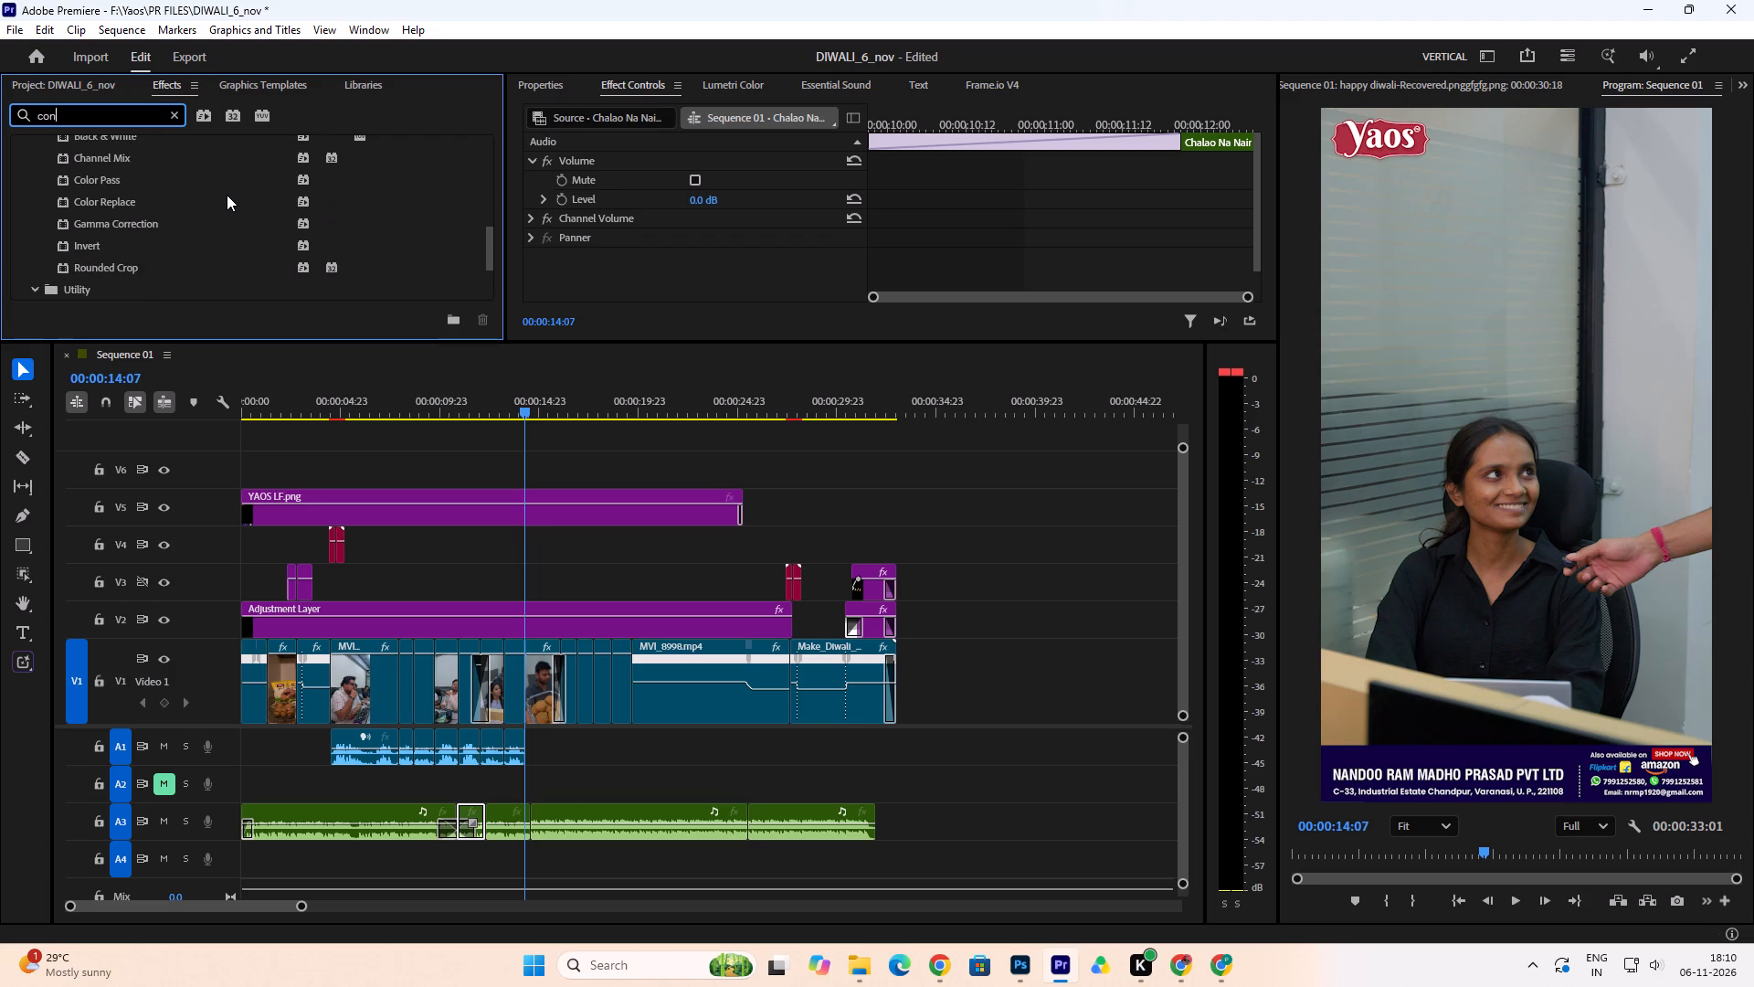
scroll(227, 195, up, 8)
drag(61, 208, 399, 761)
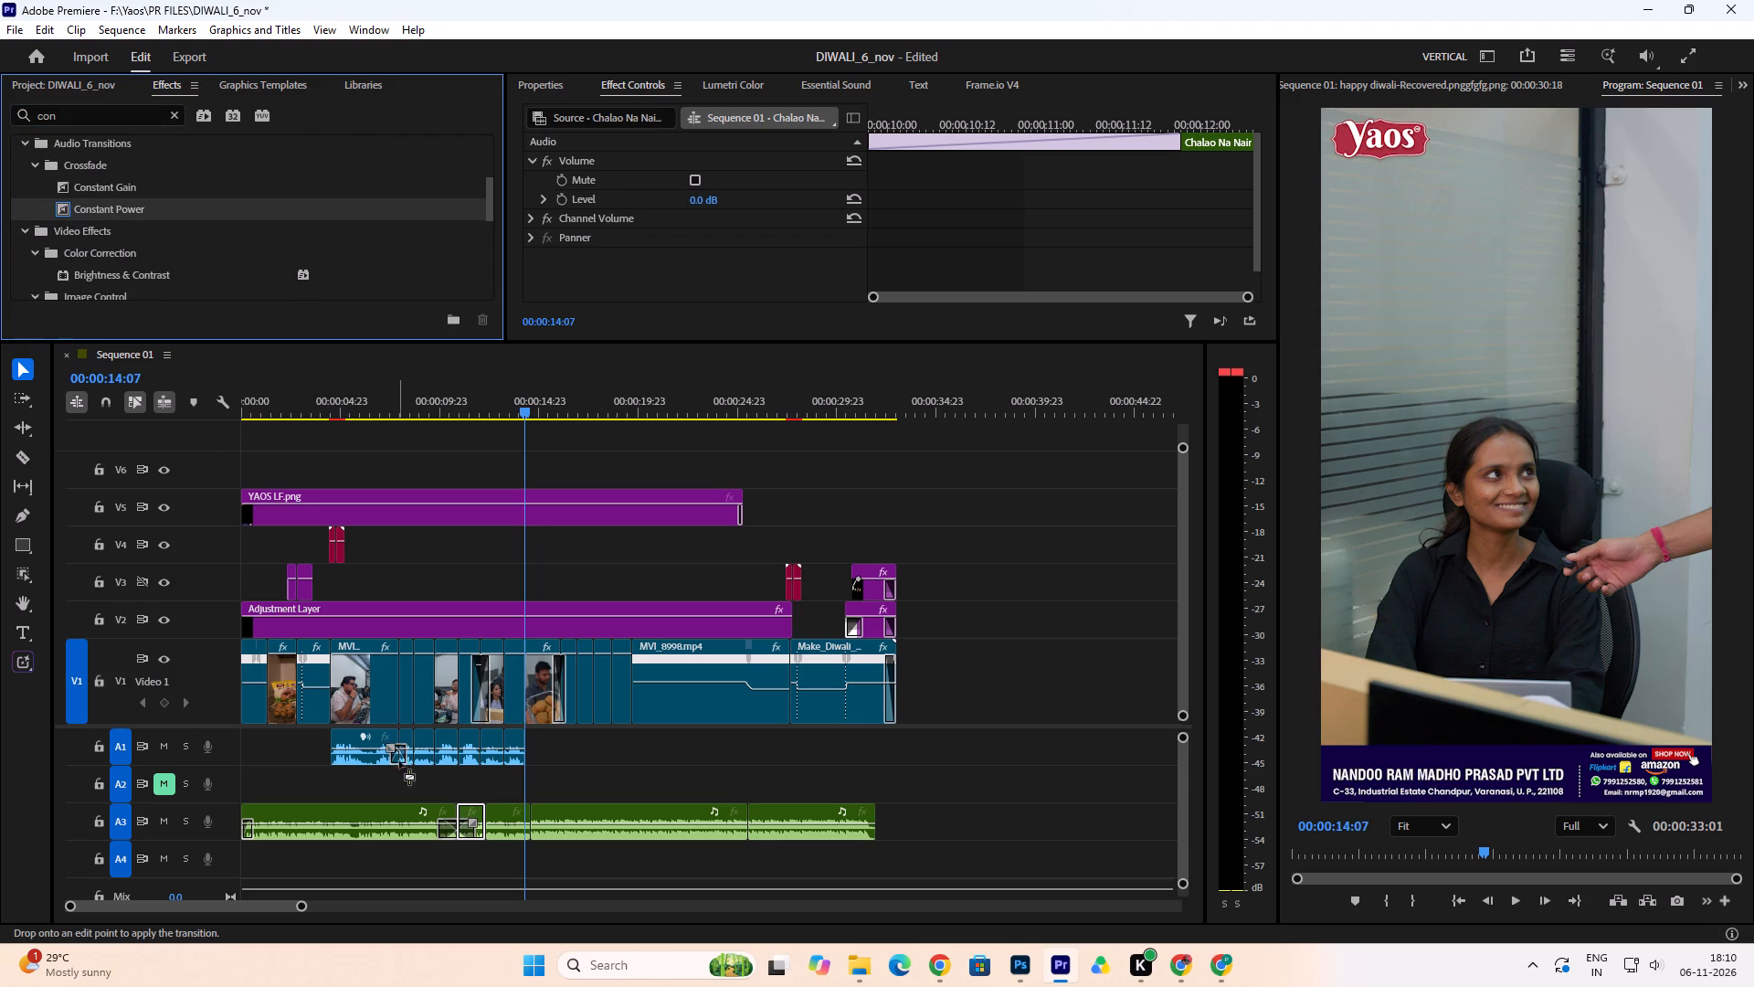
drag(399, 761, 530, 825)
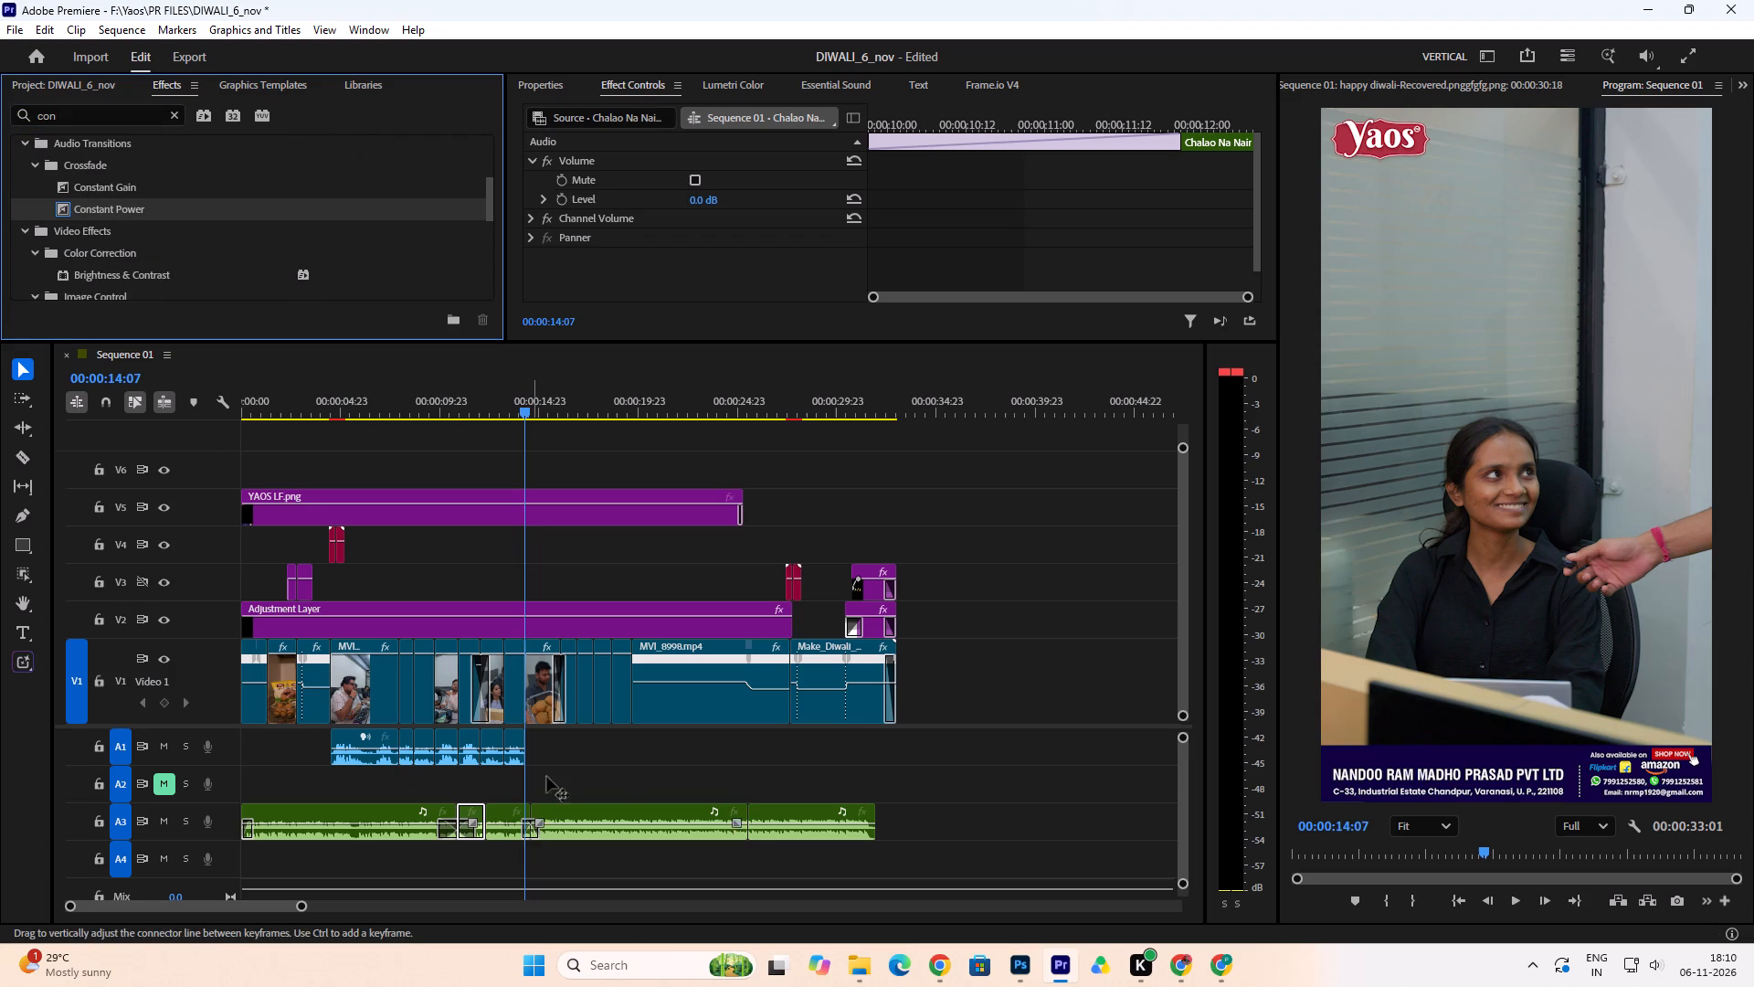
click(668, 764)
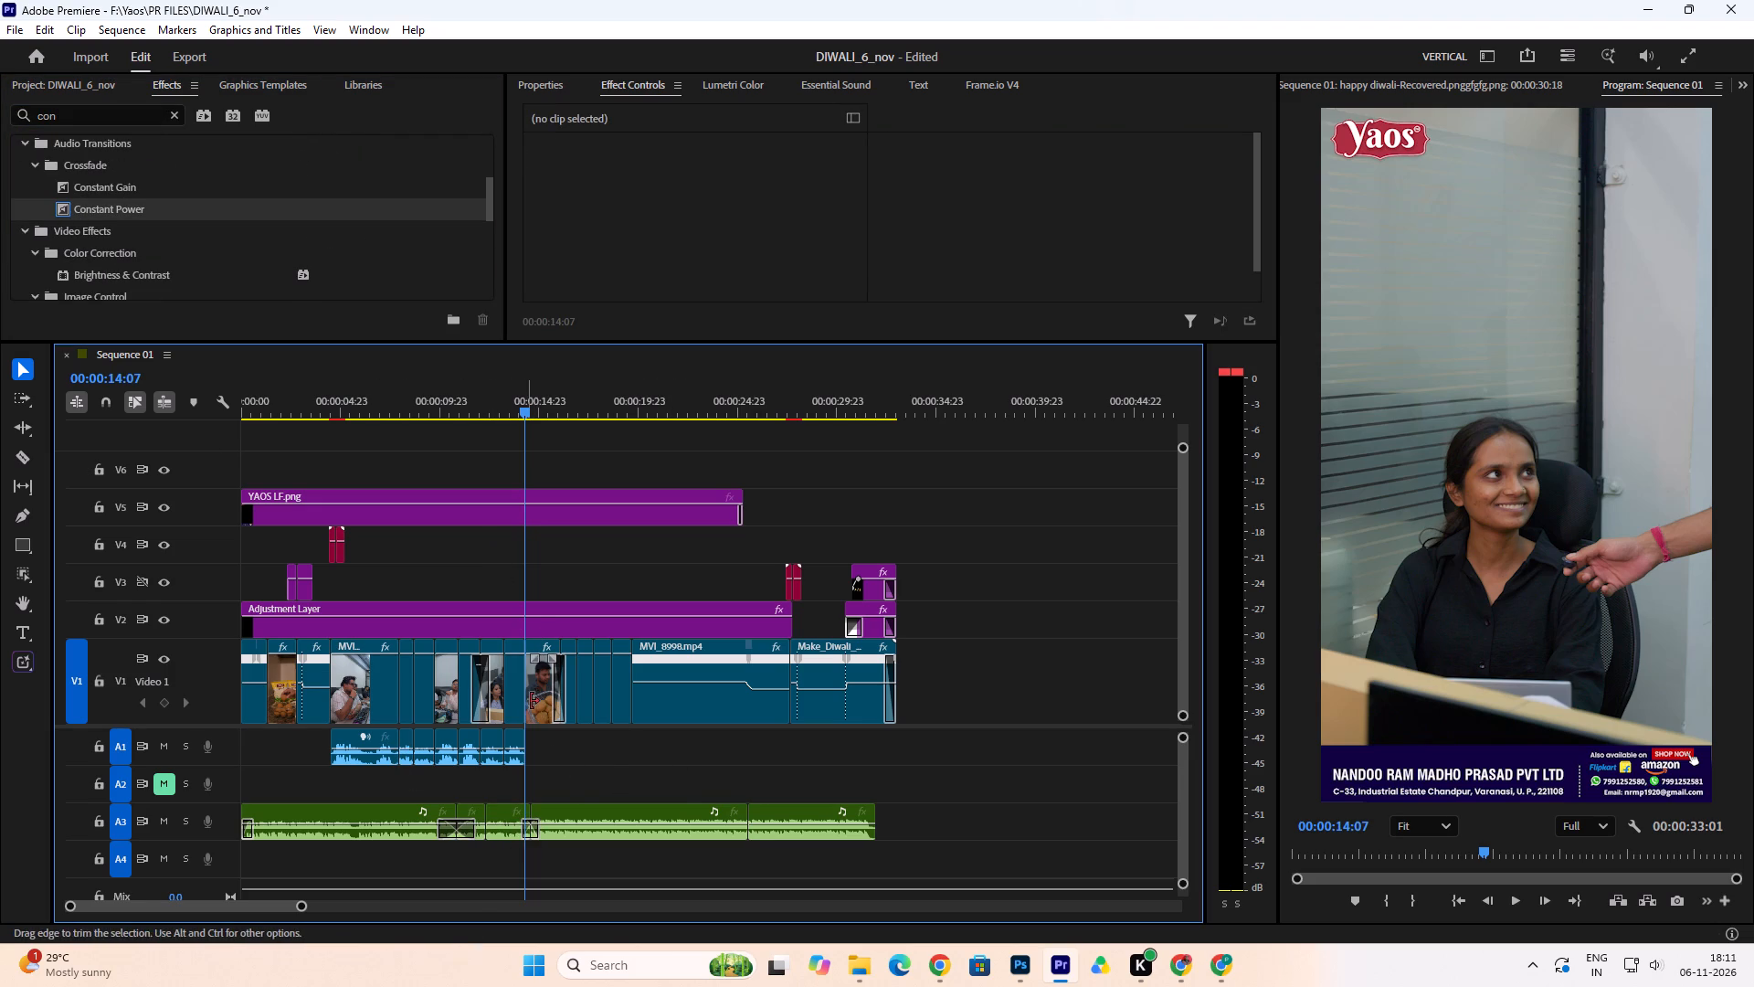
Set the duration of the Custom Fade at the first A3 music cut to 00:00:01:01.
click(472, 825)
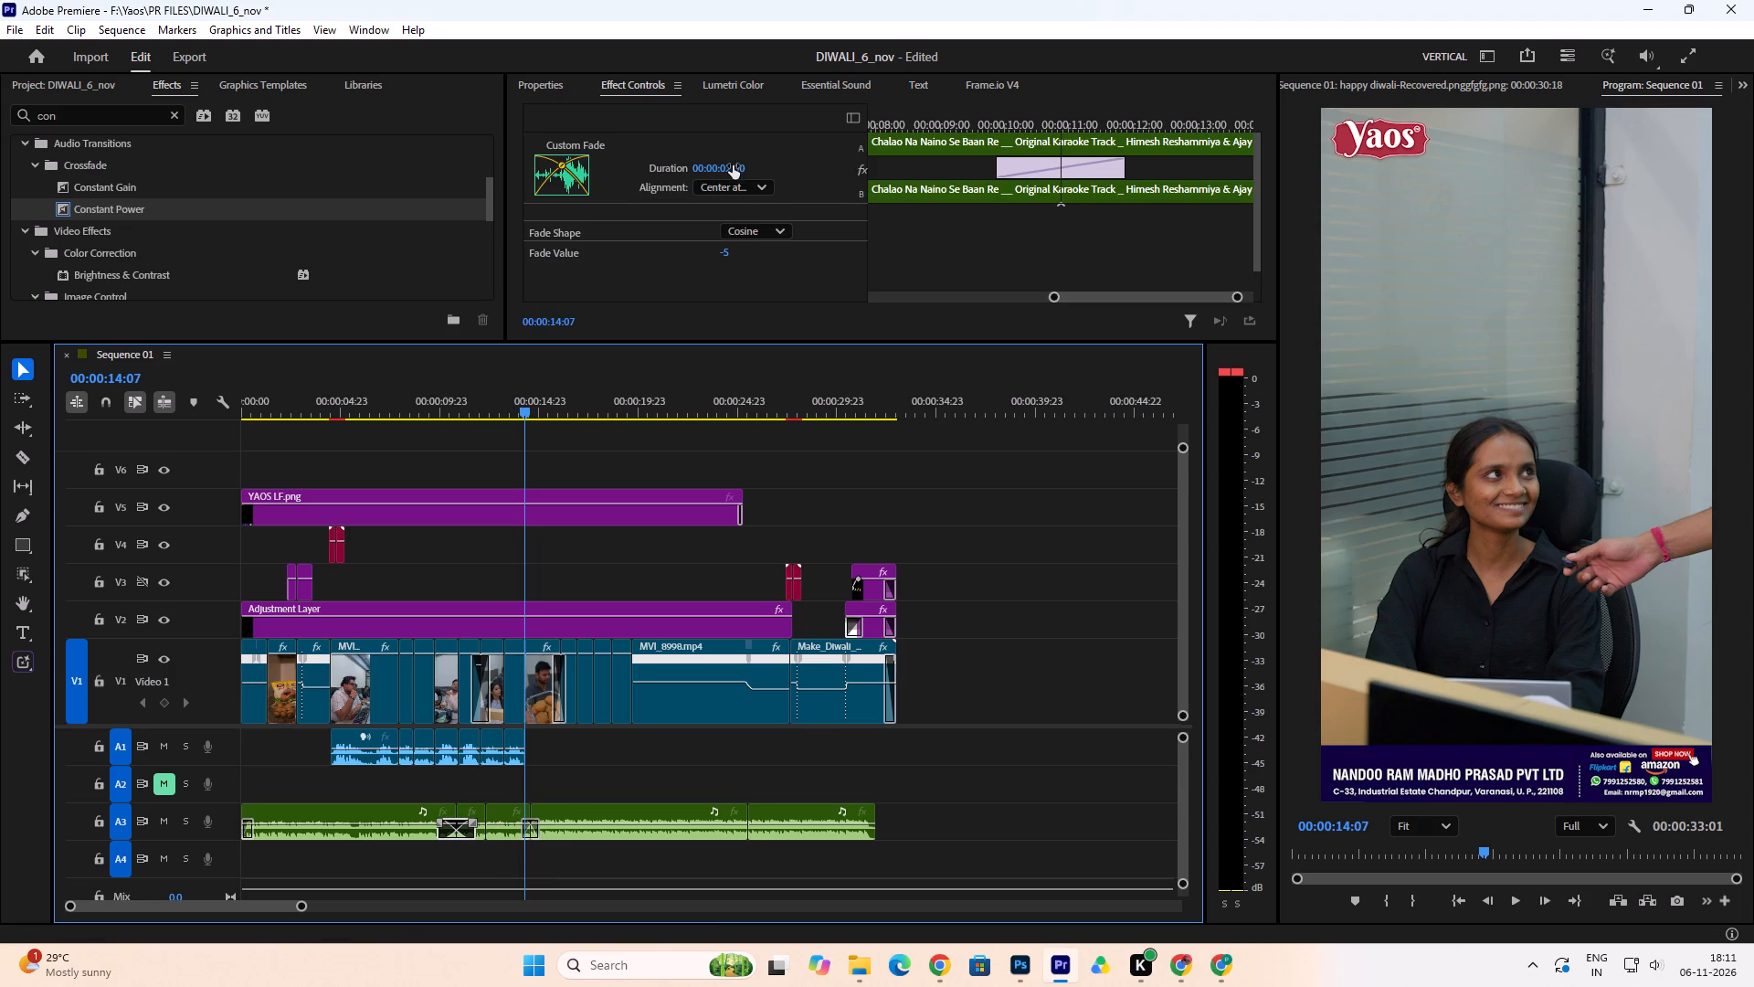
drag(749, 166, 735, 166)
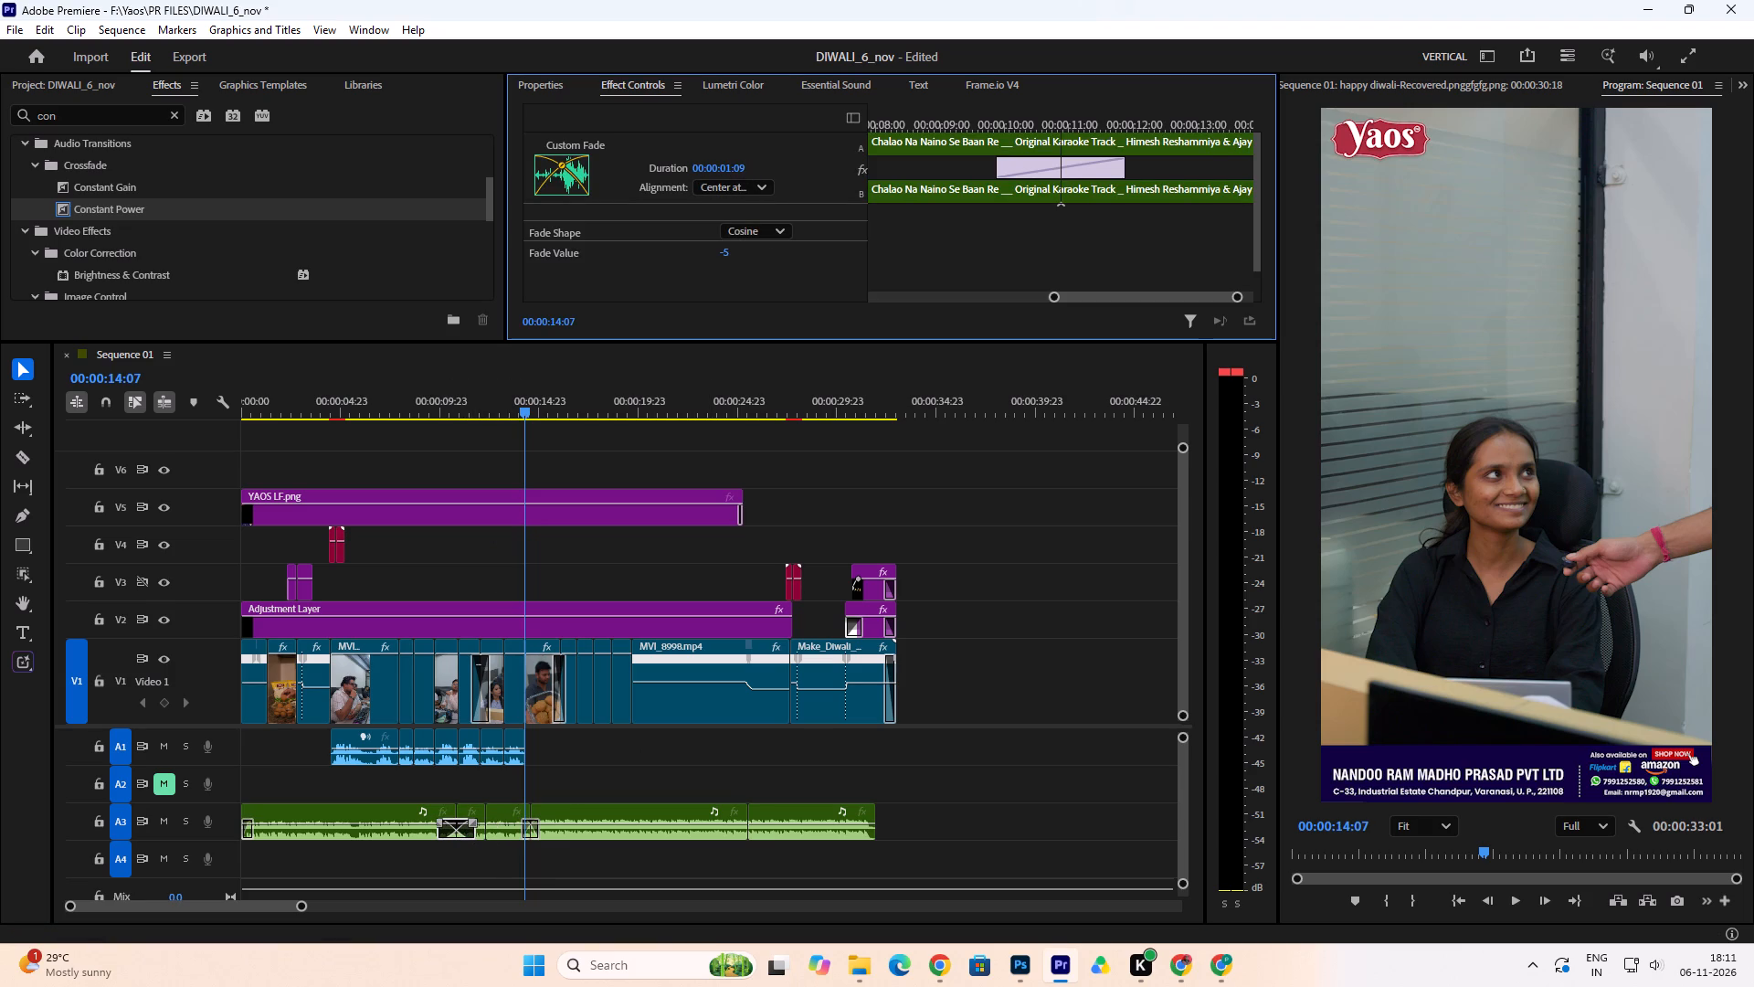
drag(735, 166, 730, 165)
drag(730, 165, 728, 164)
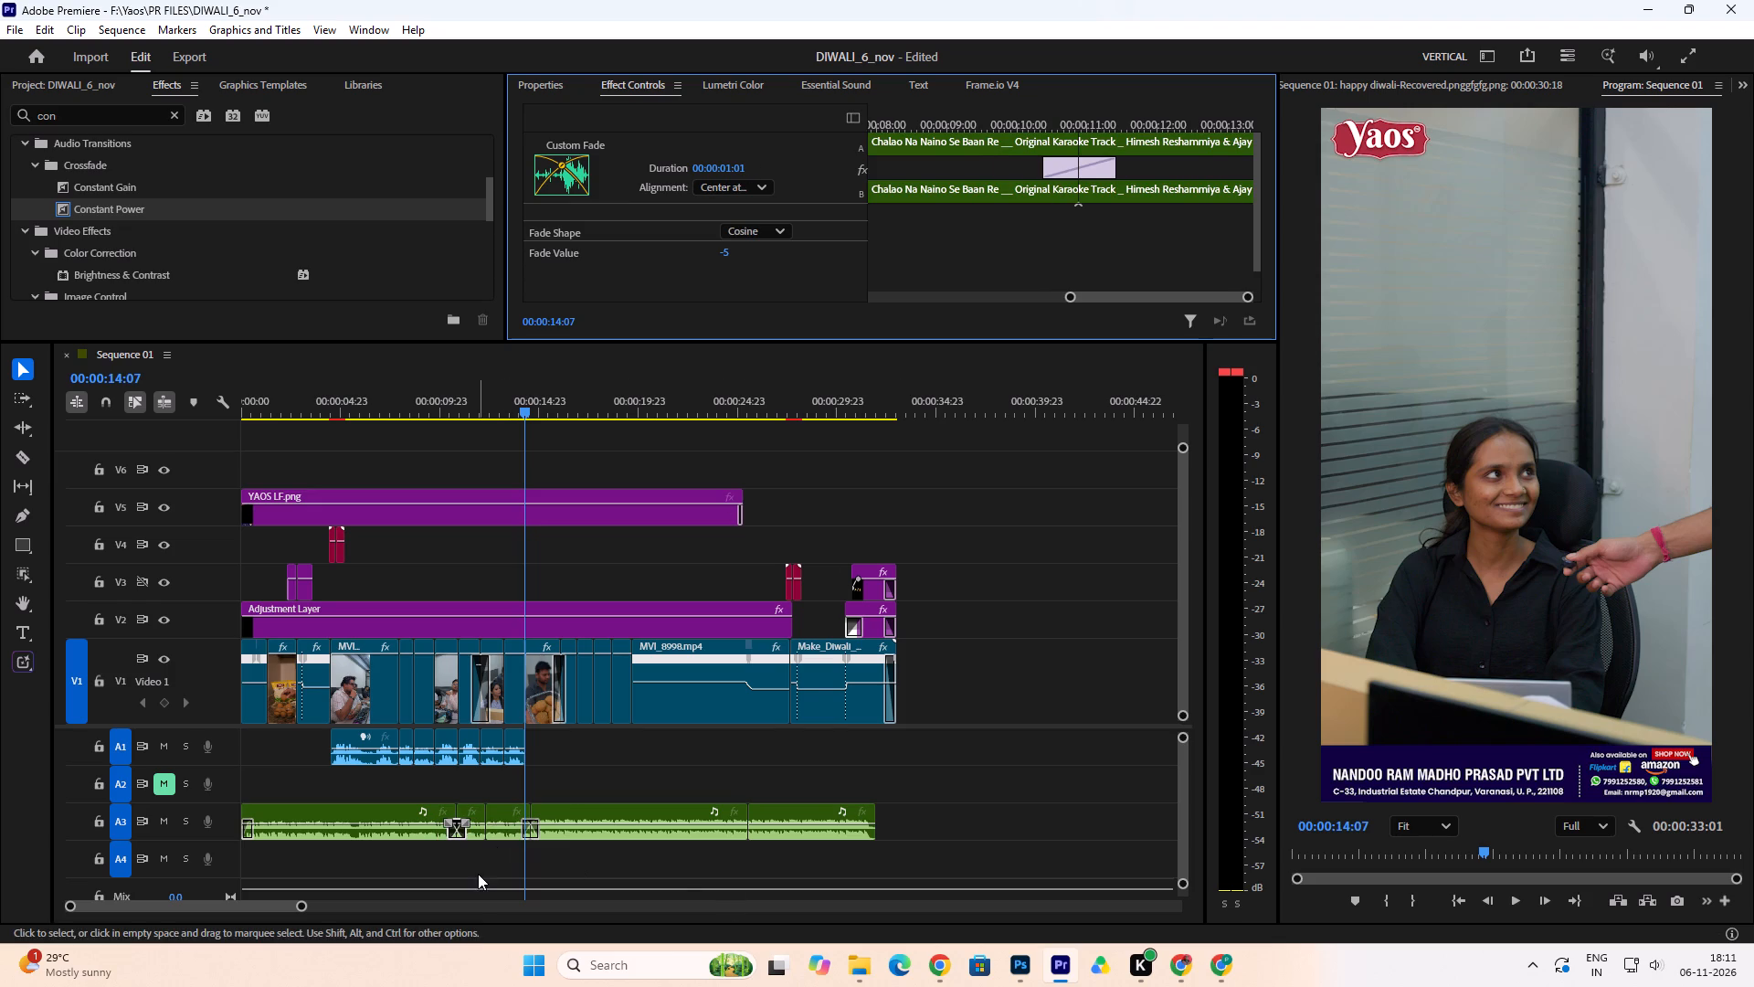
Apply Constant Power at the A3 cut between the short music clip and its copy, near 00:00:12:08.
drag(50, 203, 306, 503)
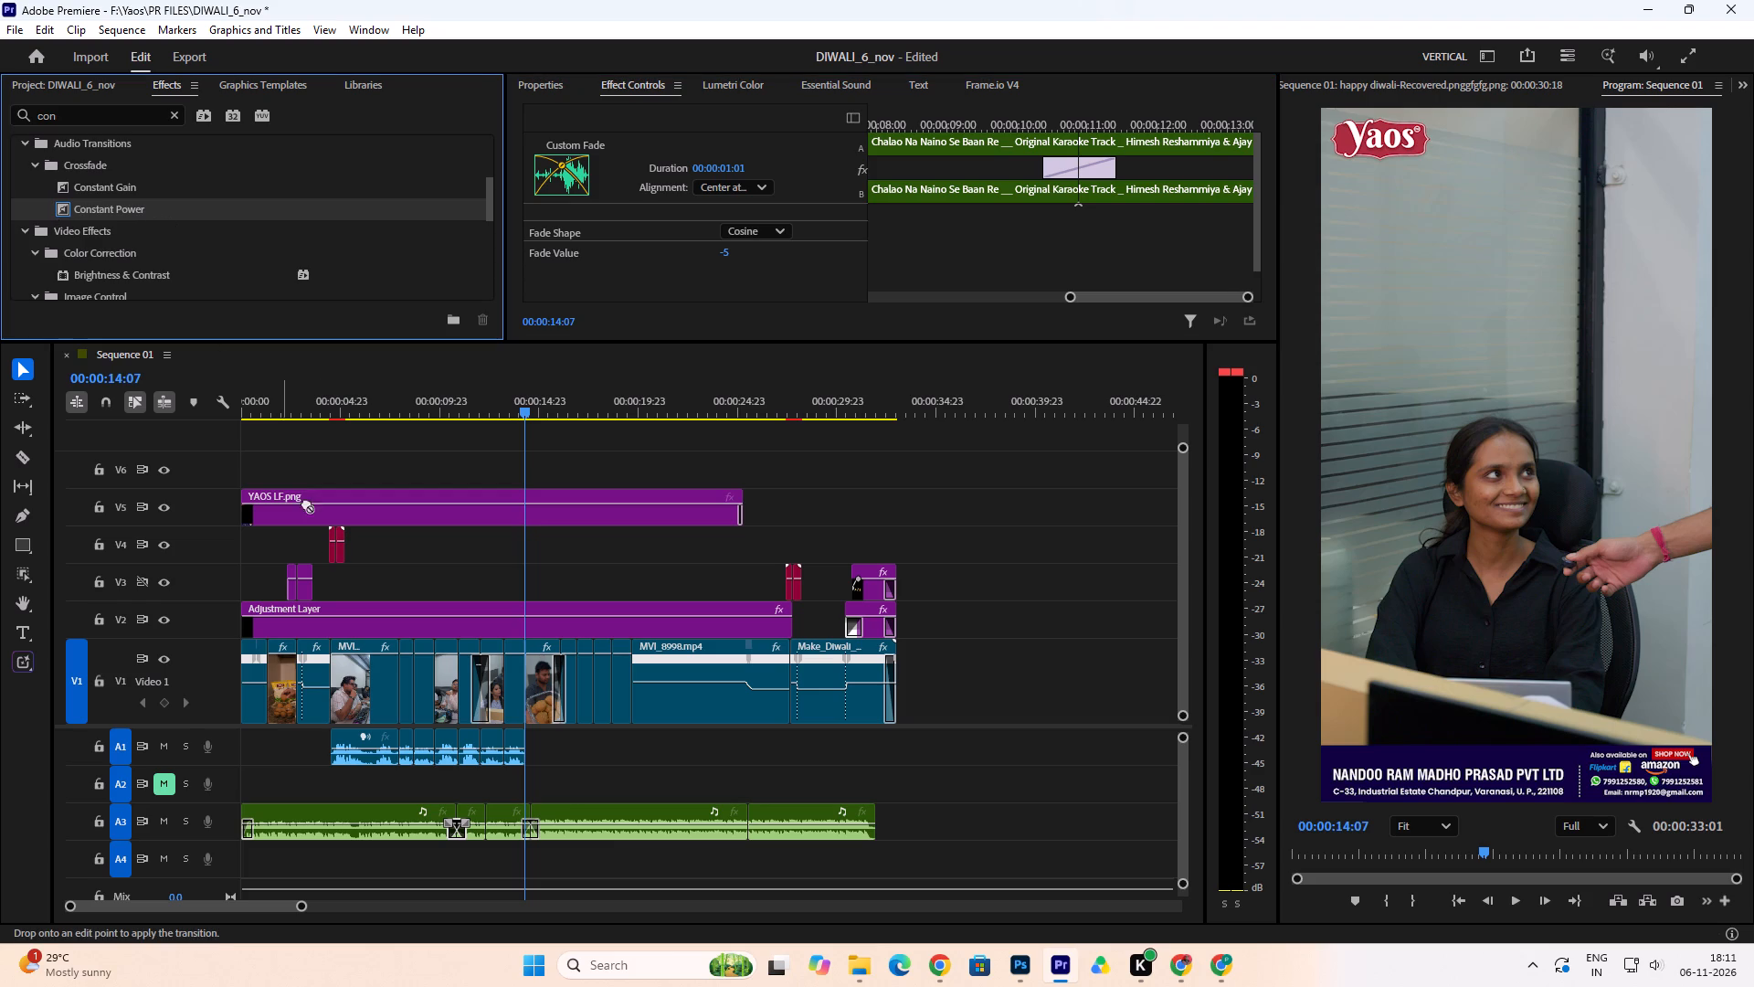
drag(306, 503, 486, 832)
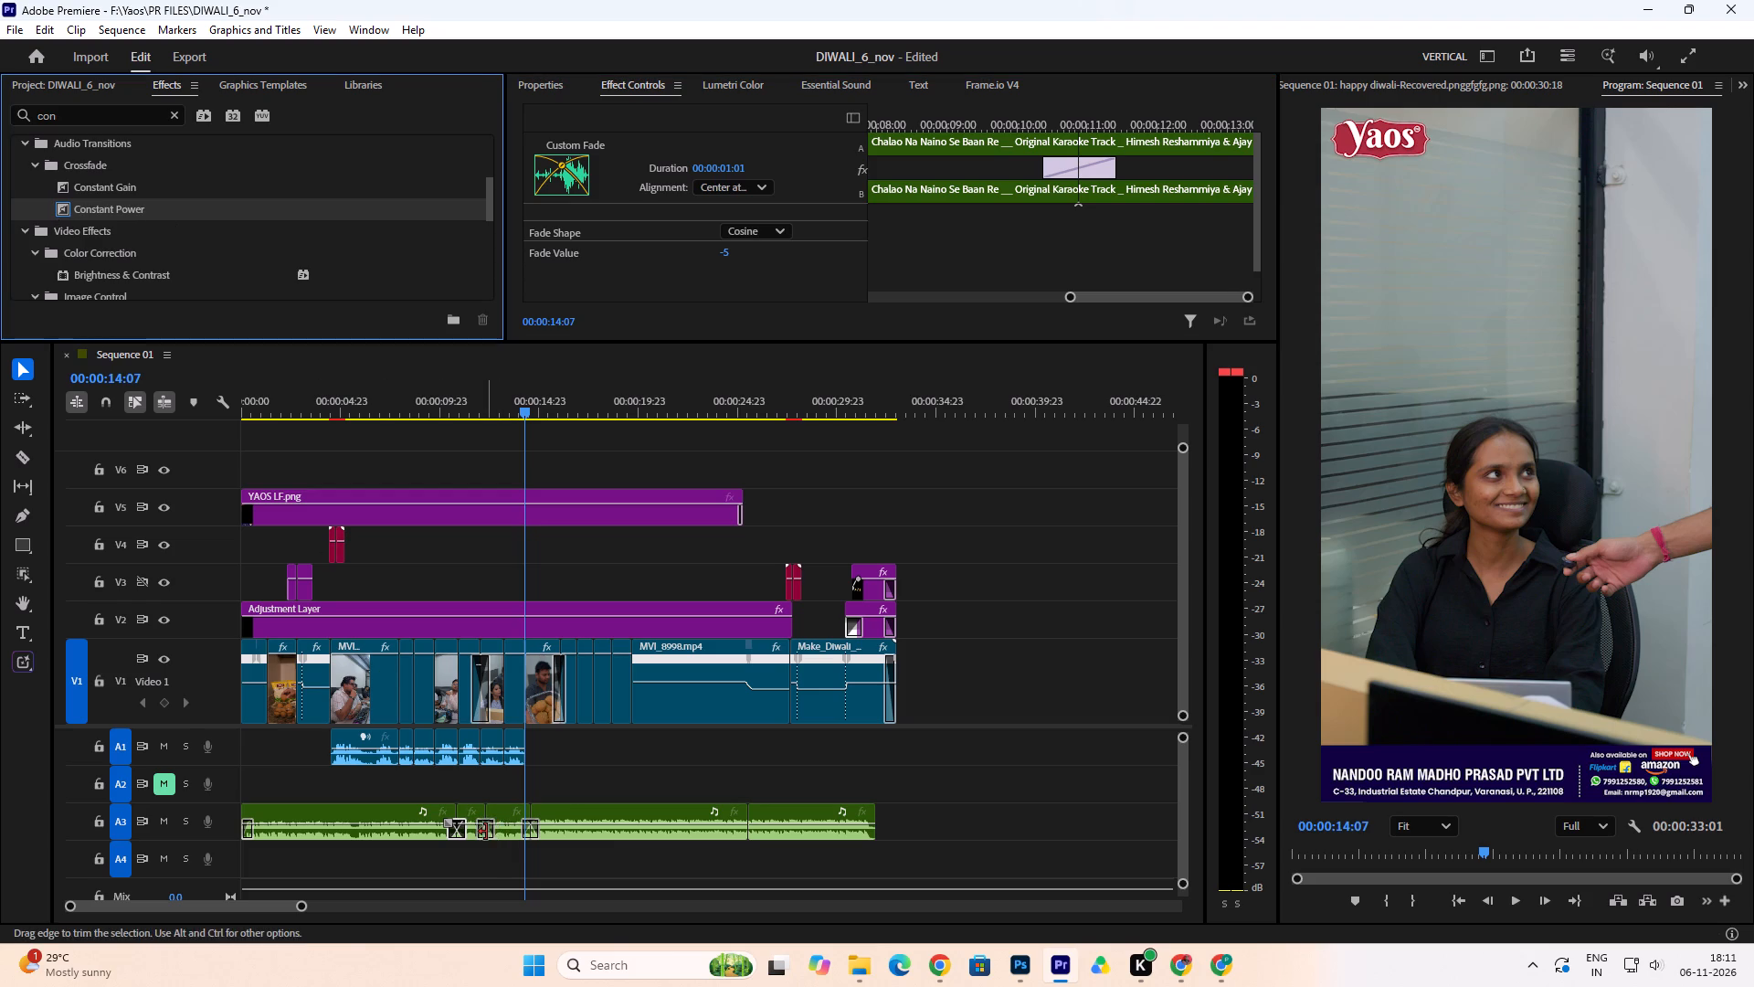
Move the last A3 music clip about 20 frames later and extend its start back to meet the preceding music clip.
drag(513, 397, 453, 406)
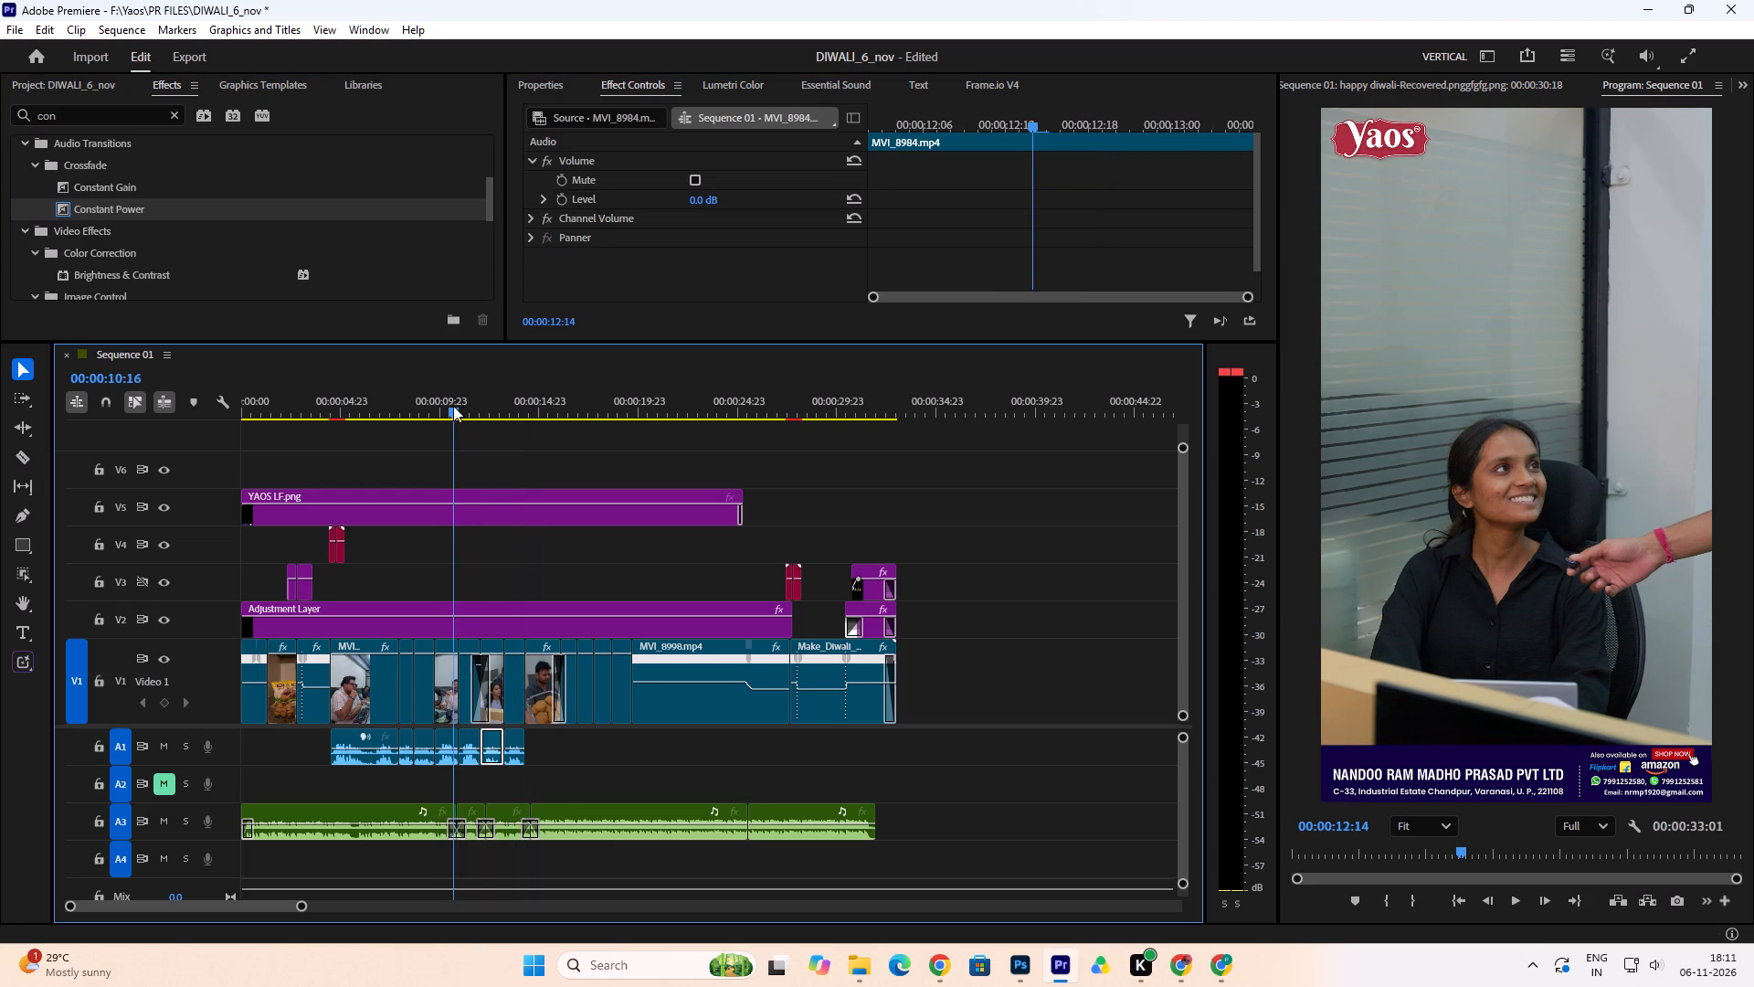
drag(453, 406, 534, 450)
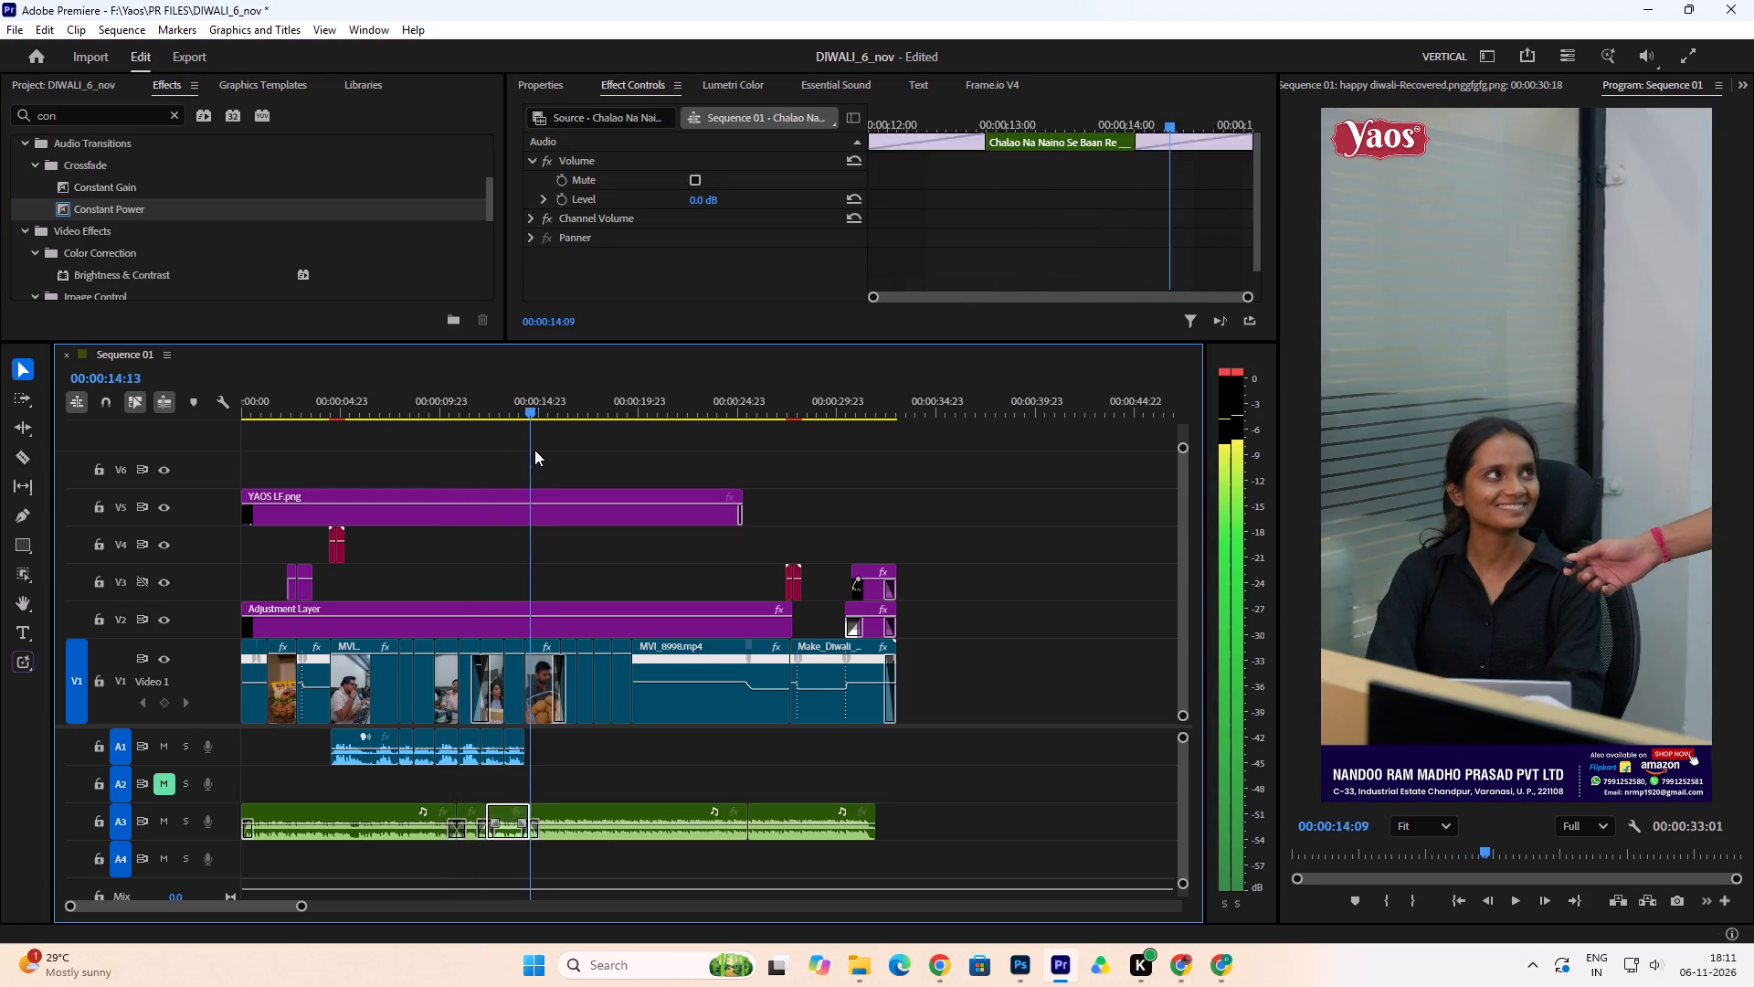
drag(534, 450, 230, 554)
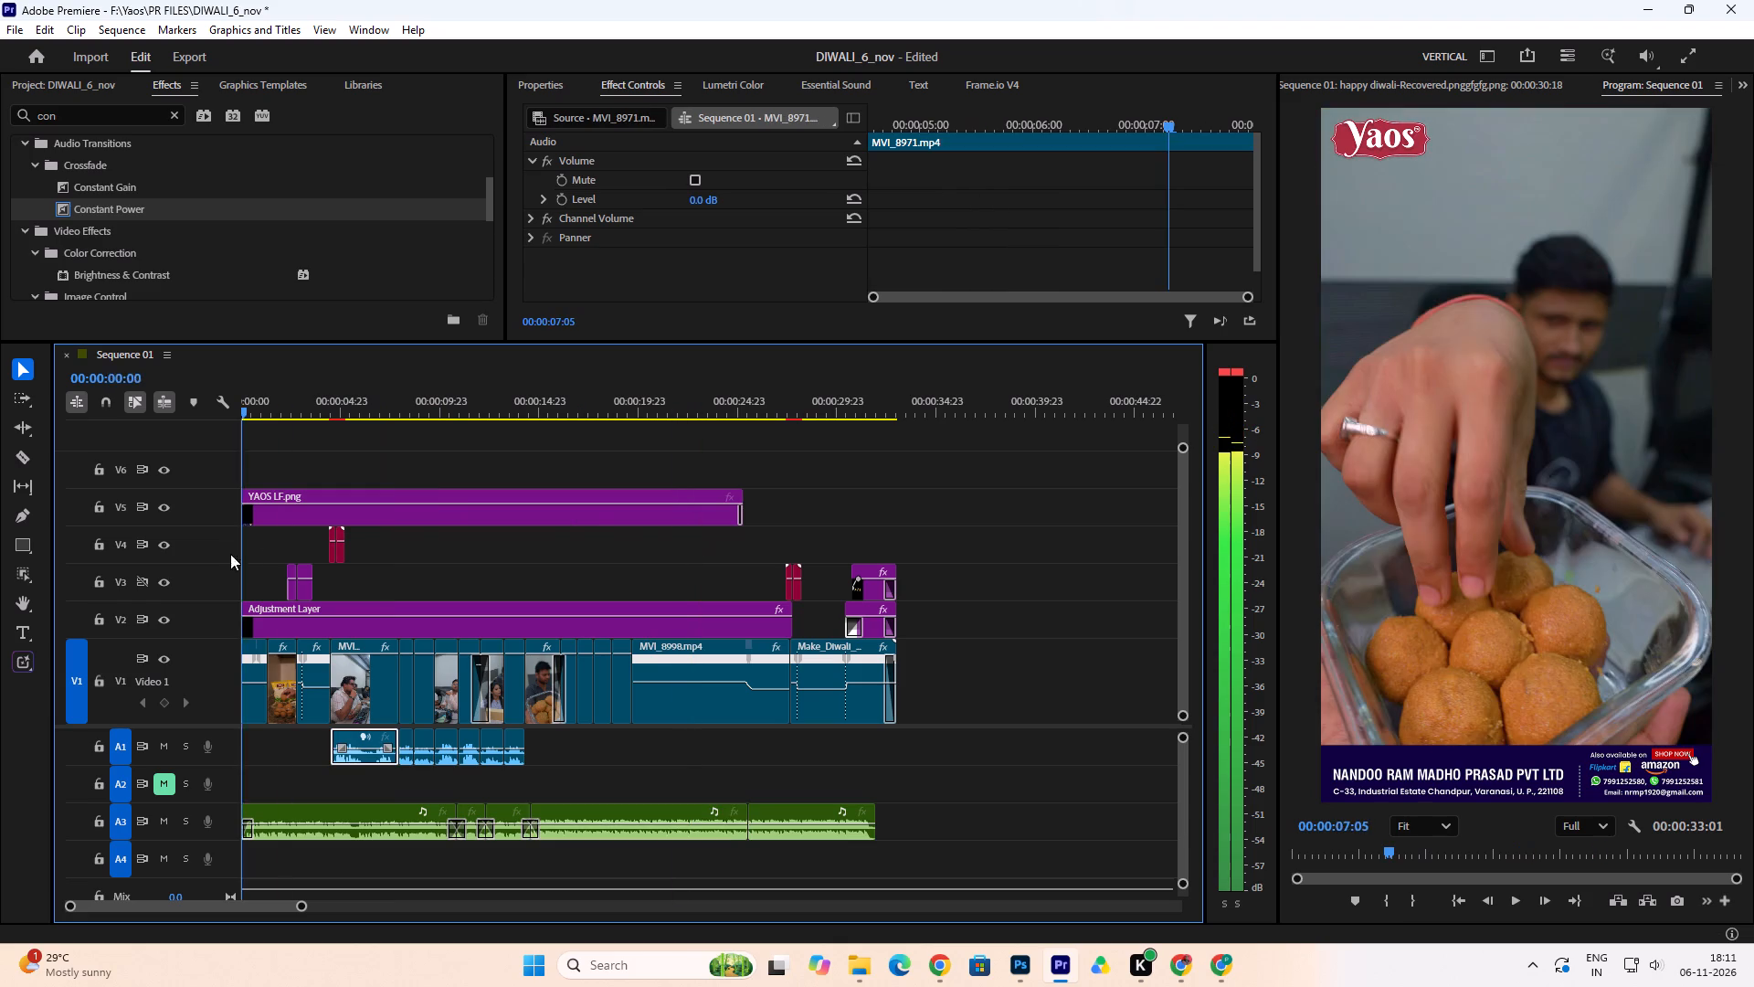
drag(230, 554, 880, 679)
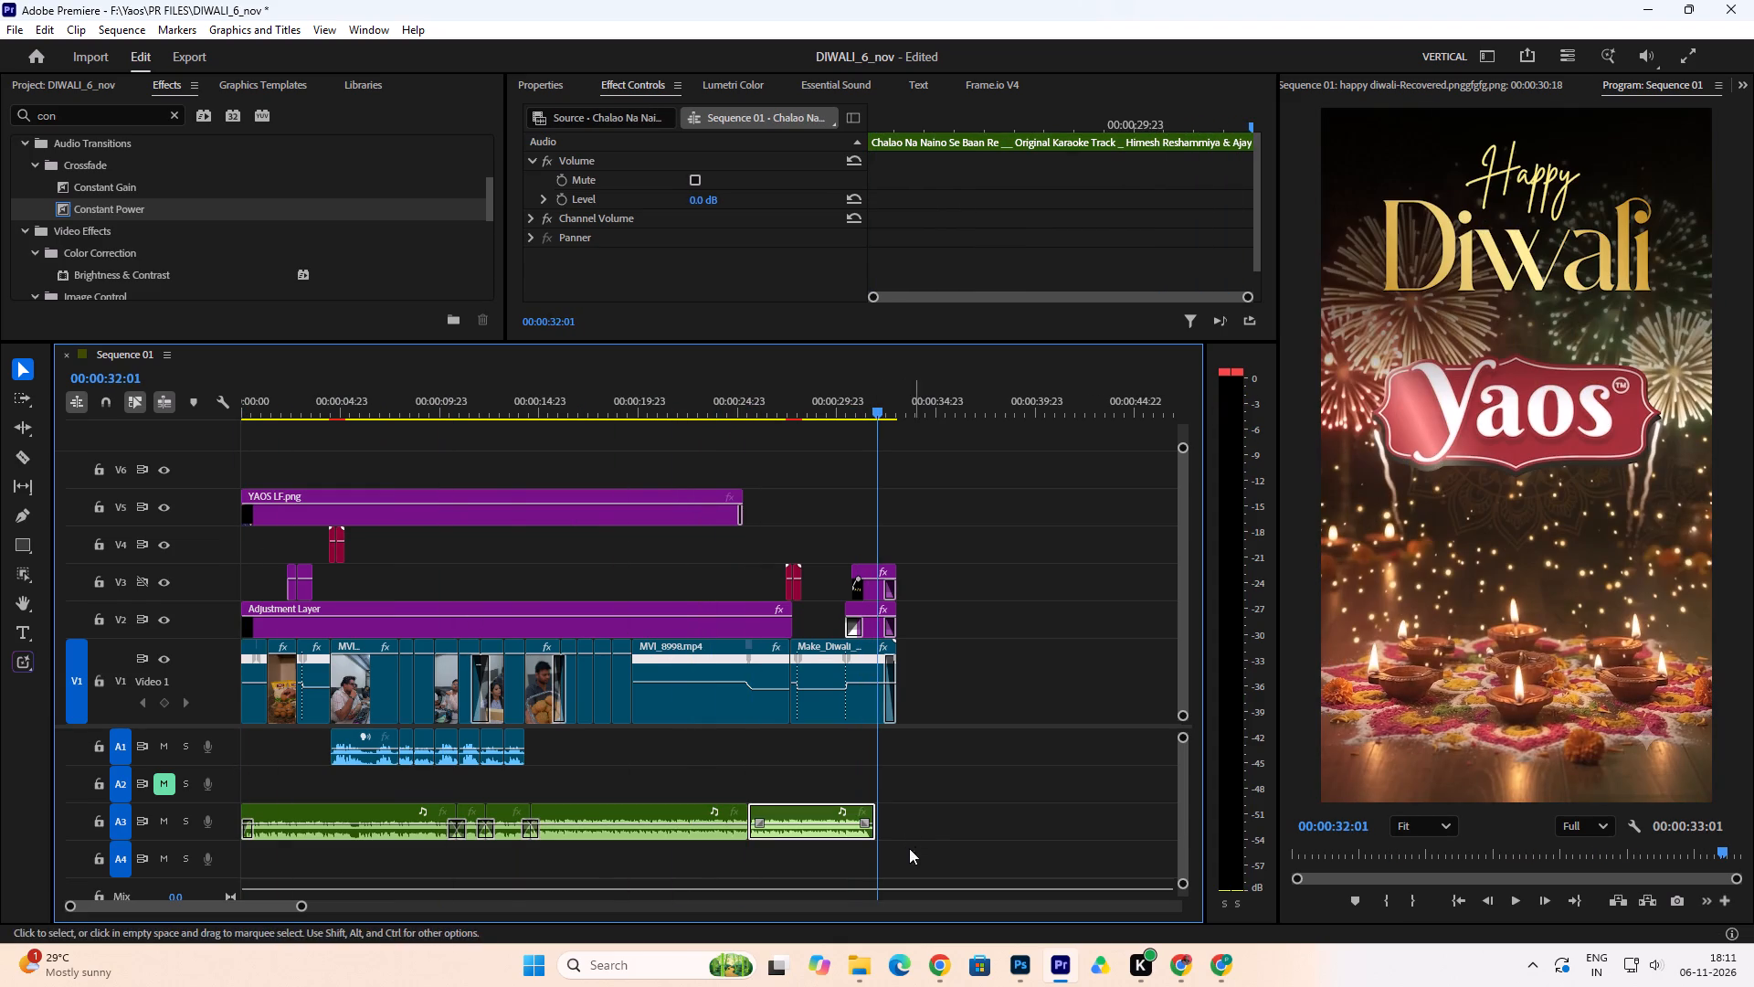
drag(883, 809, 877, 818)
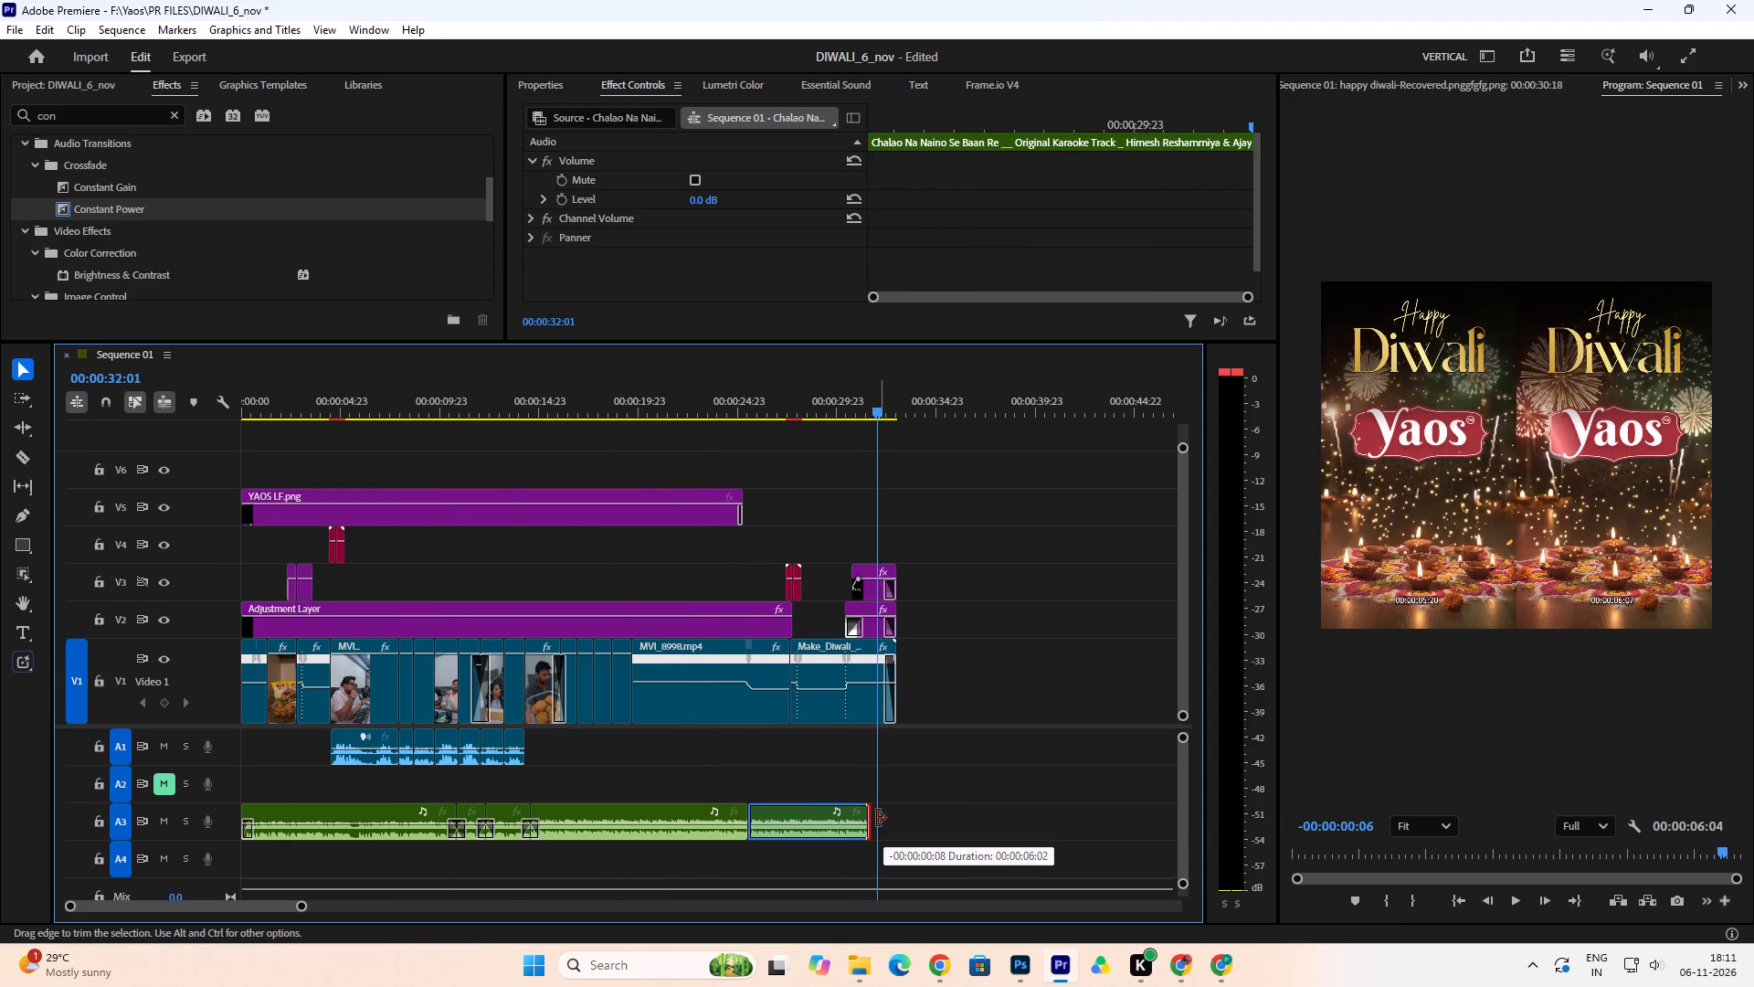
drag(877, 818, 882, 819)
drag(786, 812, 802, 815)
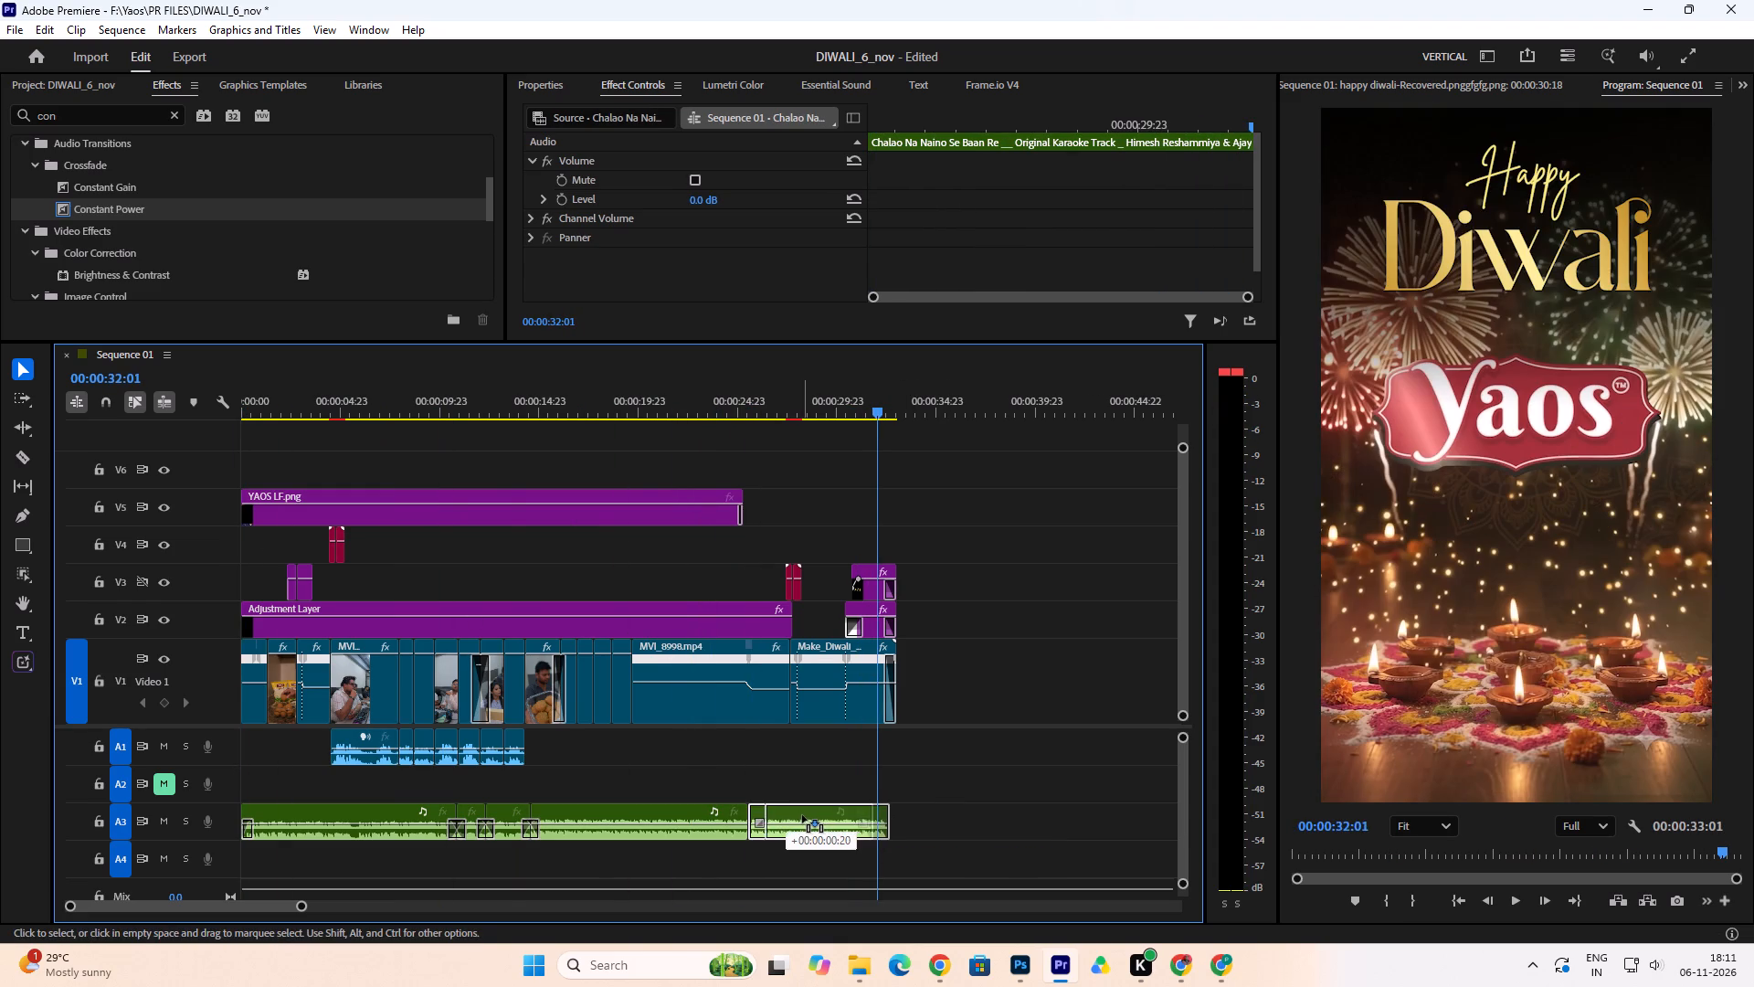
drag(802, 815, 804, 816)
drag(767, 812, 743, 809)
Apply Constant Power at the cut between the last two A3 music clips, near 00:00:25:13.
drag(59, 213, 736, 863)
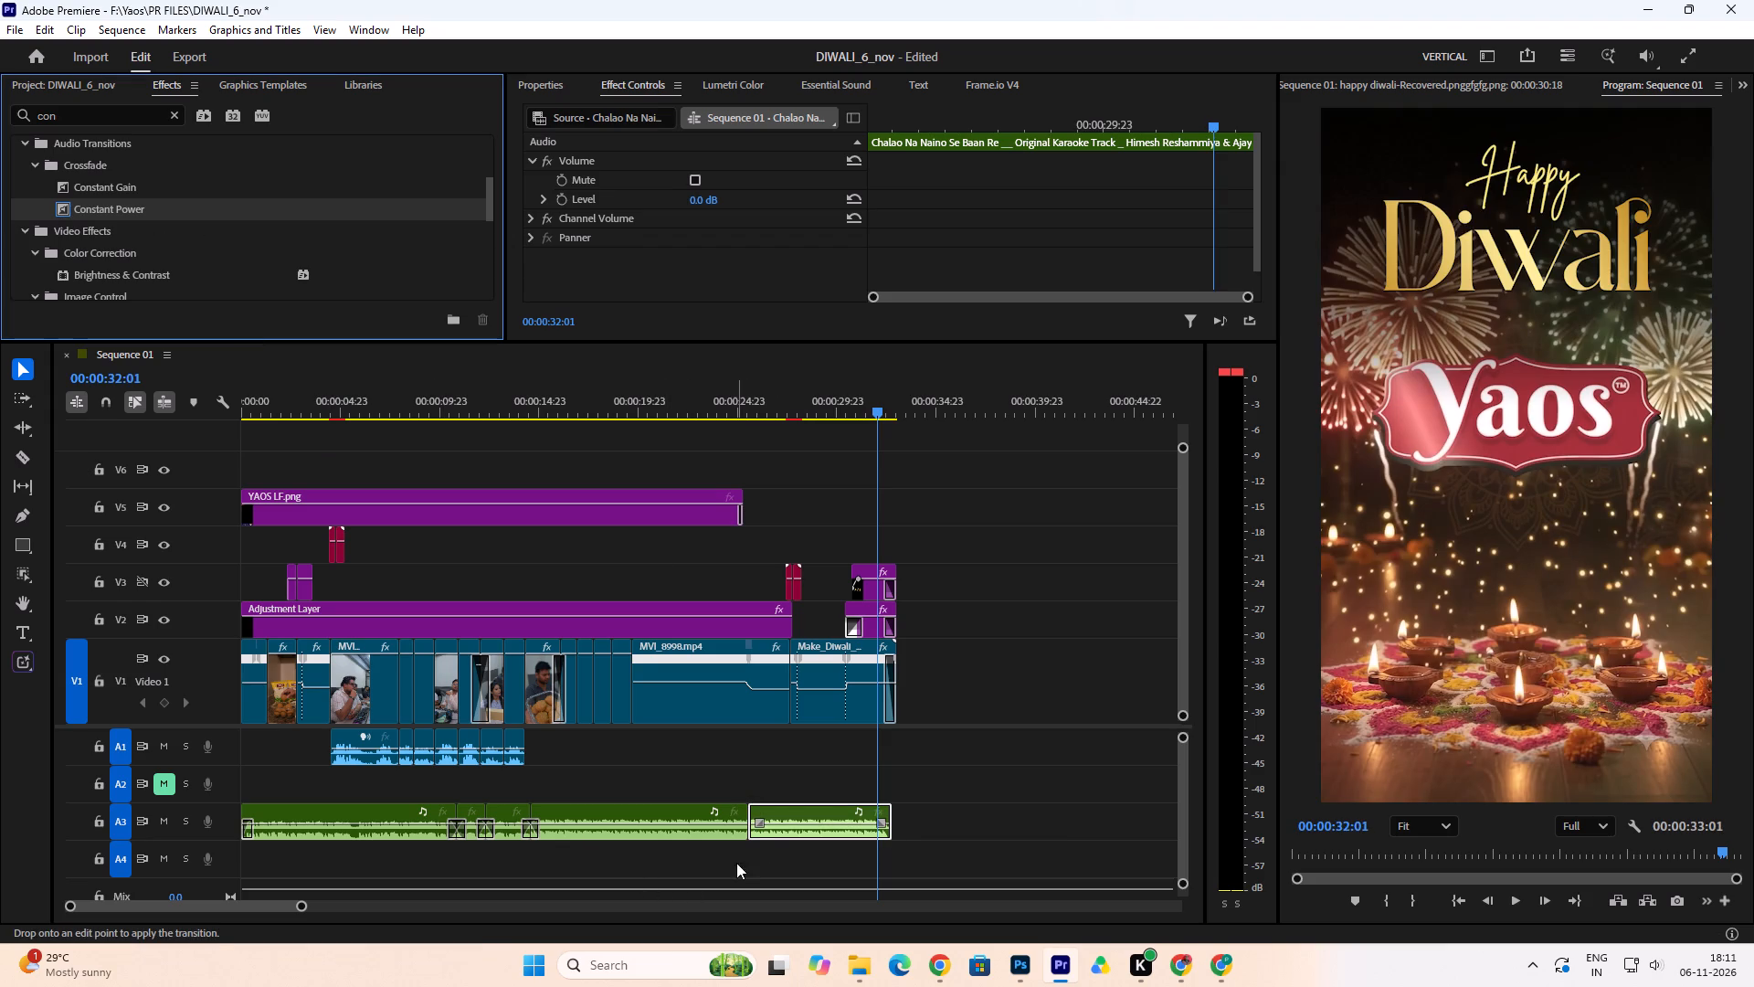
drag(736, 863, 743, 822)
Lengthen the fade-out at the end of the last A3 music clip so it begins earlier.
drag(879, 820, 858, 820)
click(970, 771)
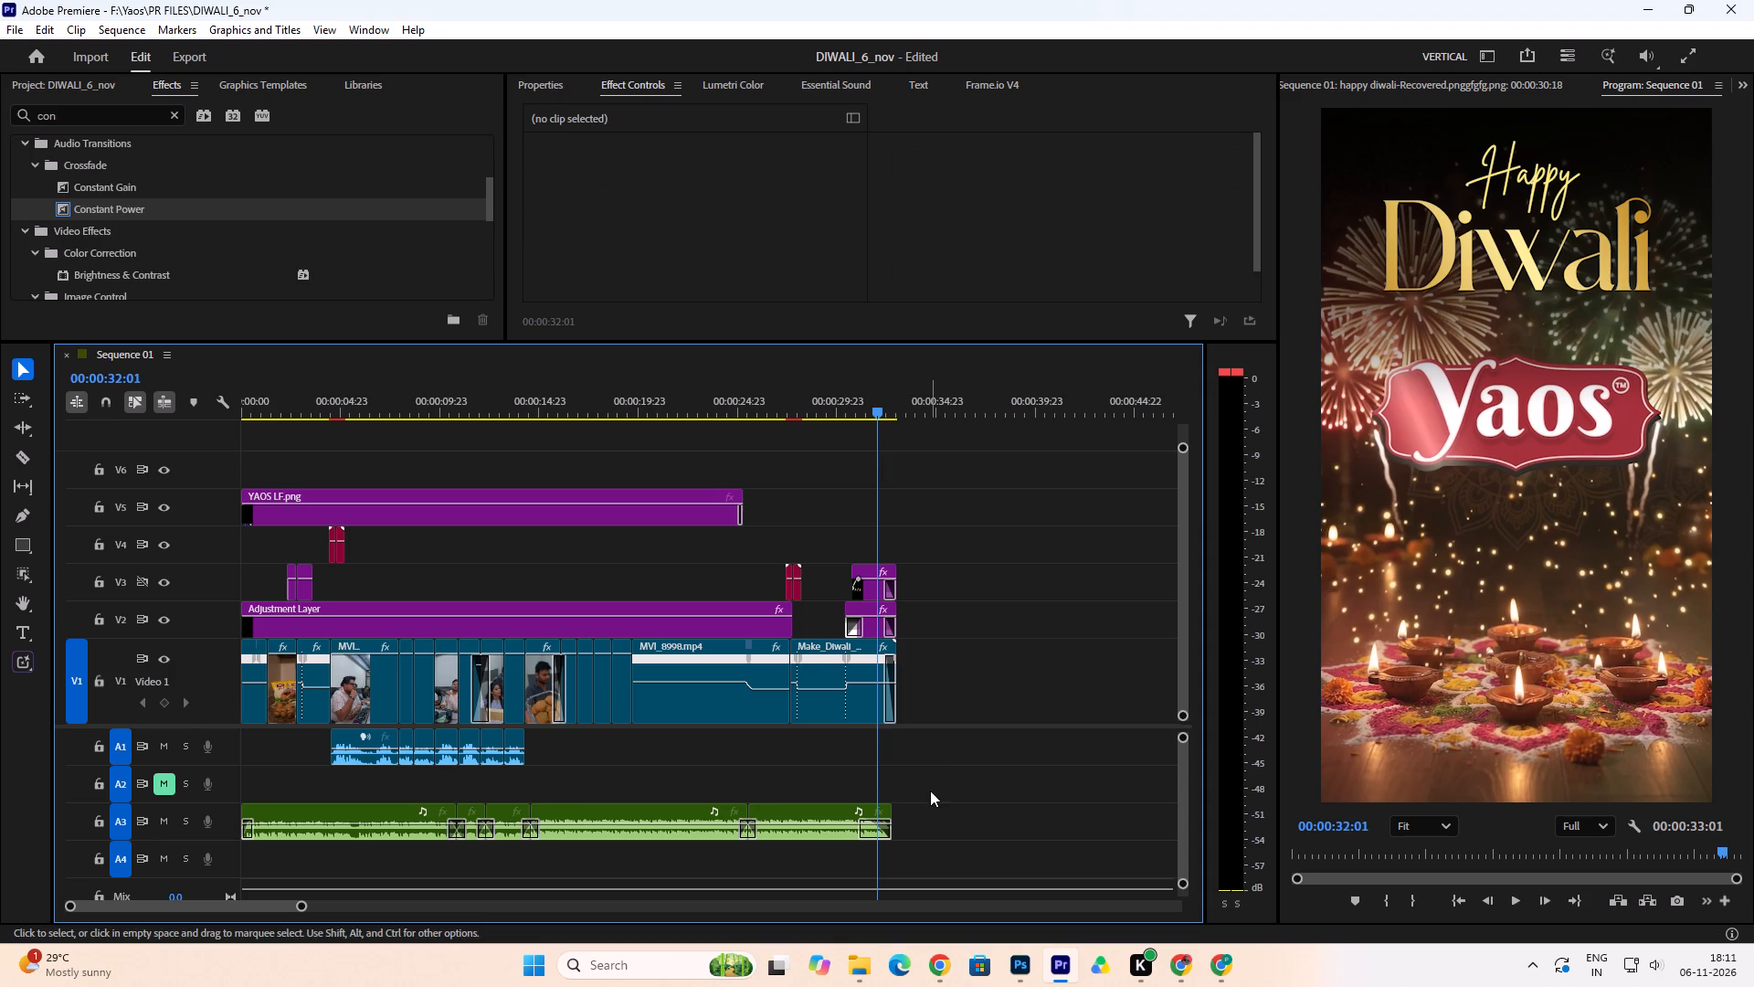
Play back the sequence briefly from about 00:00:08:14 and from the start to check how the audio sounds.
click(415, 403)
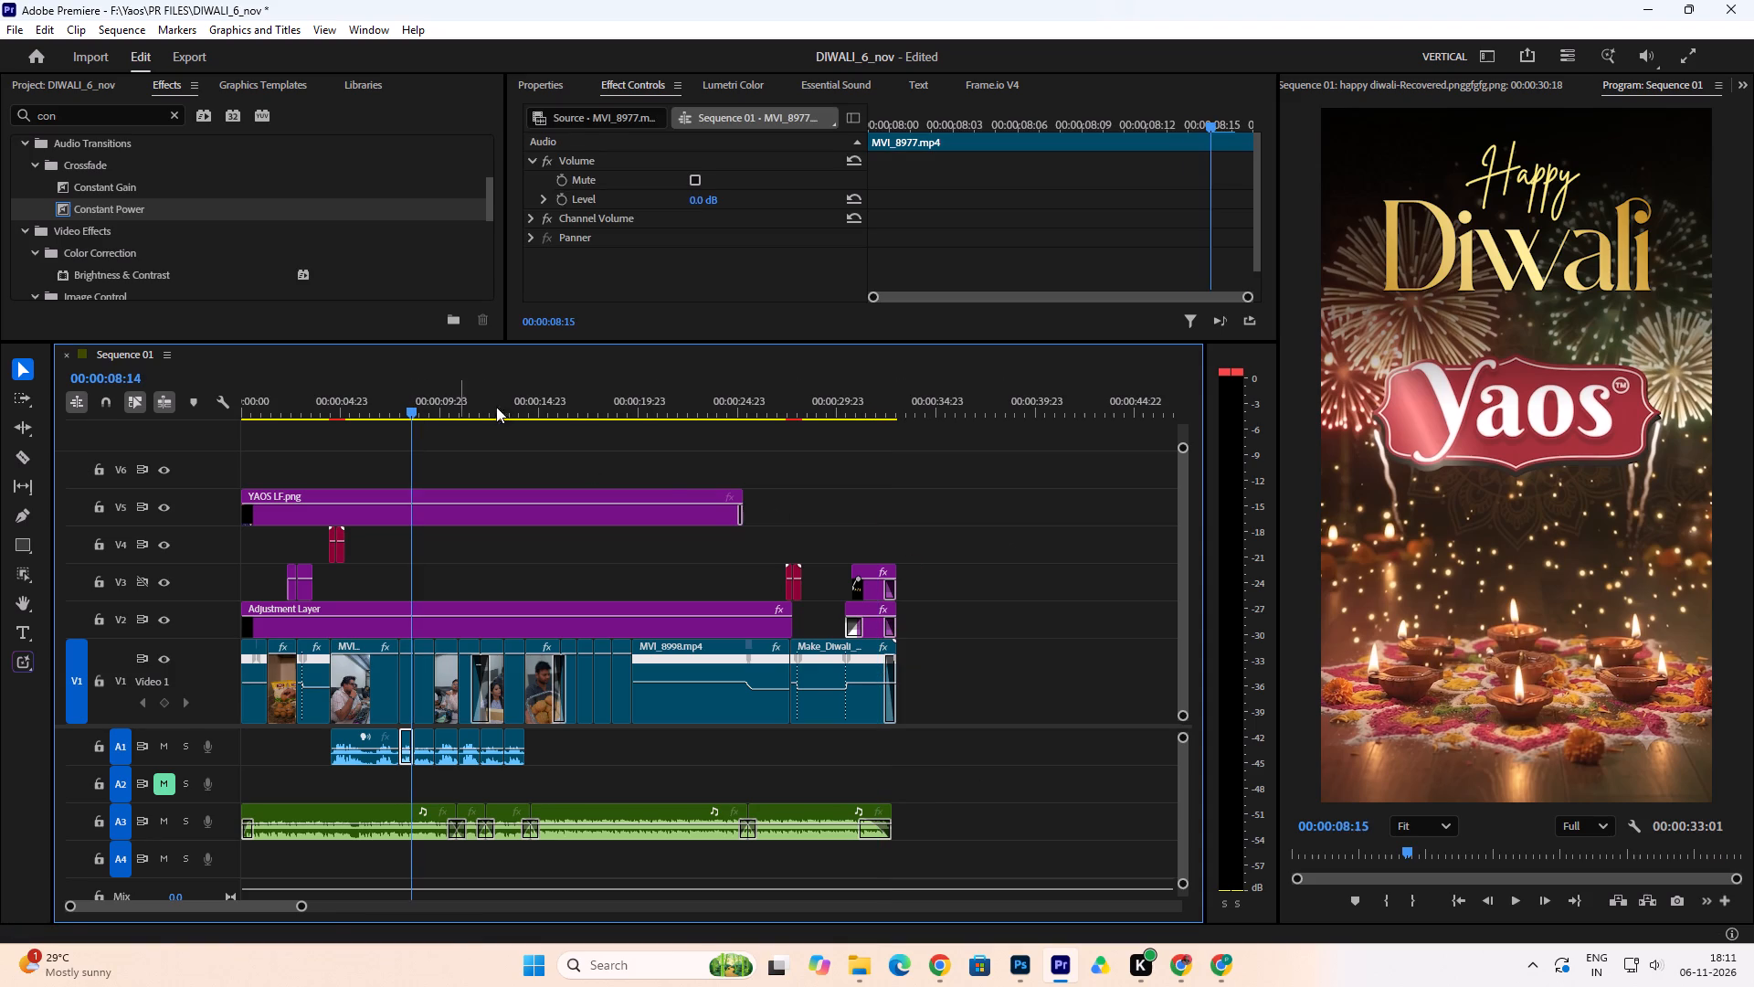
key(space)
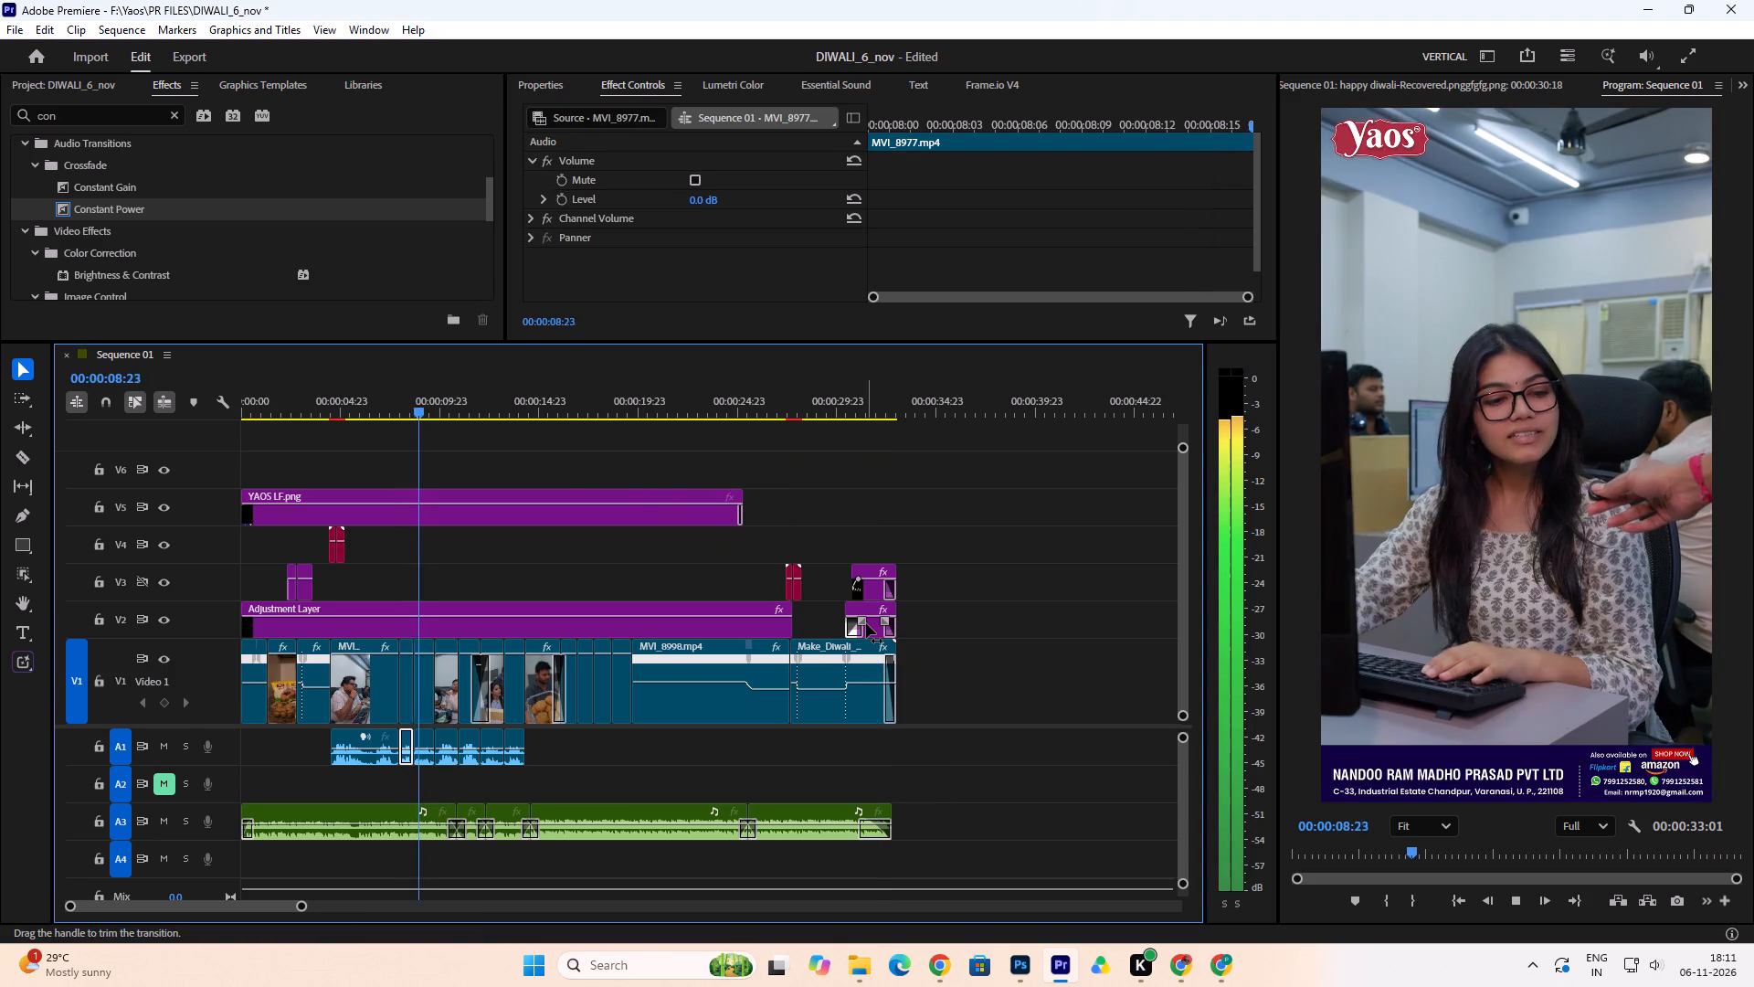
key(space)
click(1661, 967)
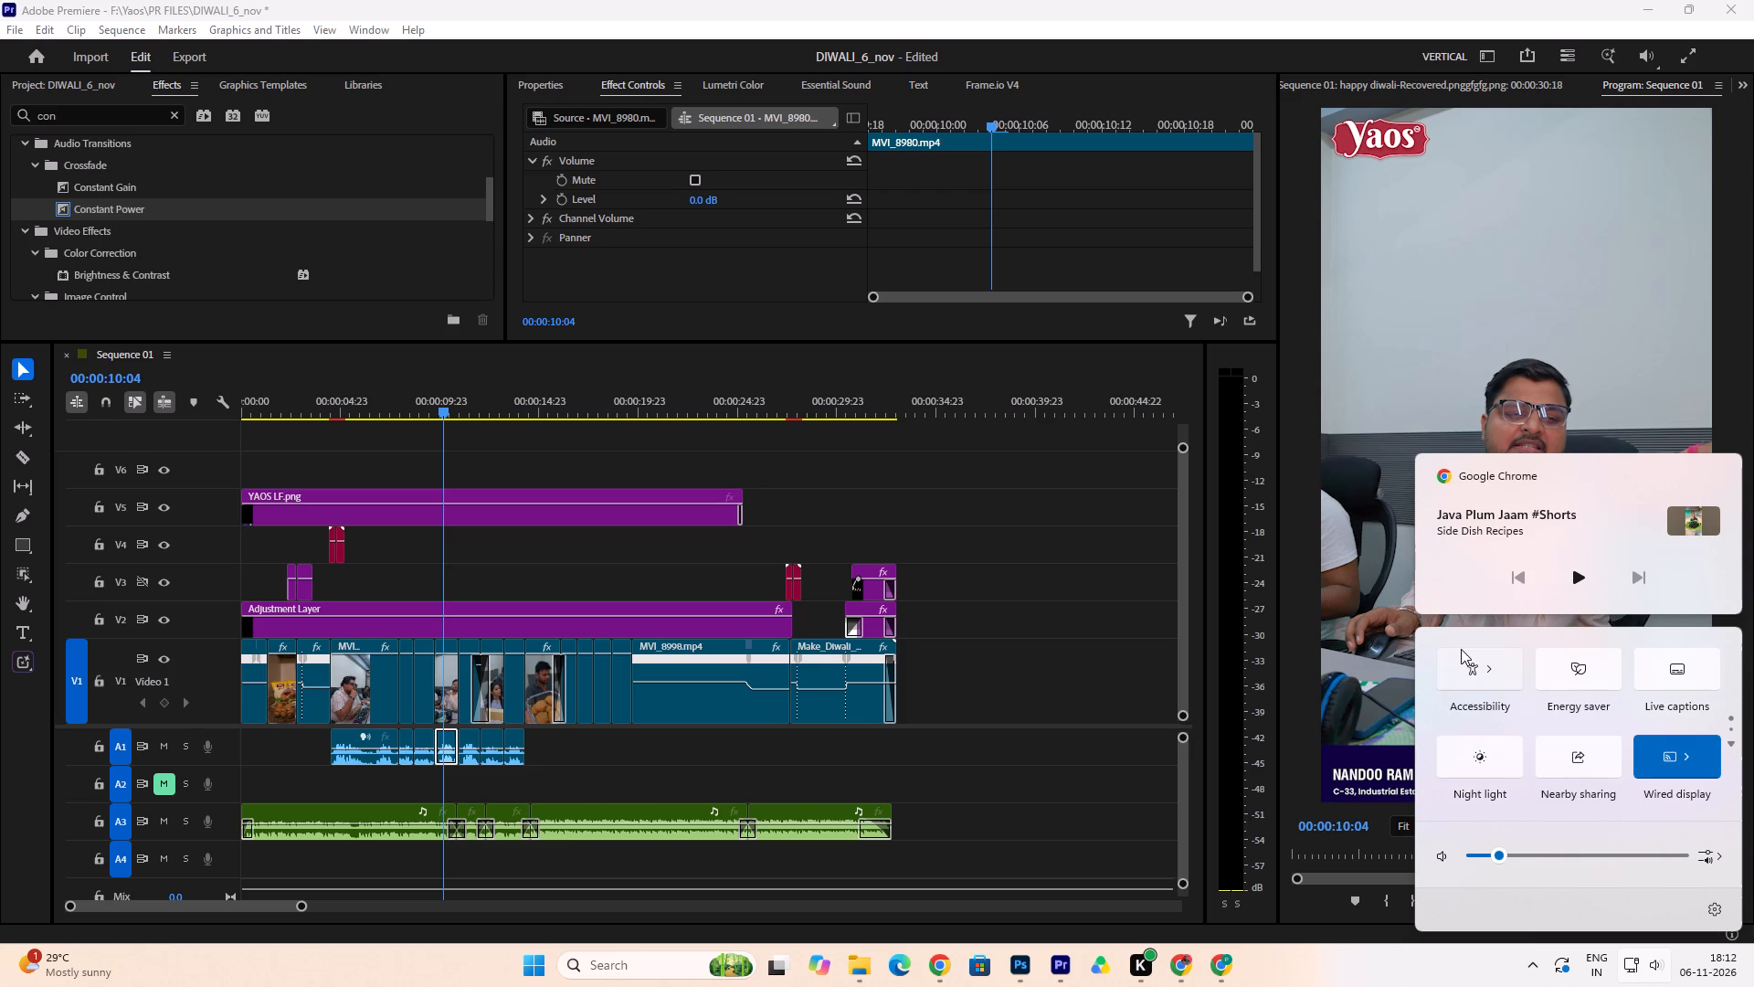
drag(295, 411, 265, 424)
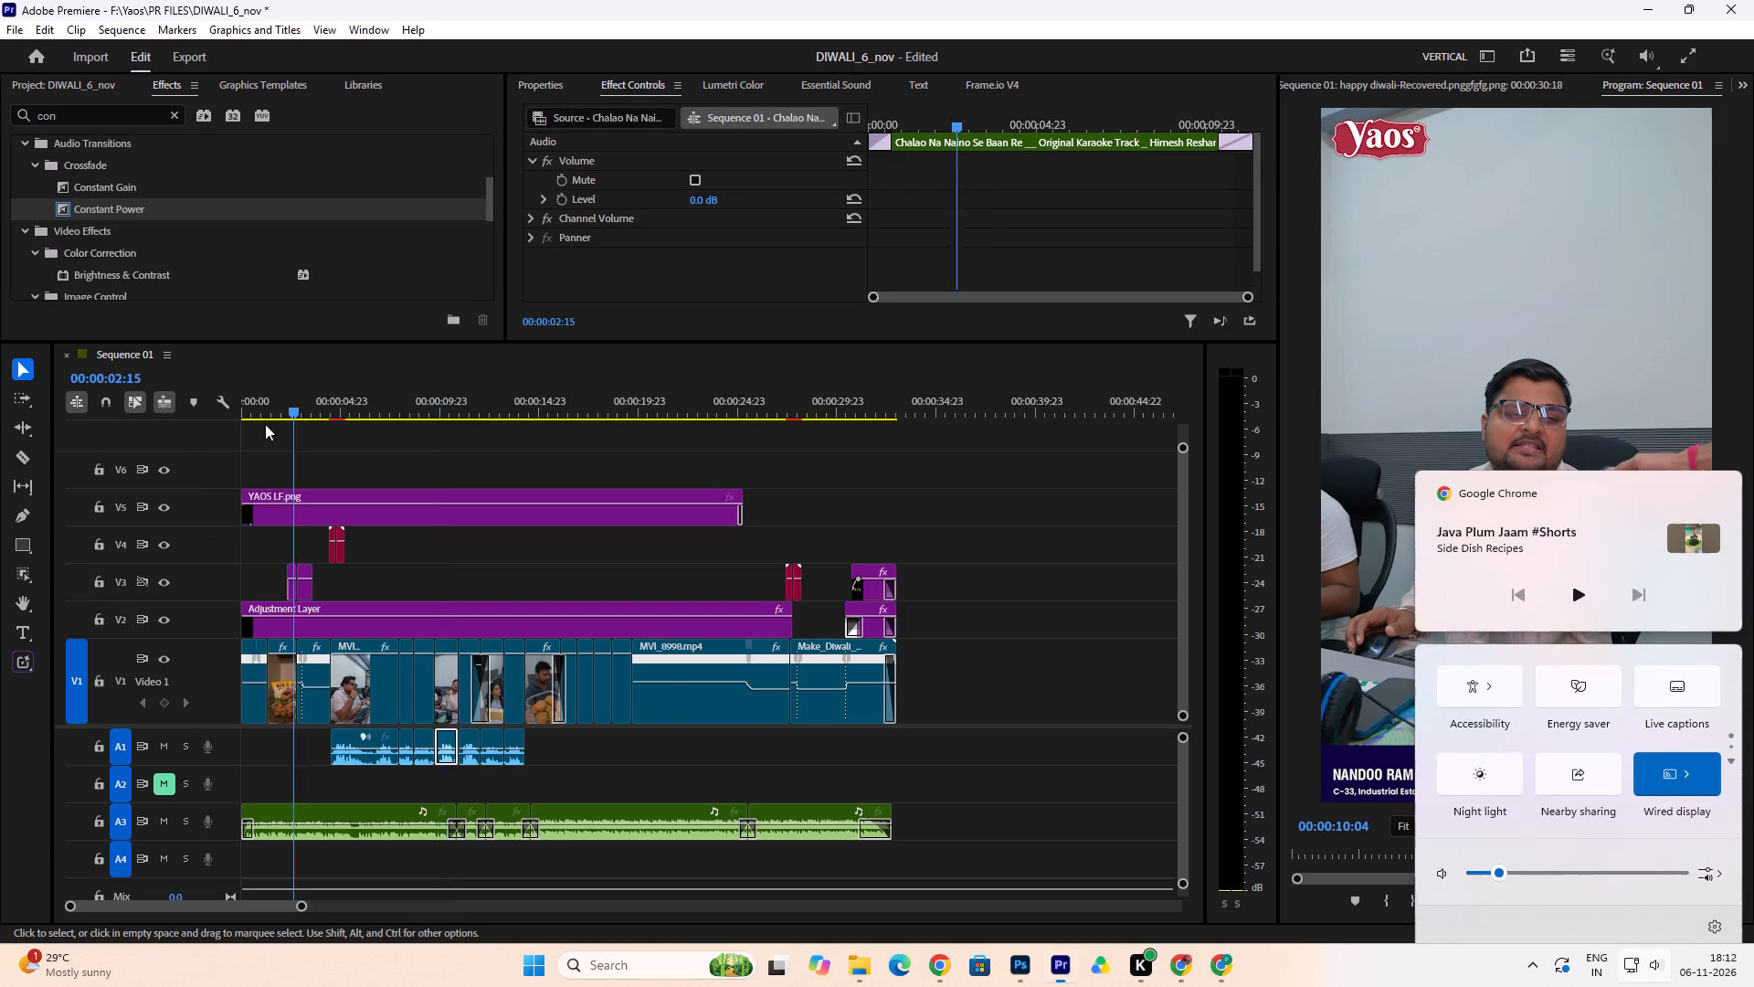
drag(265, 424, 203, 436)
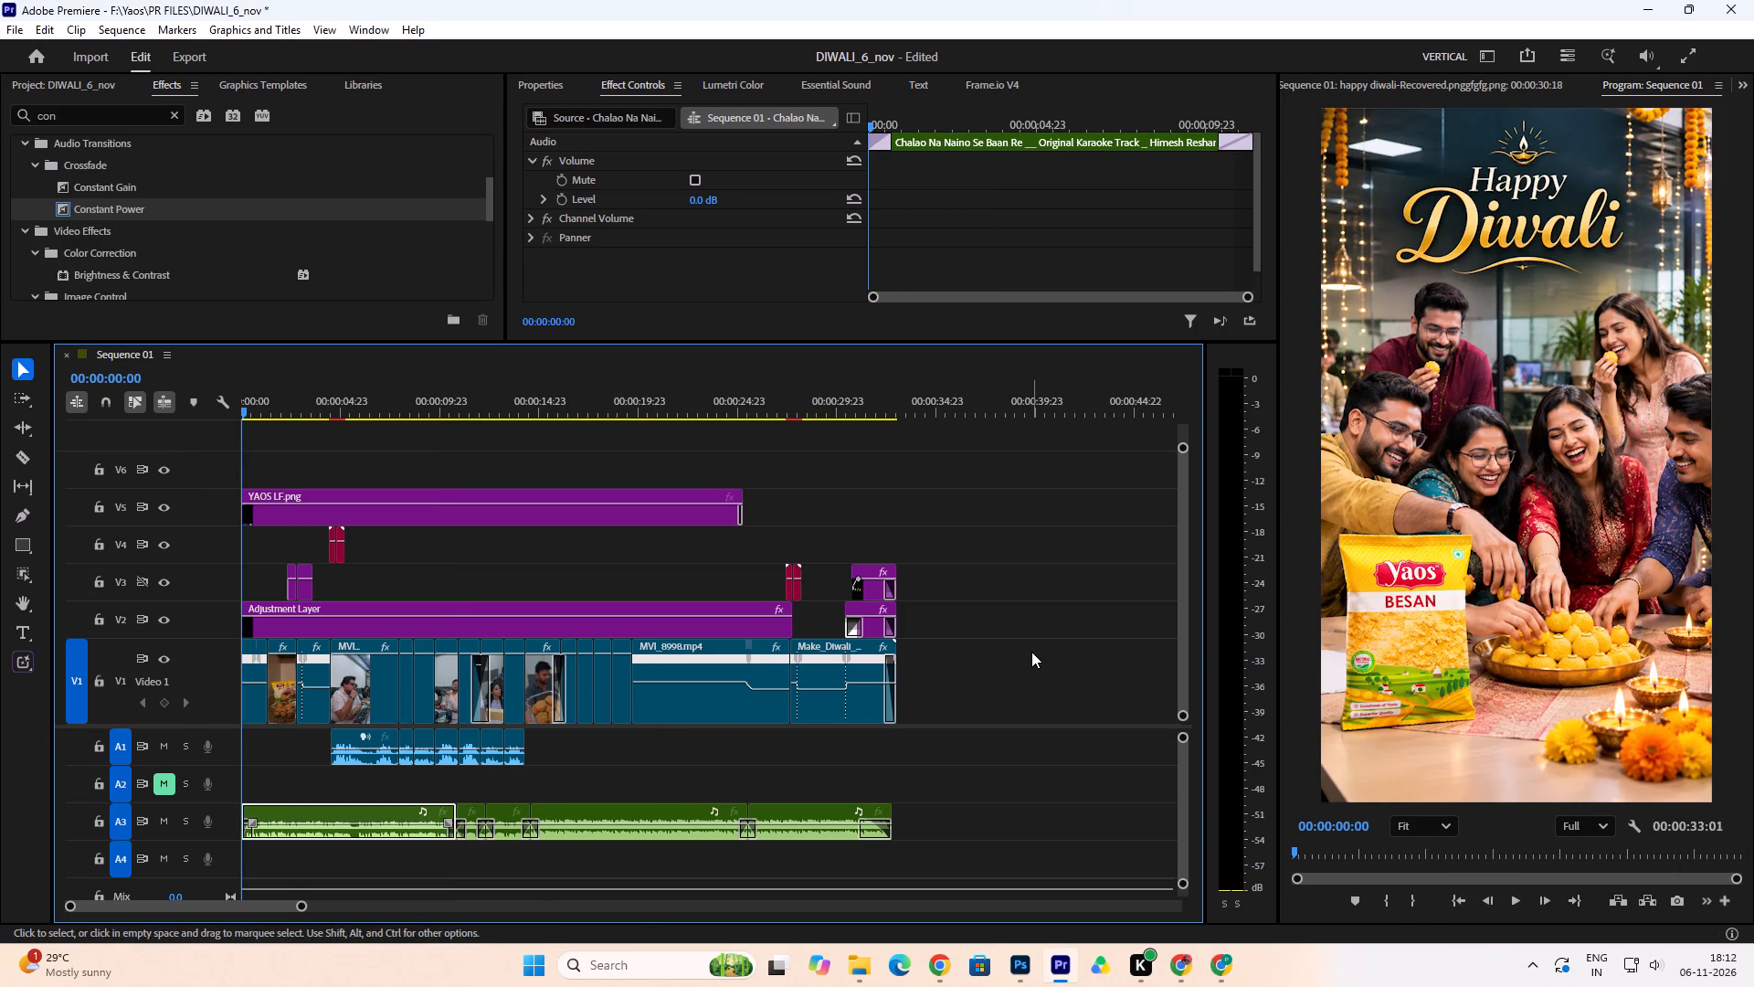
drag(248, 407, 236, 414)
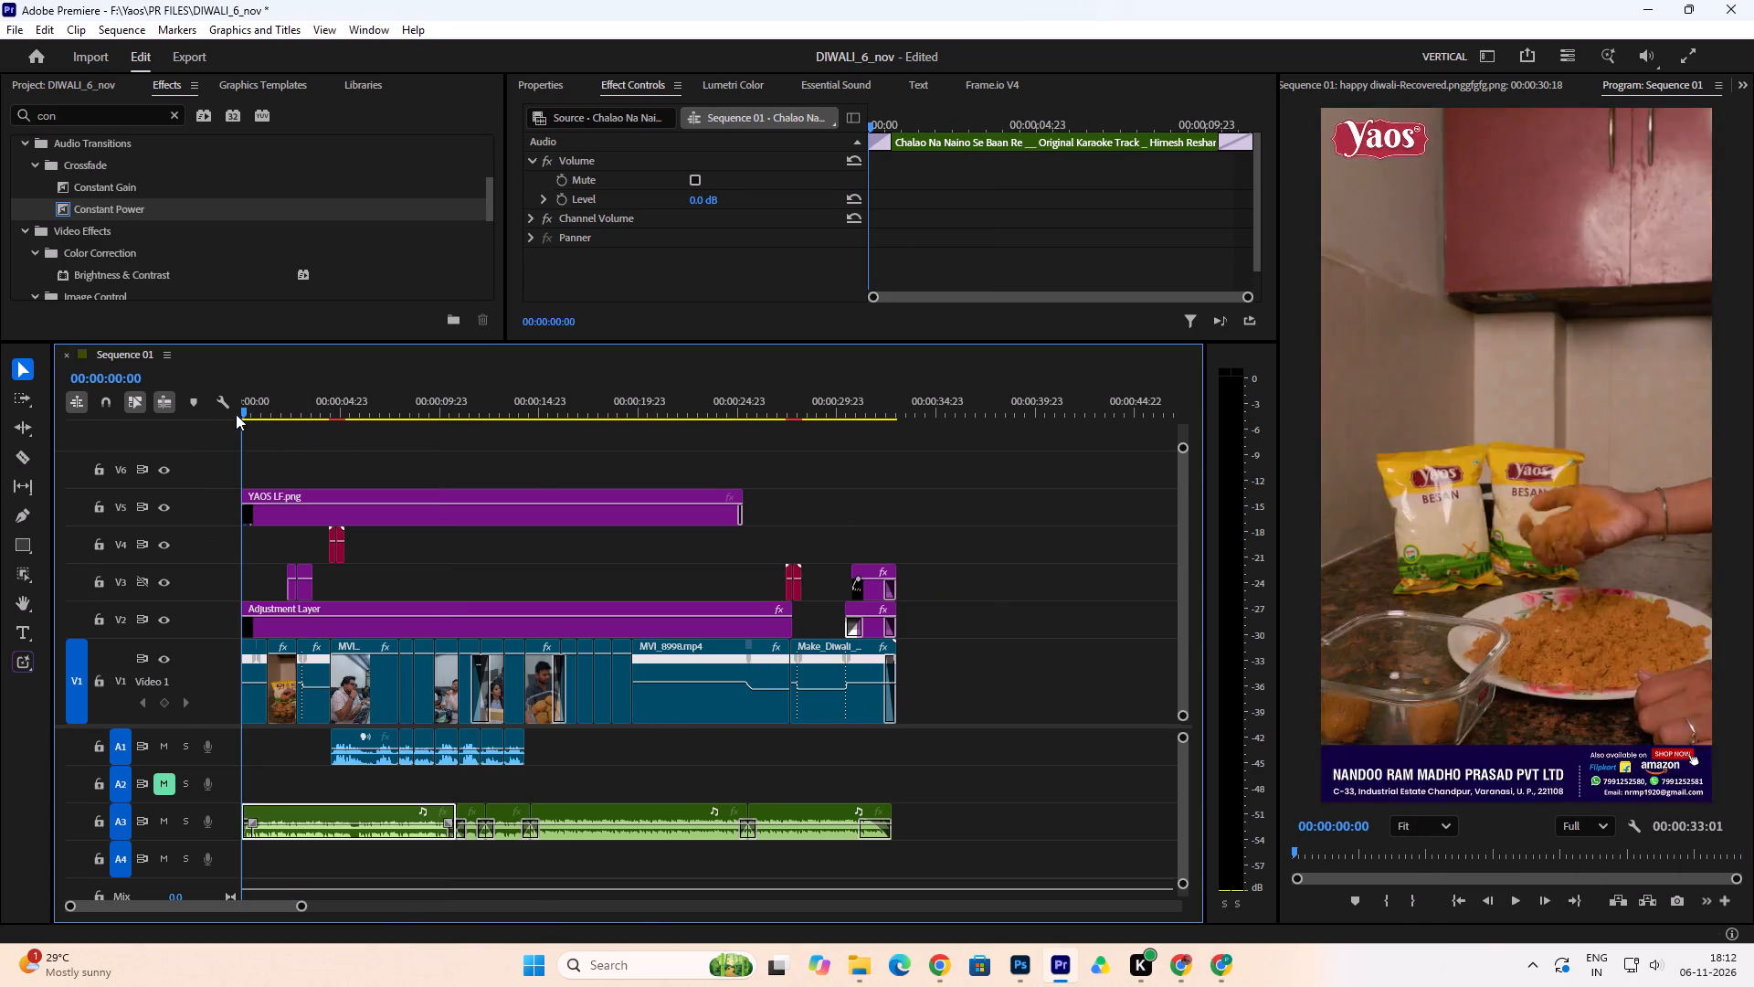
drag(236, 414, 225, 421)
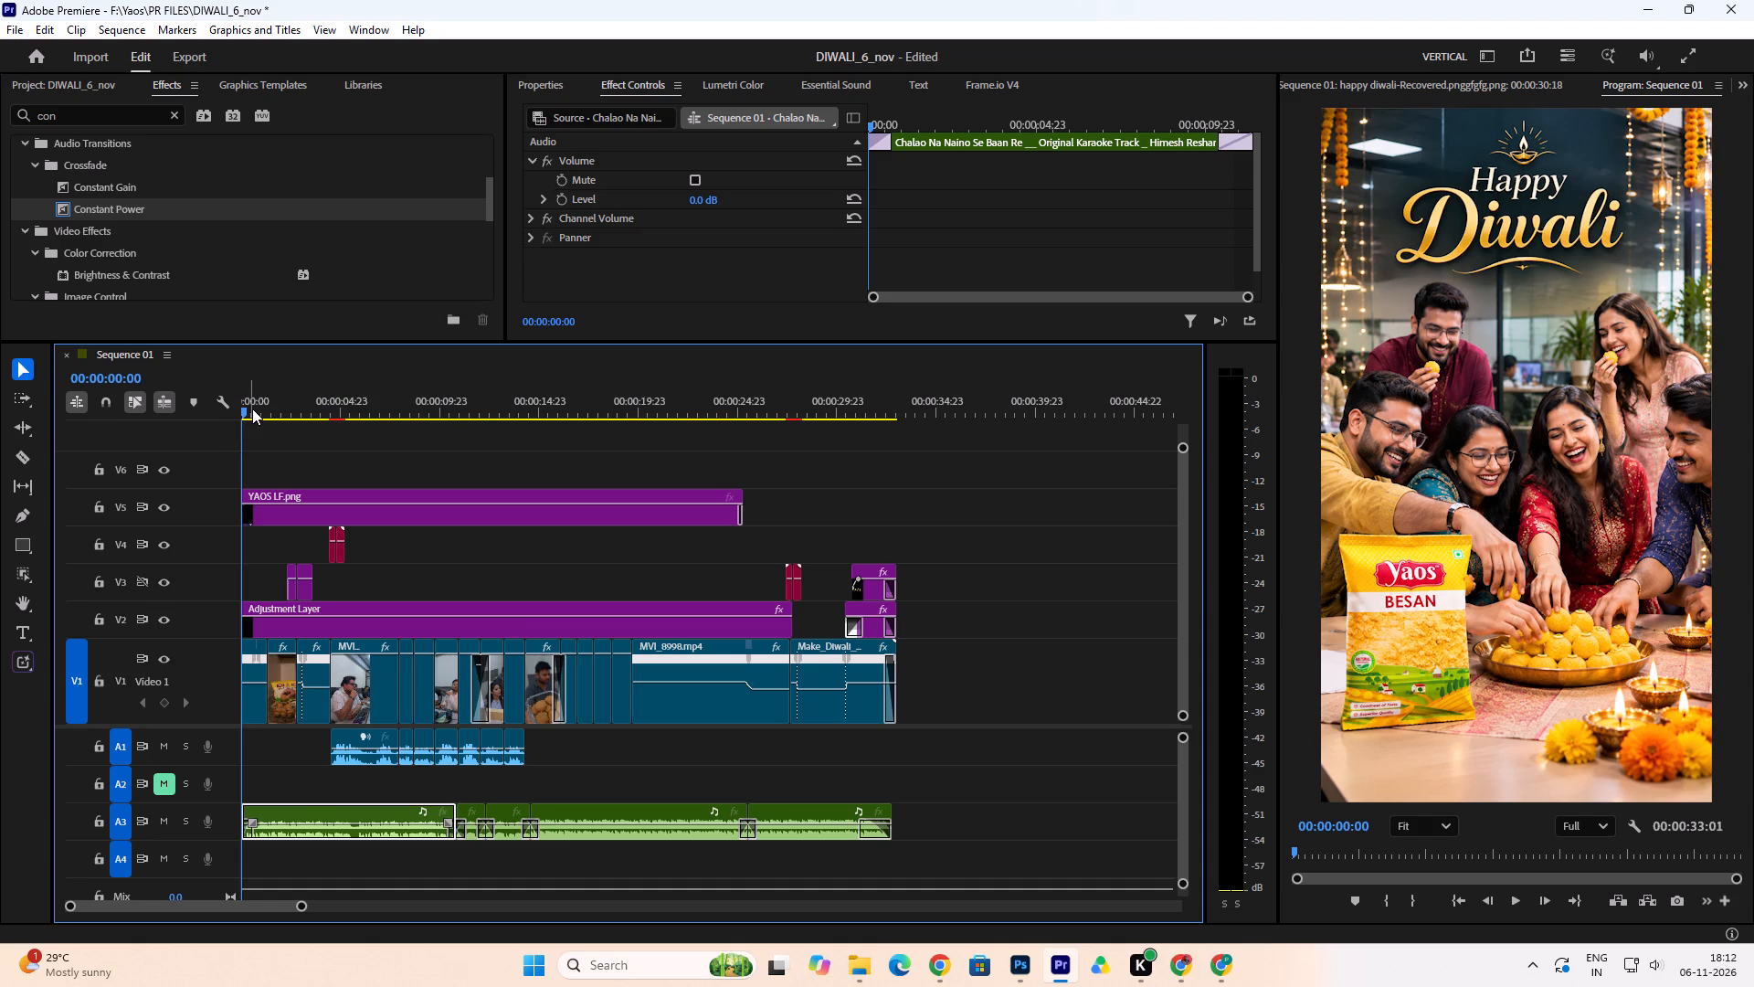
drag(252, 409, 225, 421)
key(space)
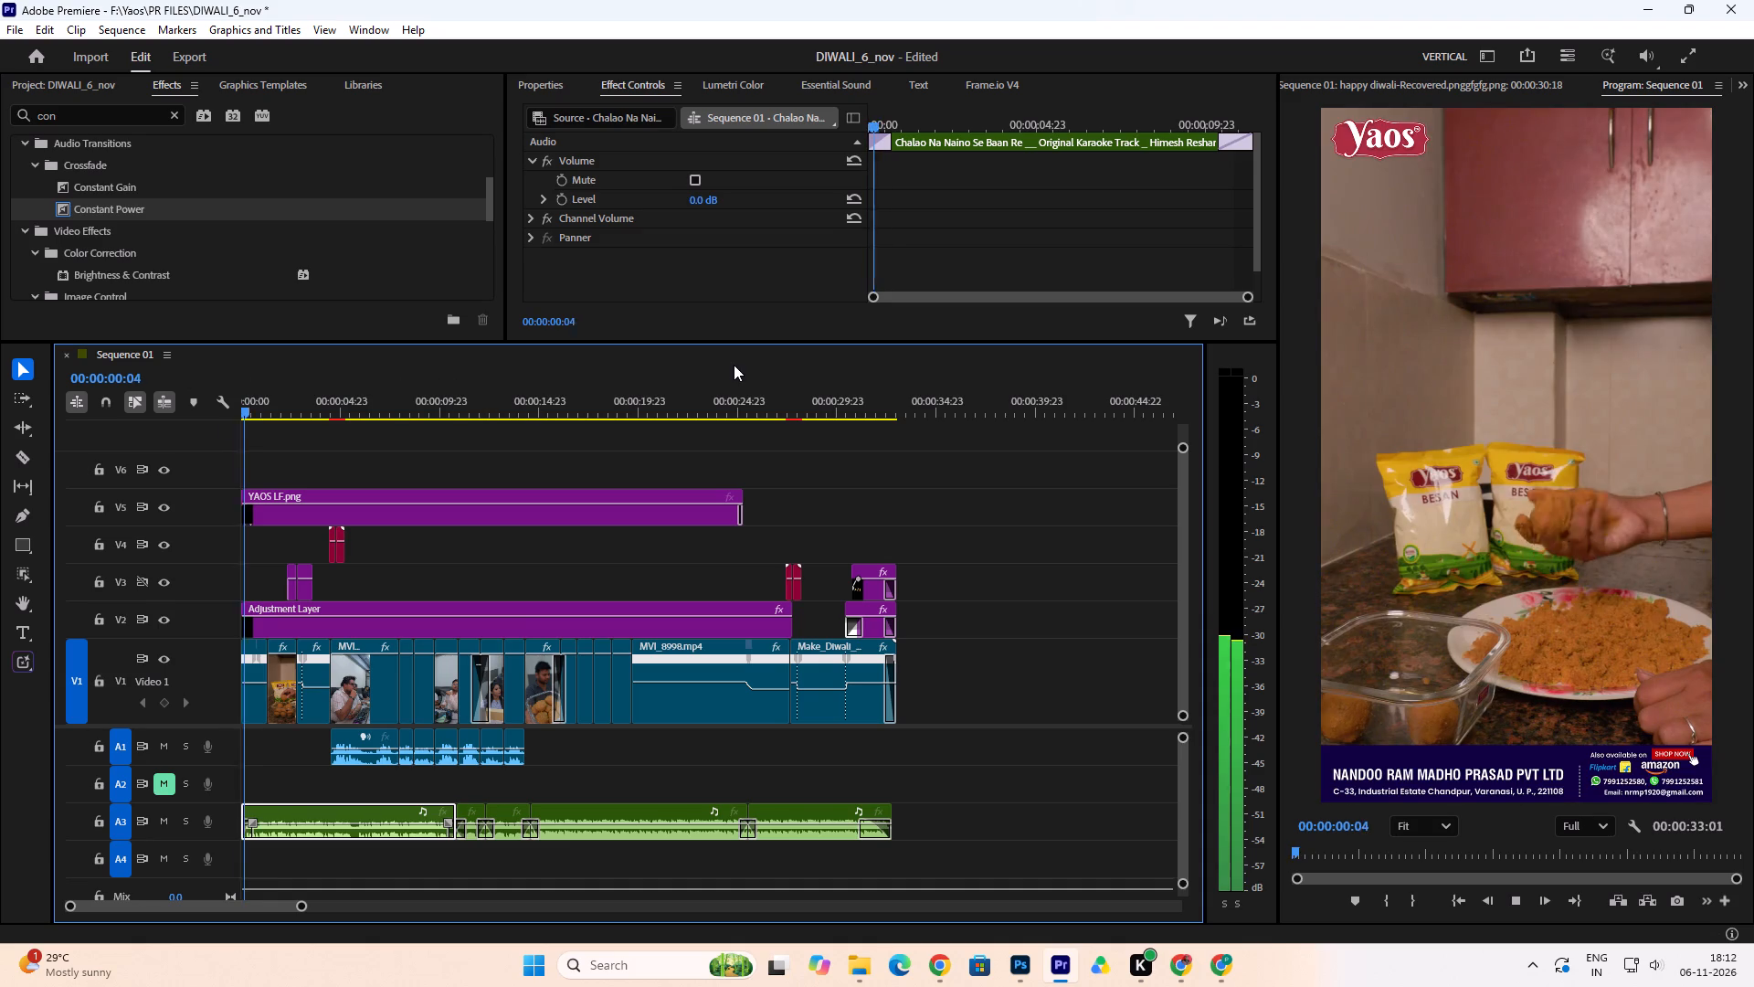
key(space)
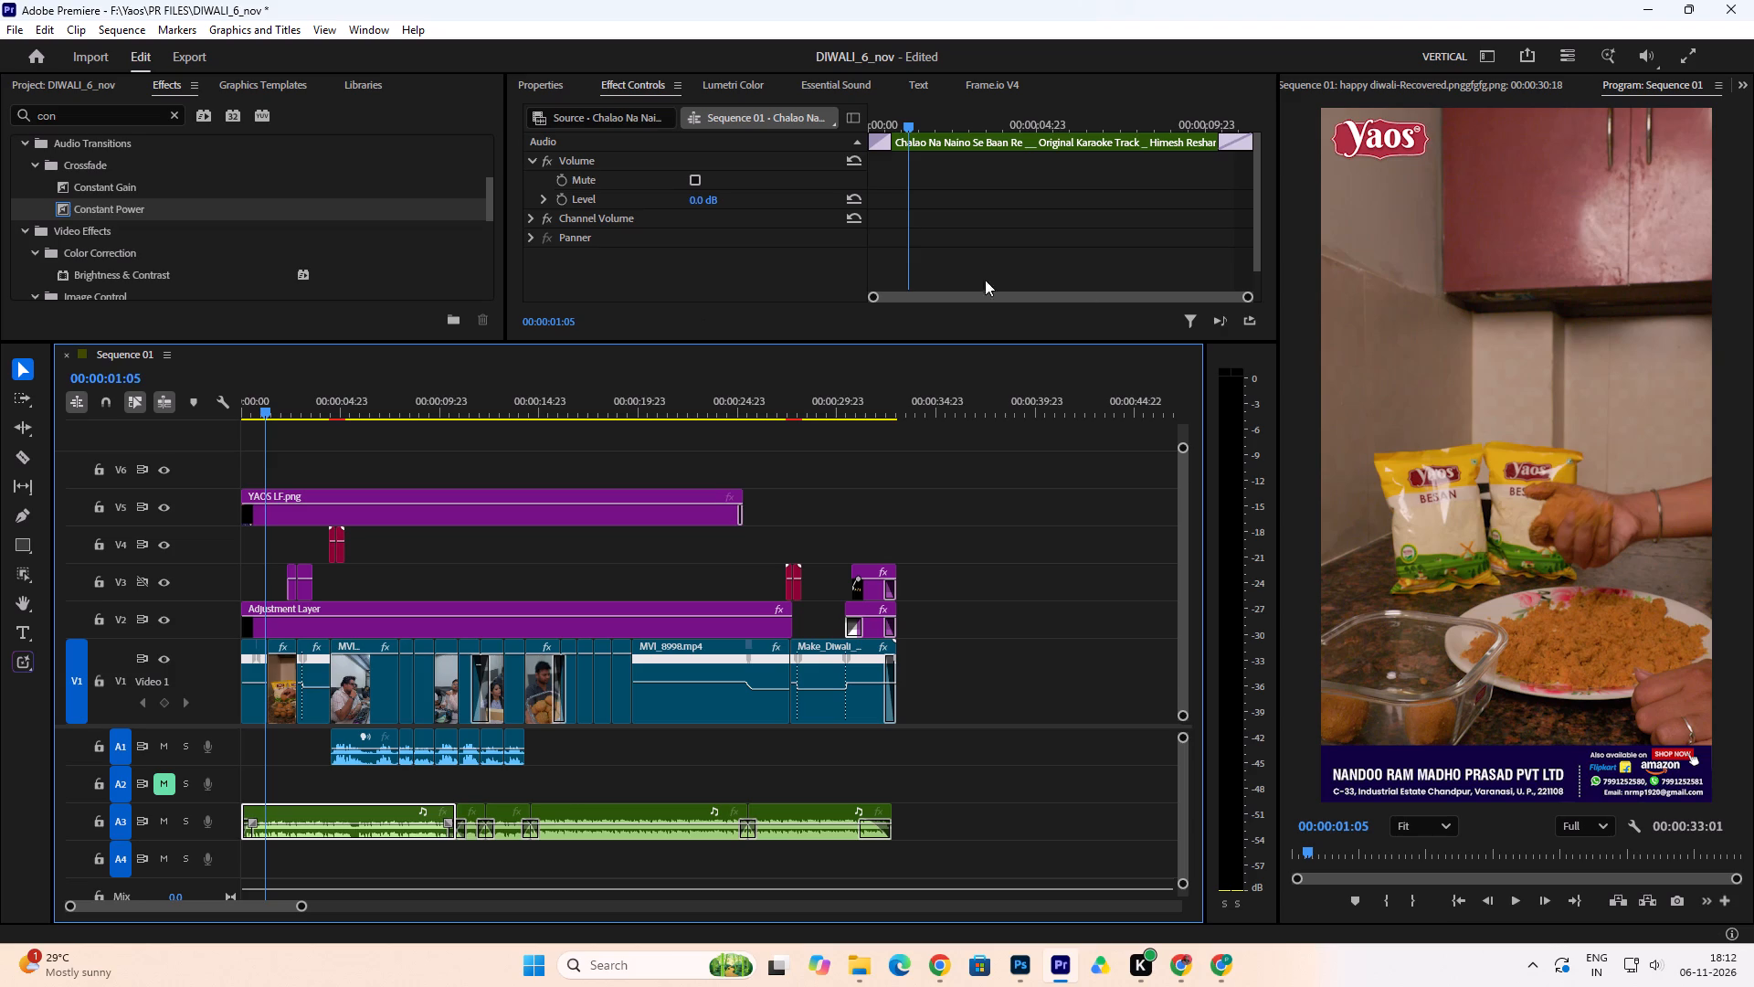
Raise the system volume and play the sequence from the beginning through the last A3 music crossfade.
click(1661, 962)
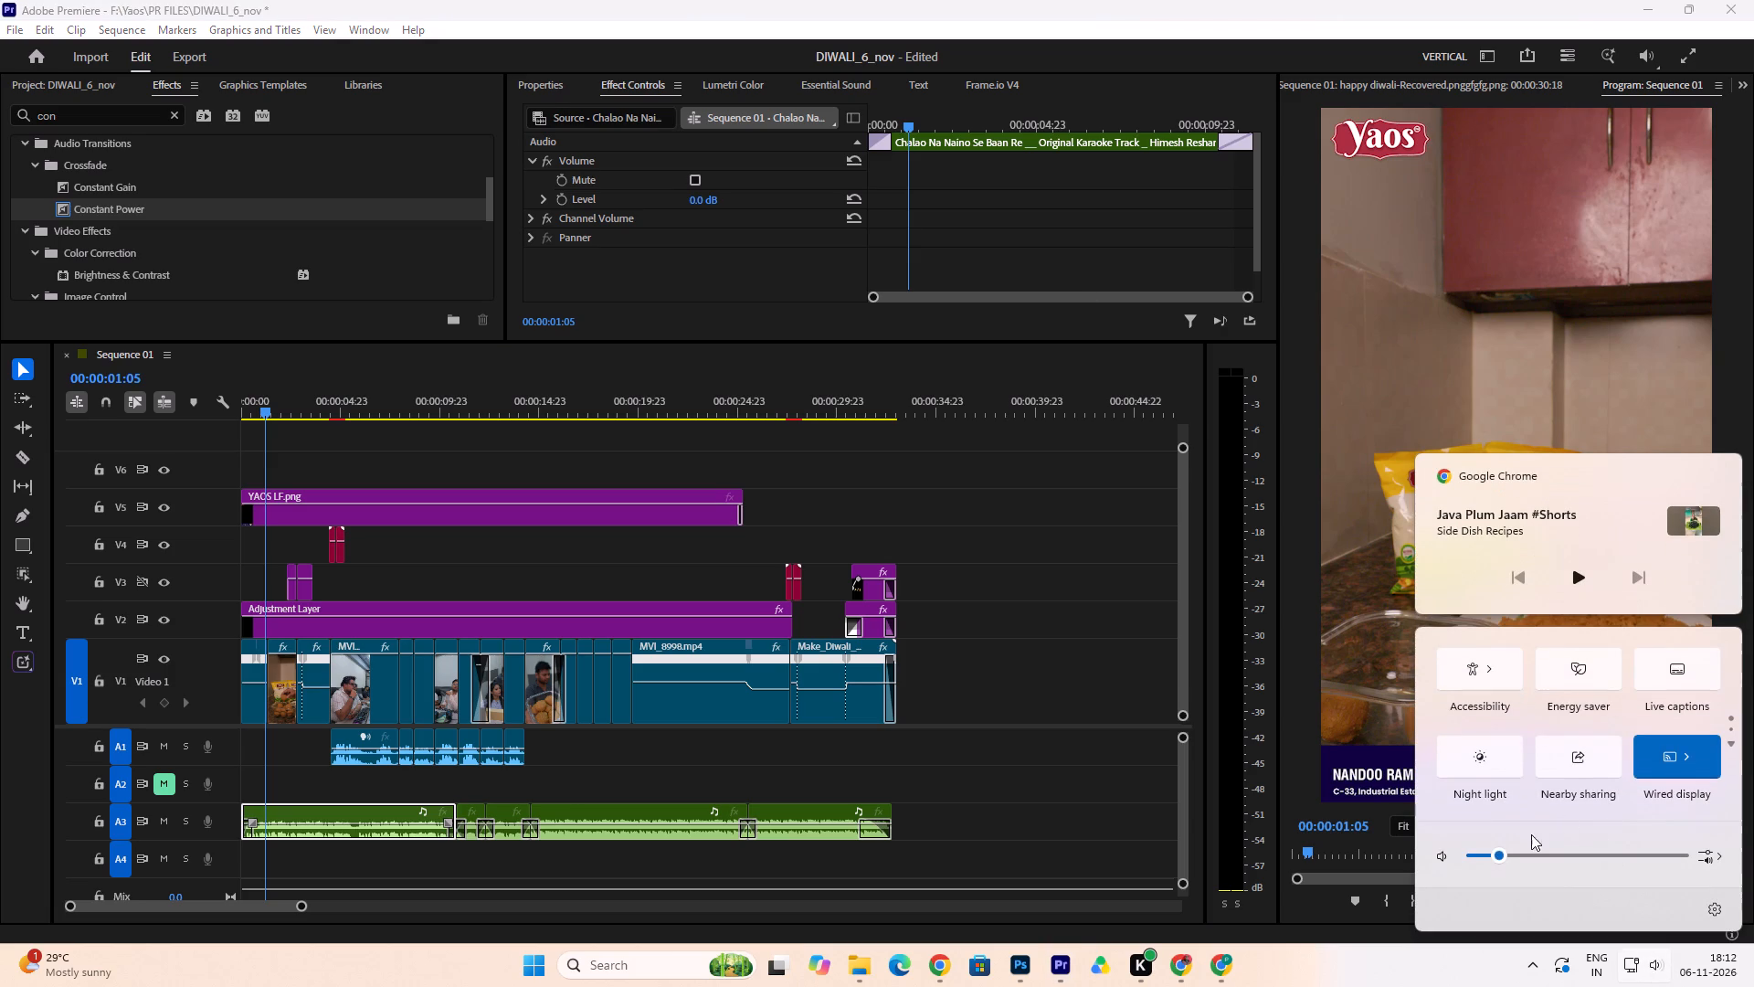
click(1547, 849)
drag(258, 407, 184, 430)
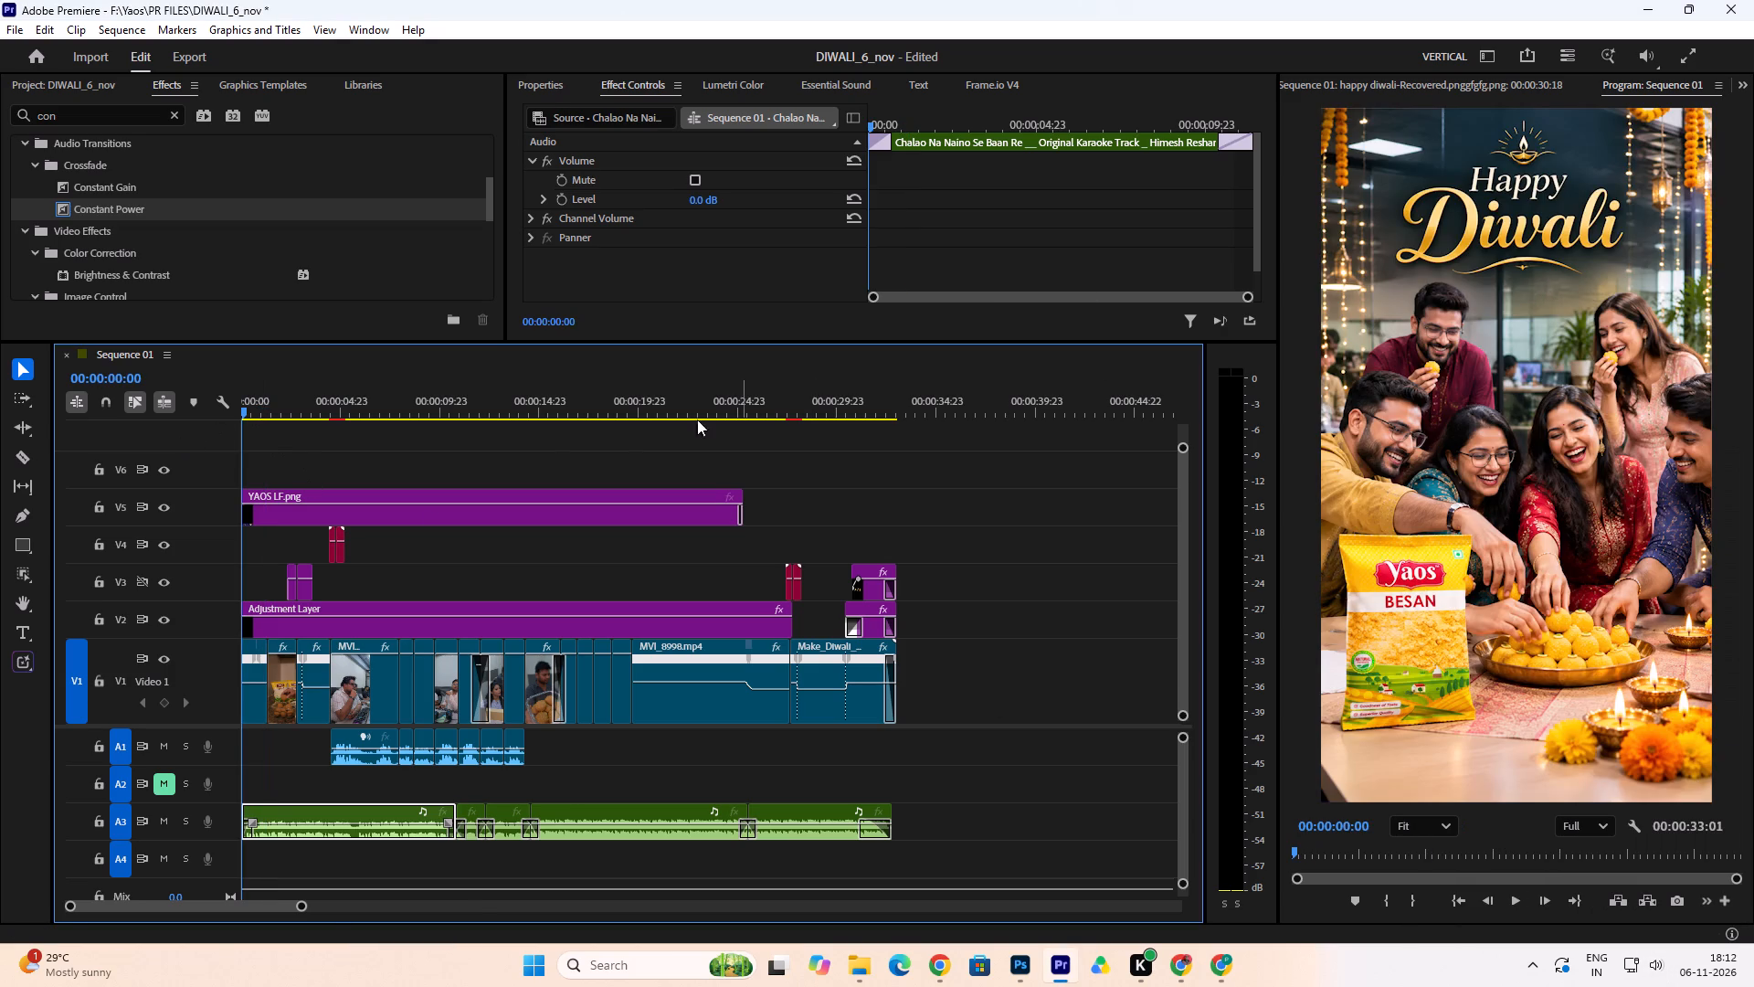
key(space)
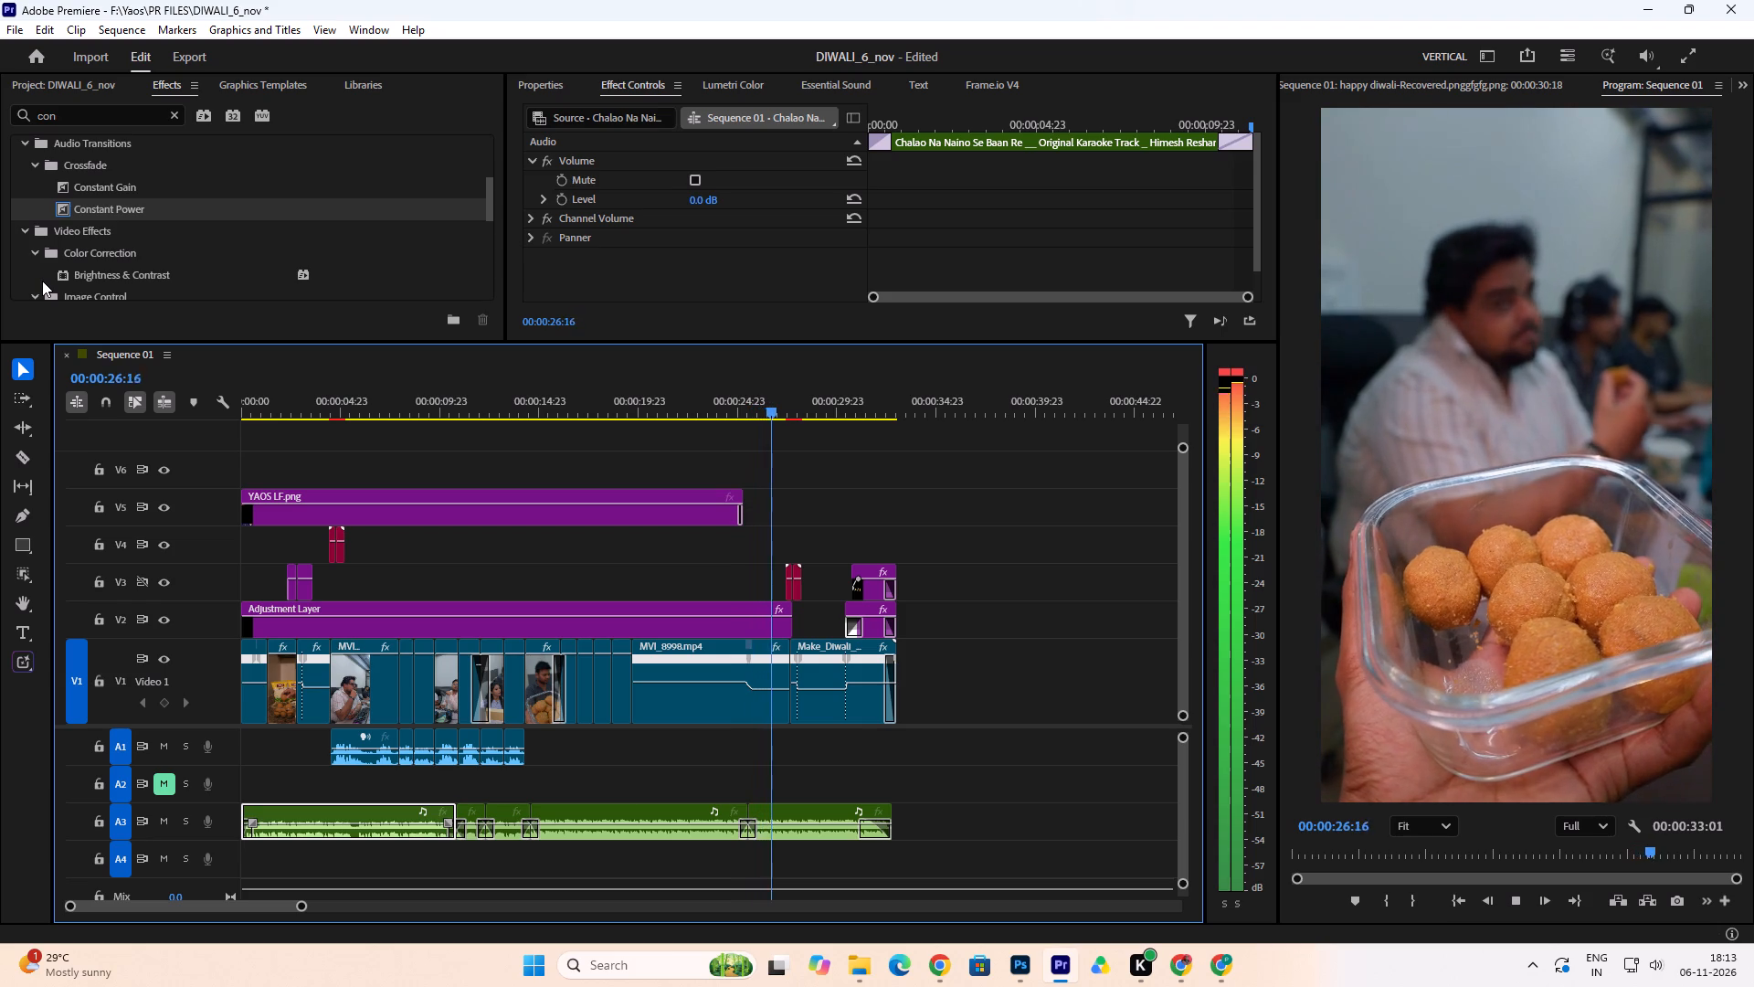
key(space)
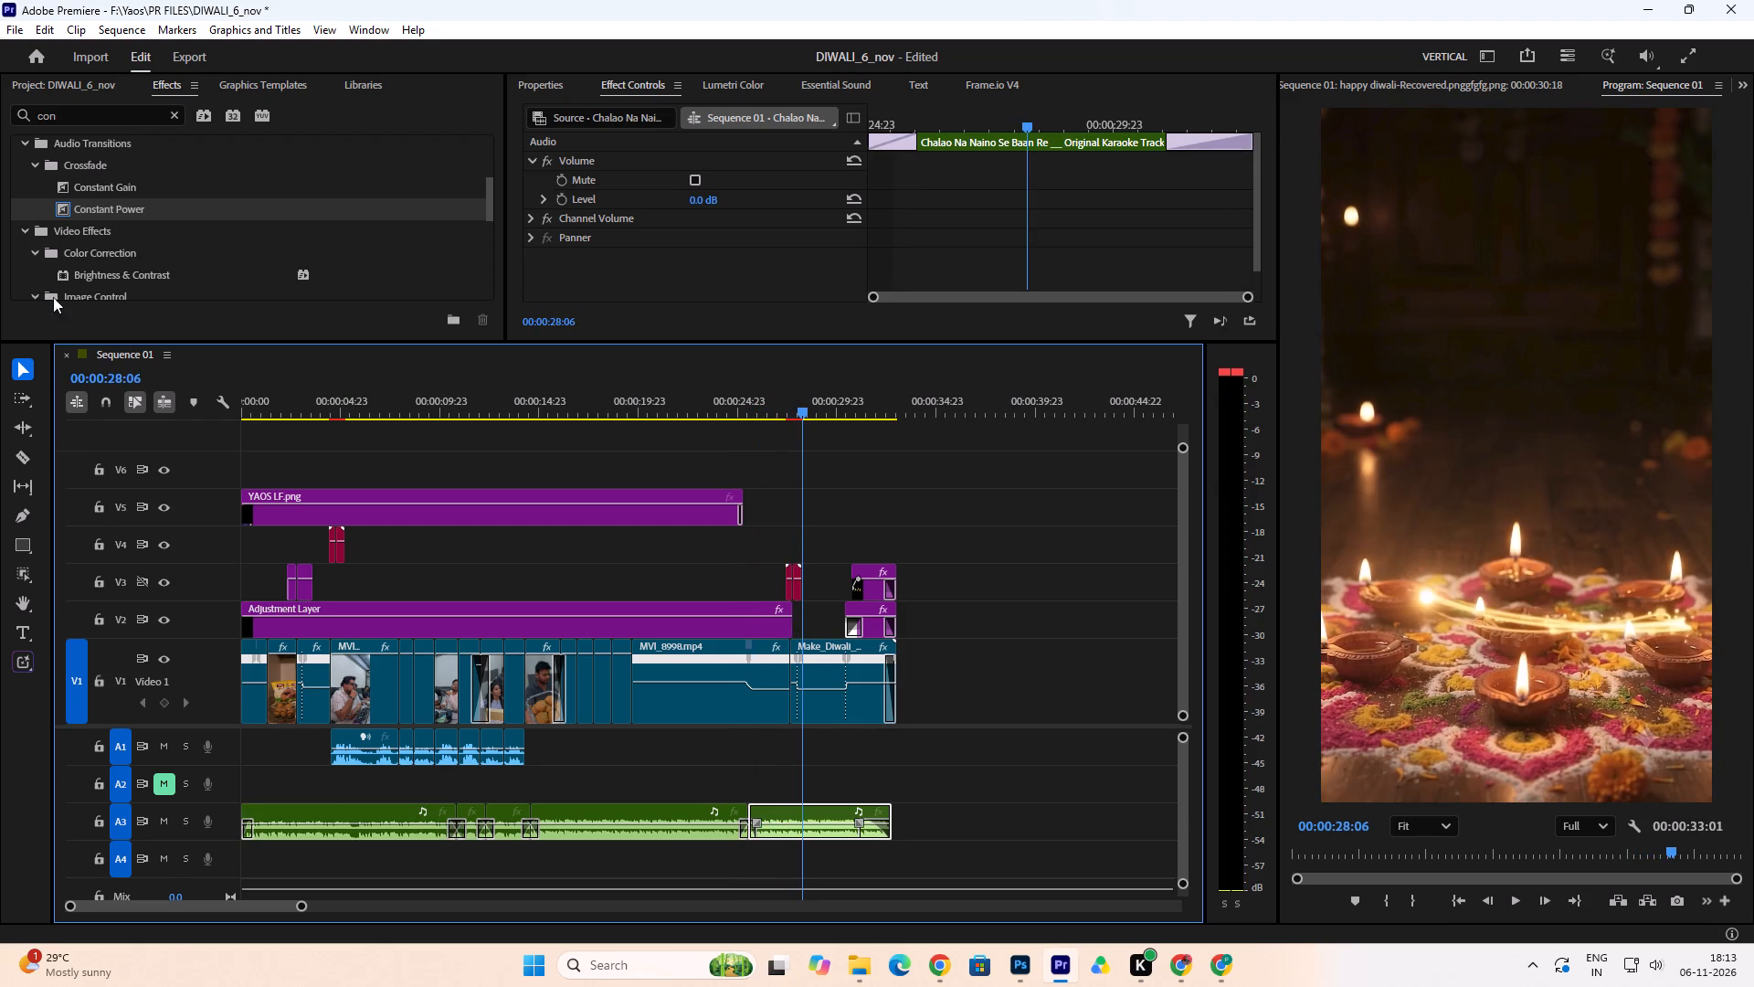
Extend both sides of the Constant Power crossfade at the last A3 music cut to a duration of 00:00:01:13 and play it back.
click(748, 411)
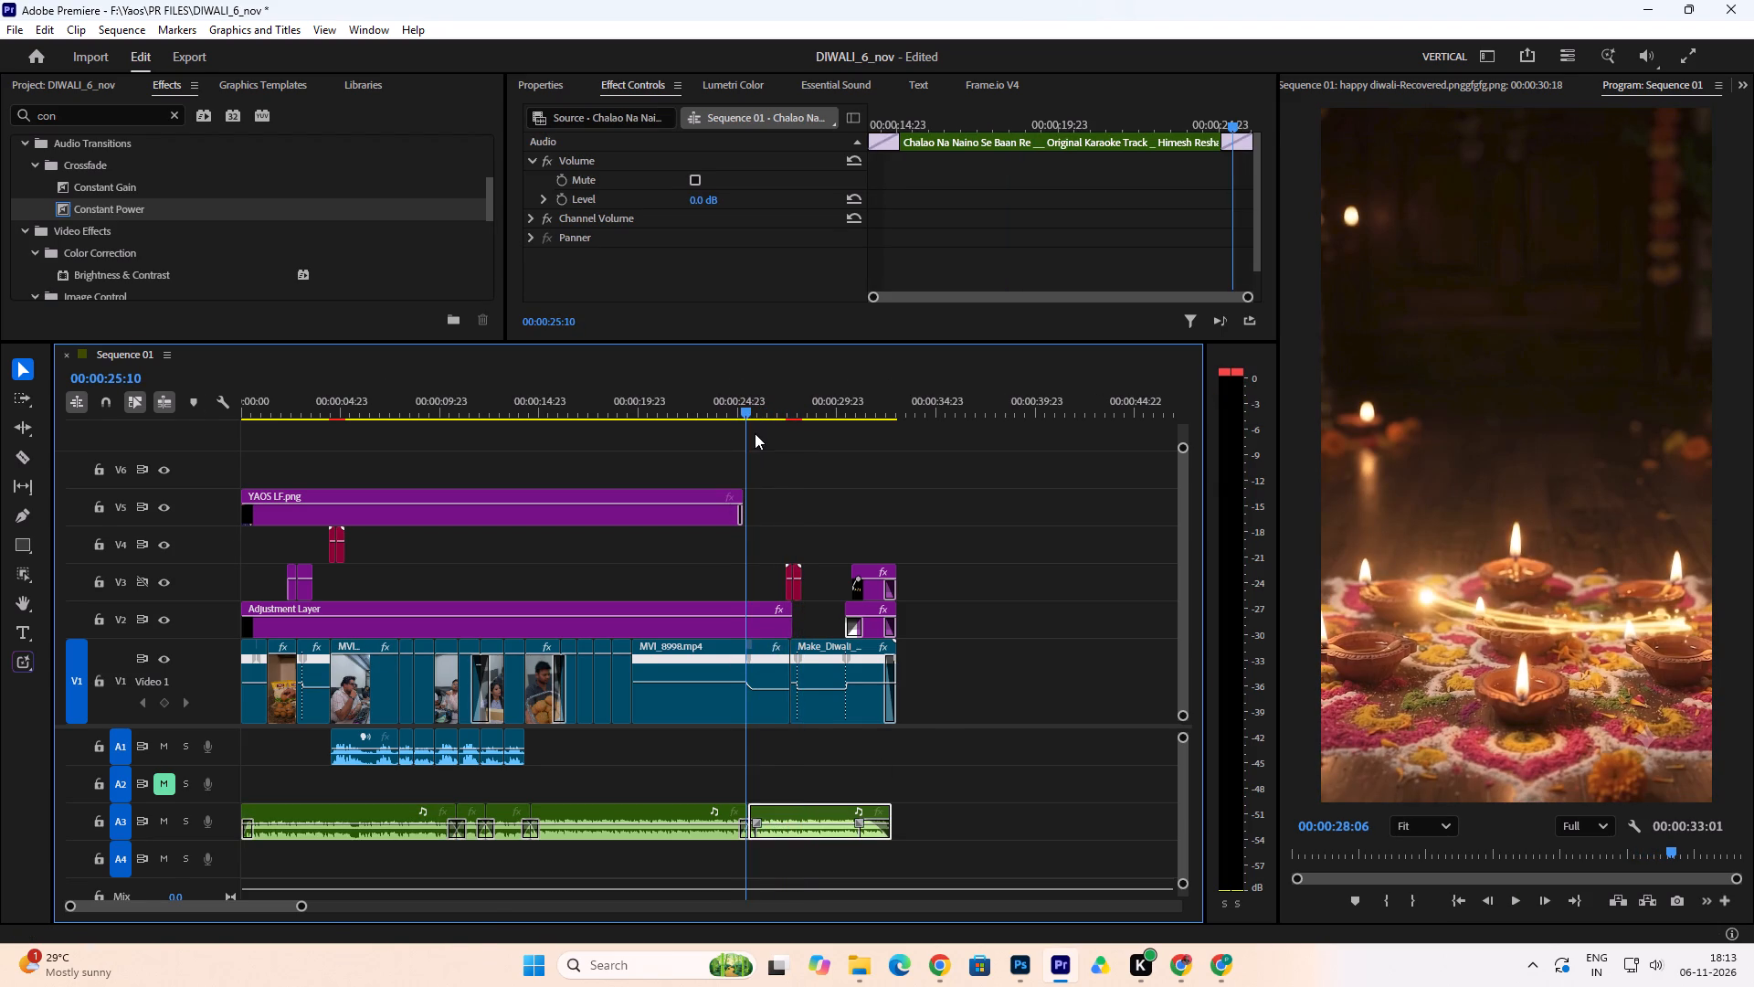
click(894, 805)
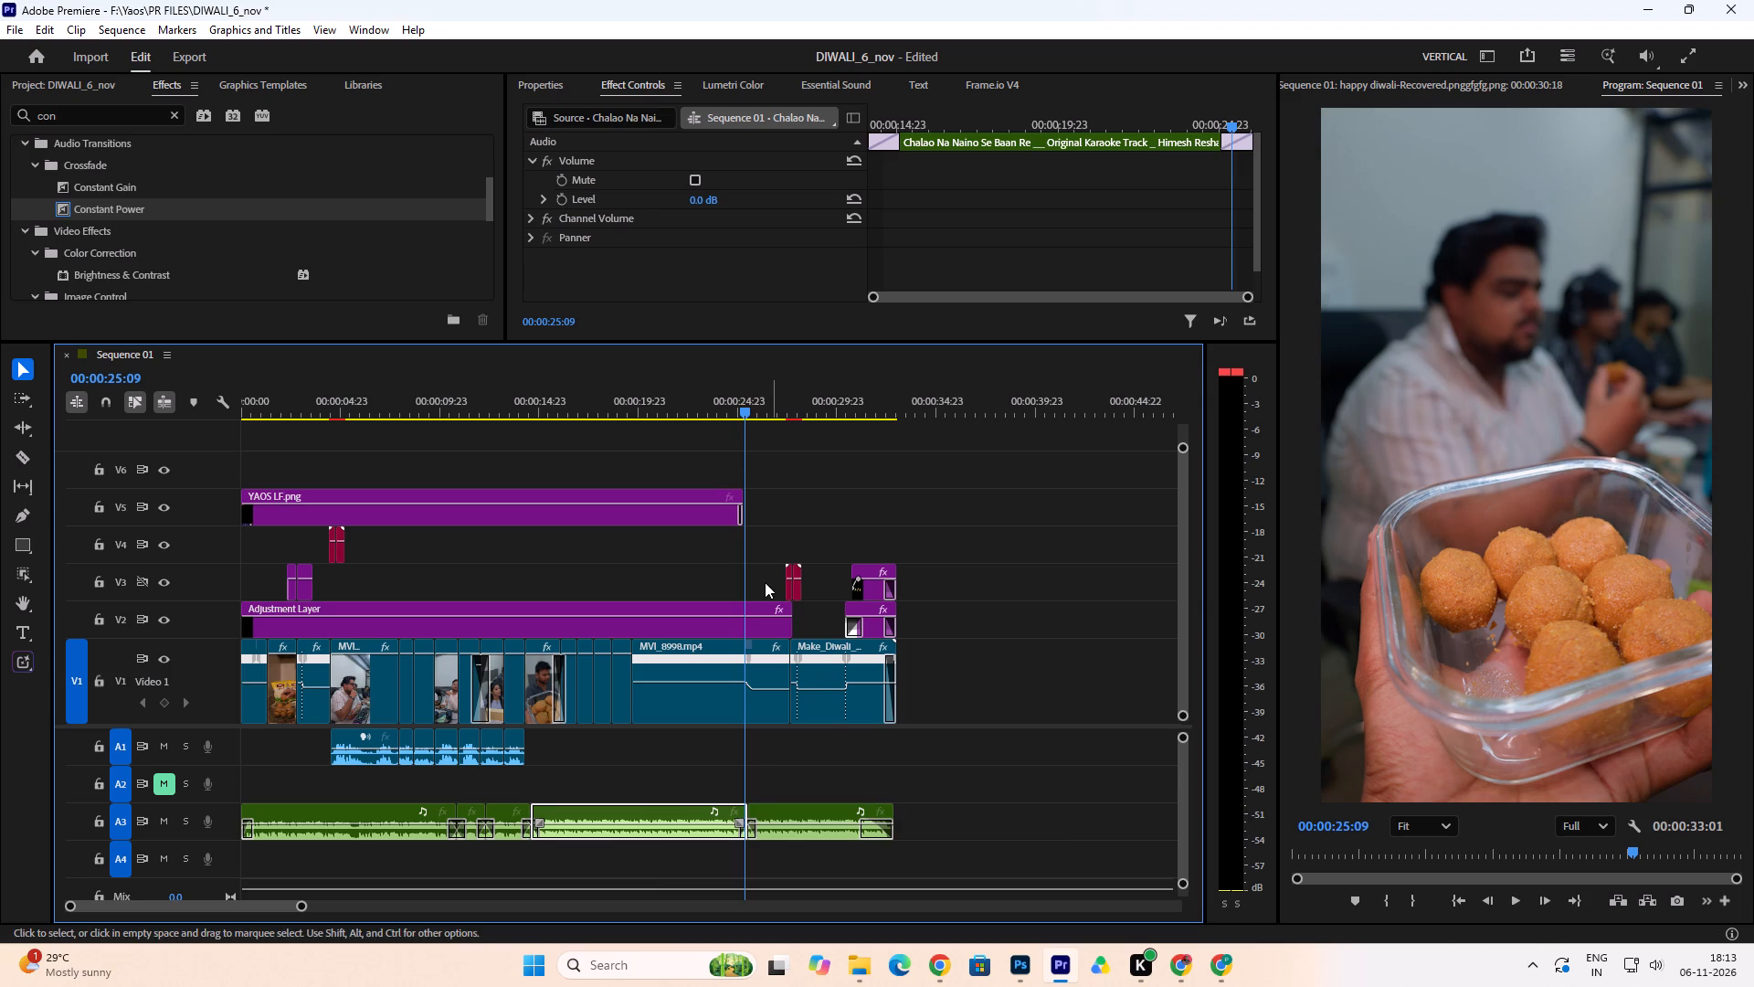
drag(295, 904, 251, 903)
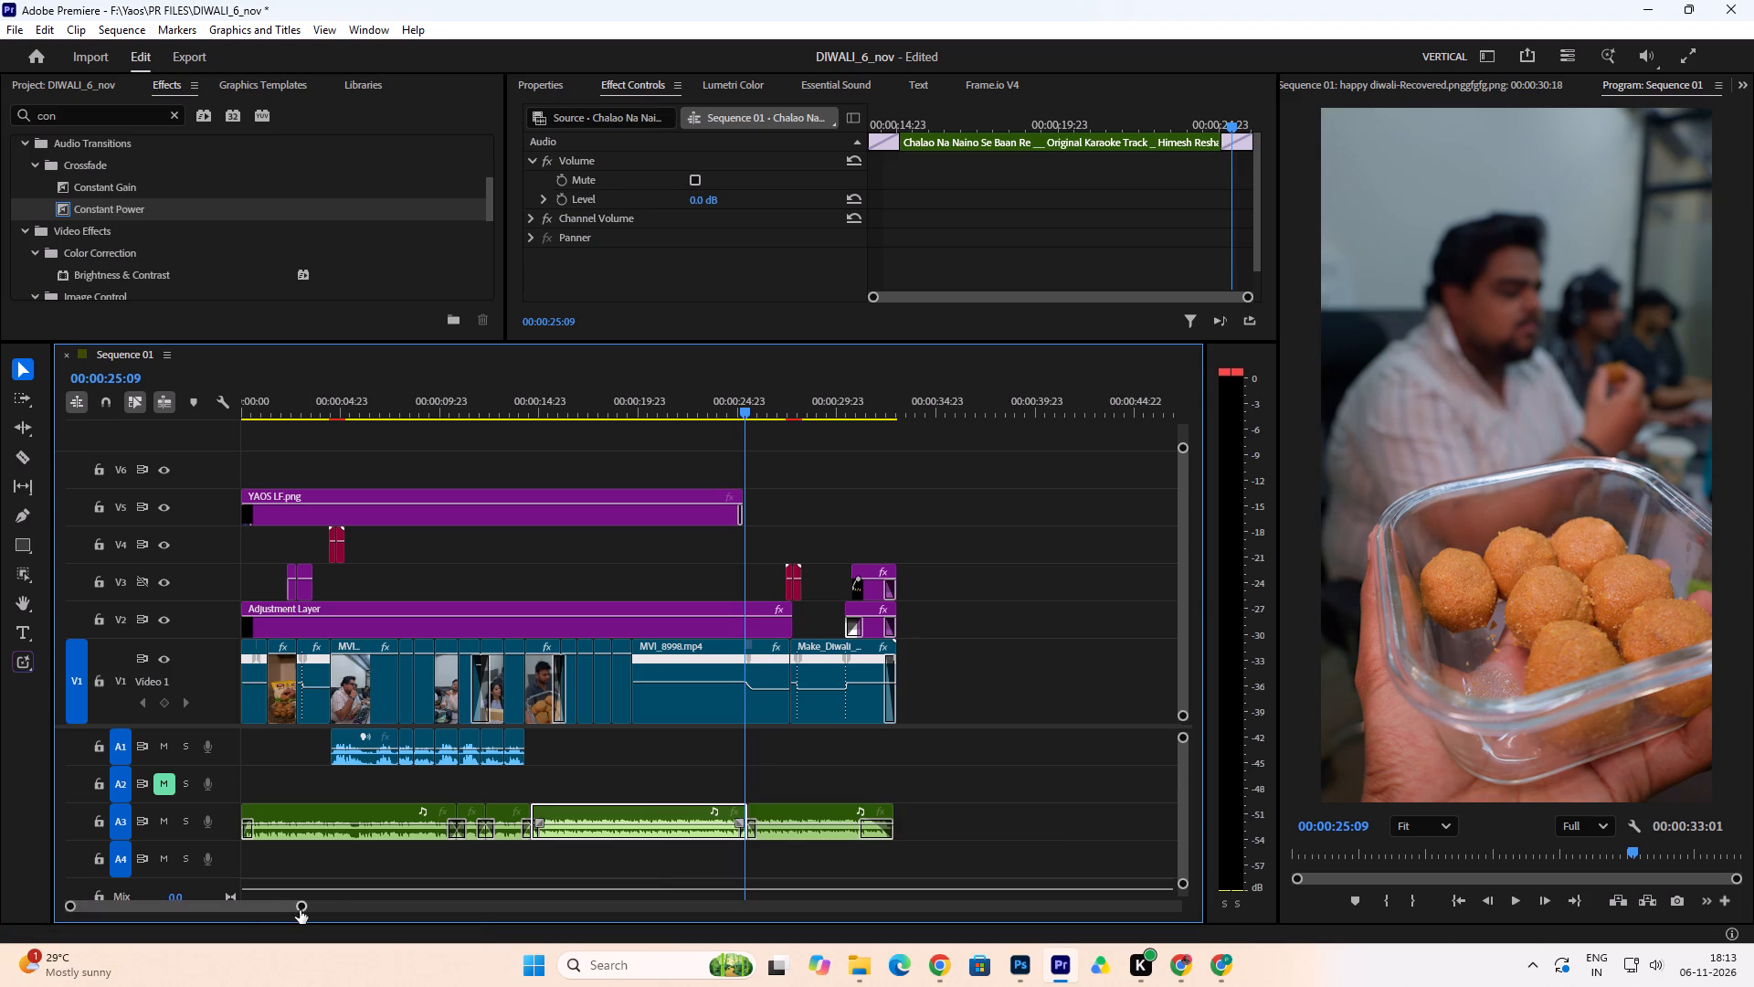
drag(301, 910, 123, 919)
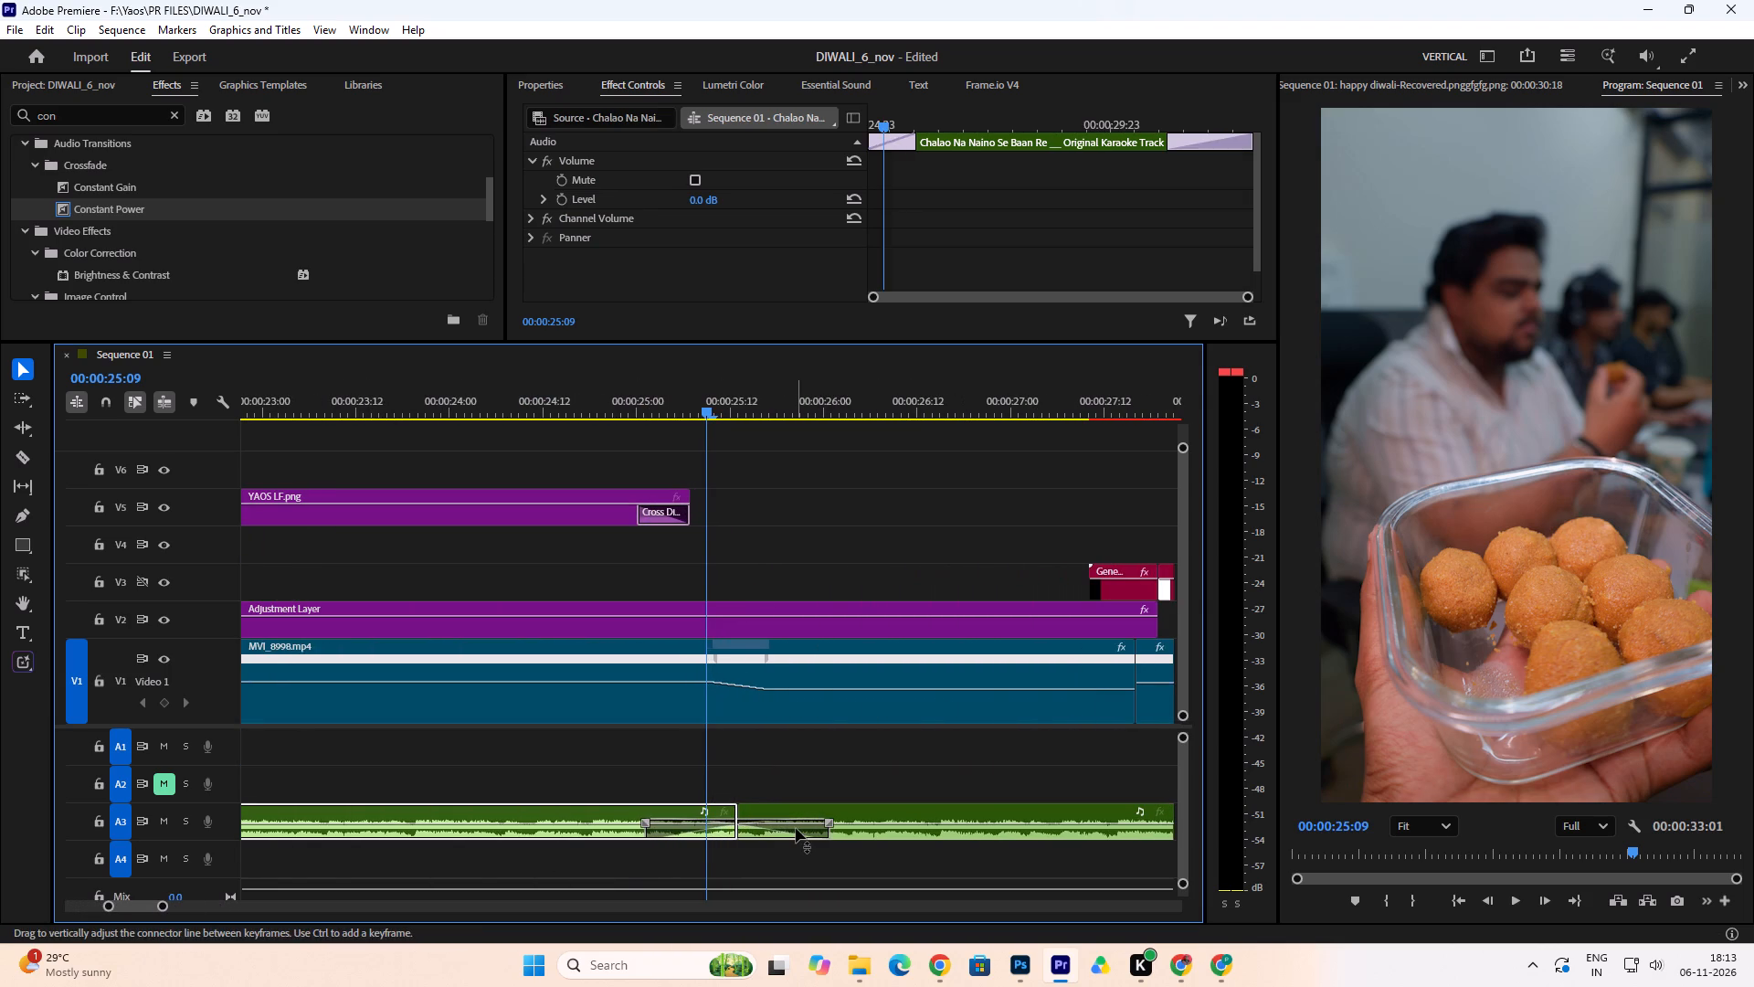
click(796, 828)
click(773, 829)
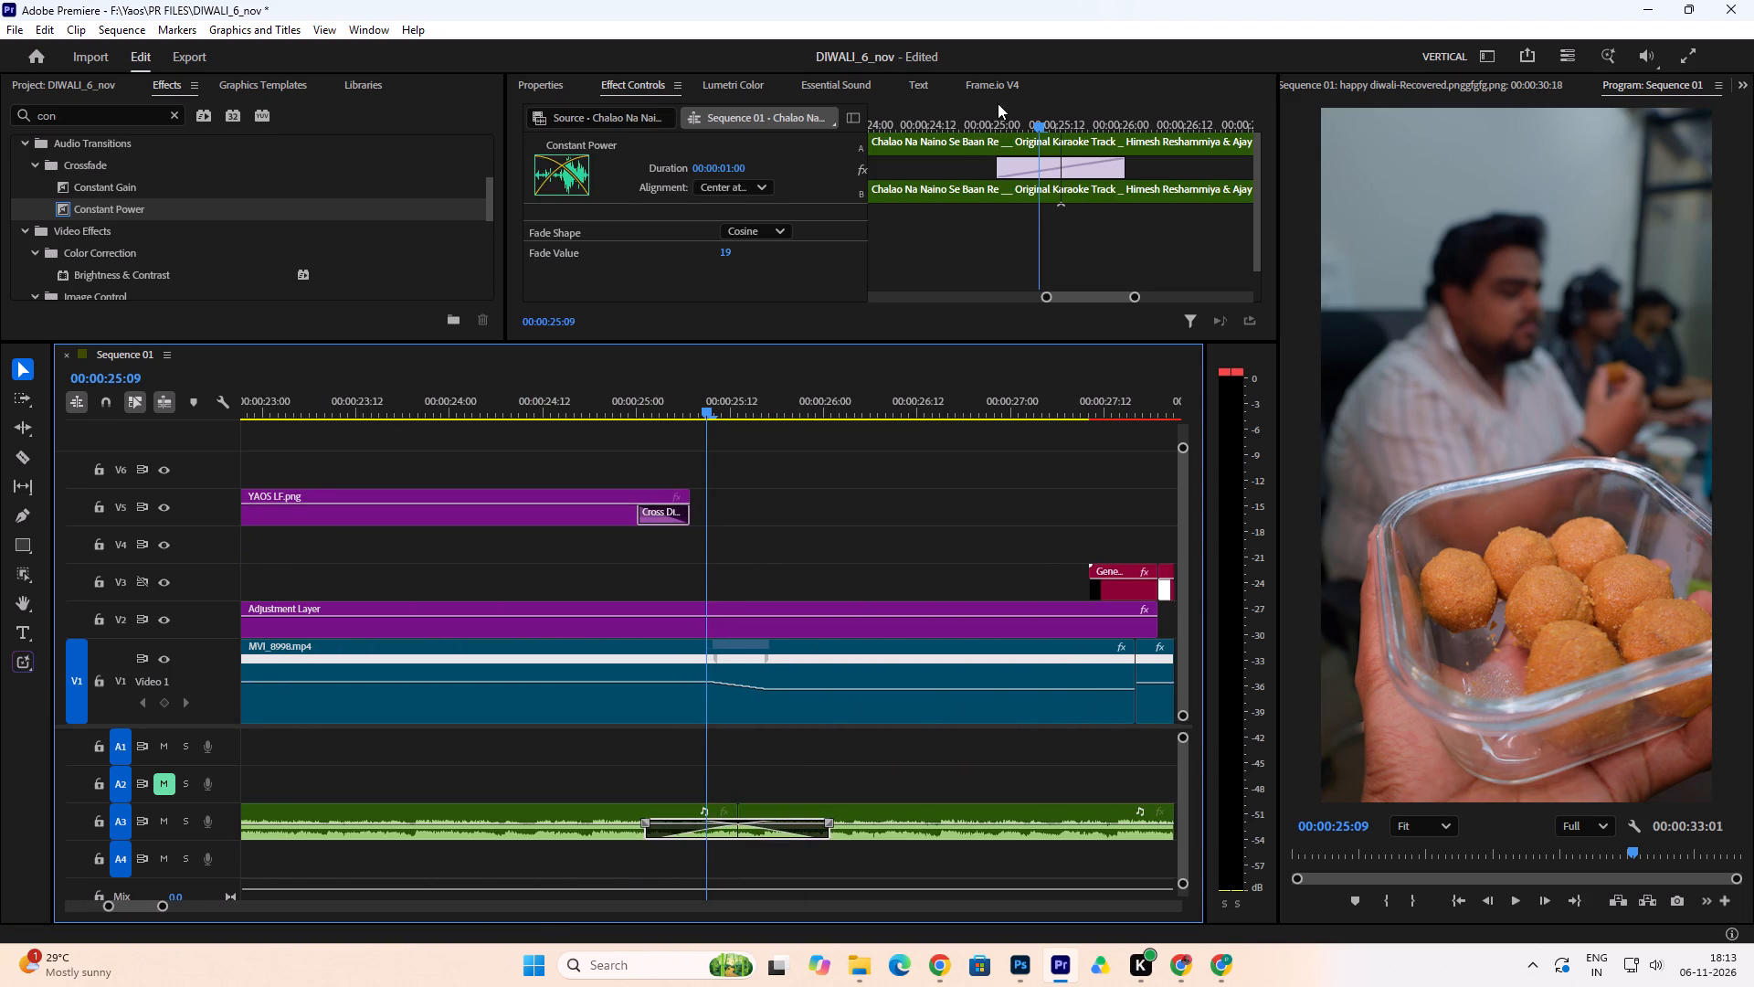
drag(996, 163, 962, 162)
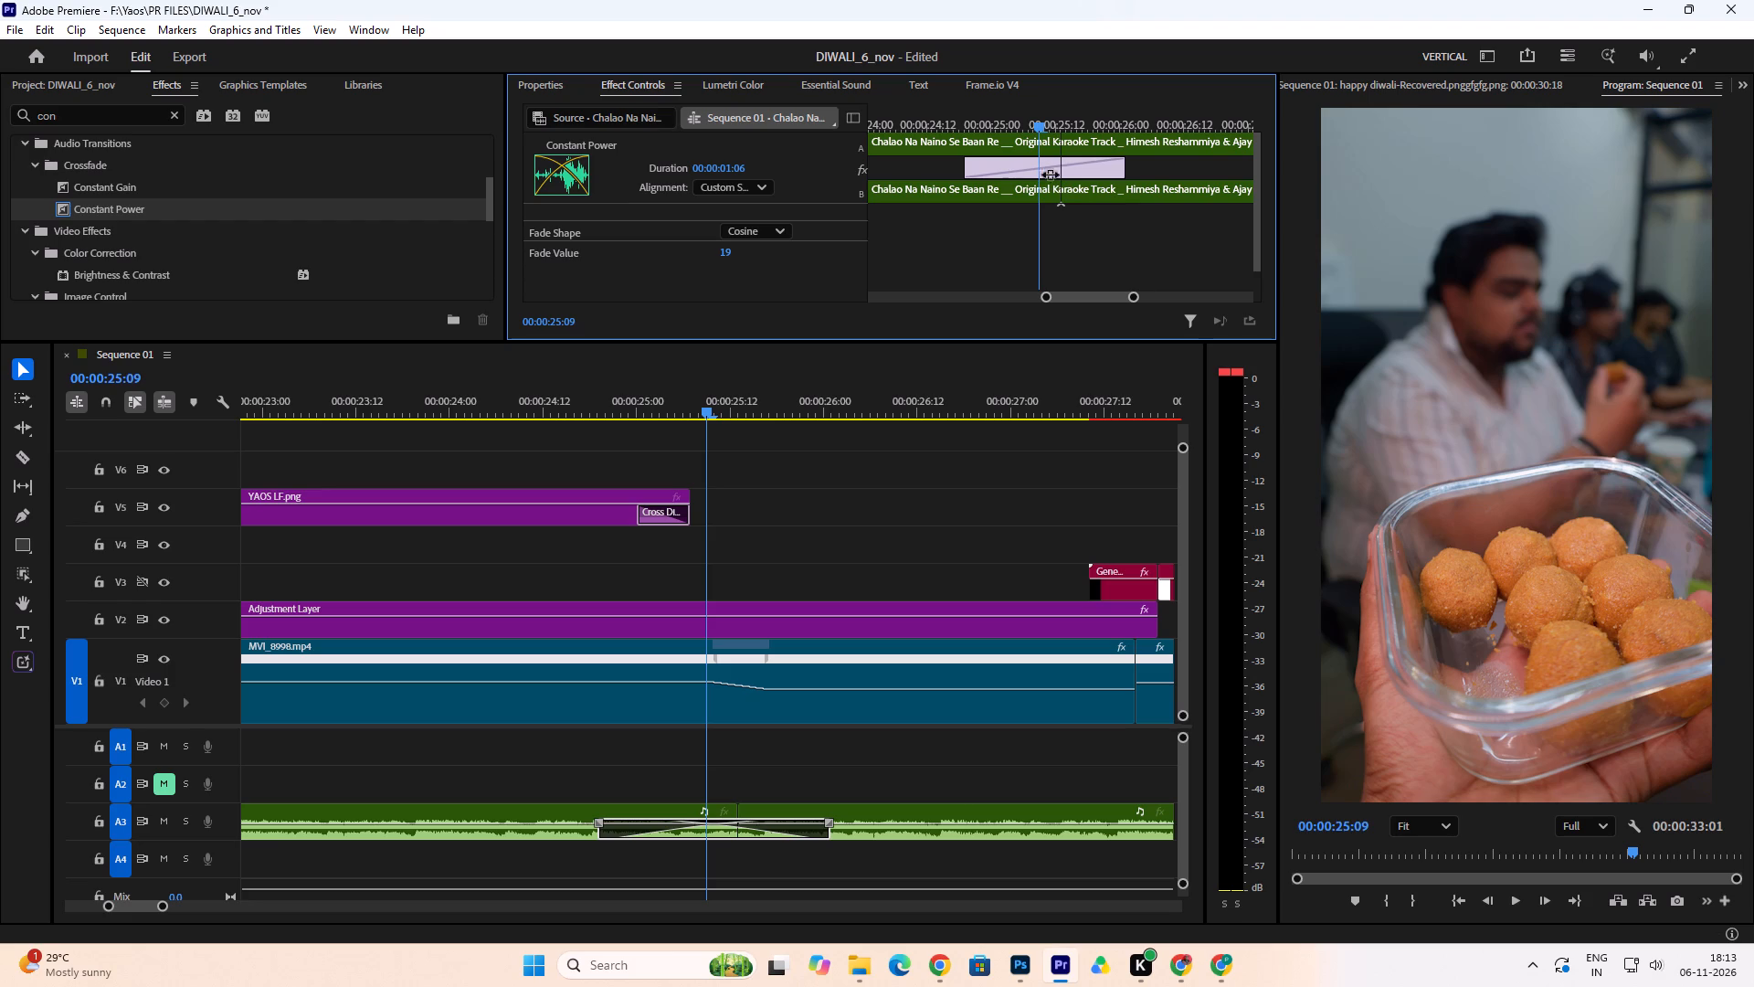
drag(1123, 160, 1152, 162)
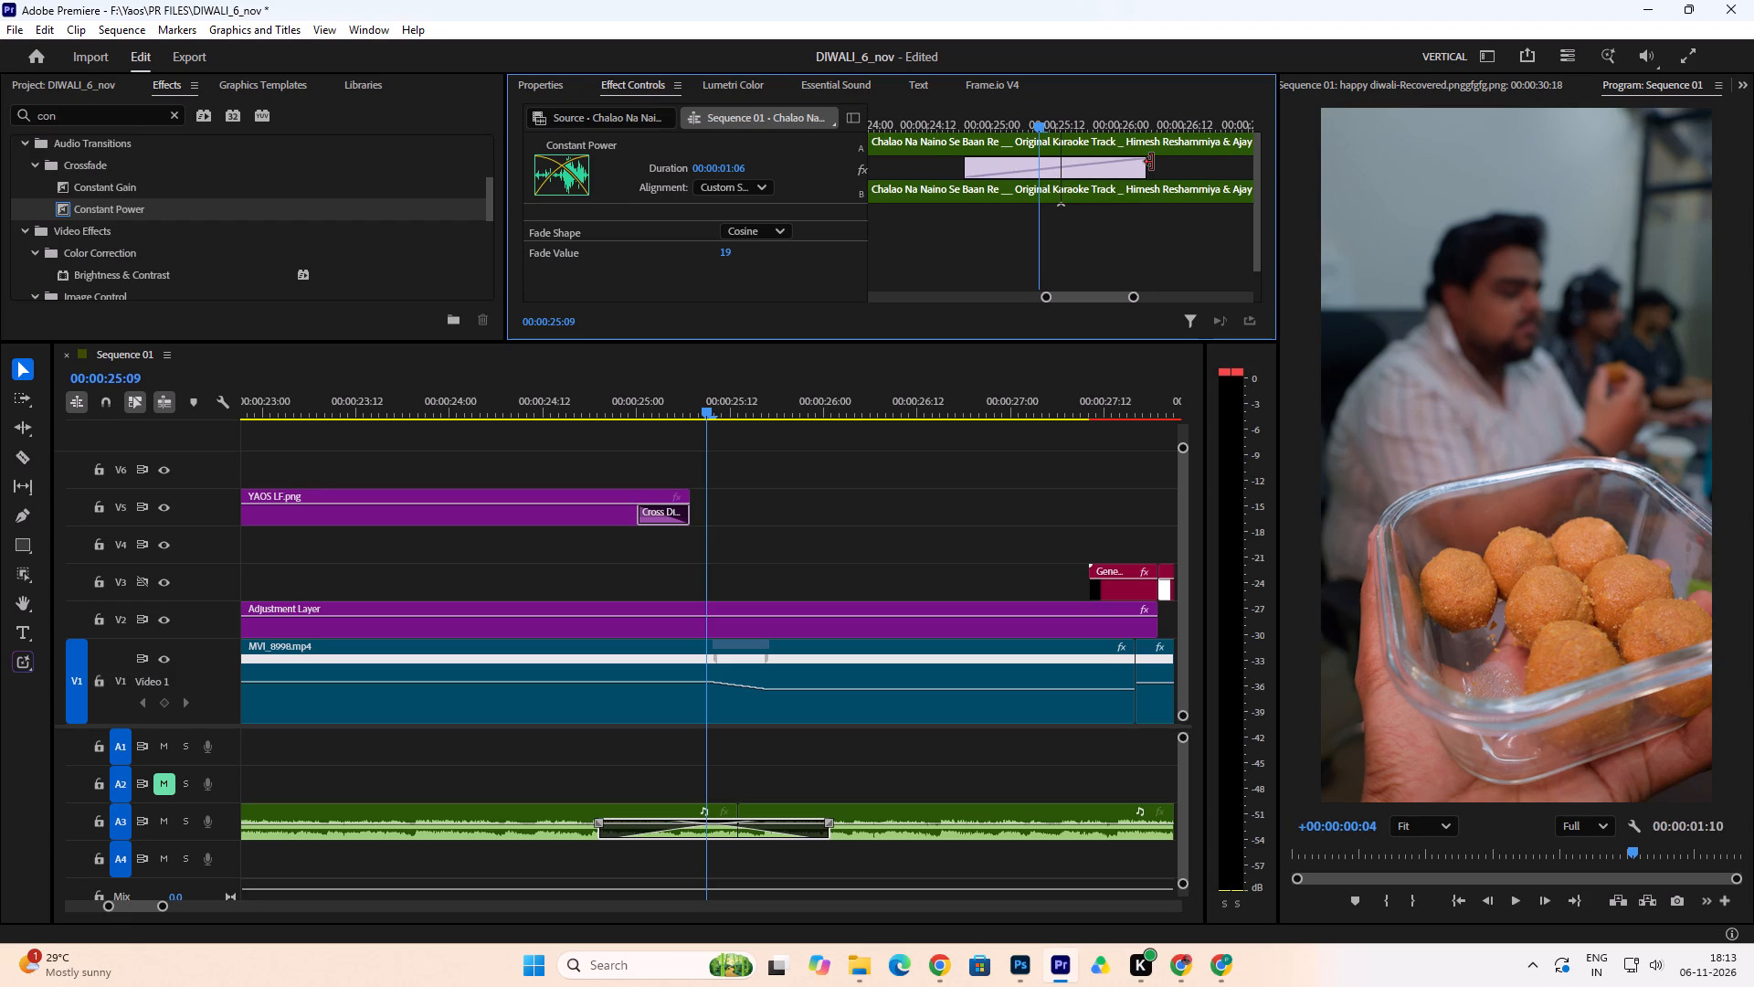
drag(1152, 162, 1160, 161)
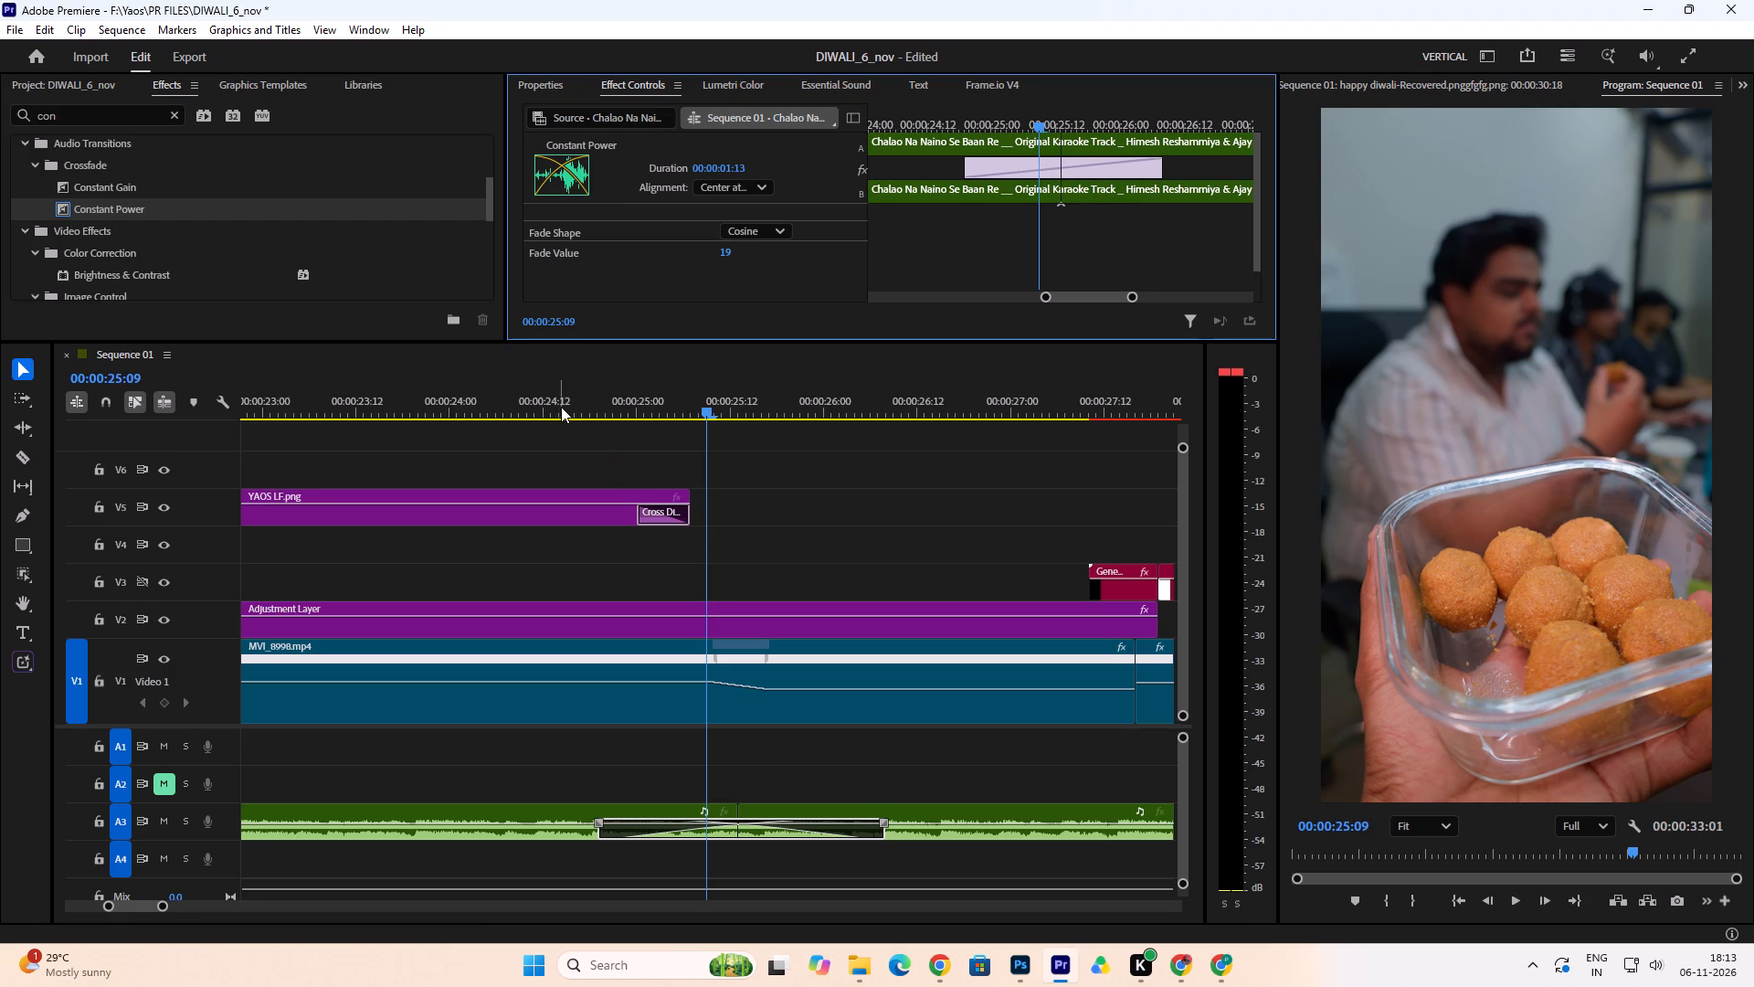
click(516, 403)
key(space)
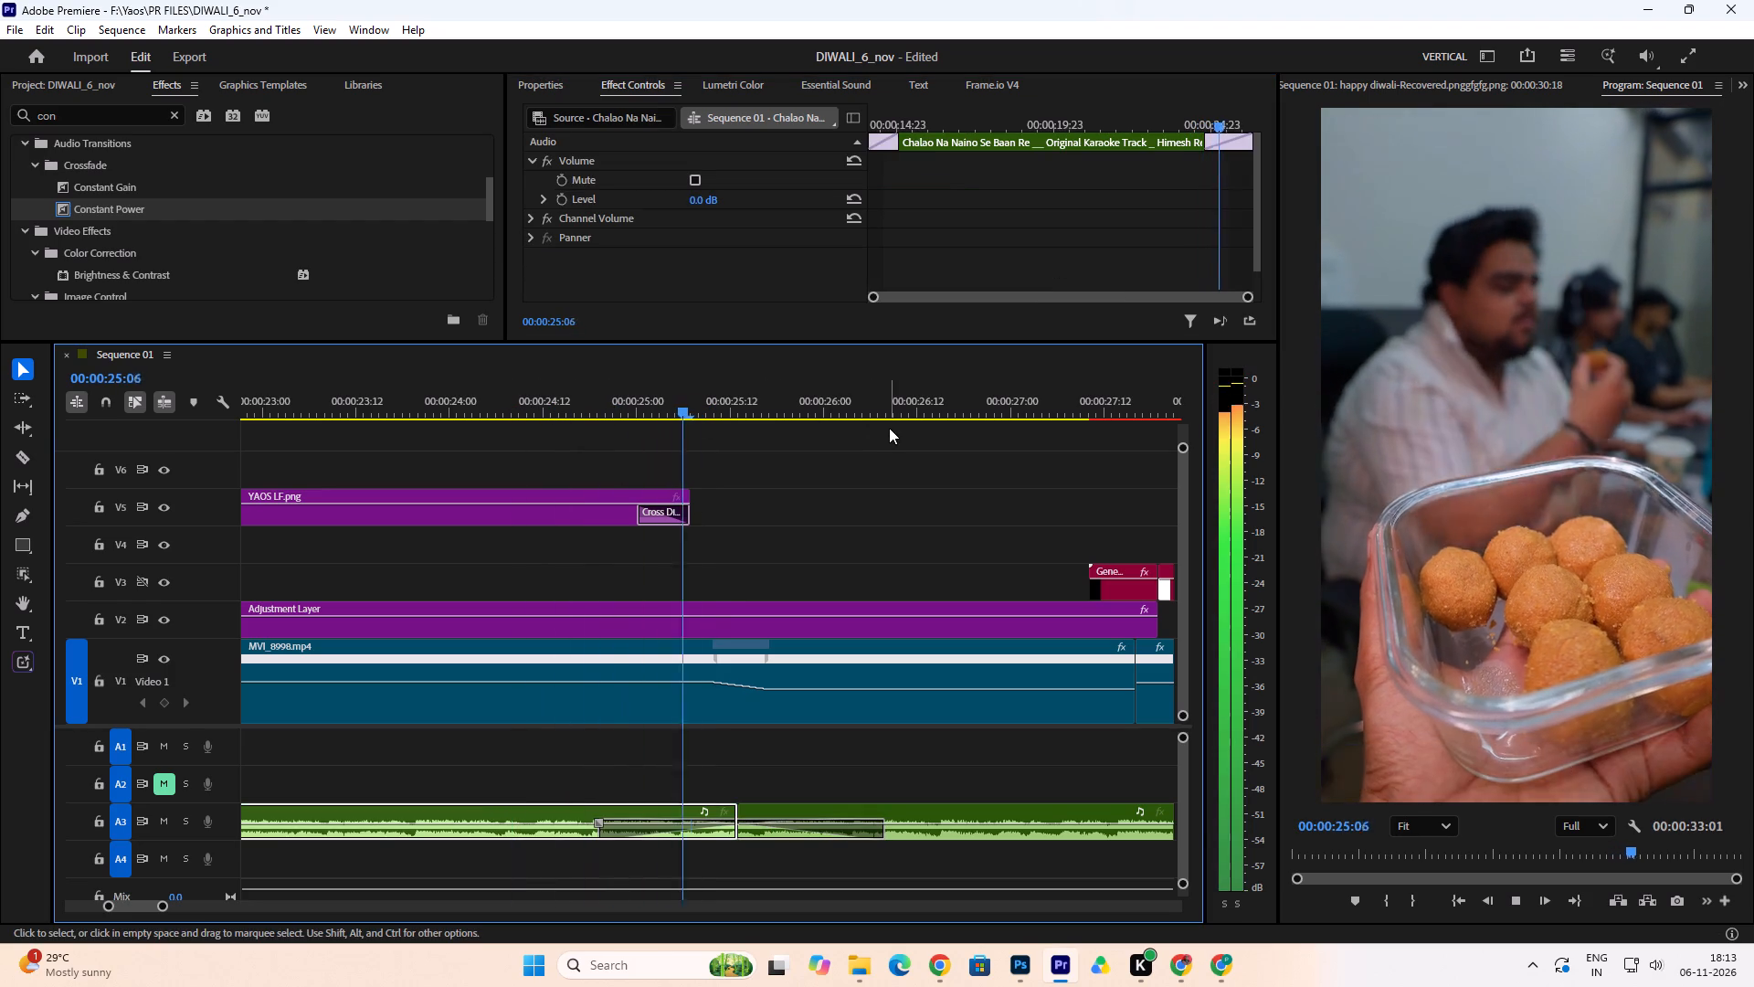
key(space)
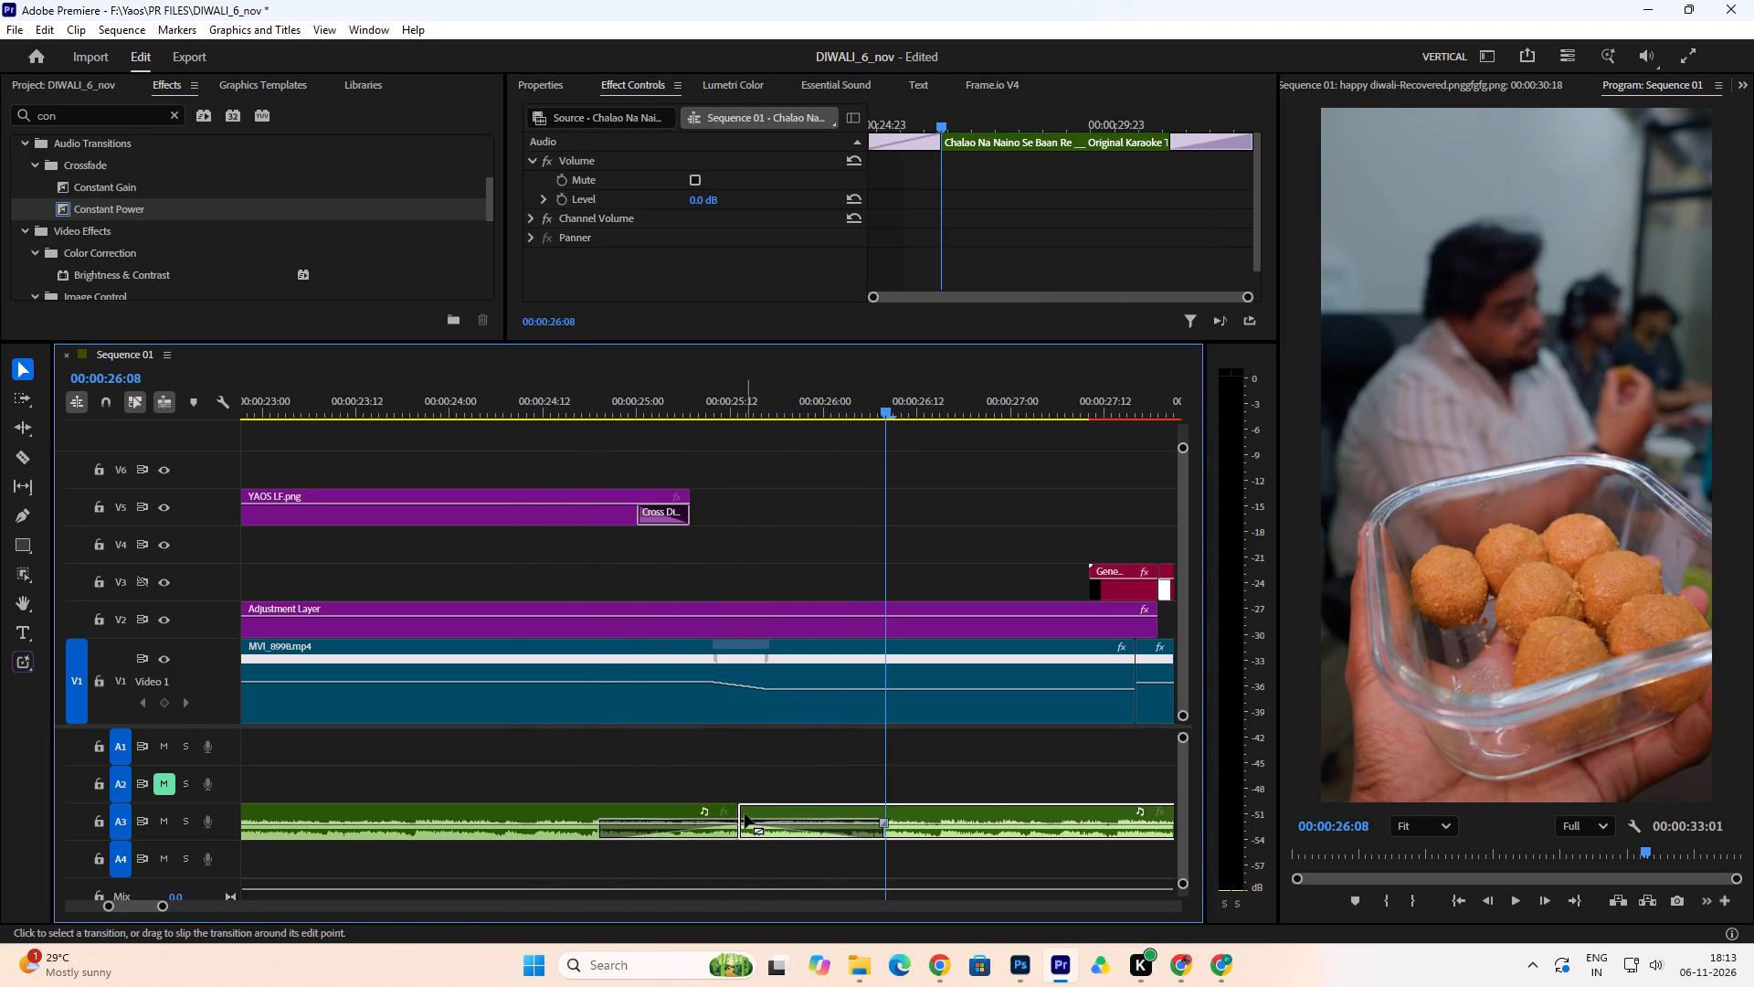
Trim about 4 frames off the start of the last A3 music clip and move it earlier to close the gap.
drag(742, 806, 772, 799)
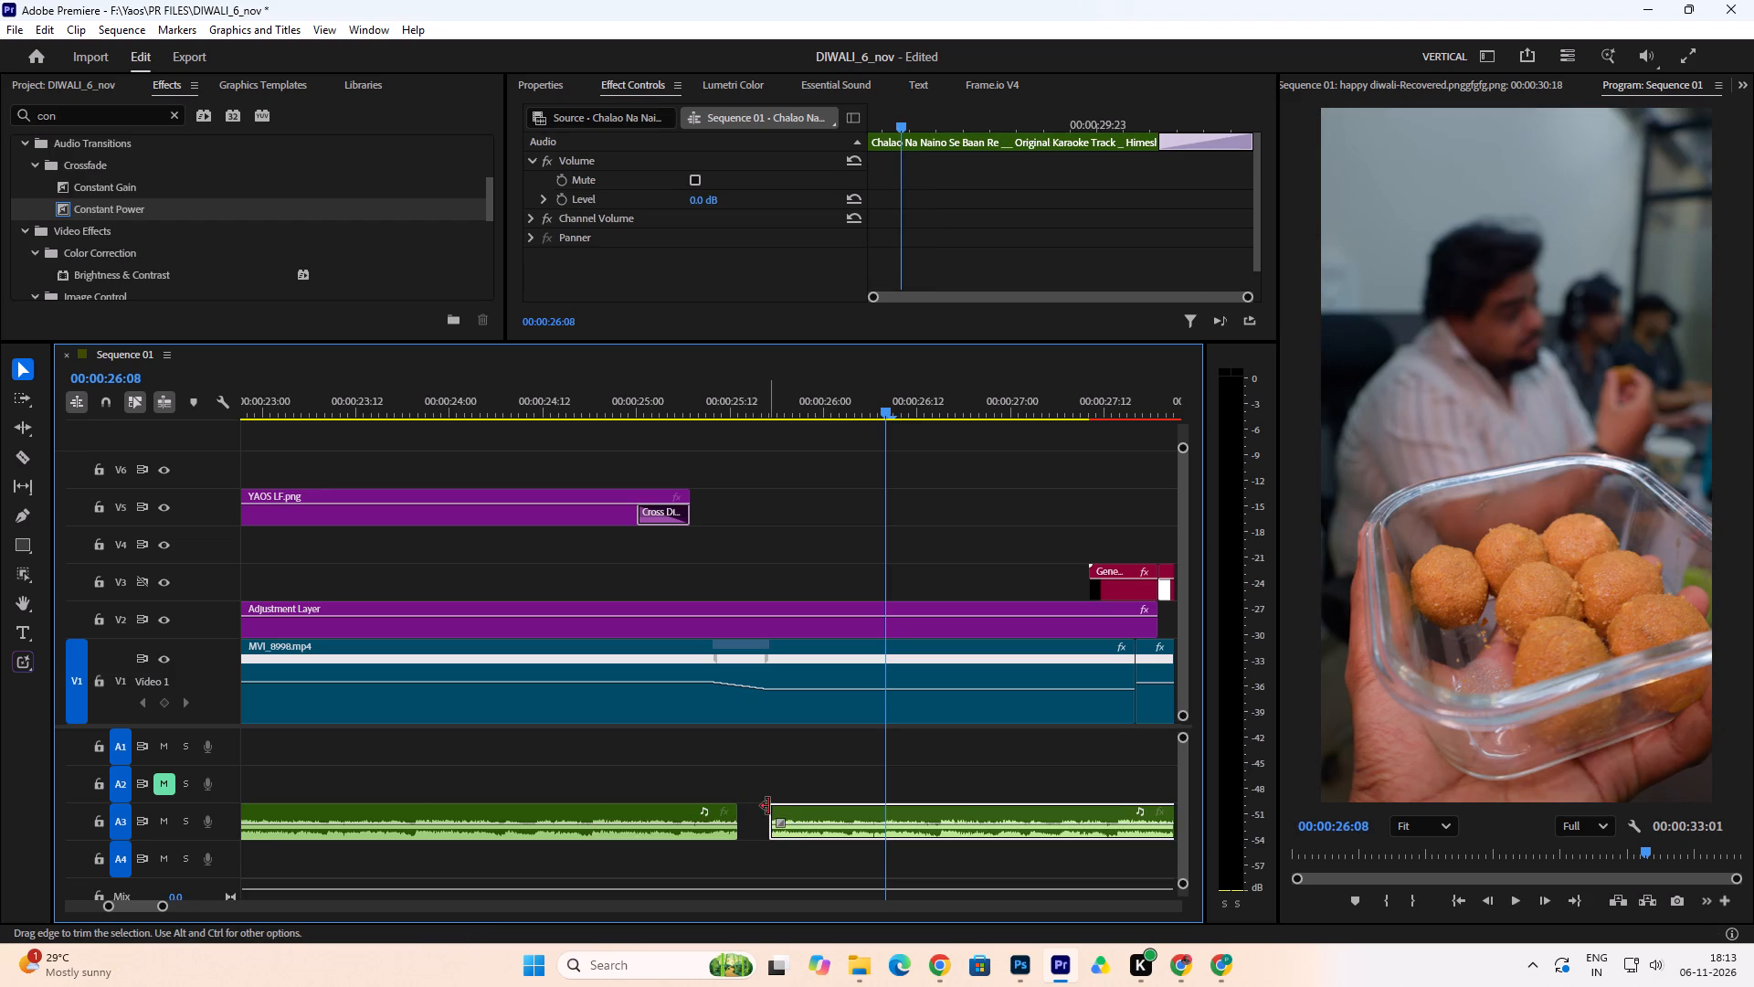
click(770, 807)
drag(802, 814, 772, 816)
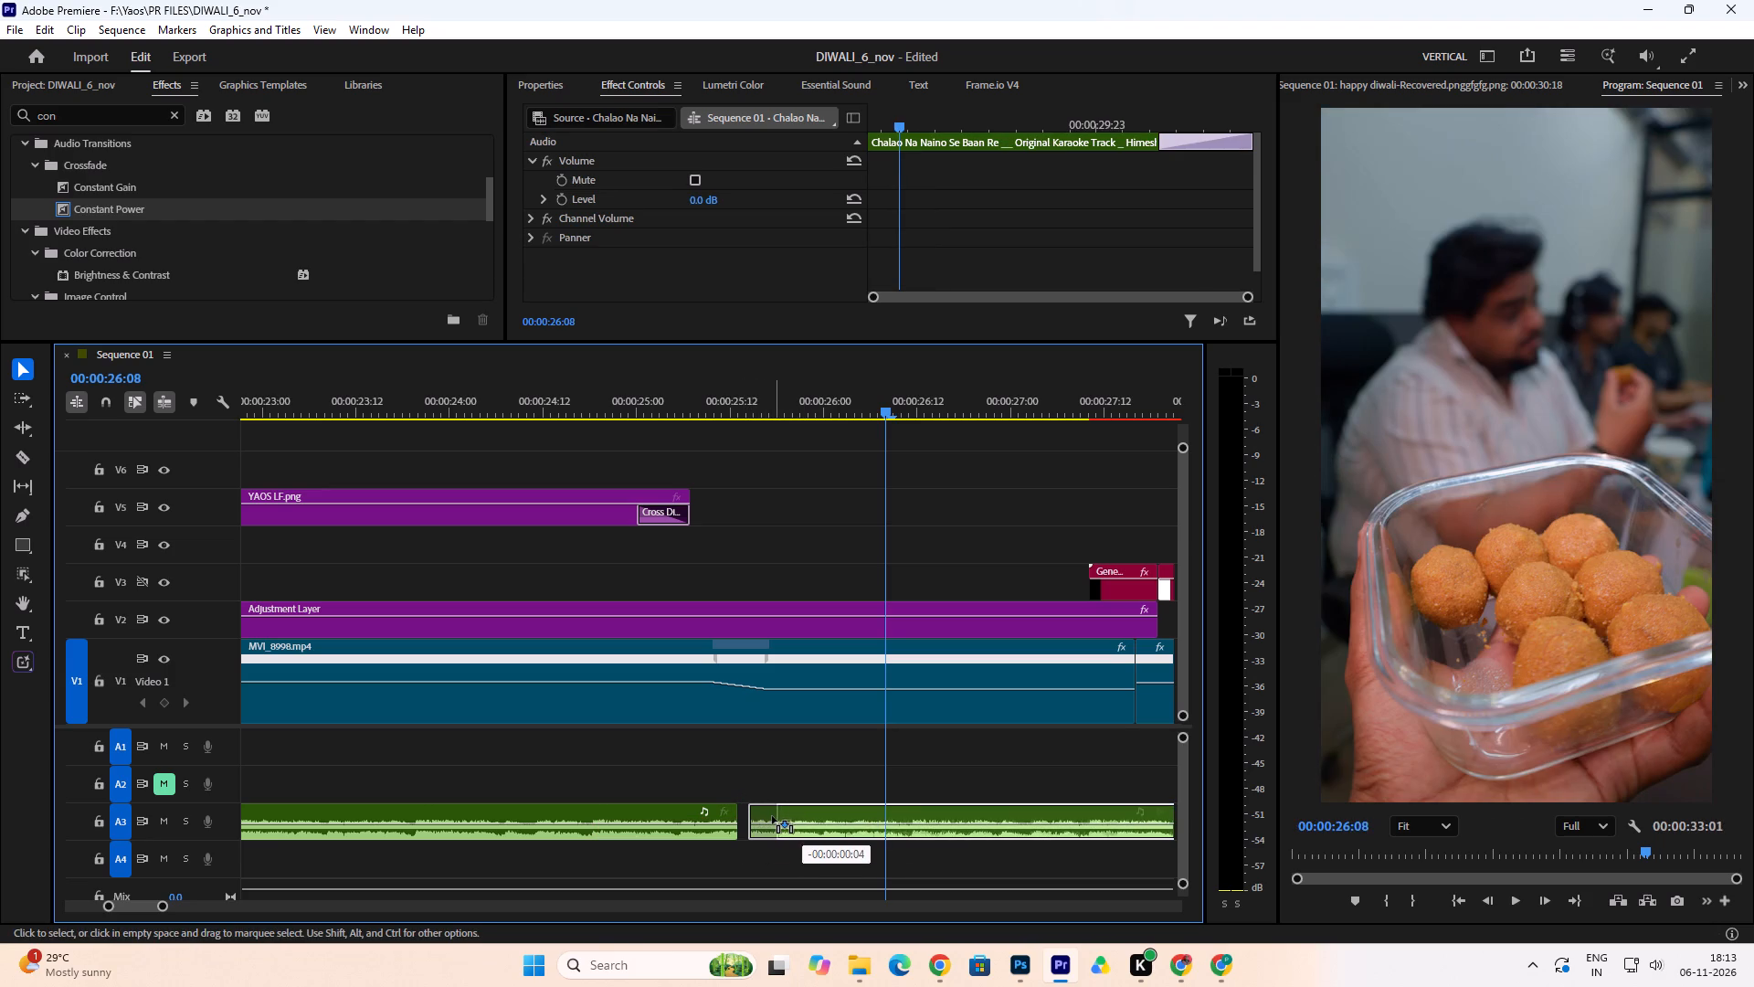
drag(772, 816, 762, 816)
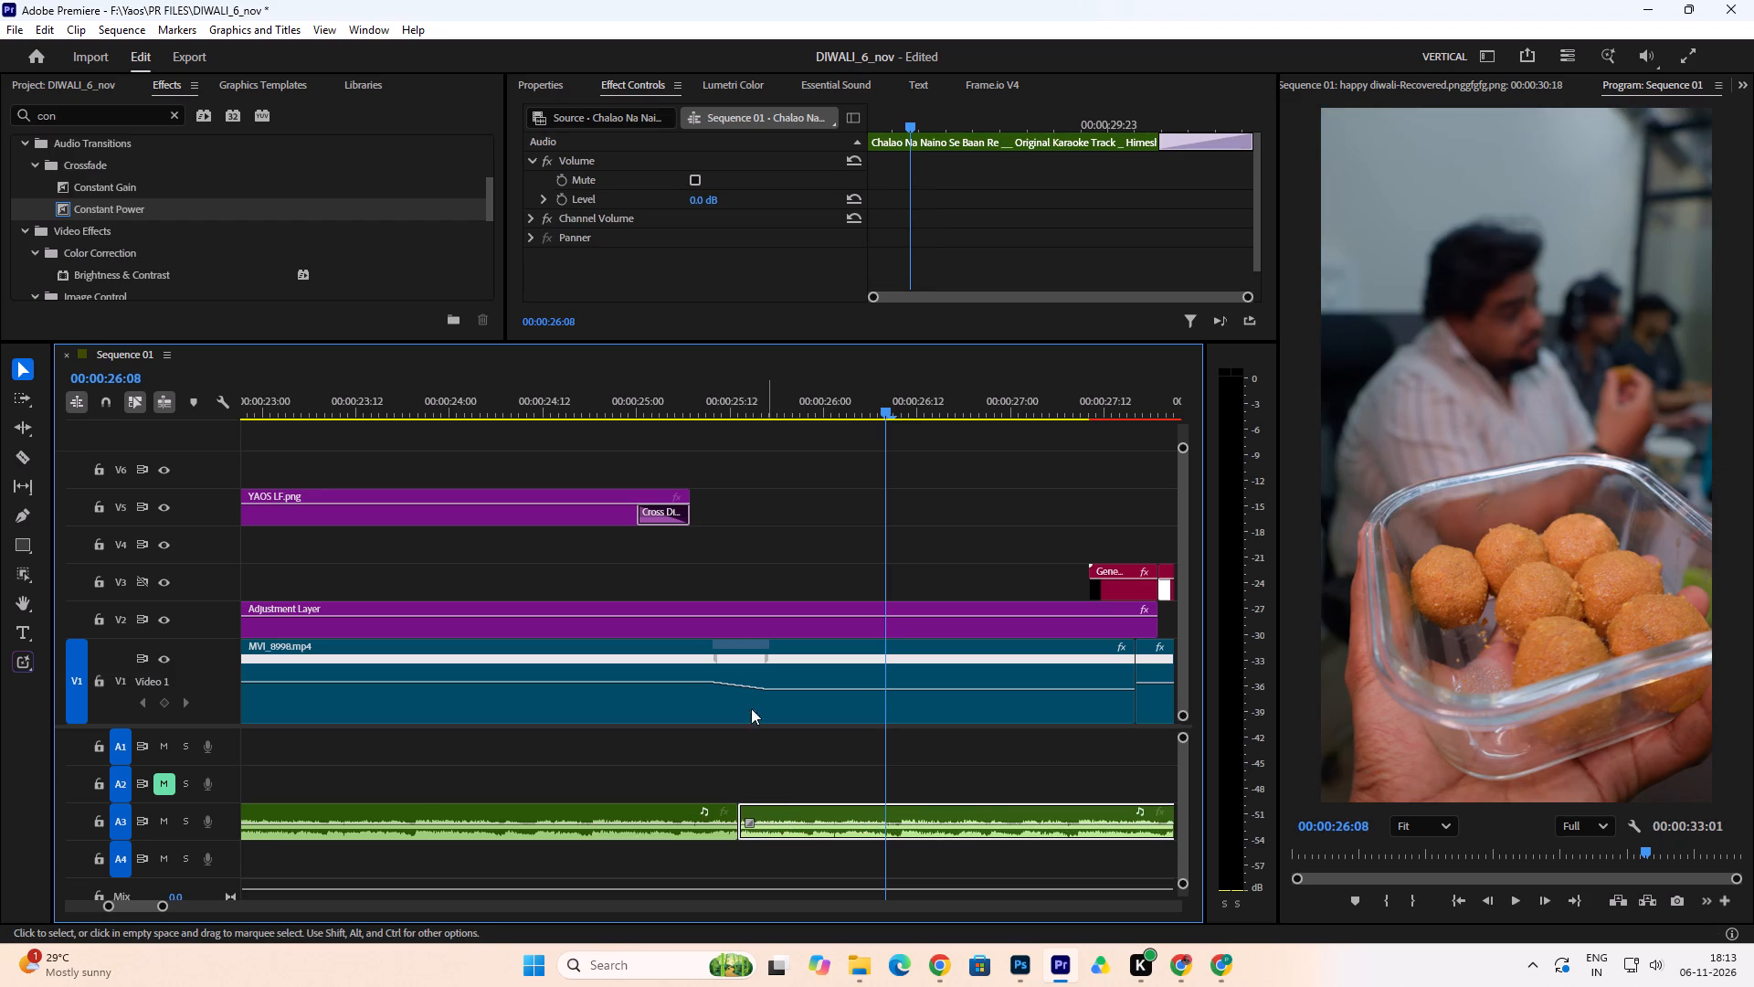
Play across the last A3 music cut, trim about 2 frames off the last clip's start and move it earlier to close the gap.
click(655, 398)
key(space)
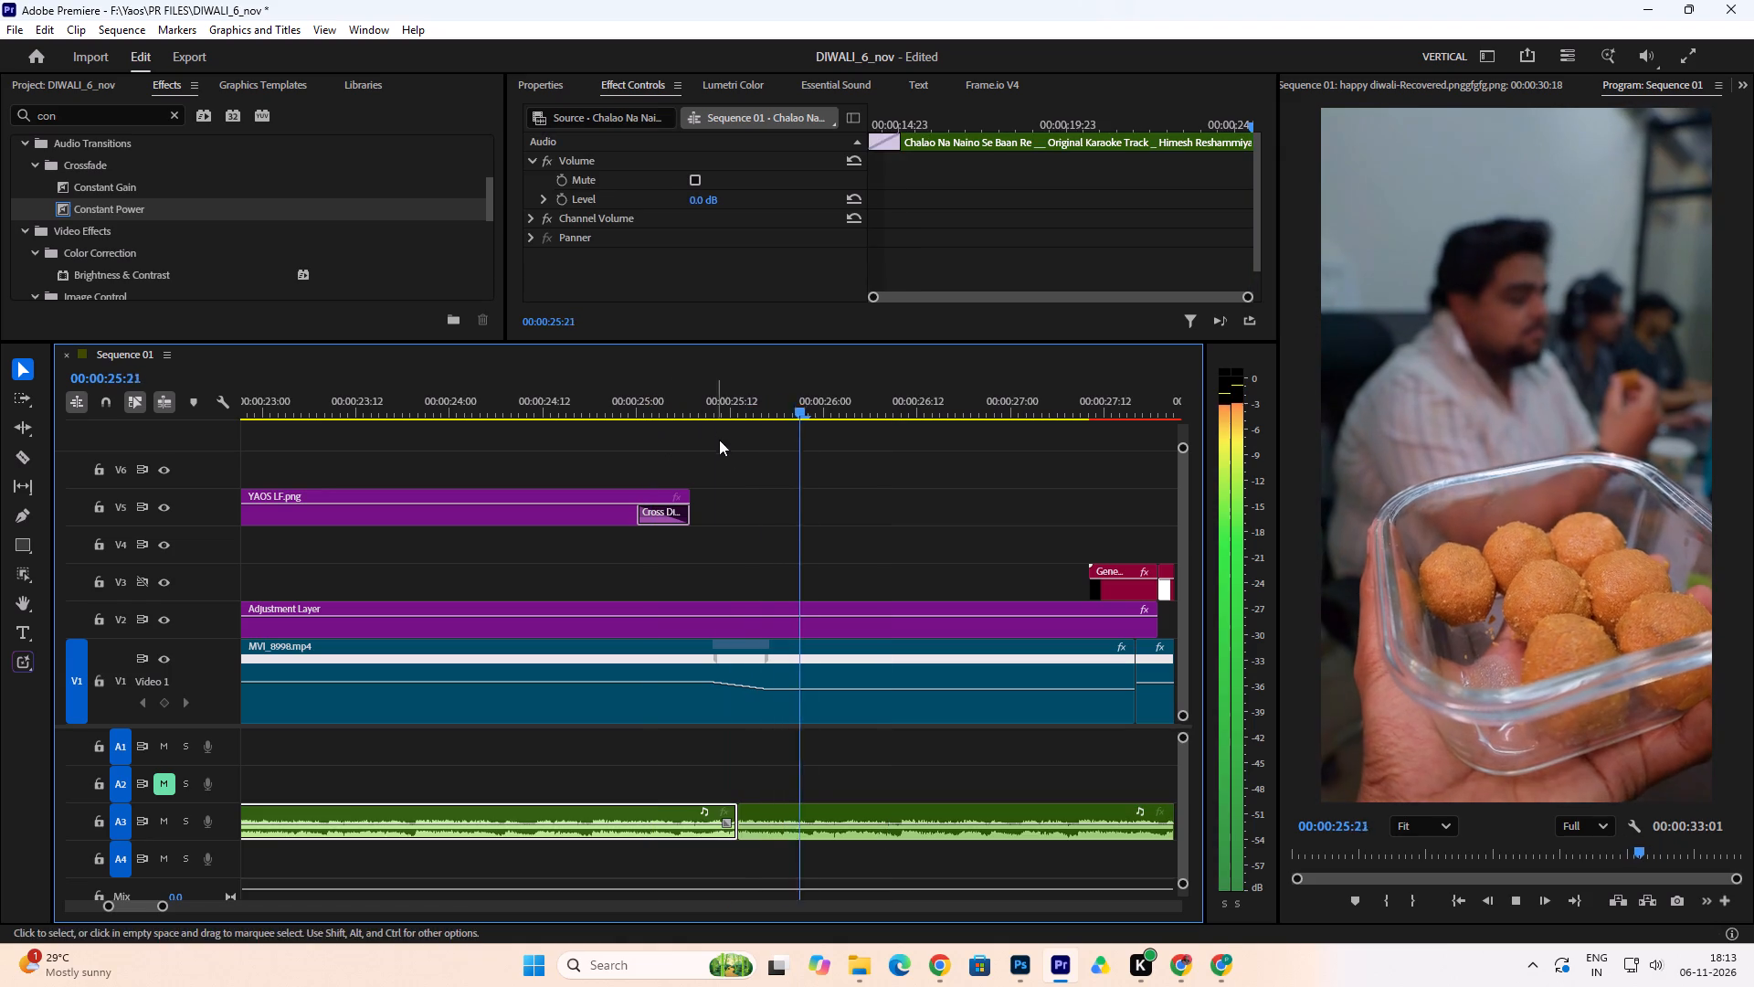
key(space)
drag(743, 809, 760, 809)
drag(781, 812, 767, 814)
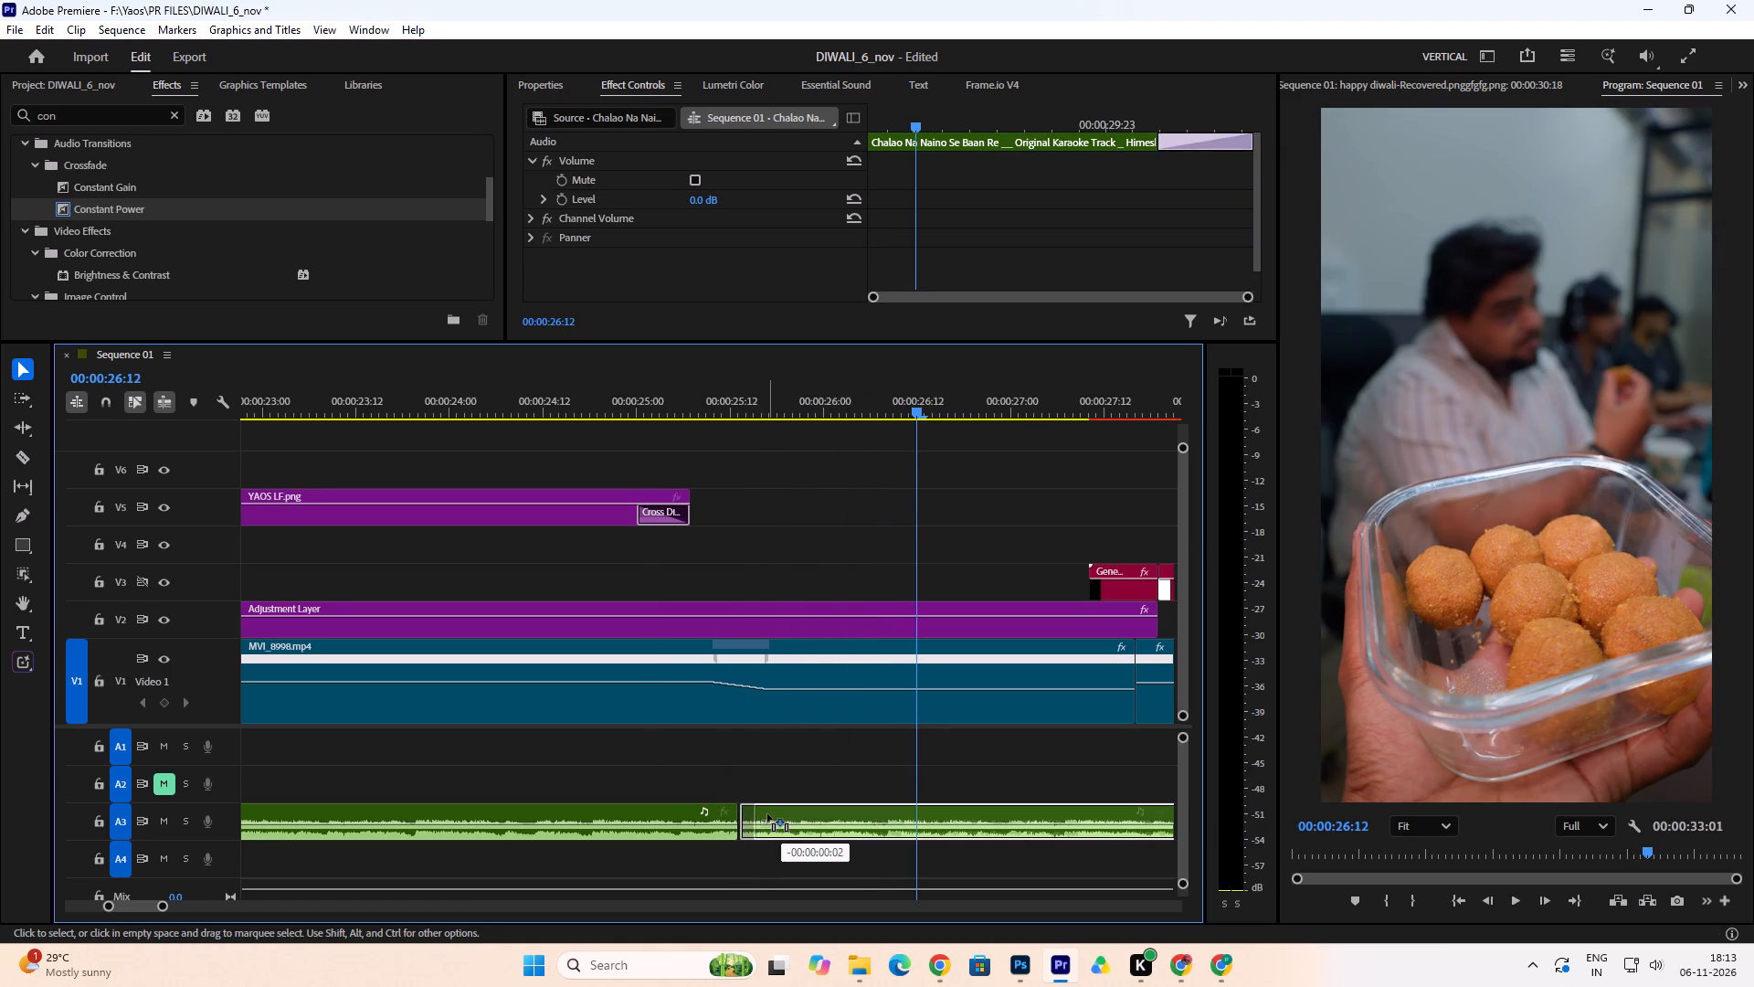
drag(767, 814, 769, 813)
Increase the playback speed of the first and last segments of the V1 Diwali logo reveal animation, shortening it to end near the A3 music.
alt+scroll(802, 828, down, 7)
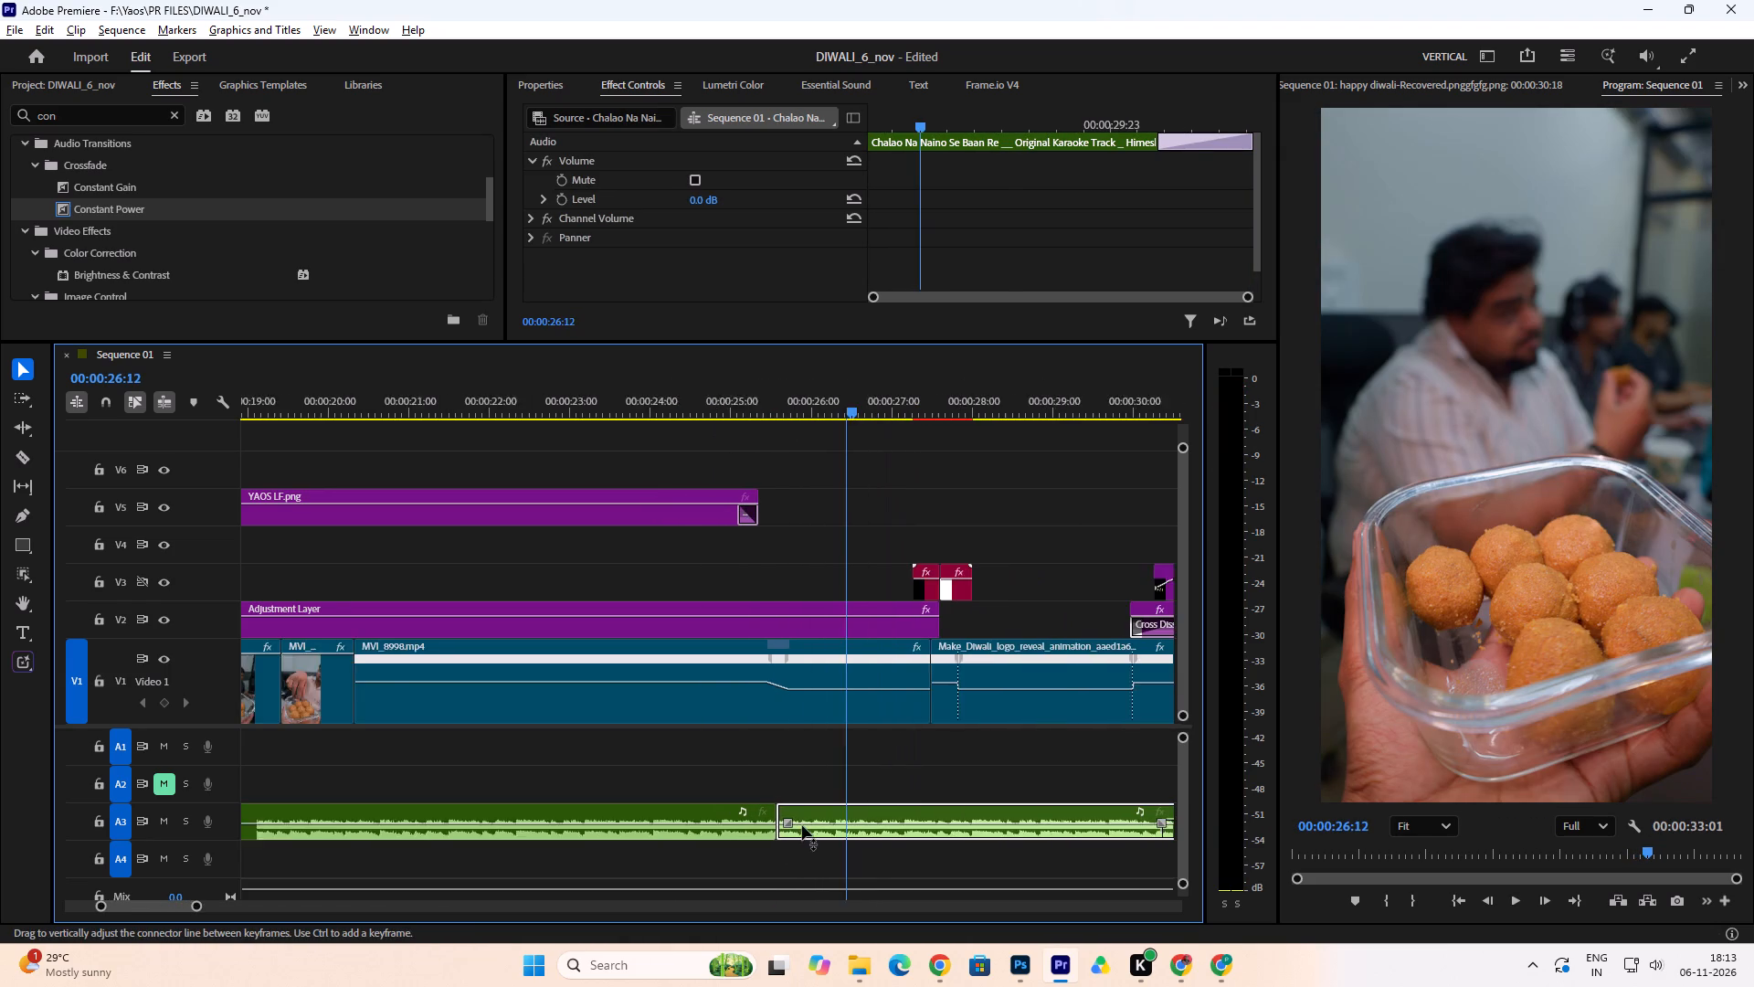
alt+scroll(802, 825, down, 7)
click(1012, 709)
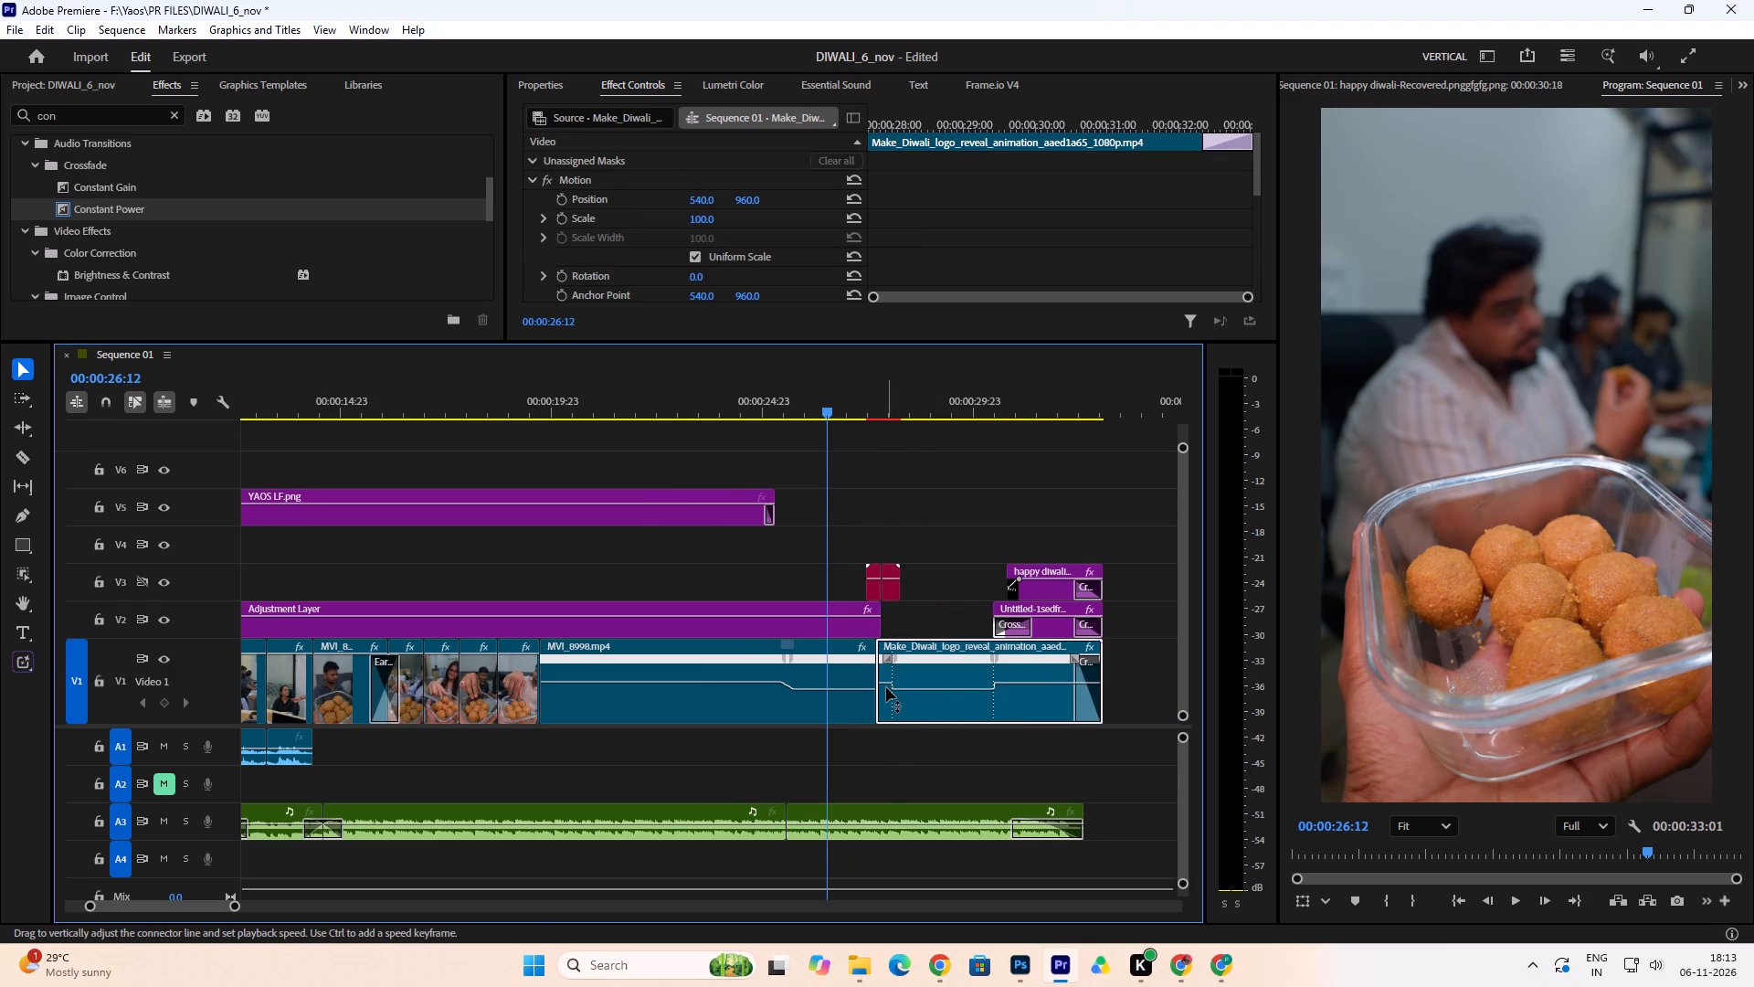
drag(886, 684, 896, 671)
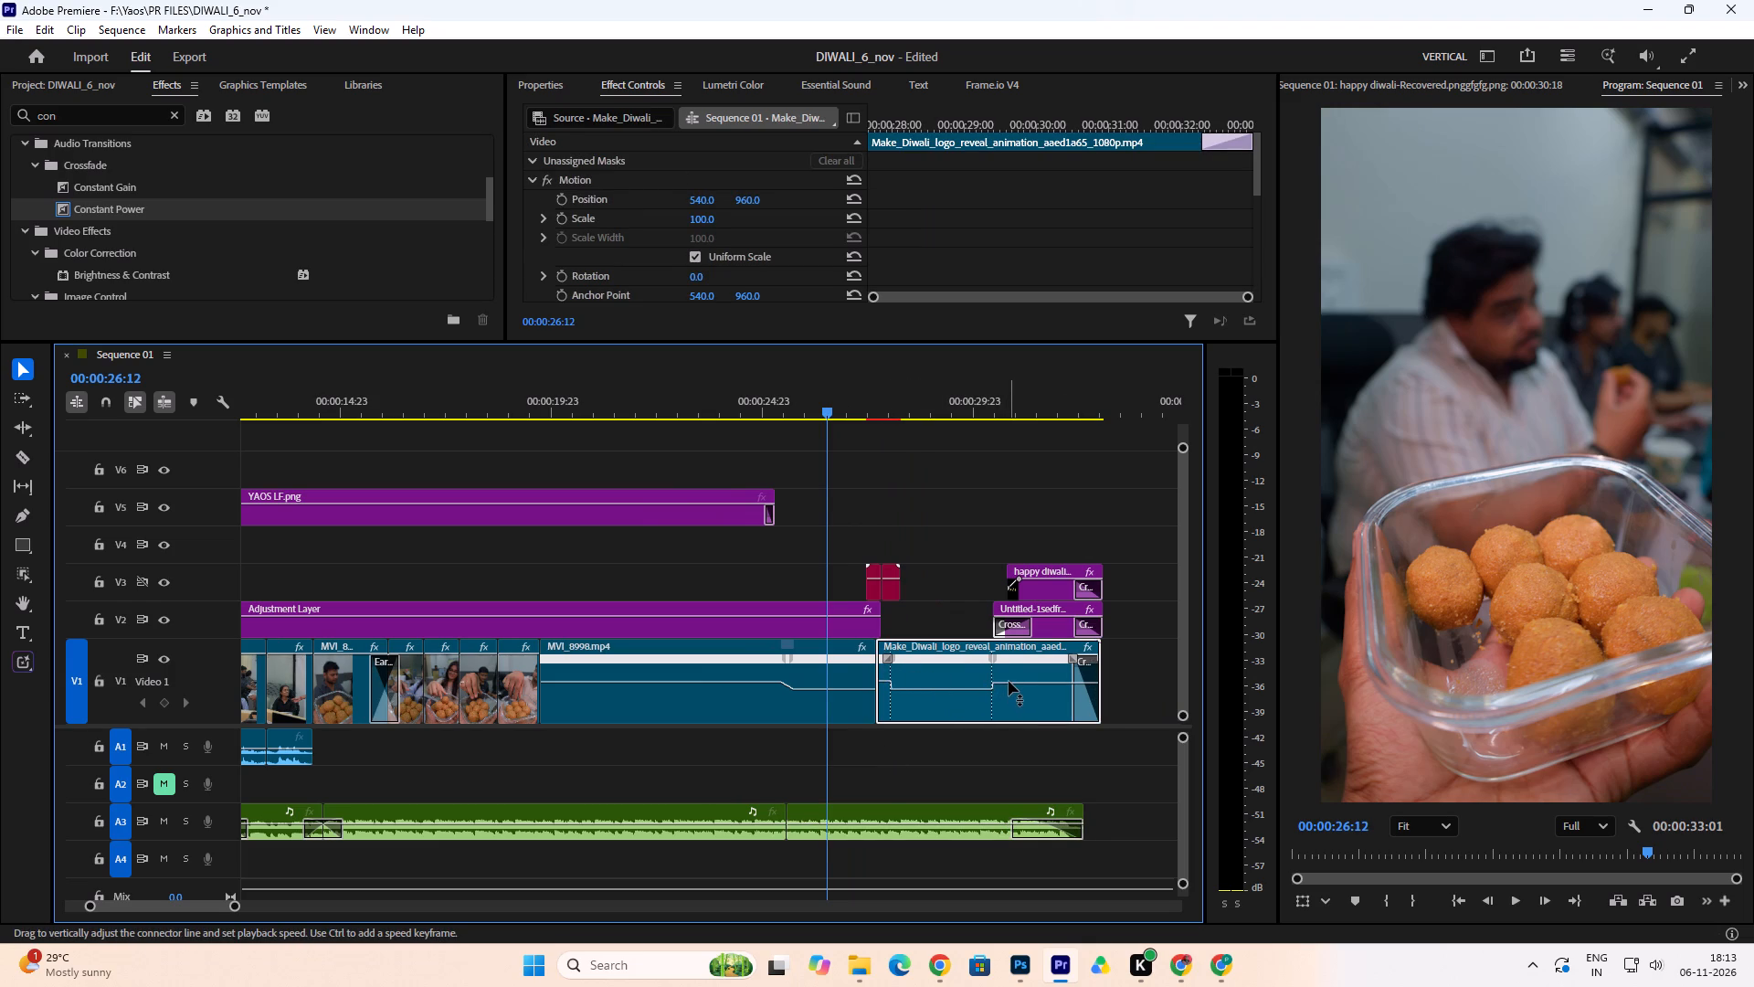
drag(1023, 681, 1049, 657)
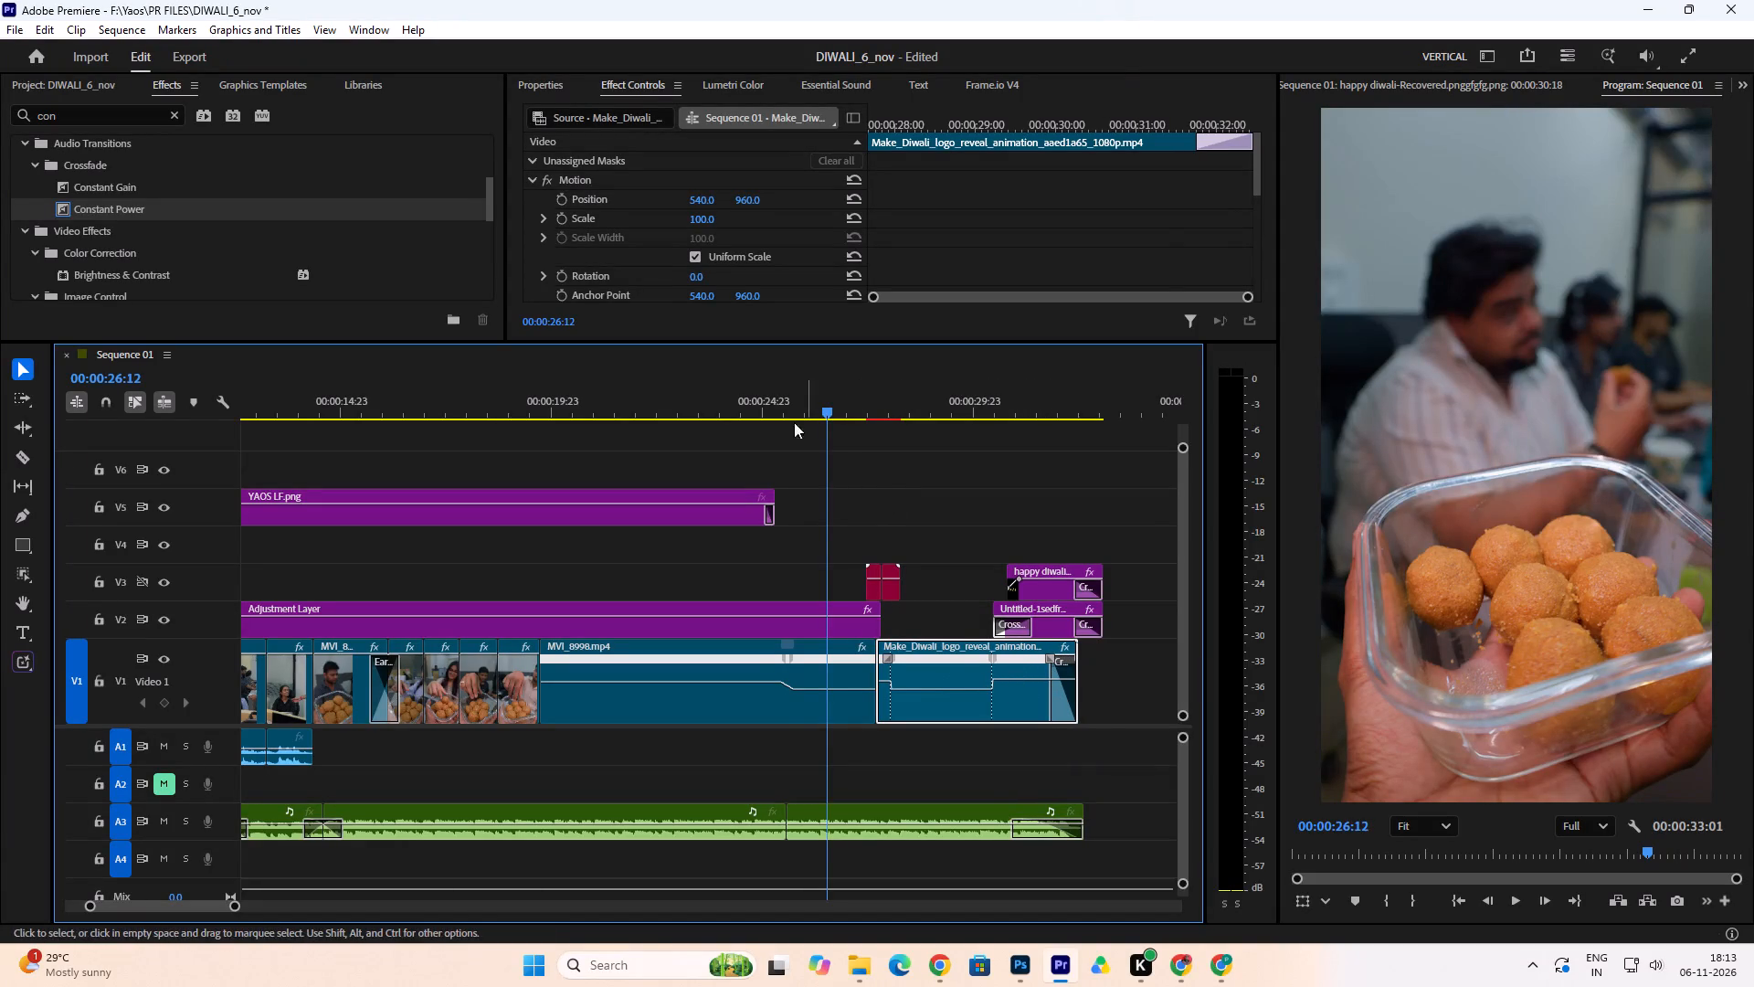
Play back the ending from just before the last A3 music cut through the Happy Diwali logo reveal.
click(785, 405)
key(space)
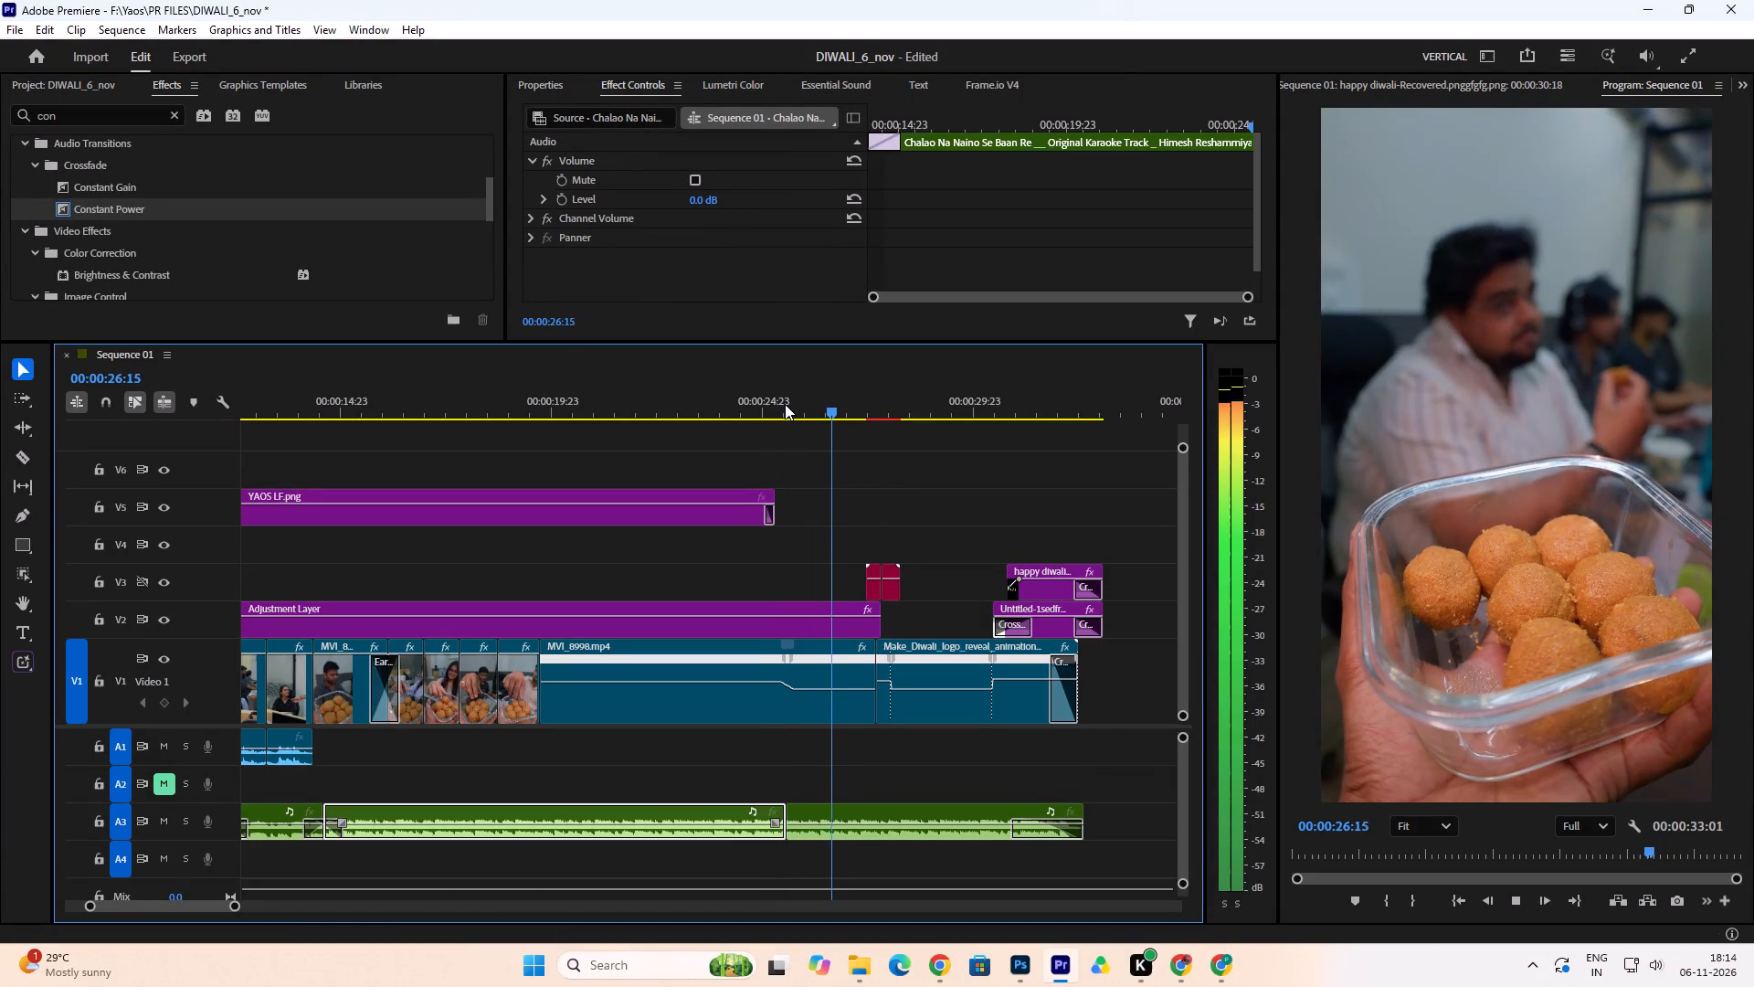
click(715, 394)
key(space)
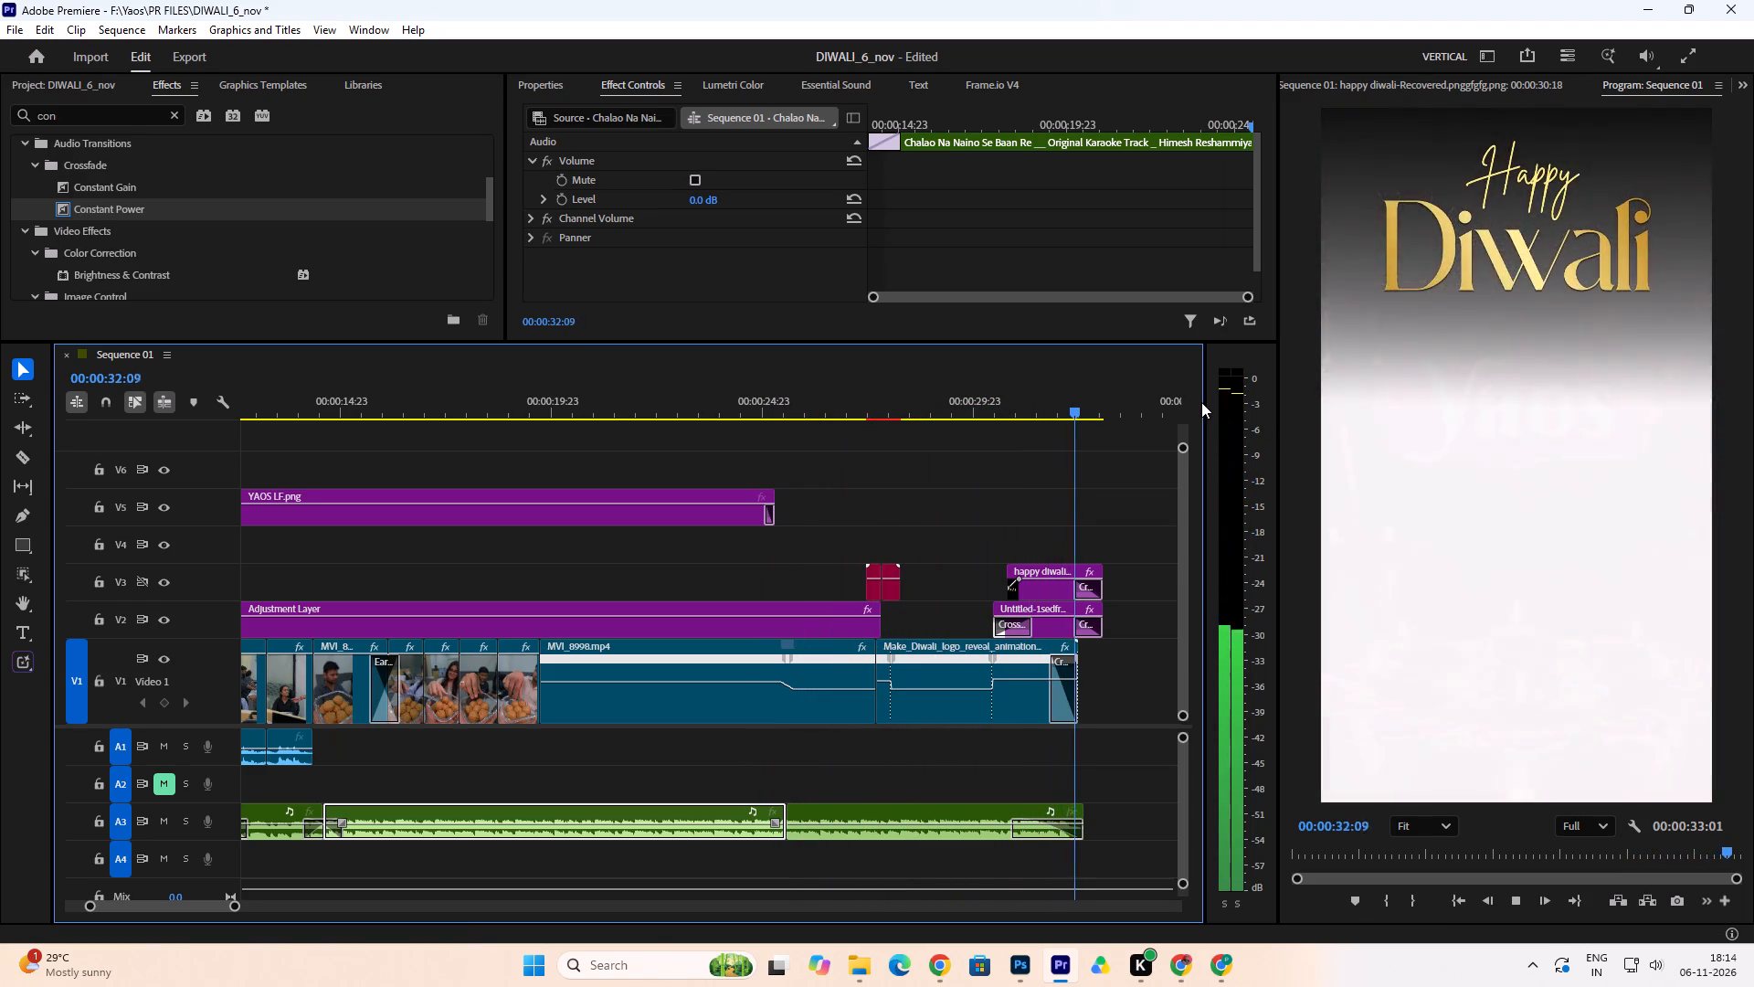
key(space)
Move the V3 Happy Diwali and V2 Untitled-1 graphics about 13 frames earlier so they end with the V1 logo animation.
drag(1114, 537, 1069, 626)
drag(1053, 590, 1030, 599)
click(961, 500)
Play the ending several times, from 00:00:26:17, 00:00:27:02 and before the last music cut, to check the logo reveal's timing.
click(838, 408)
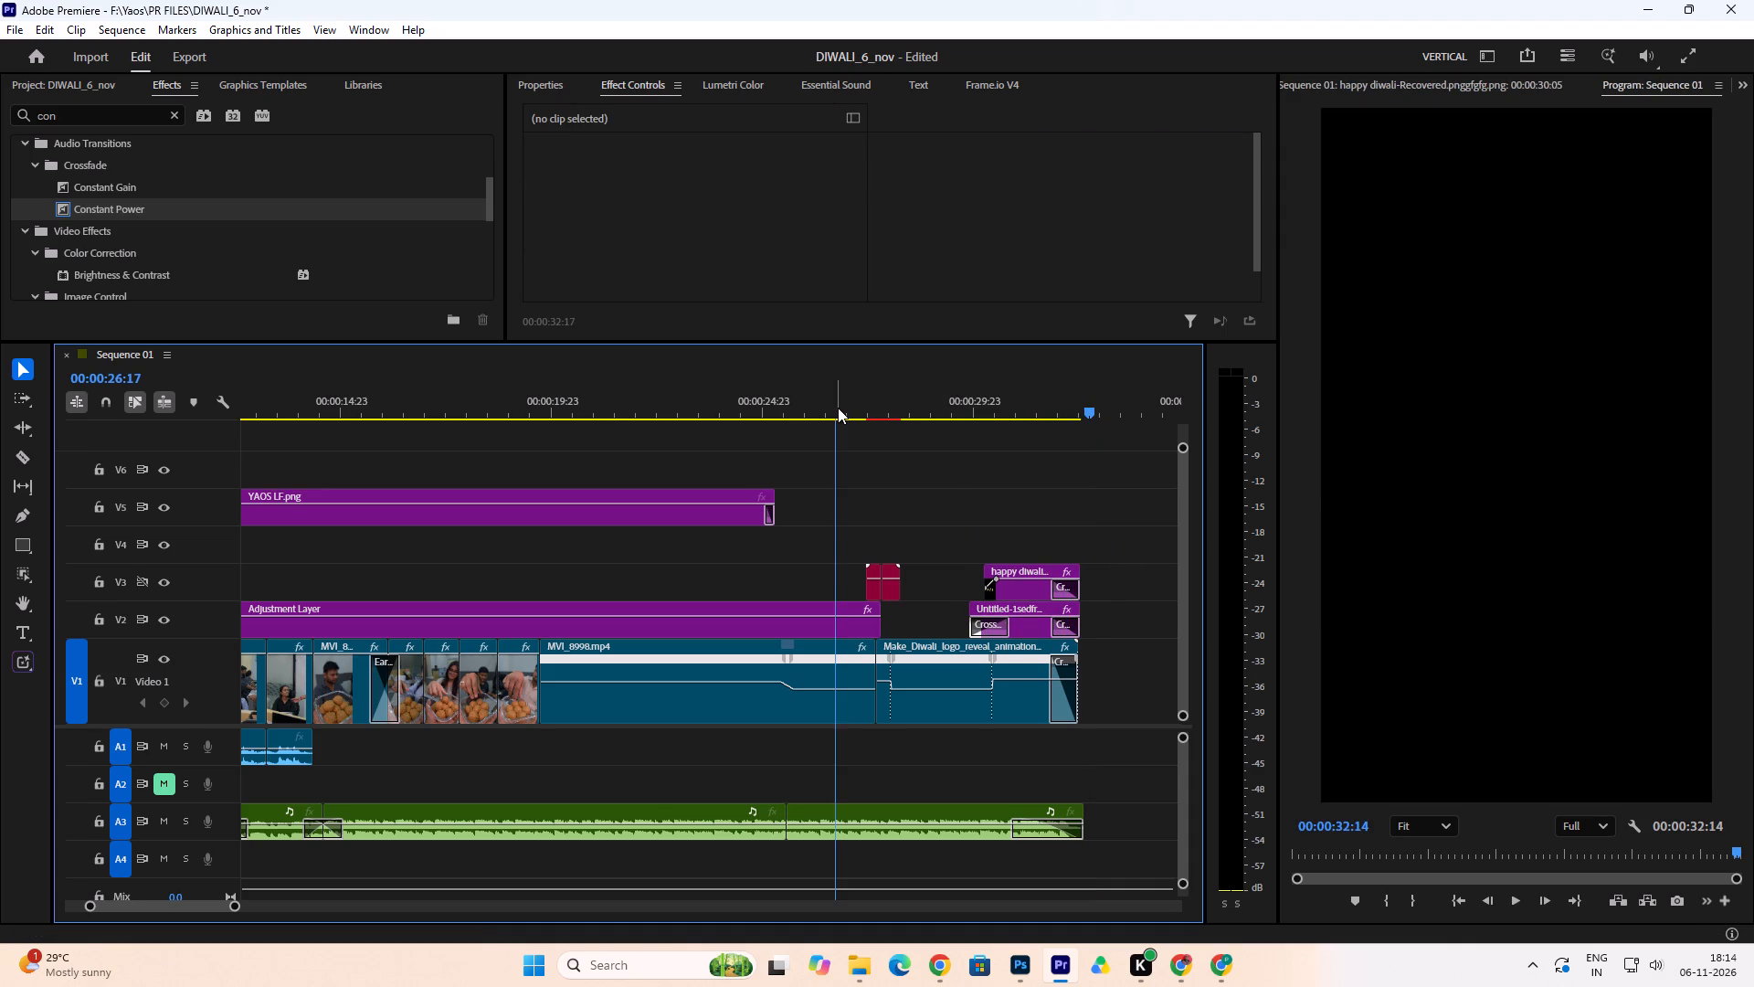
key(space)
key(space)
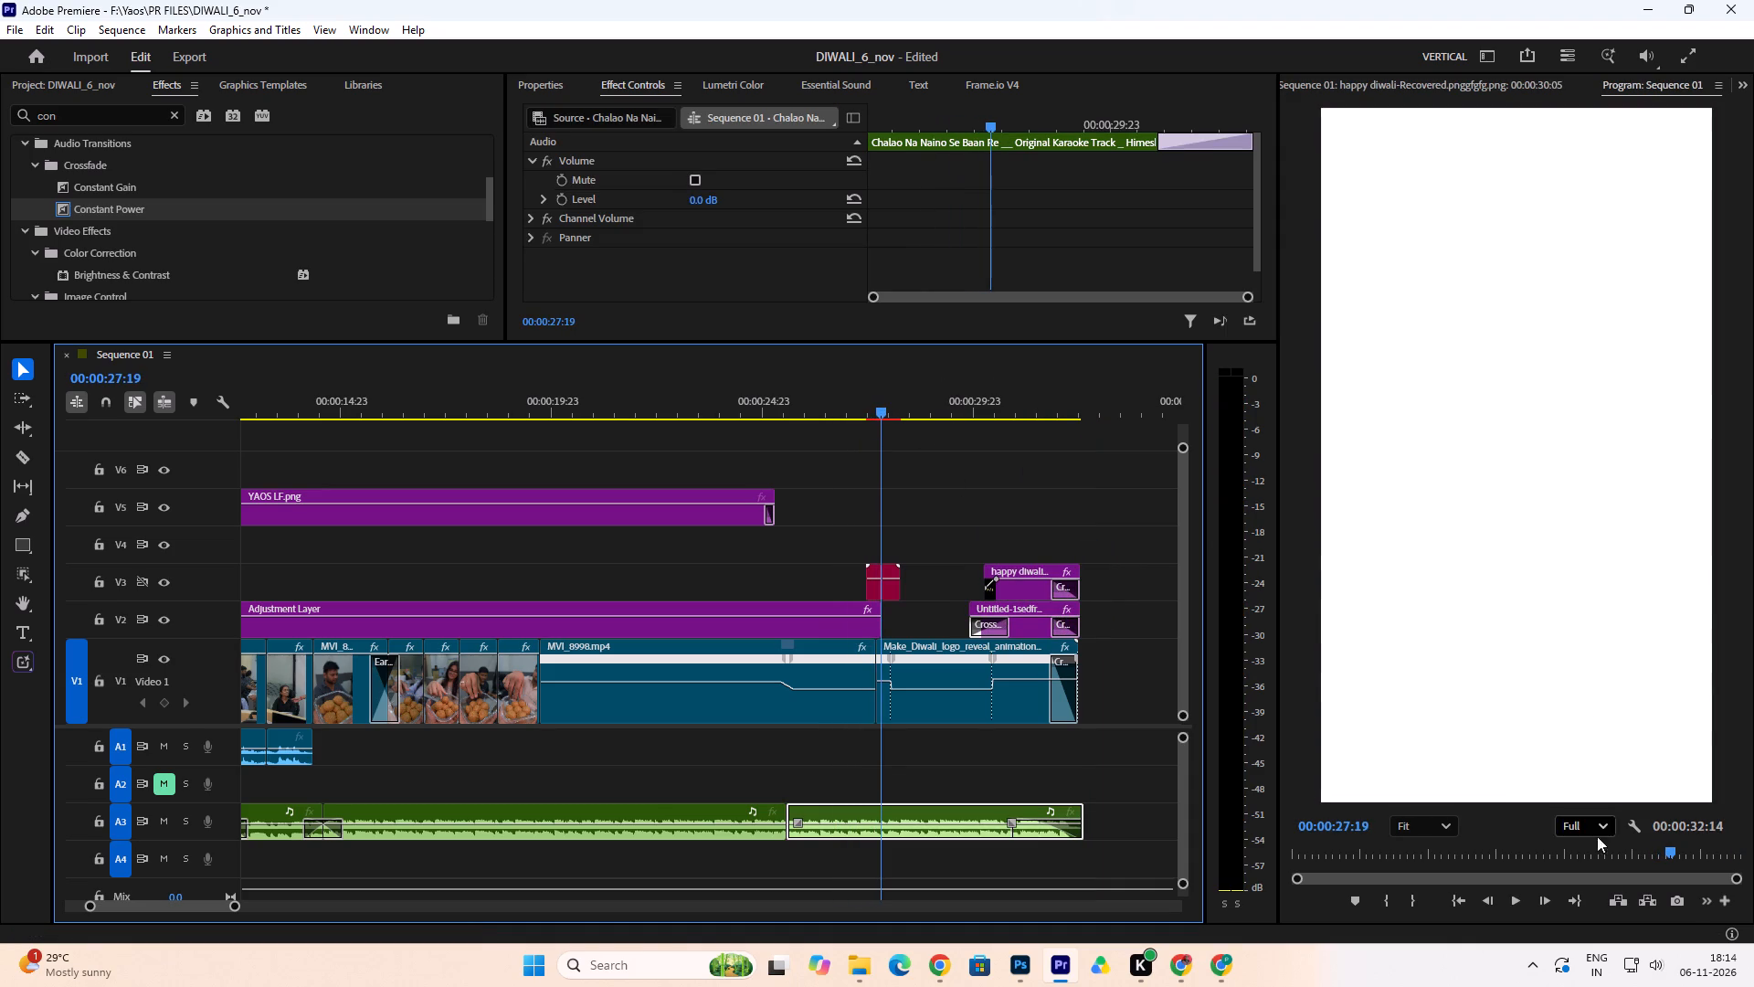
click(853, 407)
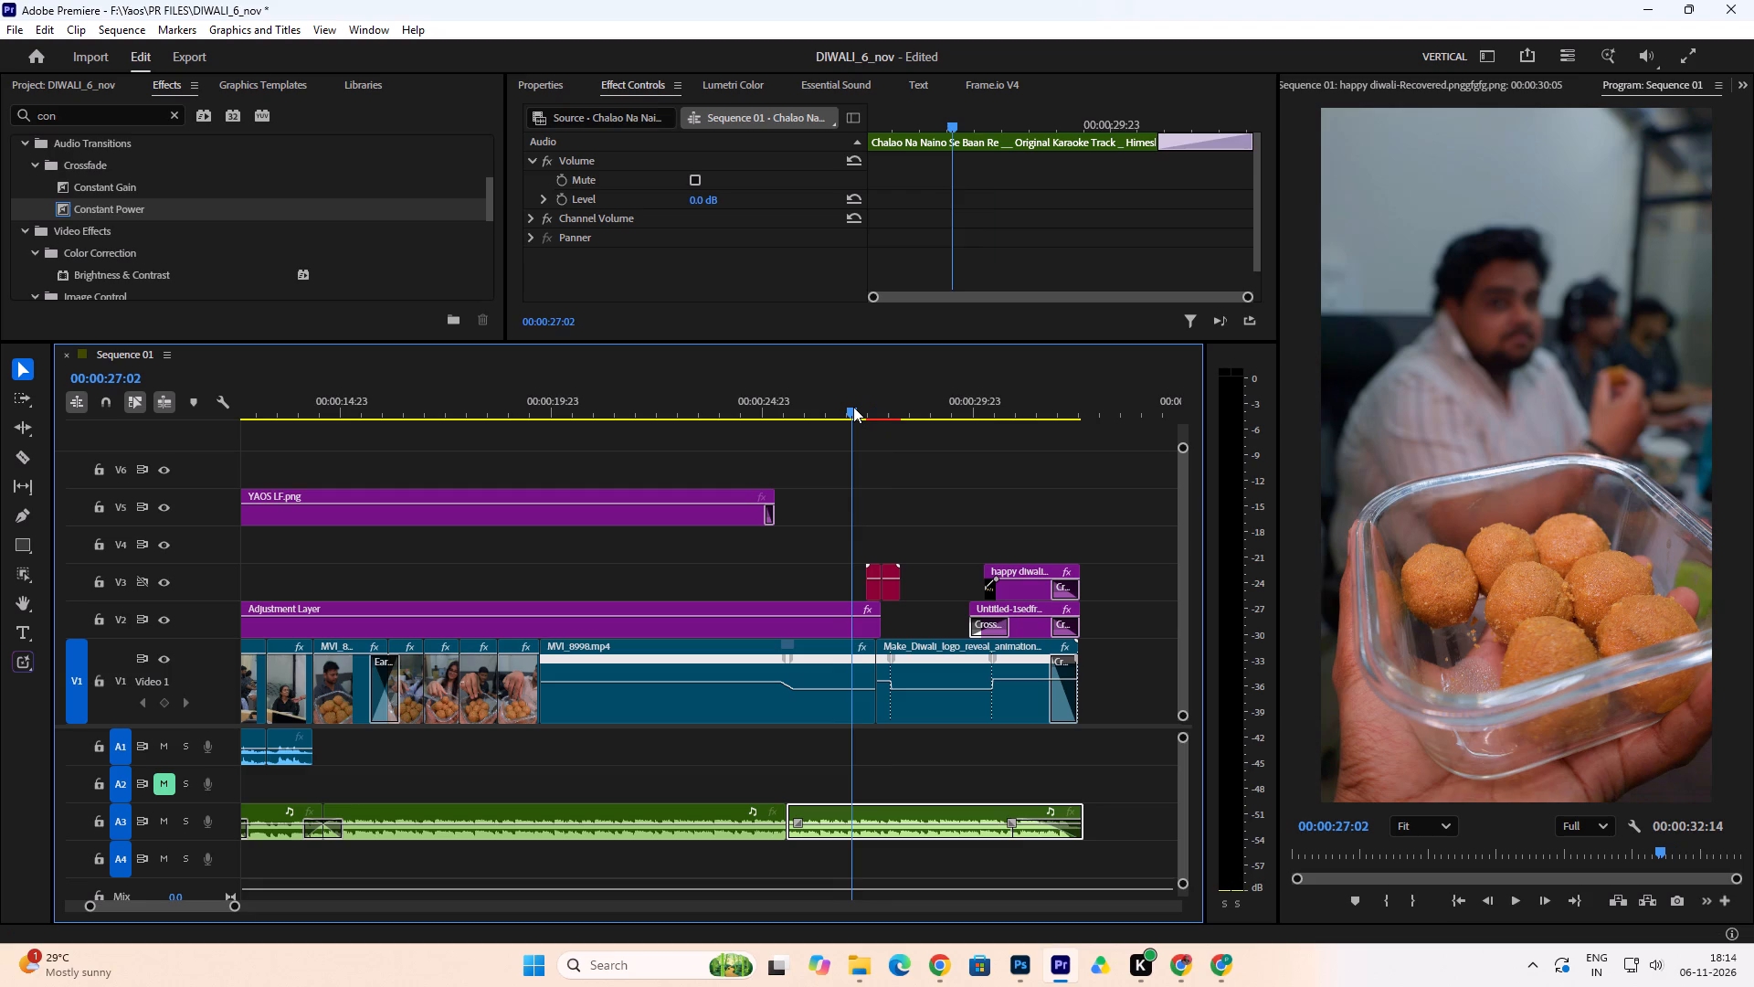
key(space)
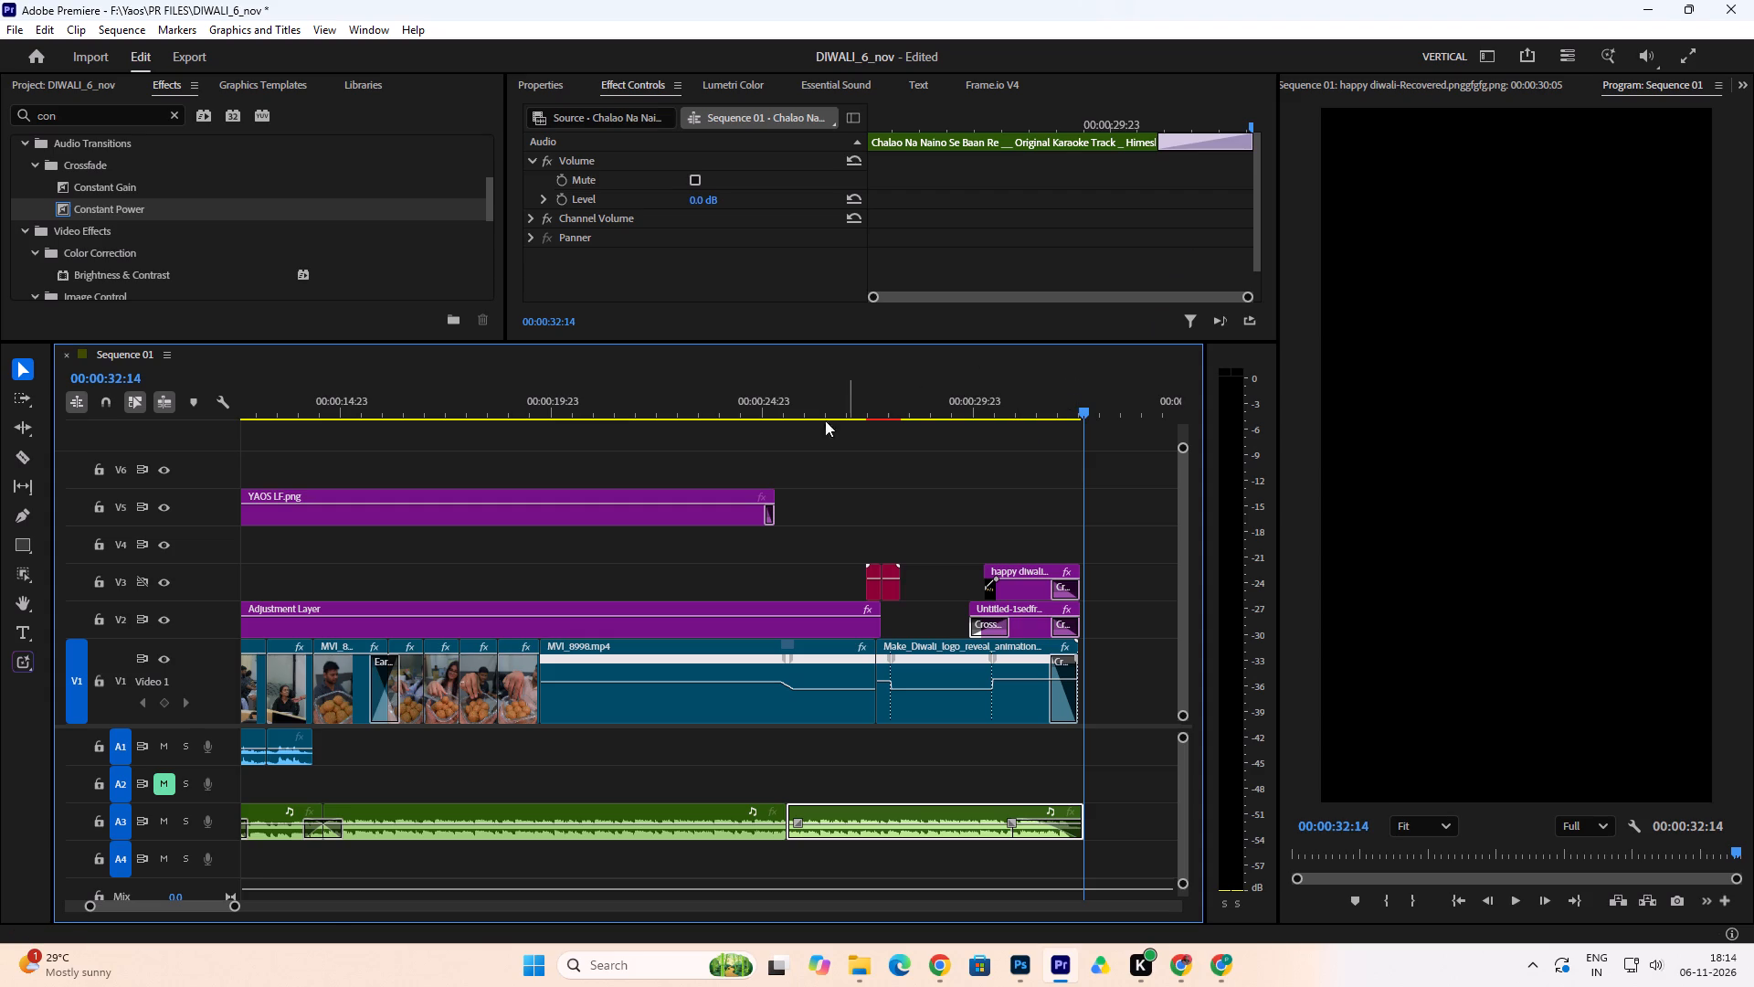
click(713, 398)
key(space)
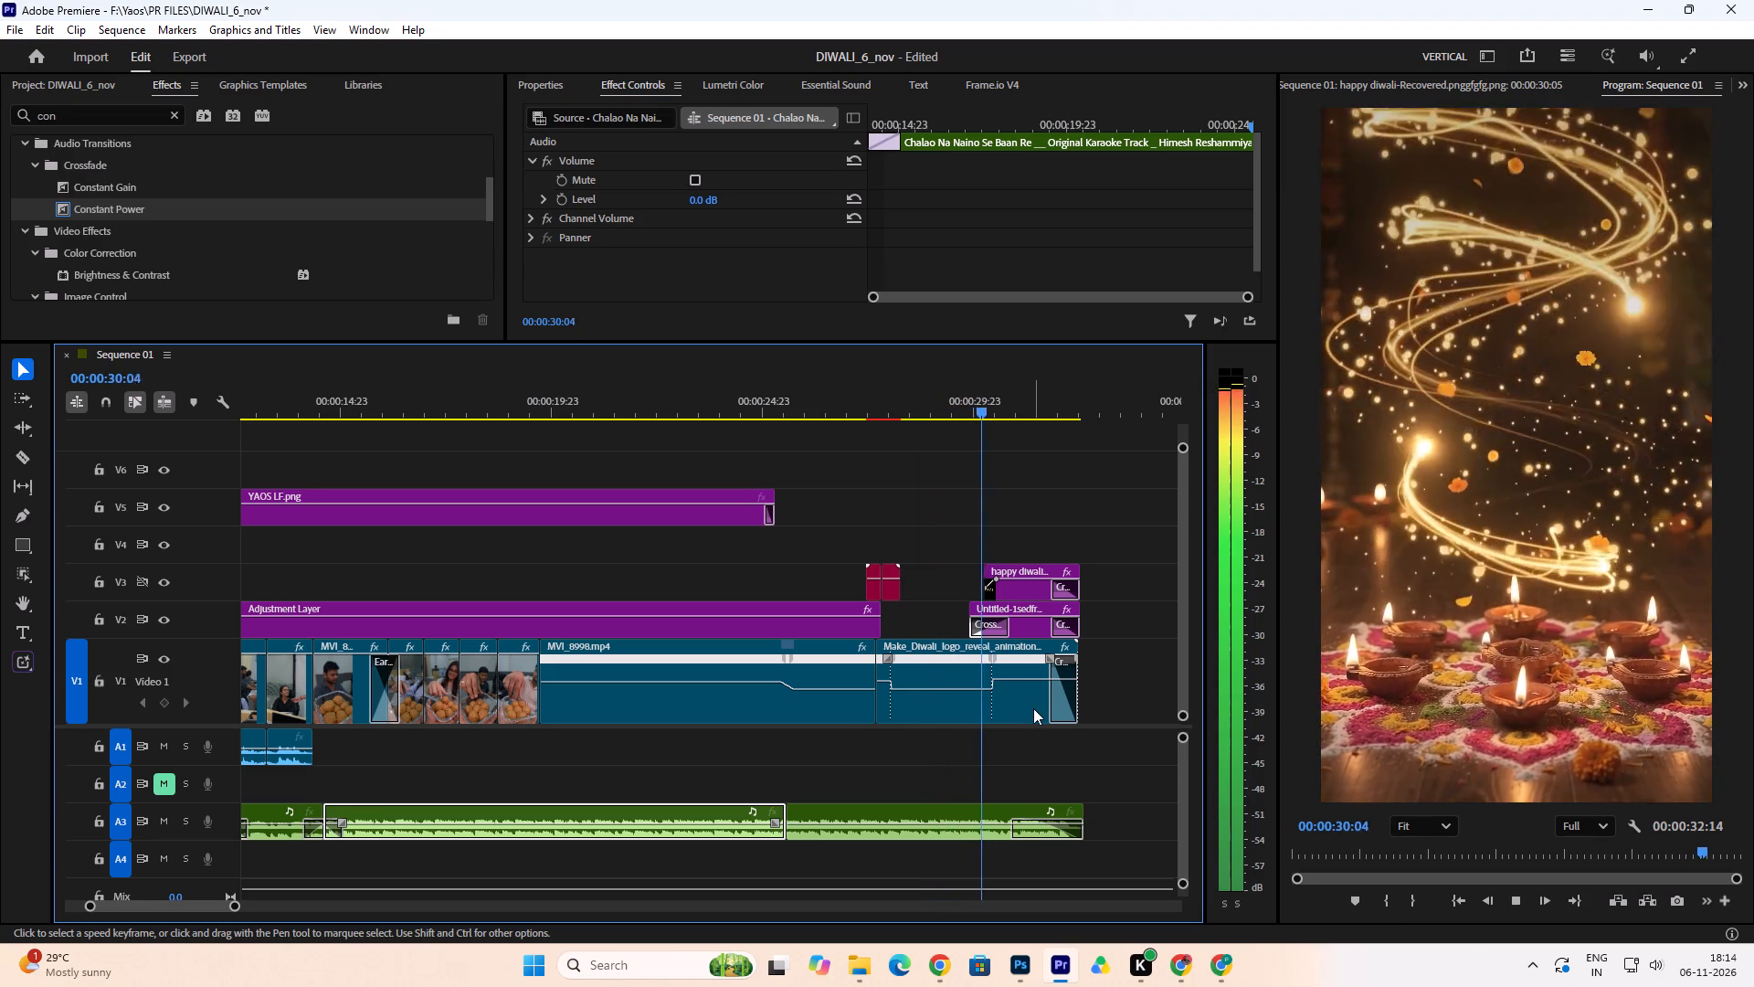
key(space)
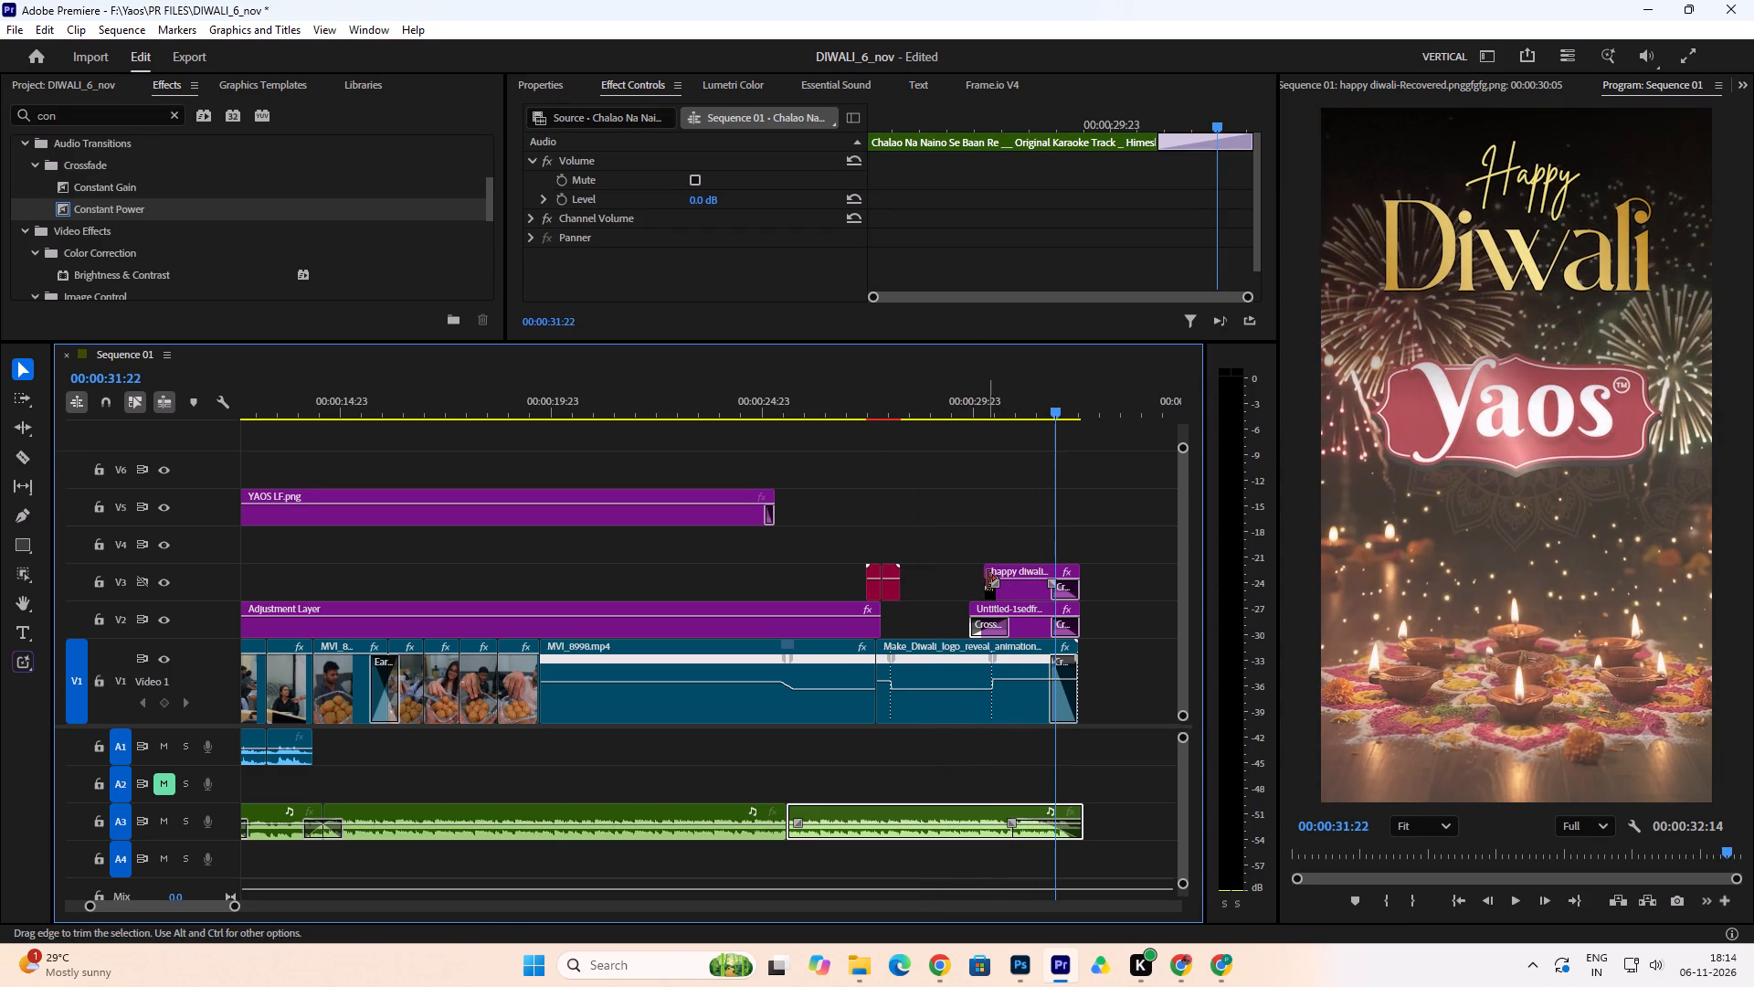
click(1016, 592)
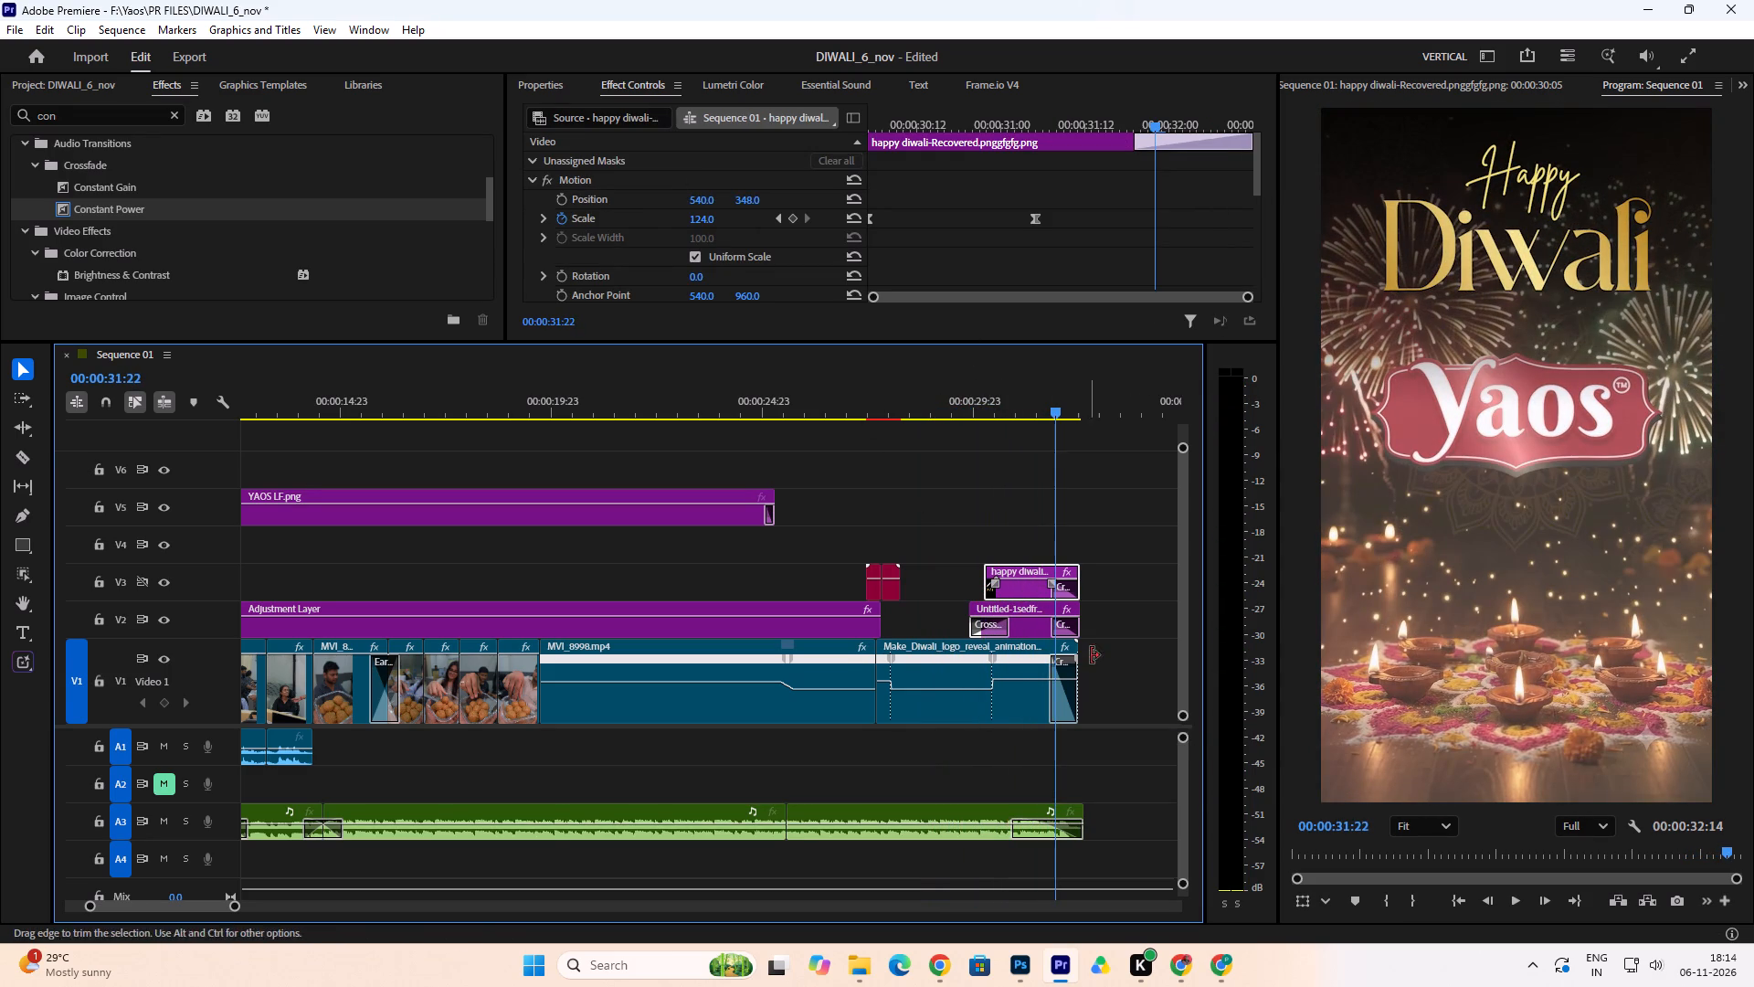
click(1094, 655)
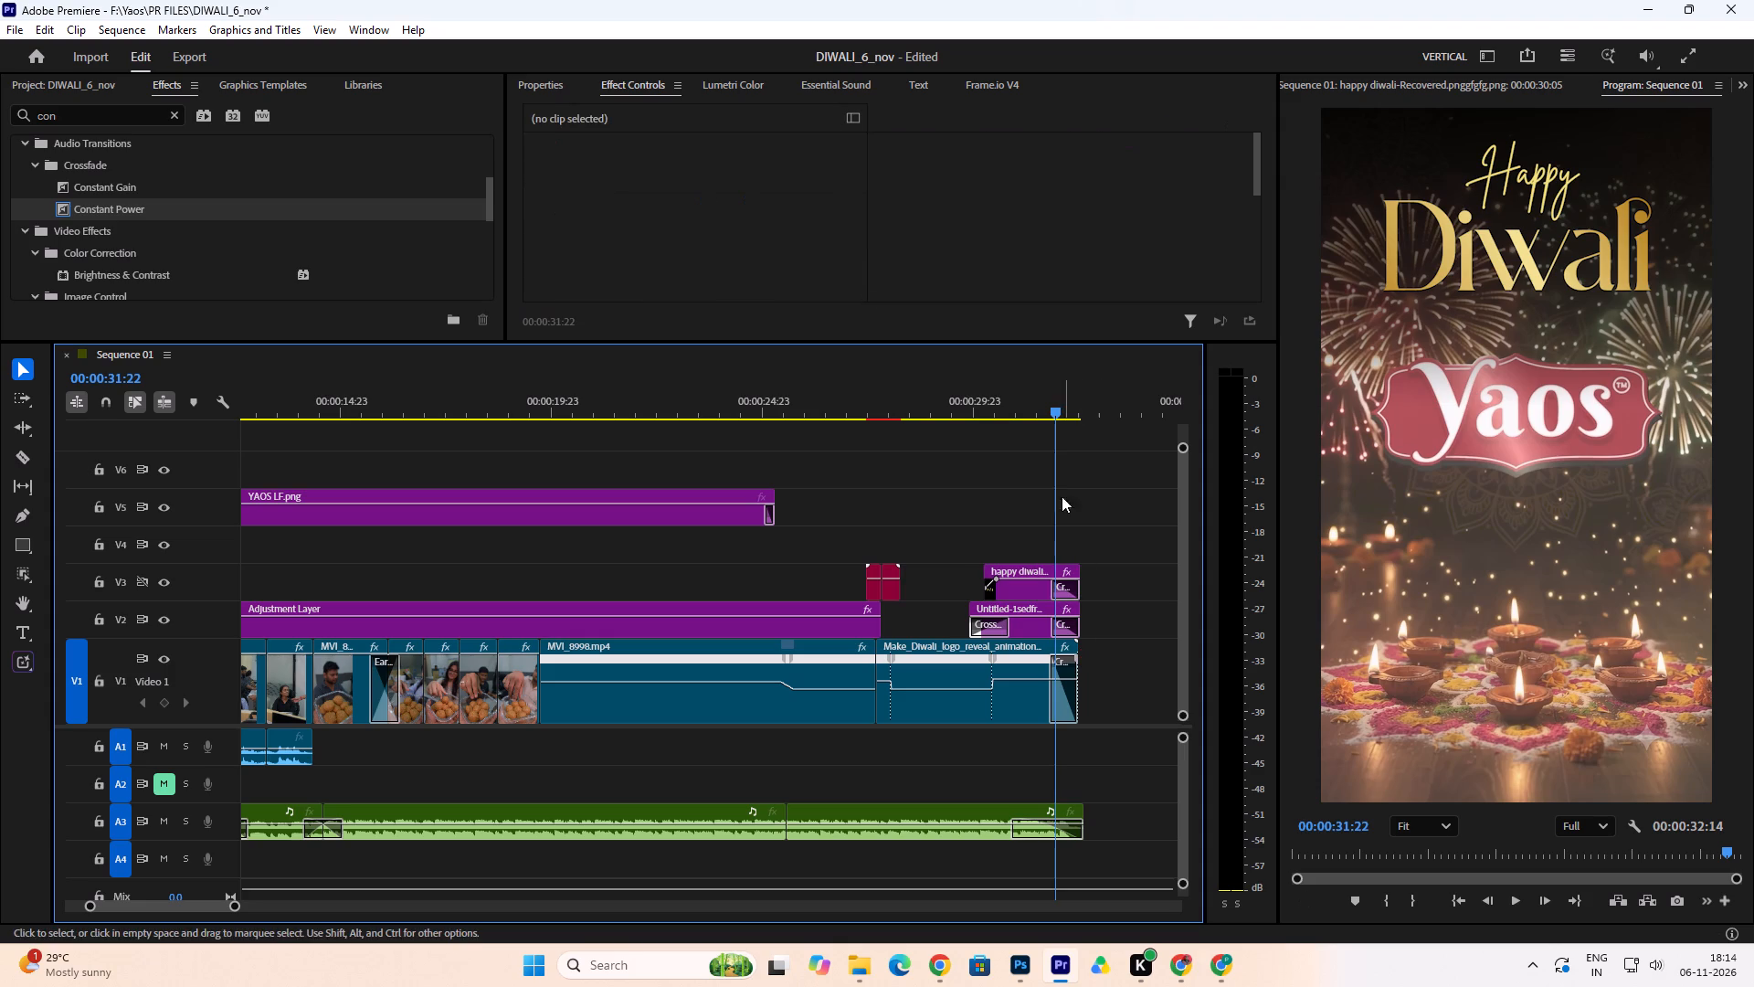
Slow the last segment of the V1 logo animation and extend the V3 and V2 graphics so all end with the A3 music.
click(1077, 408)
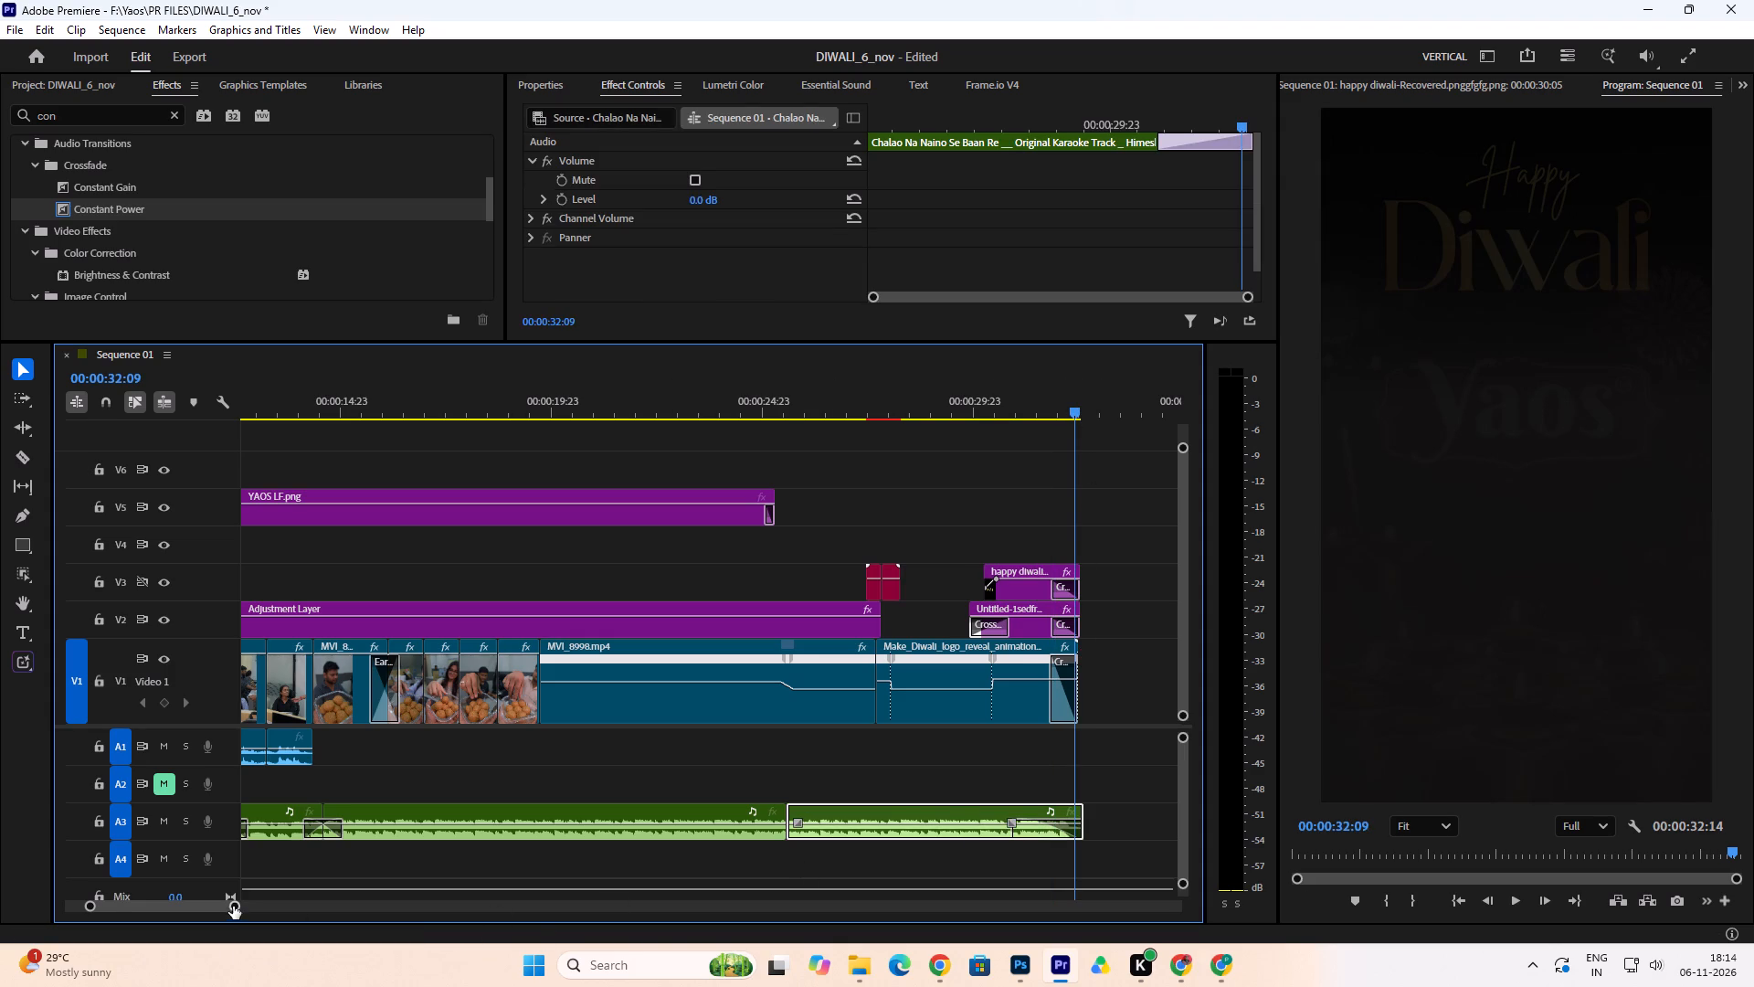
drag(233, 906, 197, 912)
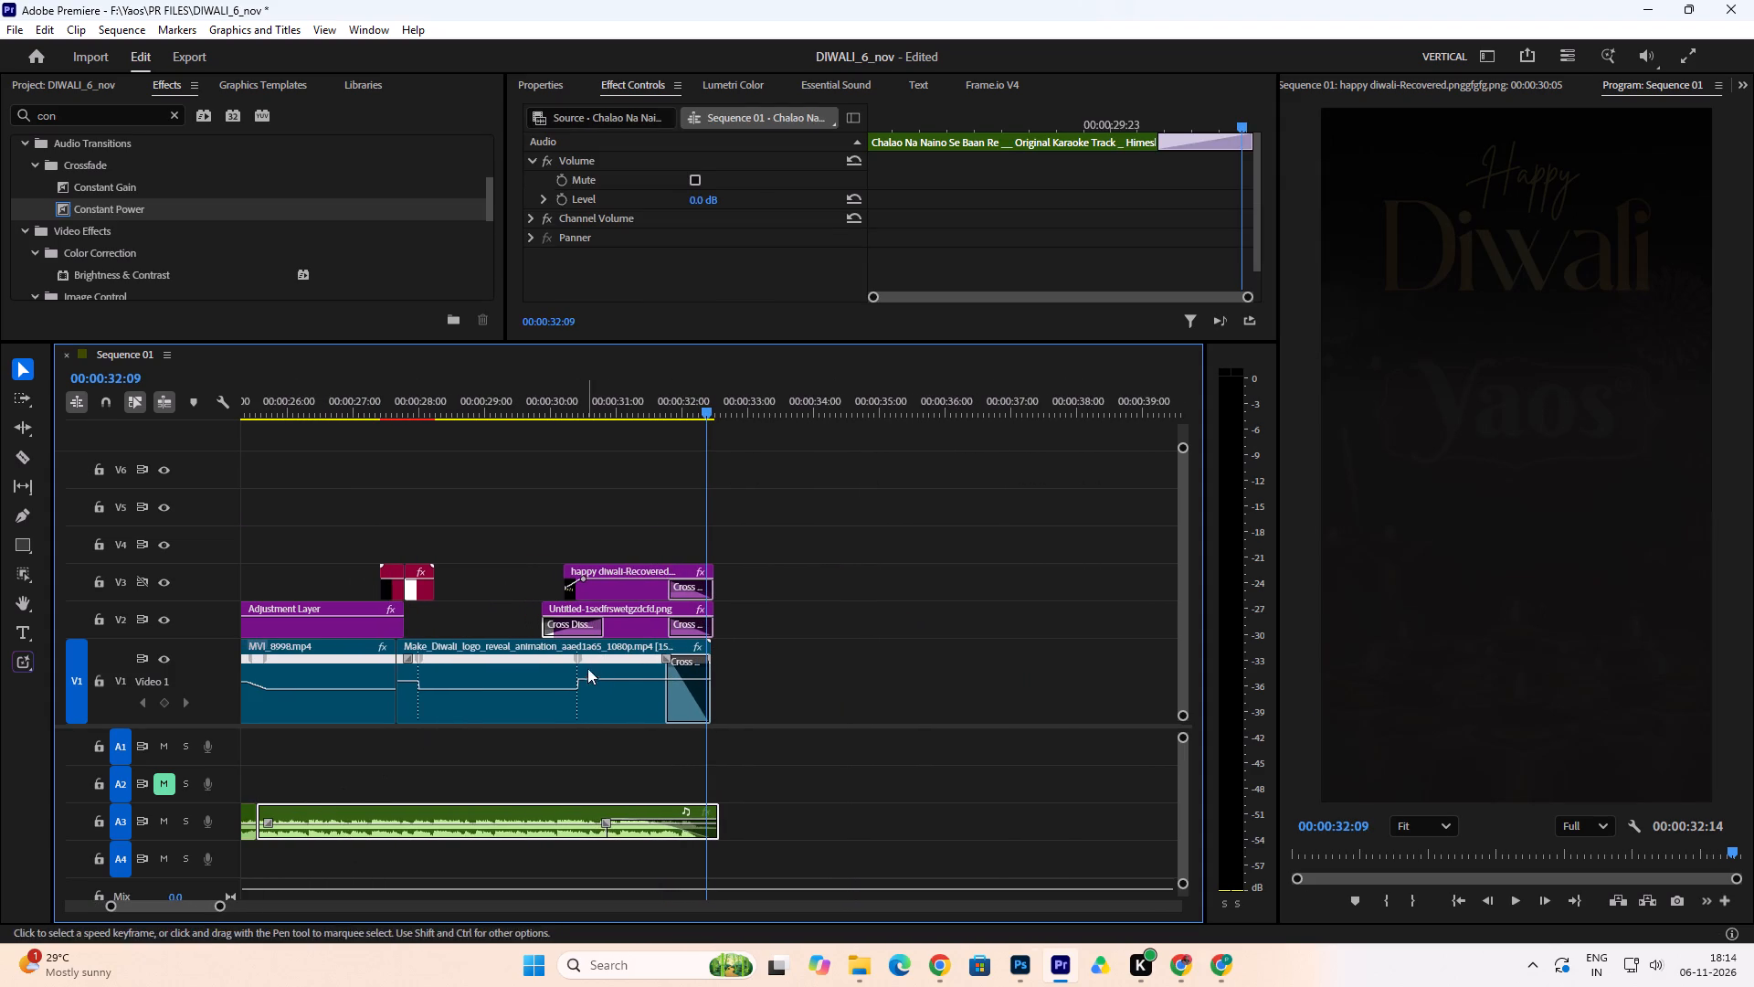
click(614, 679)
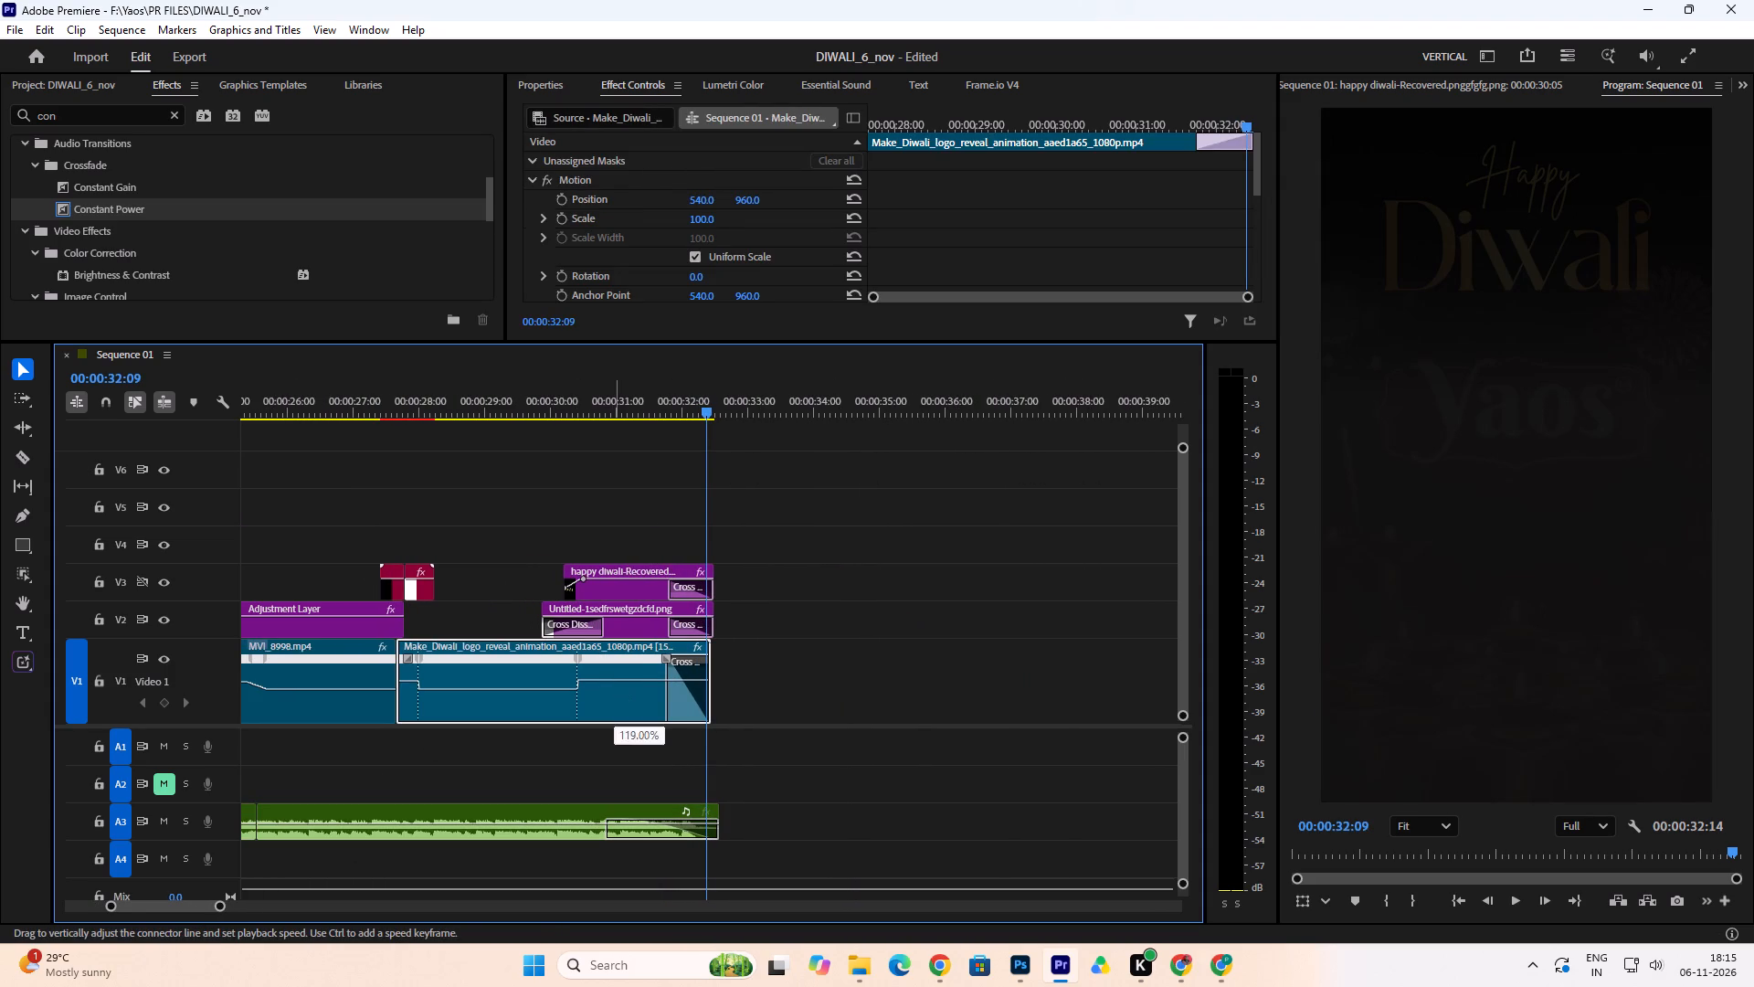
drag(731, 562, 696, 606)
click(712, 596)
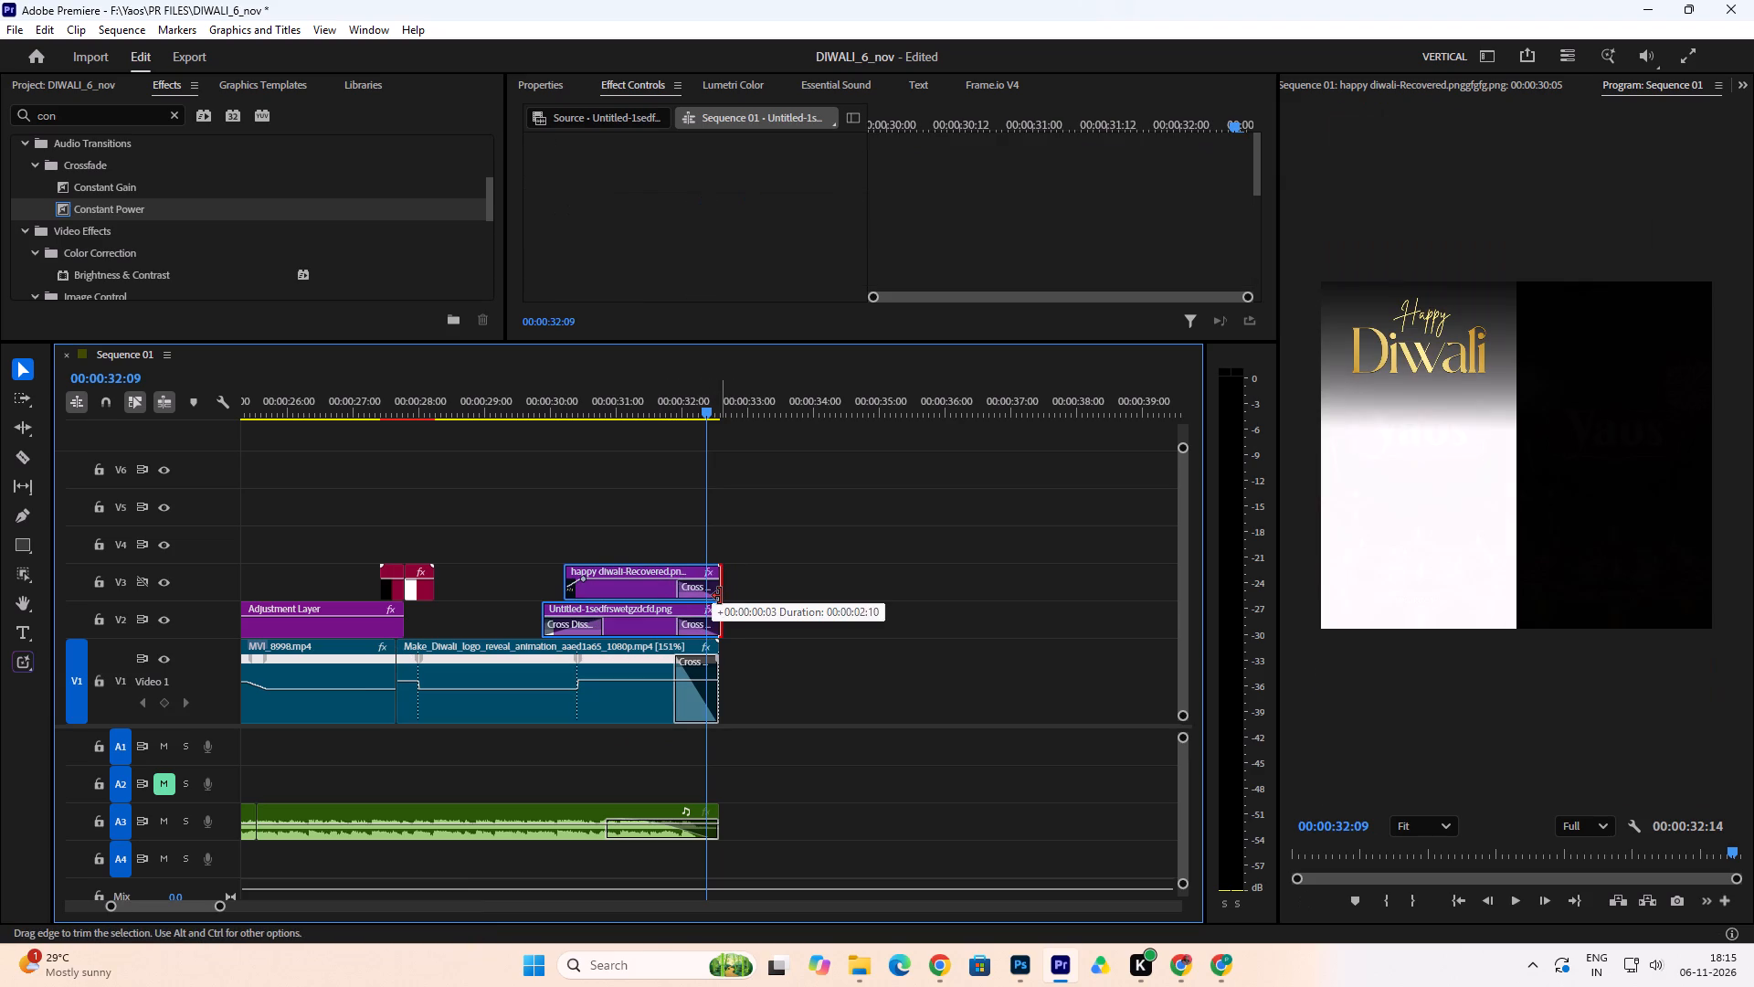
Play back the ending from 00:00:27:00 to about 00:00:32:10 to check the aligned fade-out.
click(354, 398)
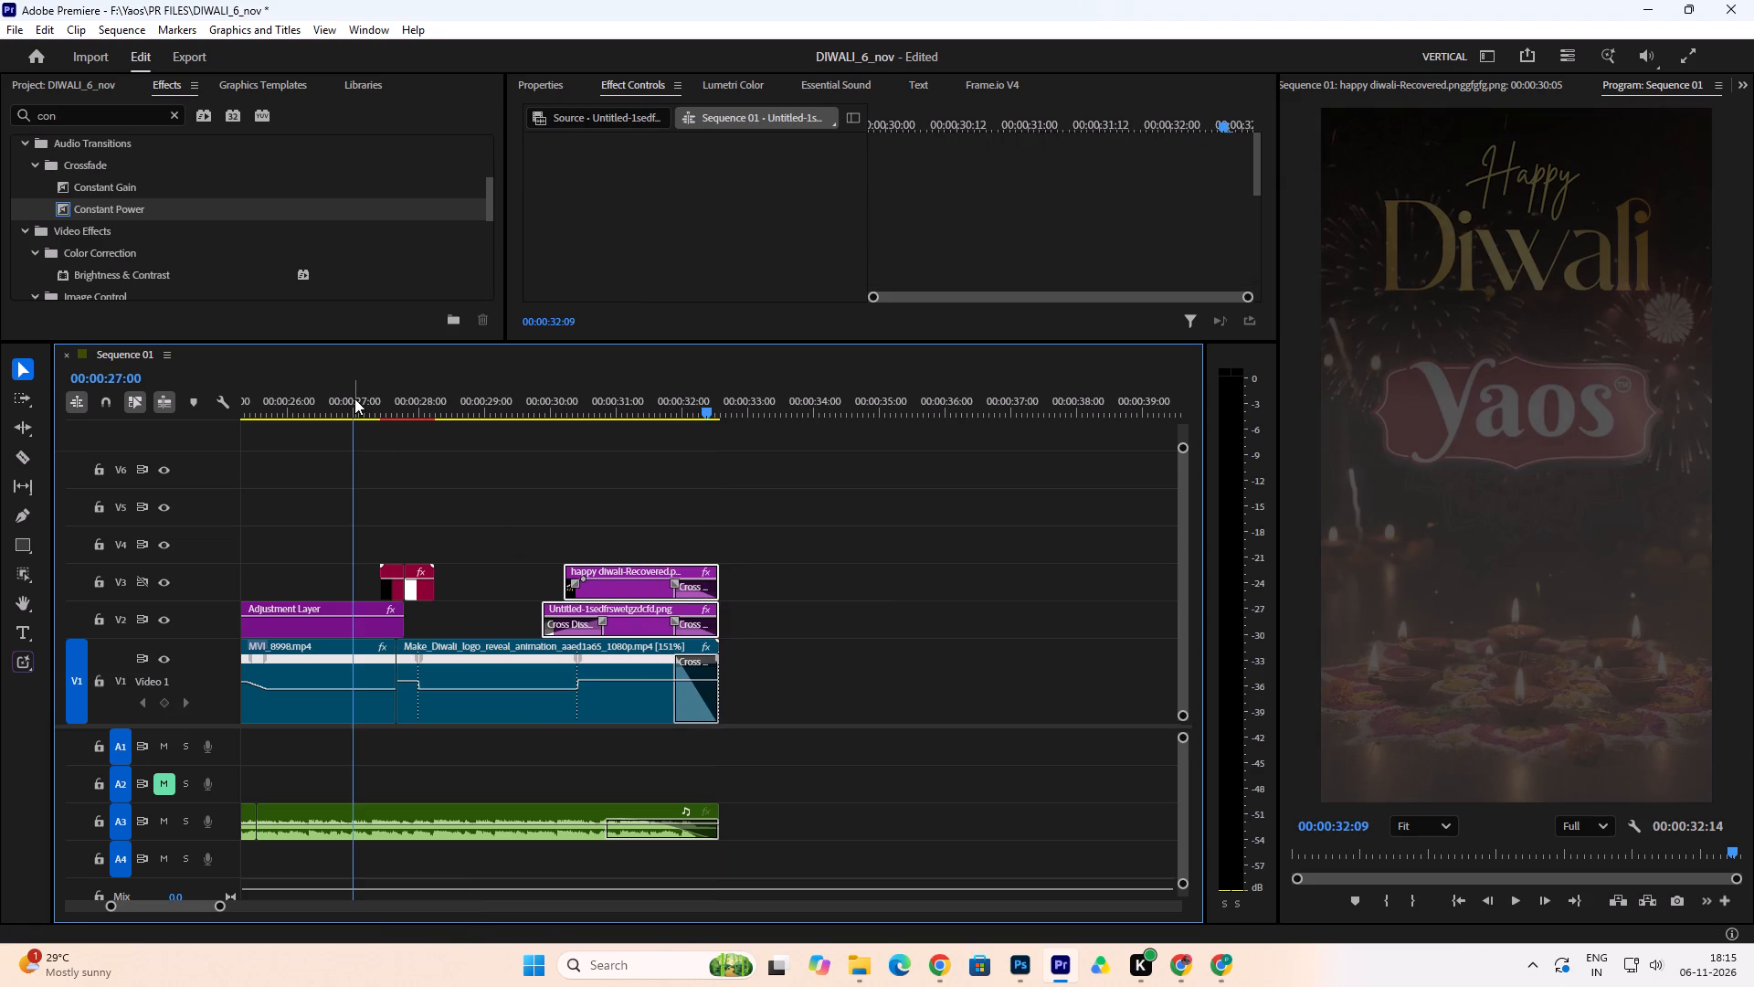
key(space)
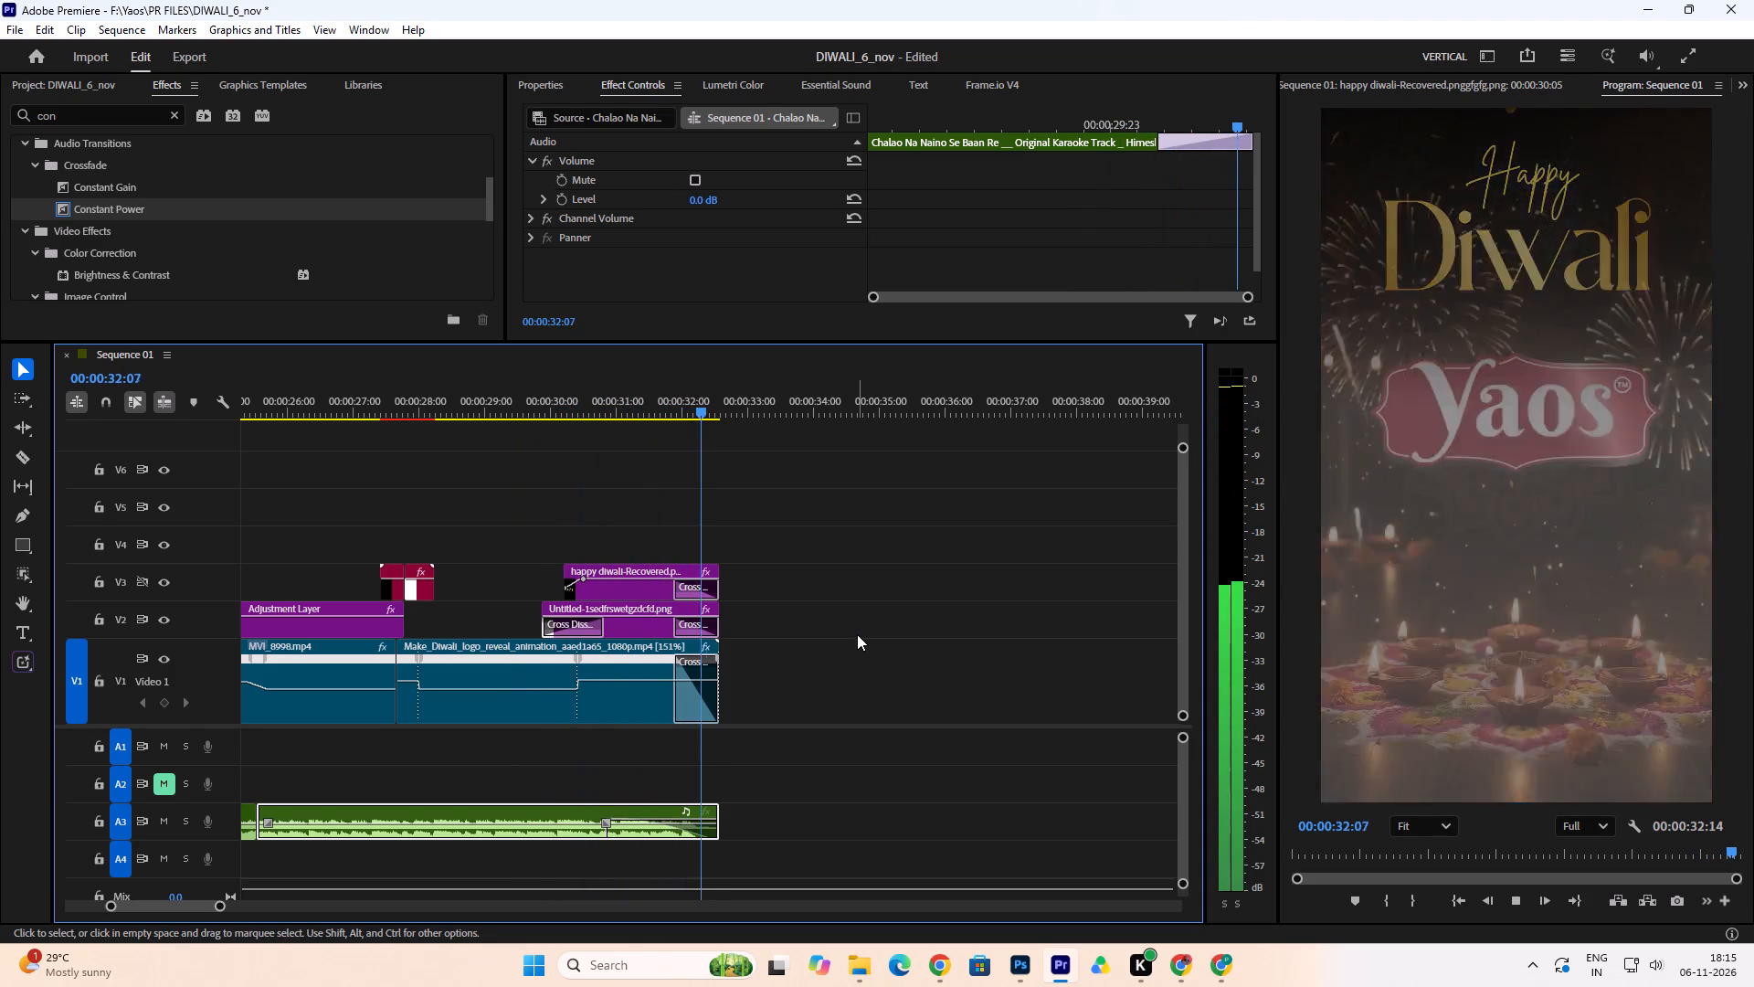
key(space)
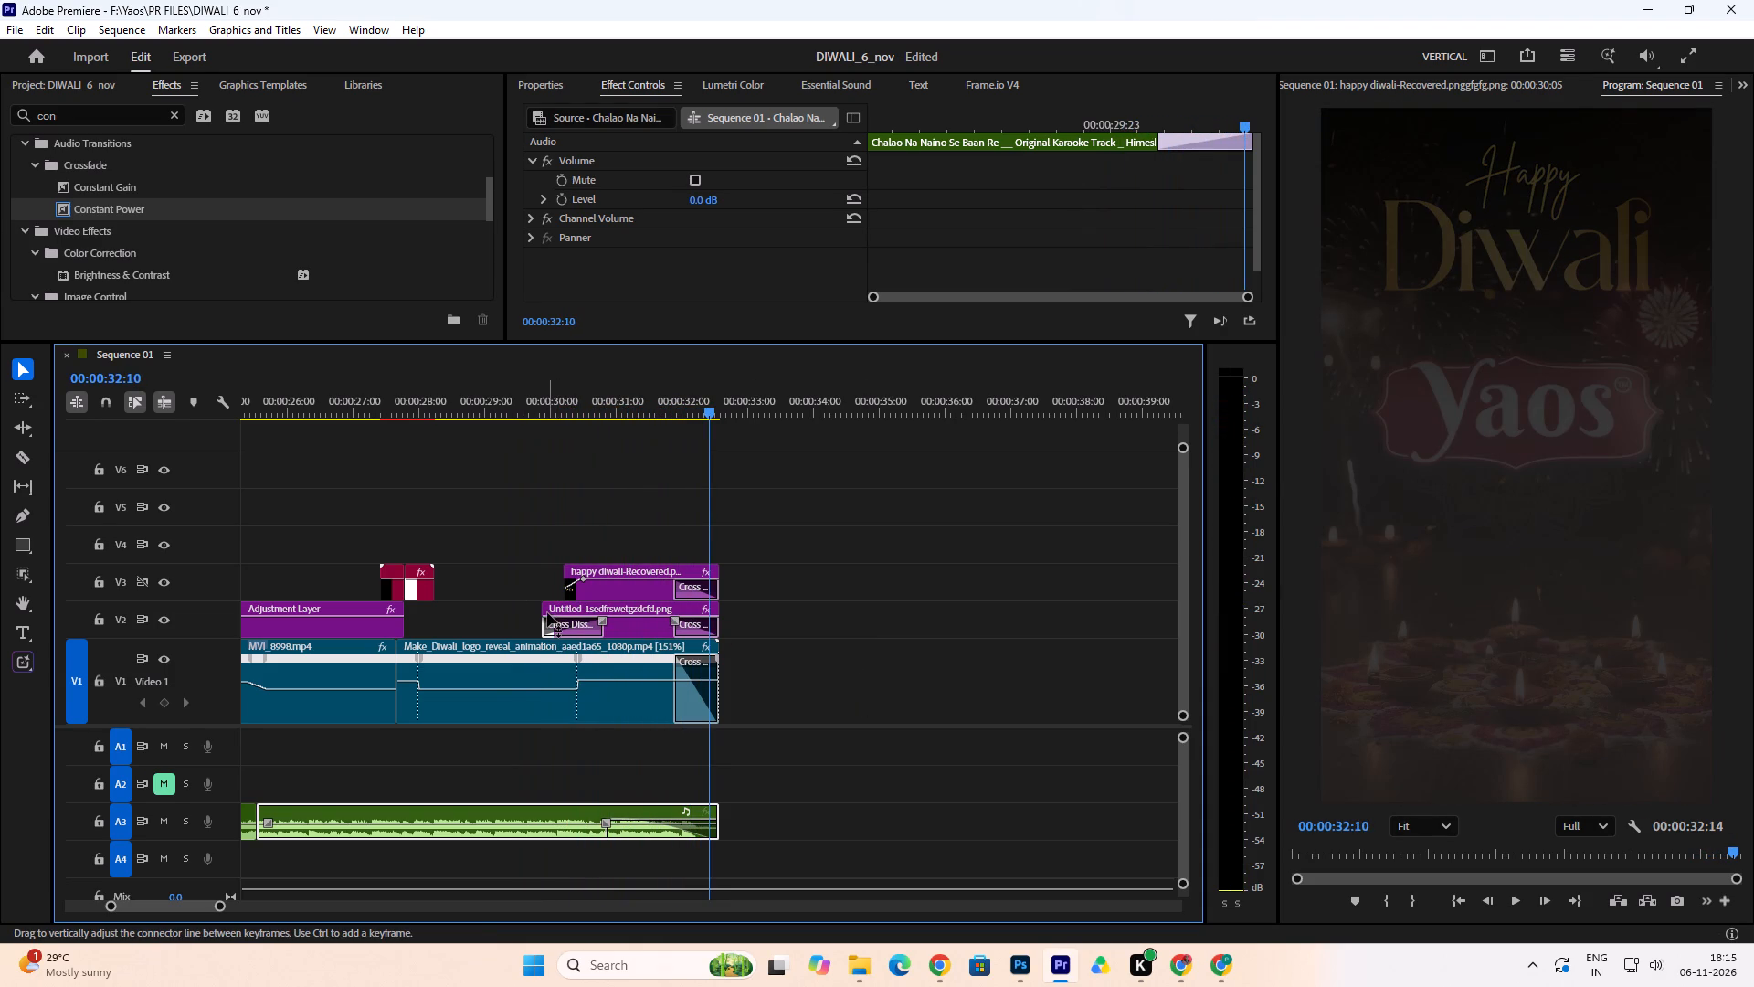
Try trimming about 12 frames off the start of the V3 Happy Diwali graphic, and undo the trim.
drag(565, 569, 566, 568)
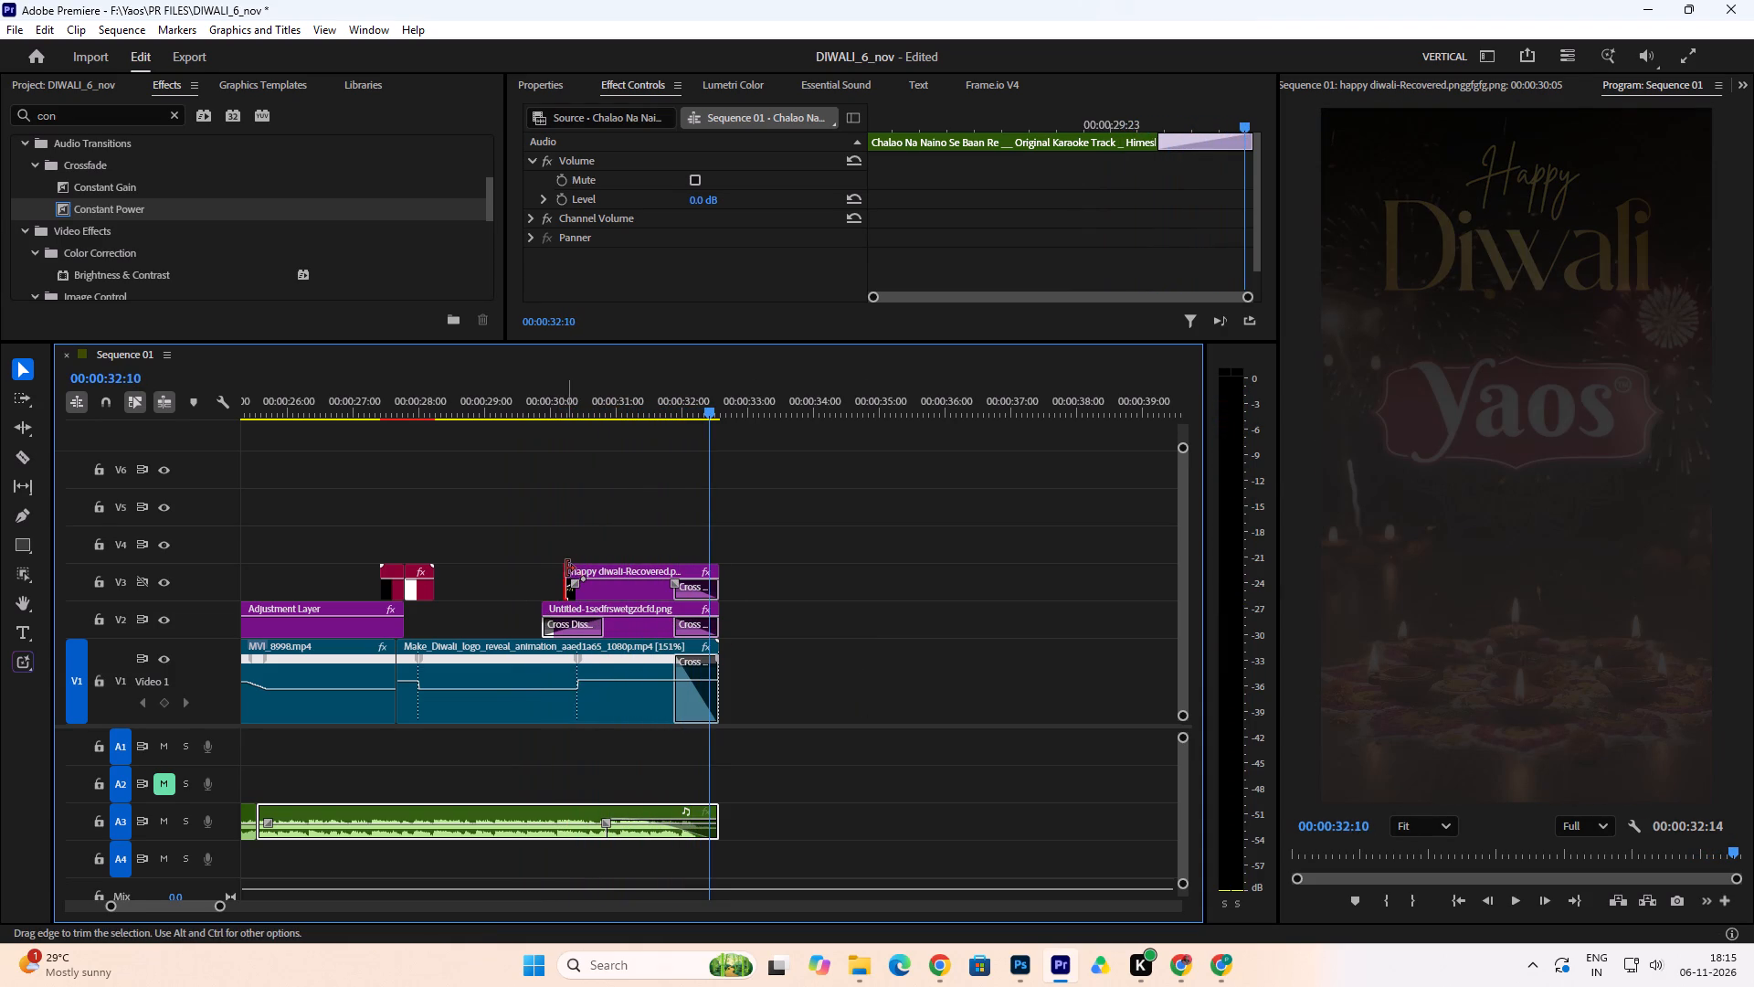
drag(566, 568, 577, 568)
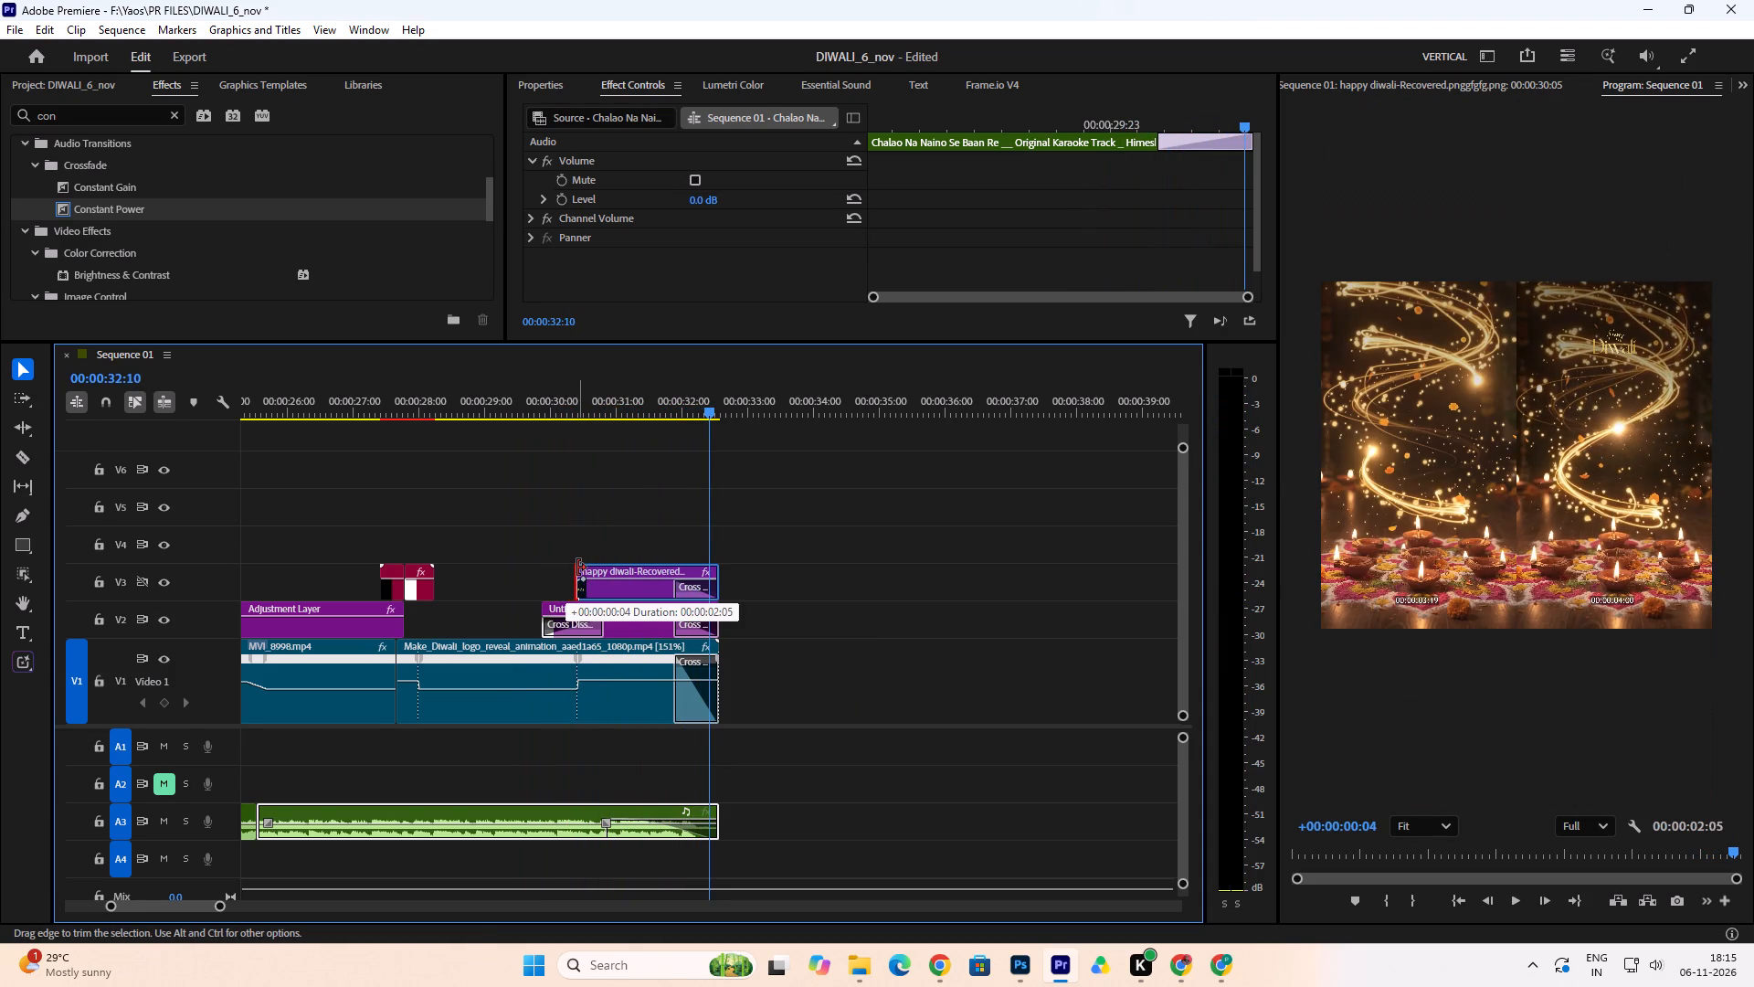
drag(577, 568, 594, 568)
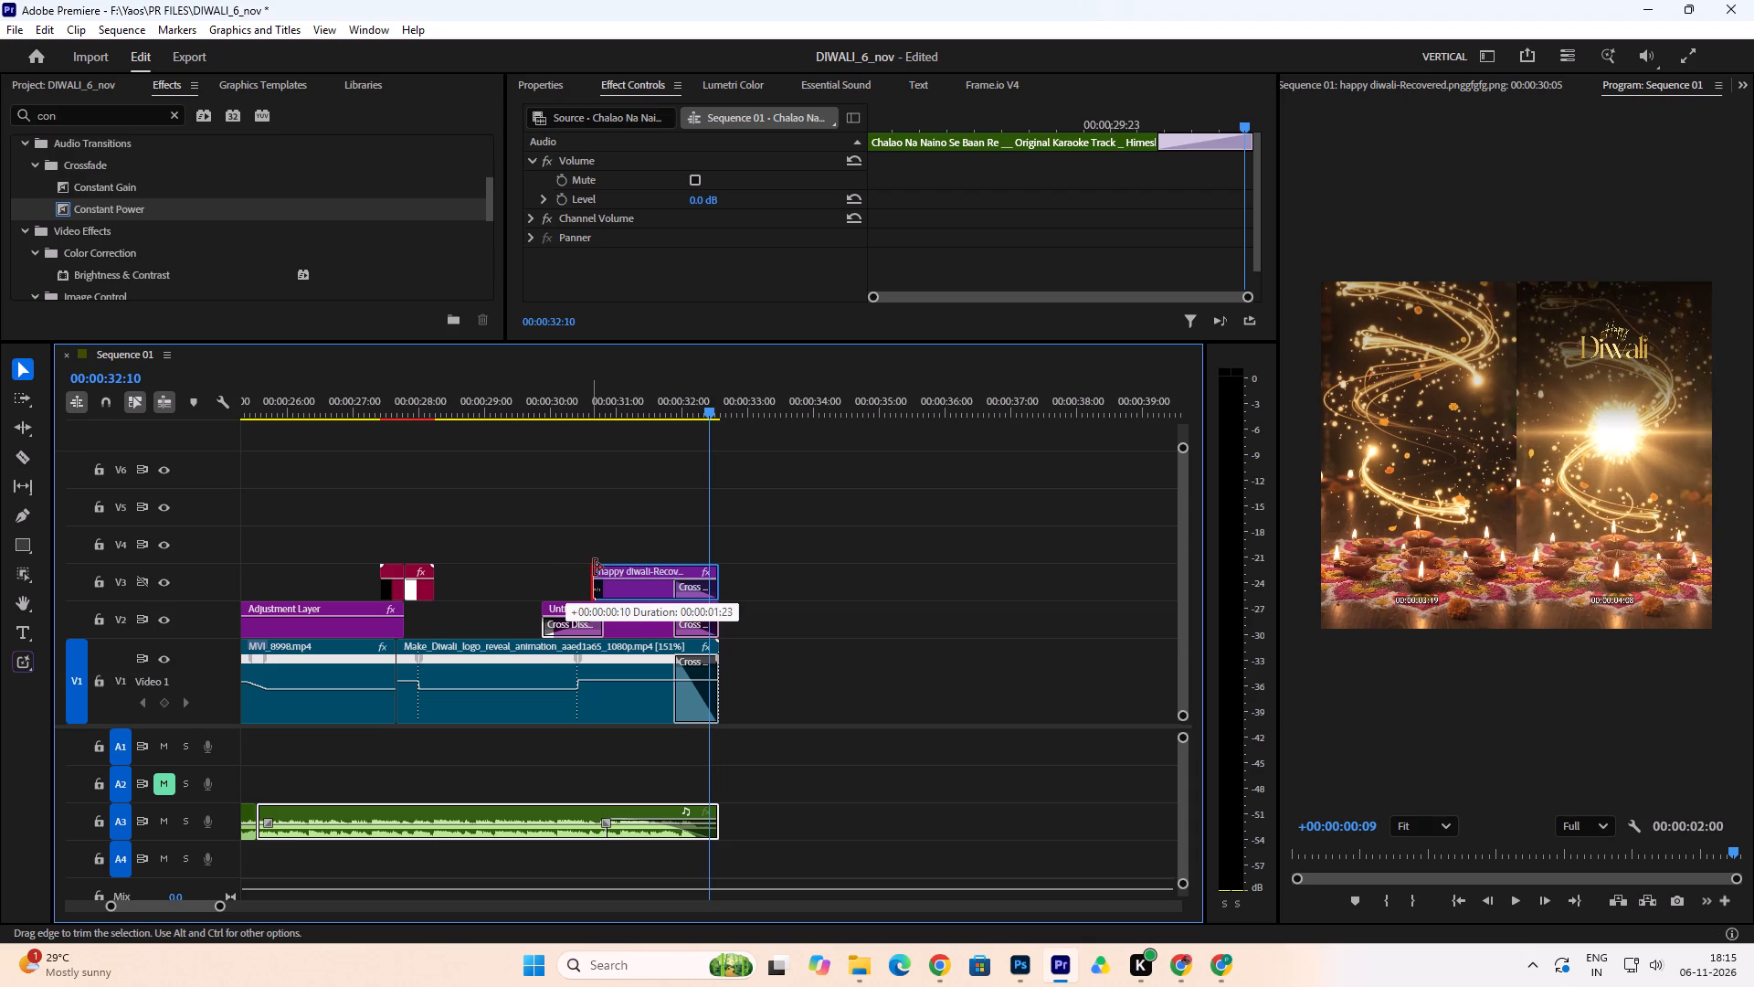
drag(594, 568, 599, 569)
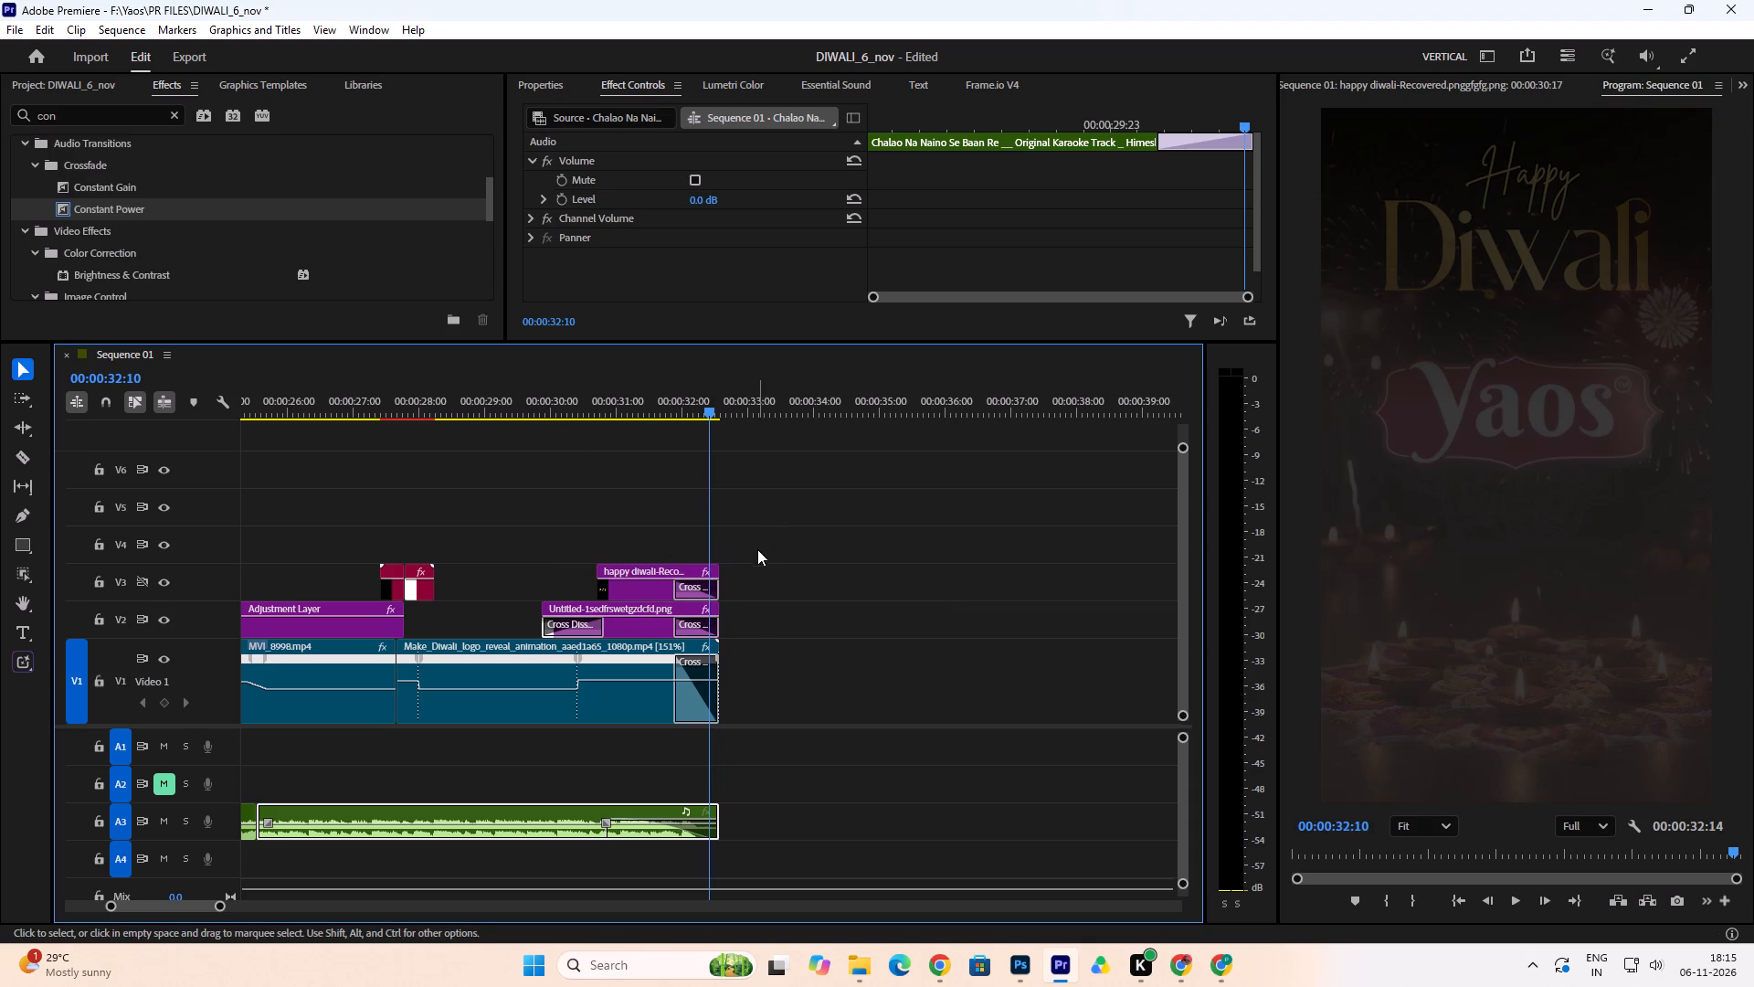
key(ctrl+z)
Move the V3 Happy Diwali graphic's first Scale and Opacity keyframes slightly later and trim 1 frame off its start.
click(651, 588)
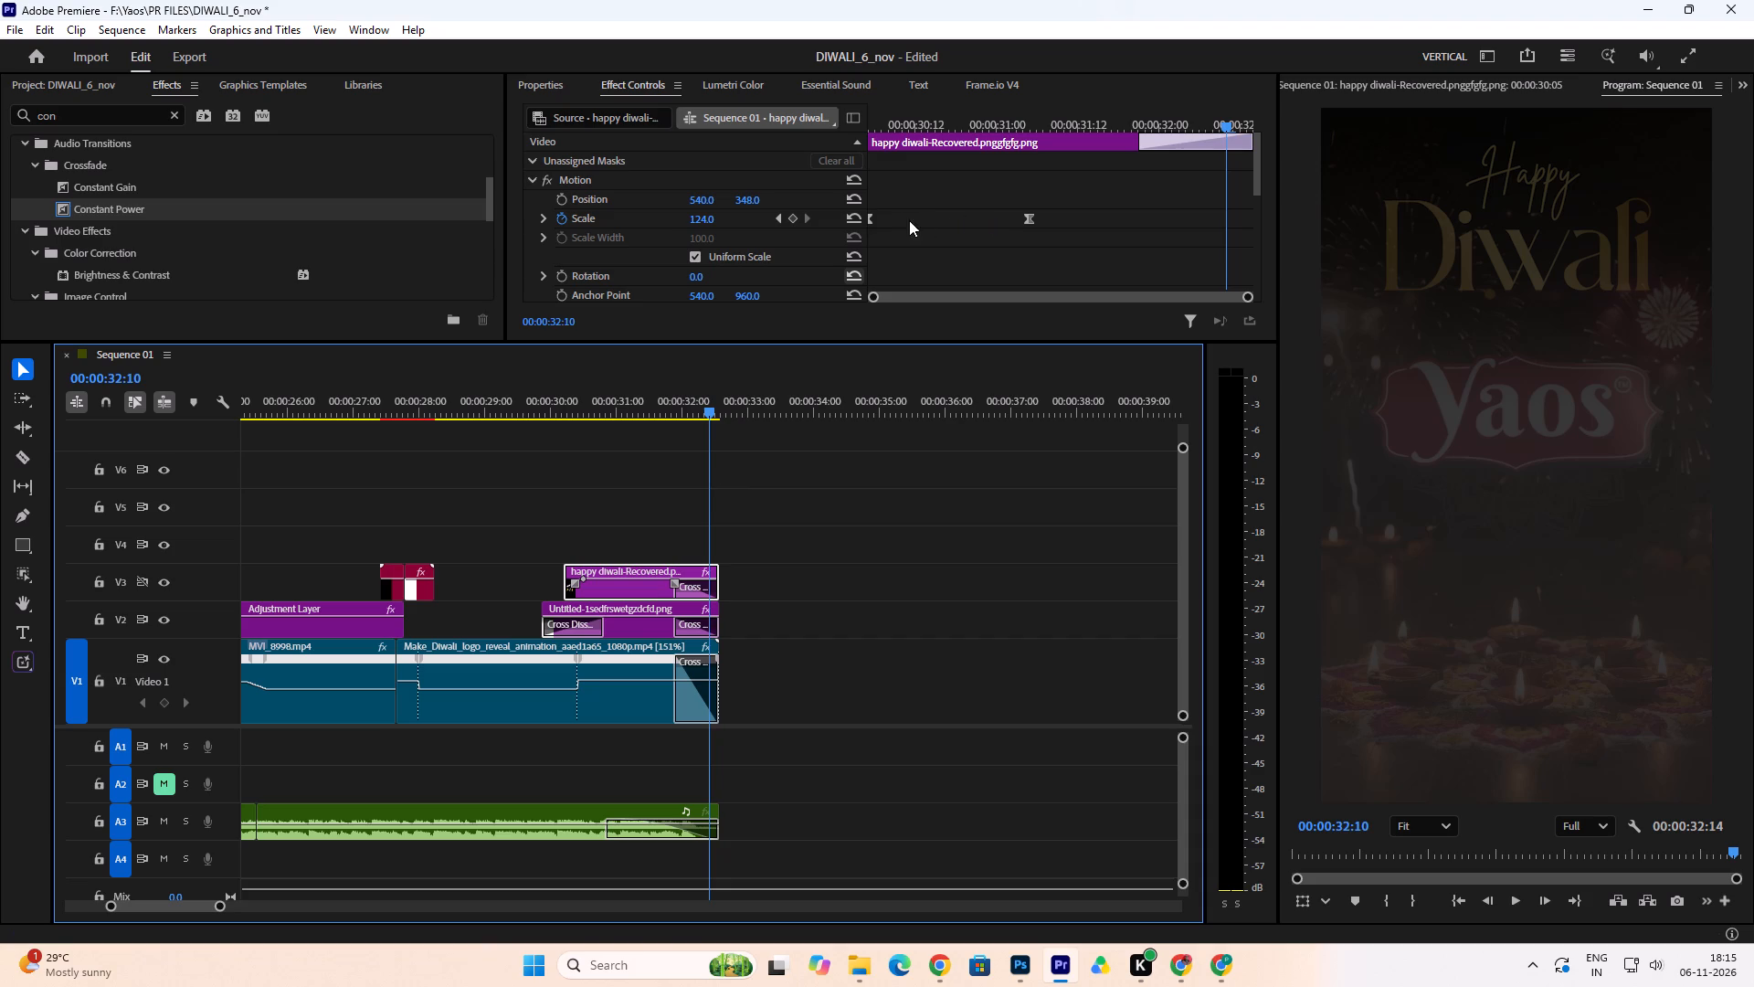
drag(872, 219, 882, 219)
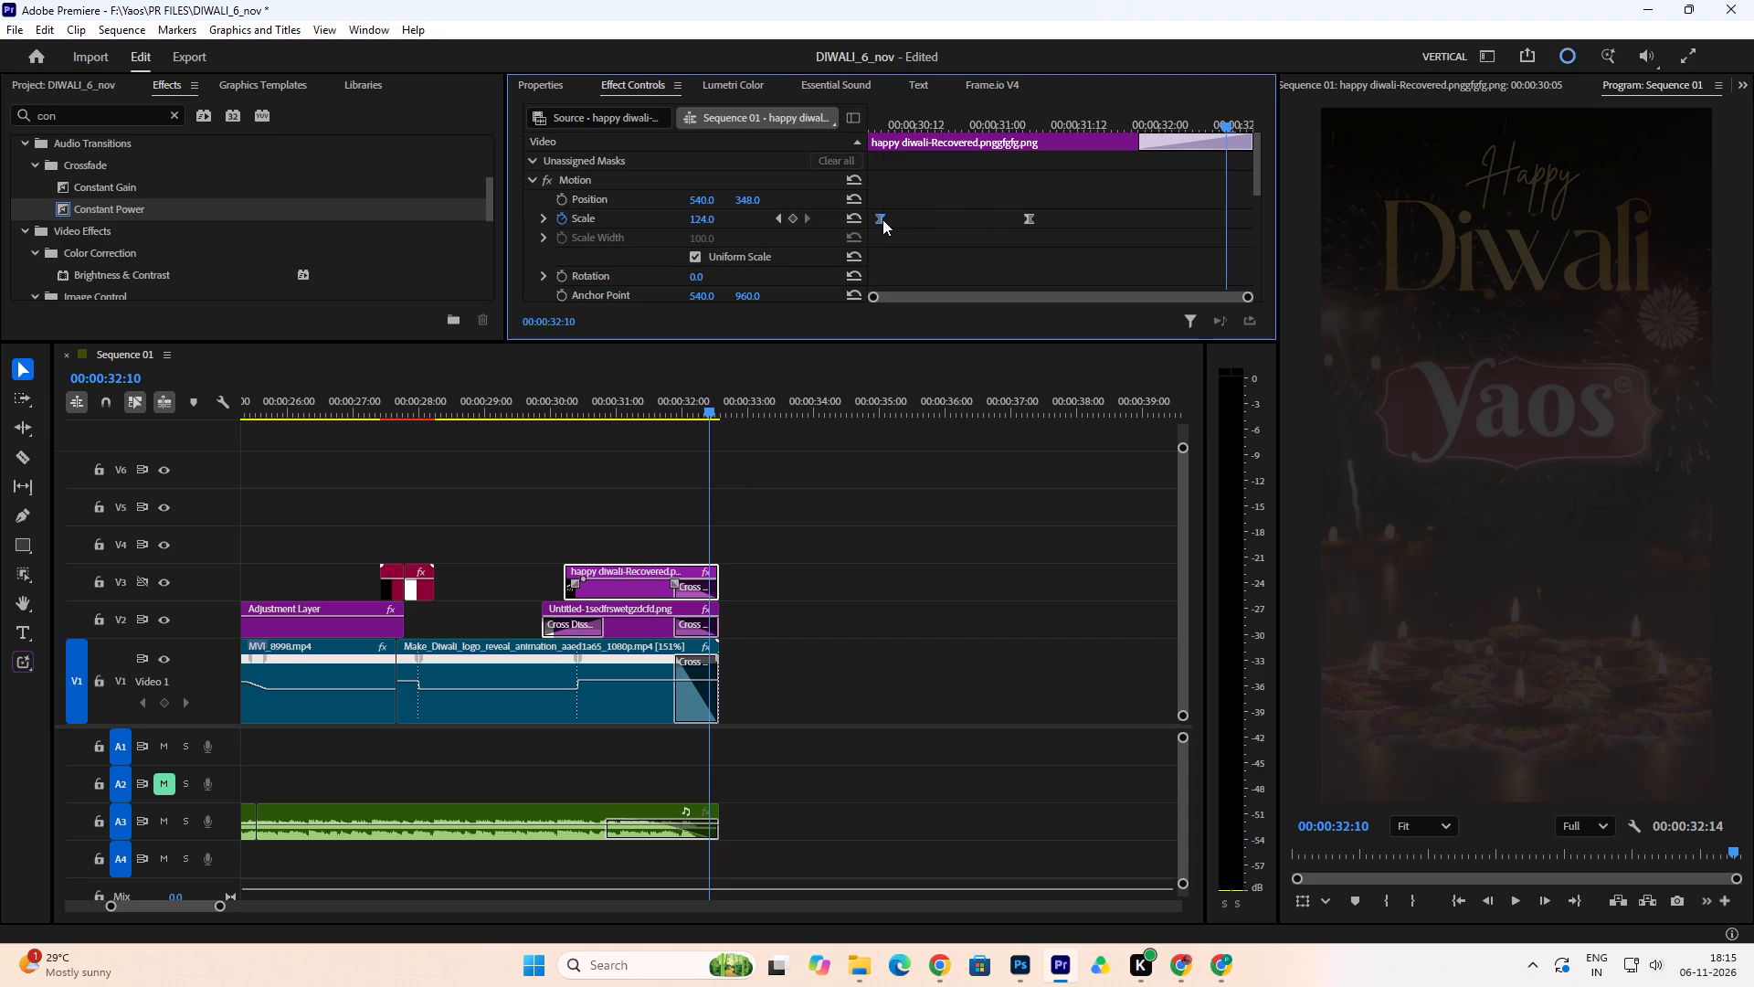
scroll(965, 229, down, 16)
click(870, 176)
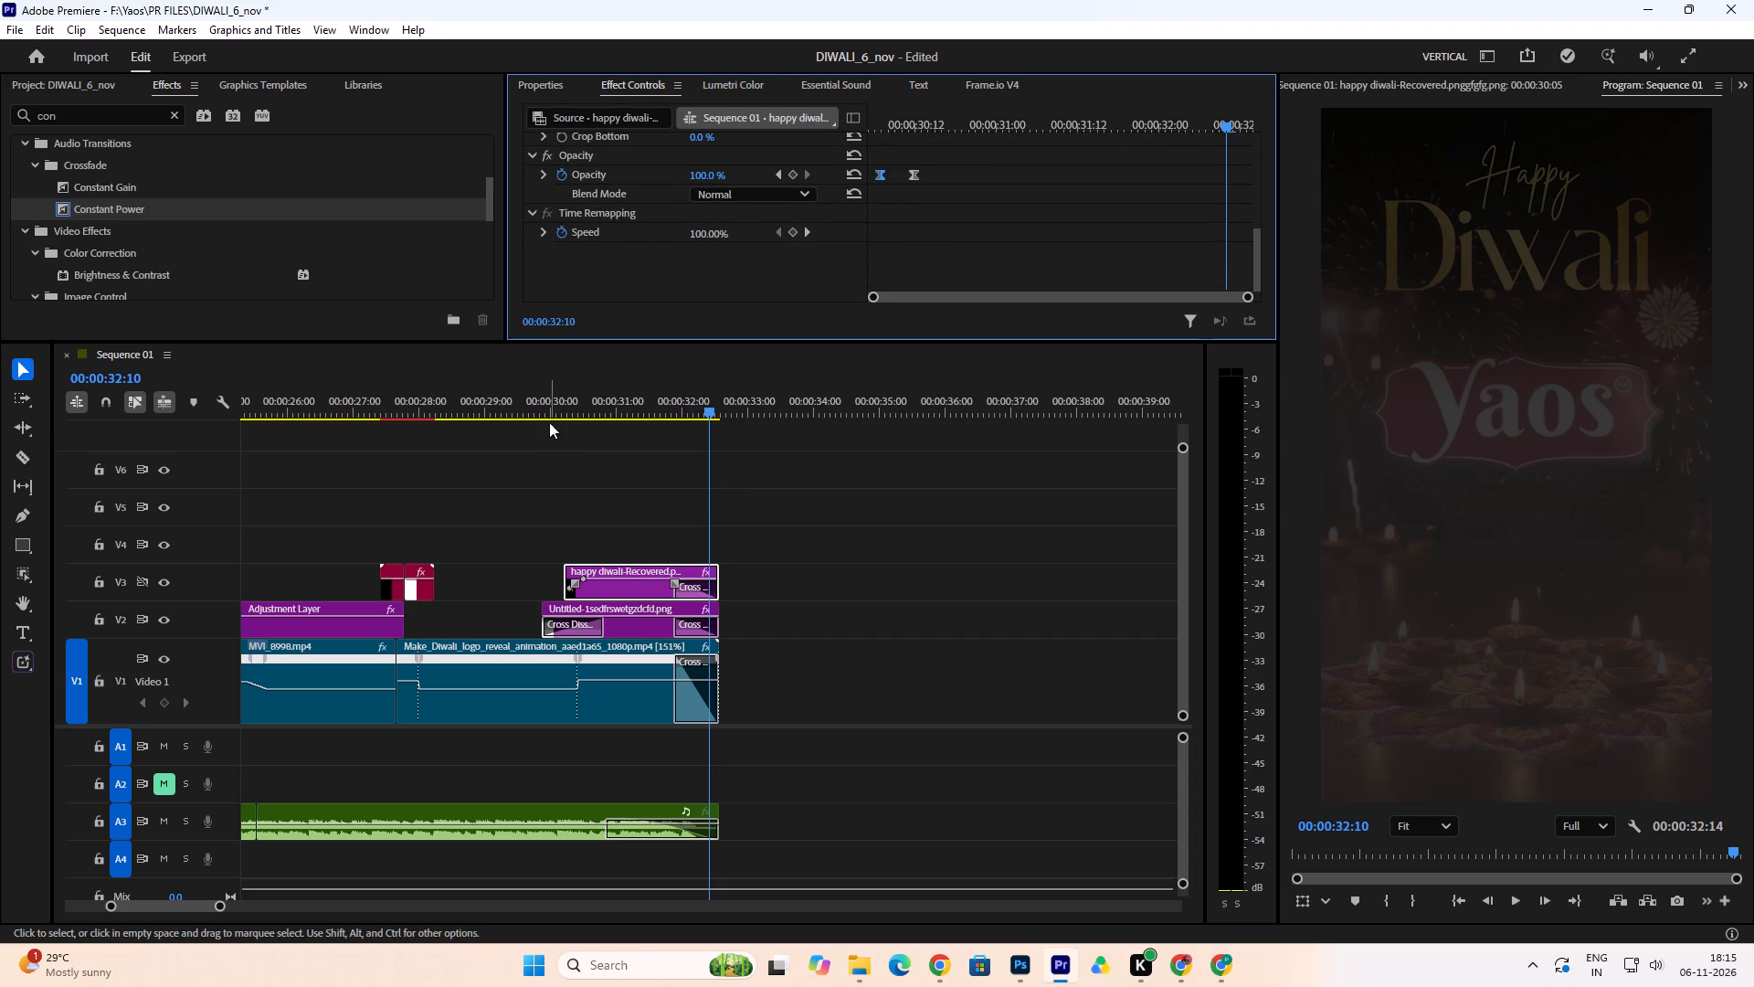
click(567, 566)
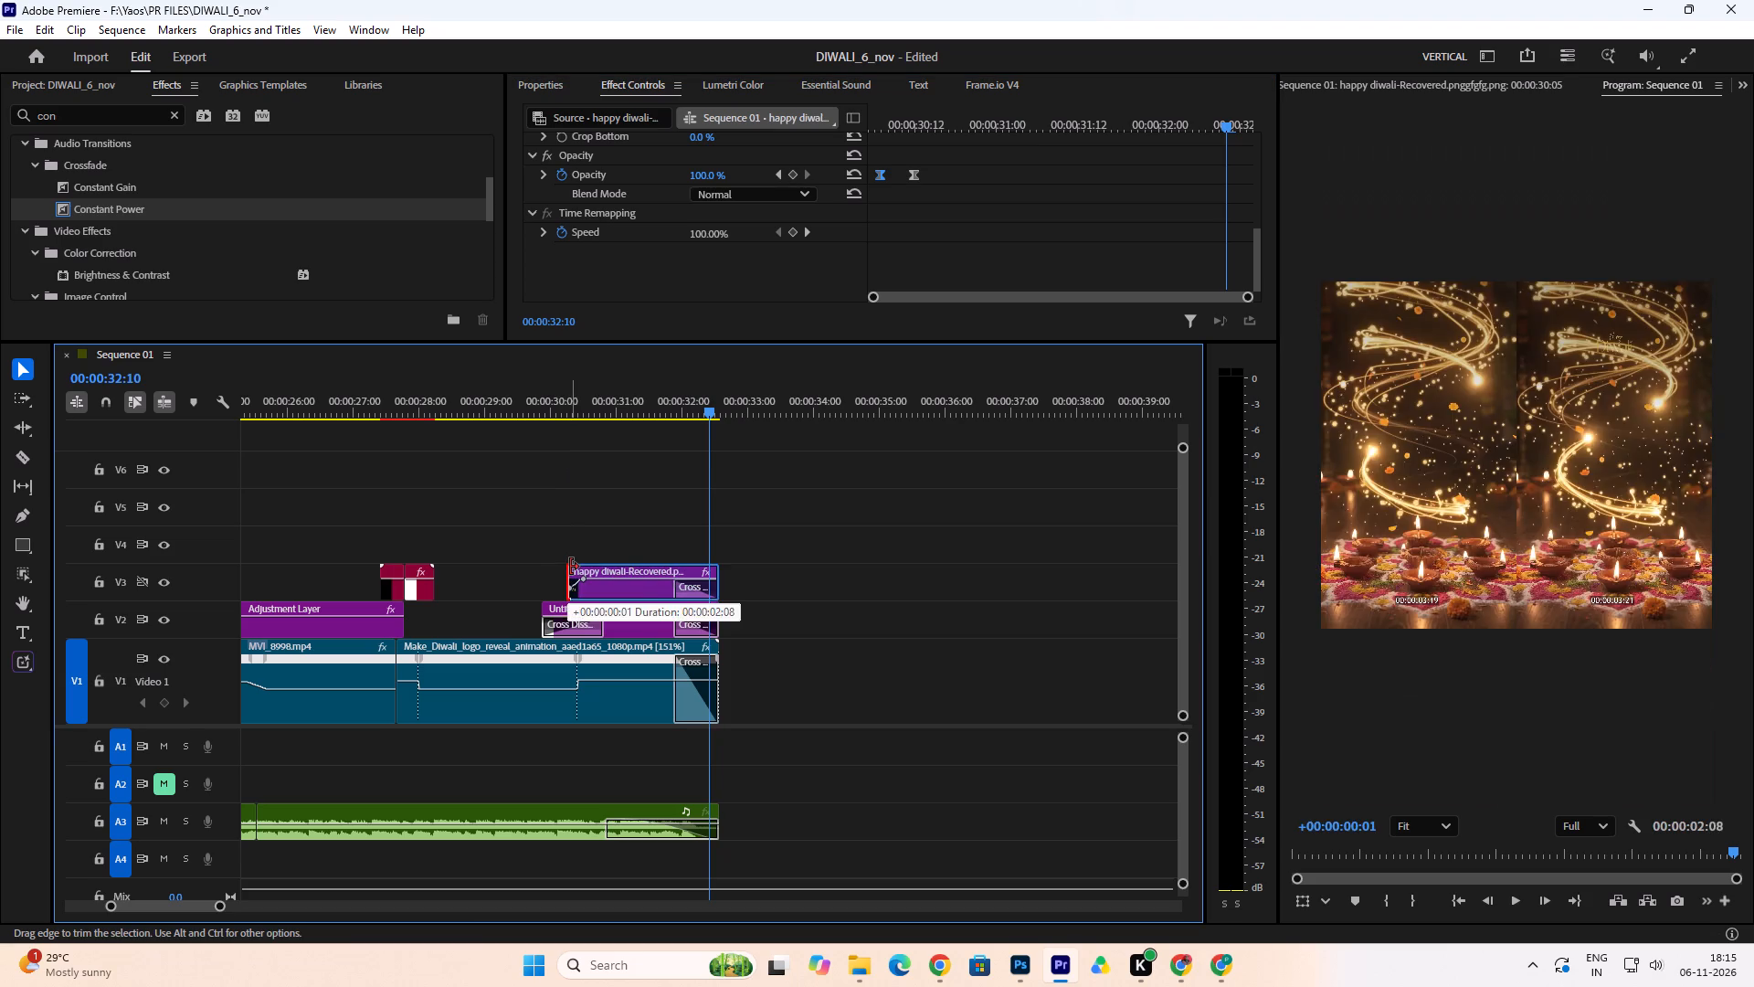
Play back the closing Happy Diwali graphic from about 00:00:29:15 to check when the text appears against the logo animation.
click(526, 400)
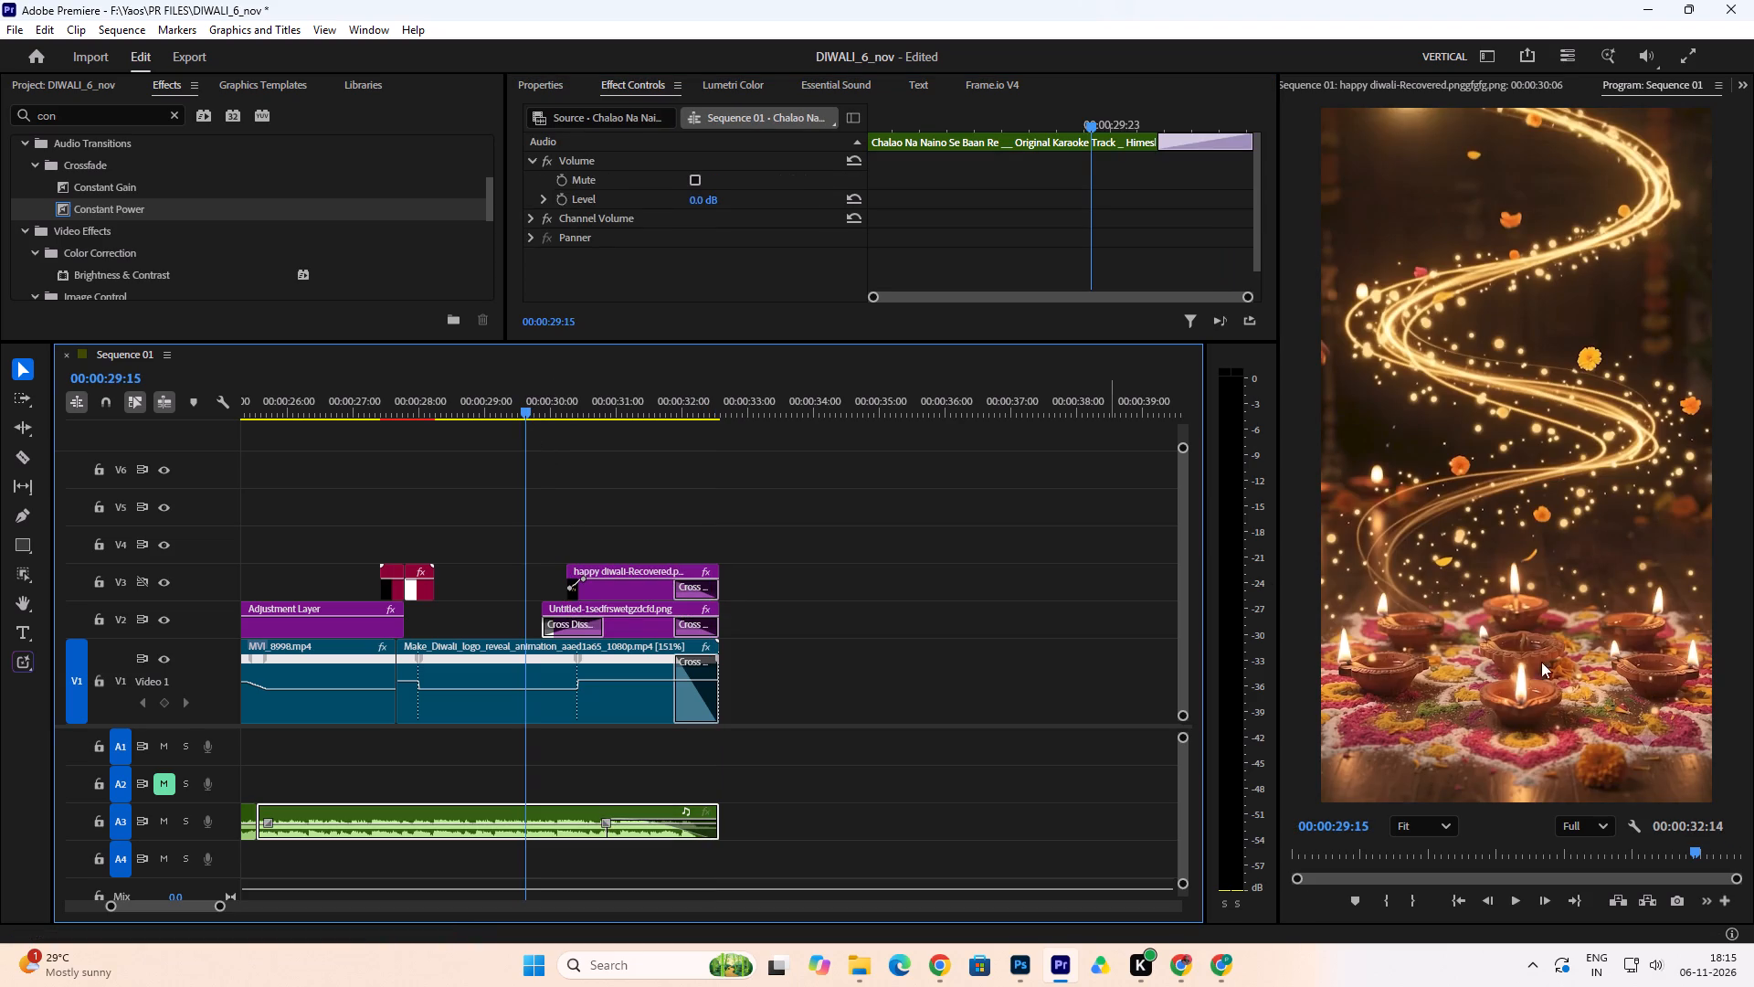
click(1518, 903)
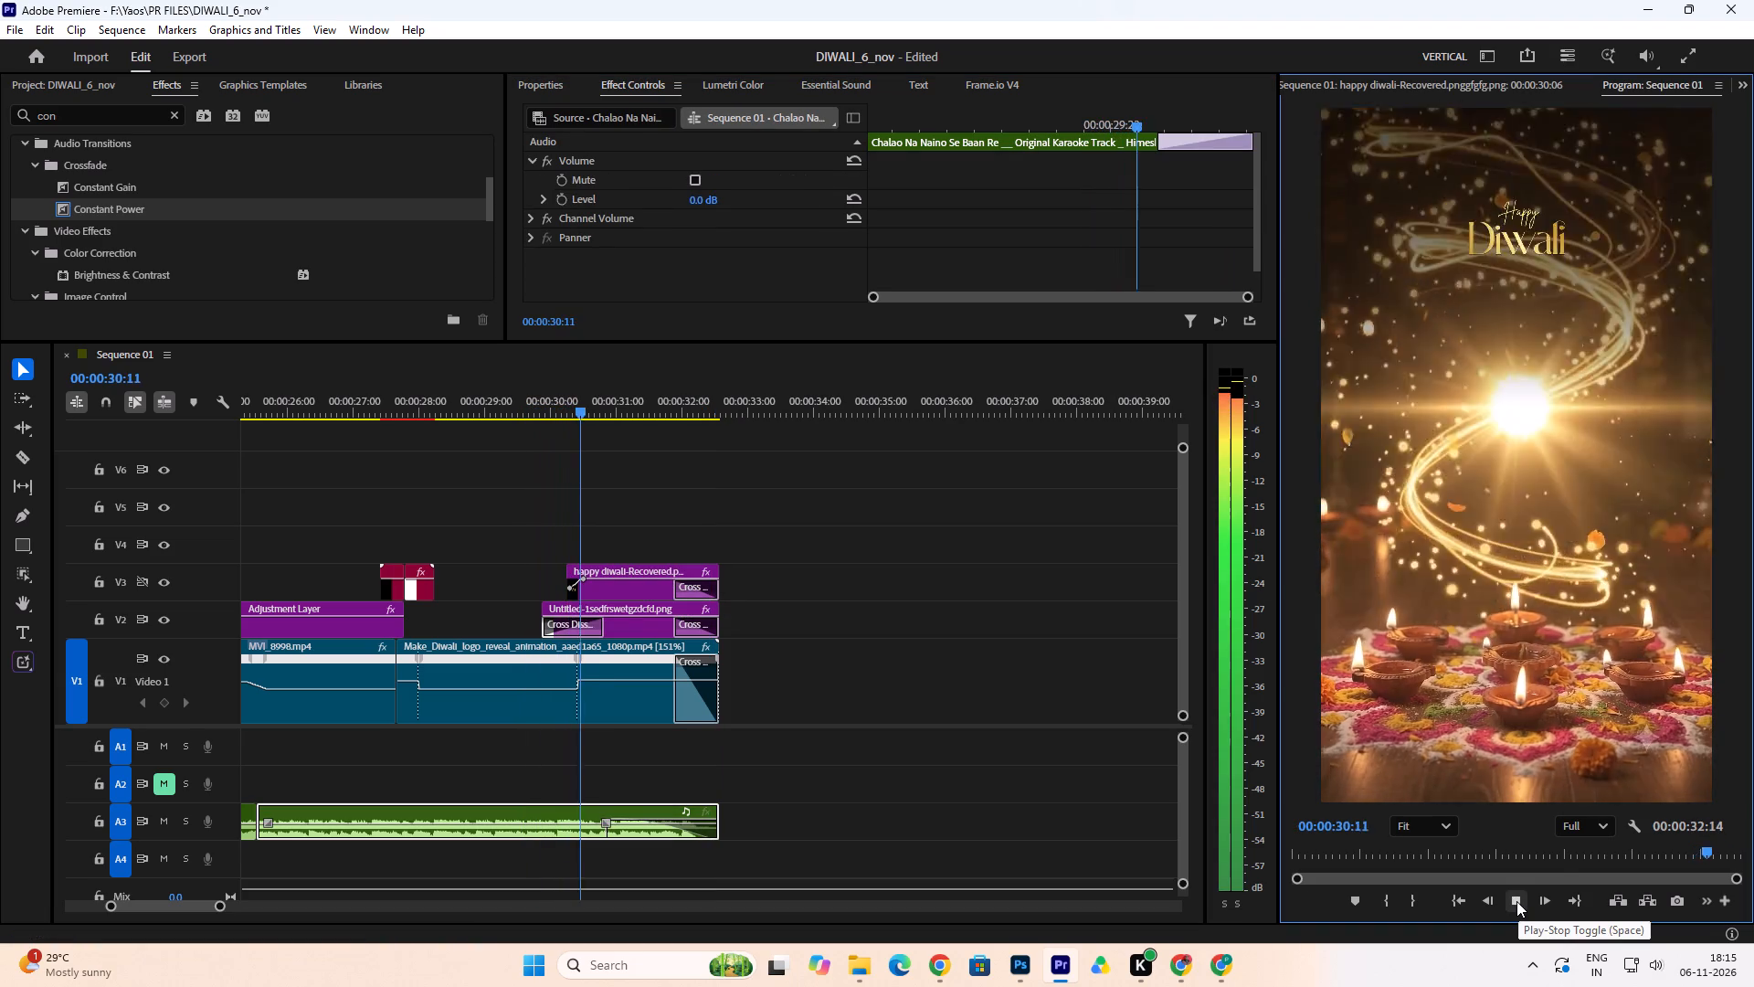
click(1516, 901)
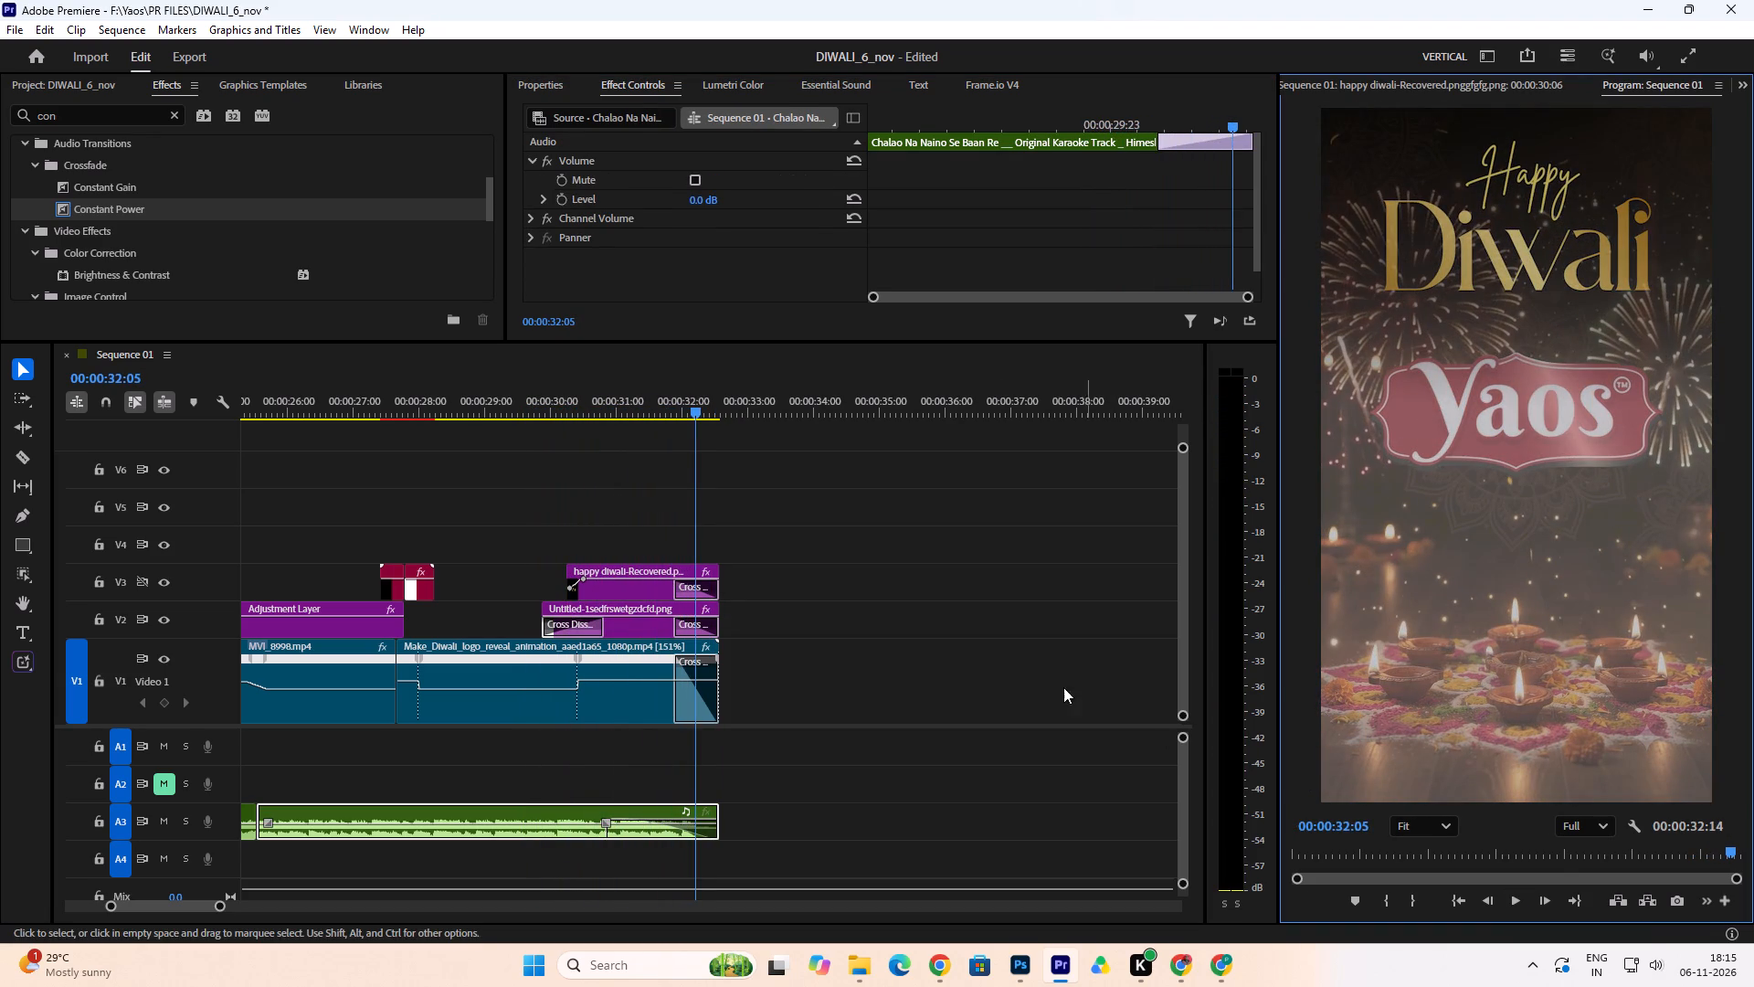
click(533, 409)
key(space)
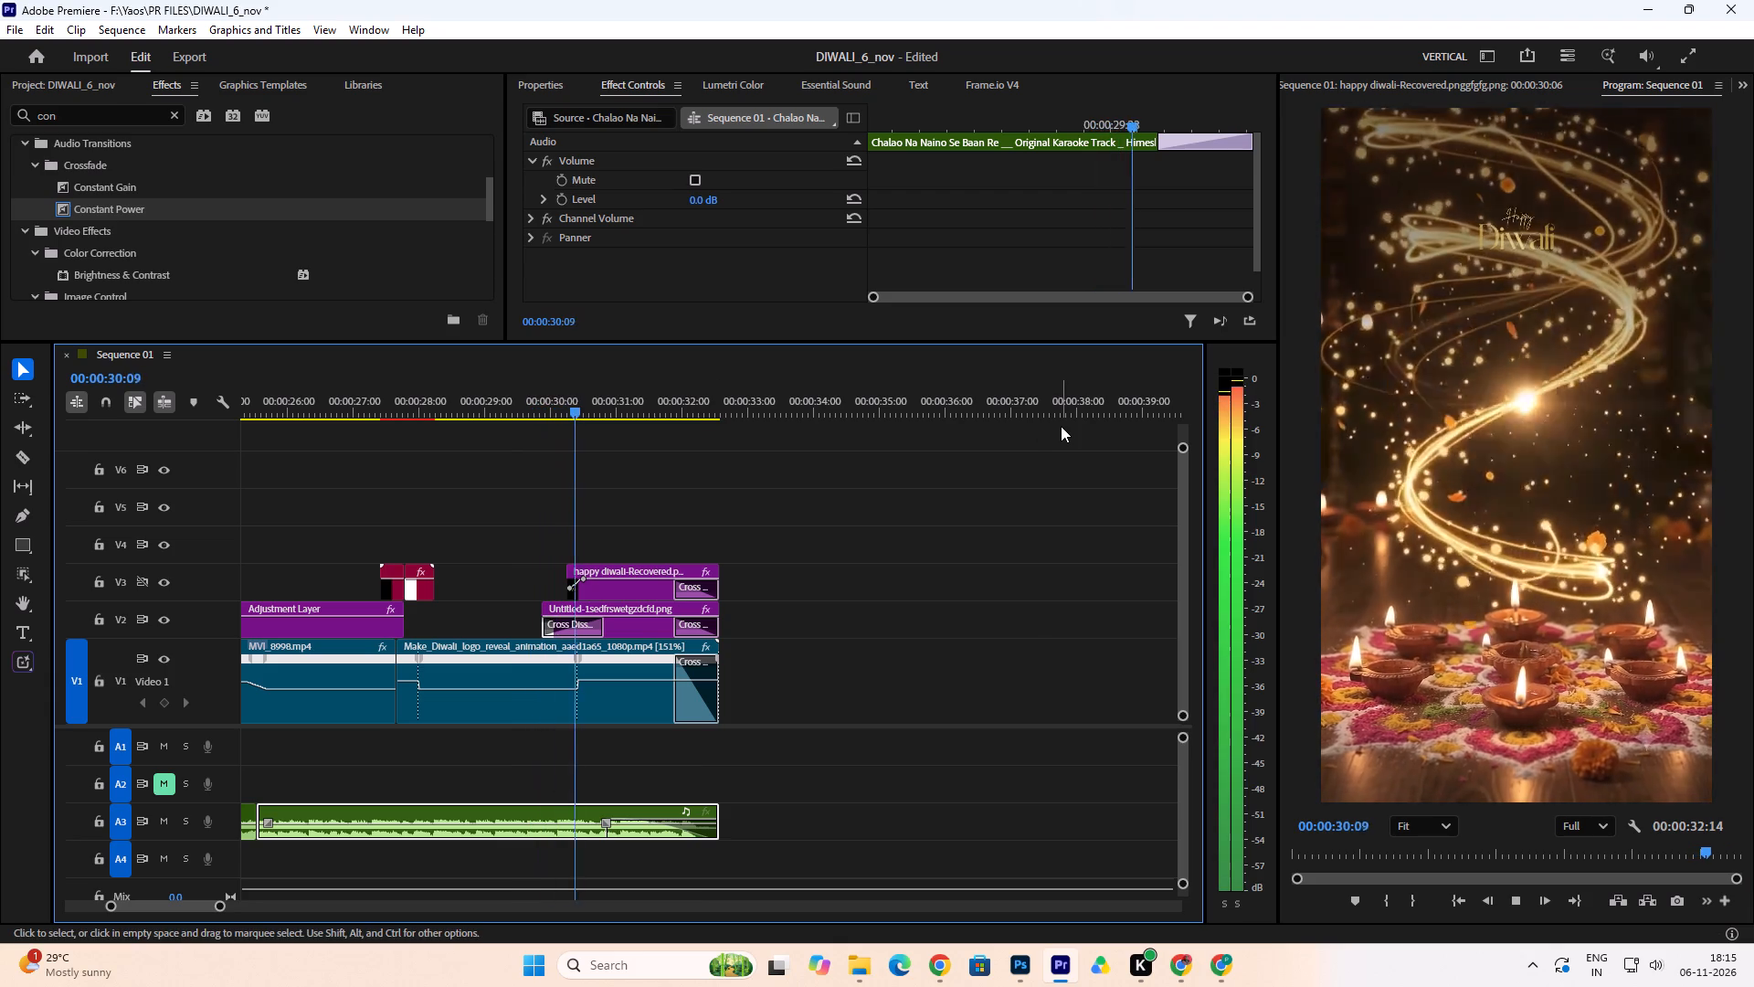
key(space)
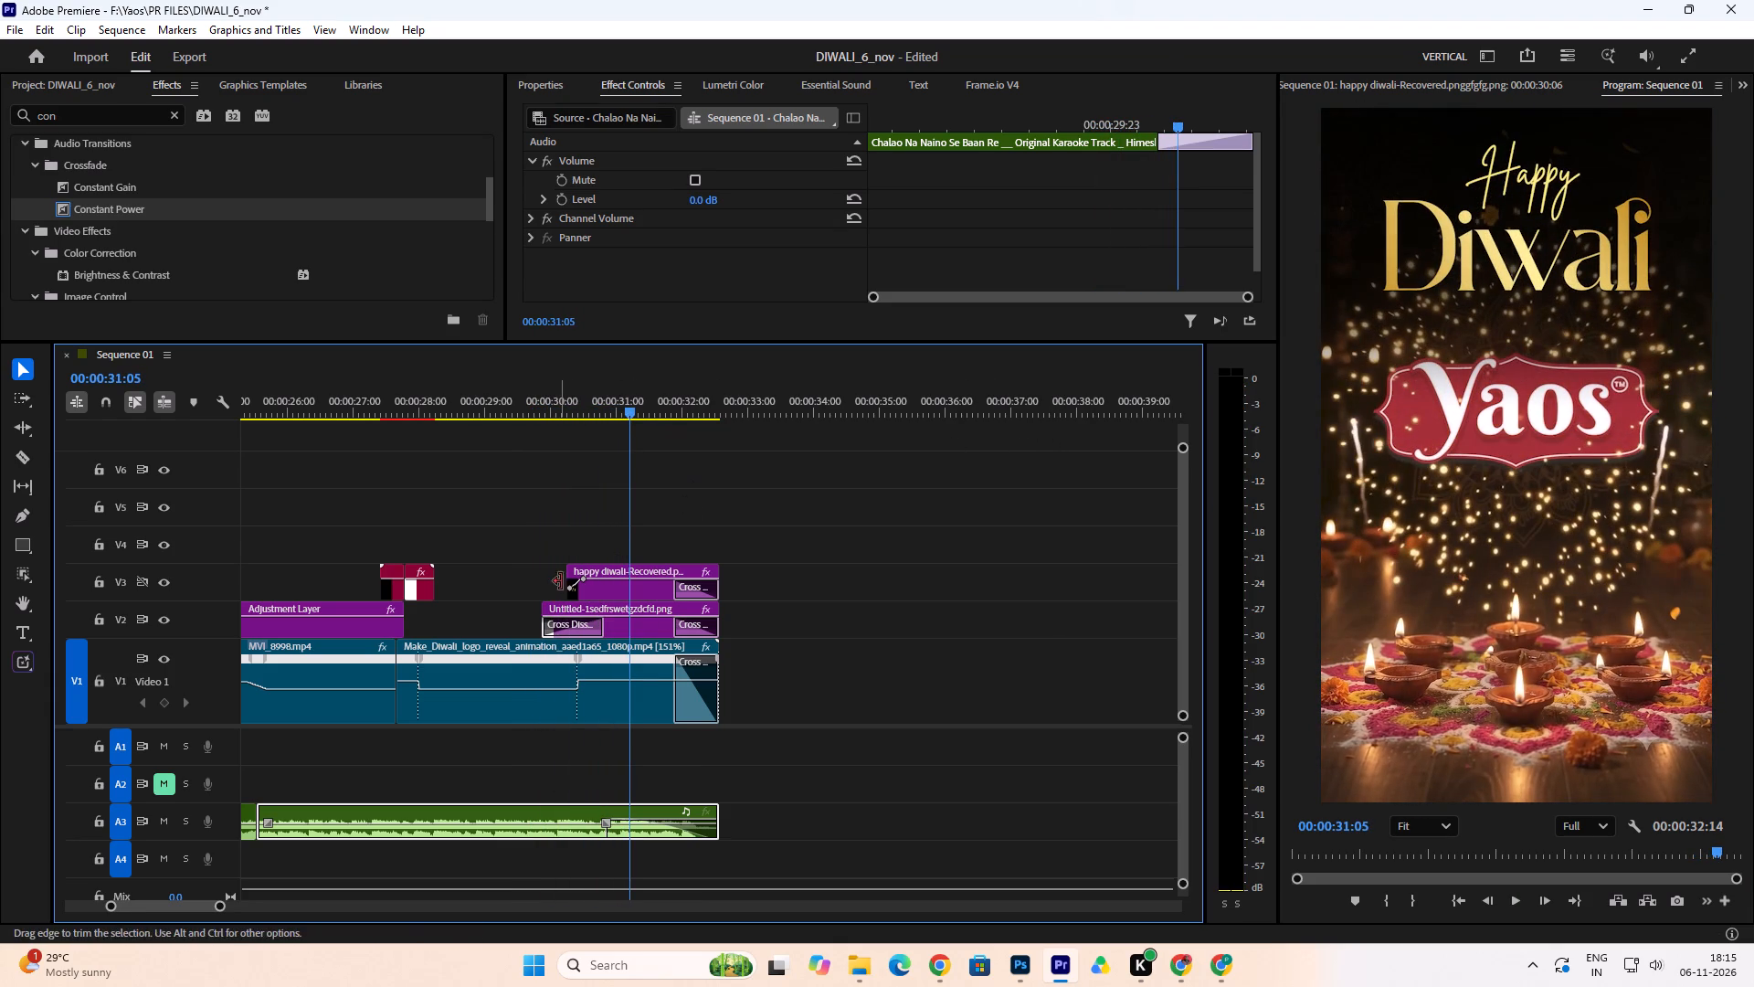
Move the V3 Happy Diwali graphic's first Scale and Opacity keyframes to 00:00:30:09 and trim its start to that frame.
click(627, 593)
drag(916, 123, 861, 139)
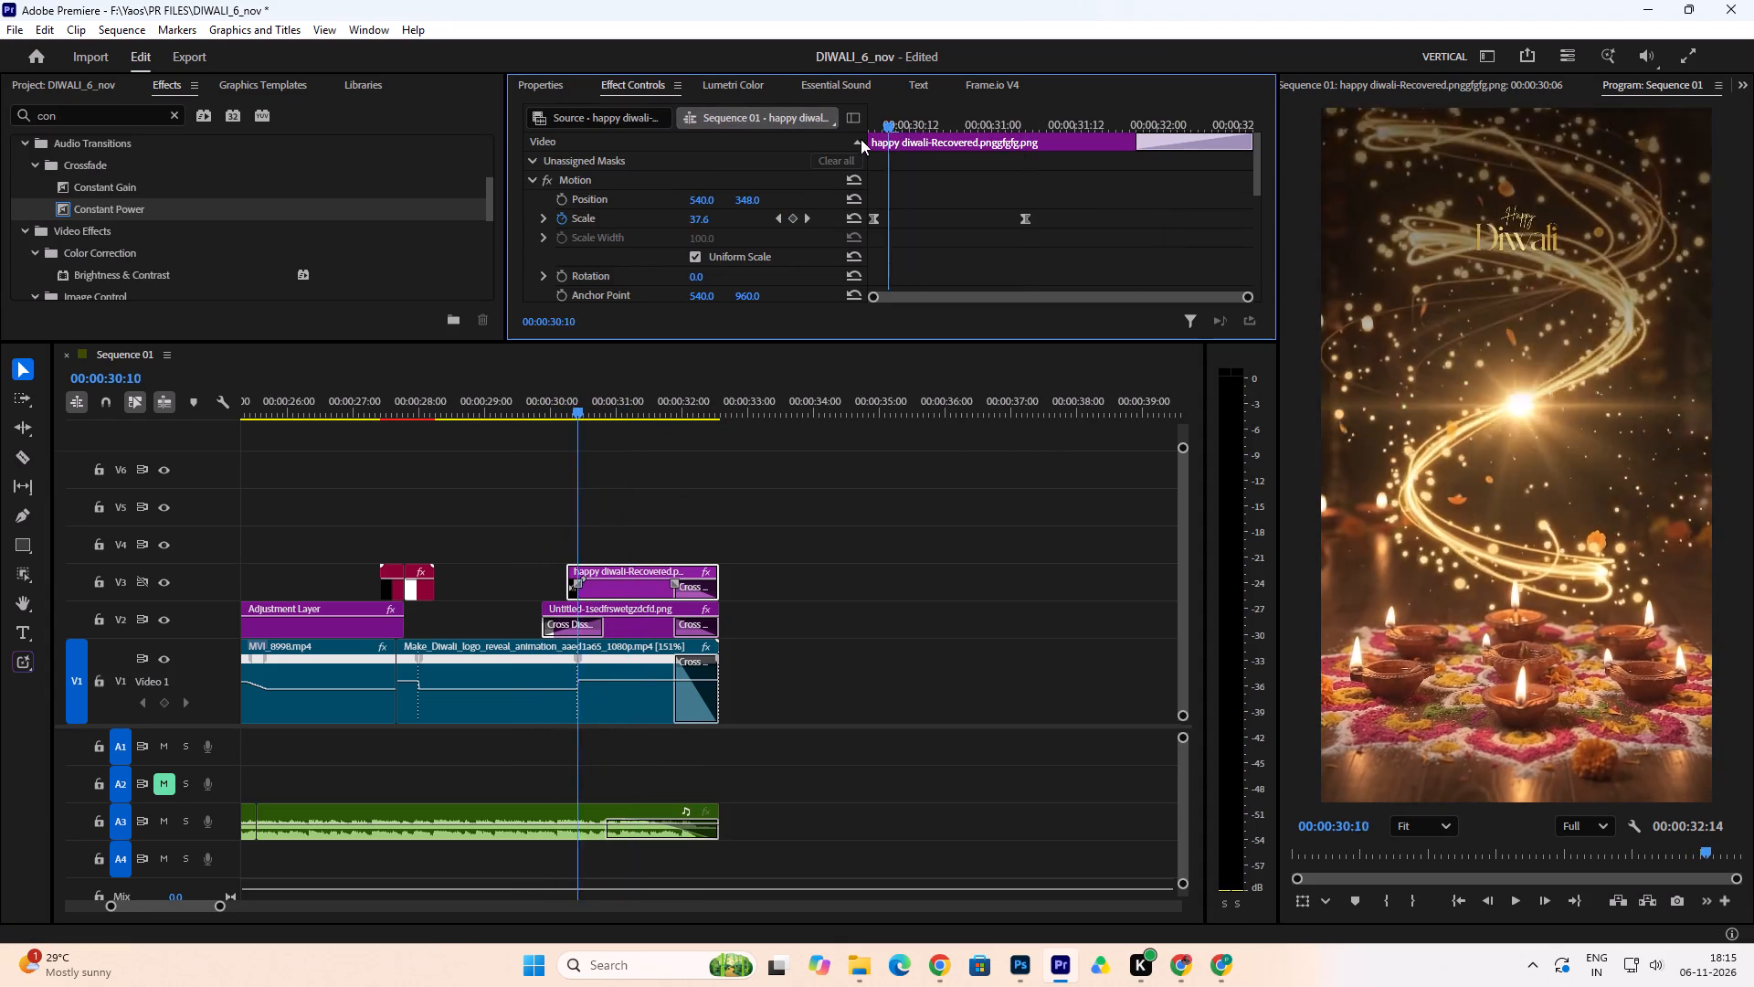
drag(861, 139, 829, 150)
drag(875, 216, 885, 212)
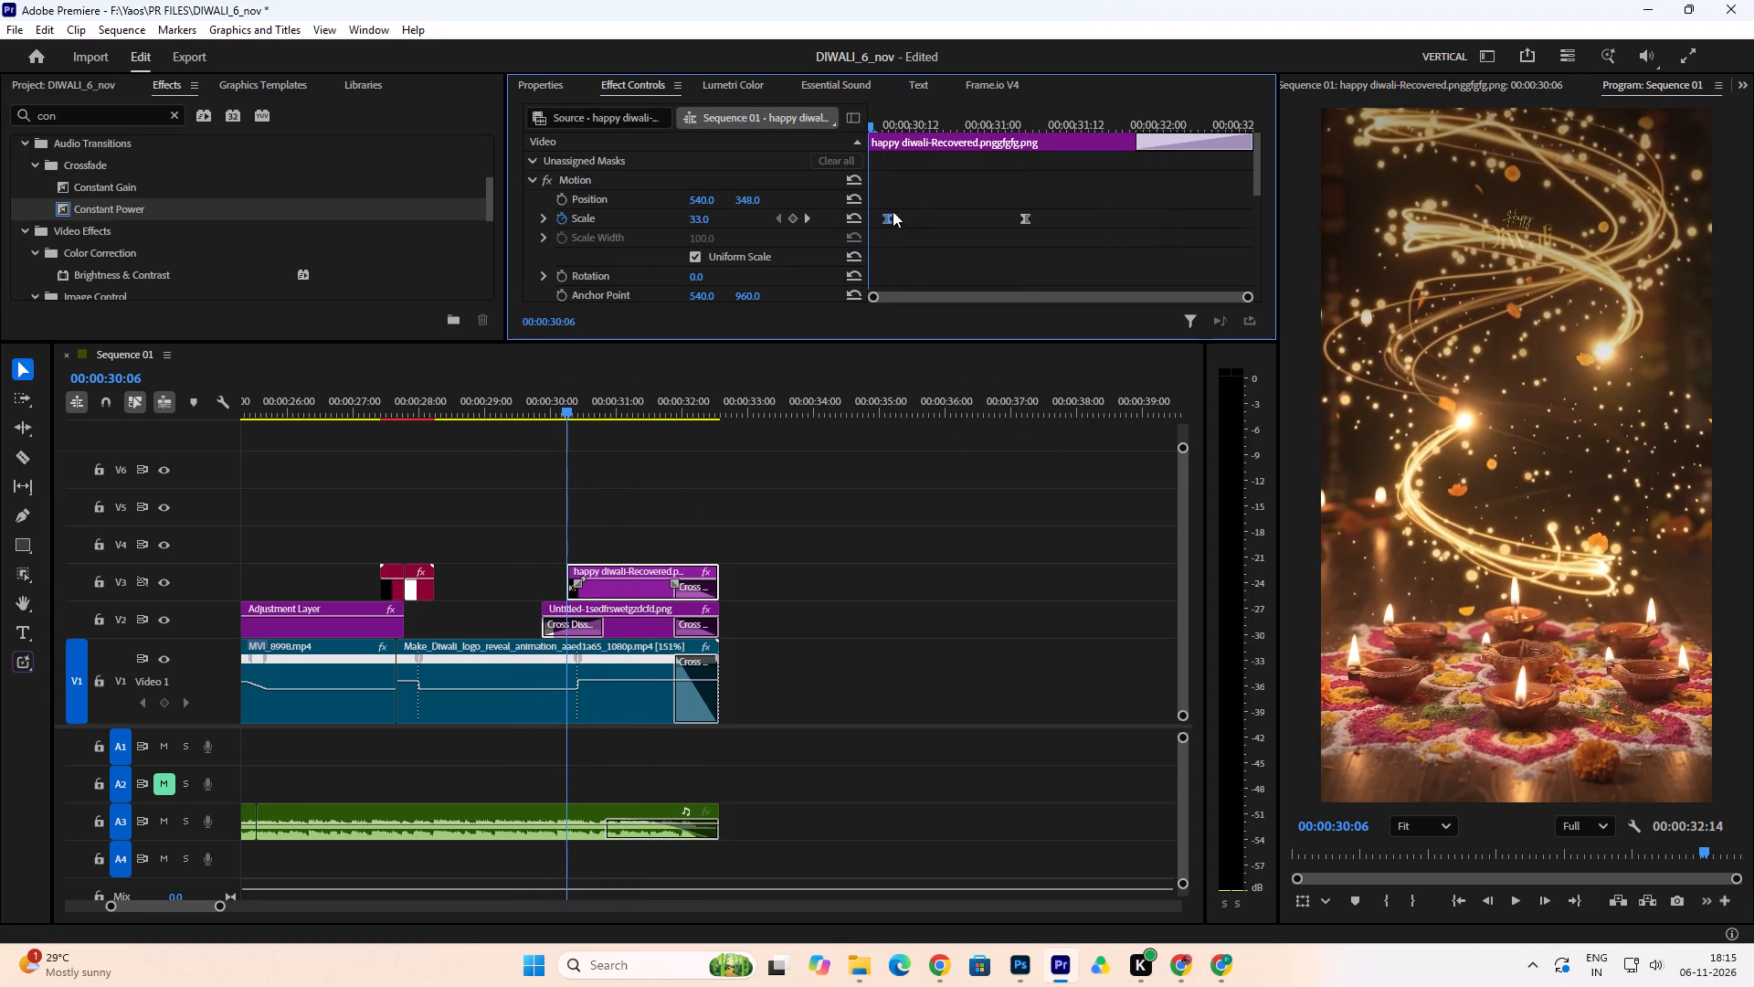
scroll(923, 206, down, 15)
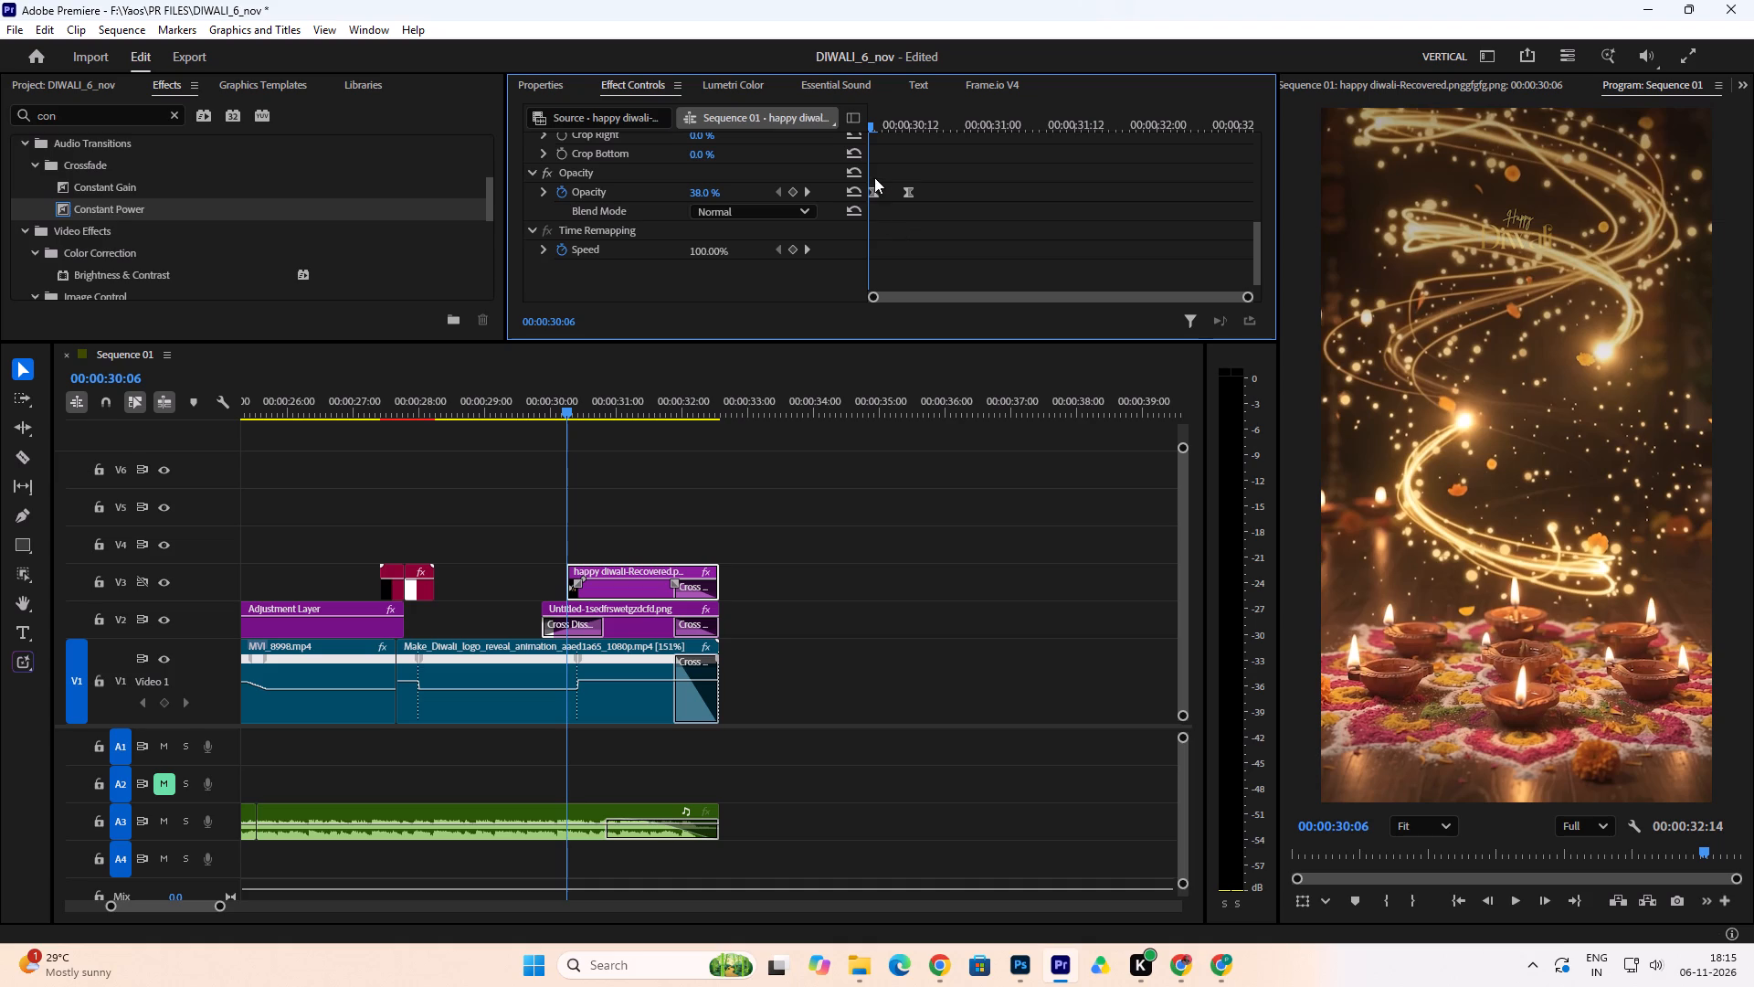
click(874, 176)
scroll(915, 190, up, 15)
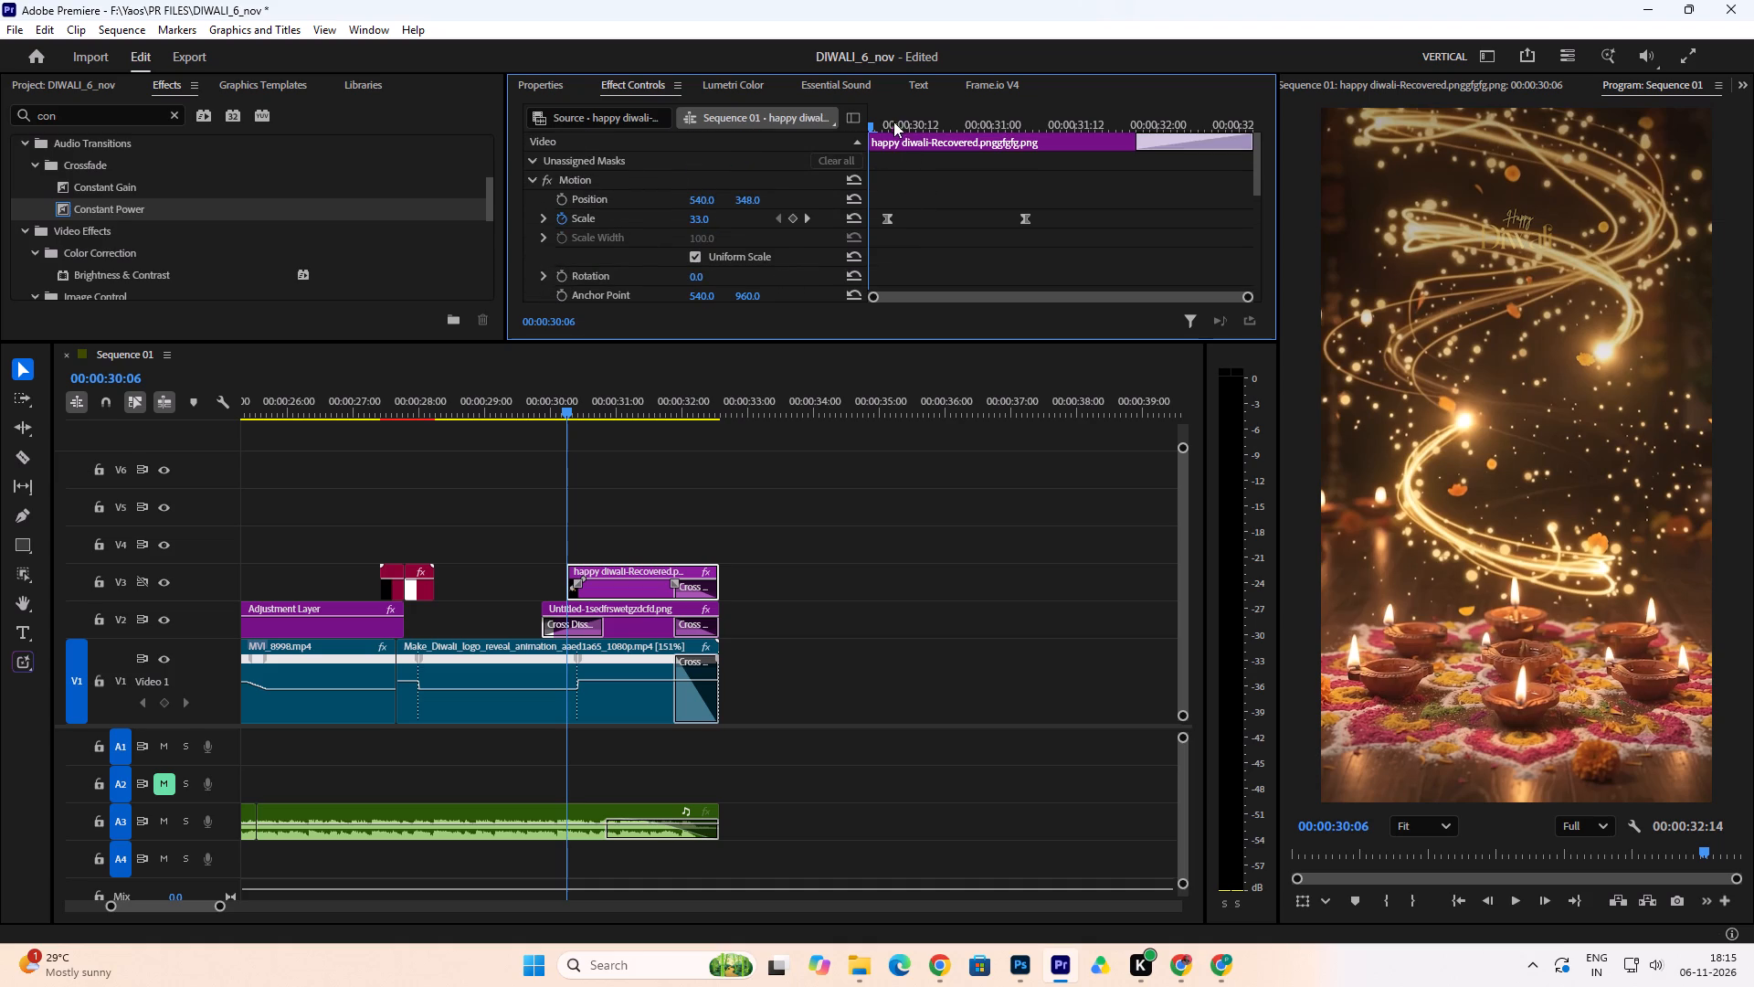
click(892, 121)
scroll(925, 220, down, 13)
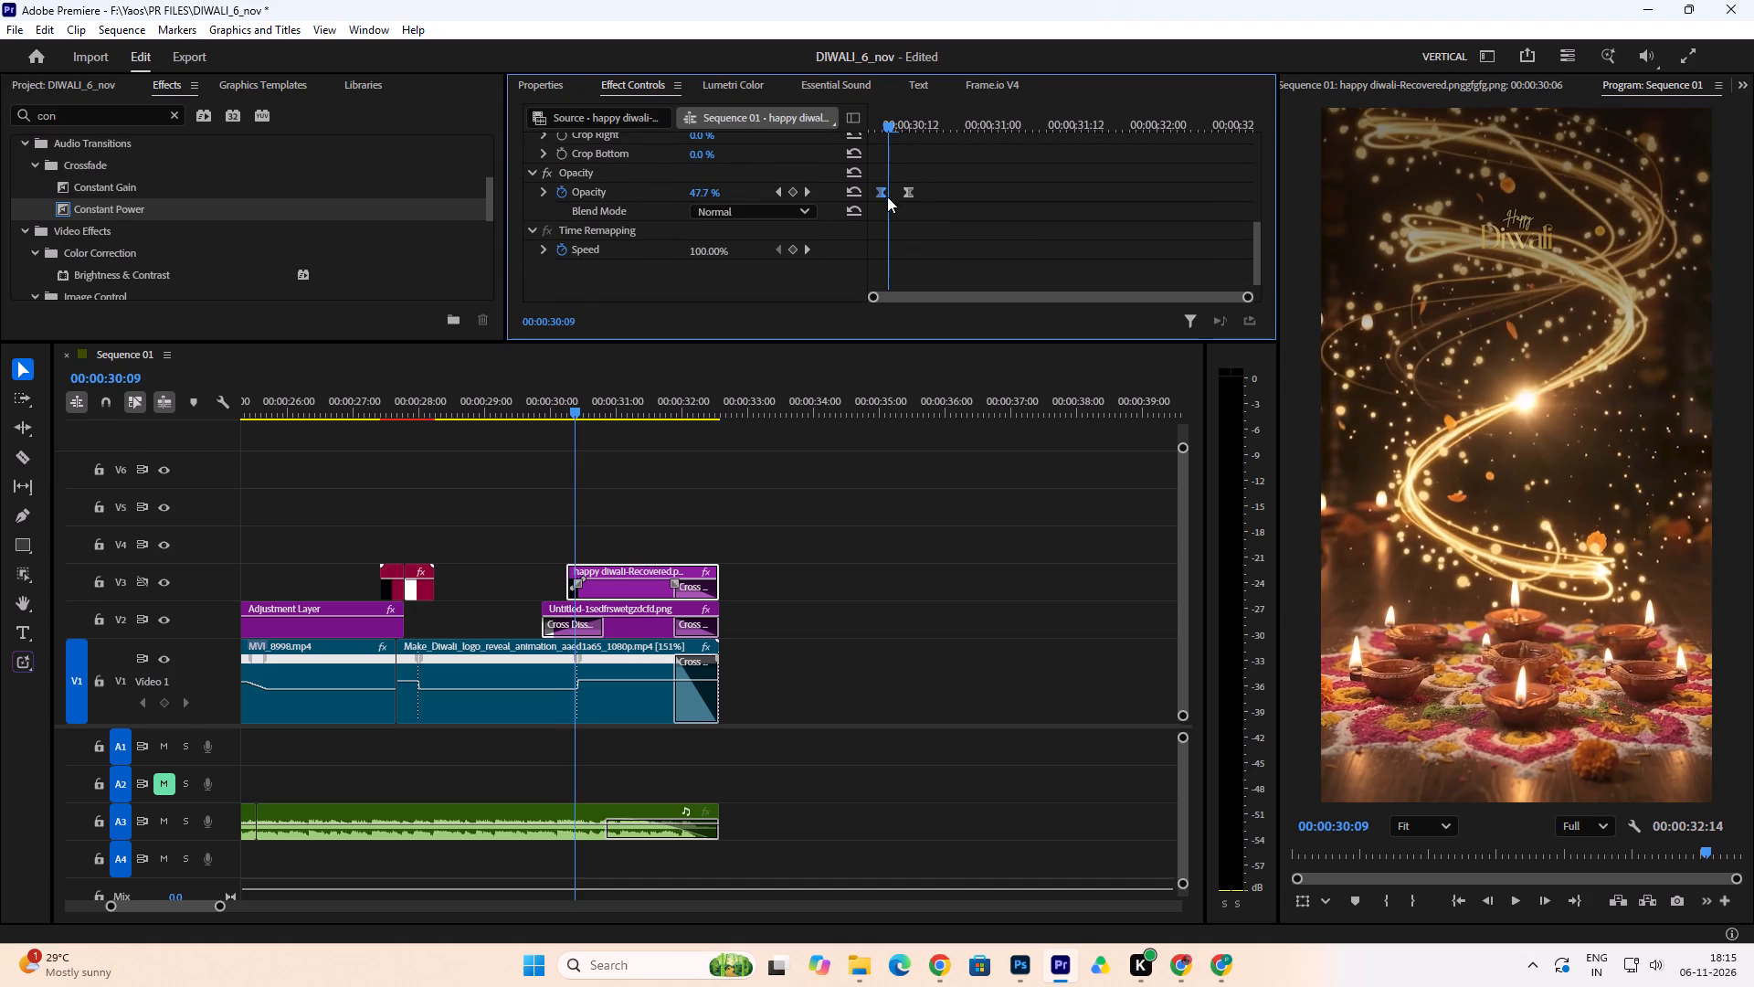
click(880, 191)
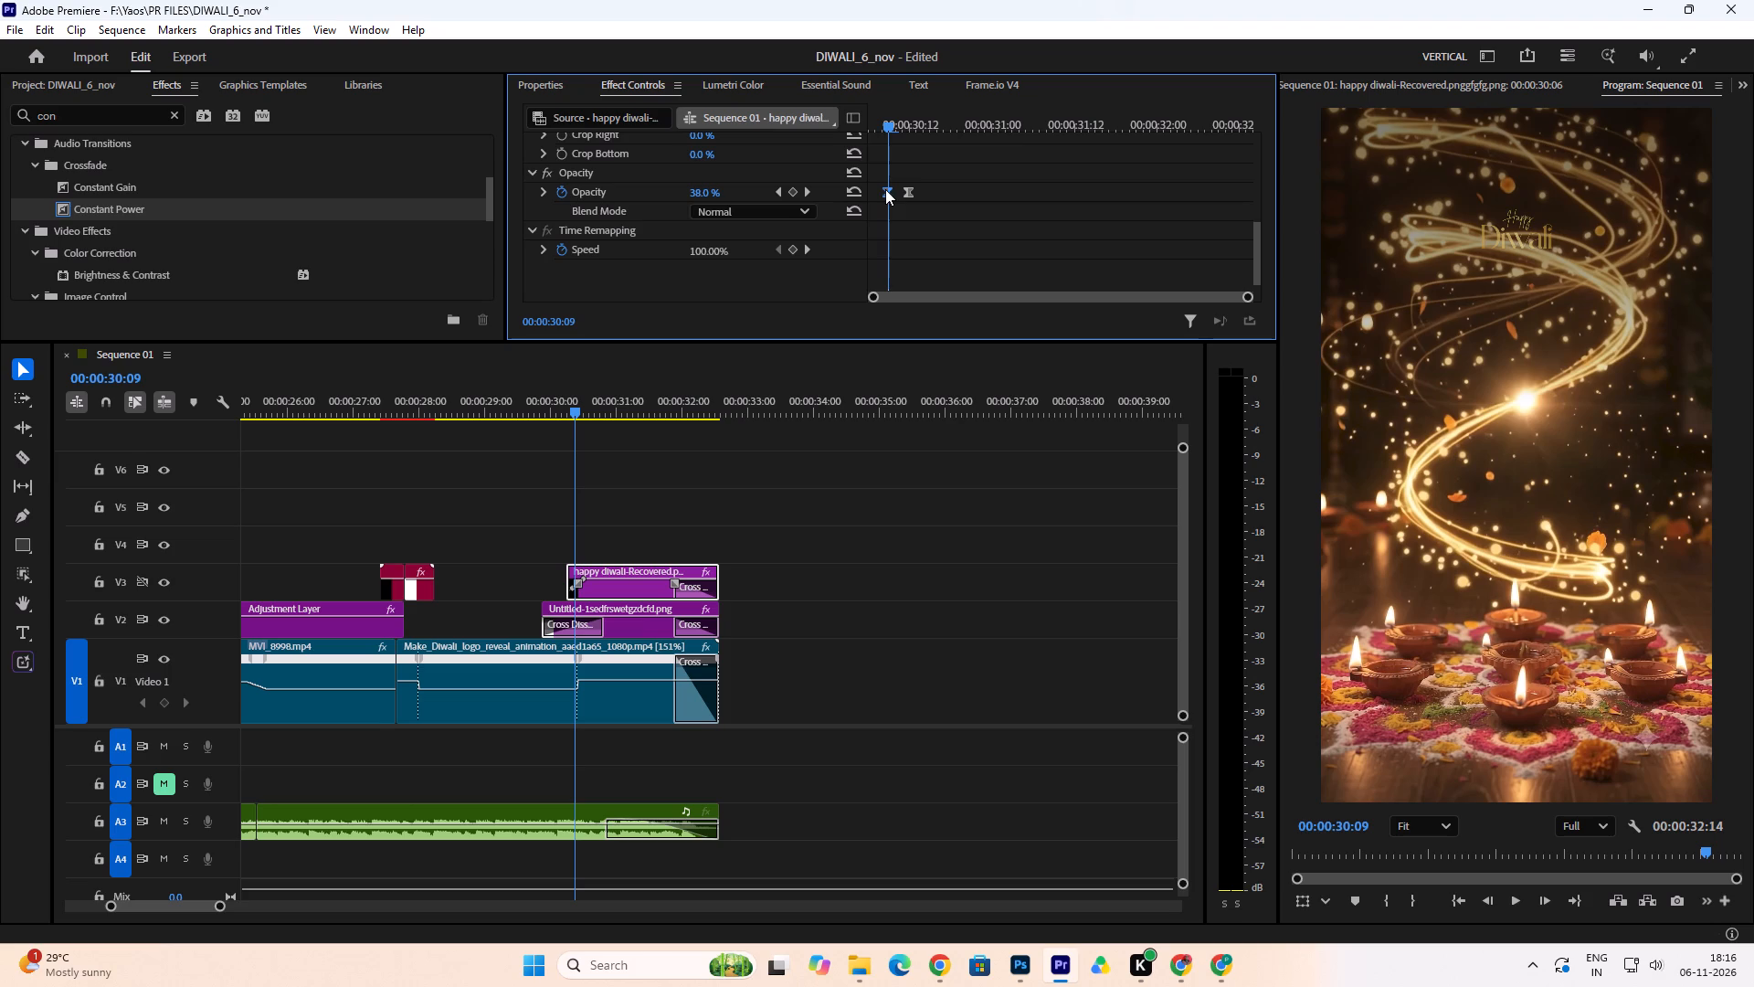
click(568, 571)
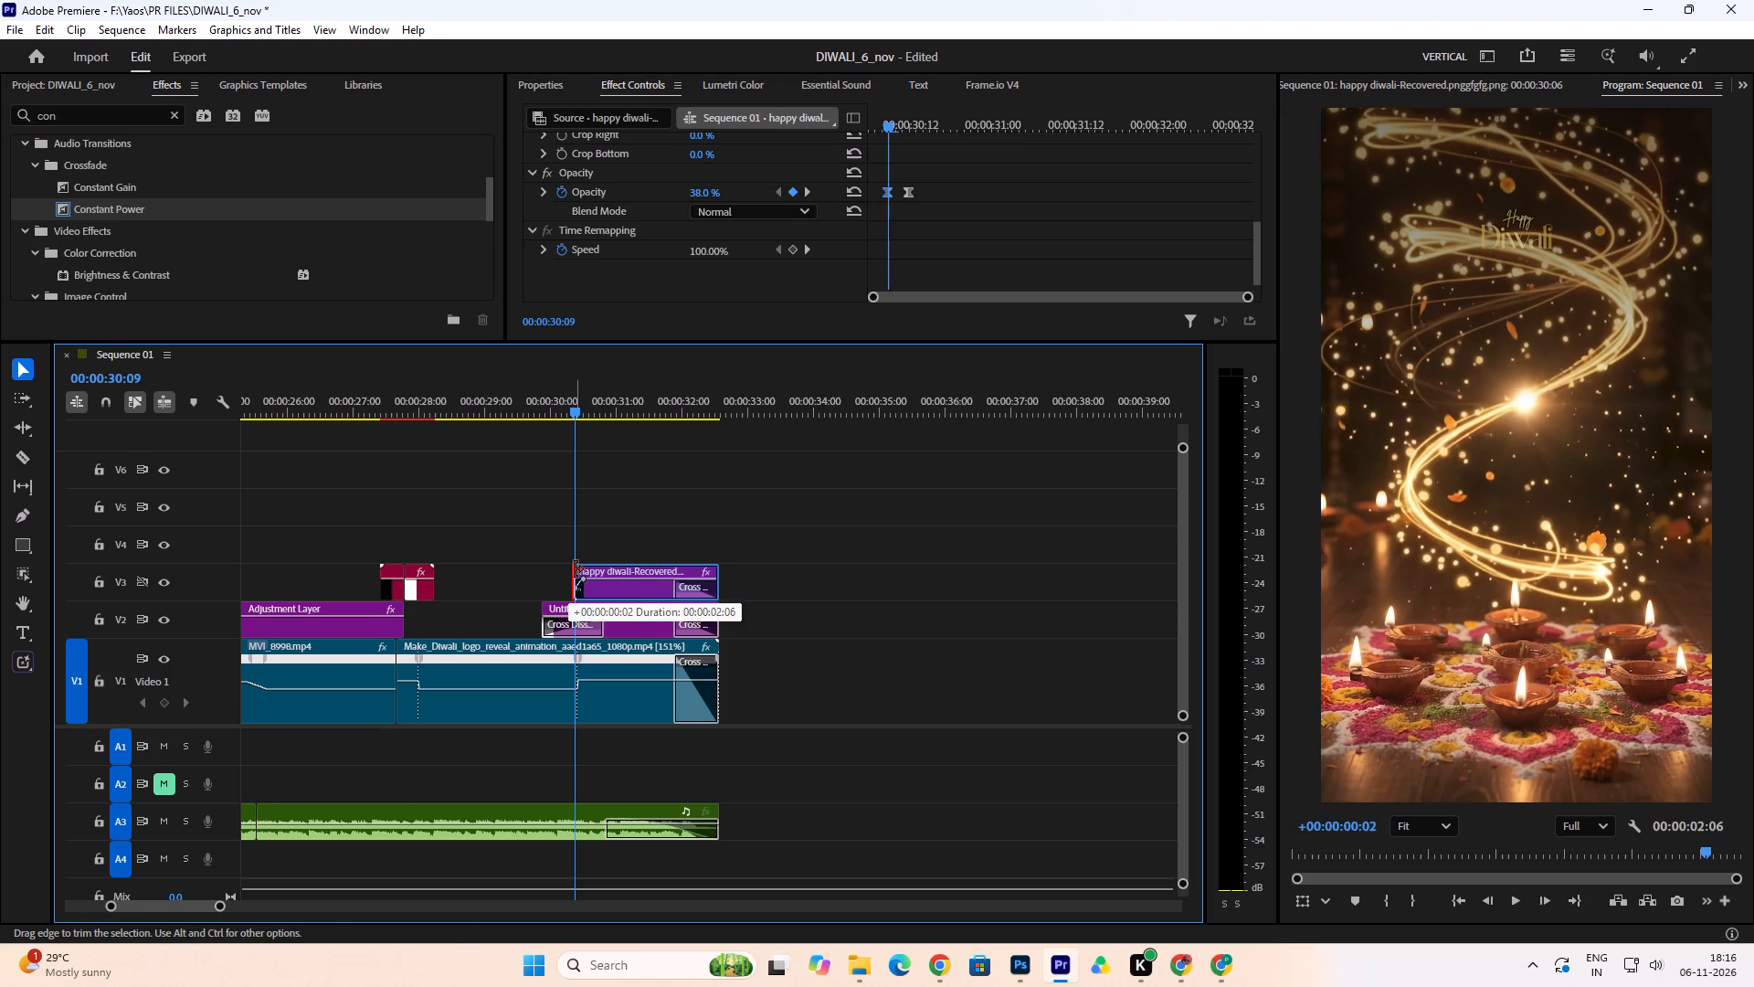
Play back the ending to 00:00:32:14 to check the retimed Happy Diwali graphic.
click(537, 400)
key(space)
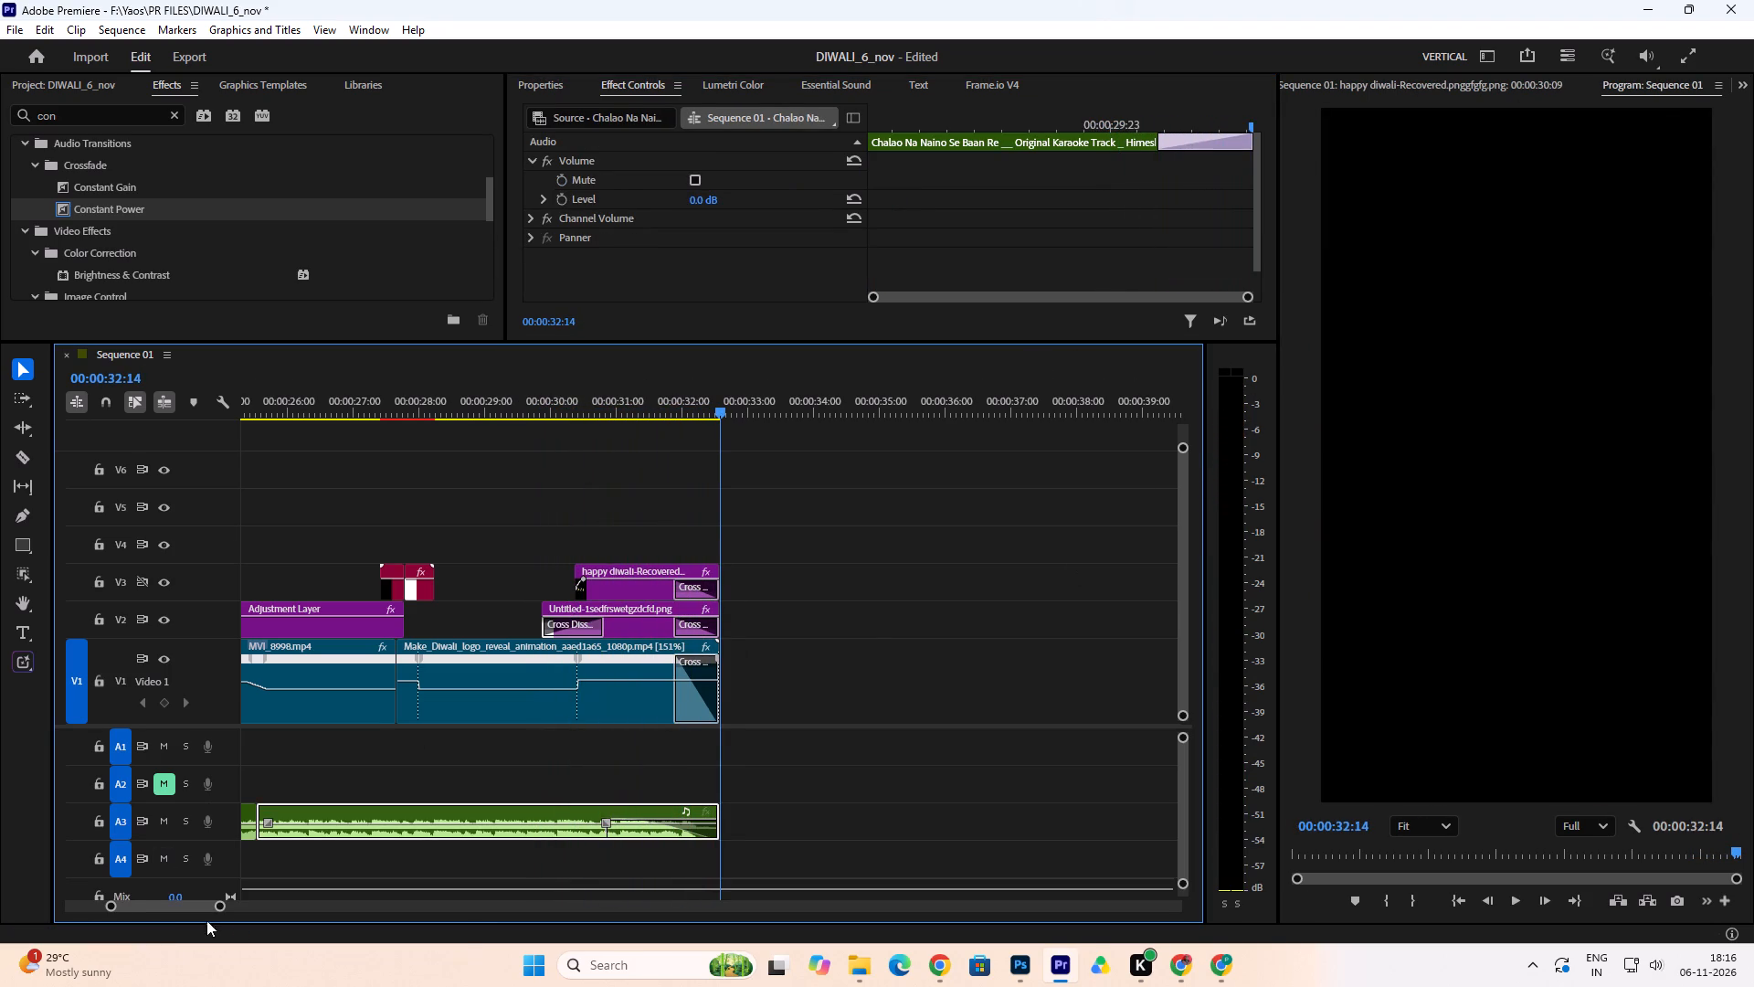
Play back from about 00:00:24:19 to 00:00:26:09 to listen to the last cut in the A3 music.
drag(218, 908, 266, 910)
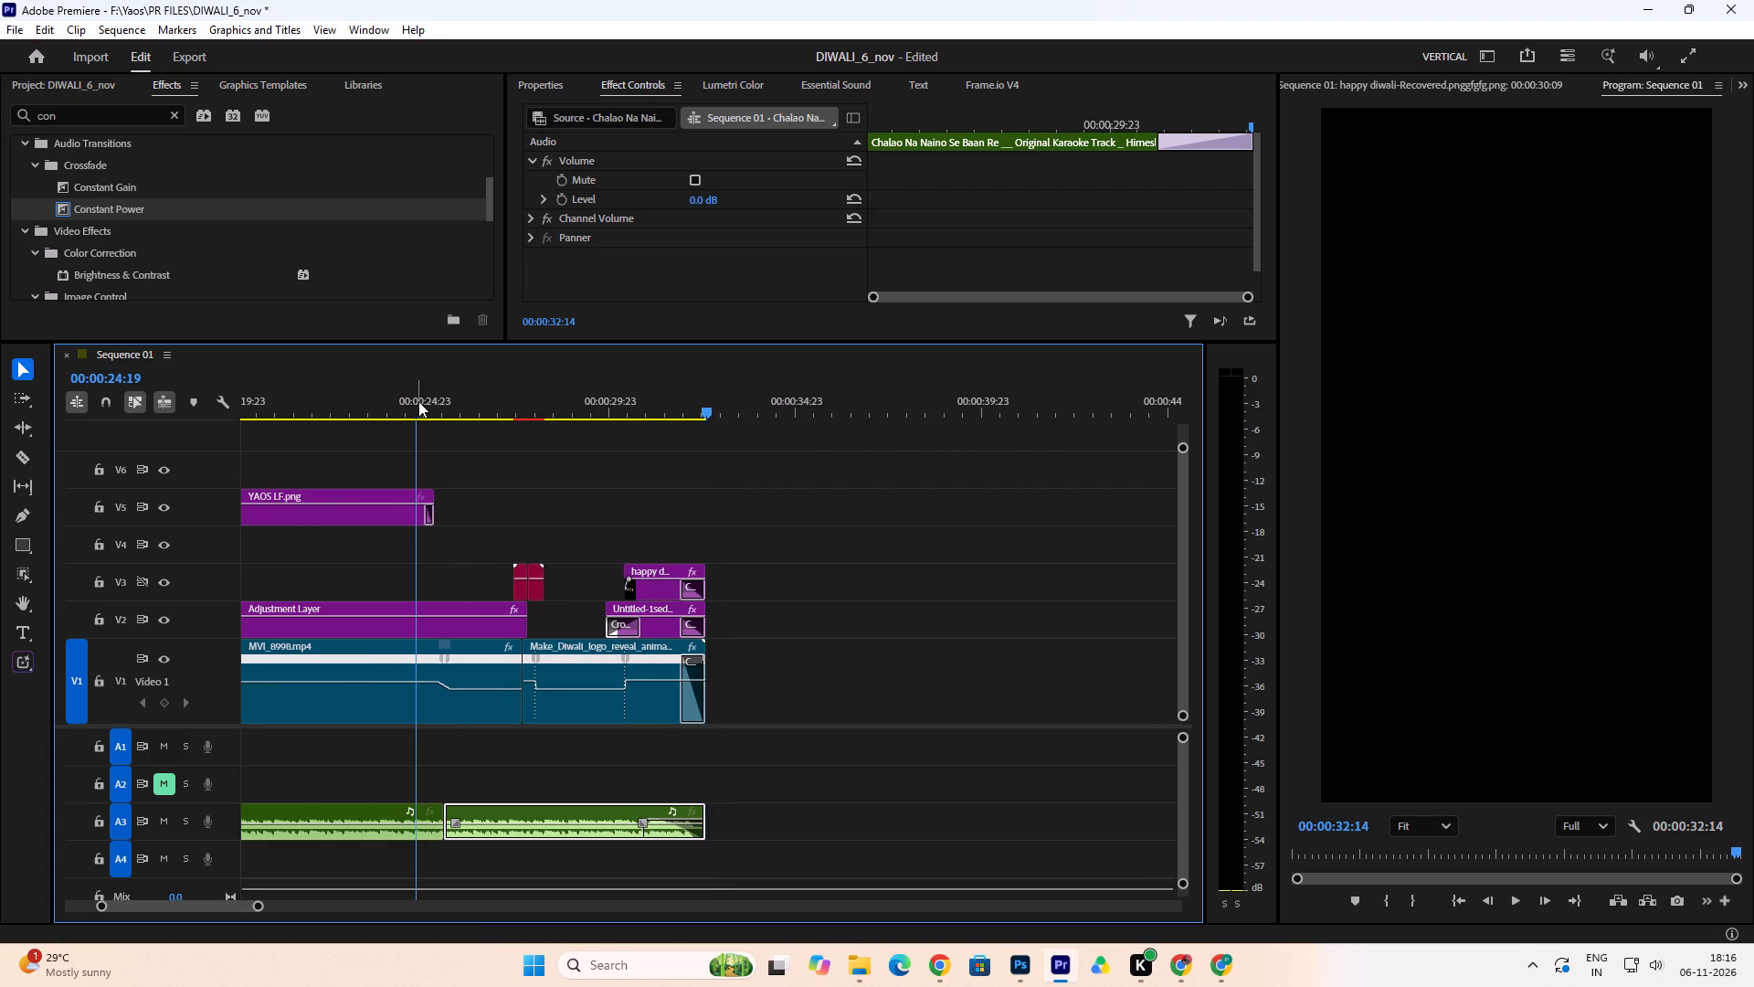
click(418, 401)
key(space)
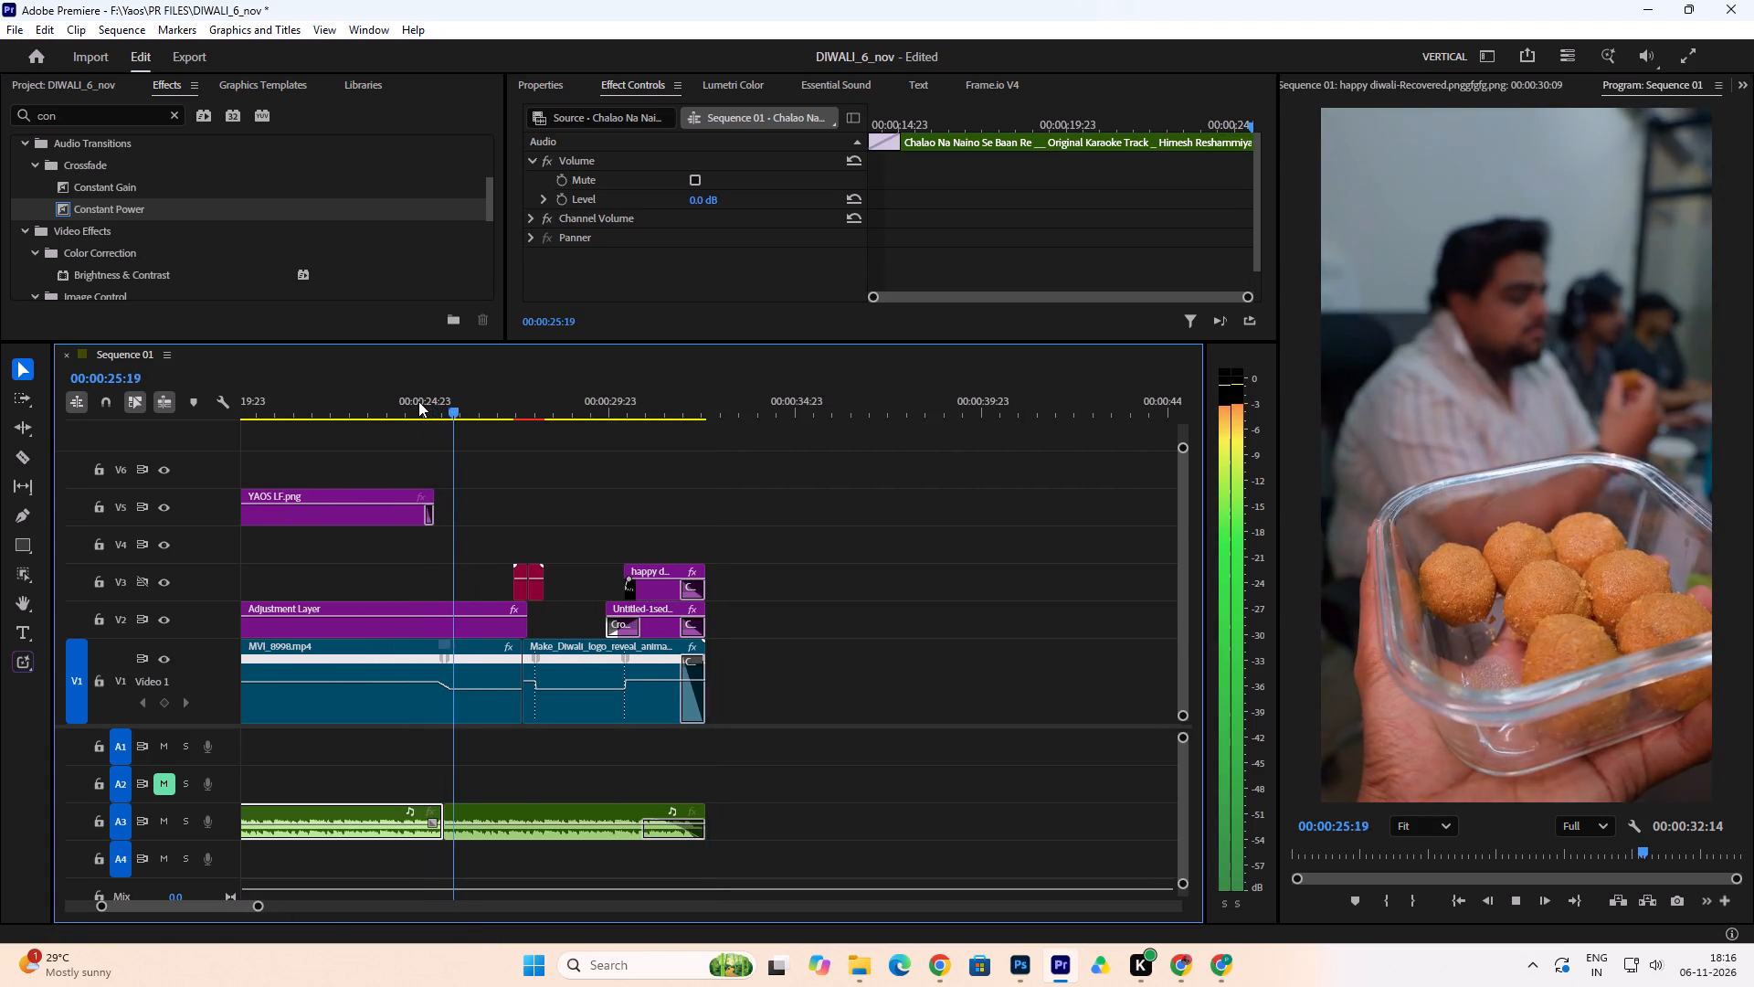
key(space)
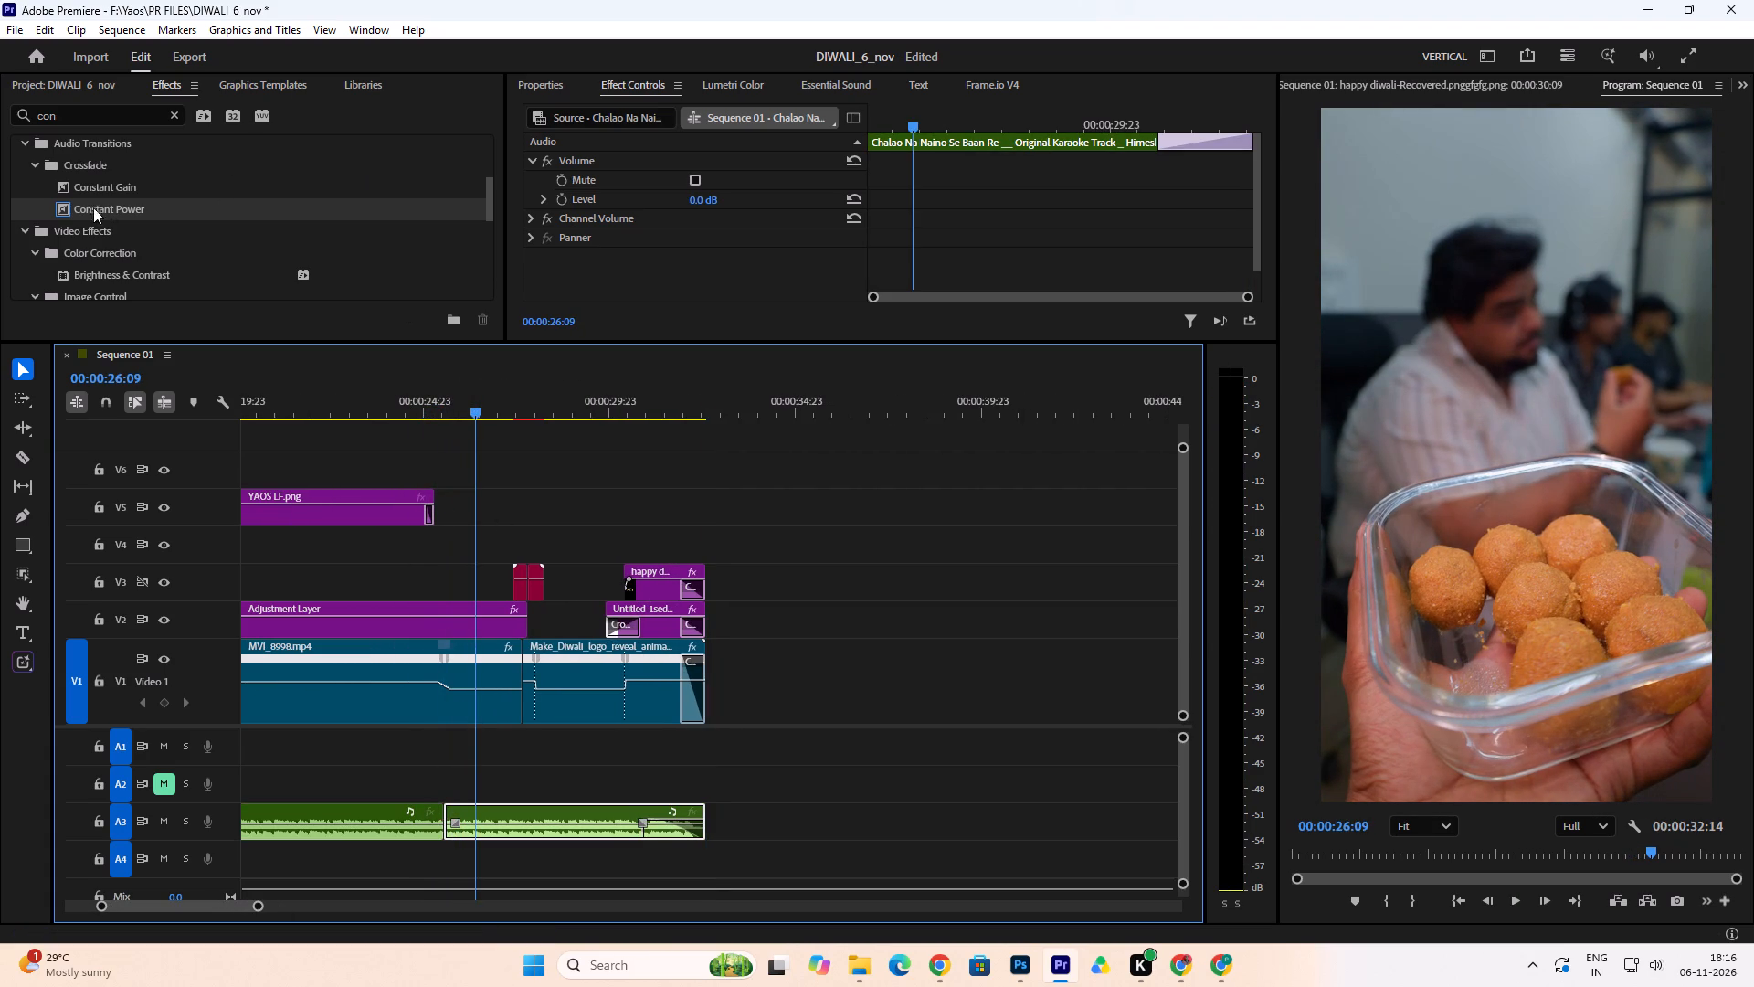
Apply a Constant Power crossfade to the last cut between the A3 music clips, under the MVI_9990 footage.
drag(59, 208, 444, 812)
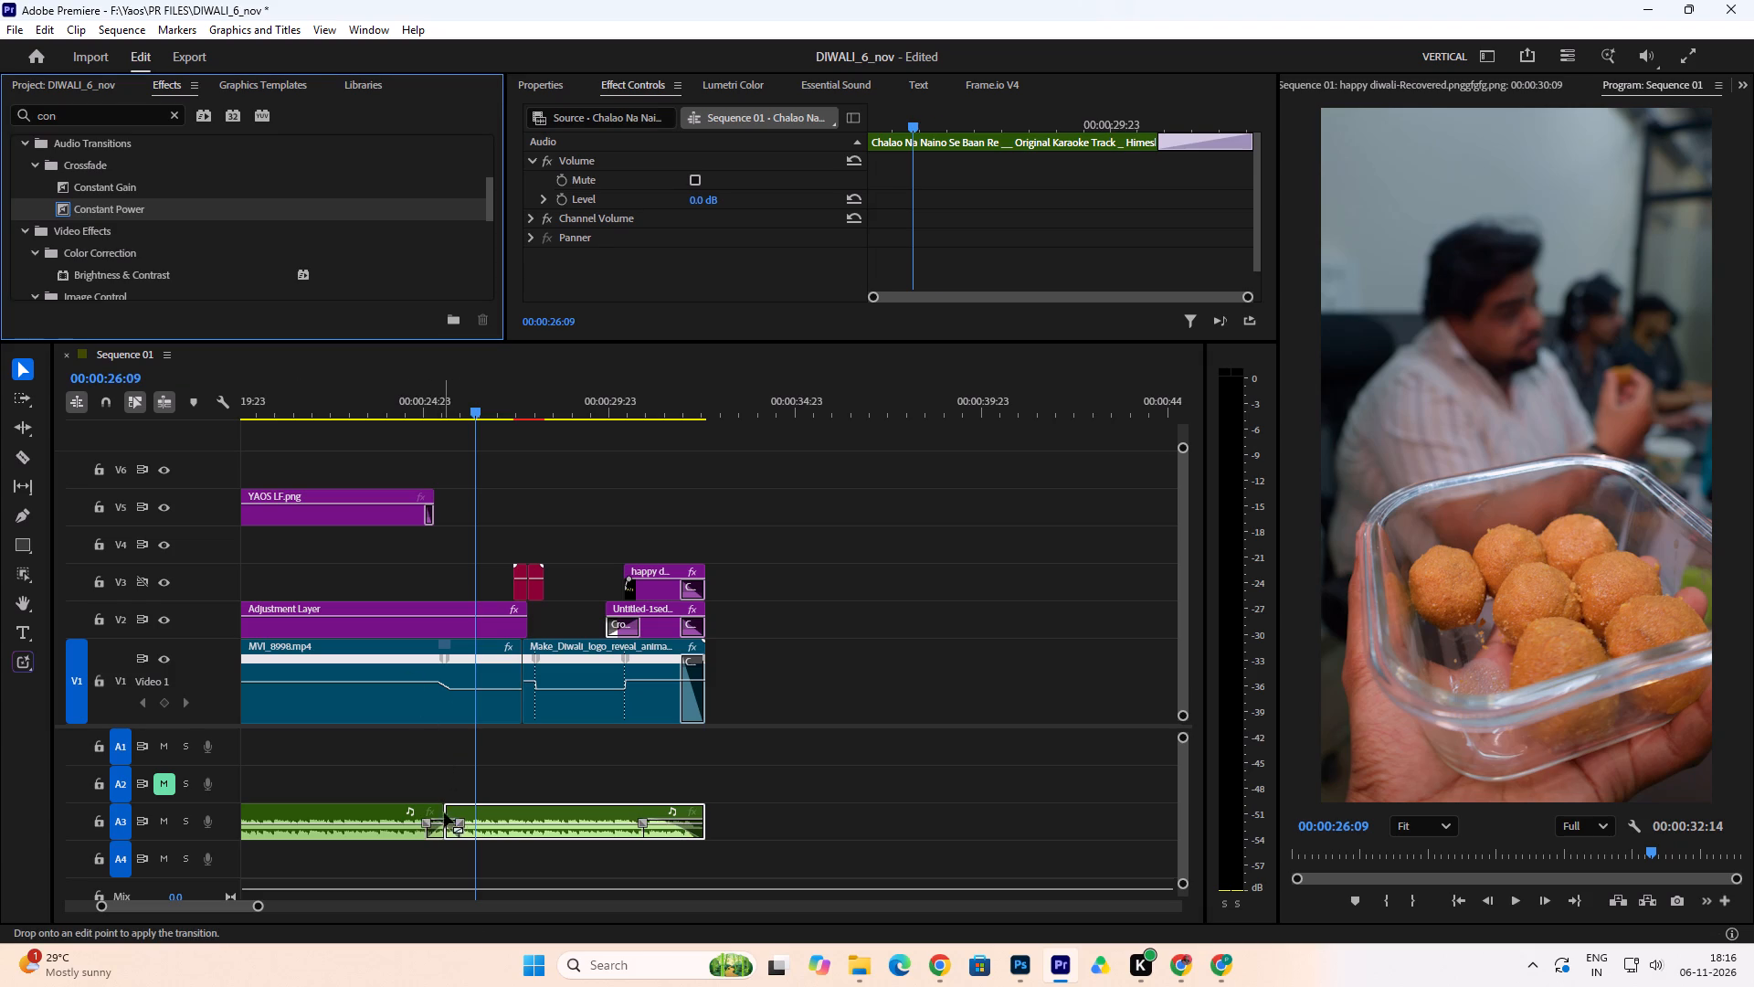
drag(444, 812, 443, 816)
Play back from about 00:00:24:00 to 00:00:26:18 to listen to the crossfade on the A3 music.
click(390, 384)
key(space)
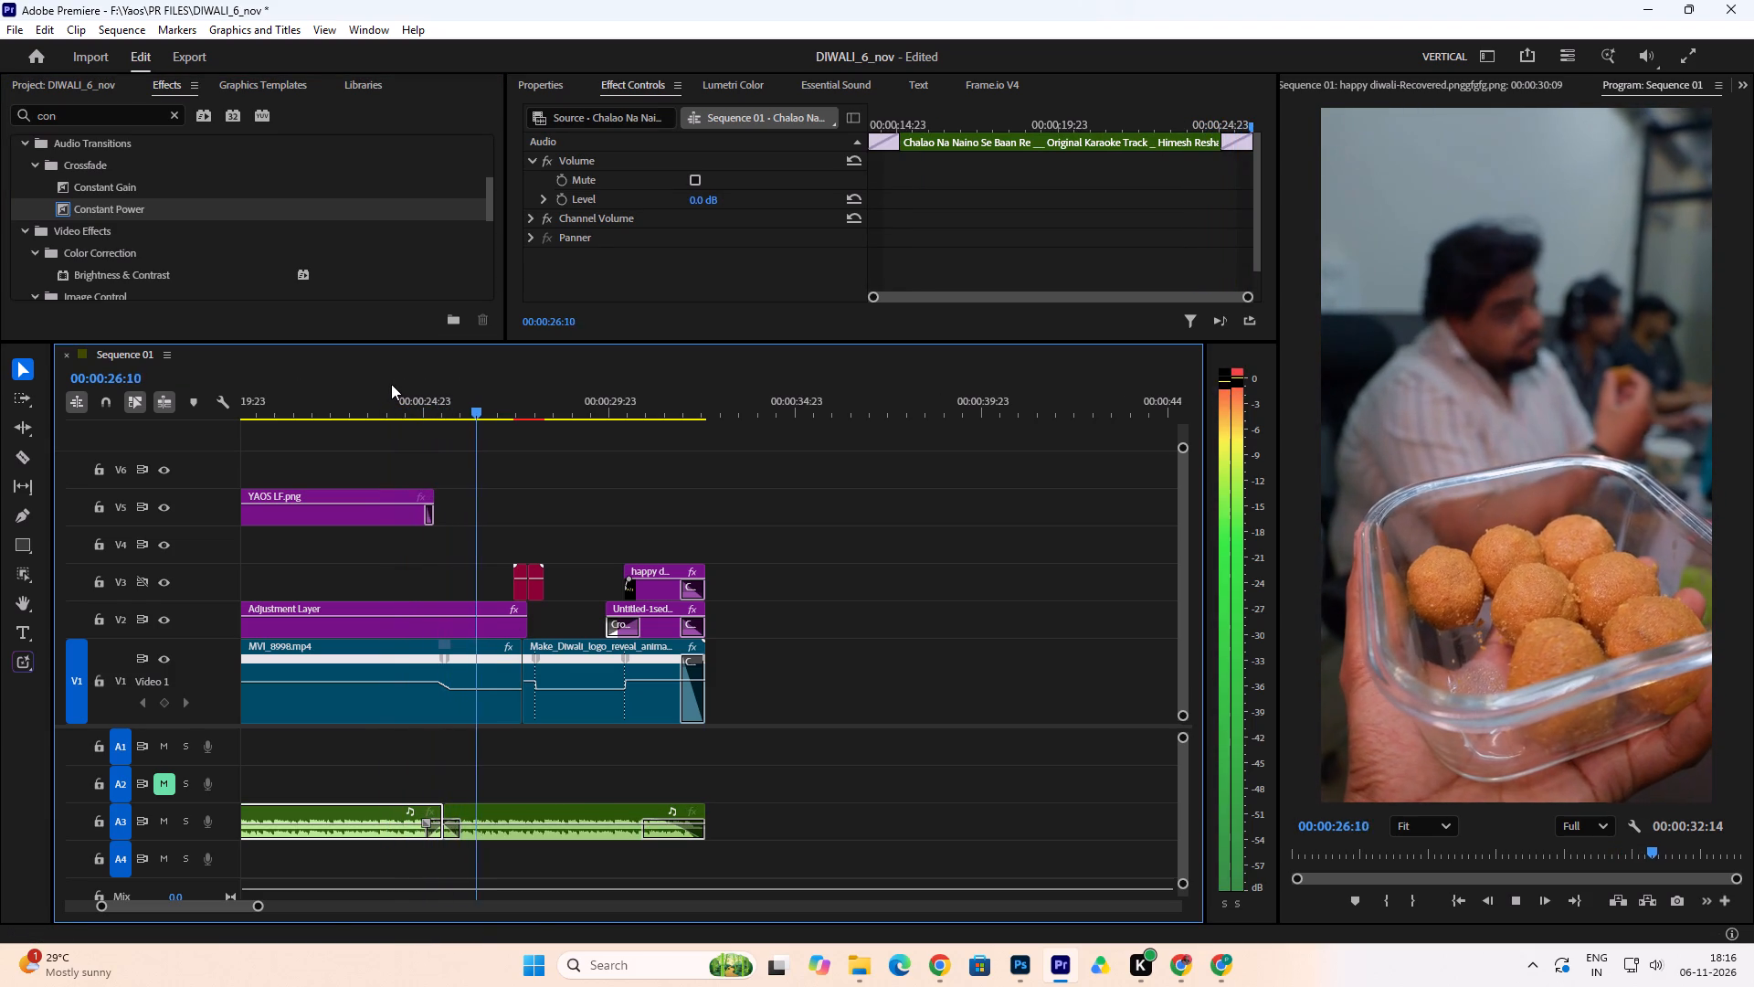
key(space)
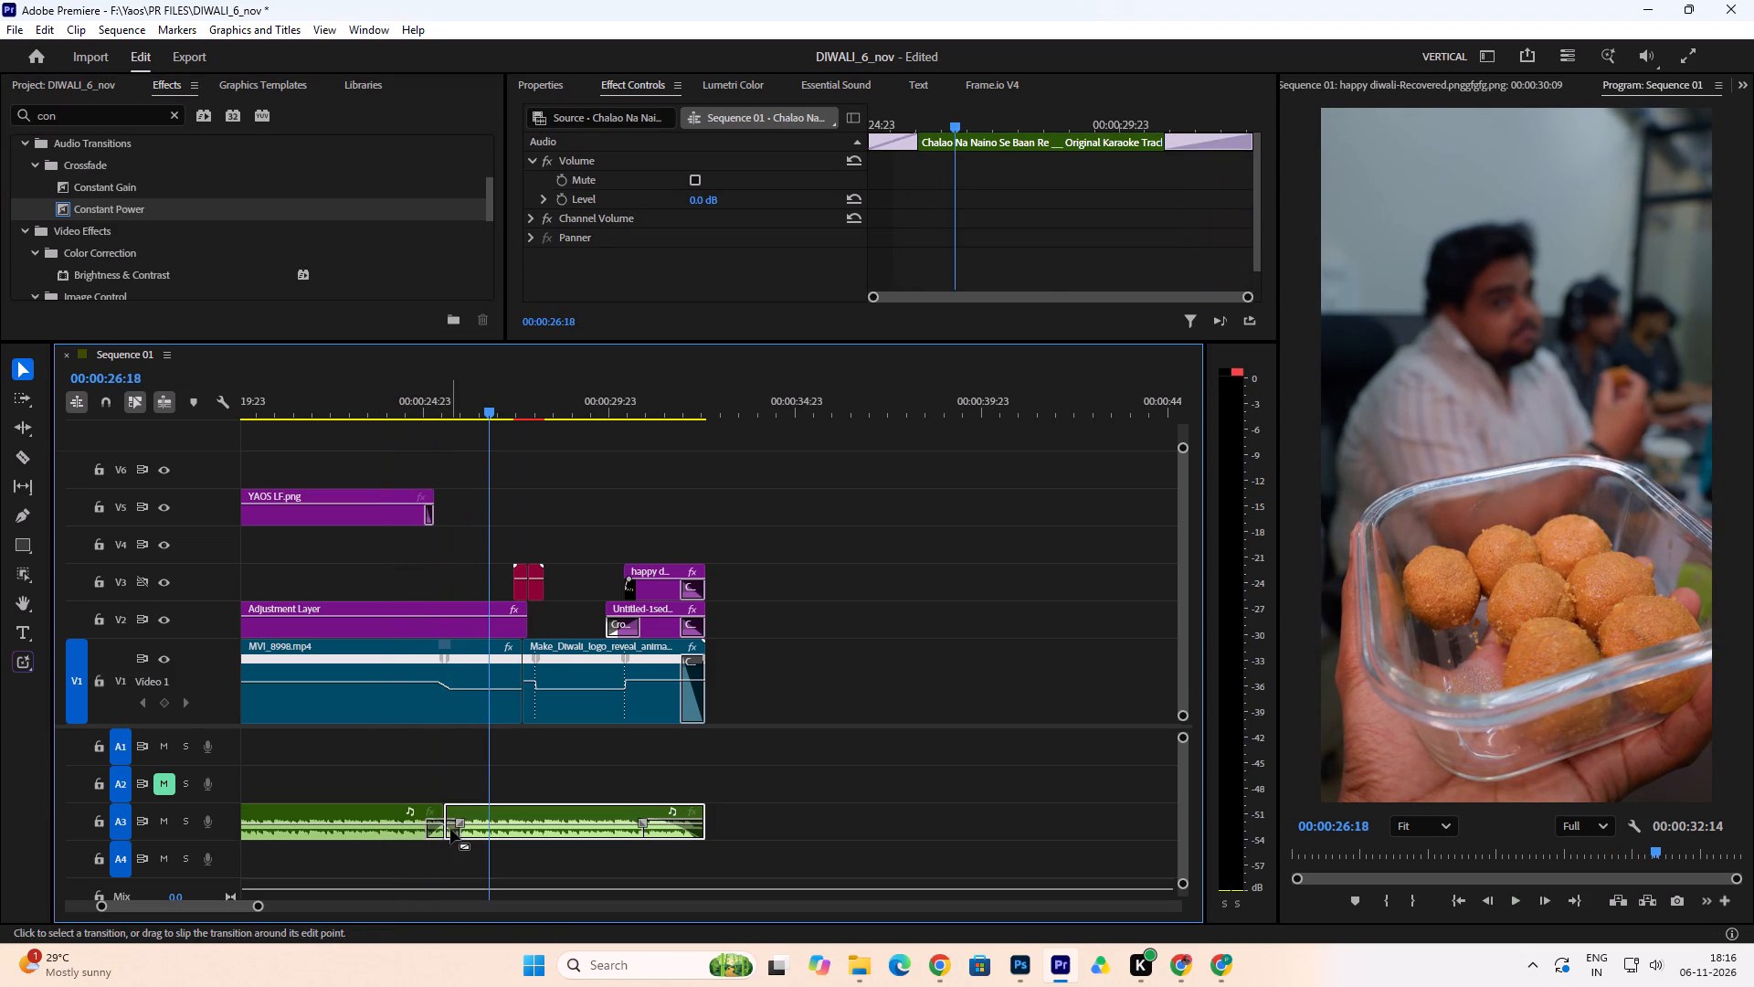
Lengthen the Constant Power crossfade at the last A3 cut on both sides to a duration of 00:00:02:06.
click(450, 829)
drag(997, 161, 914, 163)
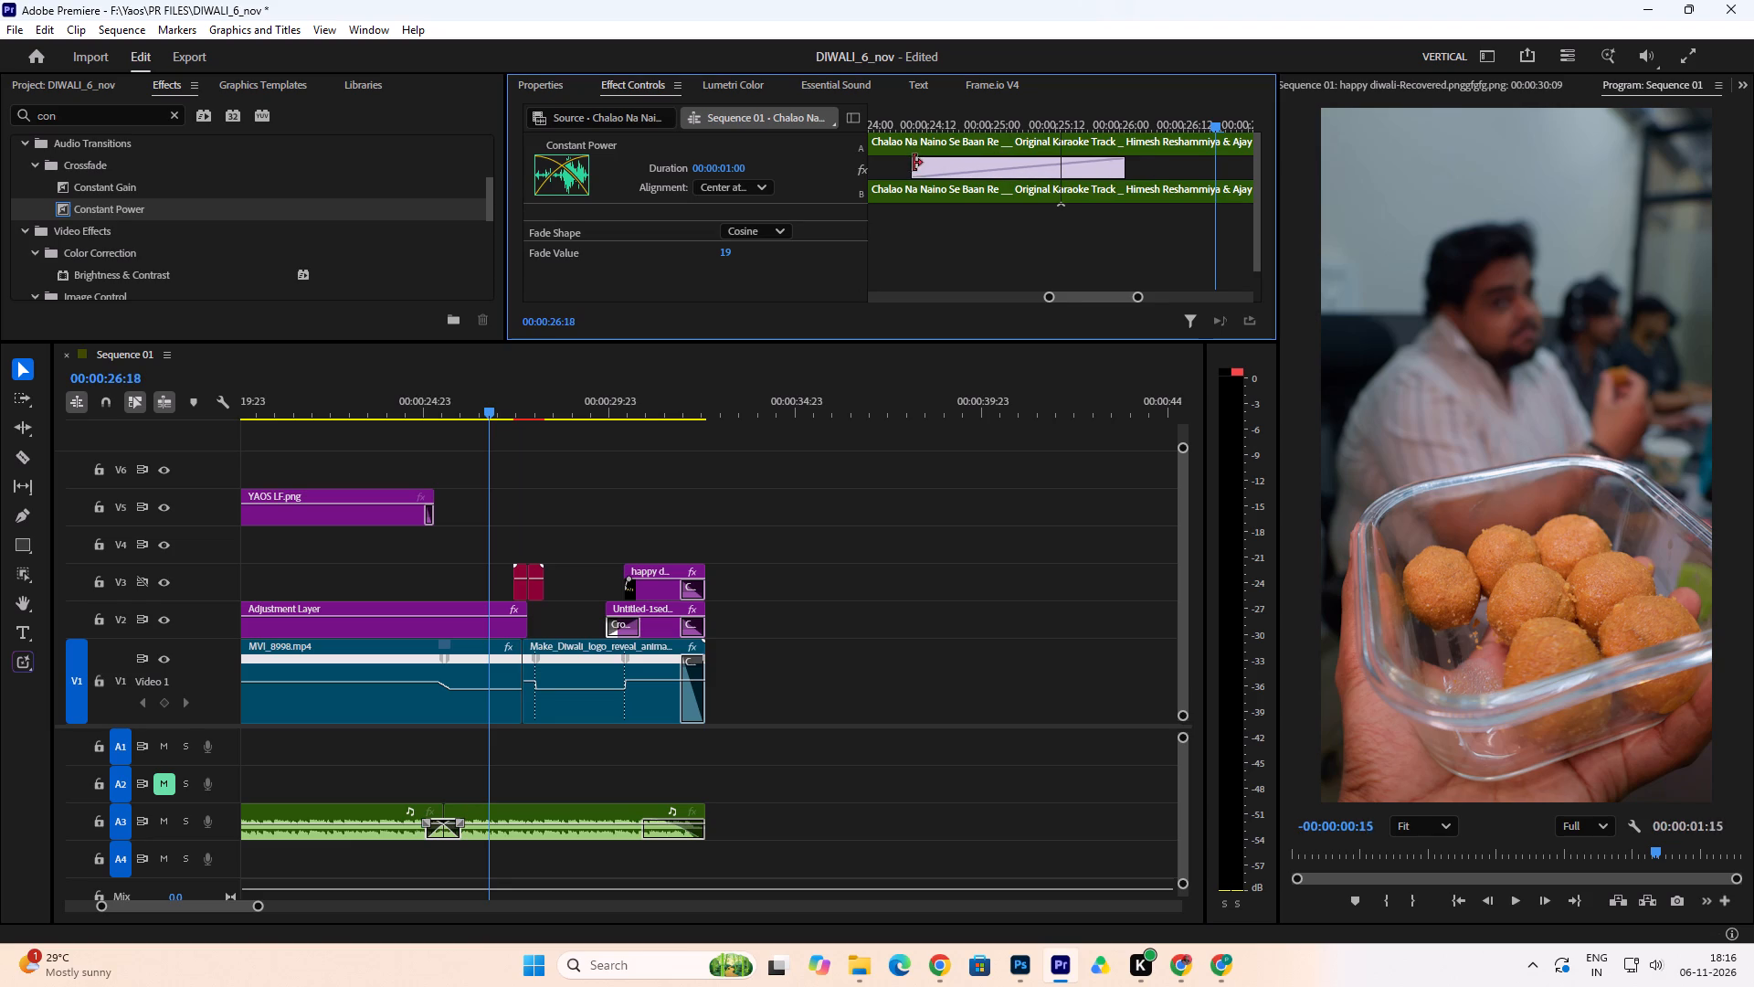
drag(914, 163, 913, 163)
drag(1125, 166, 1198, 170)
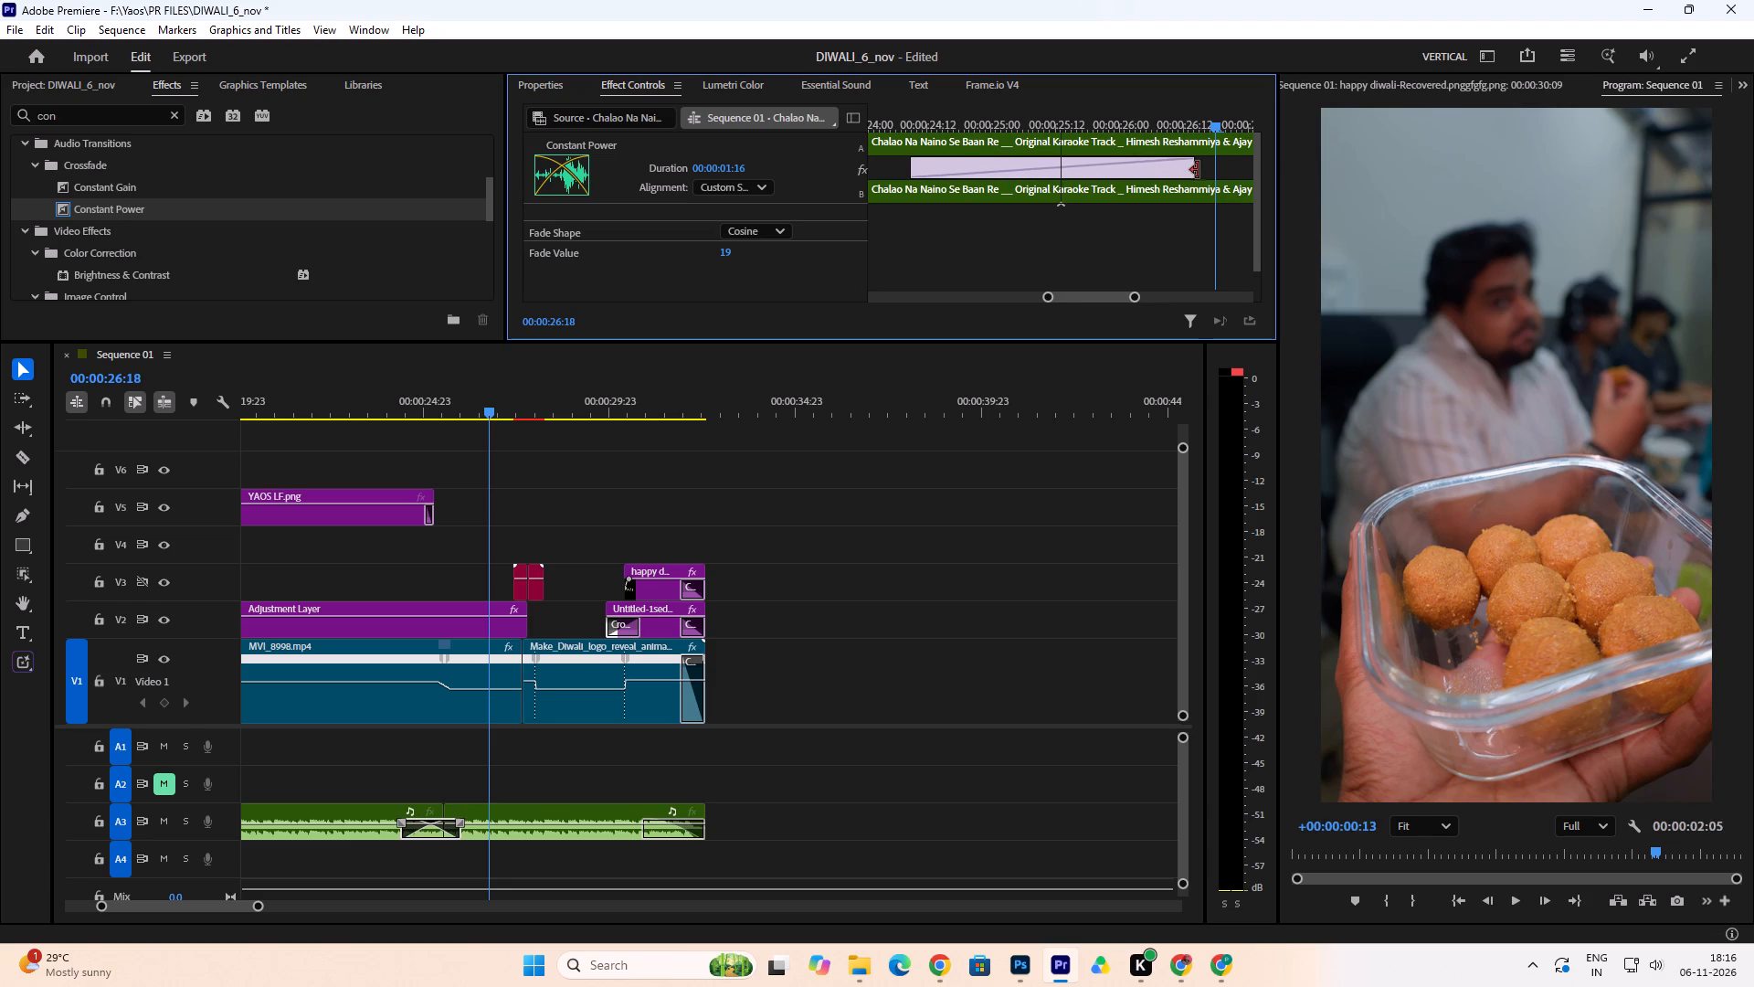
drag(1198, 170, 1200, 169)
Play back from about 00:00:23:07 to 00:00:27:05 to listen to the lengthened A3 music crossfade.
click(363, 410)
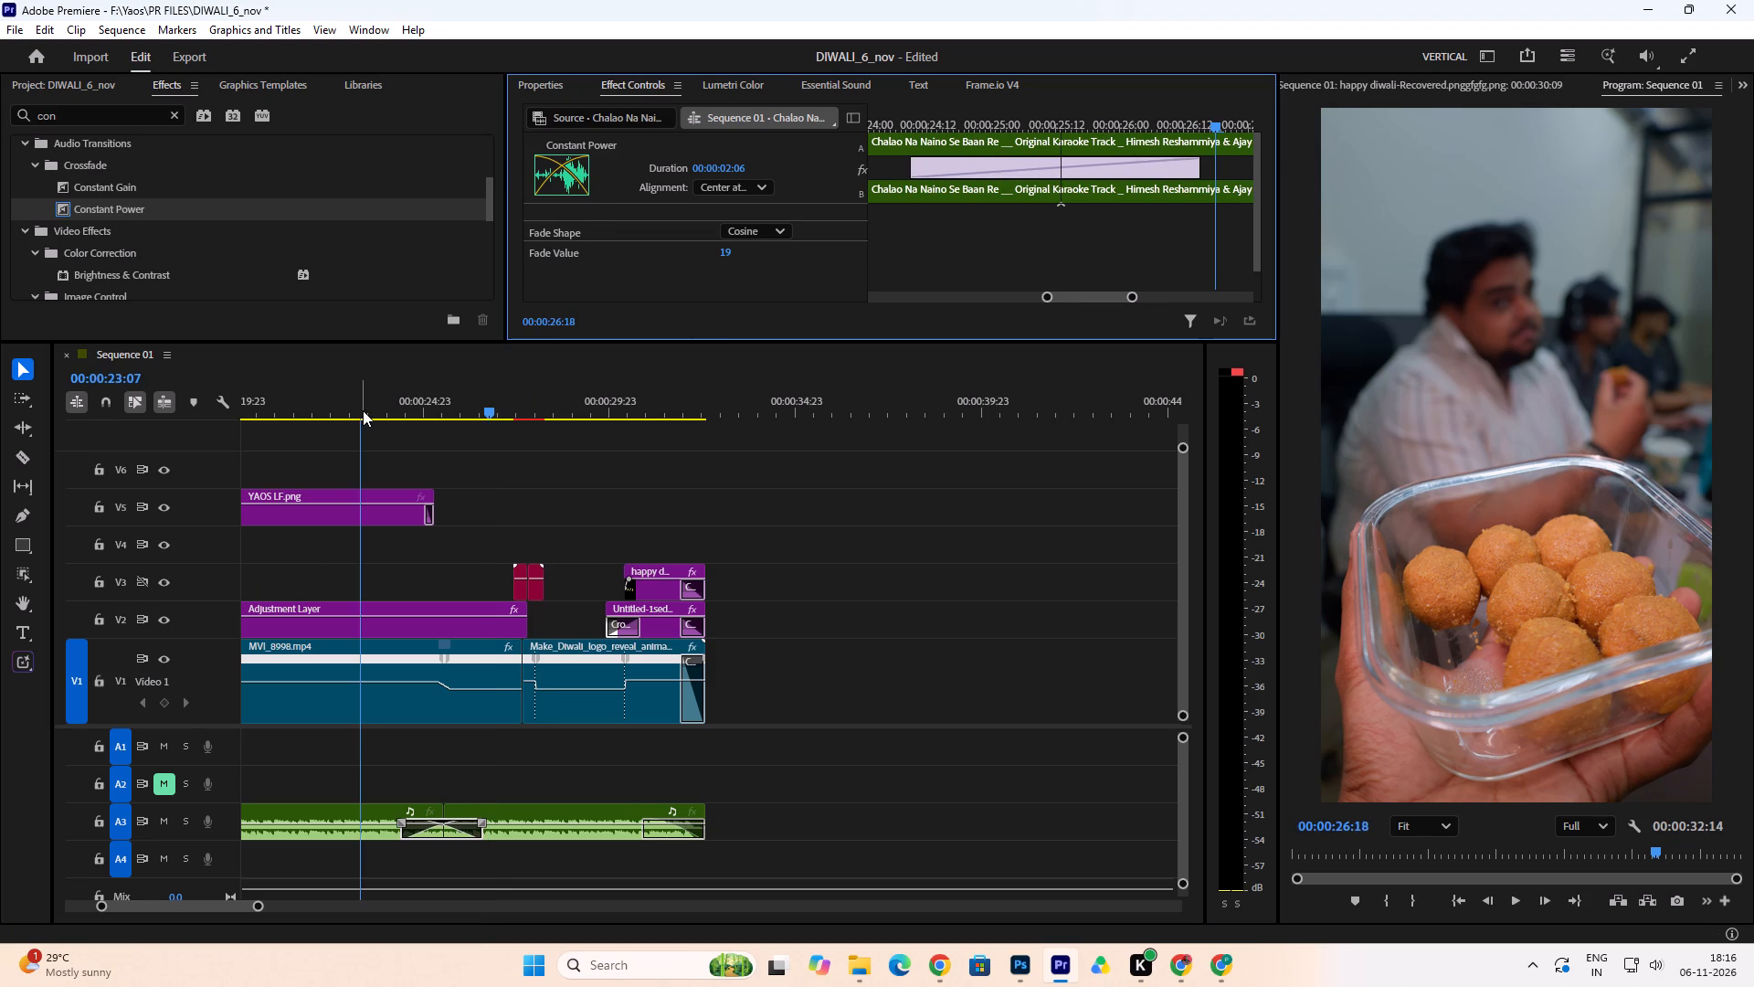
key(space)
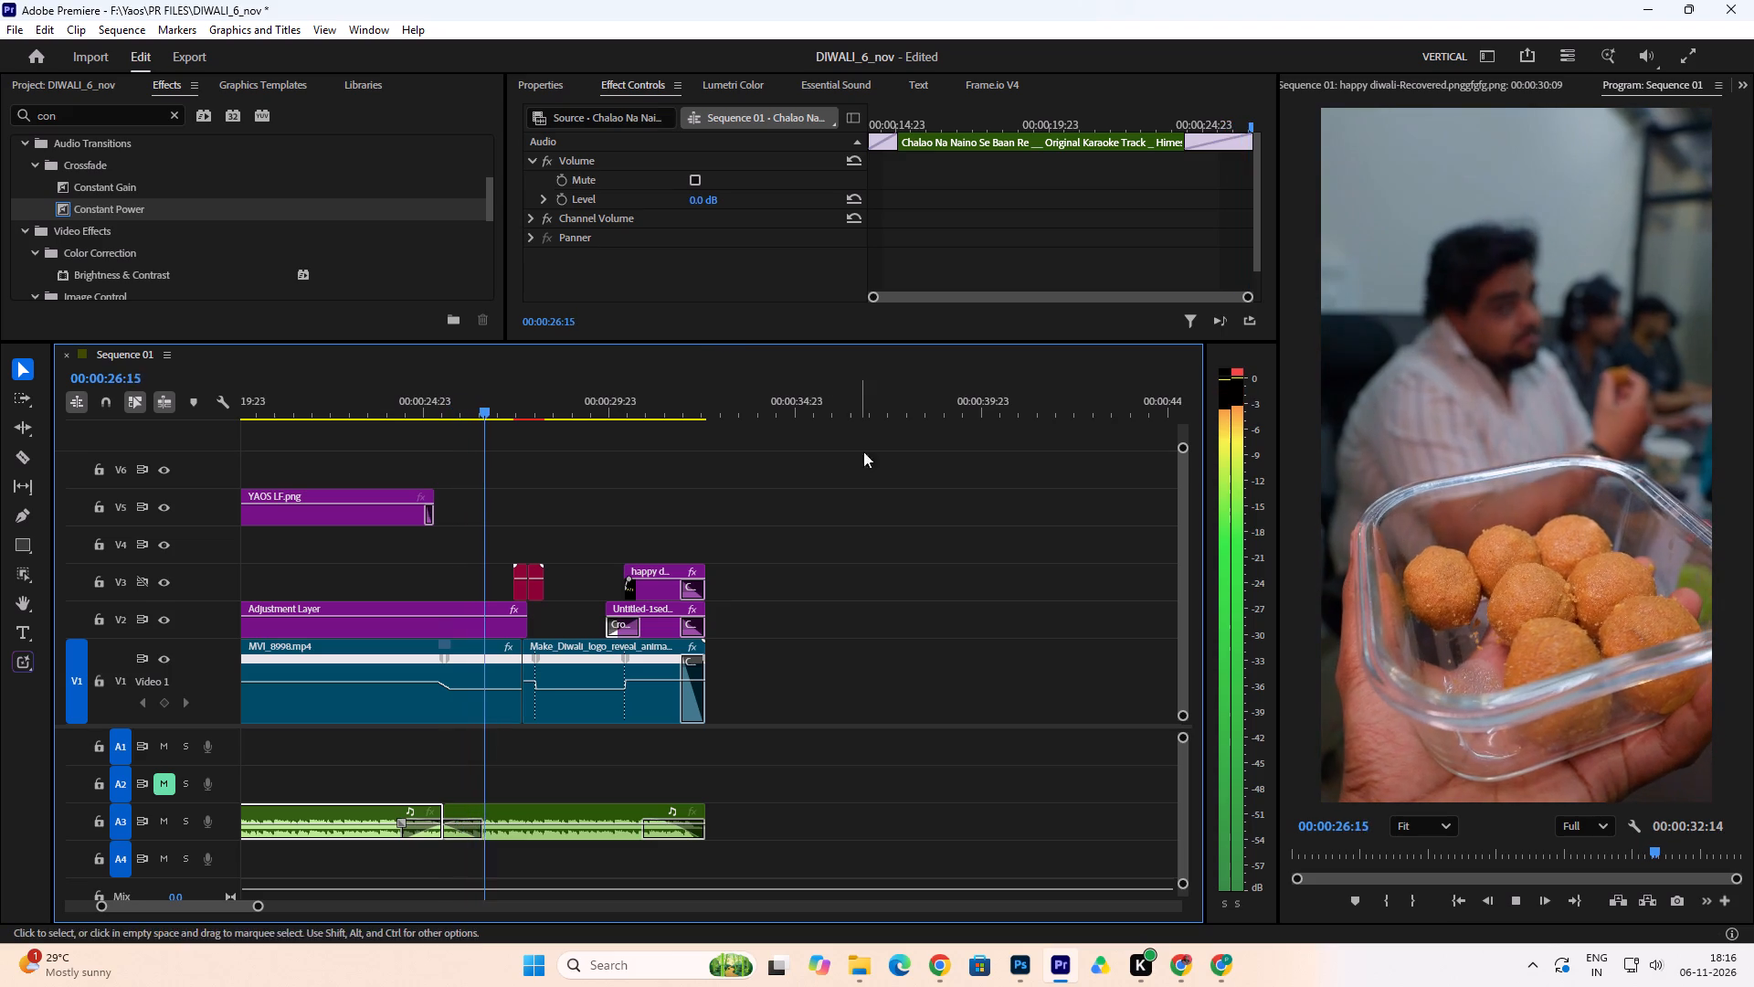
key(space)
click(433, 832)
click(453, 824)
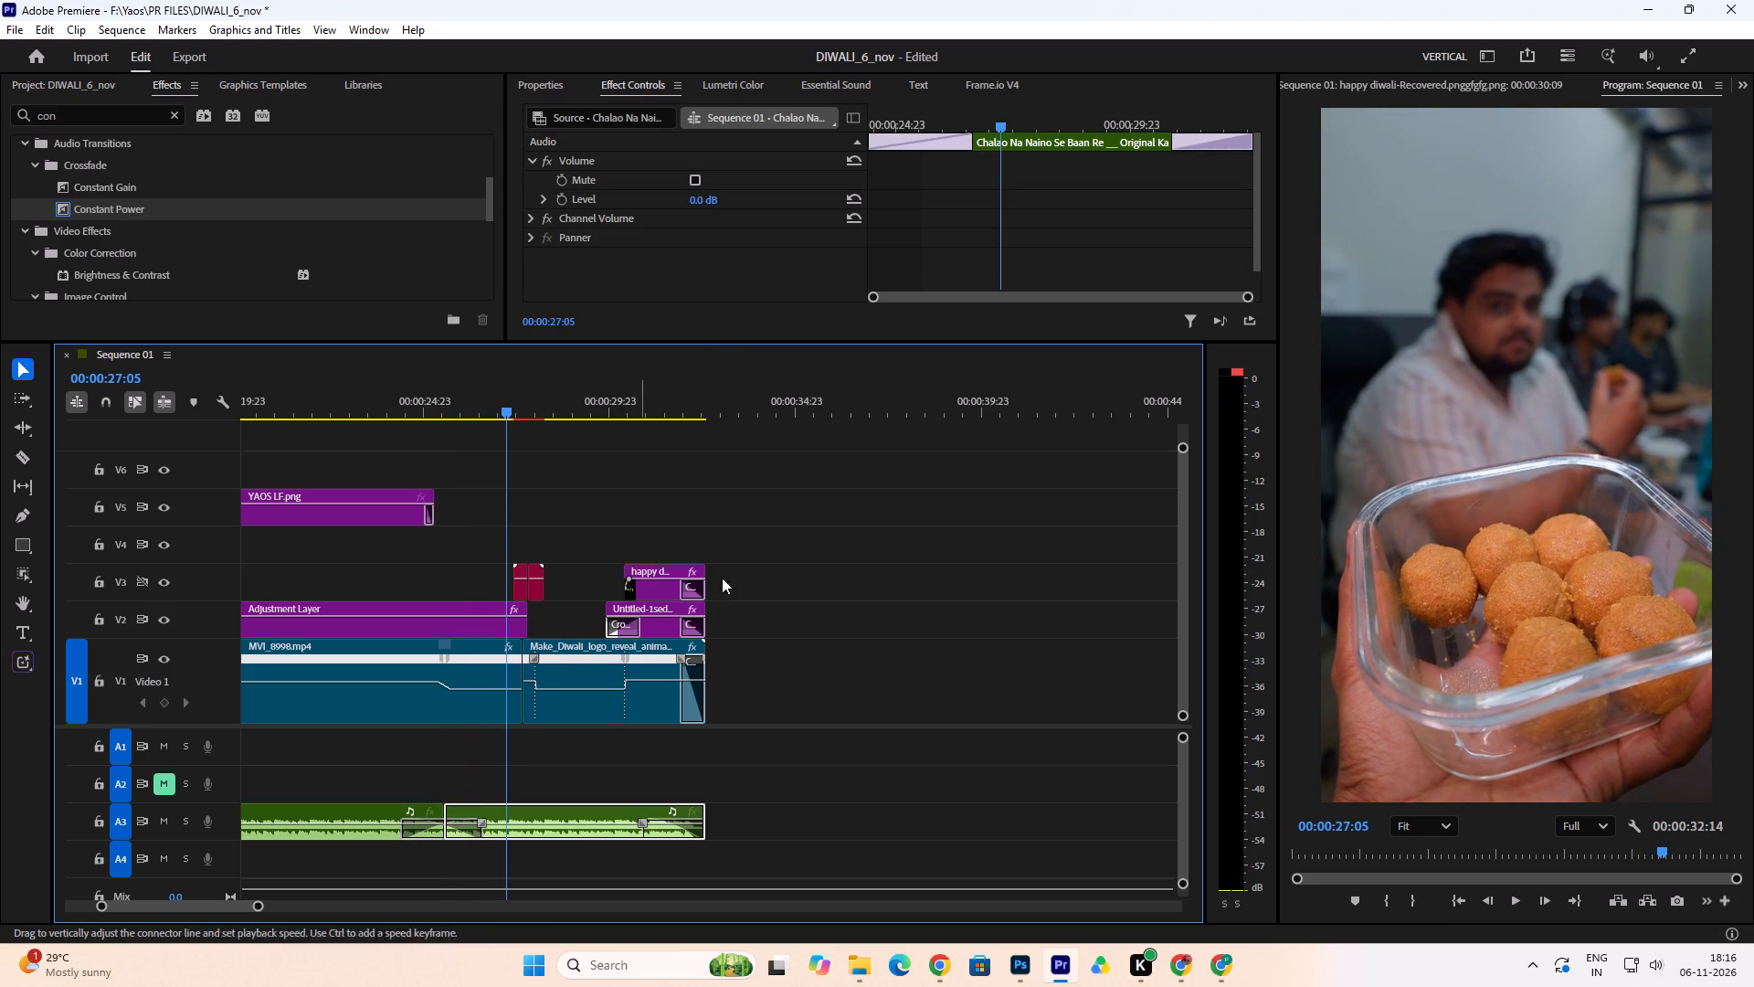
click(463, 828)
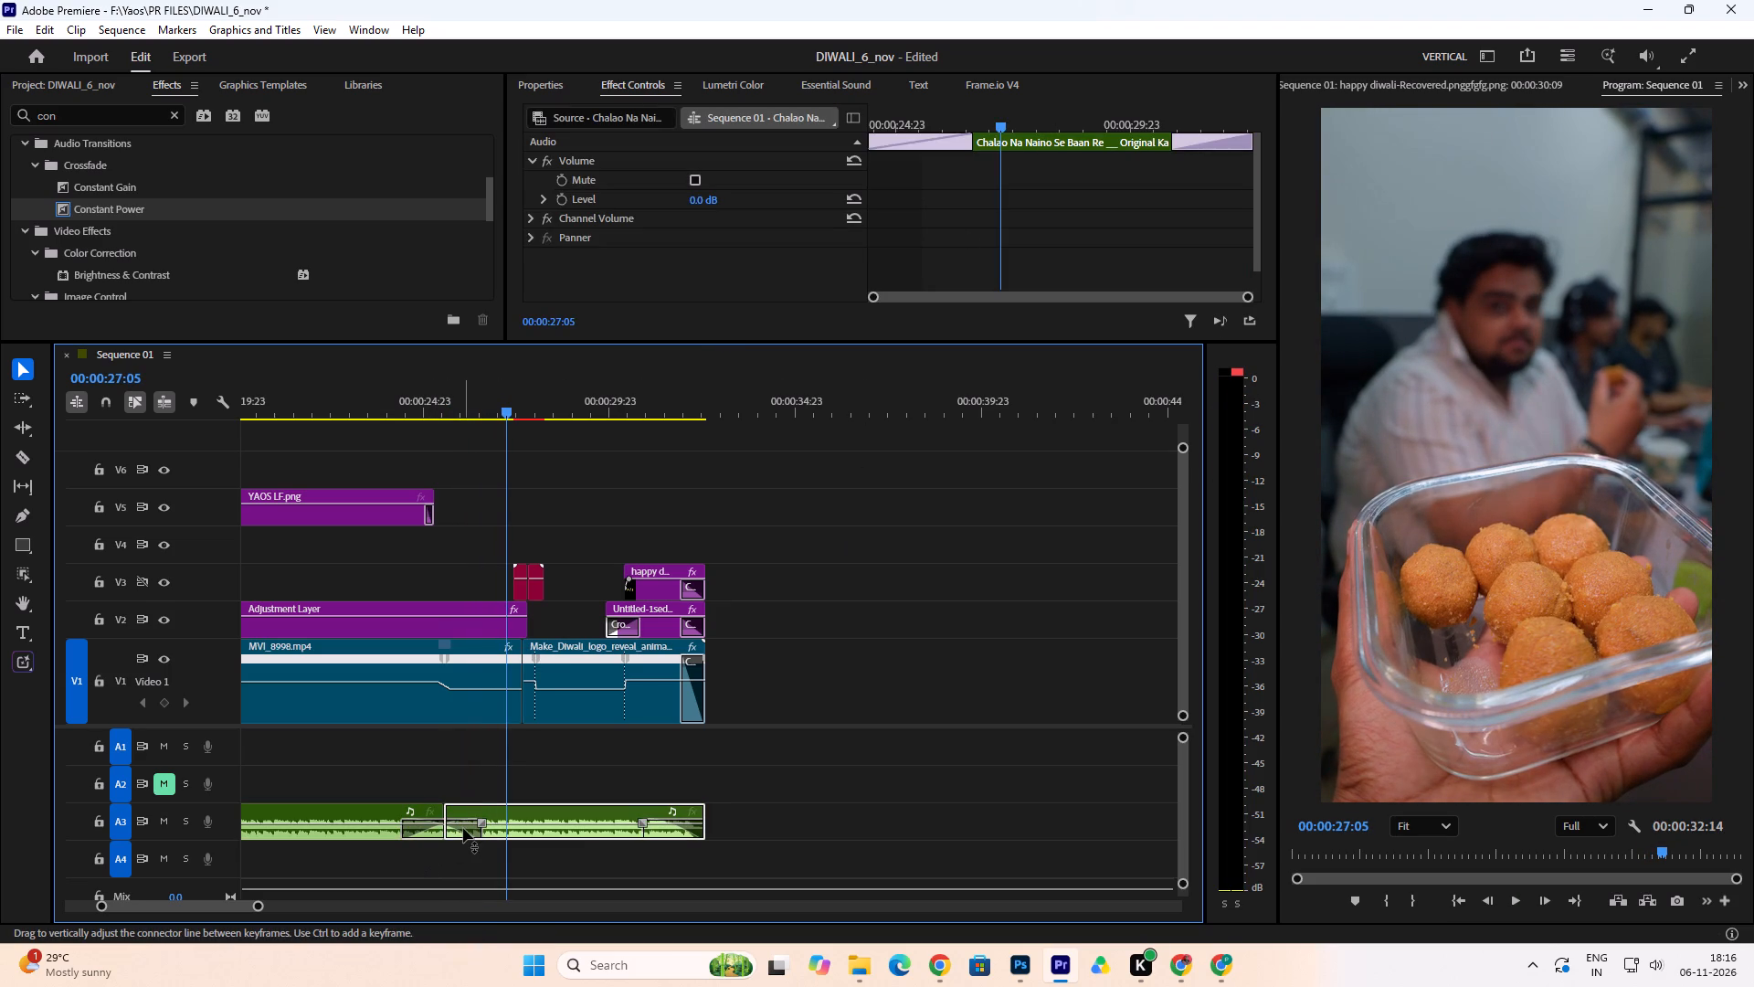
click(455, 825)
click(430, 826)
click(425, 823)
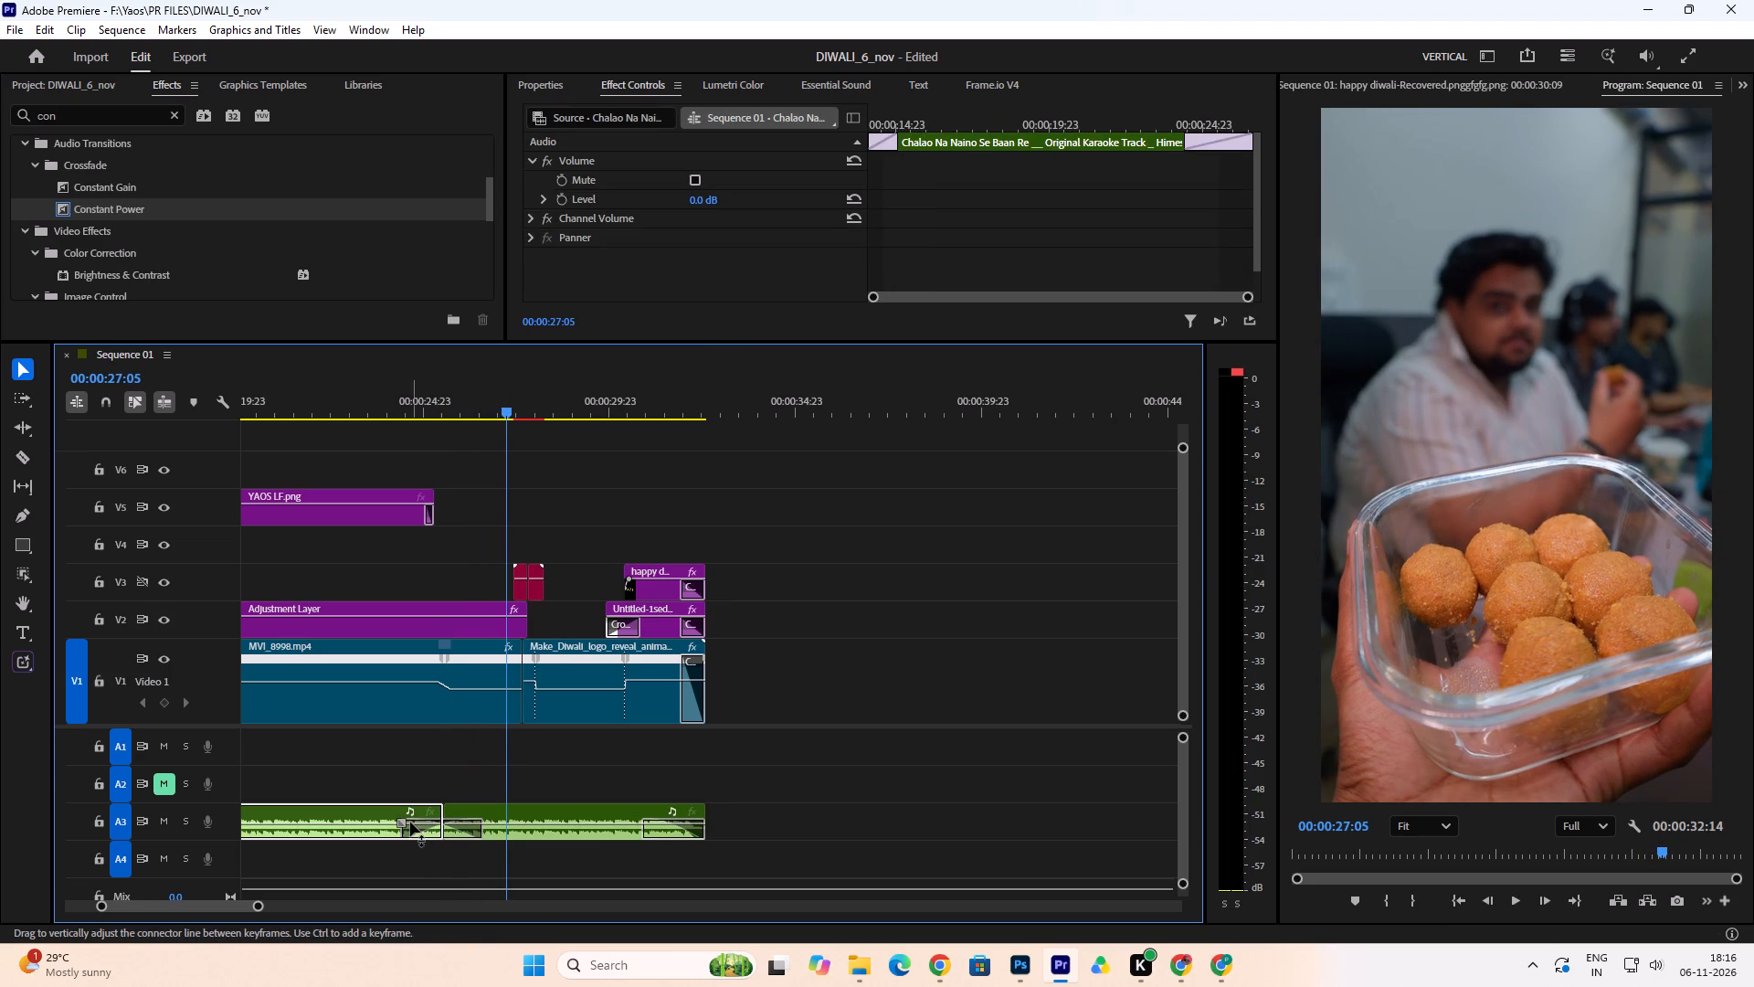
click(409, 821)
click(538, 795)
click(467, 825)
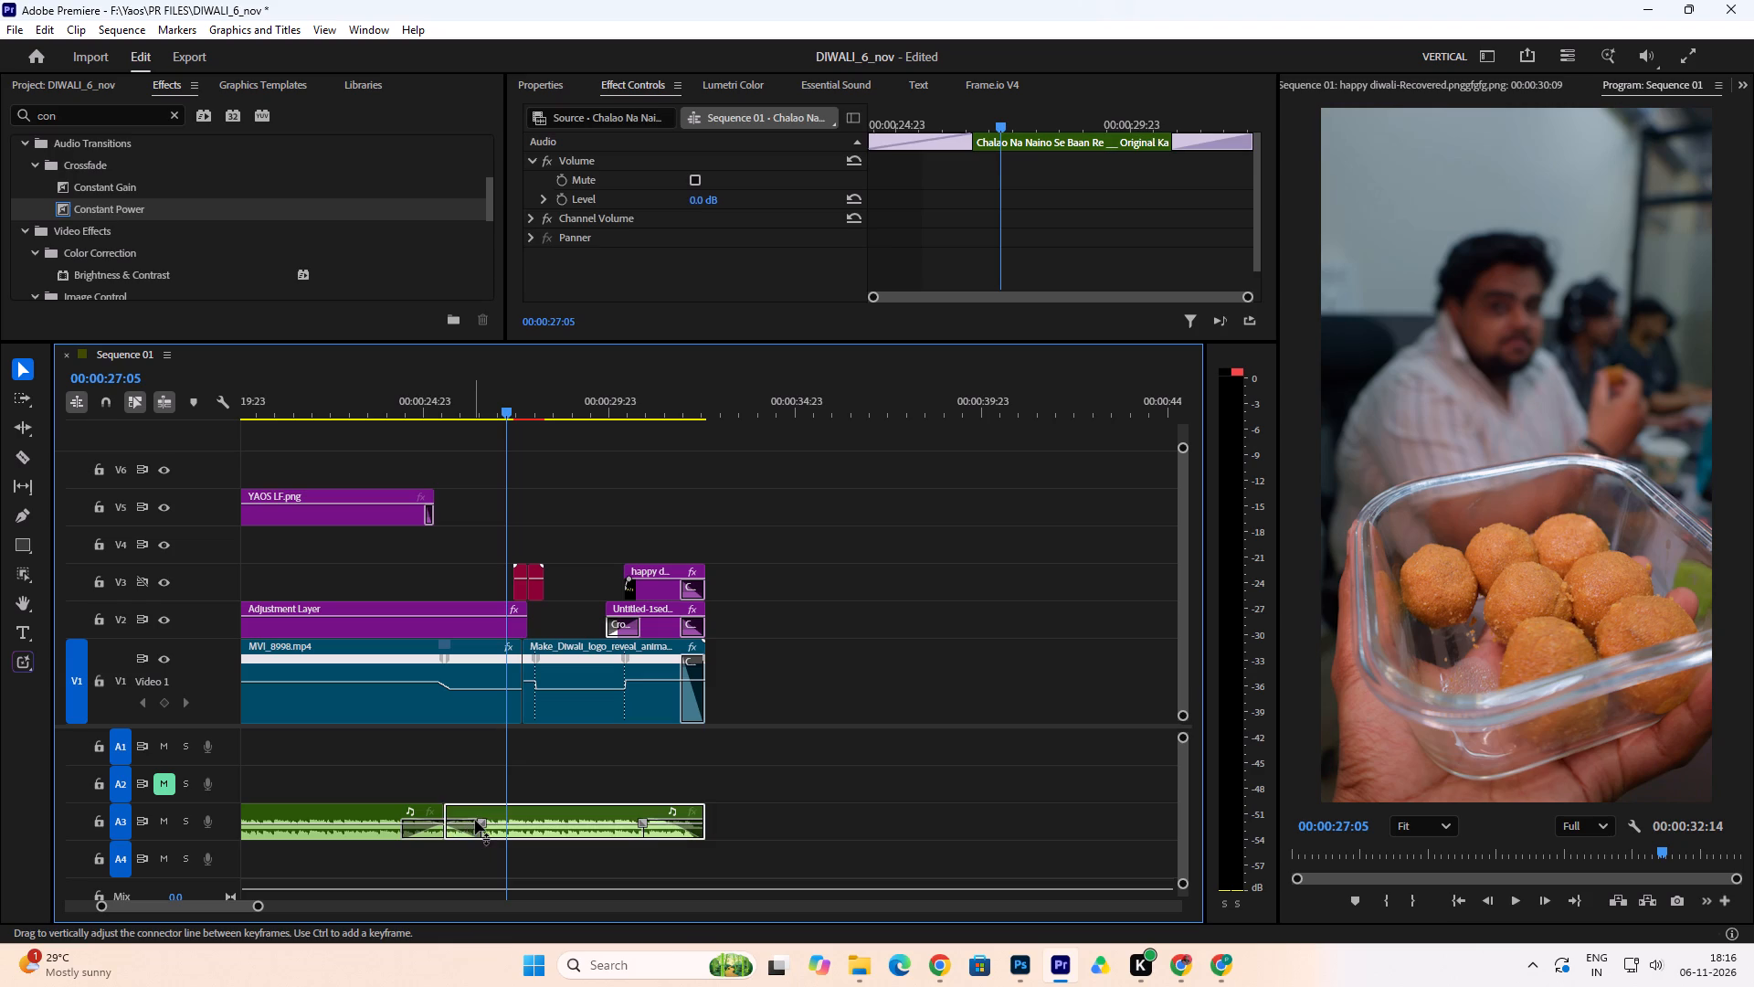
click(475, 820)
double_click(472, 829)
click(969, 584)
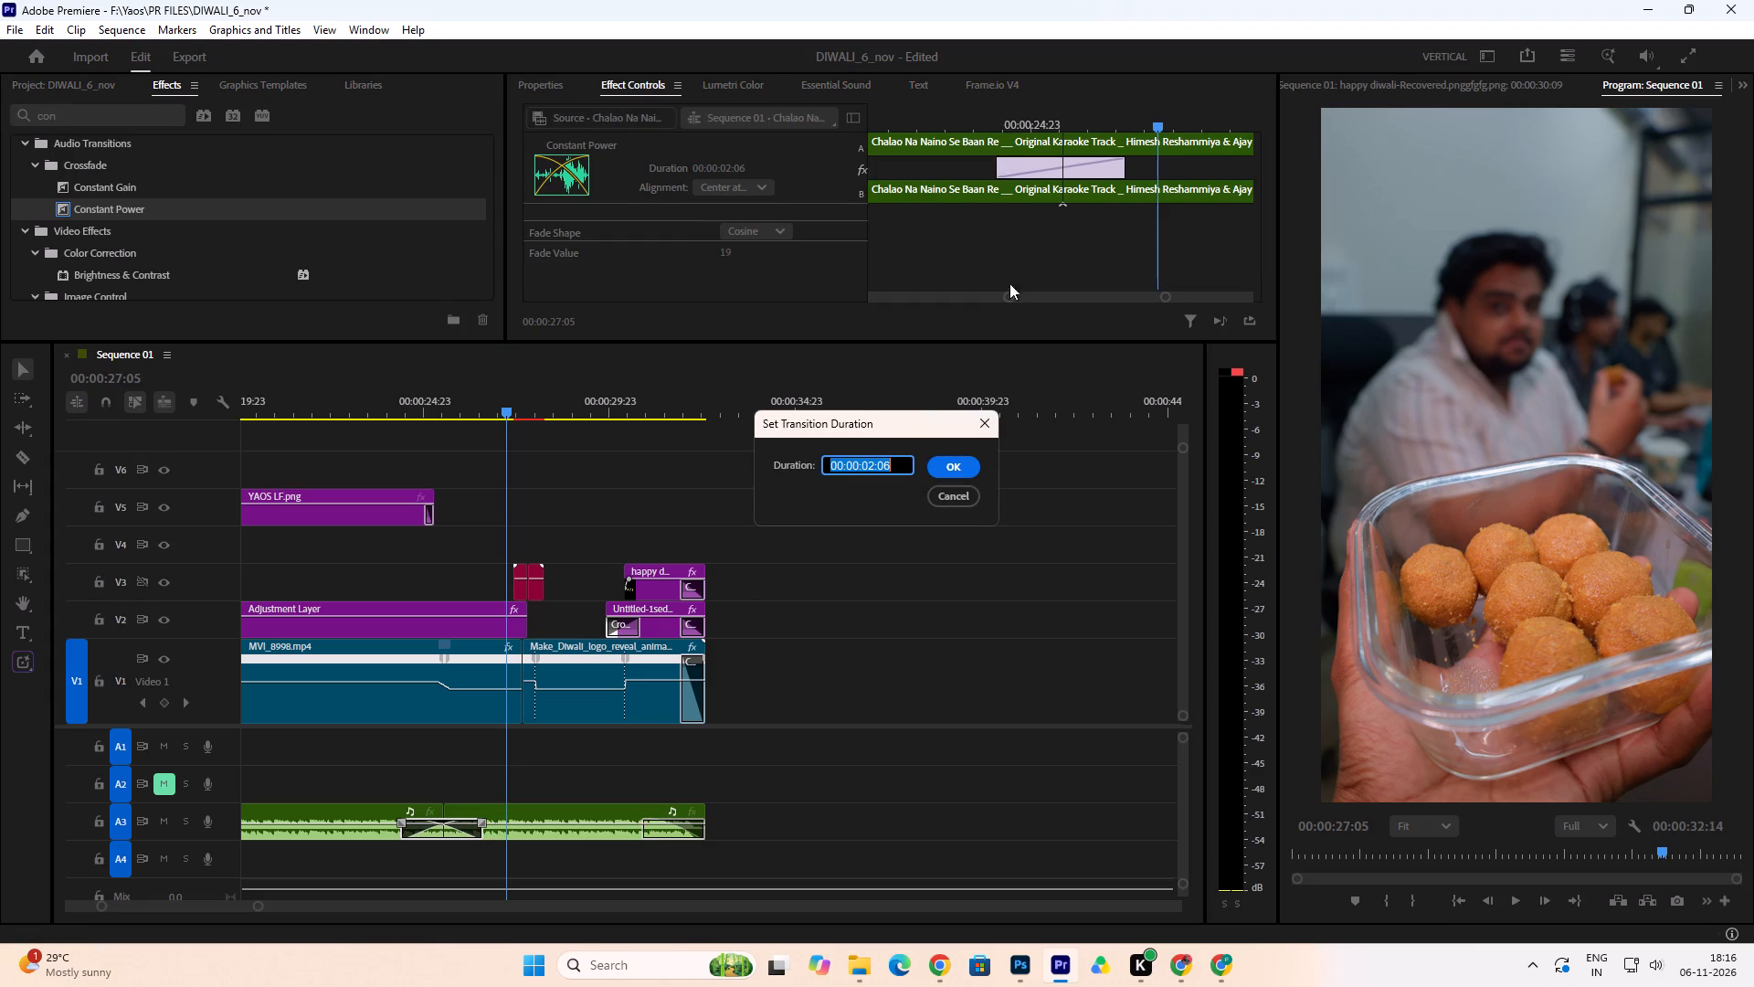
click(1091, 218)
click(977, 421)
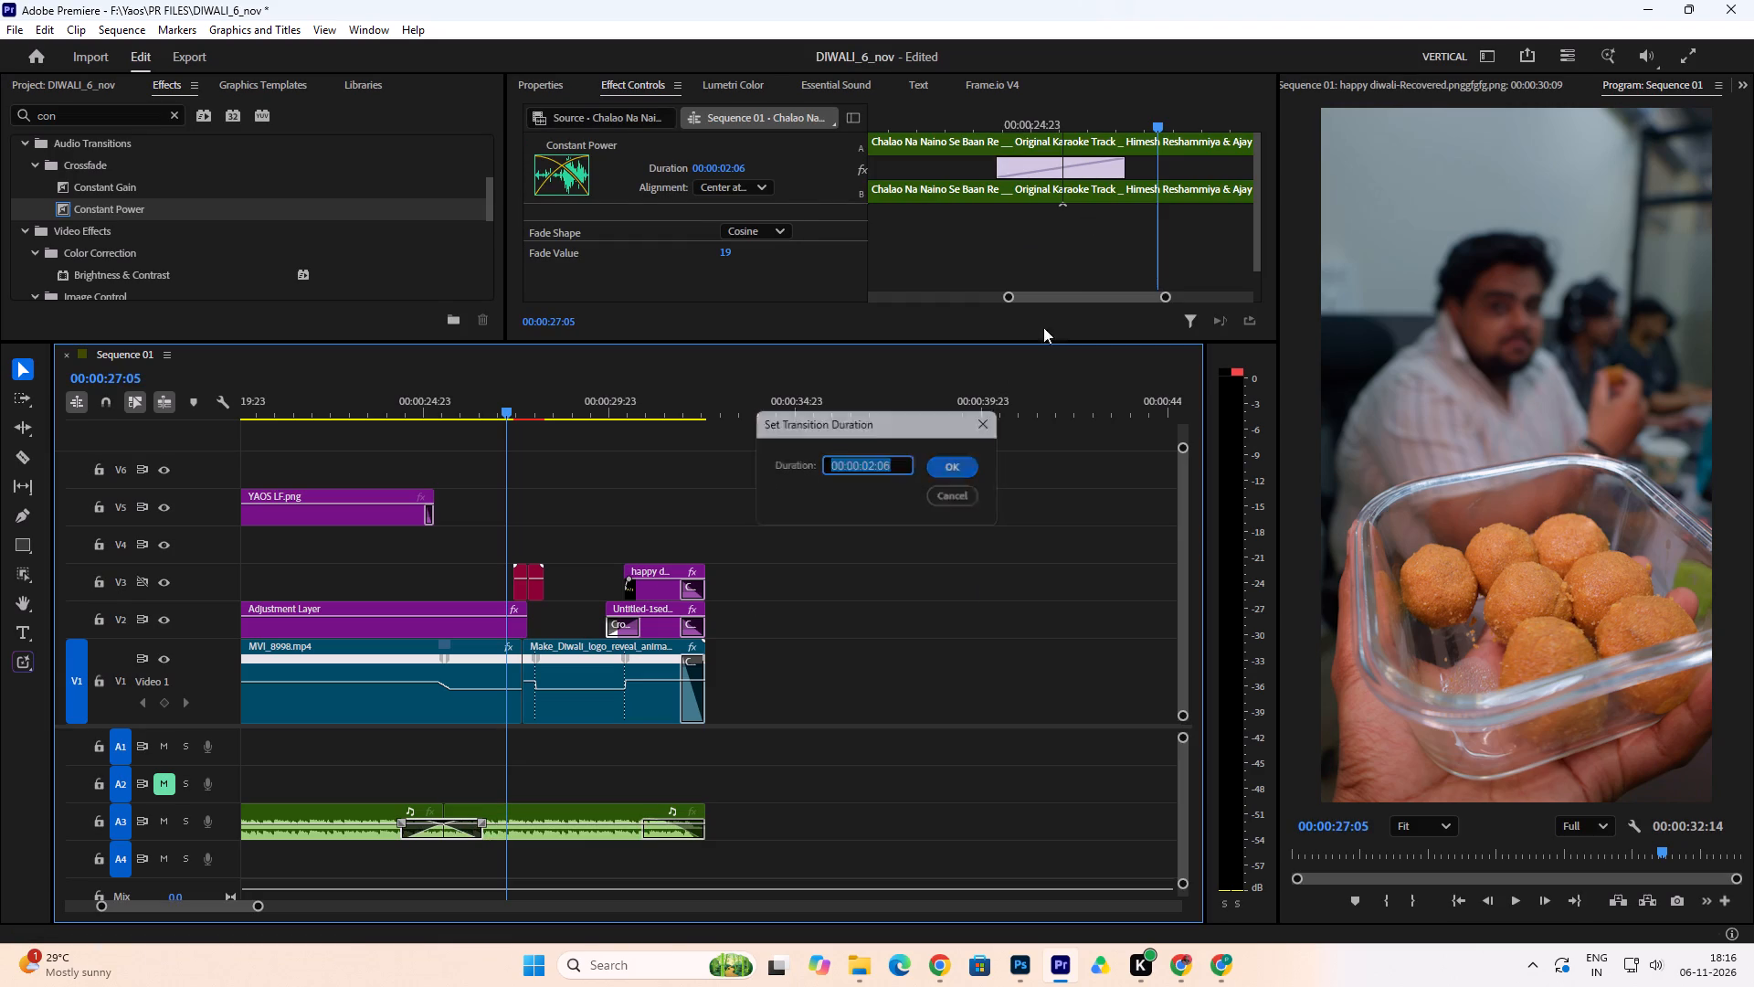
Shift the A3 Constant Power crossfade slightly later and shorten its duration to about 00:00:00:09.
drag(1049, 173, 1072, 173)
drag(1150, 167, 1115, 177)
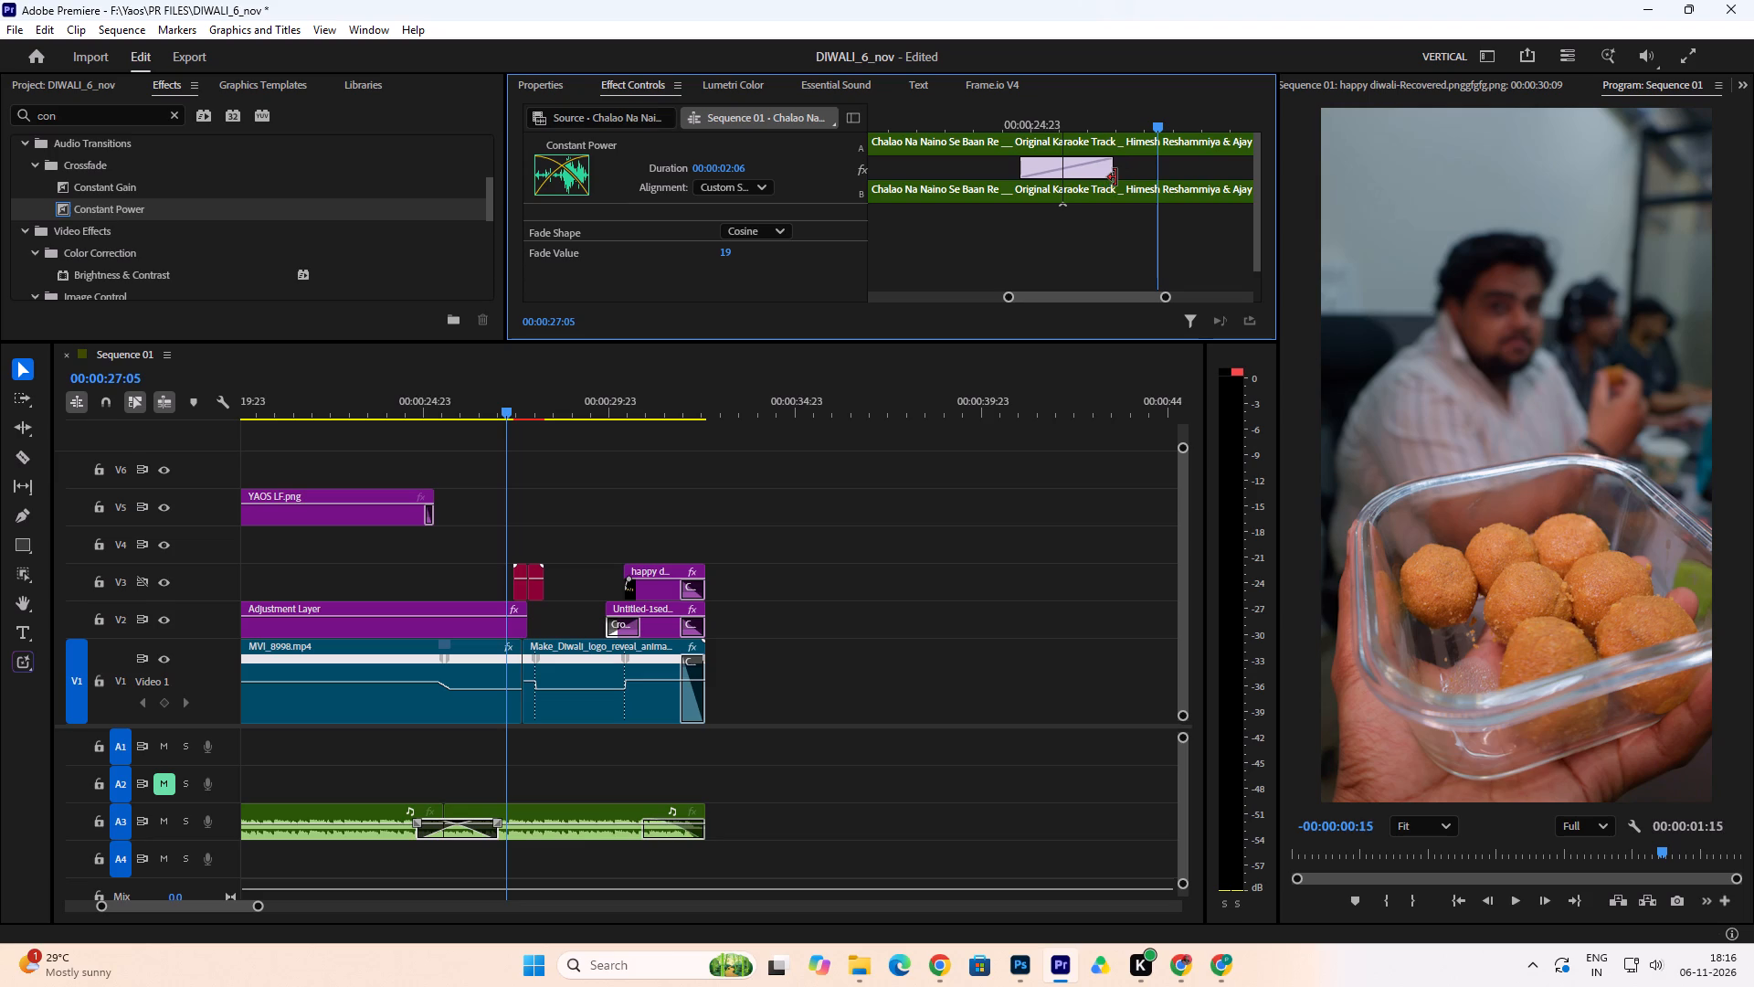
drag(1115, 177, 1116, 177)
drag(1042, 167, 1058, 168)
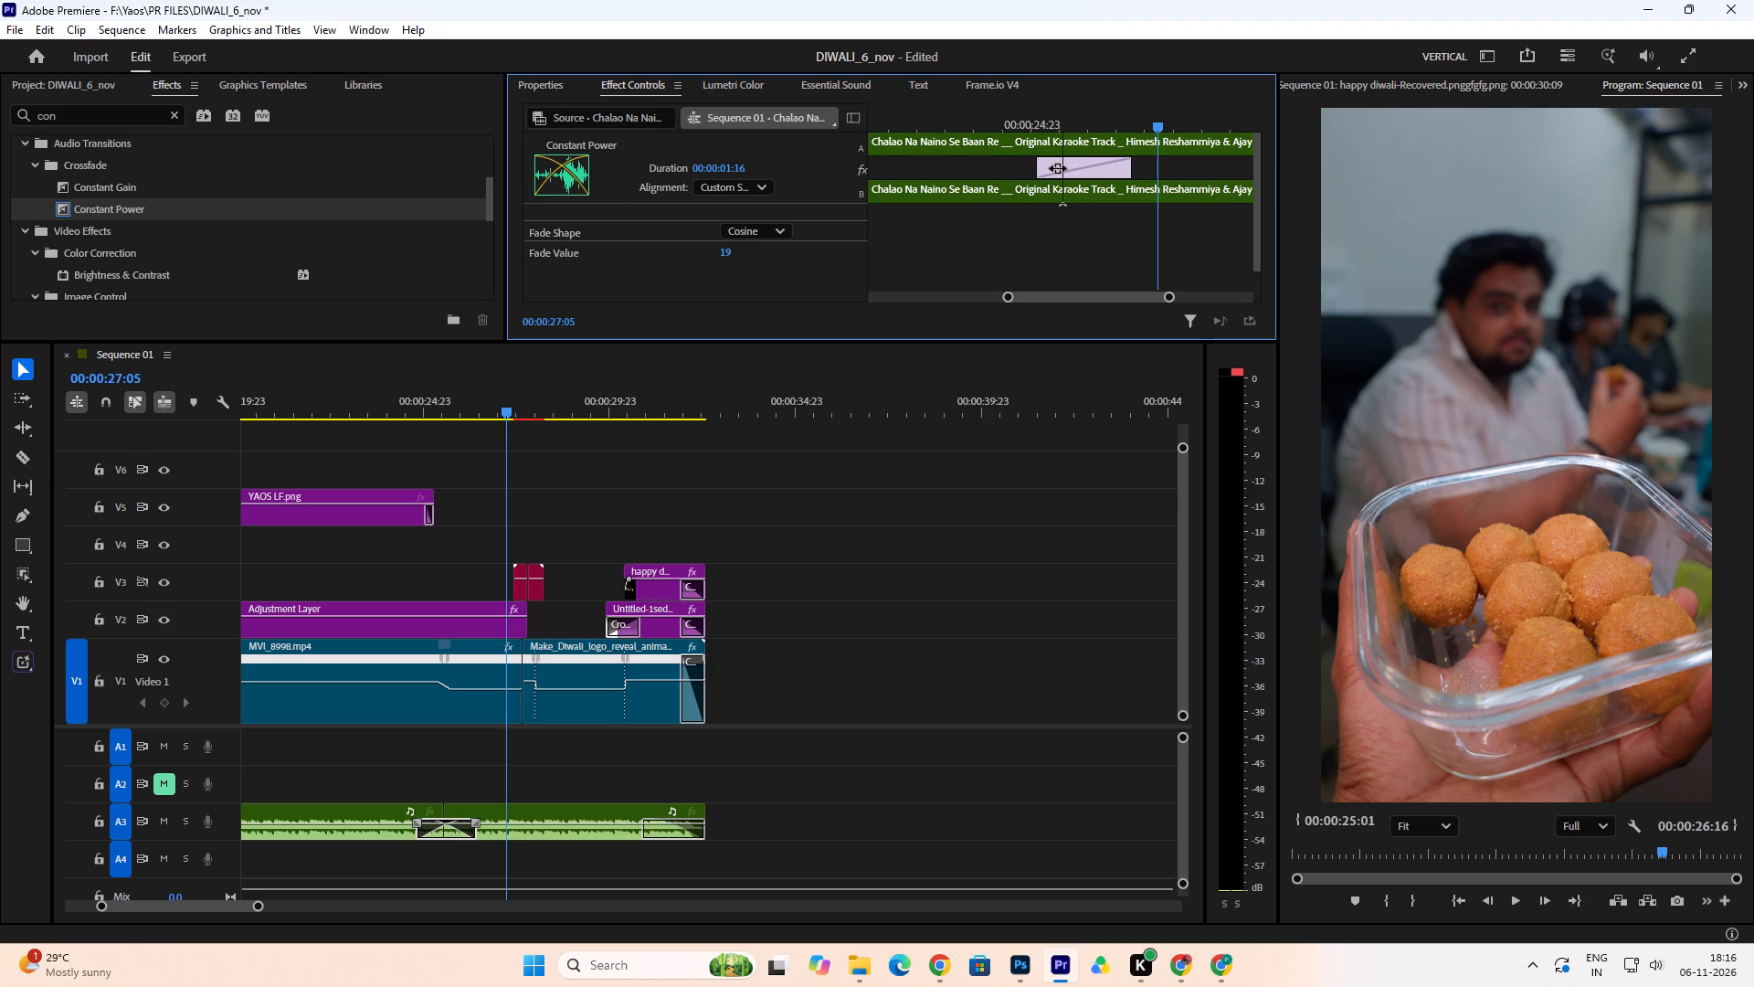
drag(1058, 168, 1060, 168)
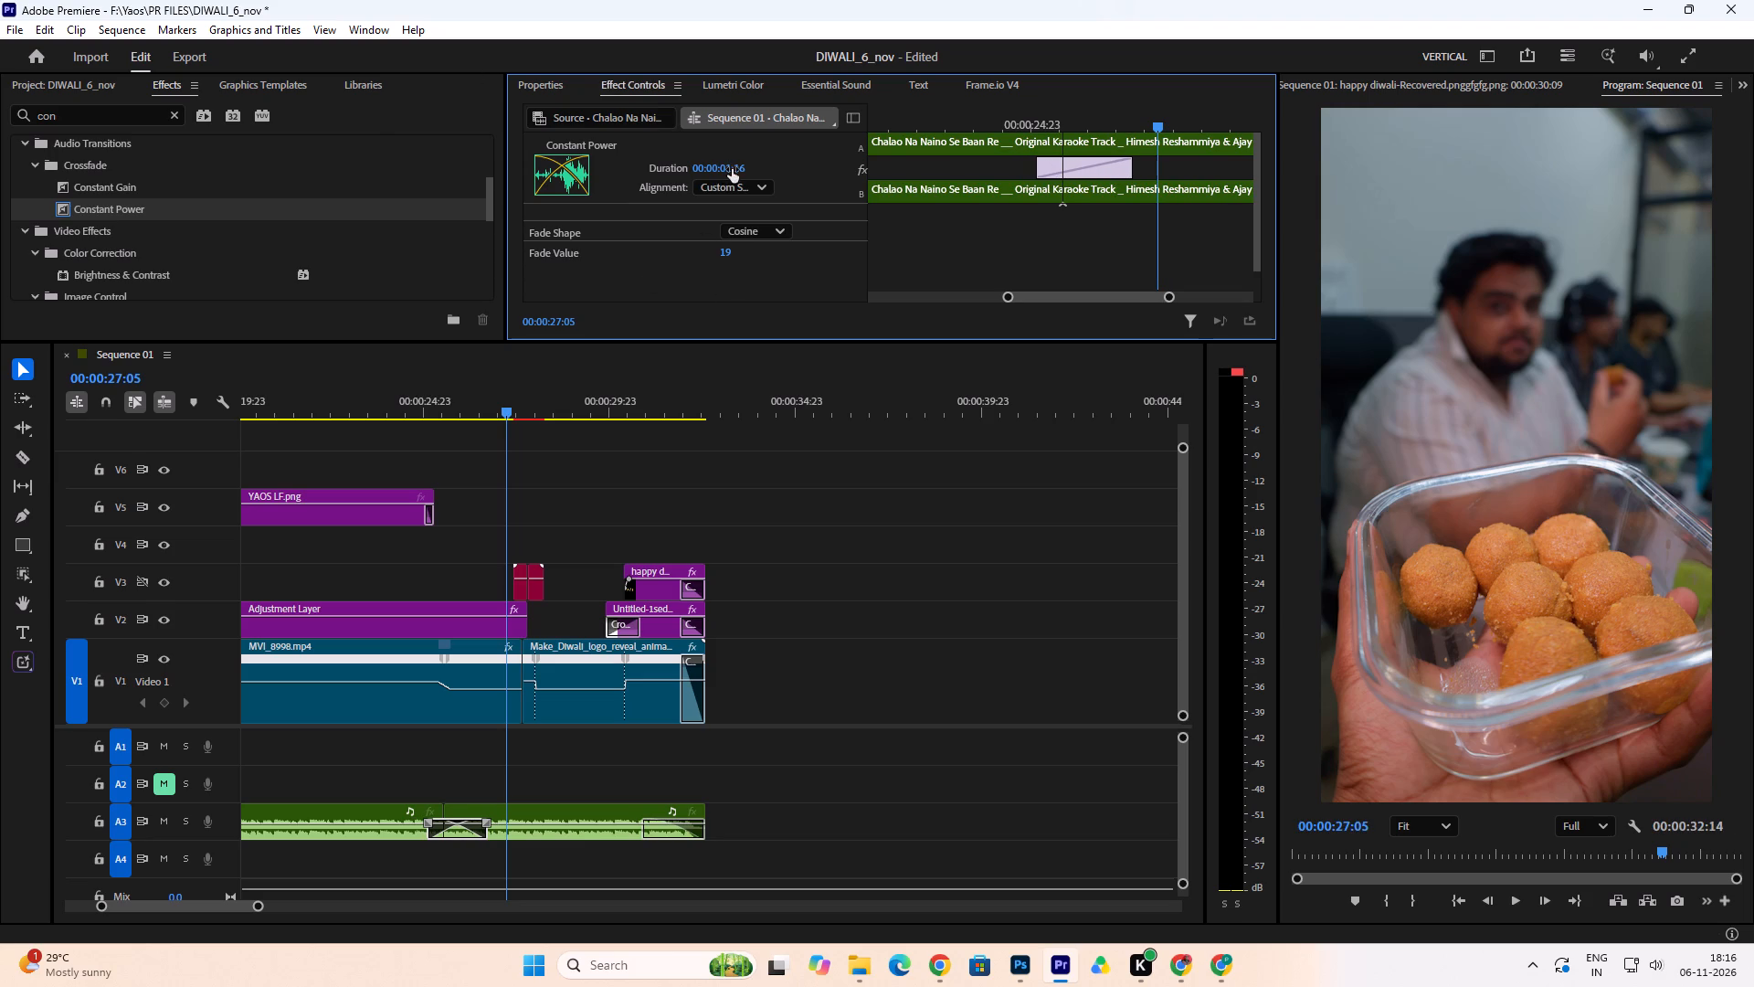
drag(732, 169, 687, 188)
drag(687, 188, 688, 188)
Play back from just before the last A3 cut to the end at 00:00:32:14 to check the short crossfade and closing.
click(446, 405)
click(435, 401)
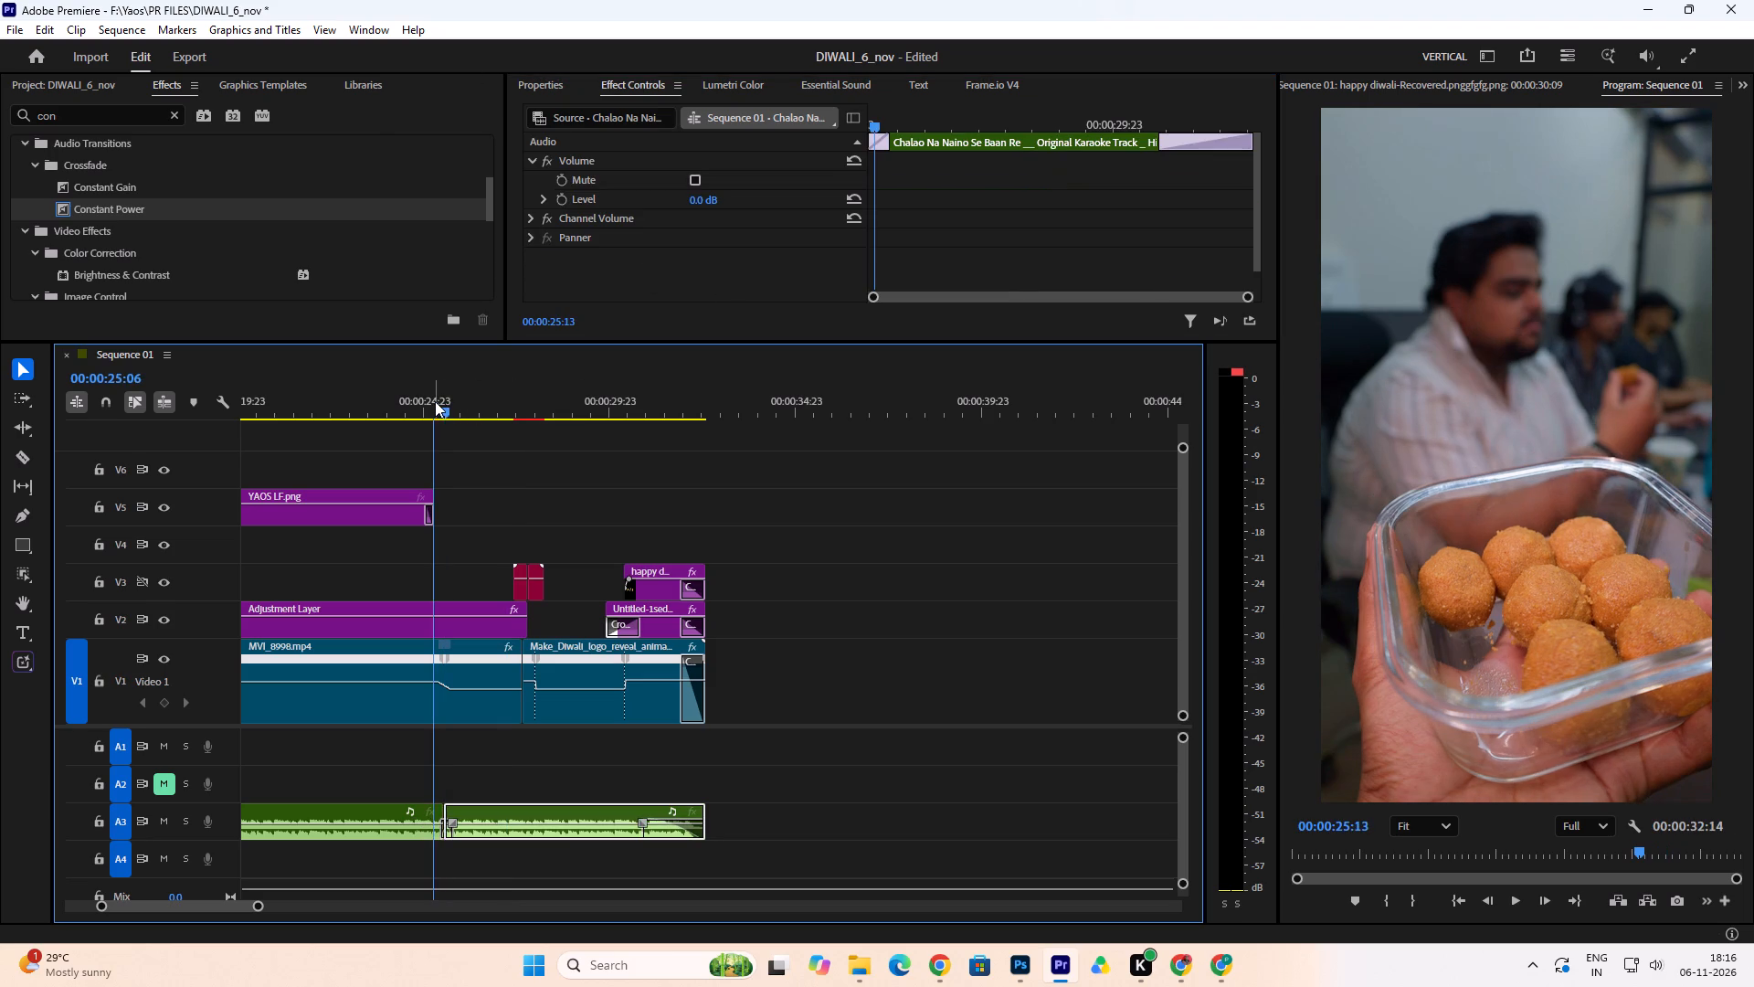
key(space)
click(403, 400)
key(space)
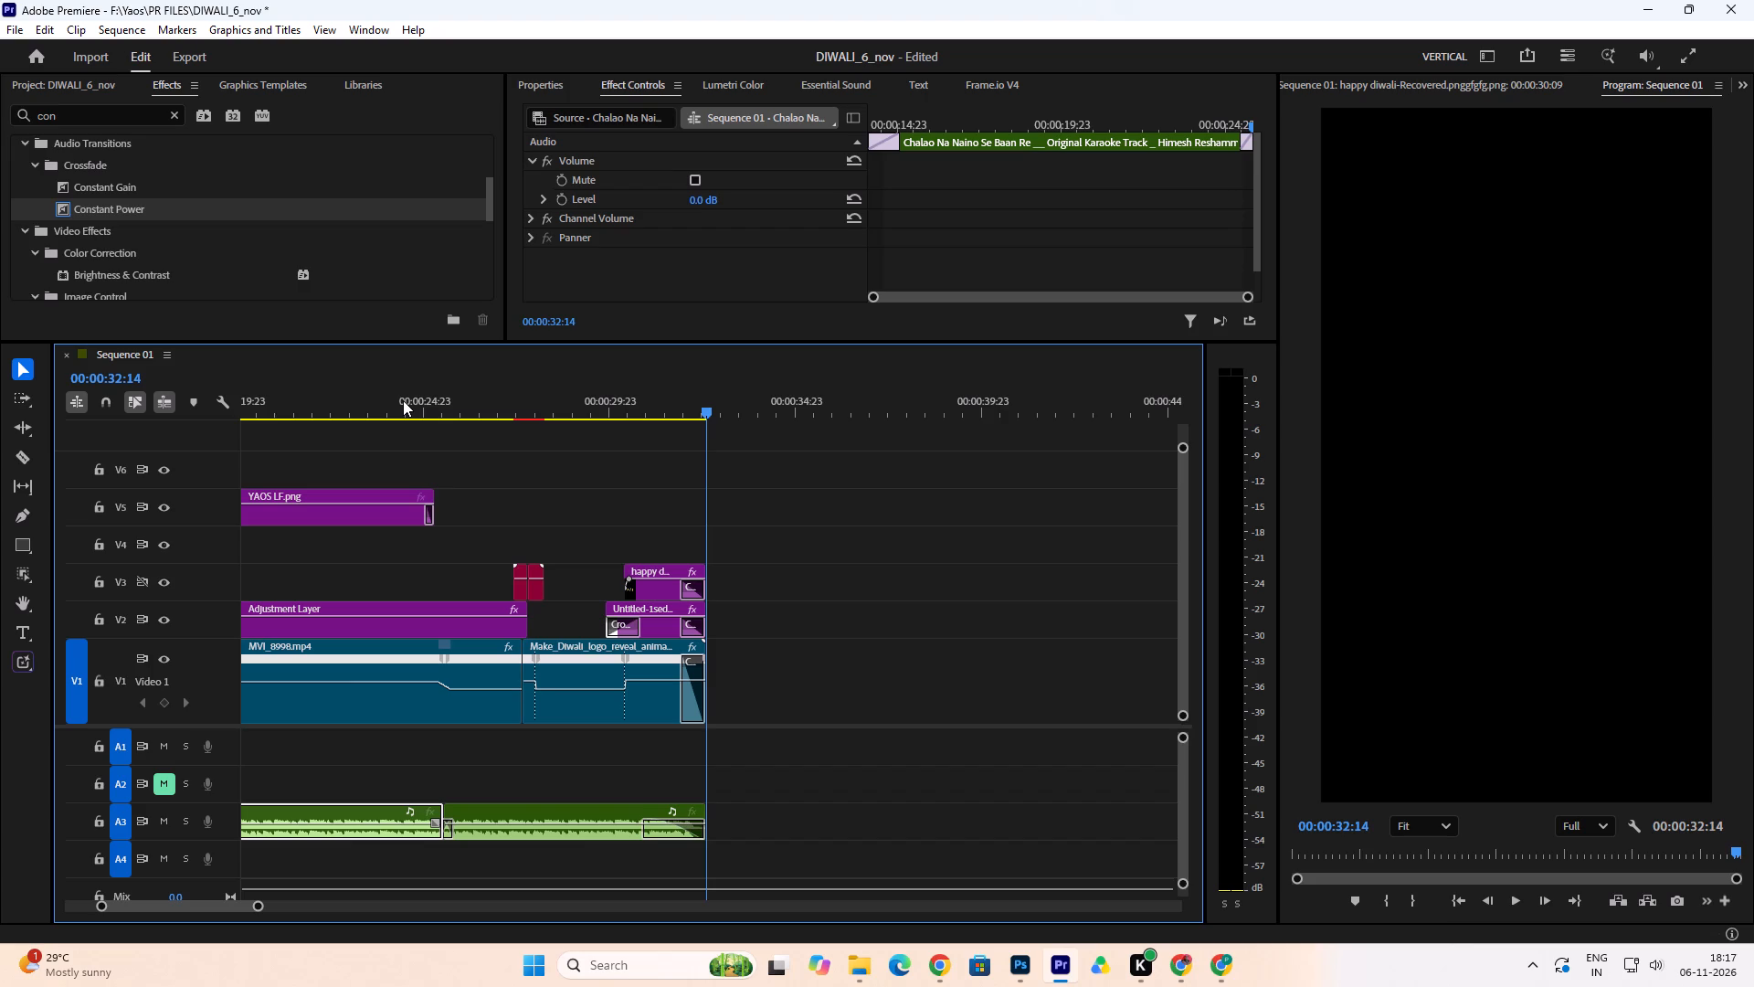
Play back across the last A3 cut up to 00:00:27:09 to listen to the short crossfade.
click(270, 398)
key(space)
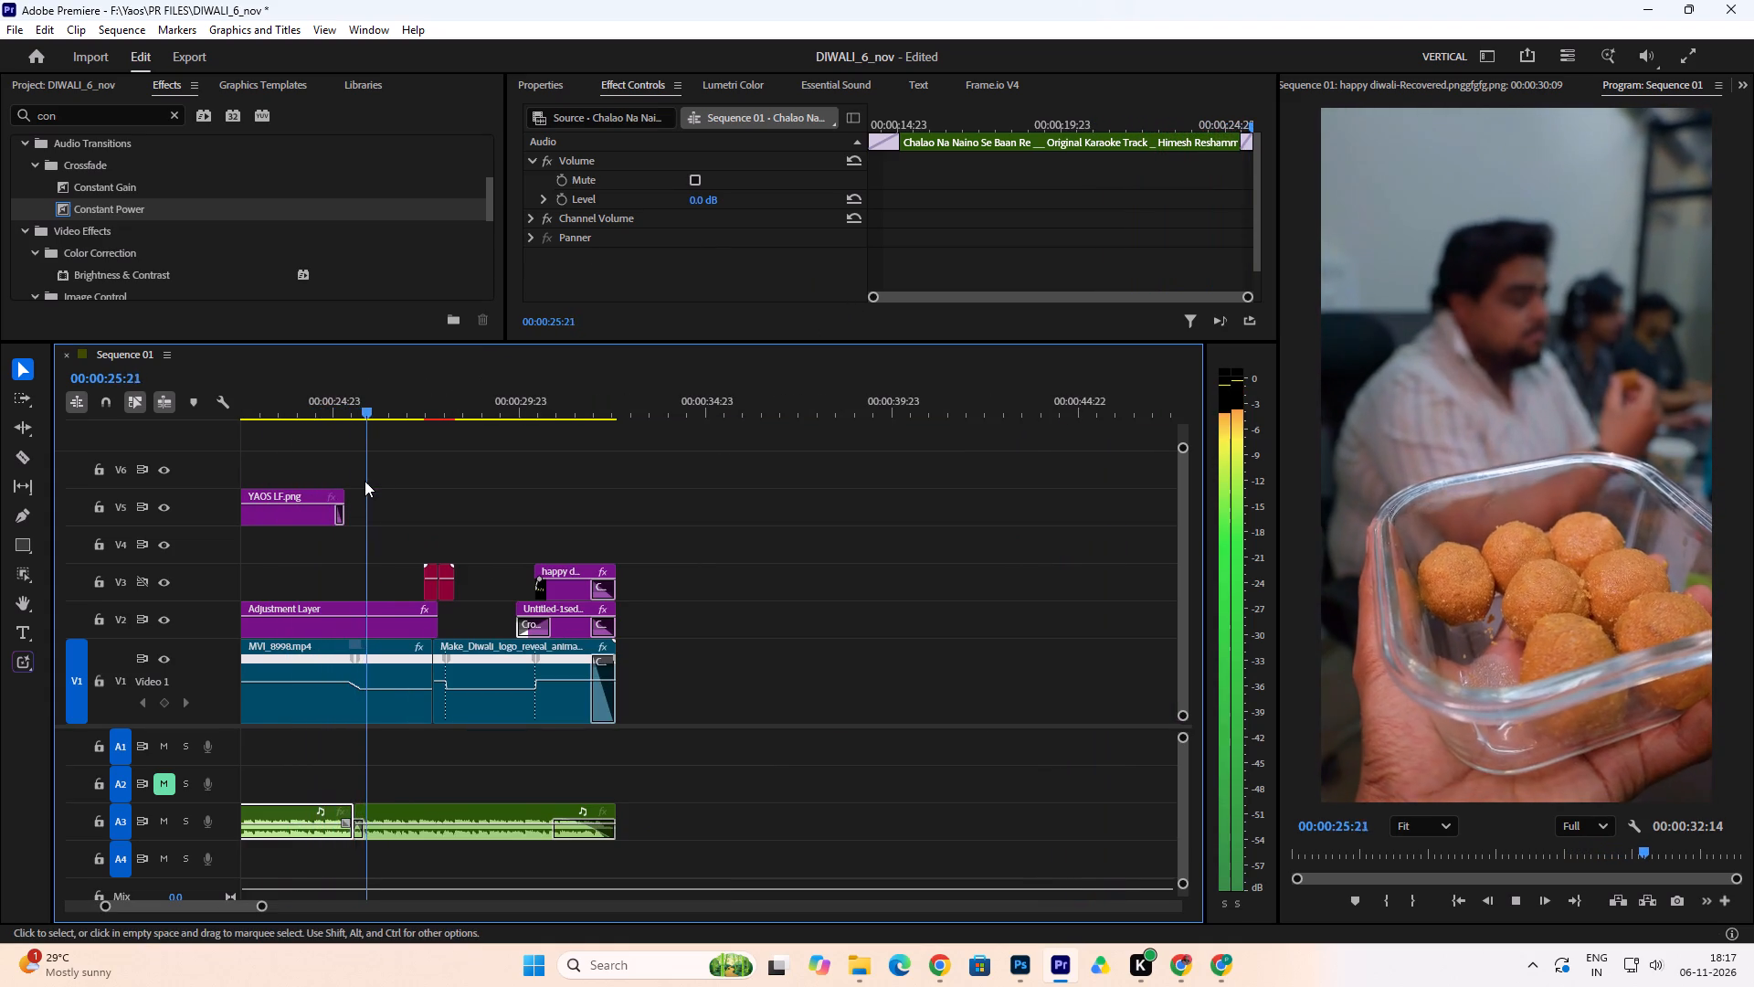
key(space)
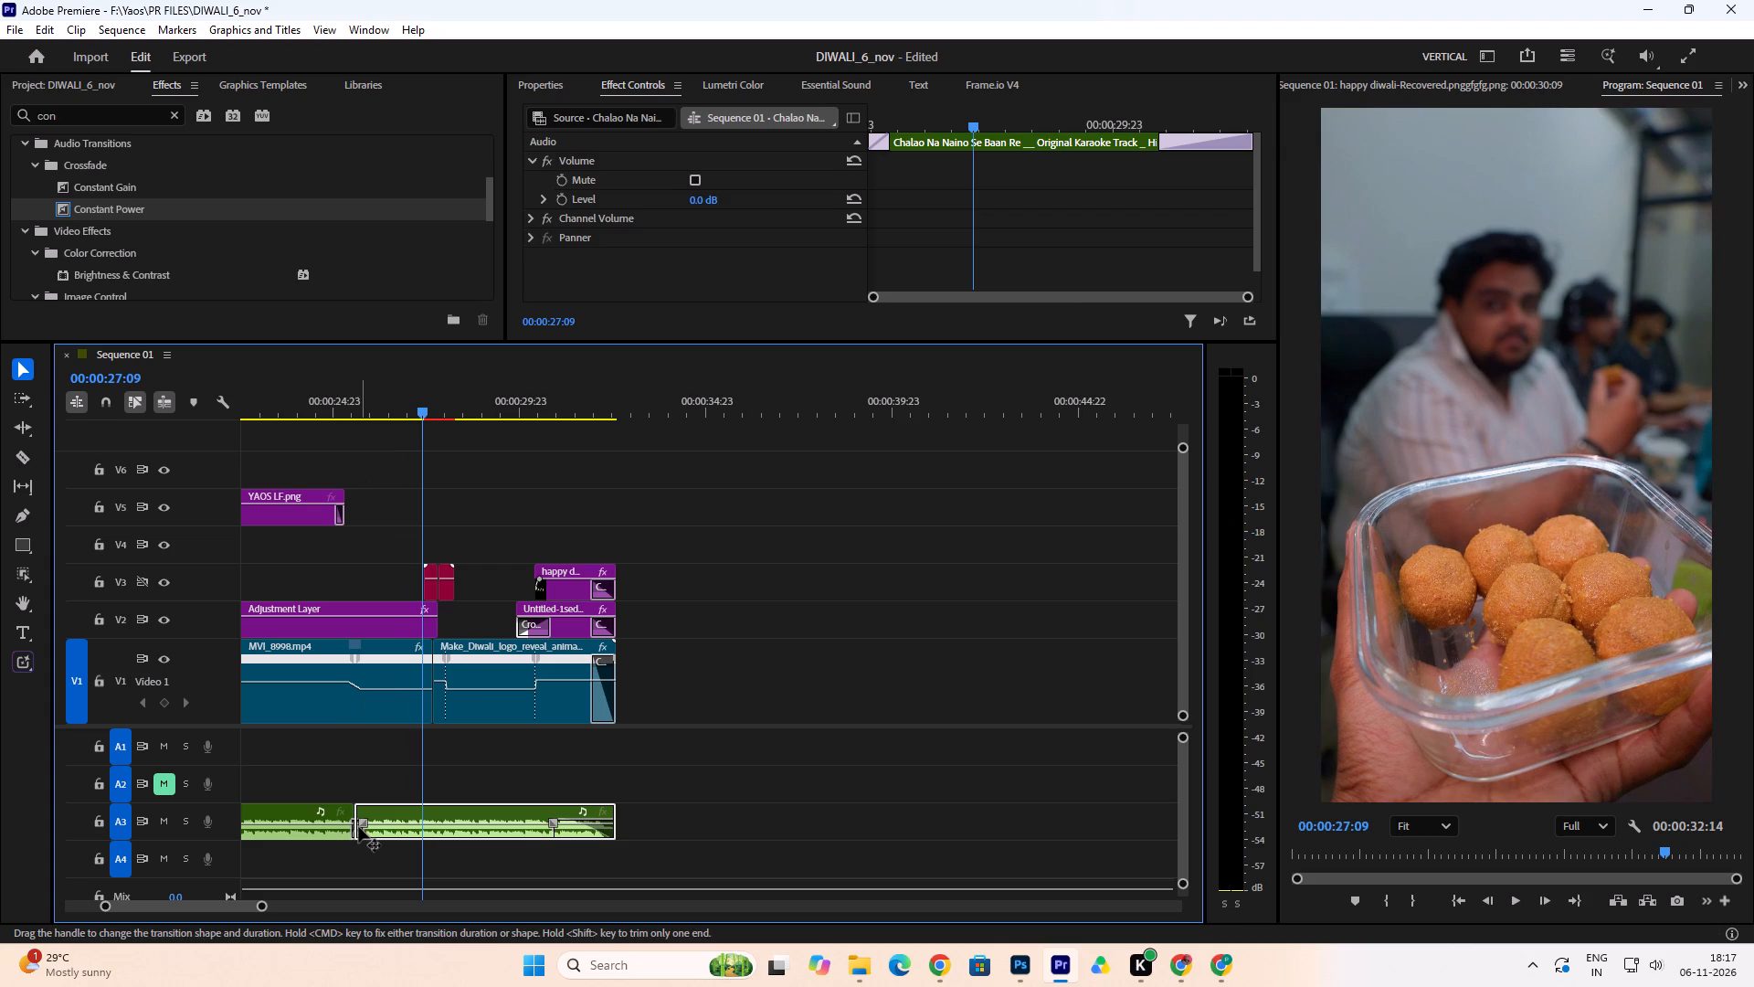
Replace the short crossfade at the last A3 cut with a new centred one-second Constant Power crossfade and listen to it.
click(357, 826)
key(Delete)
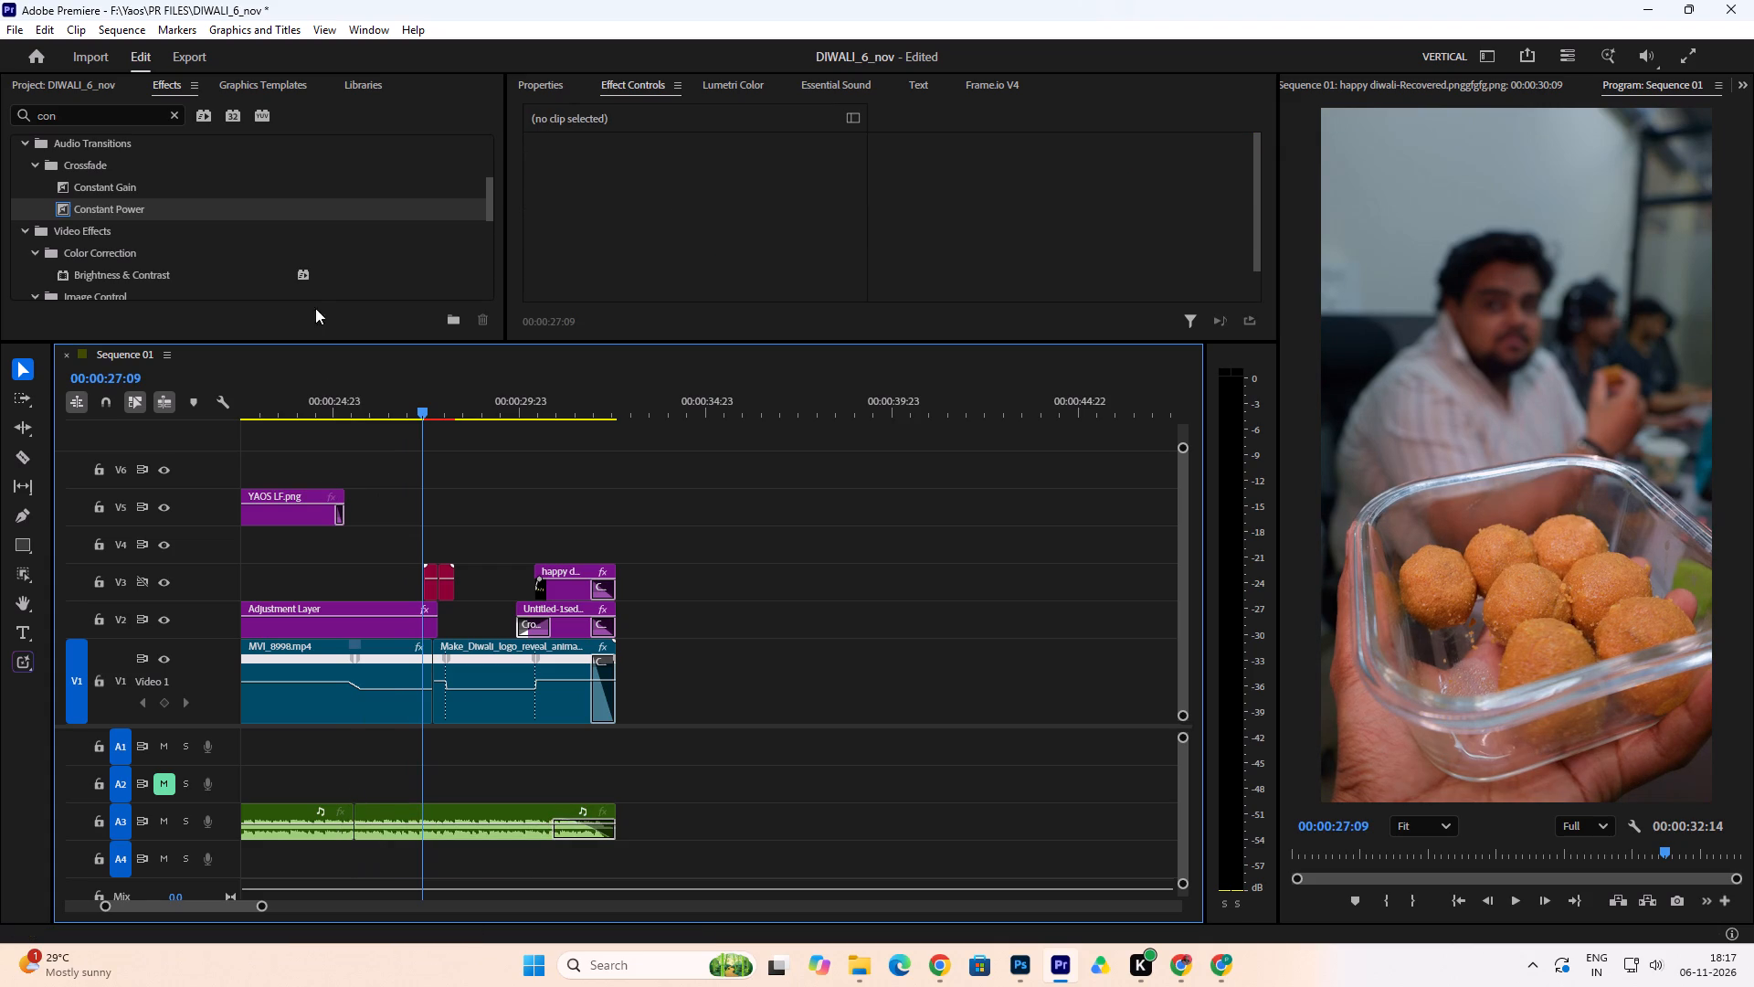
drag(64, 207, 360, 804)
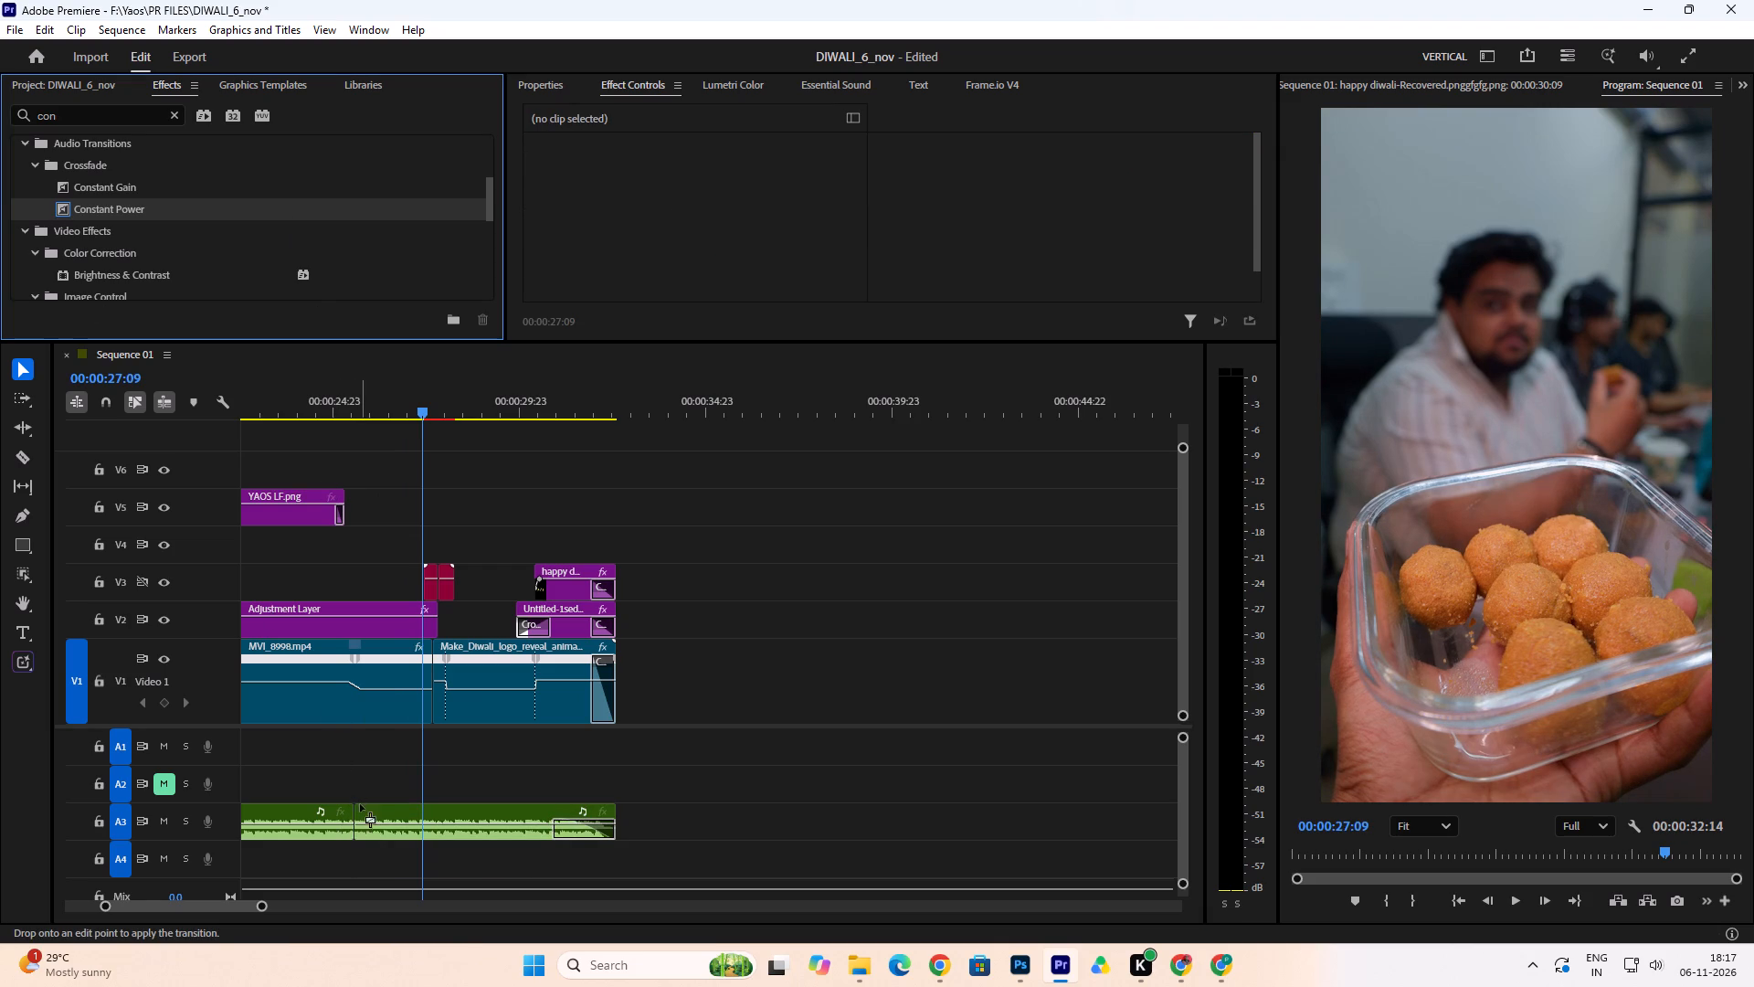
drag(360, 804, 355, 816)
click(246, 408)
key(space)
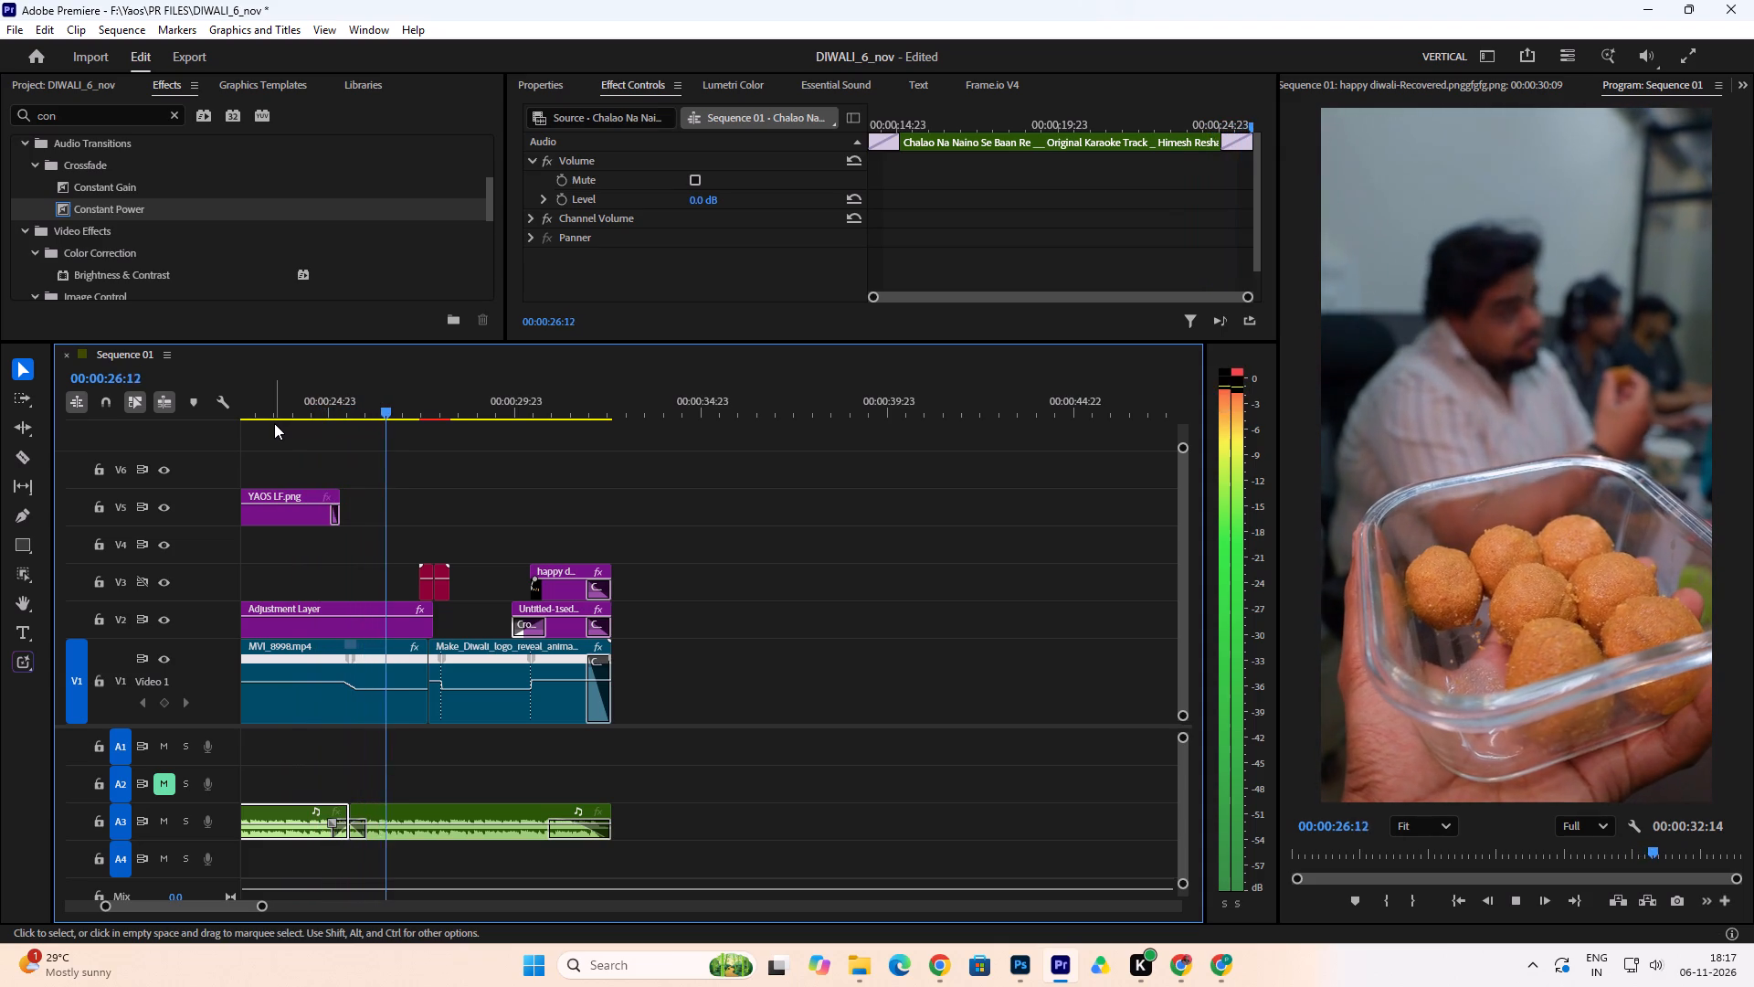
key(space)
Extend the YAOS LF.png overlay on V5 so it ends at about 00:00:27:06.
drag(343, 493, 402, 511)
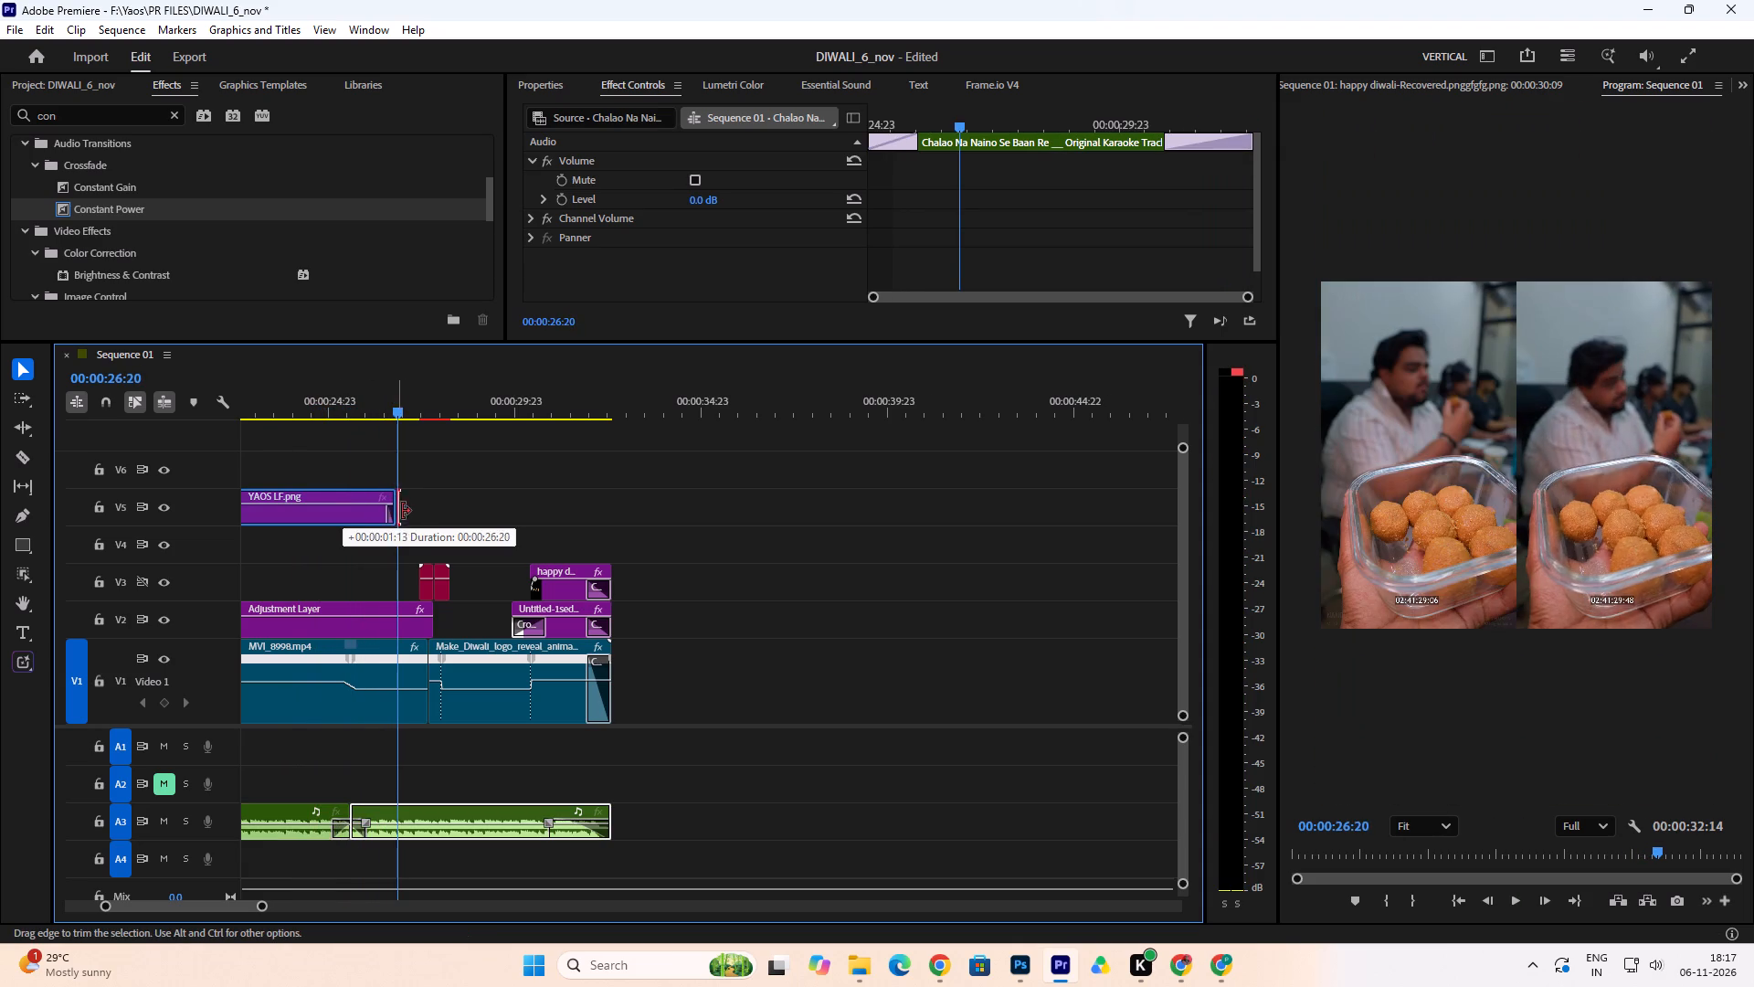
drag(402, 511, 417, 518)
Play back the last A3 crossfade and the extended YAOS LF.png overlay up to 00:00:27:14.
click(356, 404)
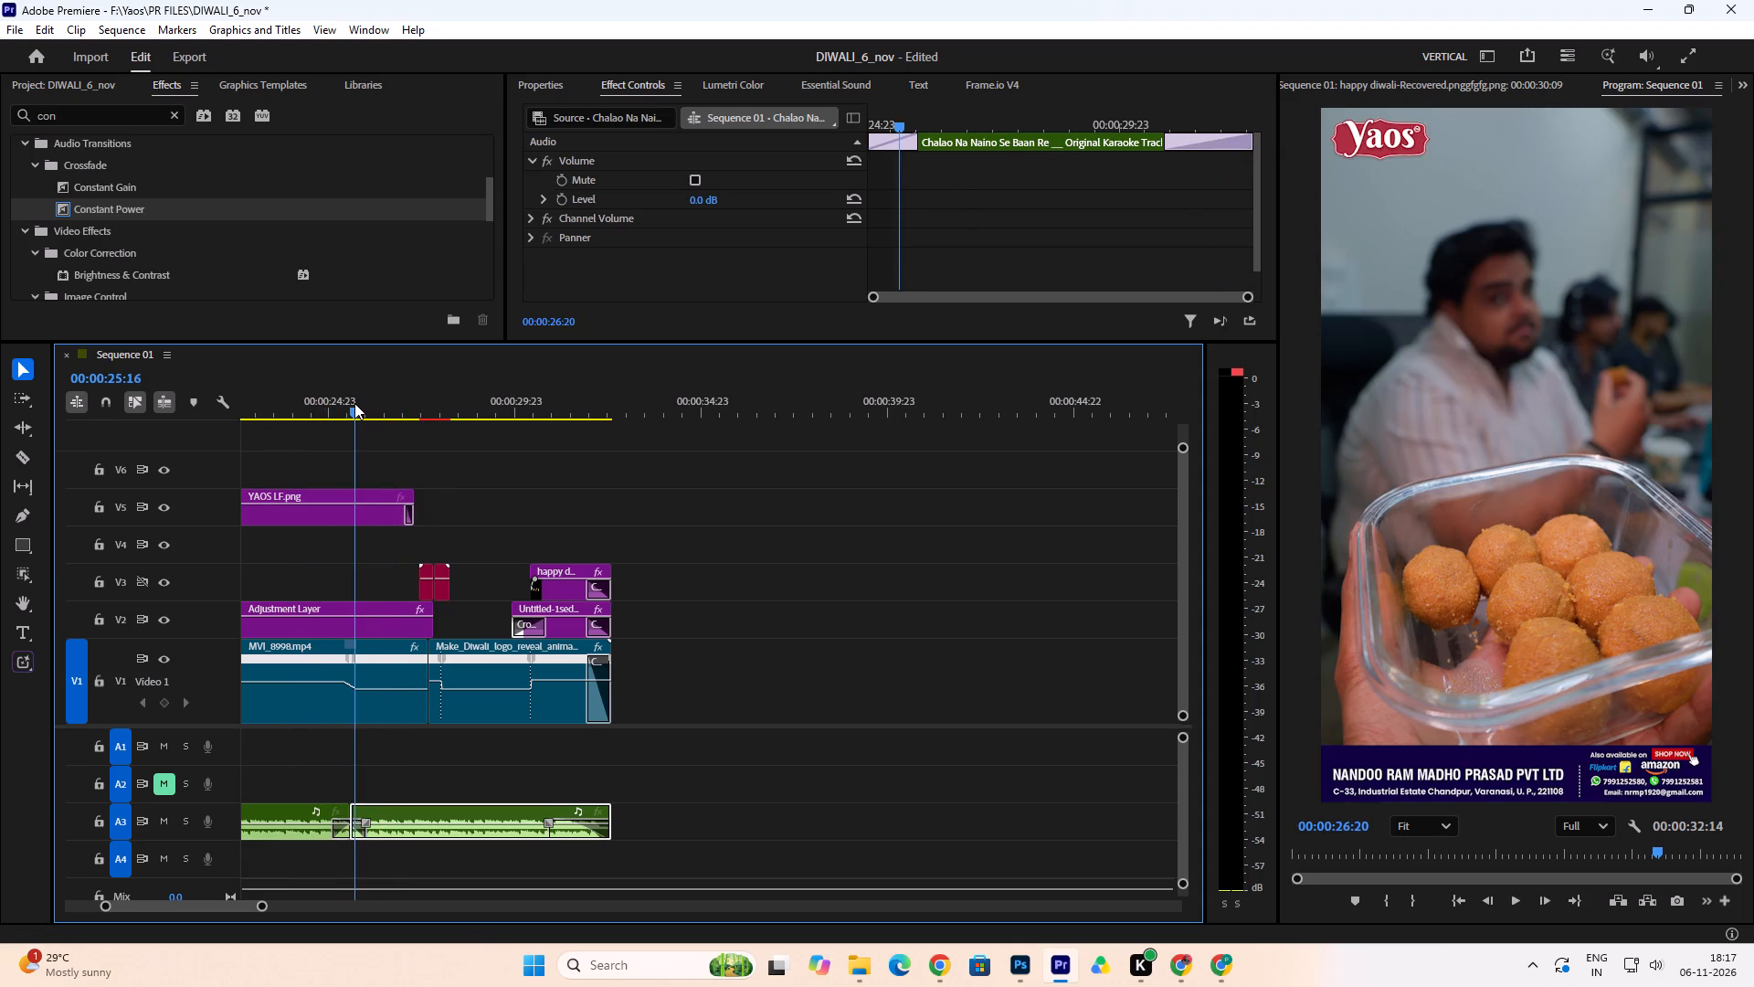
key(space)
key(space)
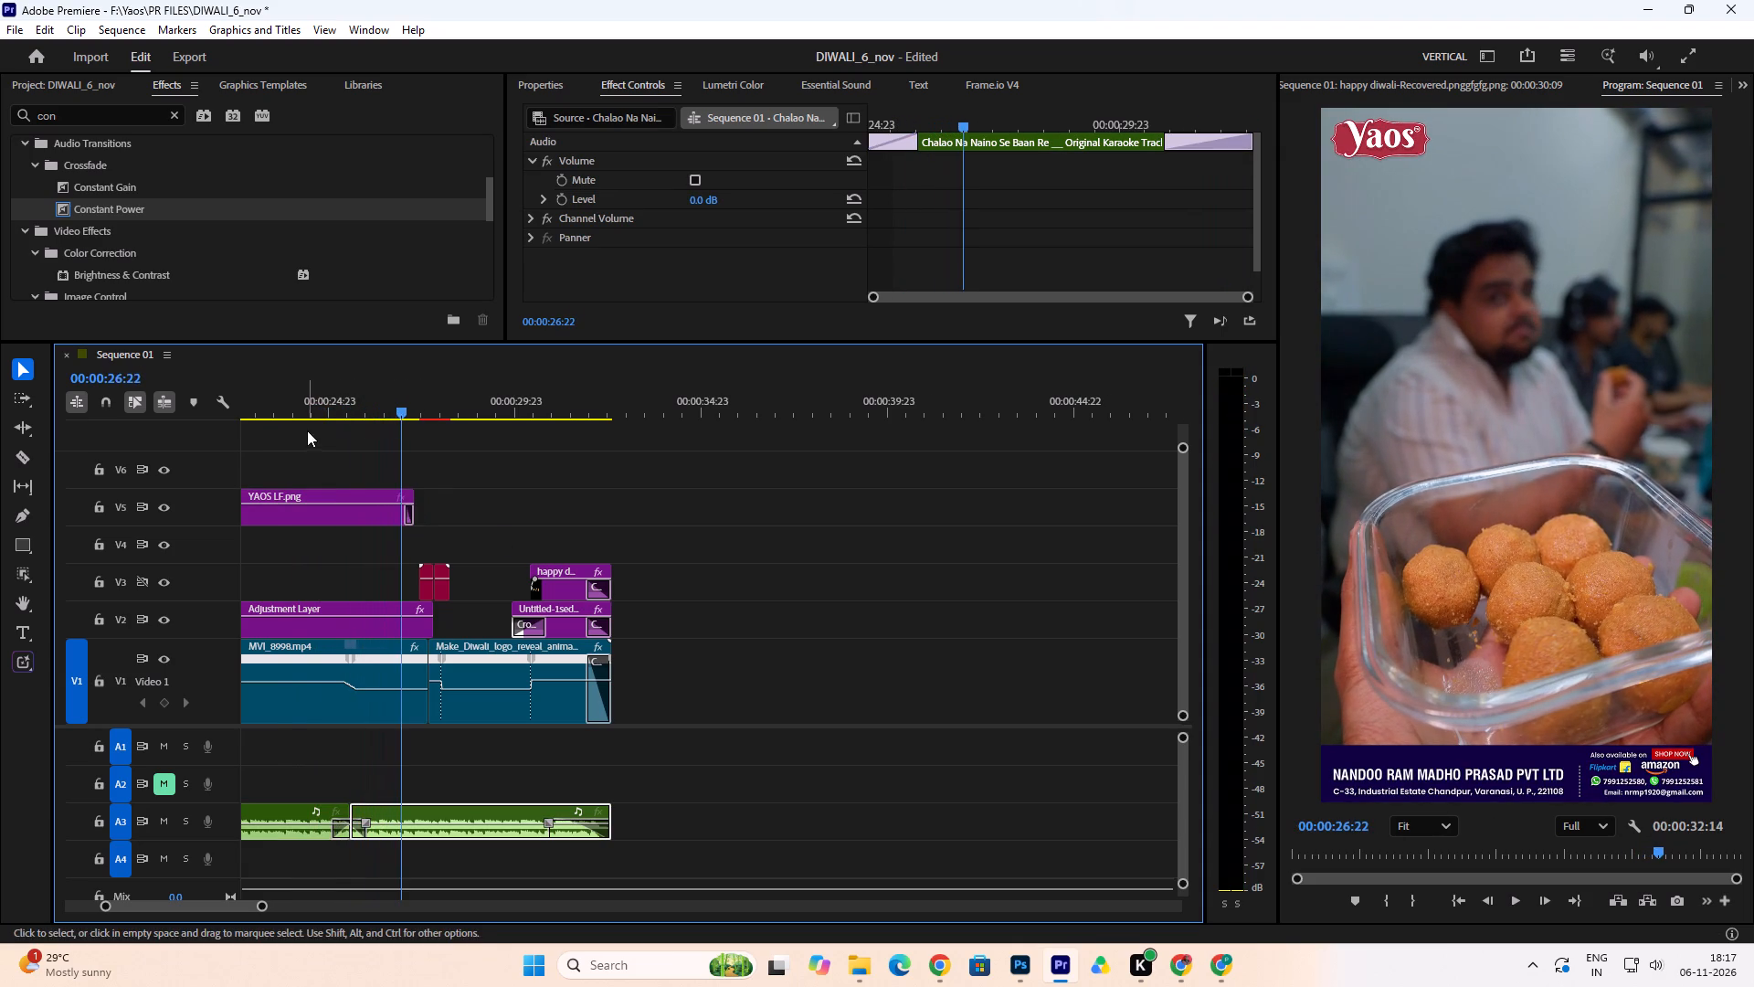
click(294, 409)
key(space)
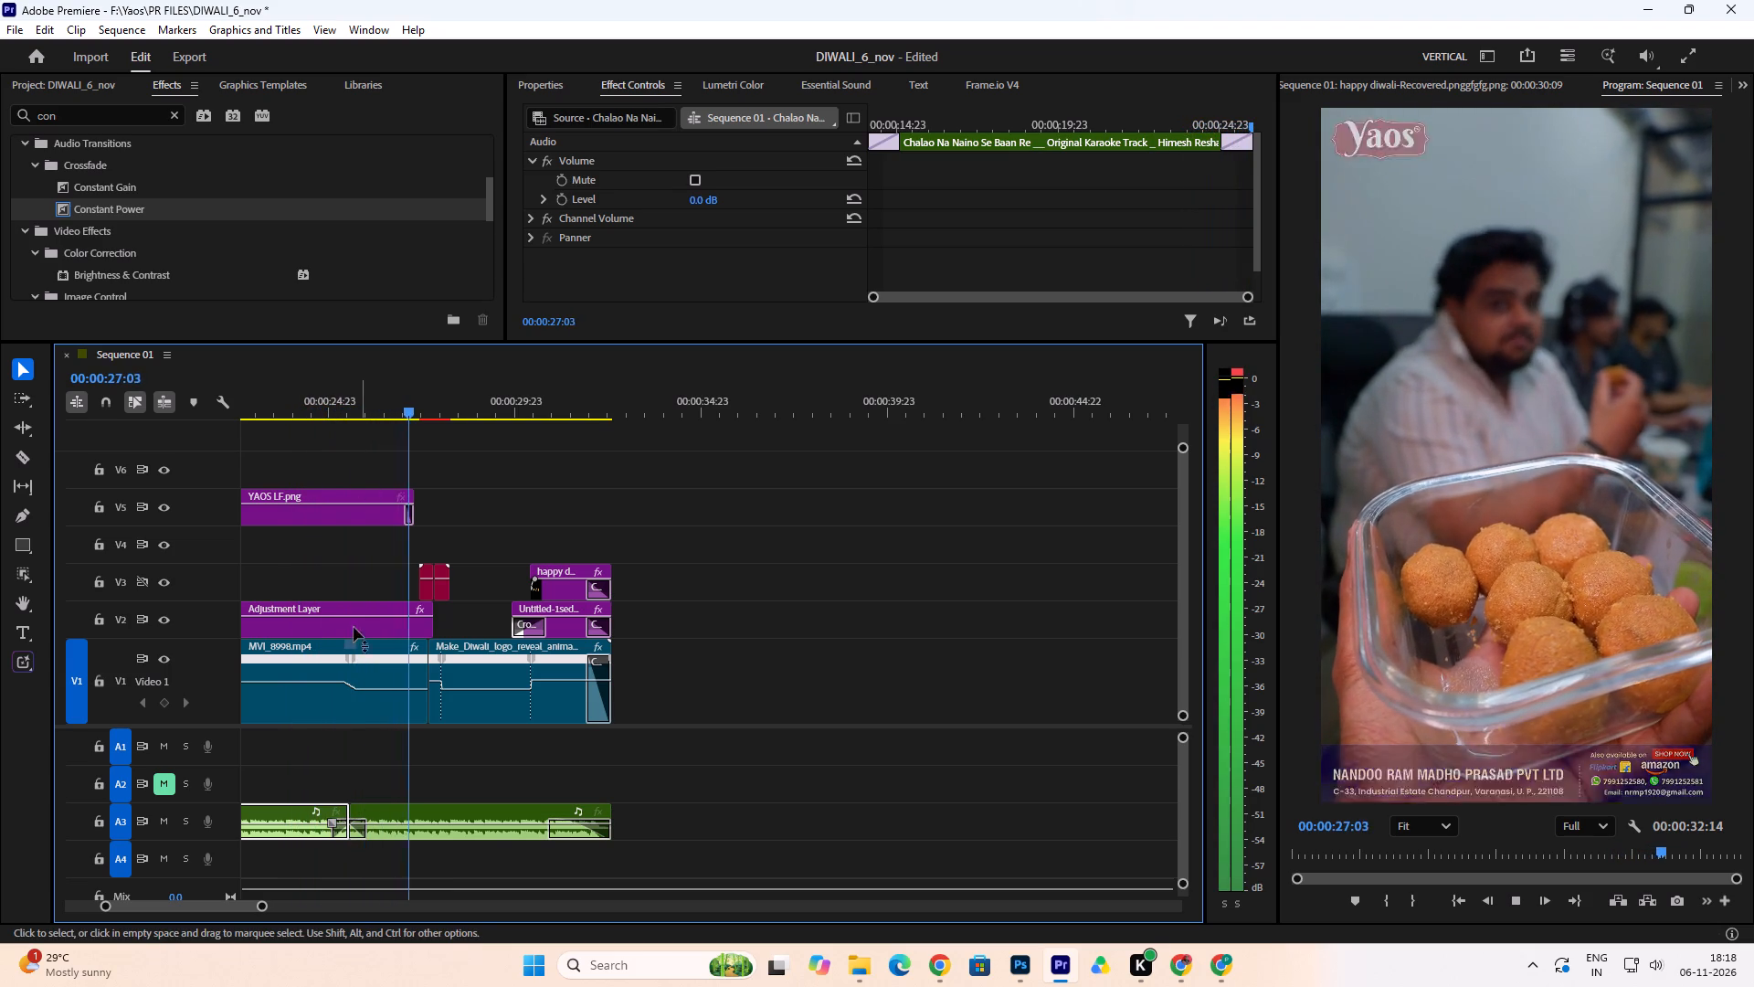
key(space)
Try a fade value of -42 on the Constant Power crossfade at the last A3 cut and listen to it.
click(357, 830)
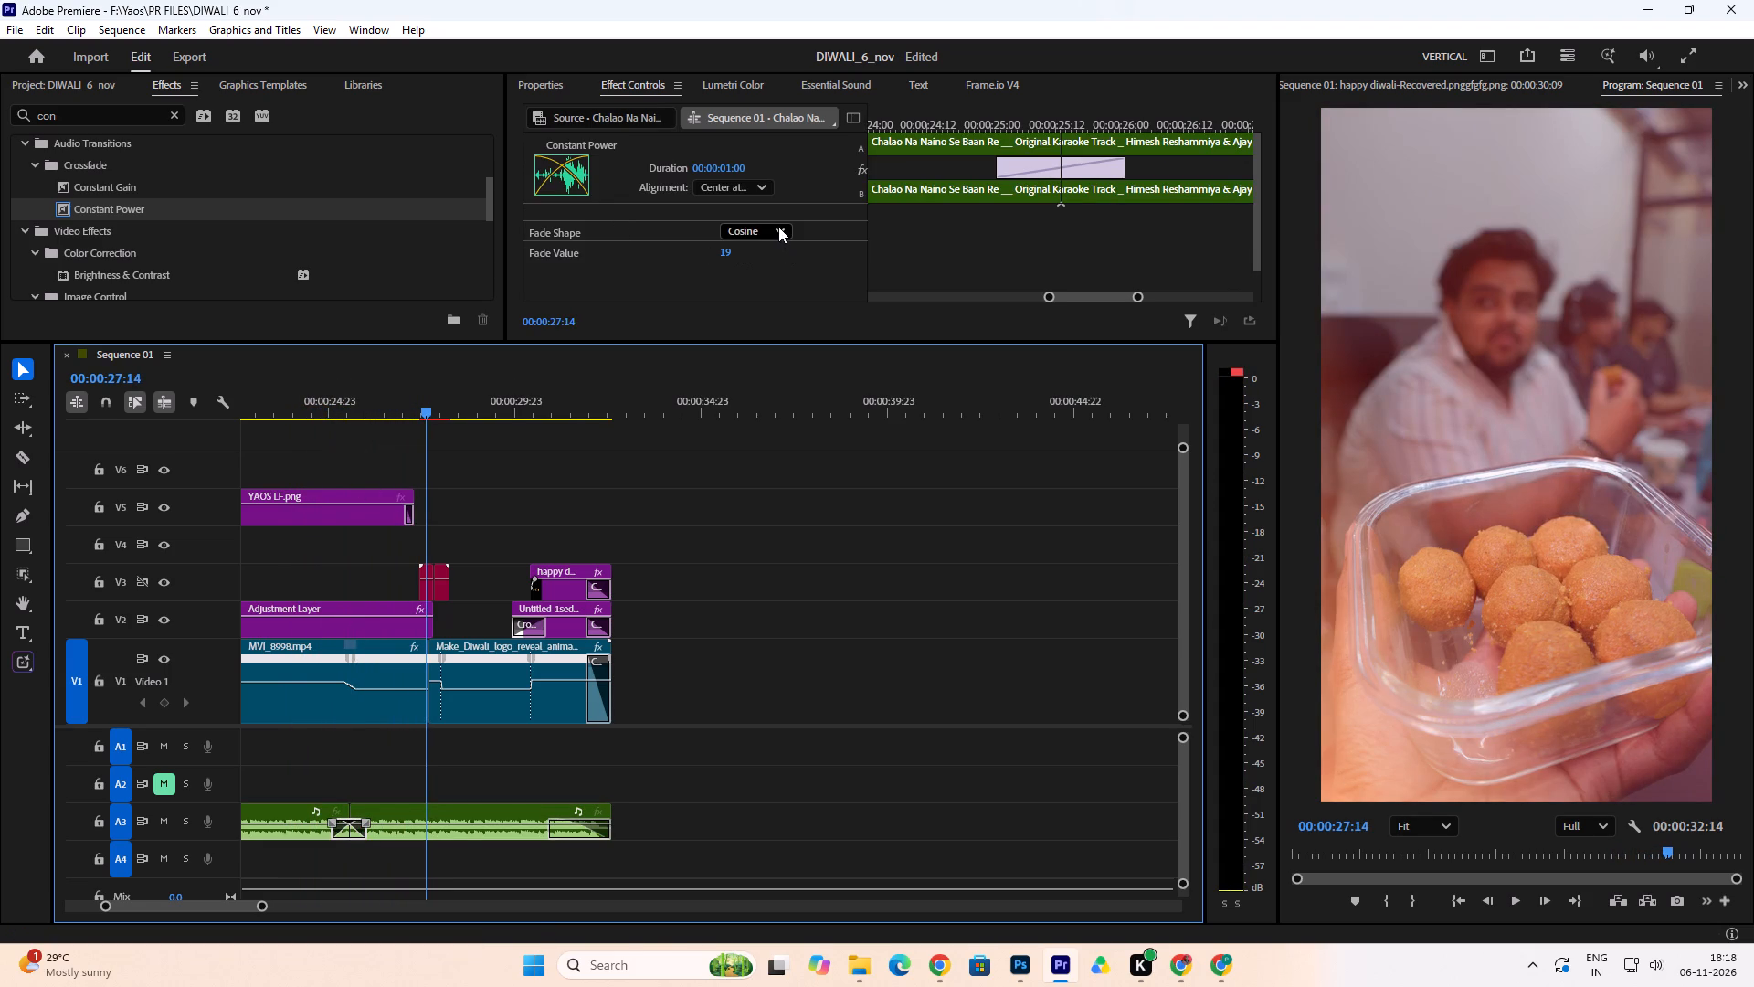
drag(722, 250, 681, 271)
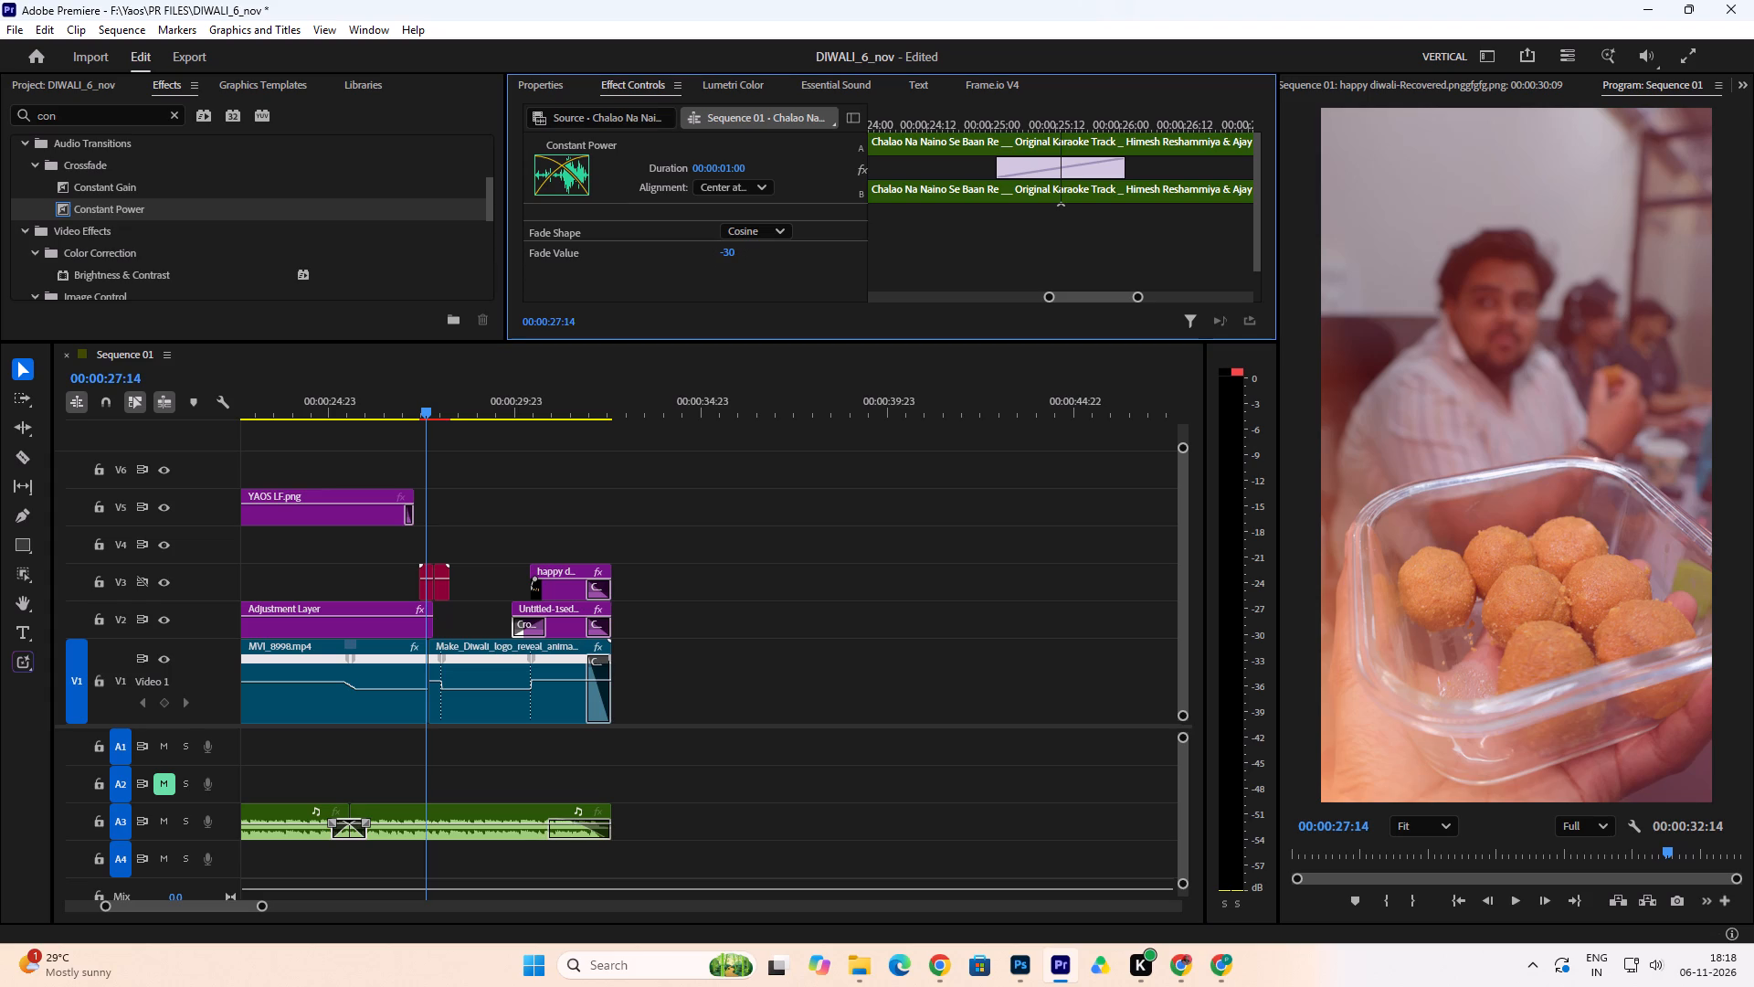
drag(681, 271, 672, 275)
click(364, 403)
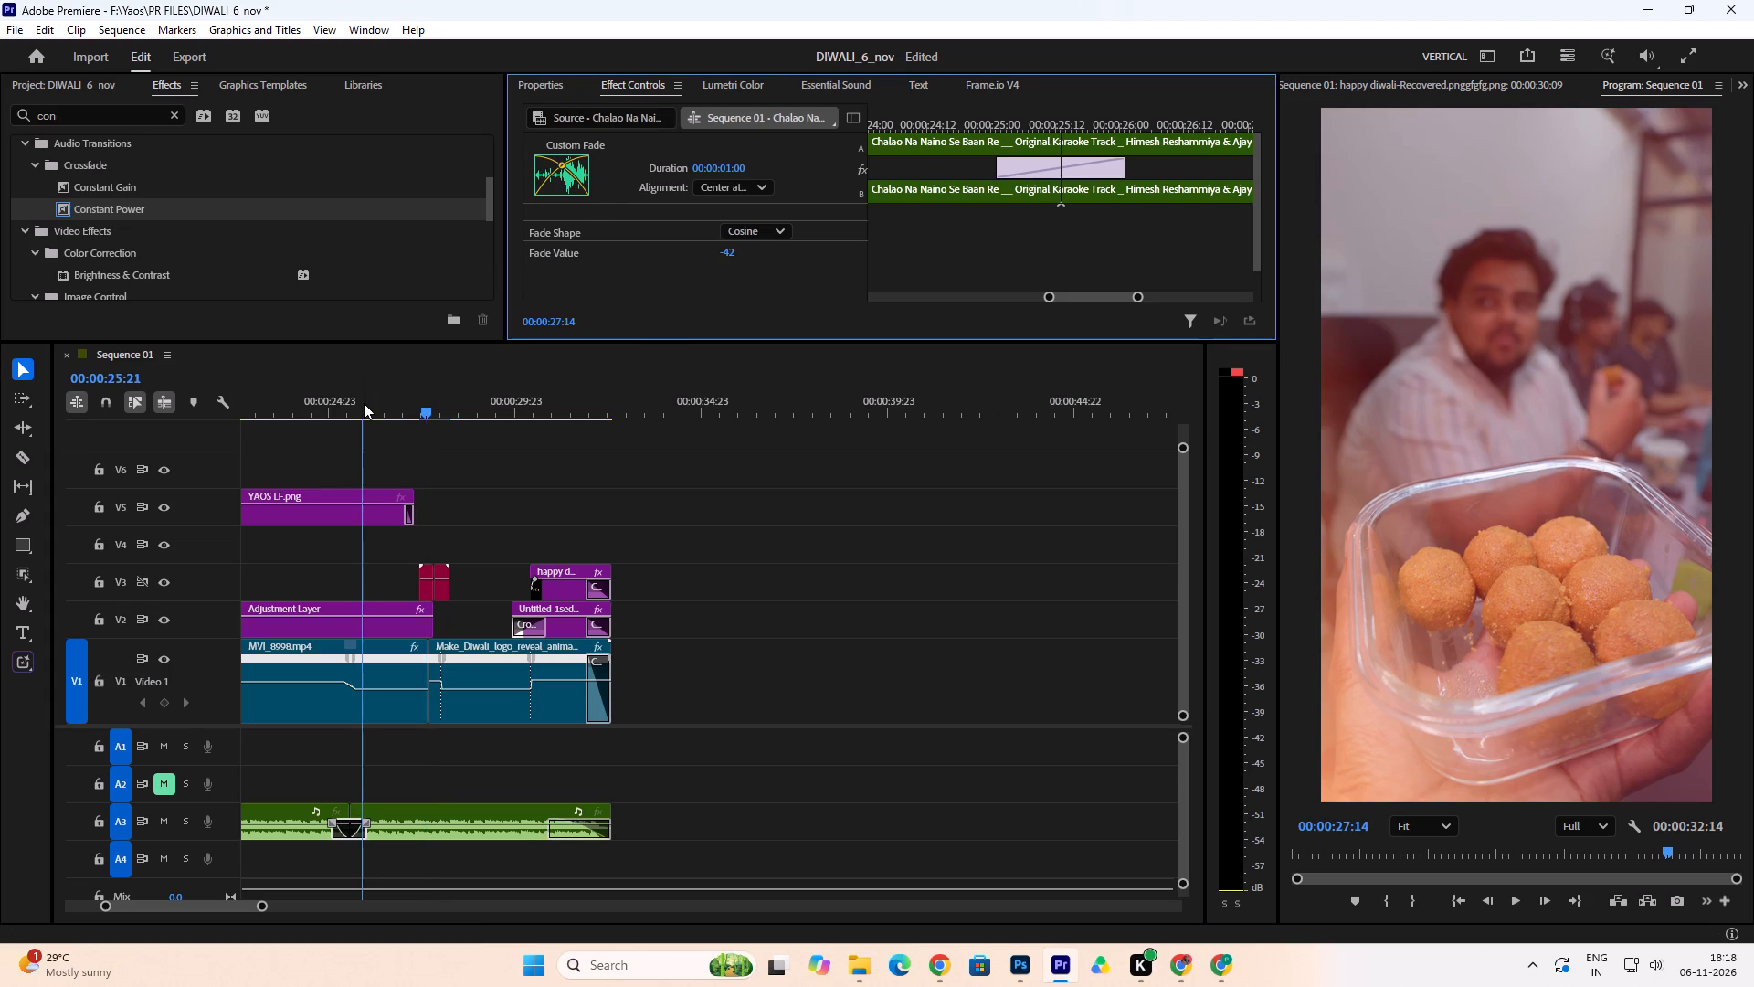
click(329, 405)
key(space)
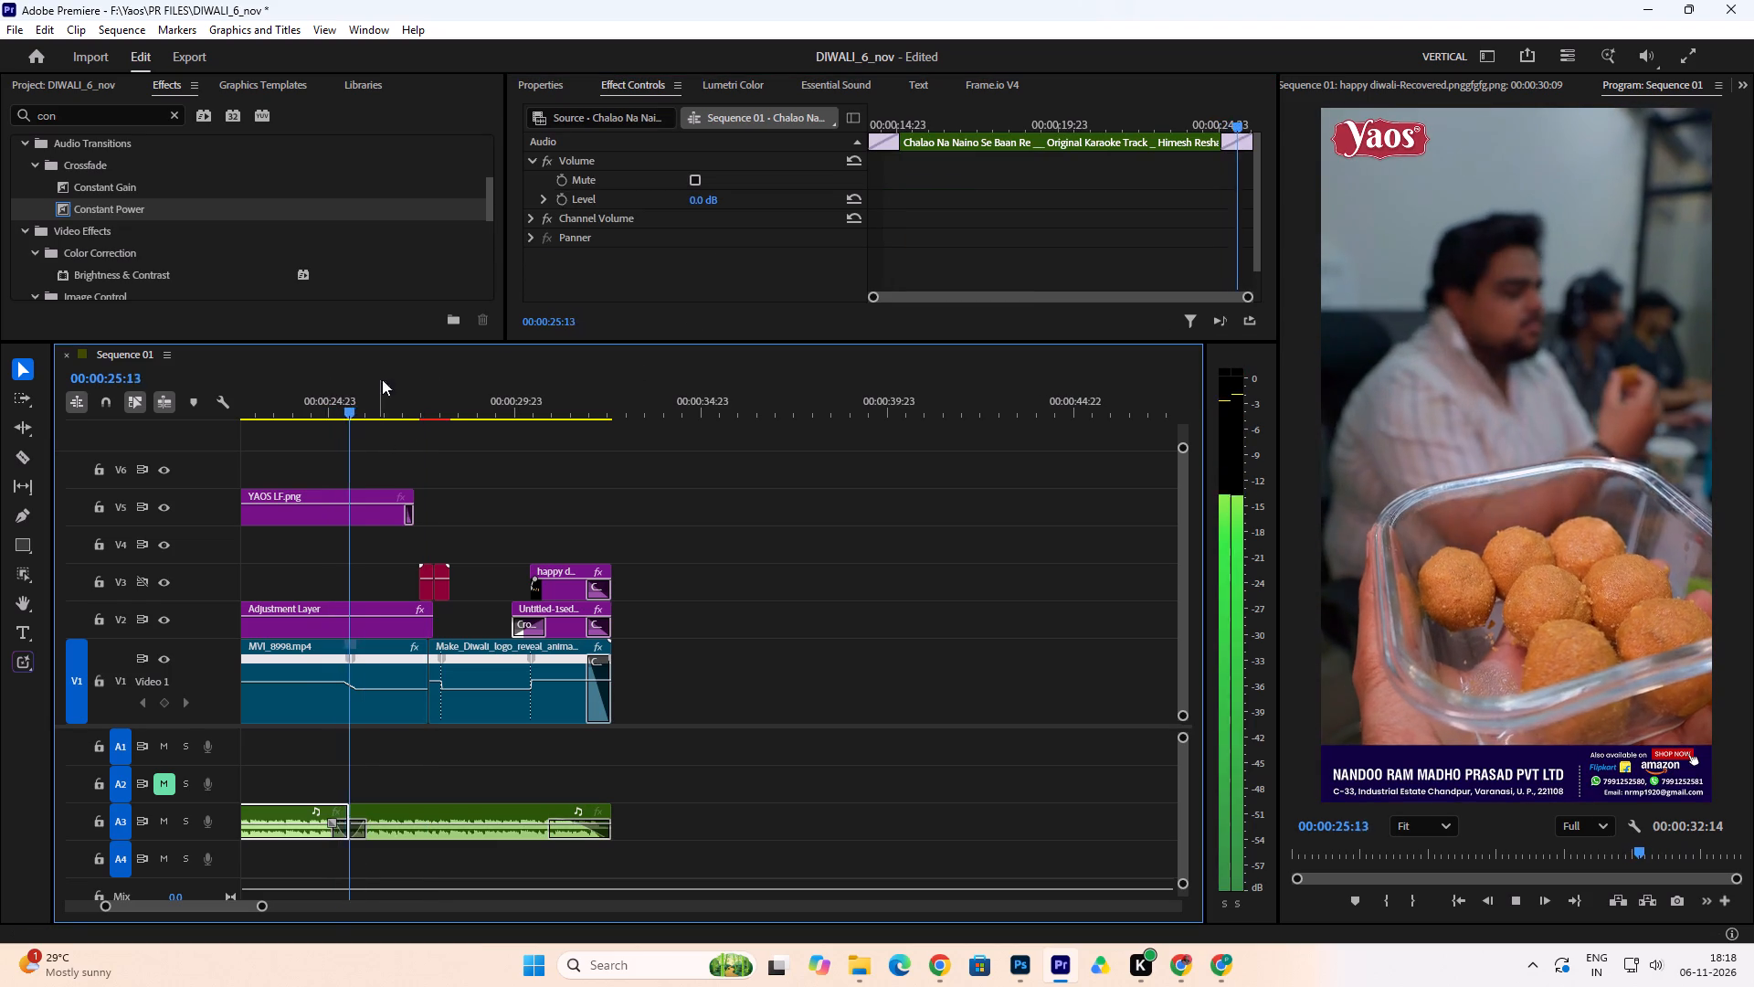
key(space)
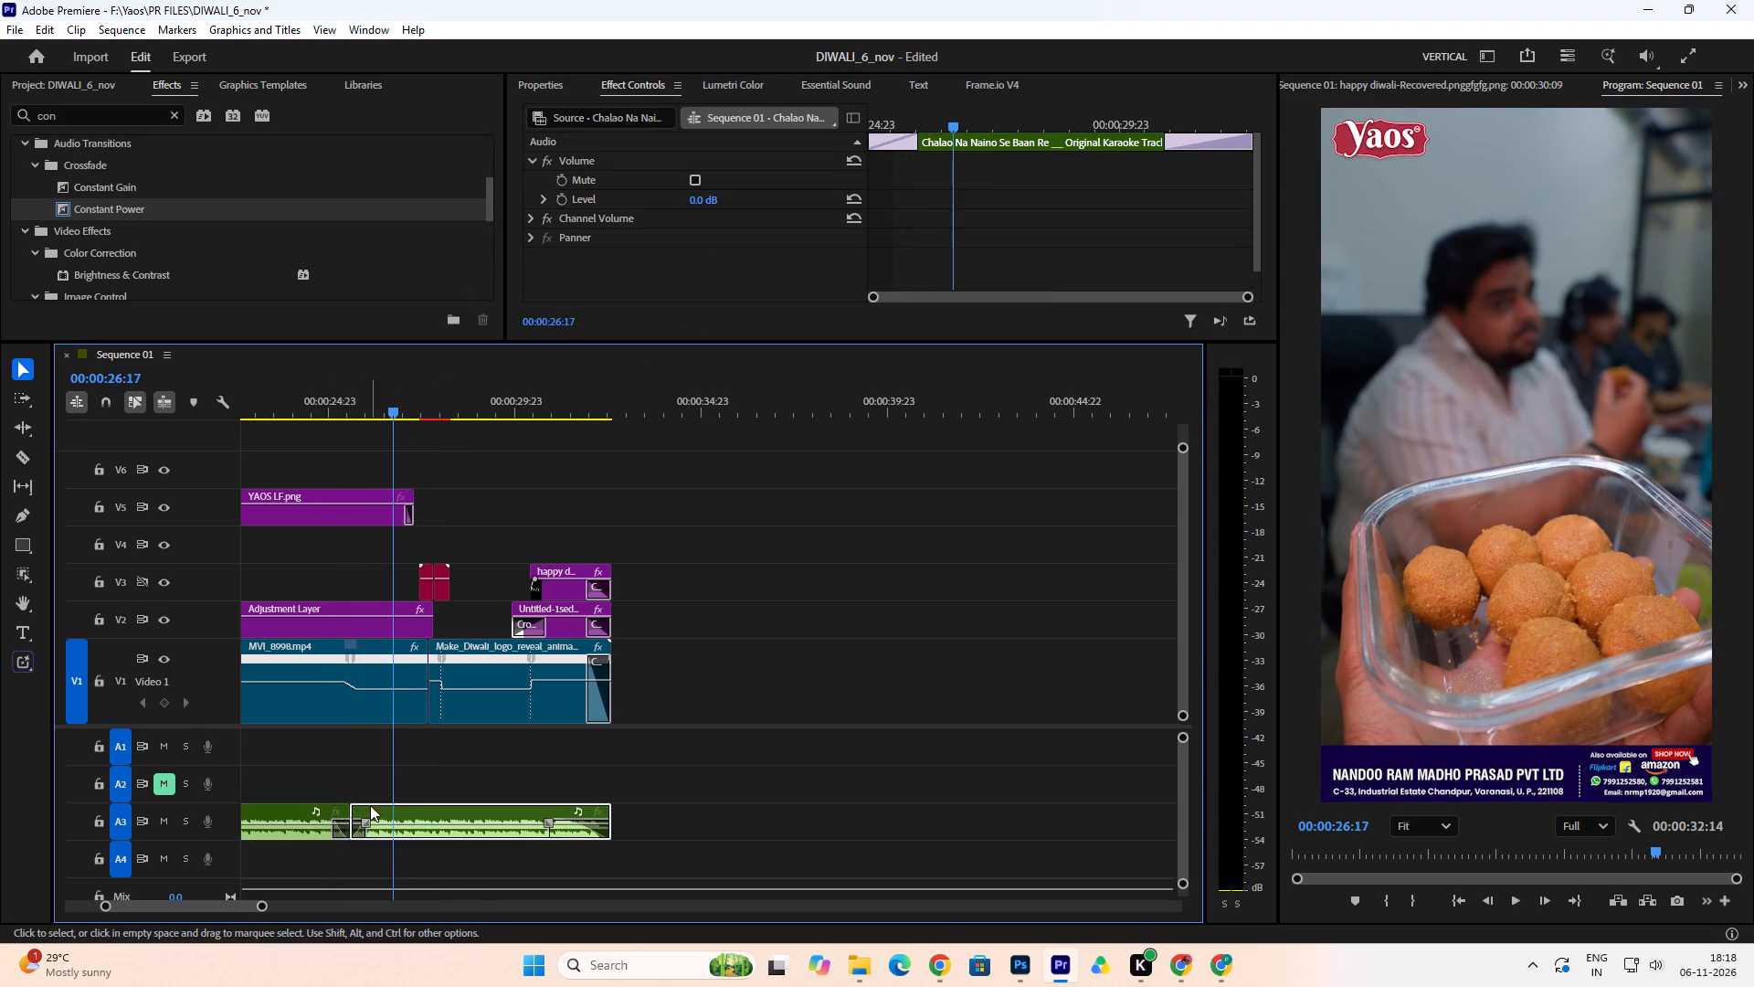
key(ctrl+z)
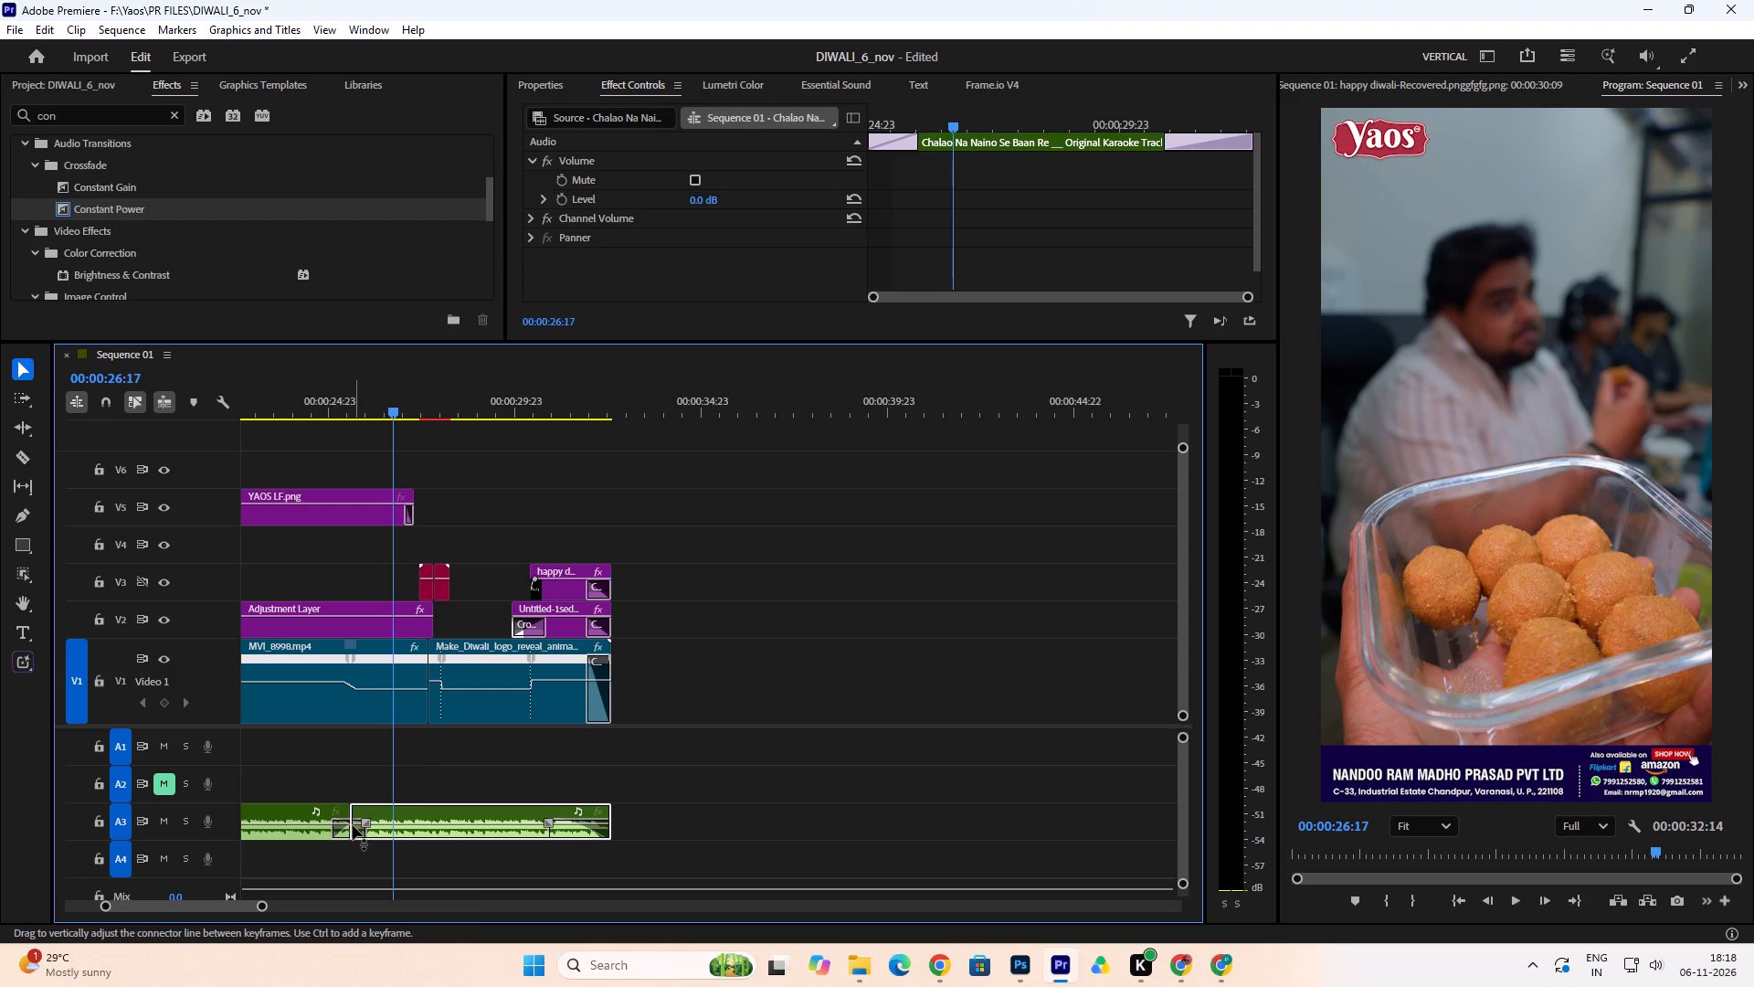
Adjust the fade value of the crossfade at the last A3 cut and play it back to 00:00:26:20.
click(353, 826)
click(364, 829)
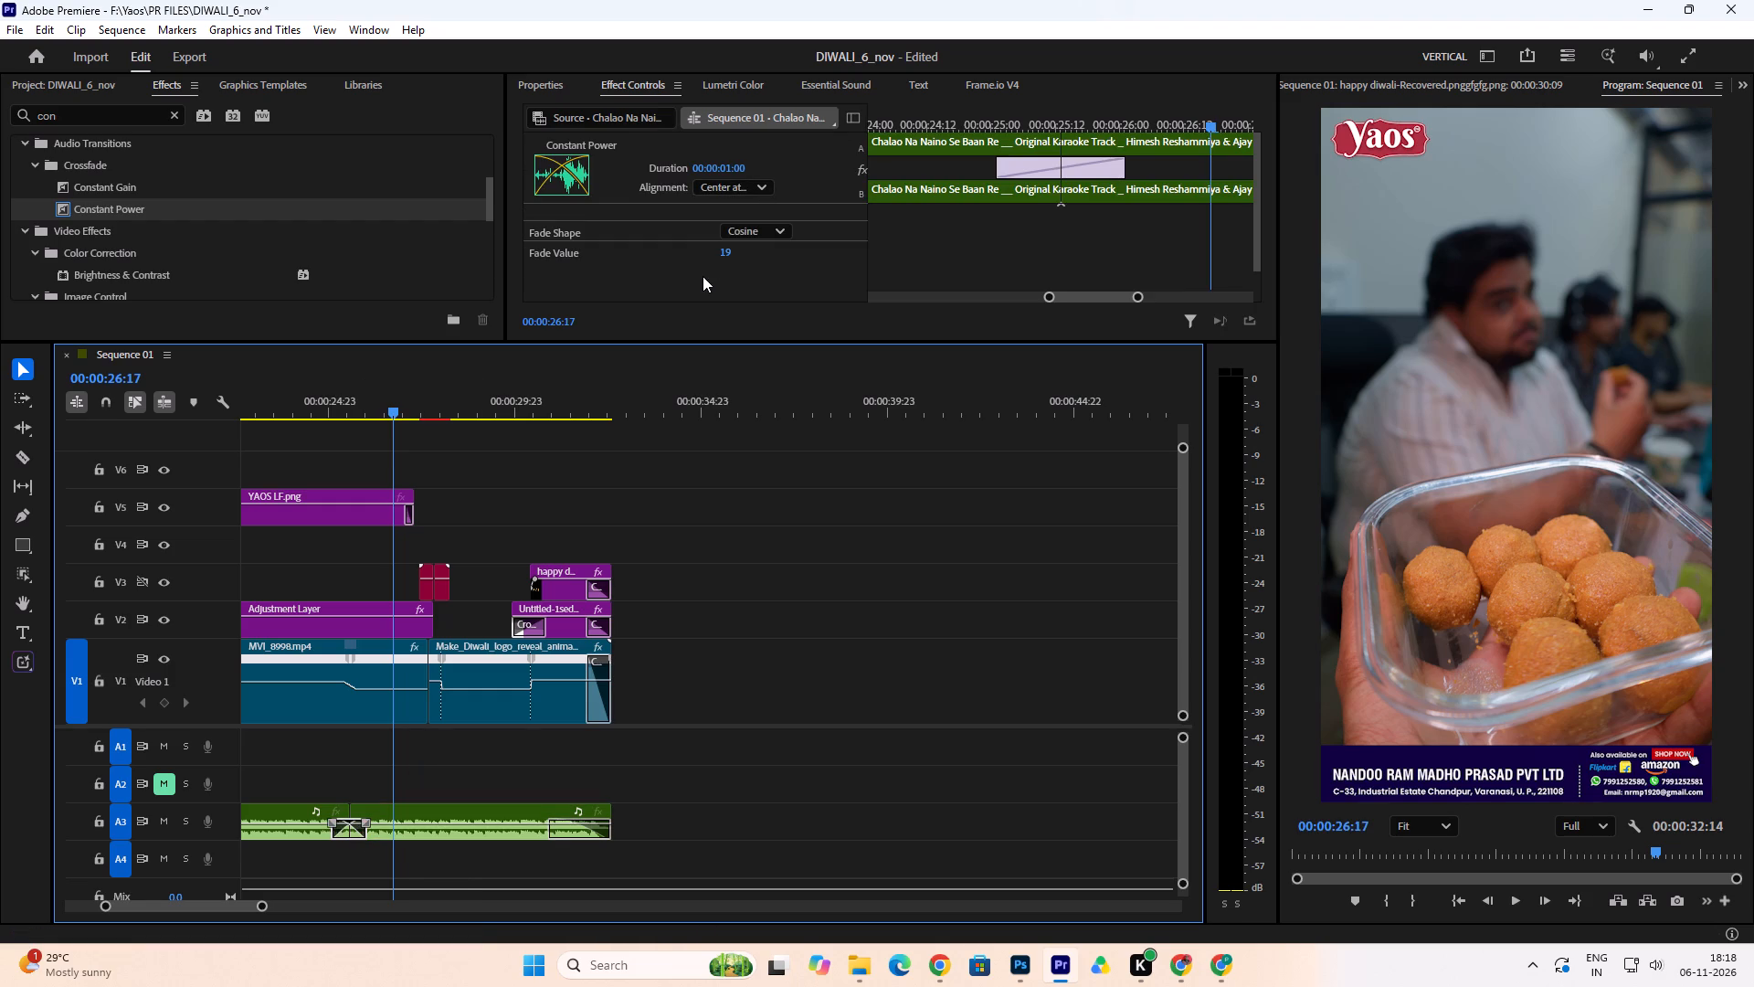
click(723, 250)
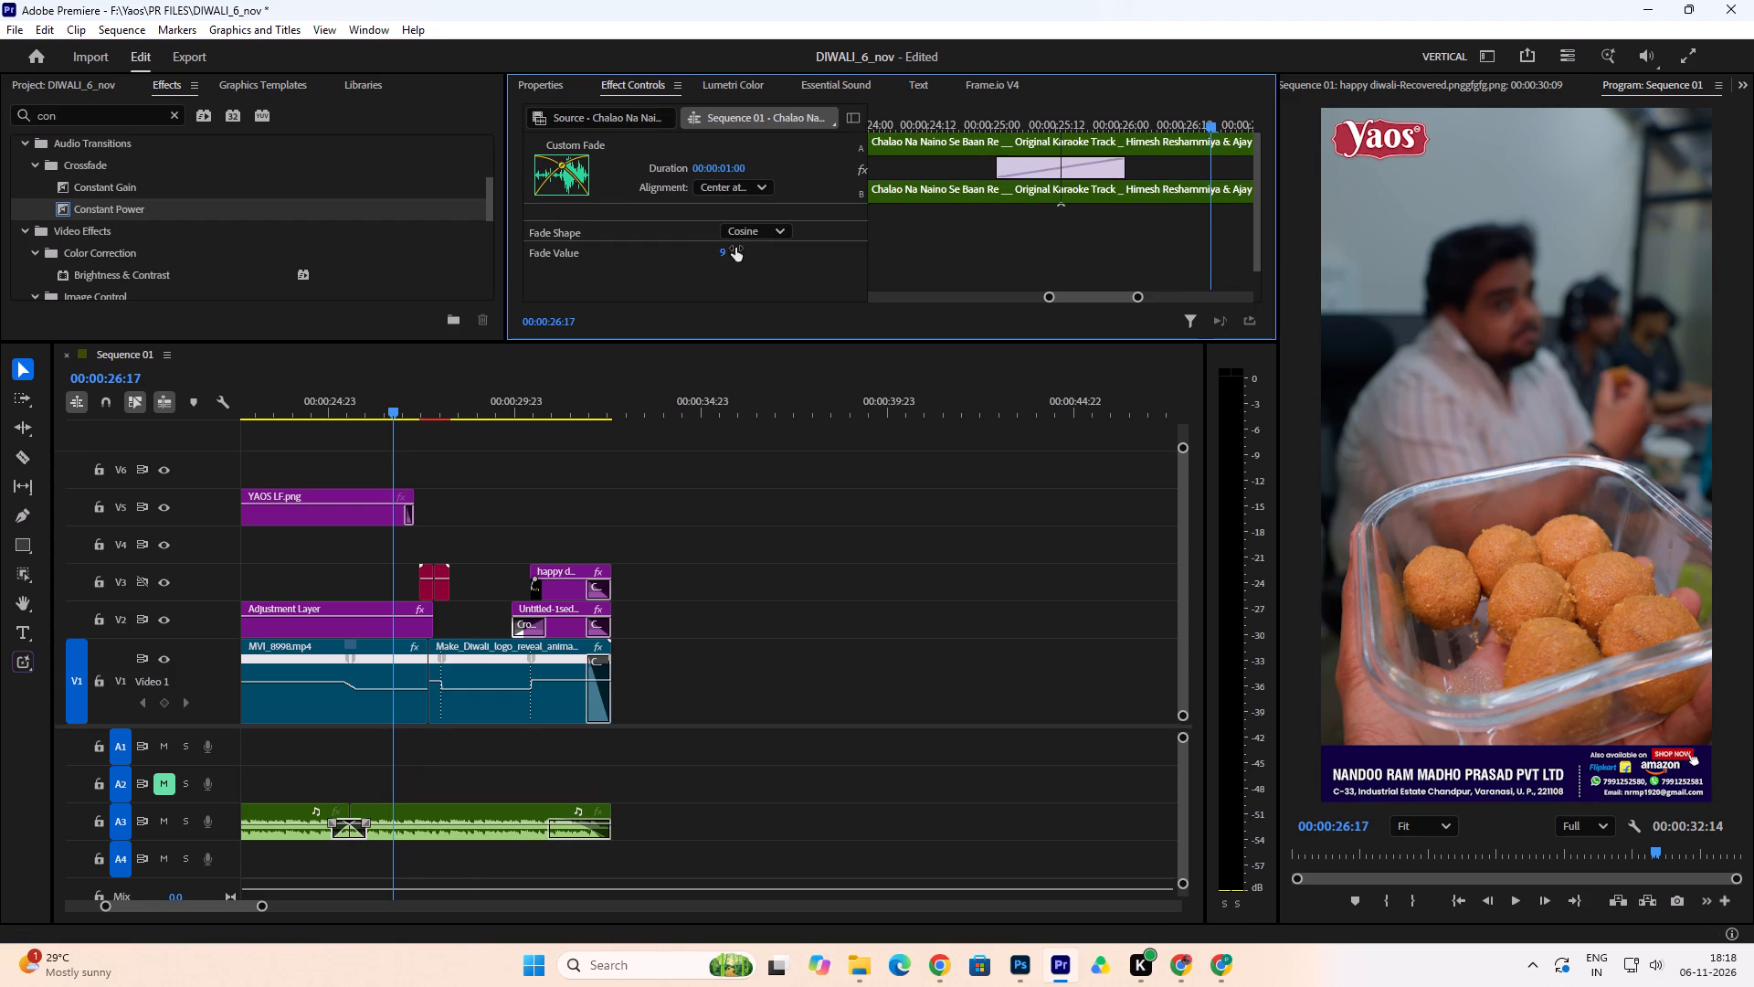
click(329, 403)
key(space)
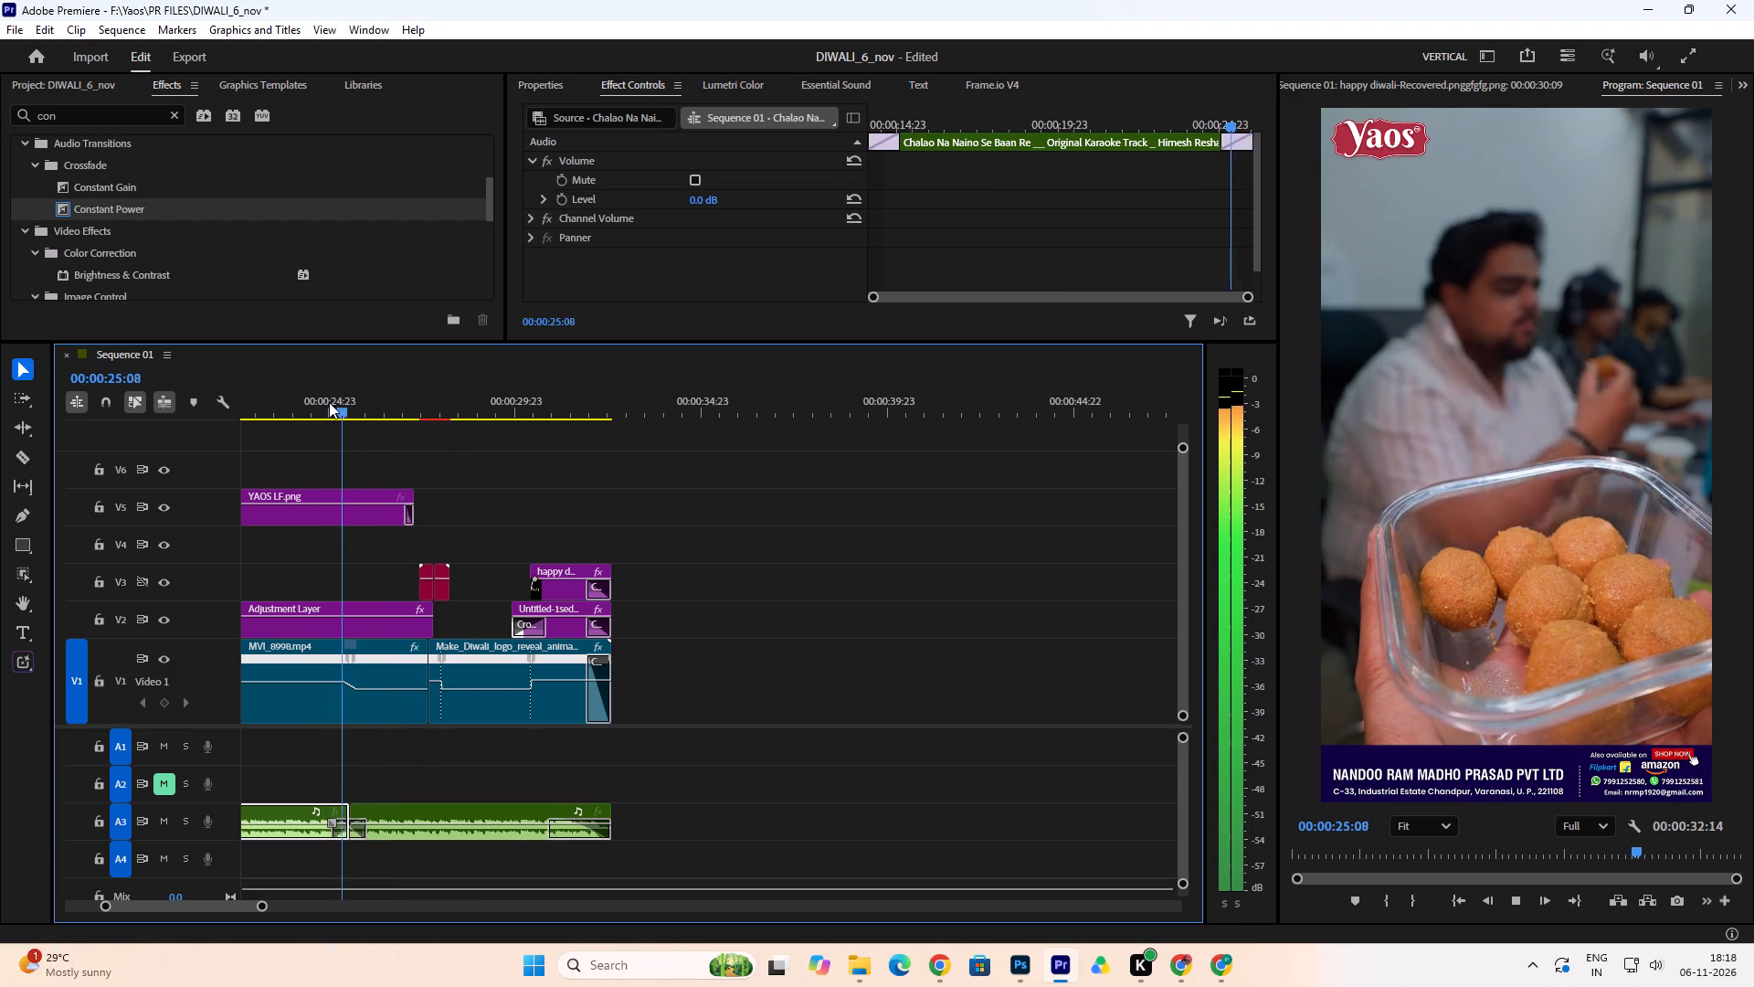
key(space)
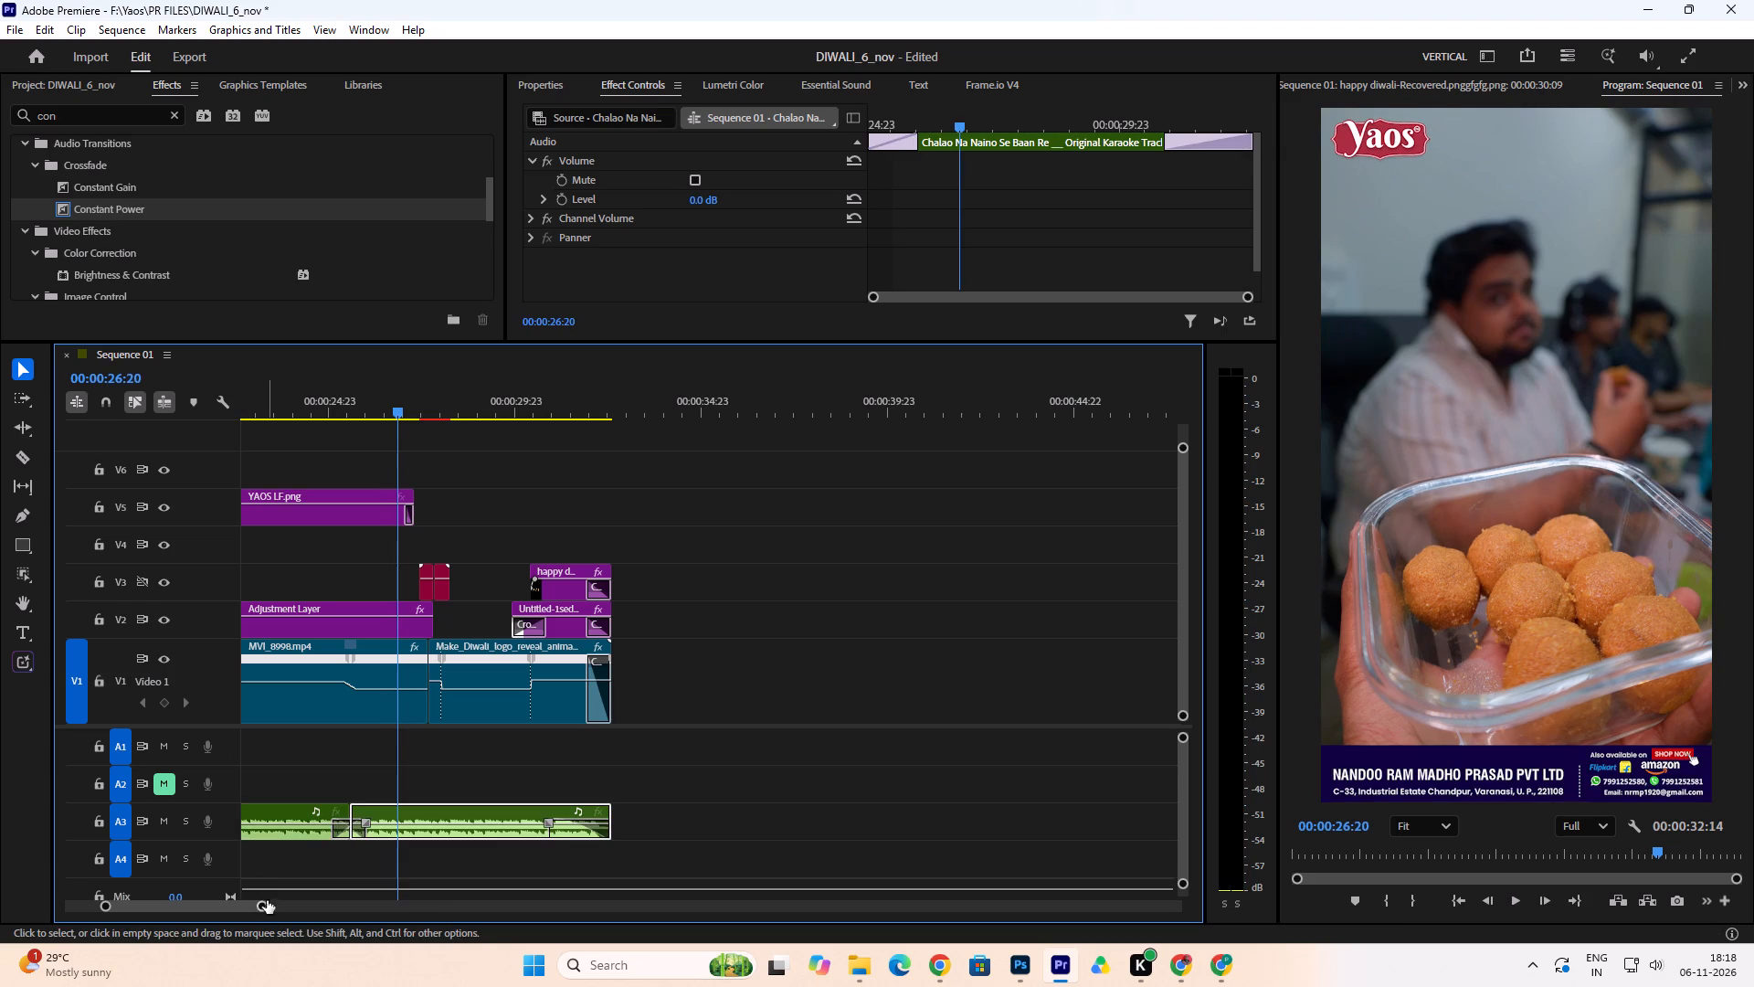
Return the playhead to the sequence start at 00:00:00:00 and save the project.
drag(263, 904, 383, 933)
drag(391, 397, 211, 434)
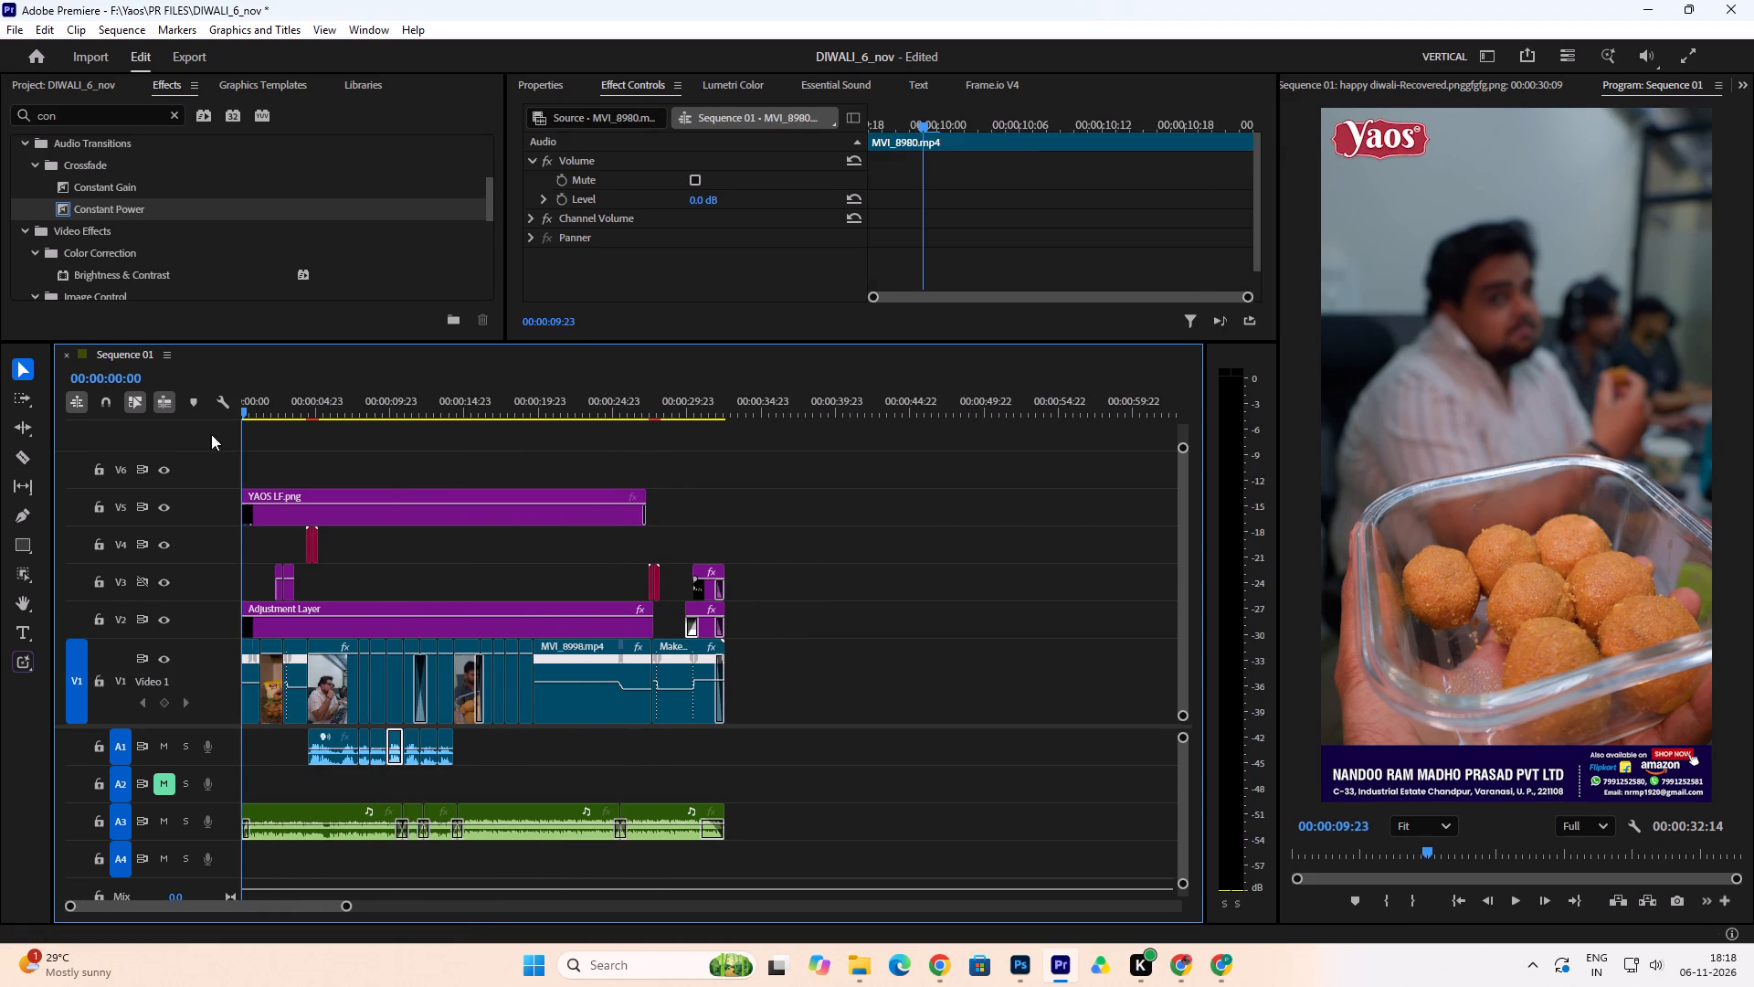
drag(211, 434, 157, 464)
key(ctrl+s)
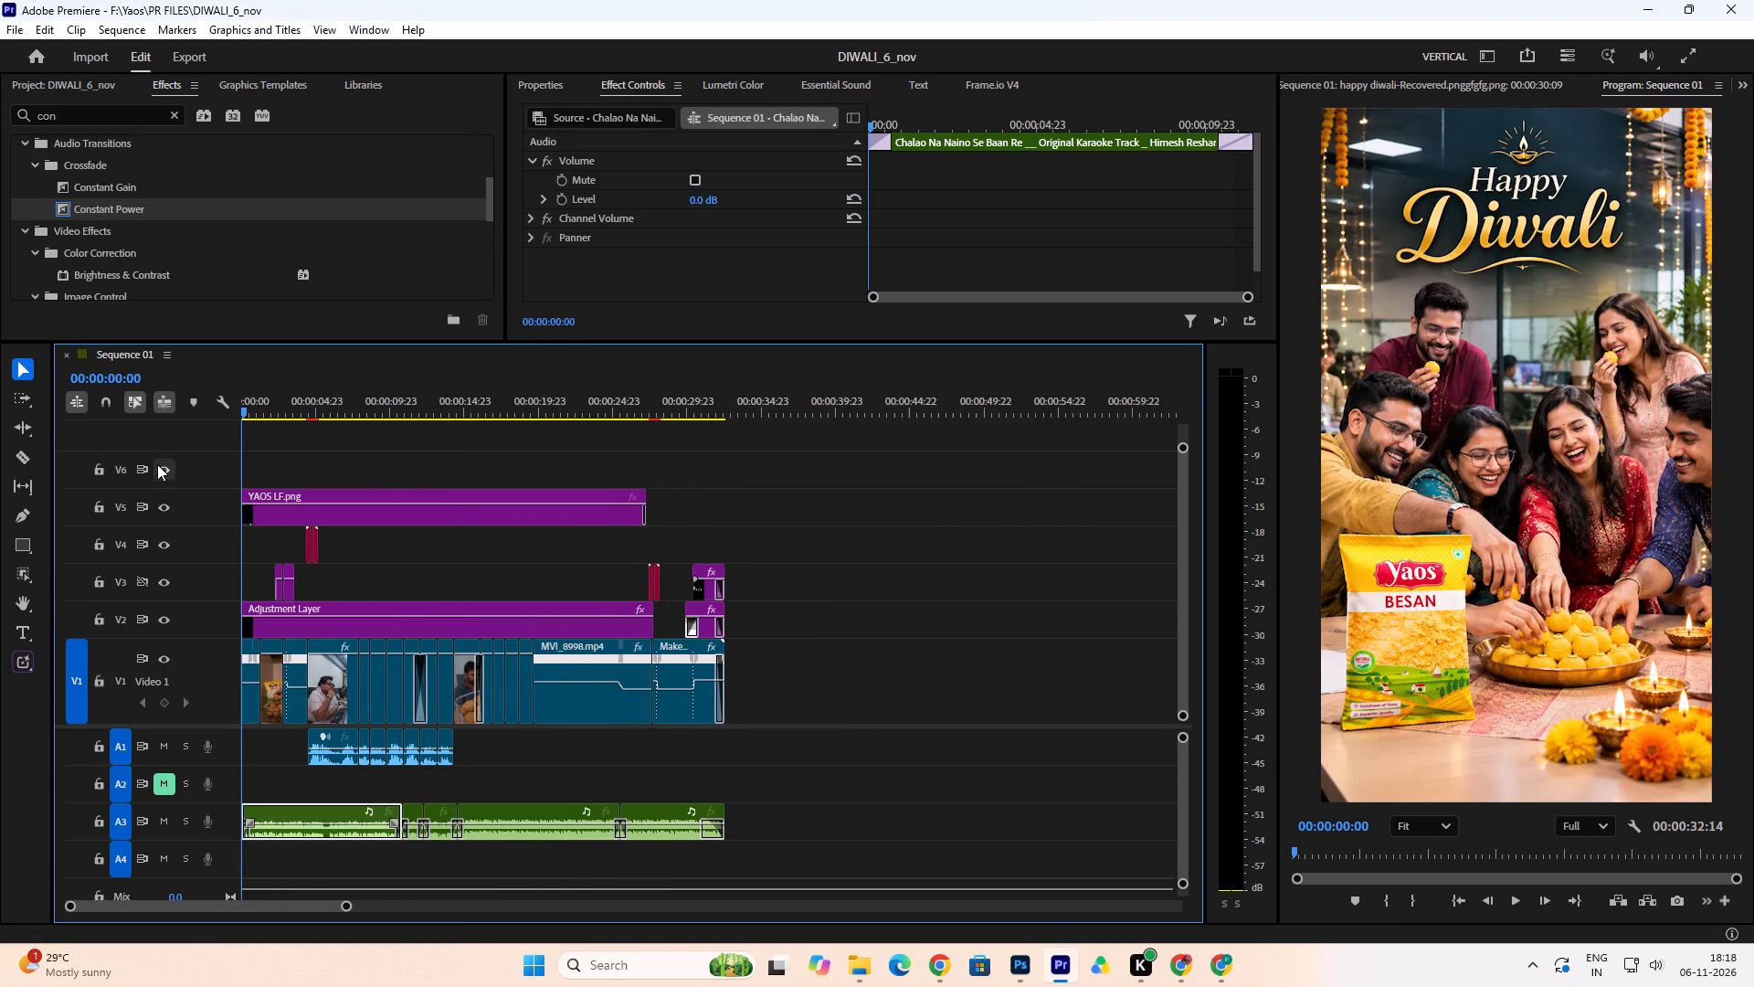
Play back the sequence from the start to 00:00:13:12 to check the earlier A3 music cuts.
key(space)
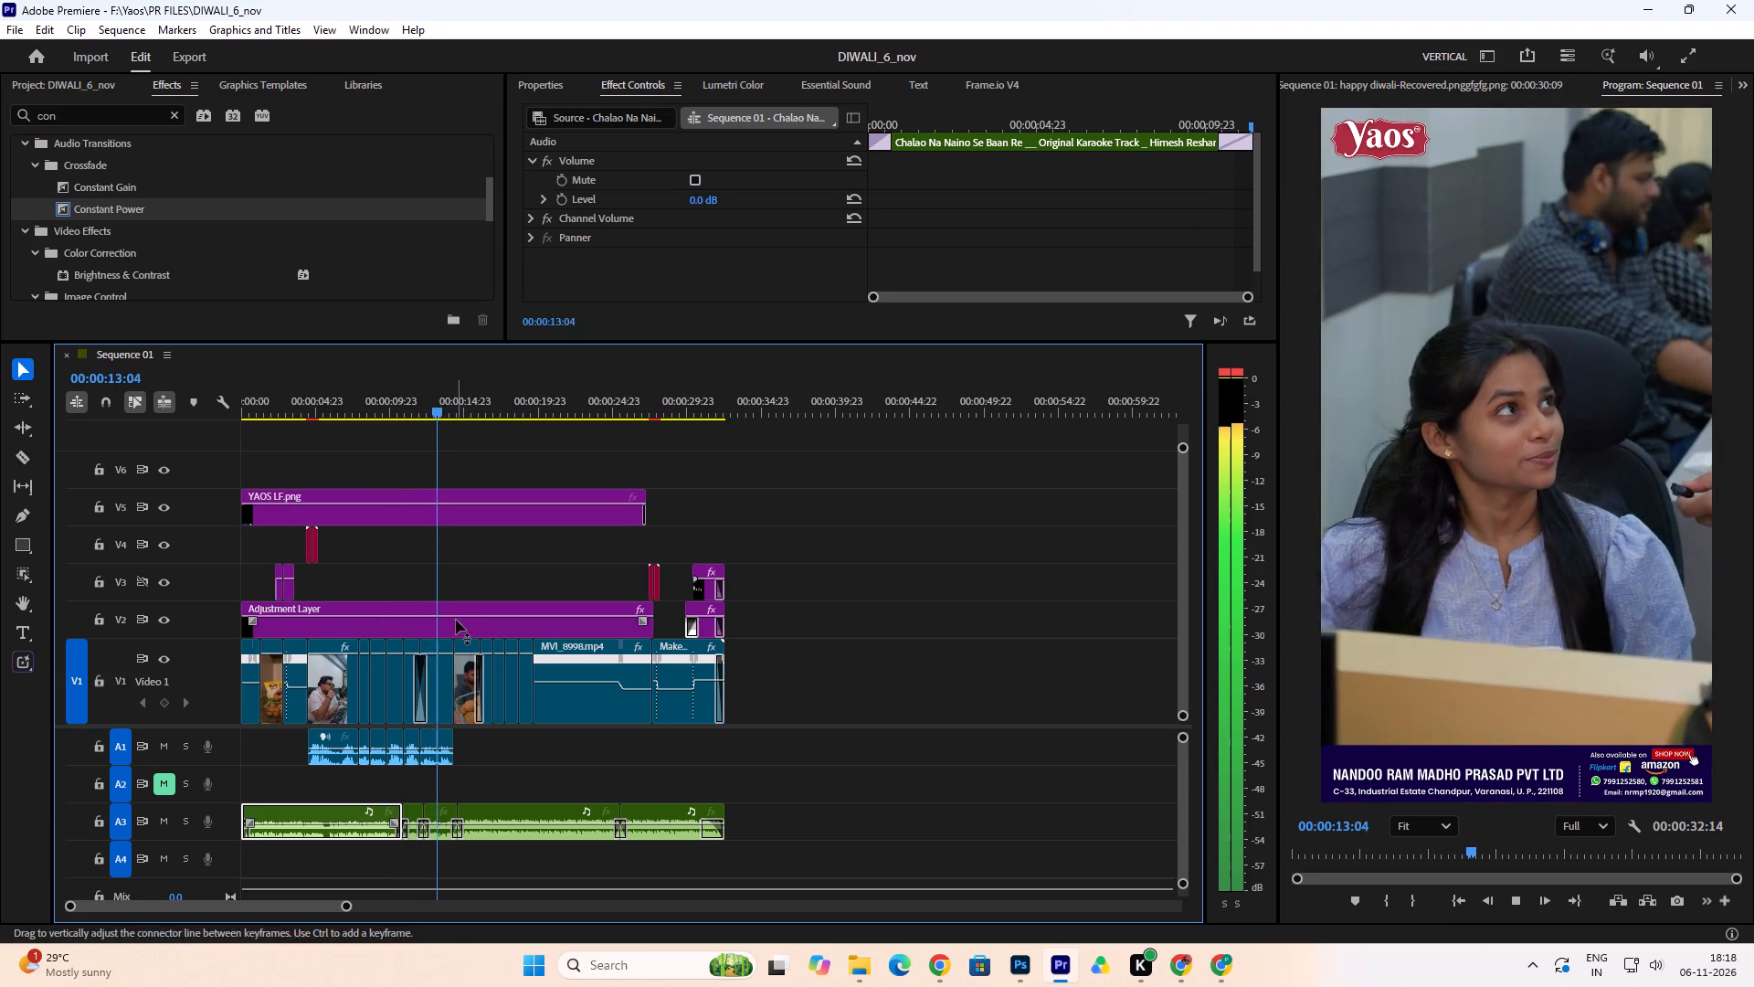
key(space)
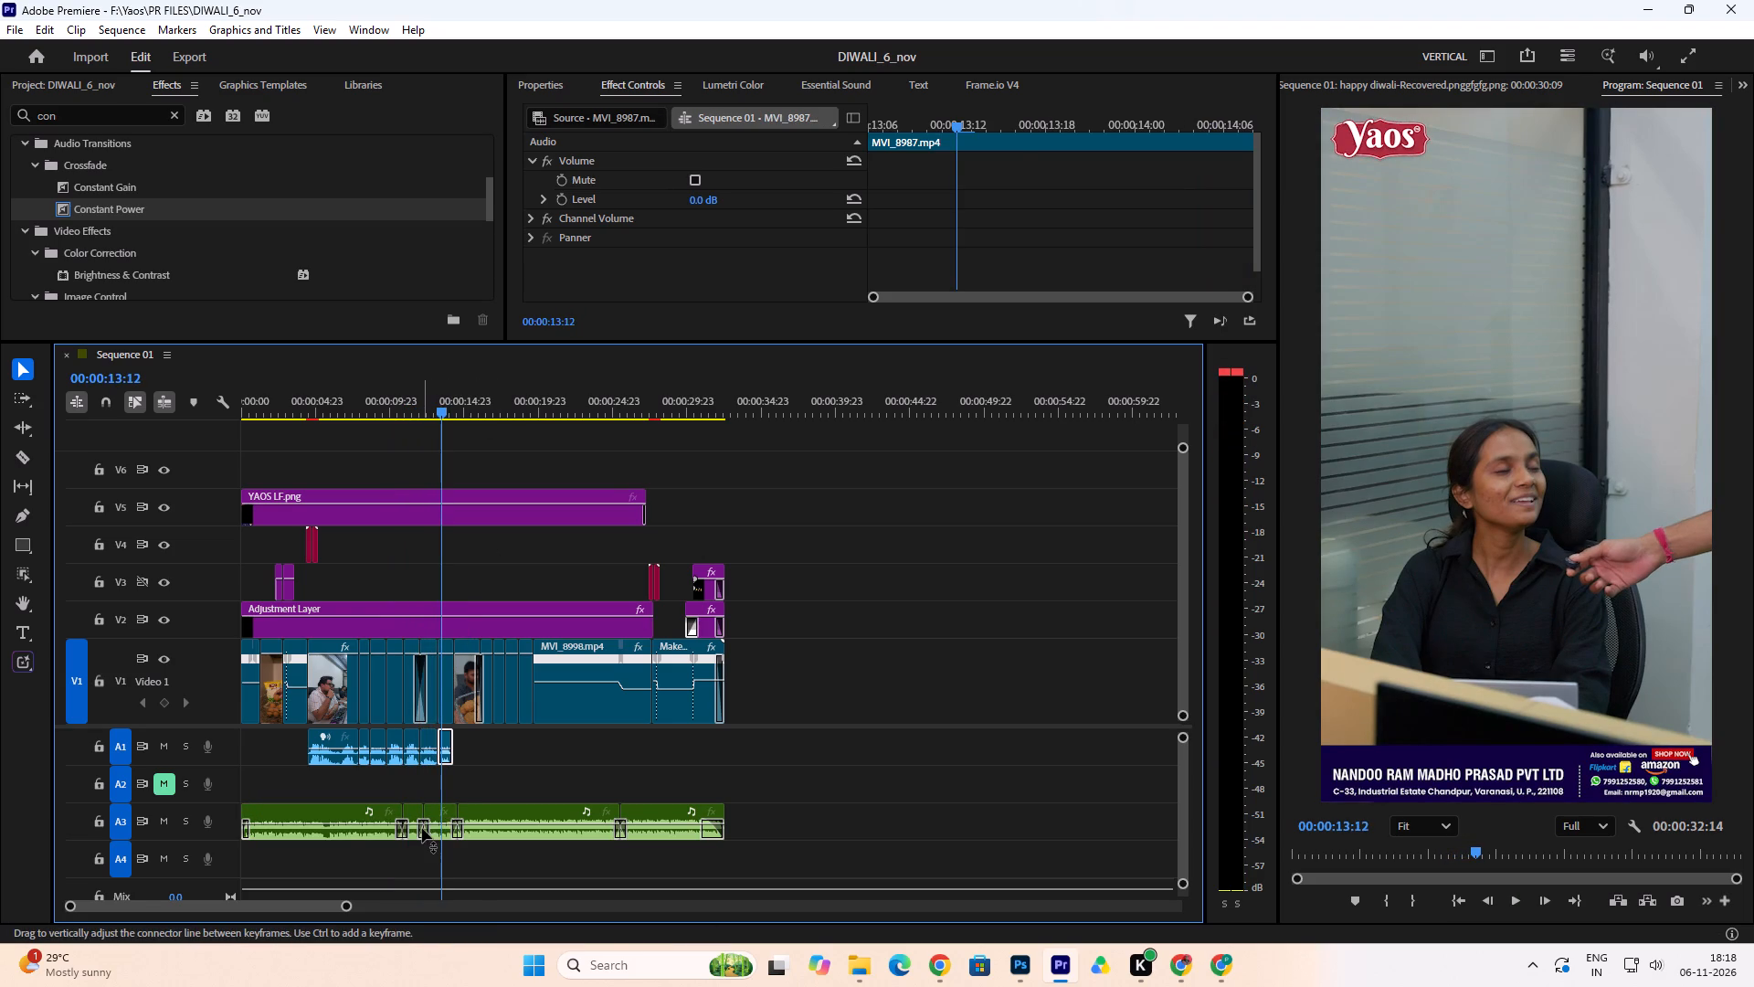
Delete the Constant Power crossfade at the second A3 music cut, at about 00:00:12:08.
click(422, 827)
click(424, 824)
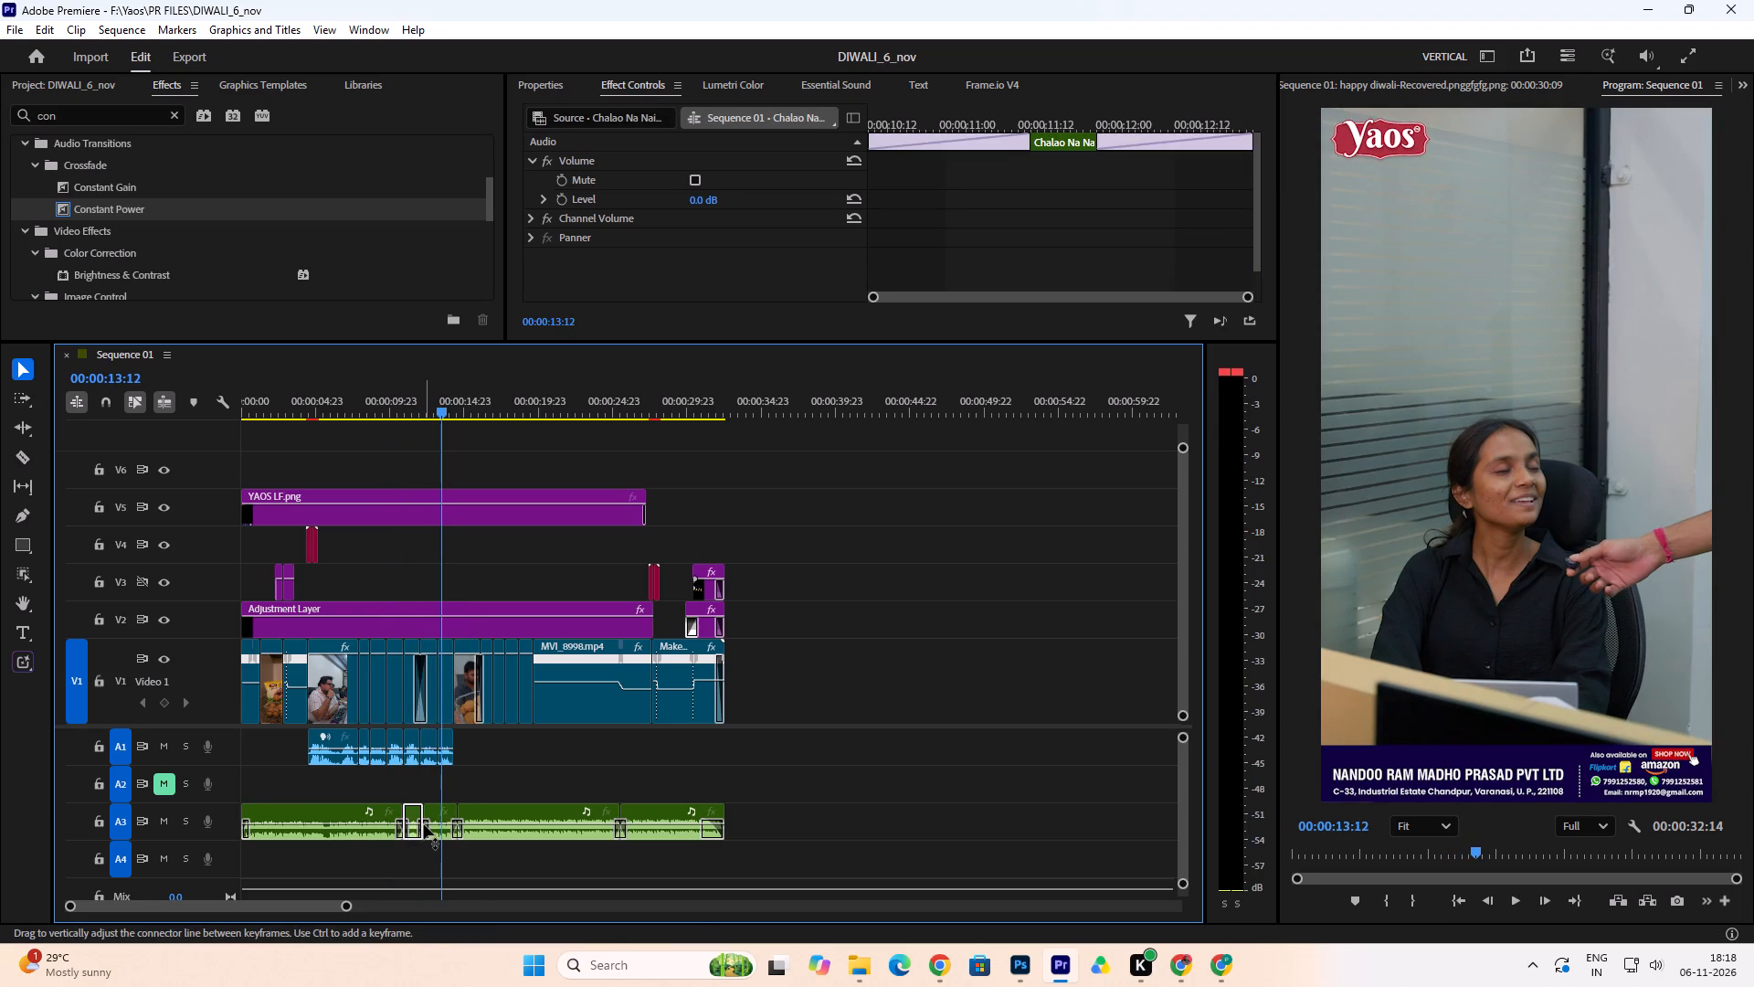
click(428, 825)
click(421, 828)
click(411, 401)
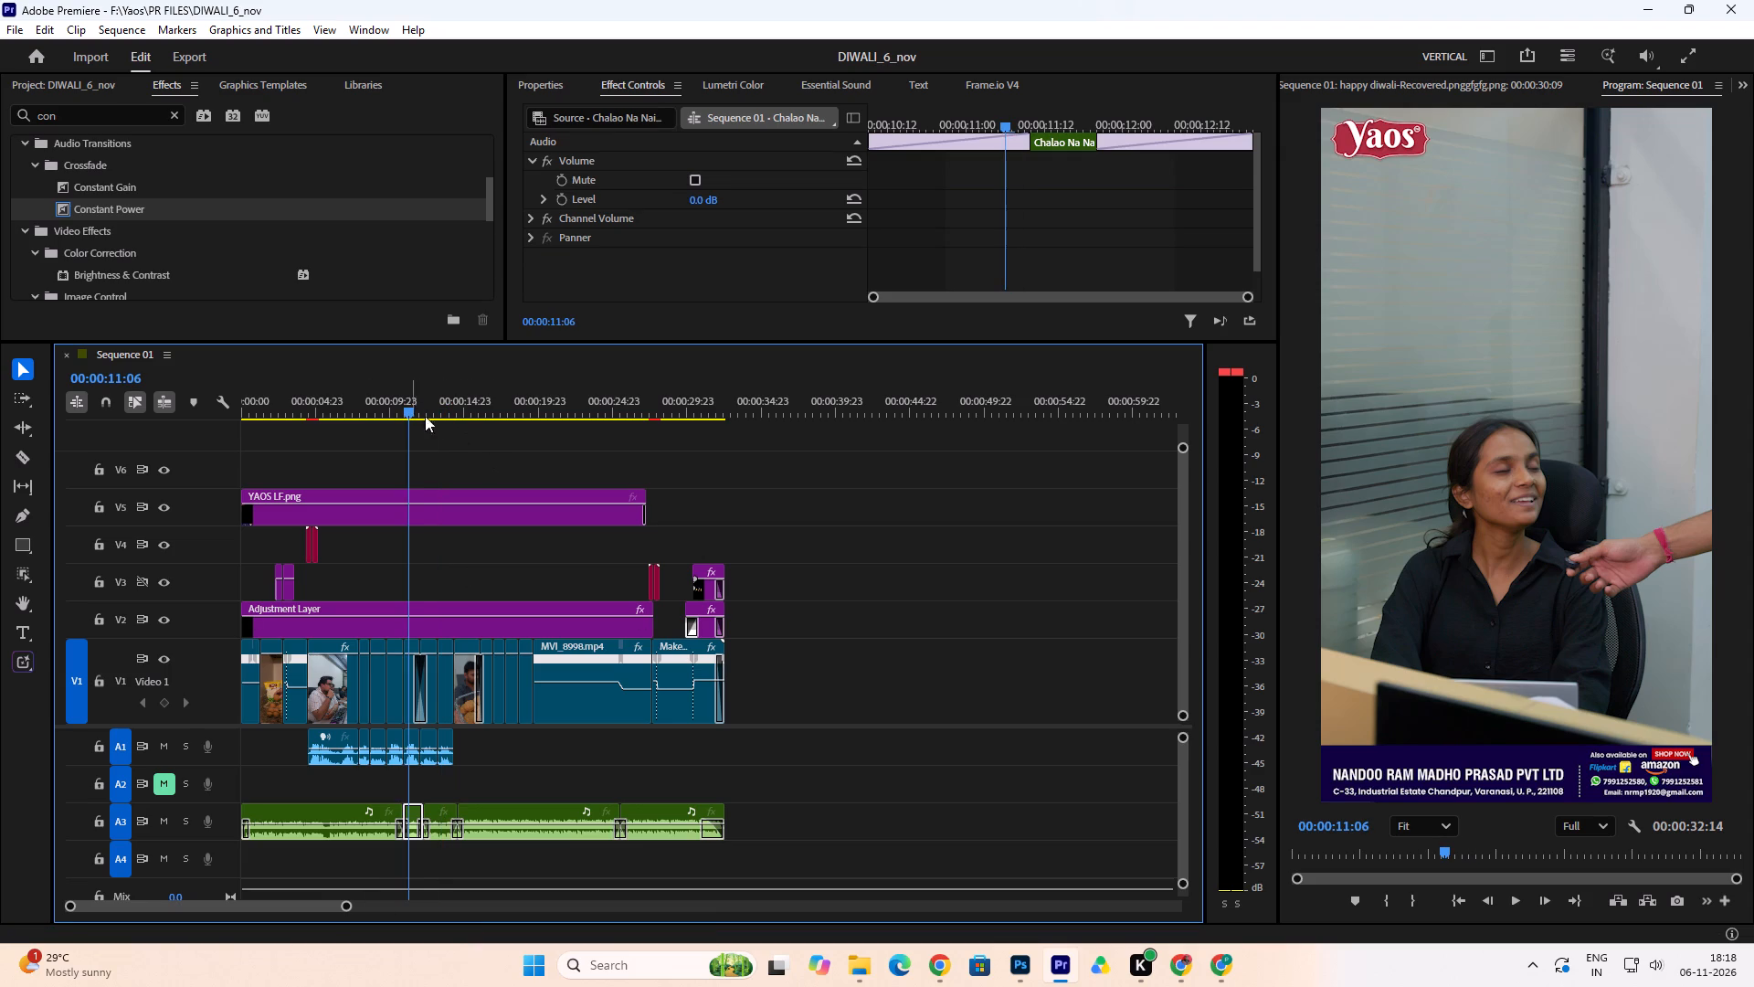
drag(343, 907, 188, 929)
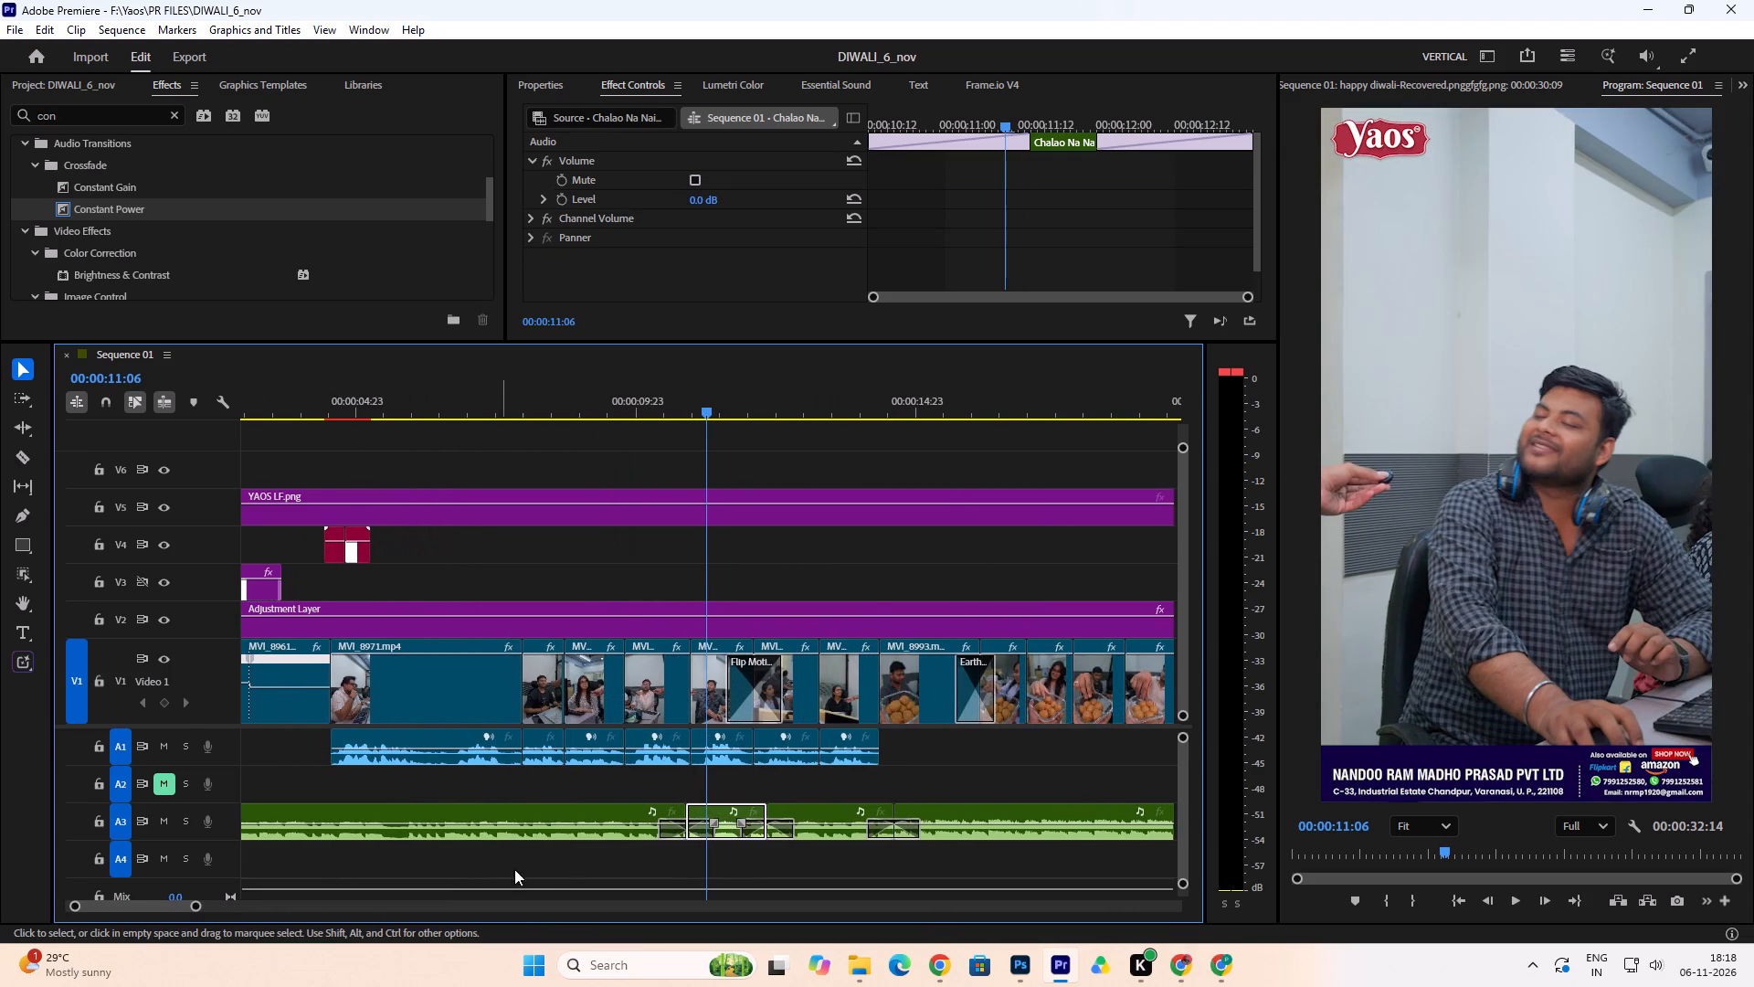
click(780, 829)
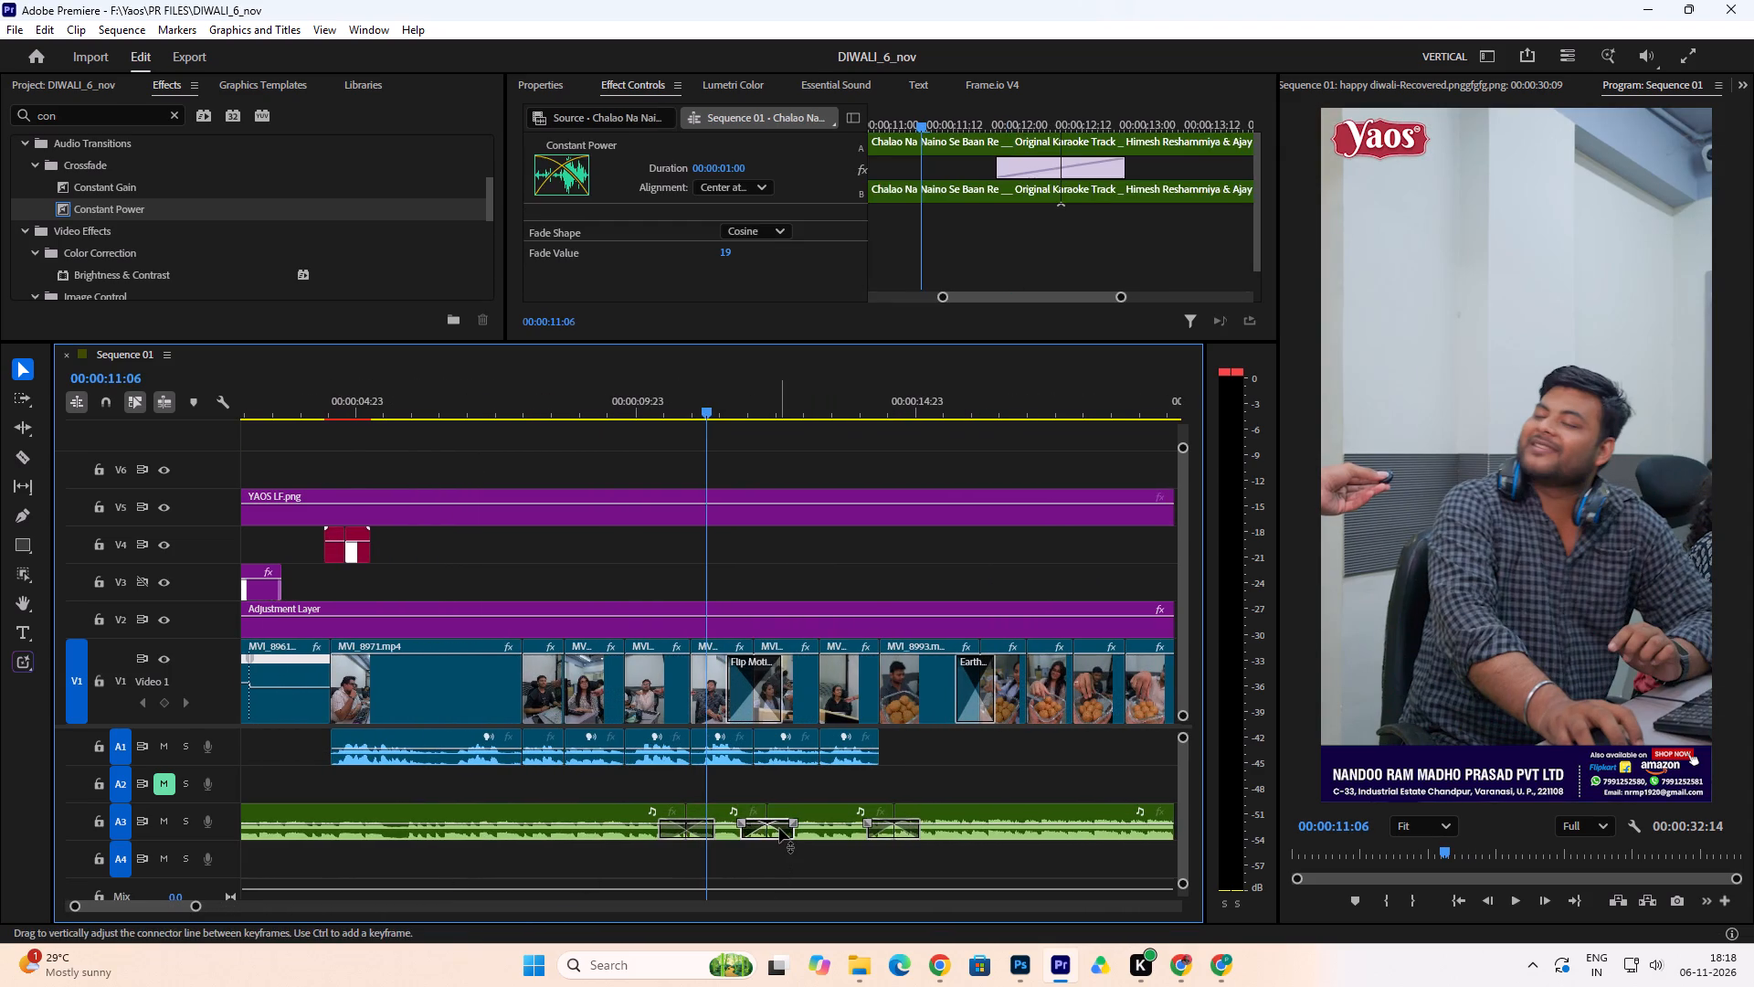
key(Delete)
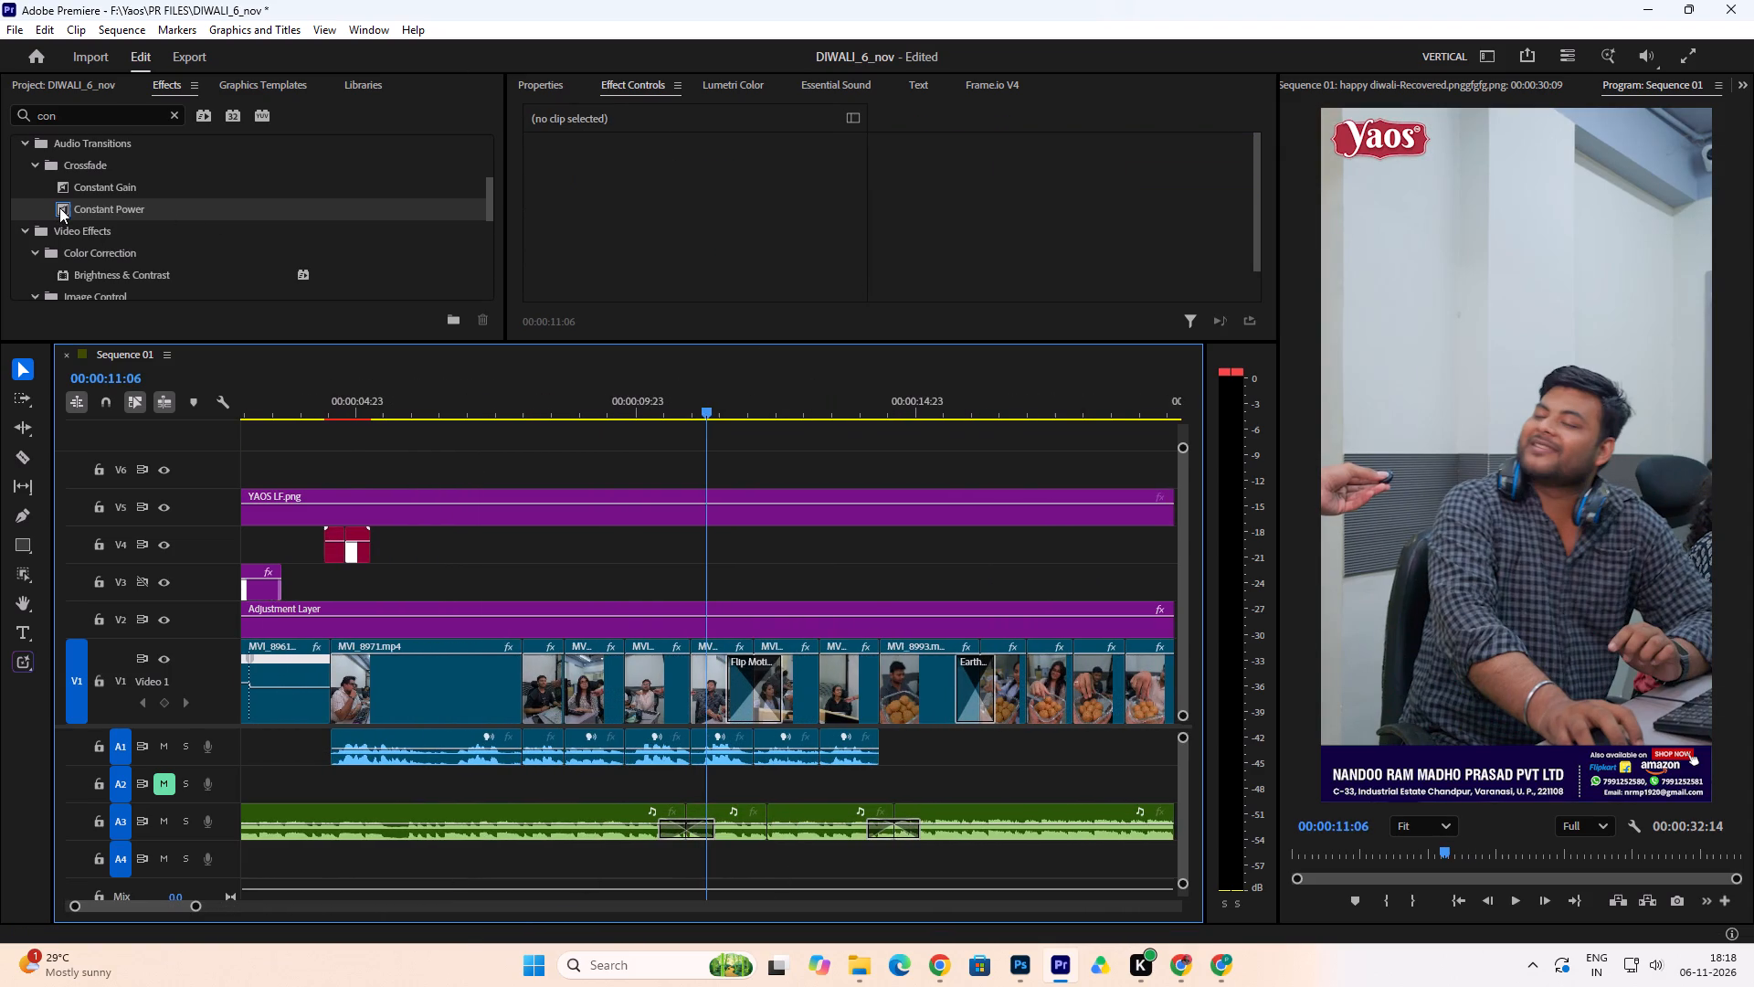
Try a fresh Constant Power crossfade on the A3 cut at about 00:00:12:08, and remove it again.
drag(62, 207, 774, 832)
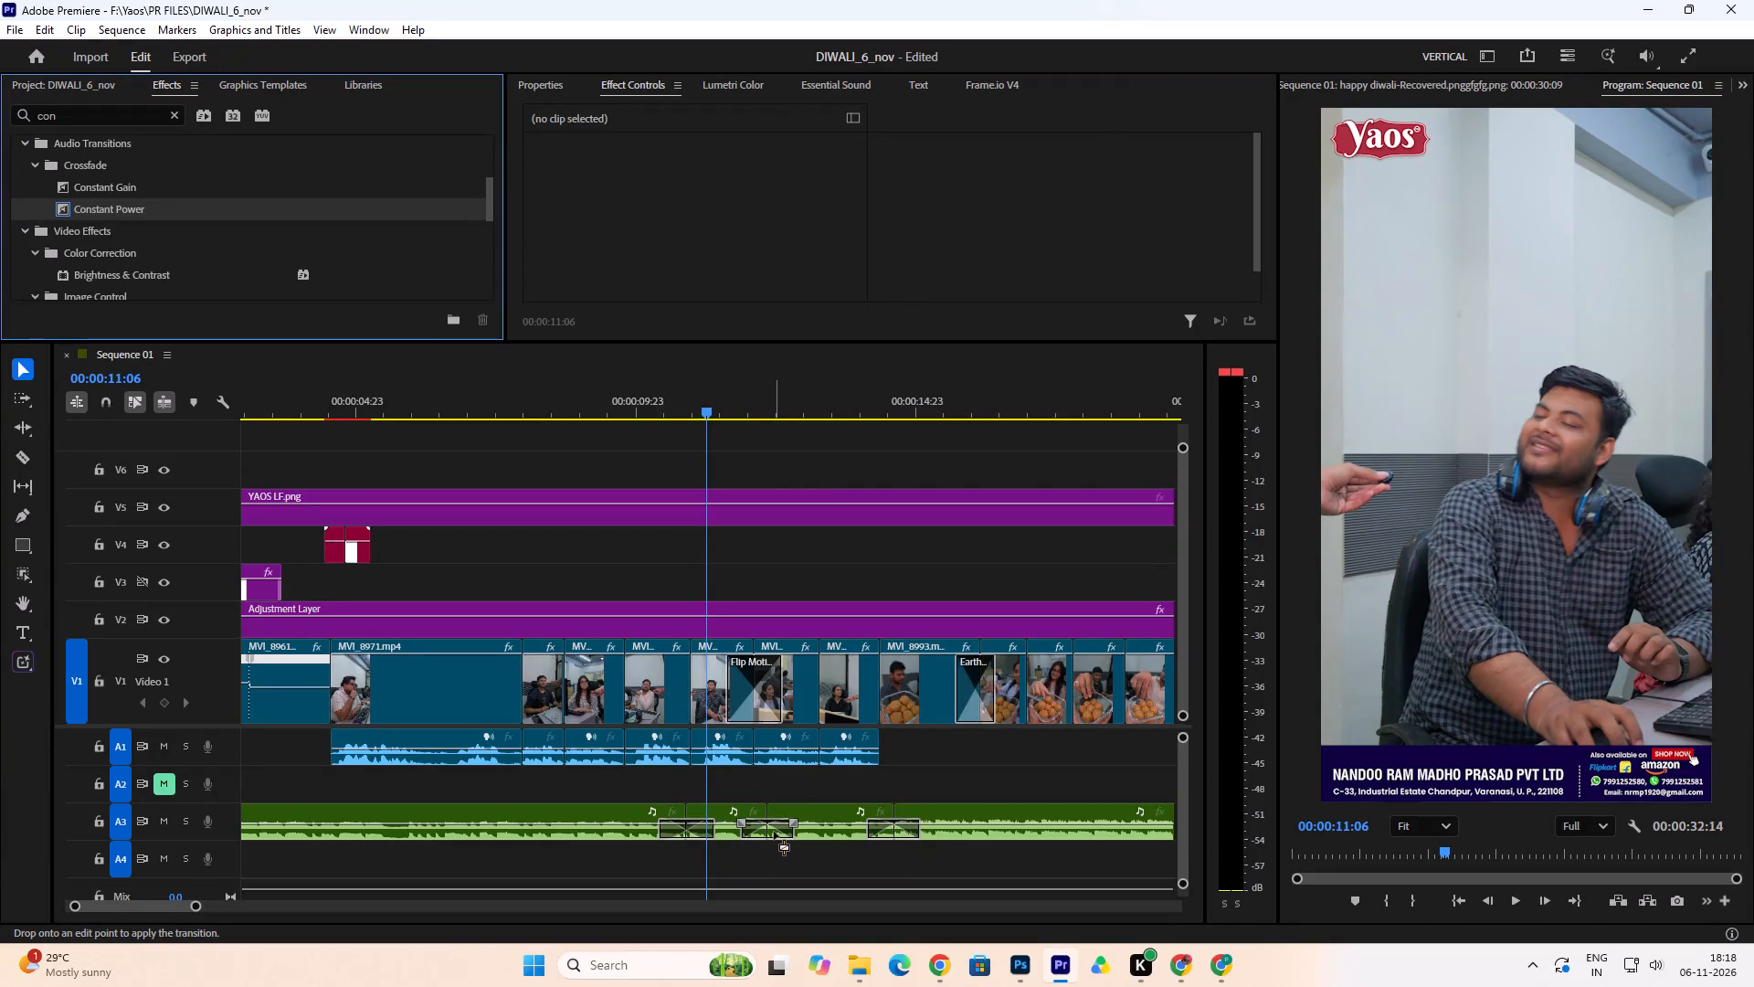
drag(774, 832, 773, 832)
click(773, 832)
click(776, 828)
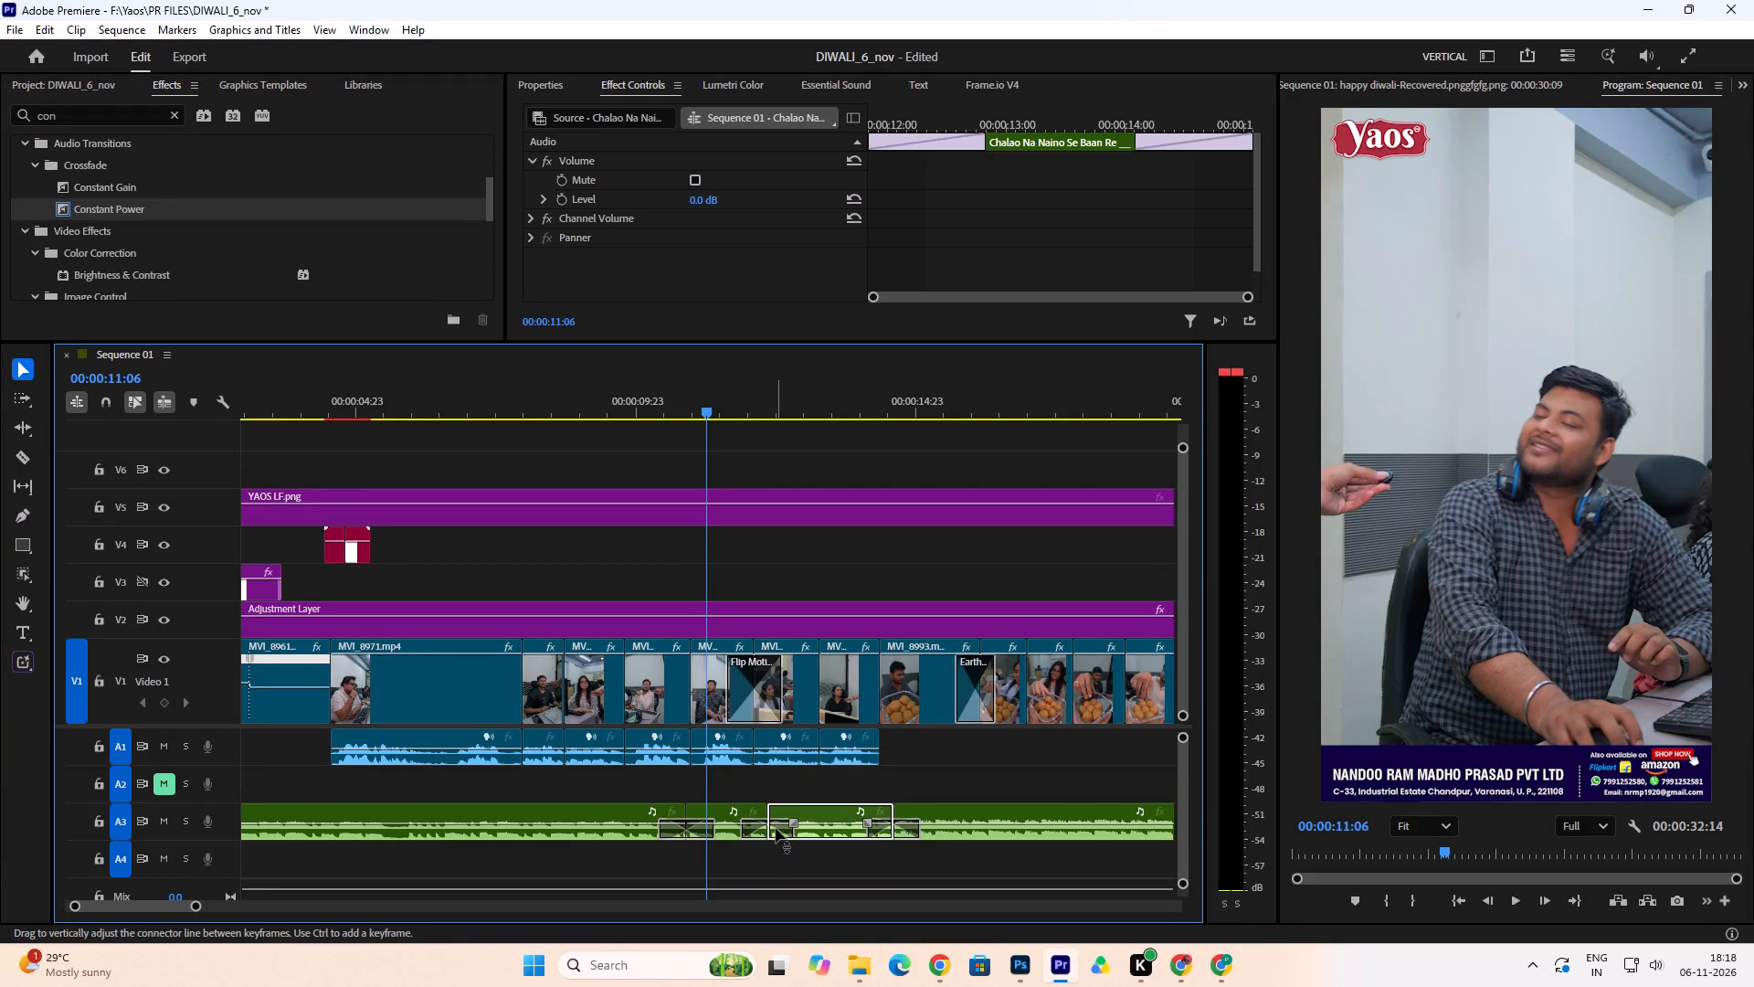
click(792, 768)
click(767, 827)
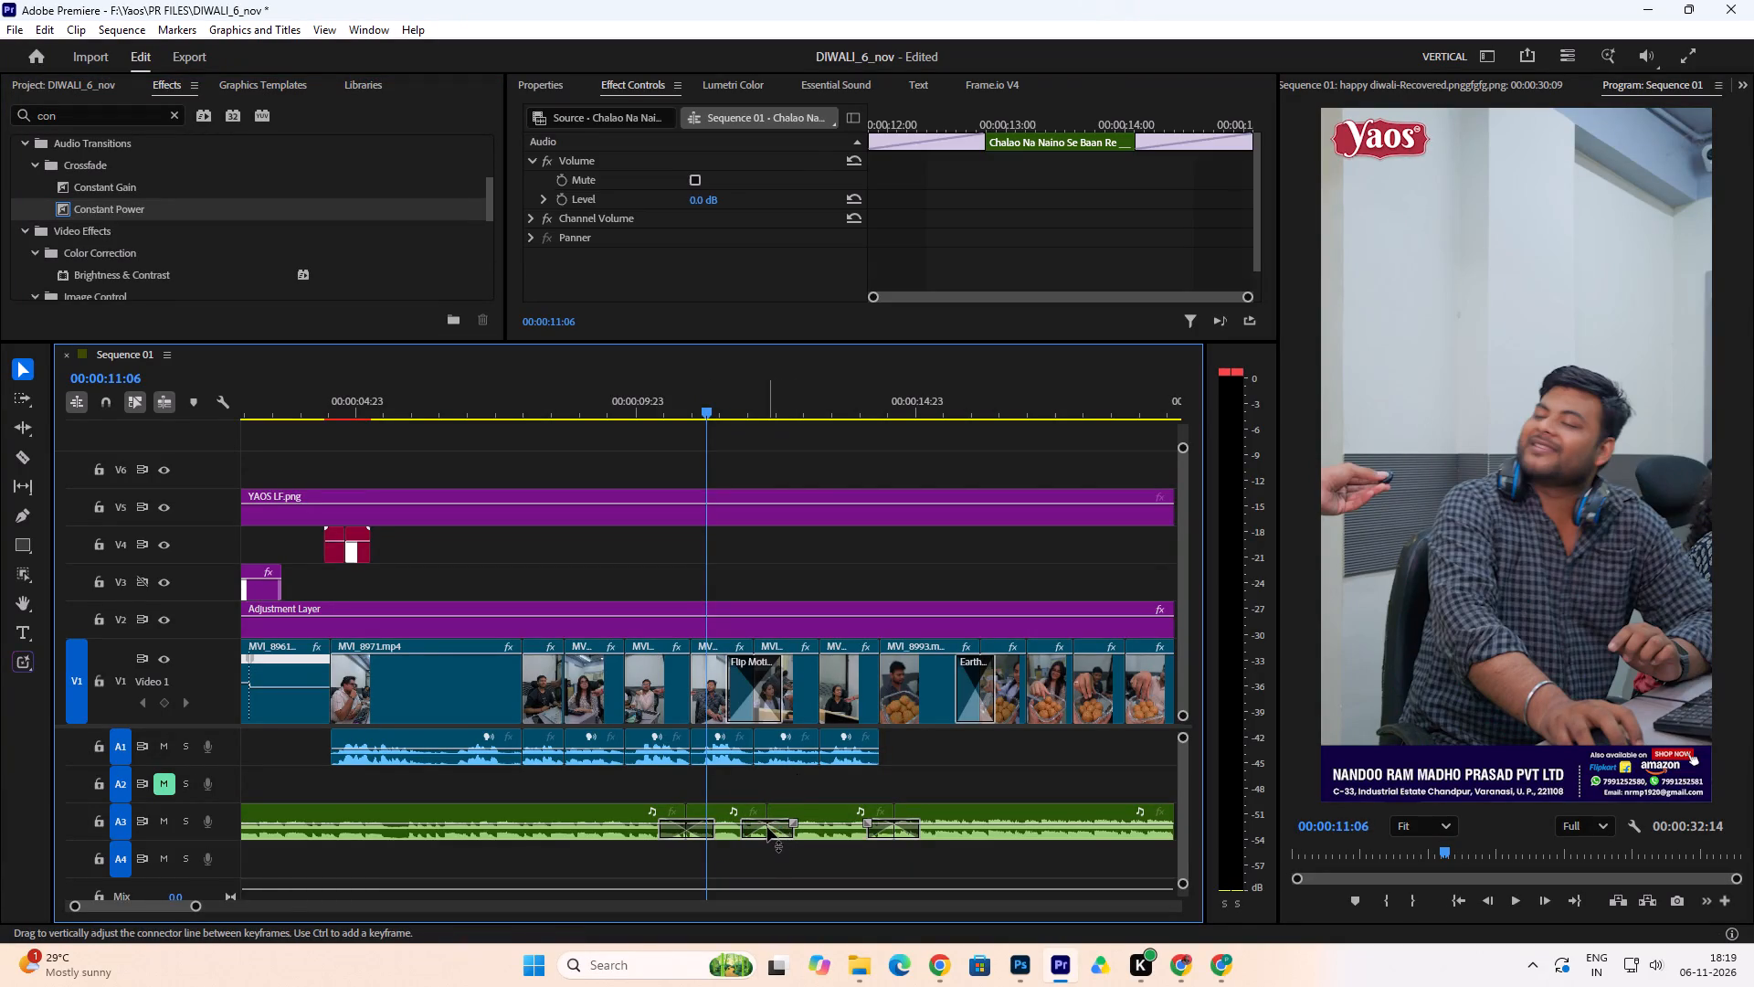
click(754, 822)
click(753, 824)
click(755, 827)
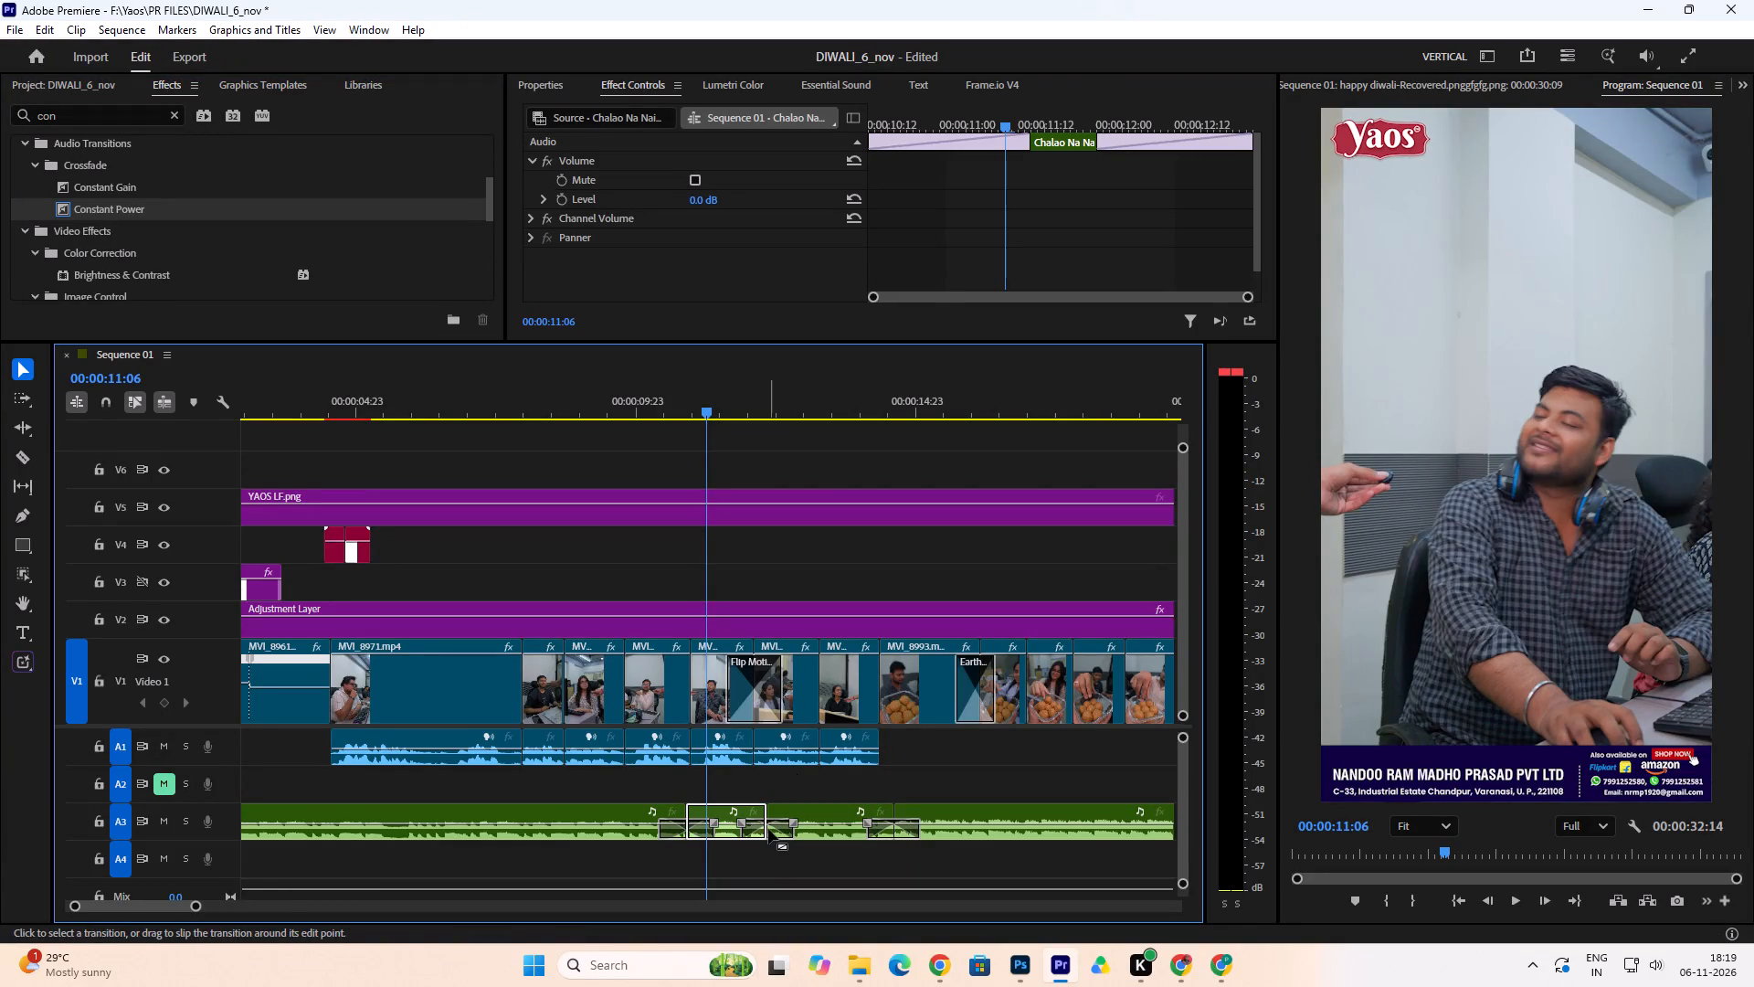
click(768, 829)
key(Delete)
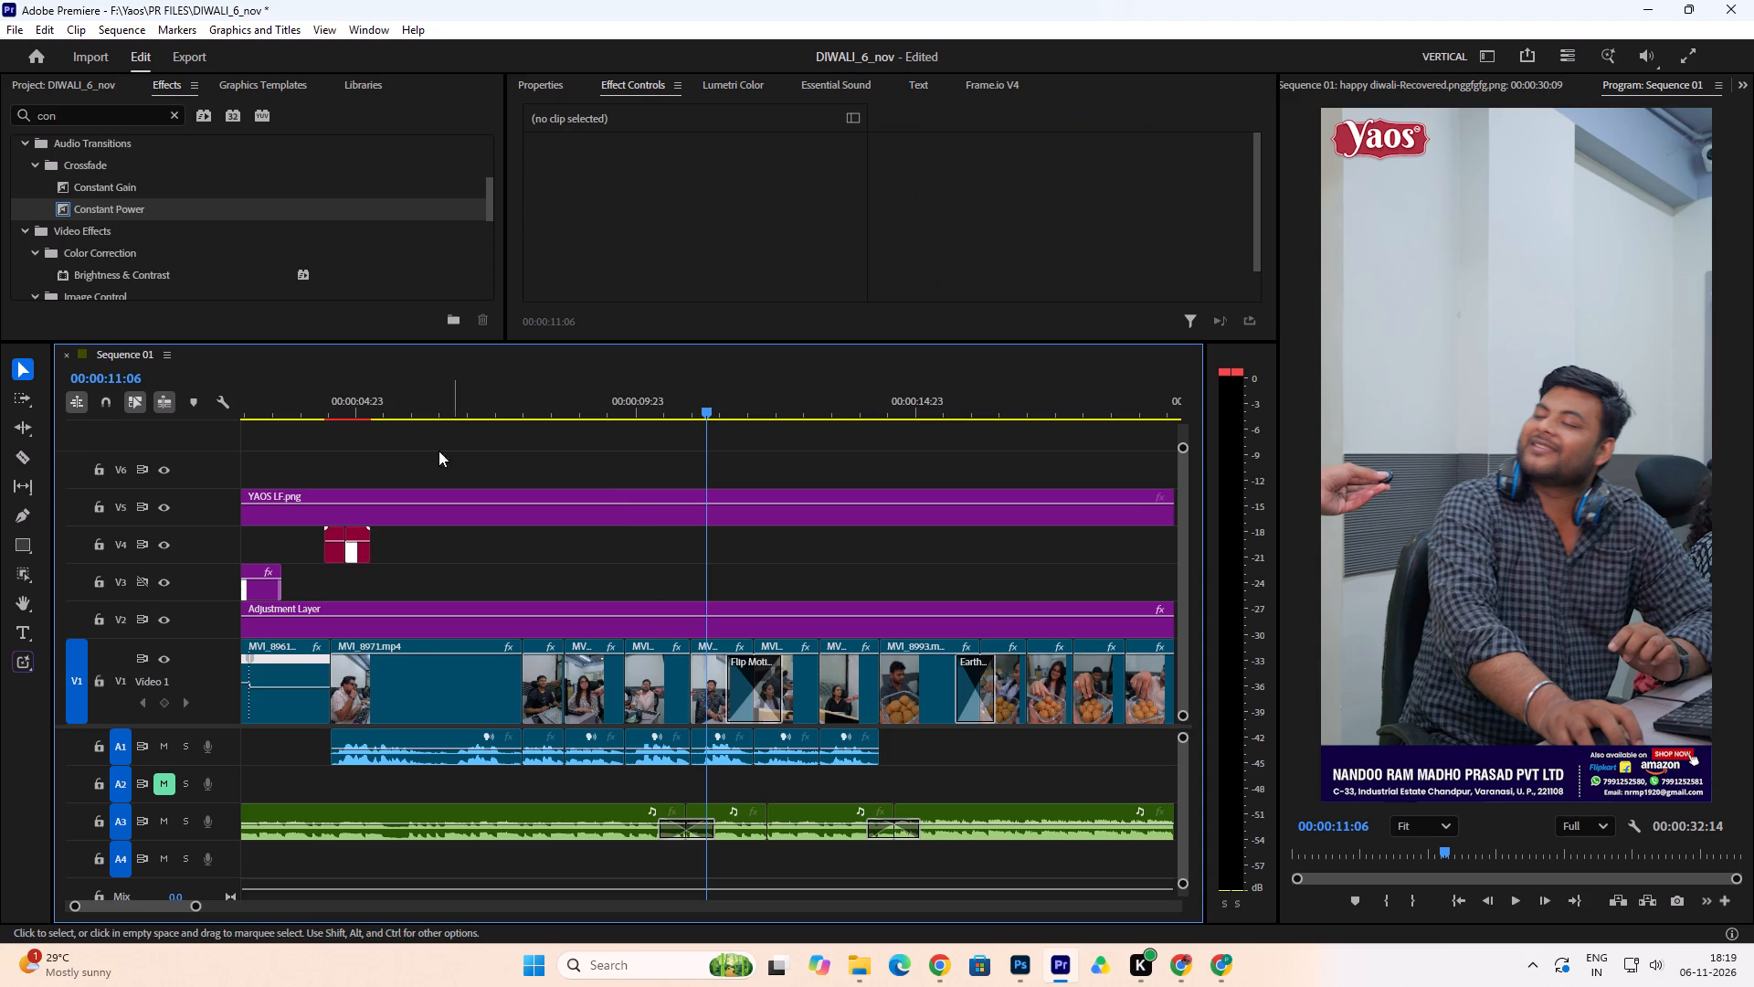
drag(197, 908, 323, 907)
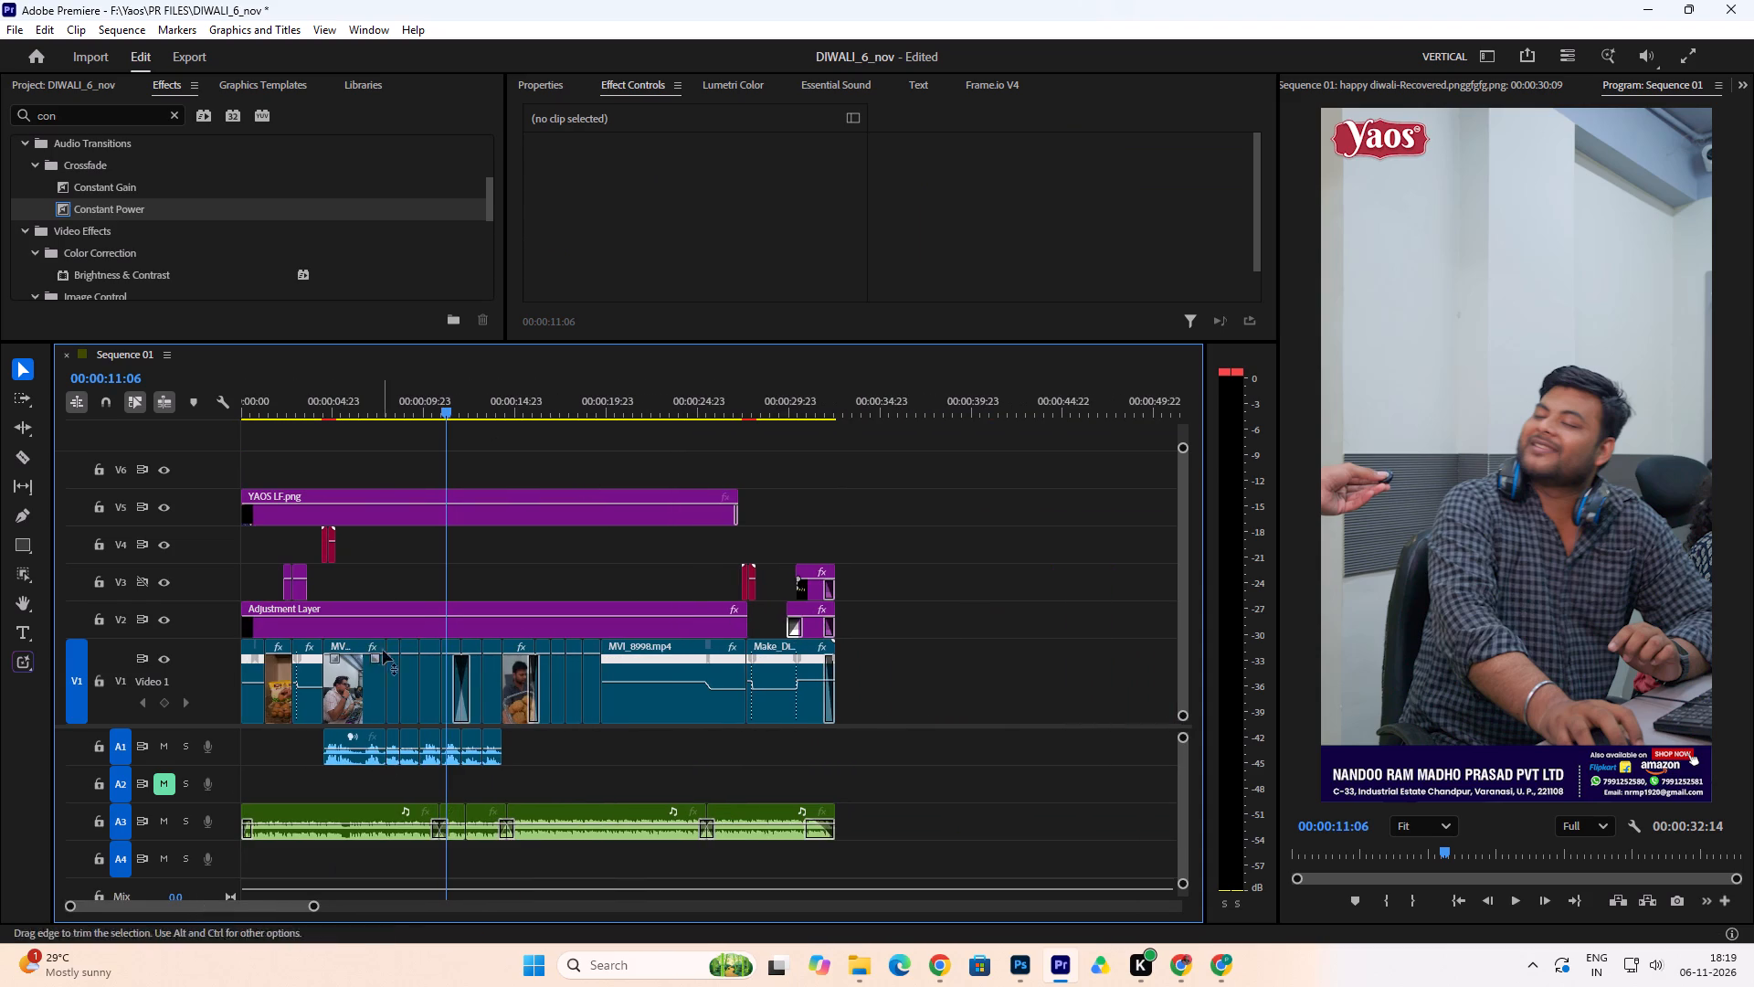
Play back the sequence from about 00:00:07 to 00:00:14:10 to check the A3 music cuts.
click(374, 401)
key(space)
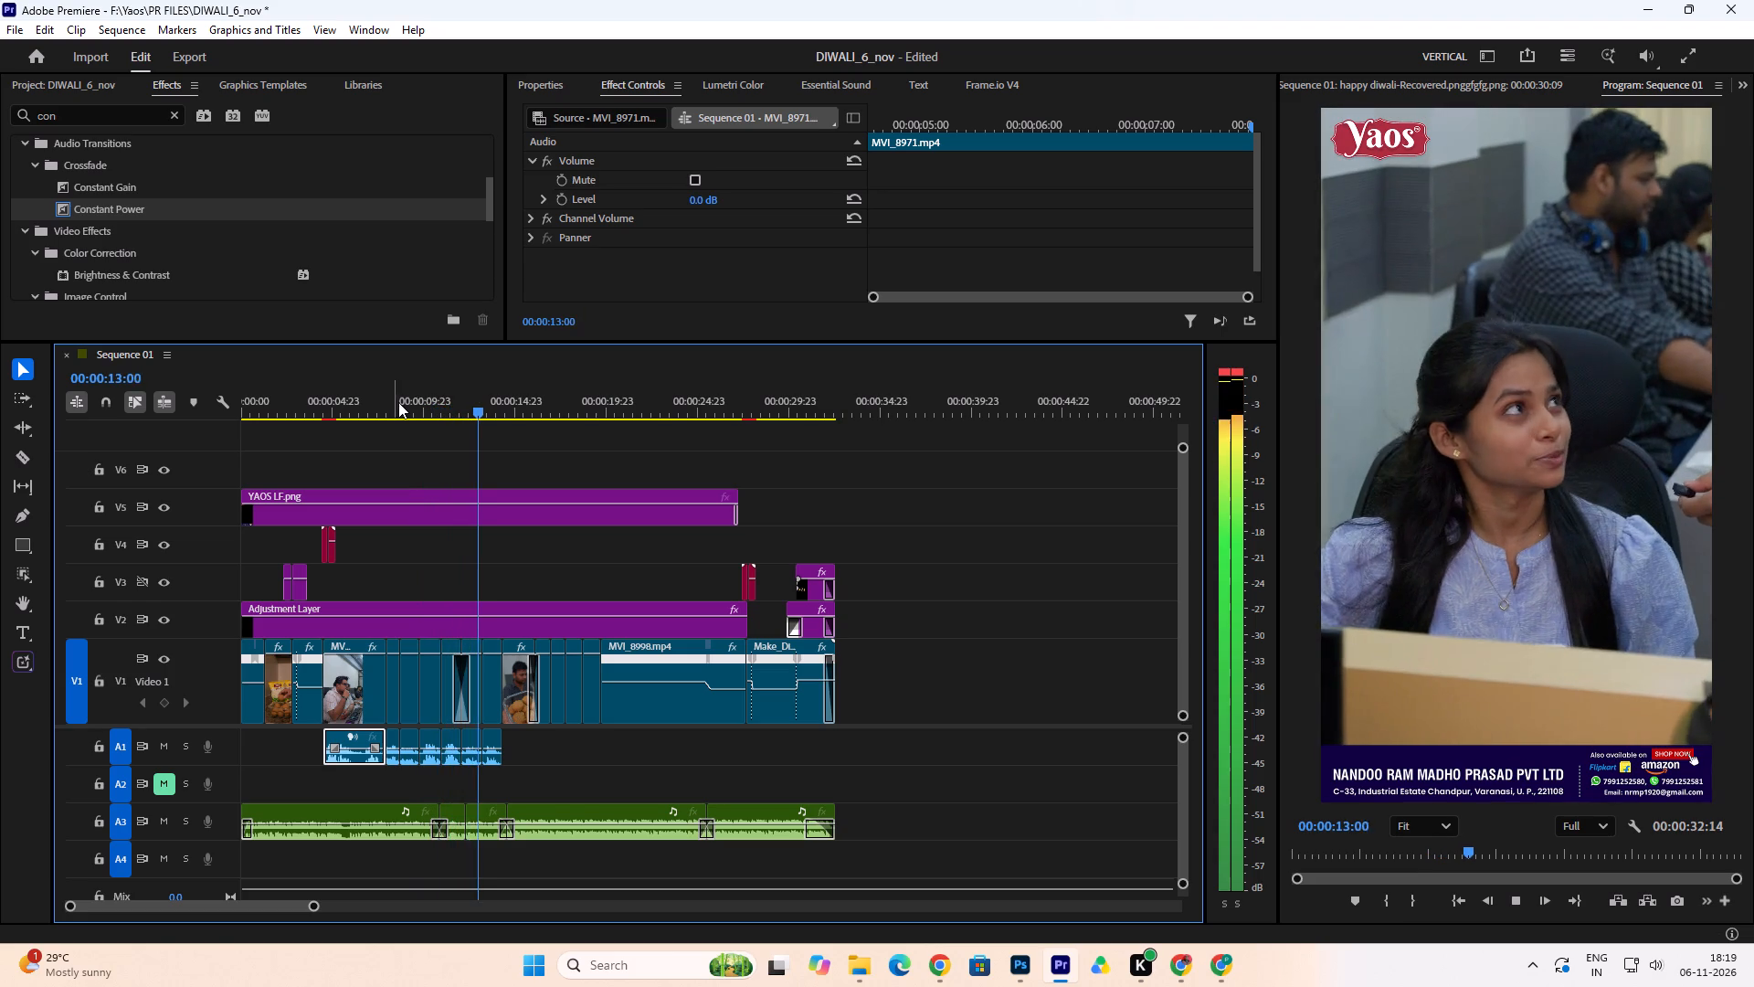
key(space)
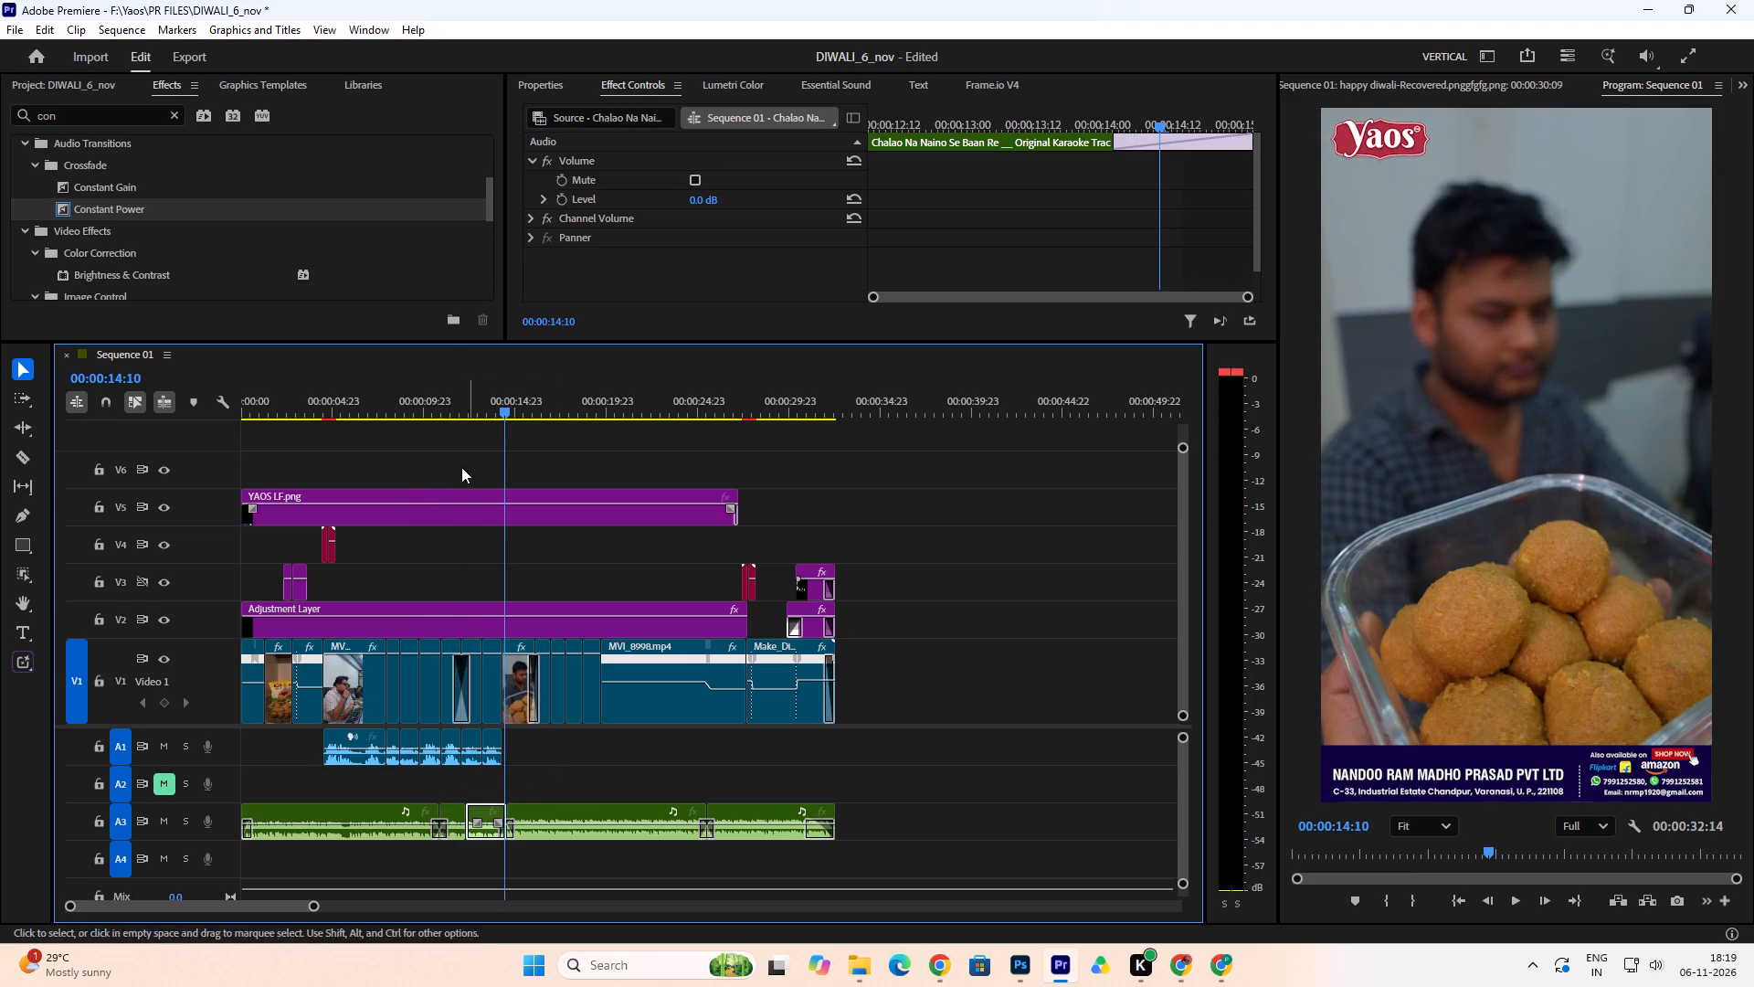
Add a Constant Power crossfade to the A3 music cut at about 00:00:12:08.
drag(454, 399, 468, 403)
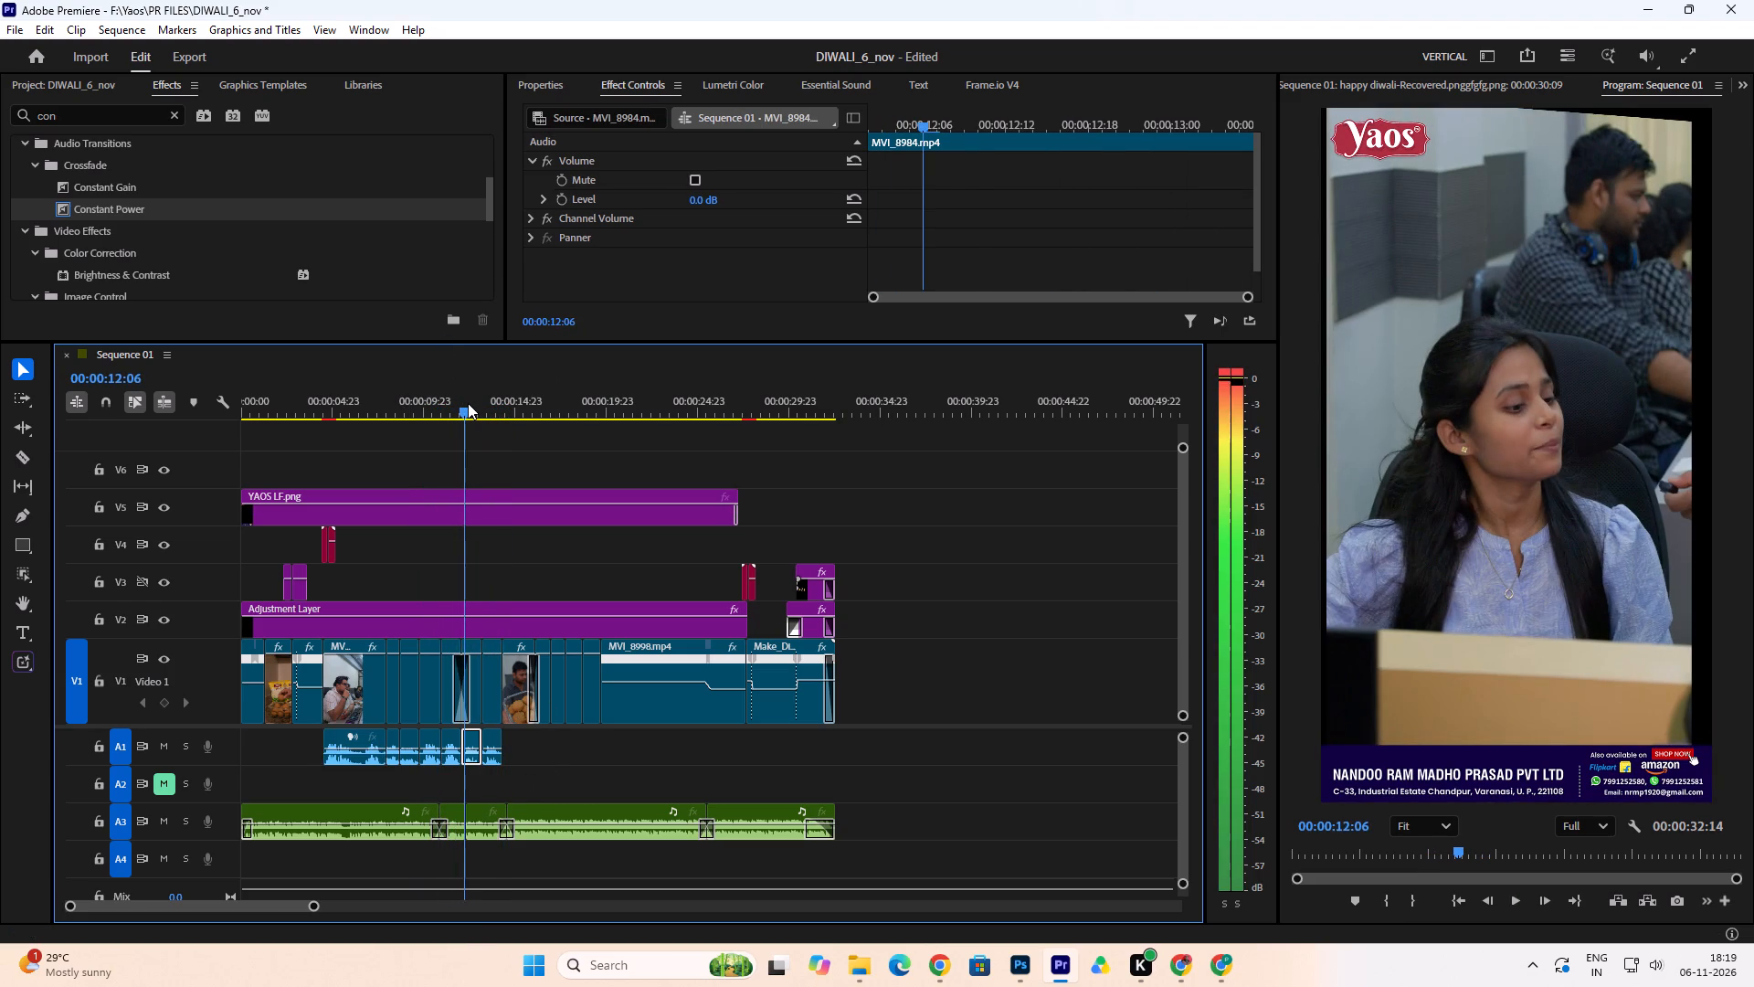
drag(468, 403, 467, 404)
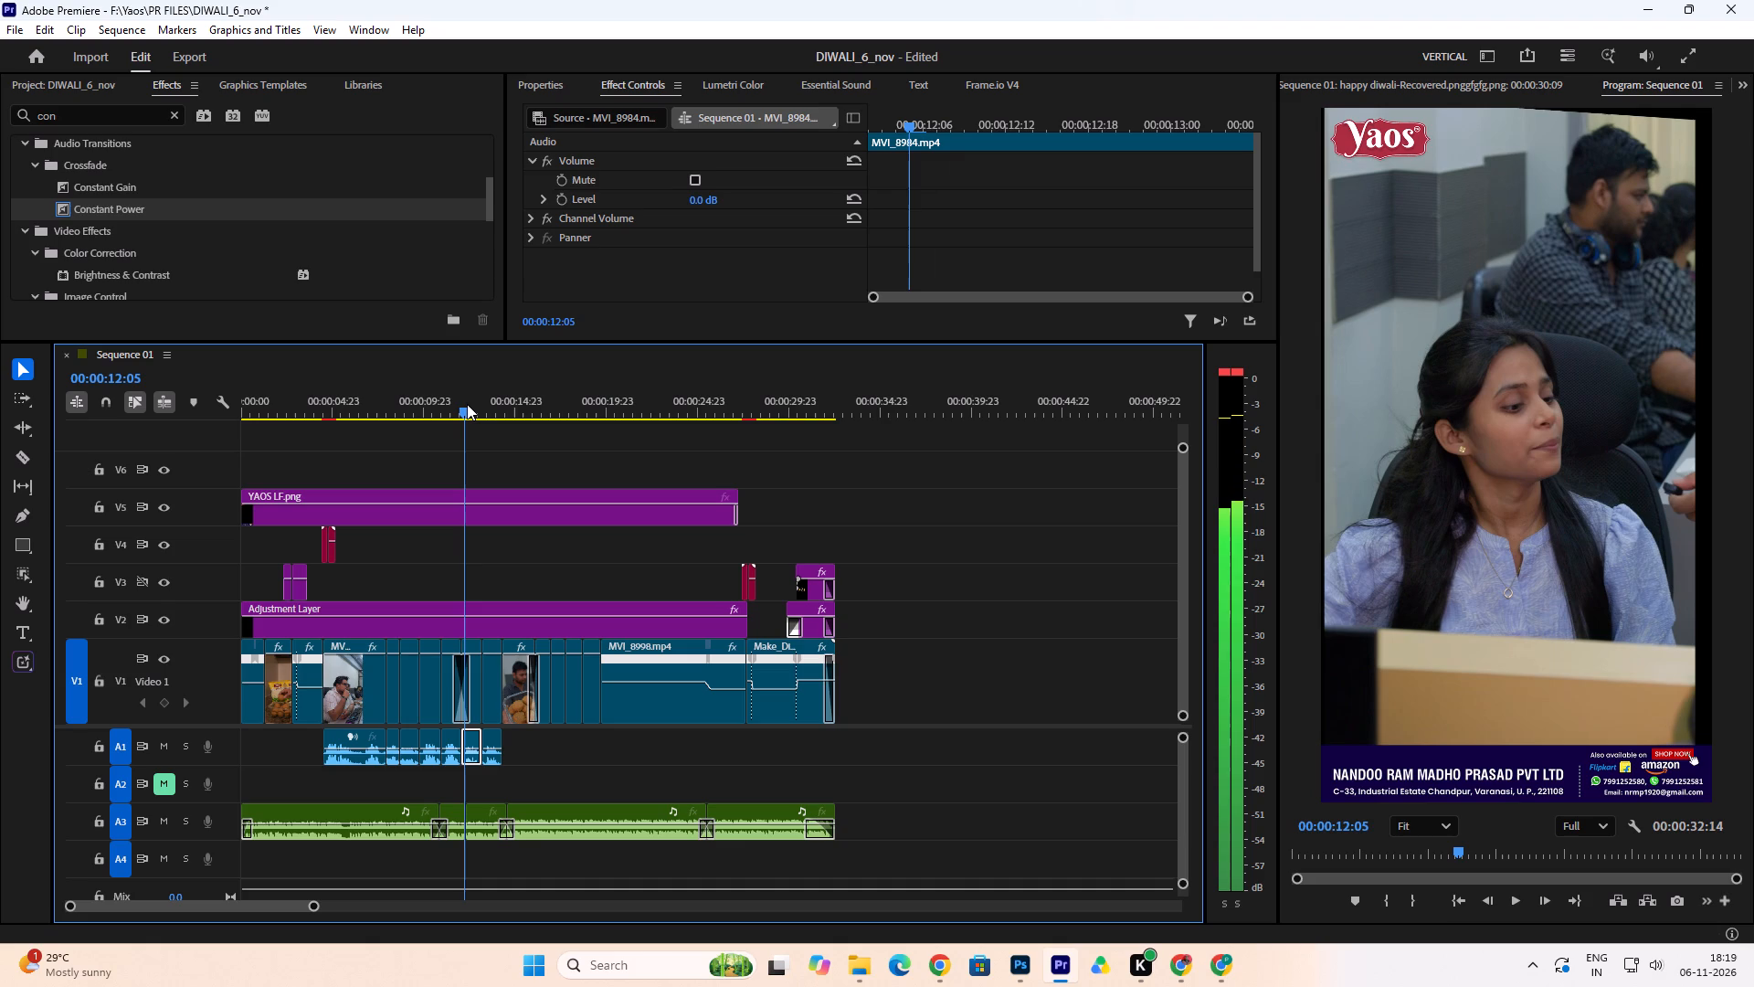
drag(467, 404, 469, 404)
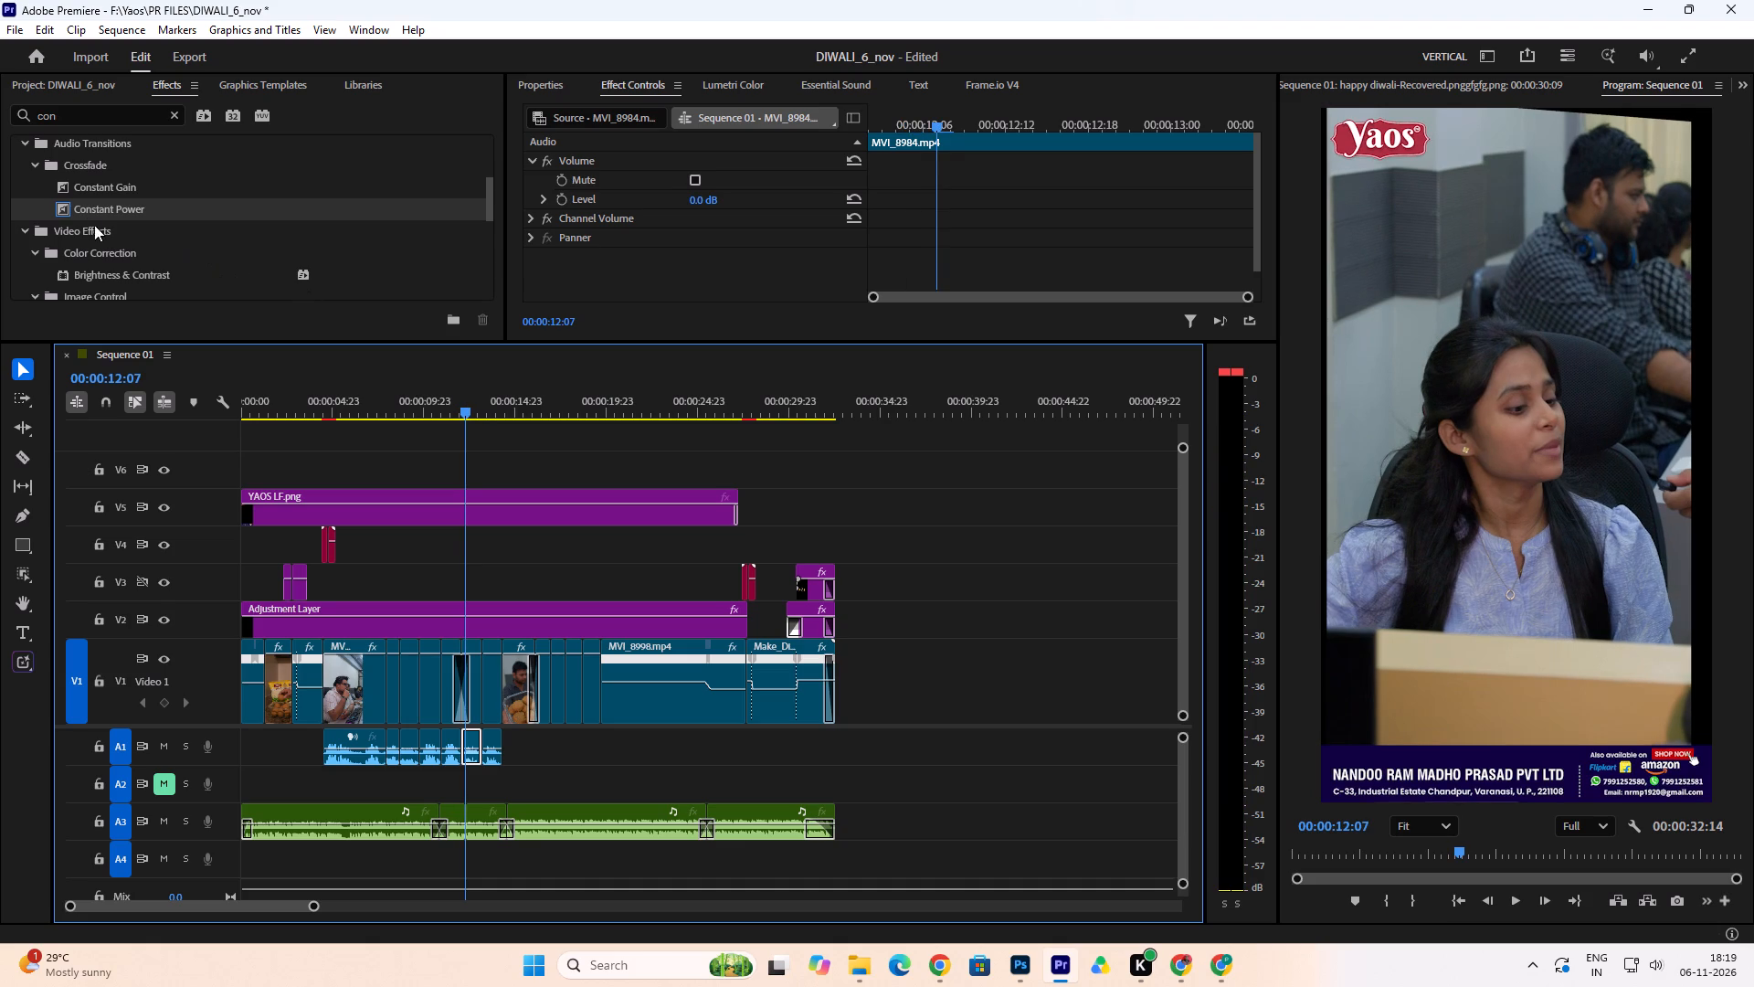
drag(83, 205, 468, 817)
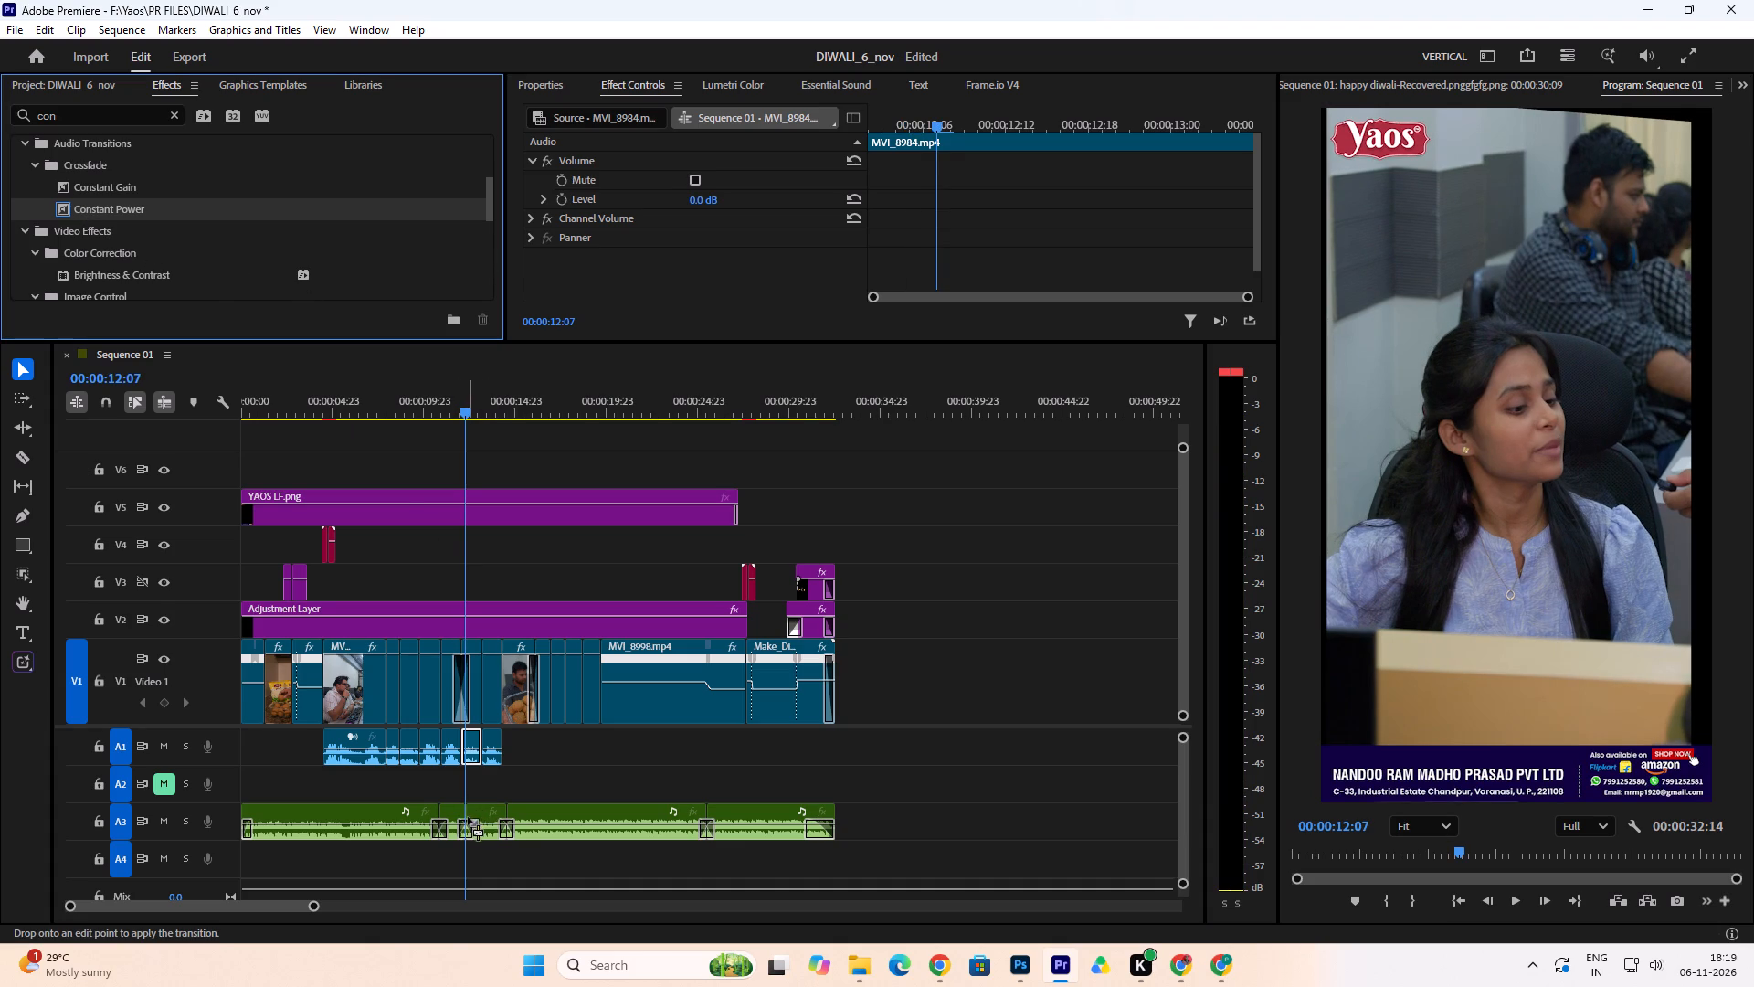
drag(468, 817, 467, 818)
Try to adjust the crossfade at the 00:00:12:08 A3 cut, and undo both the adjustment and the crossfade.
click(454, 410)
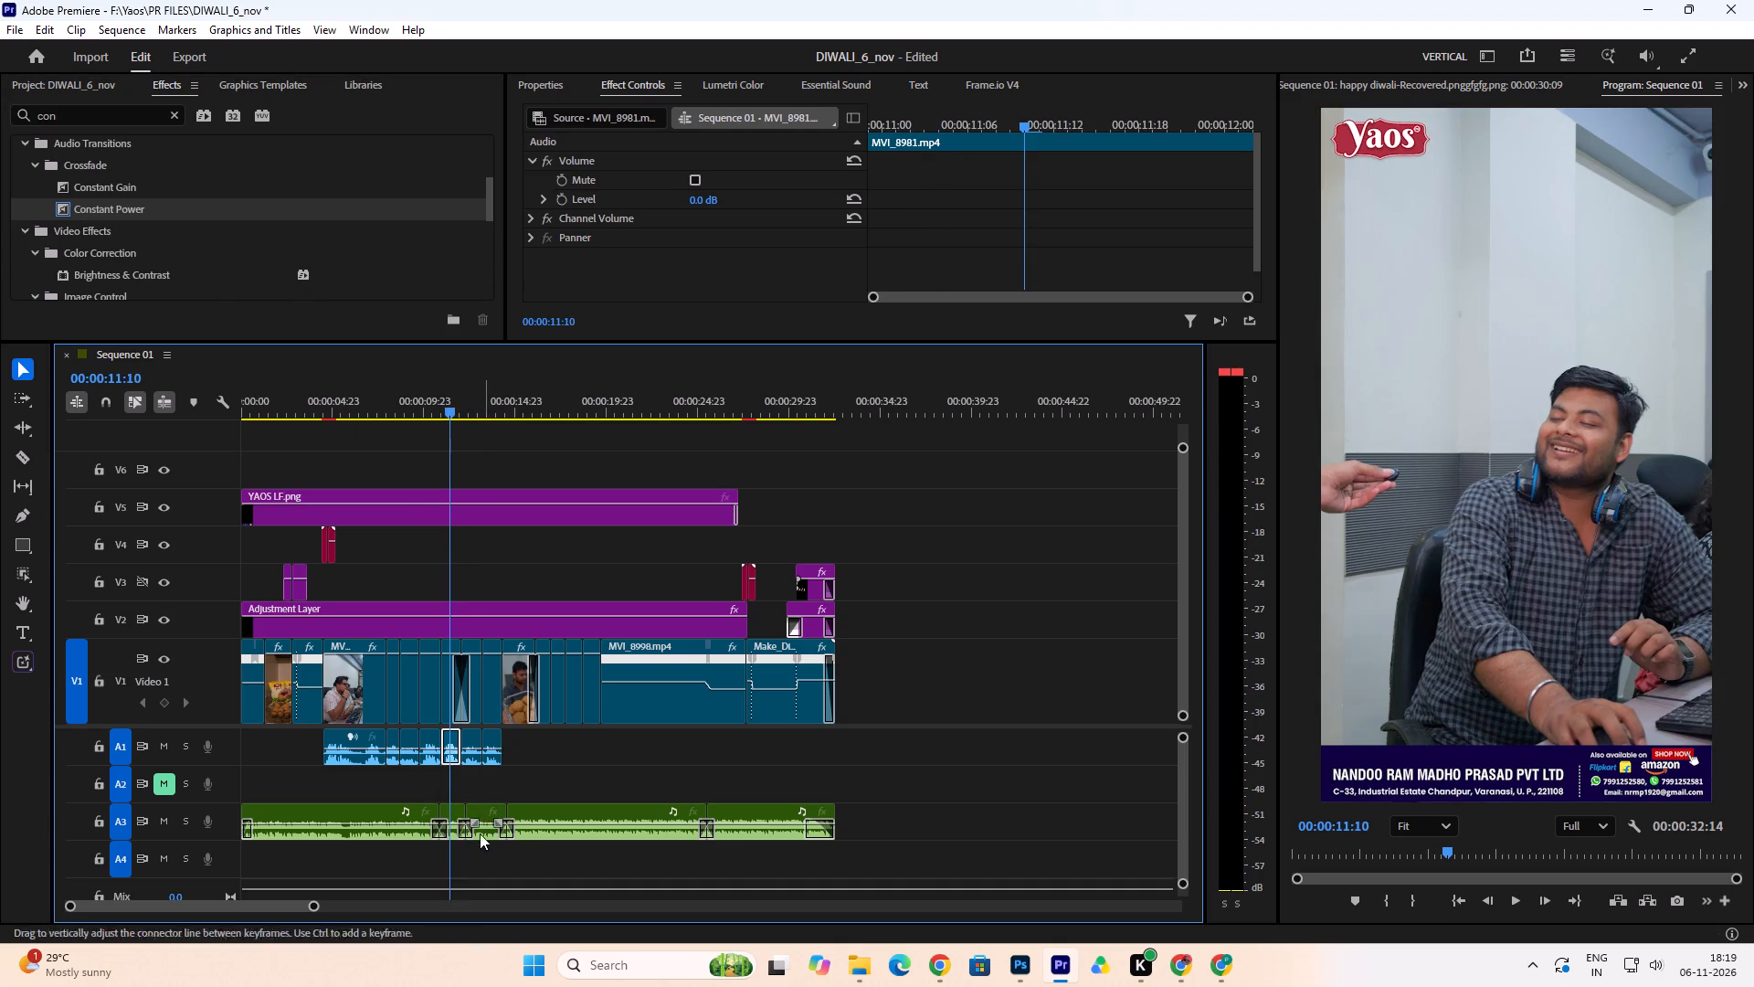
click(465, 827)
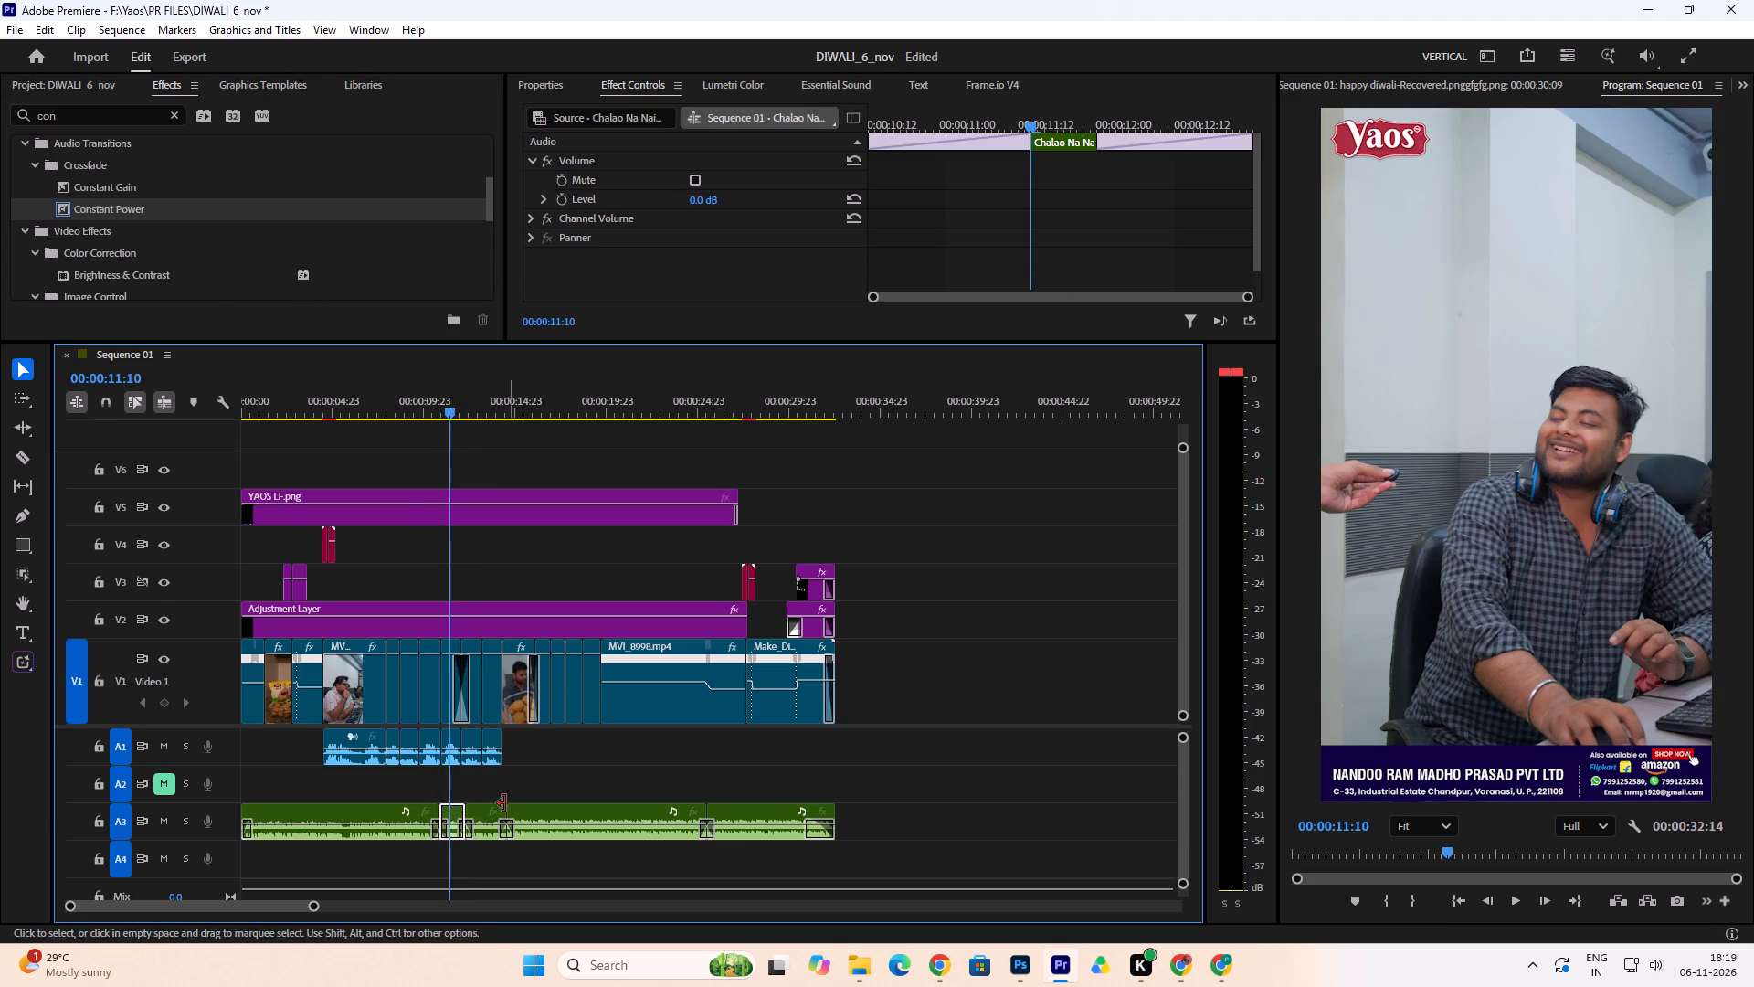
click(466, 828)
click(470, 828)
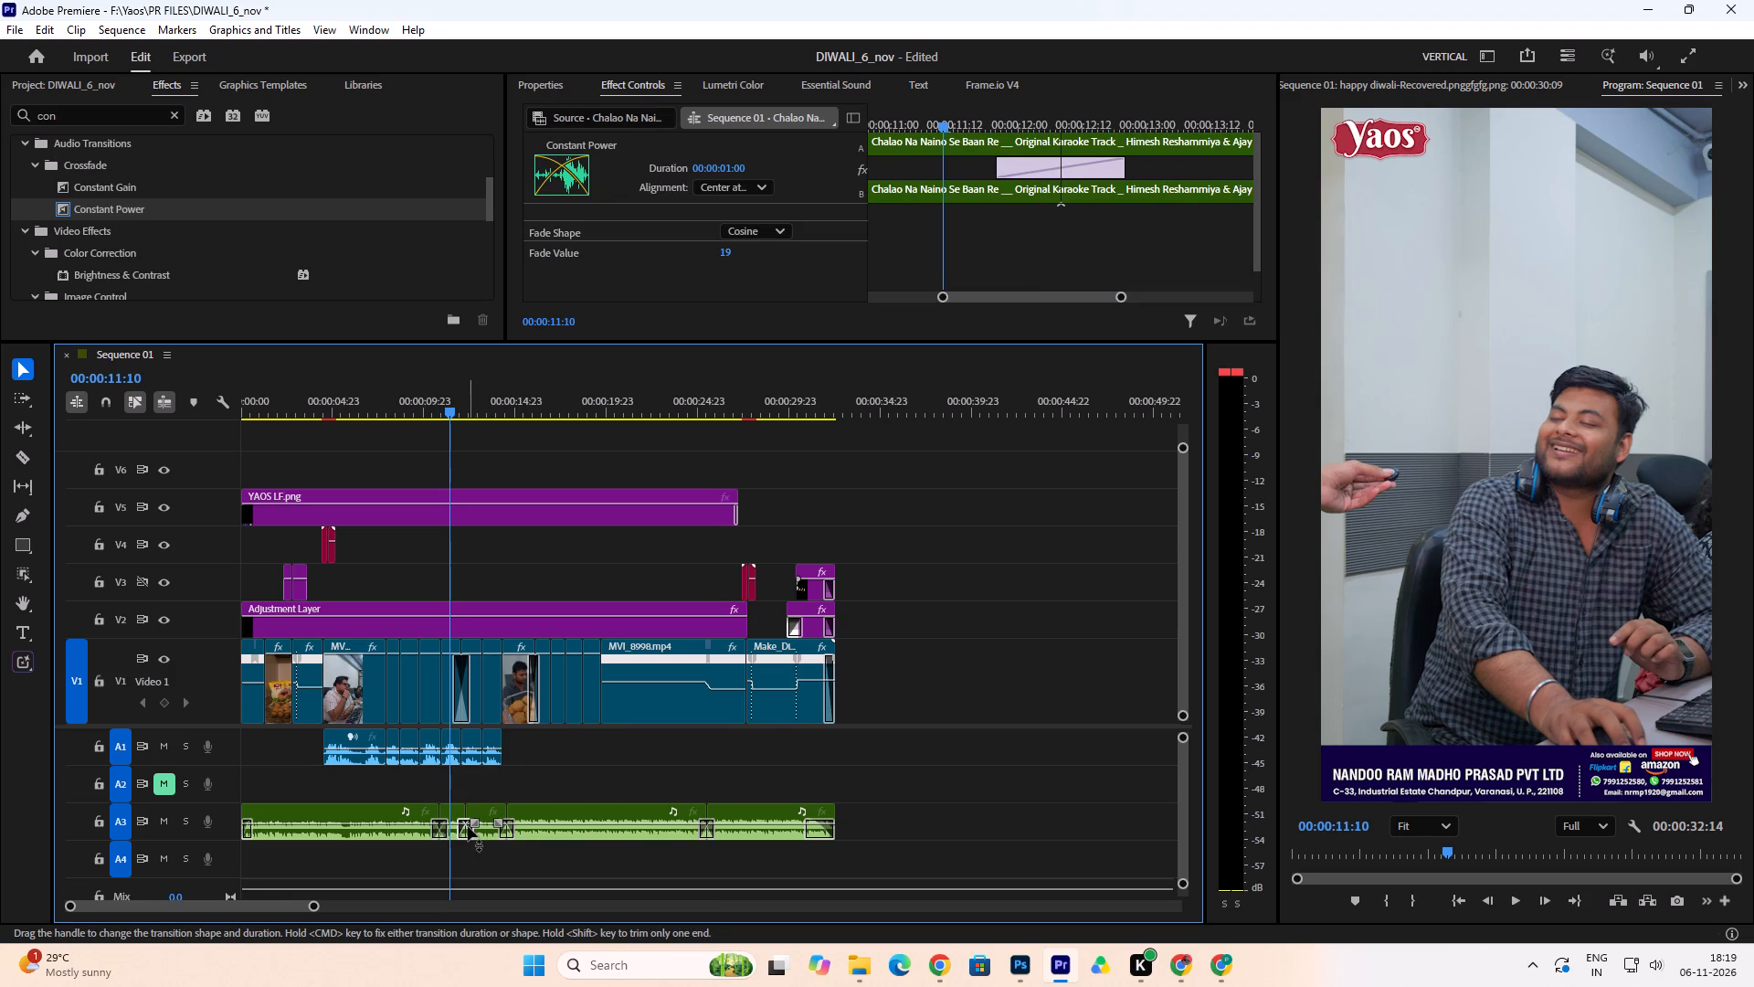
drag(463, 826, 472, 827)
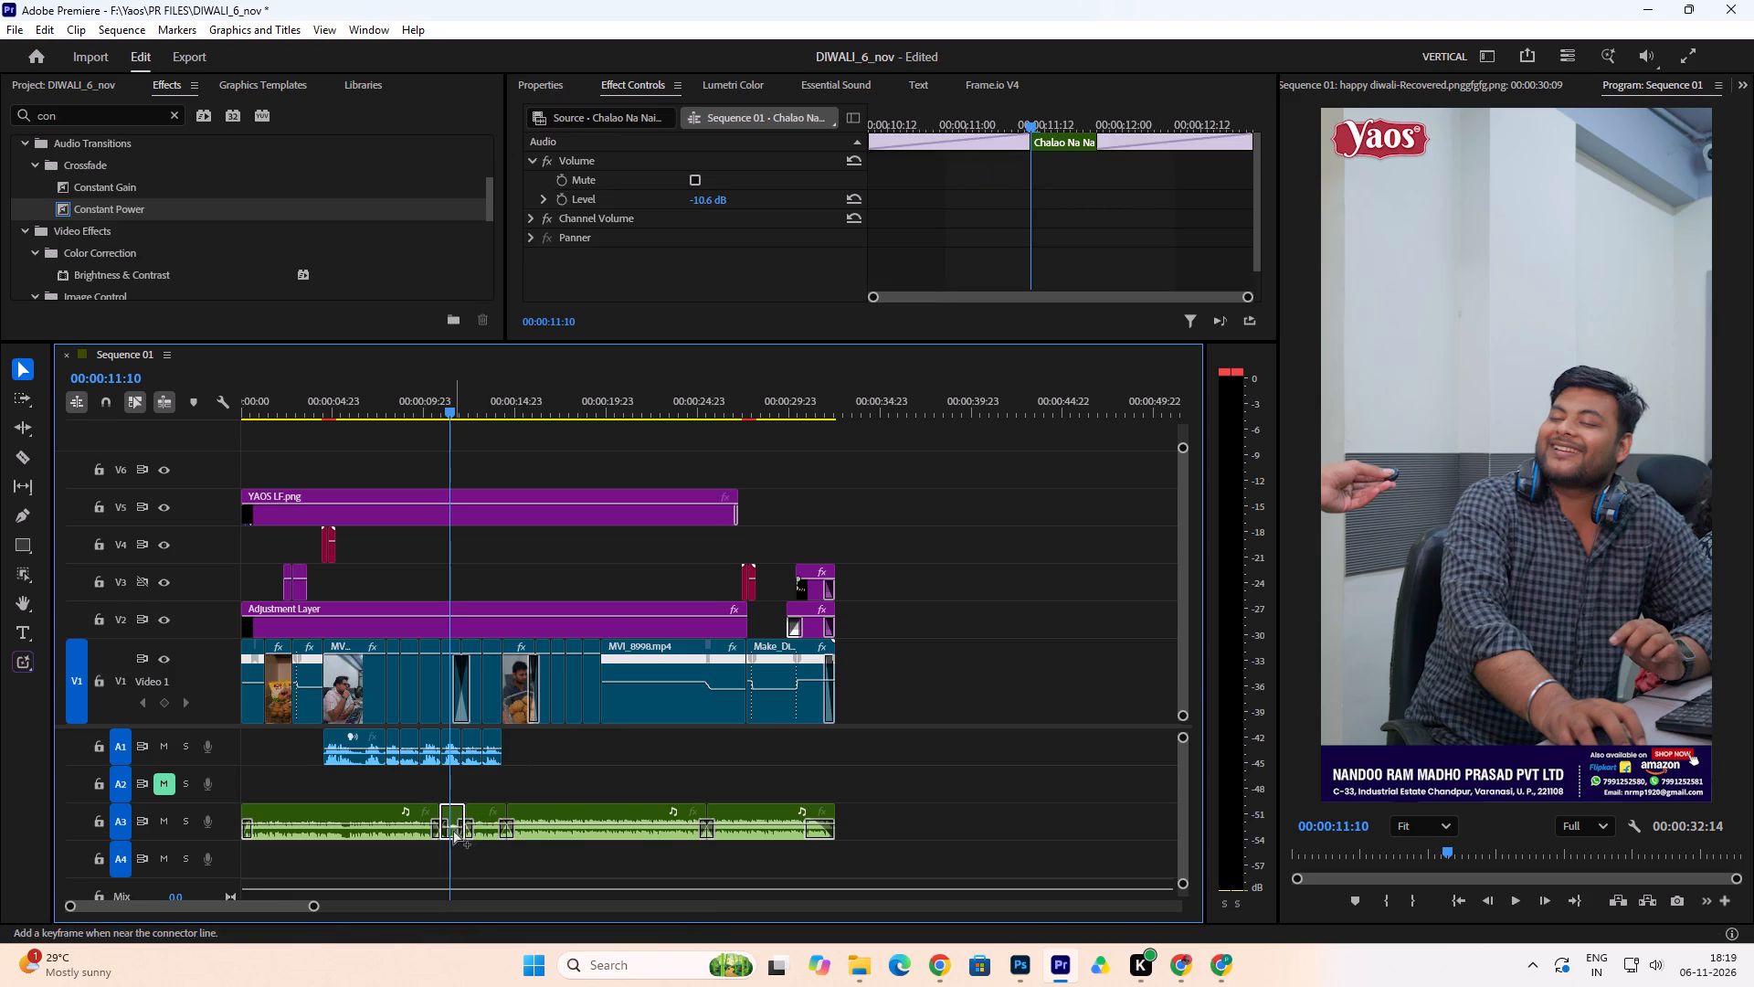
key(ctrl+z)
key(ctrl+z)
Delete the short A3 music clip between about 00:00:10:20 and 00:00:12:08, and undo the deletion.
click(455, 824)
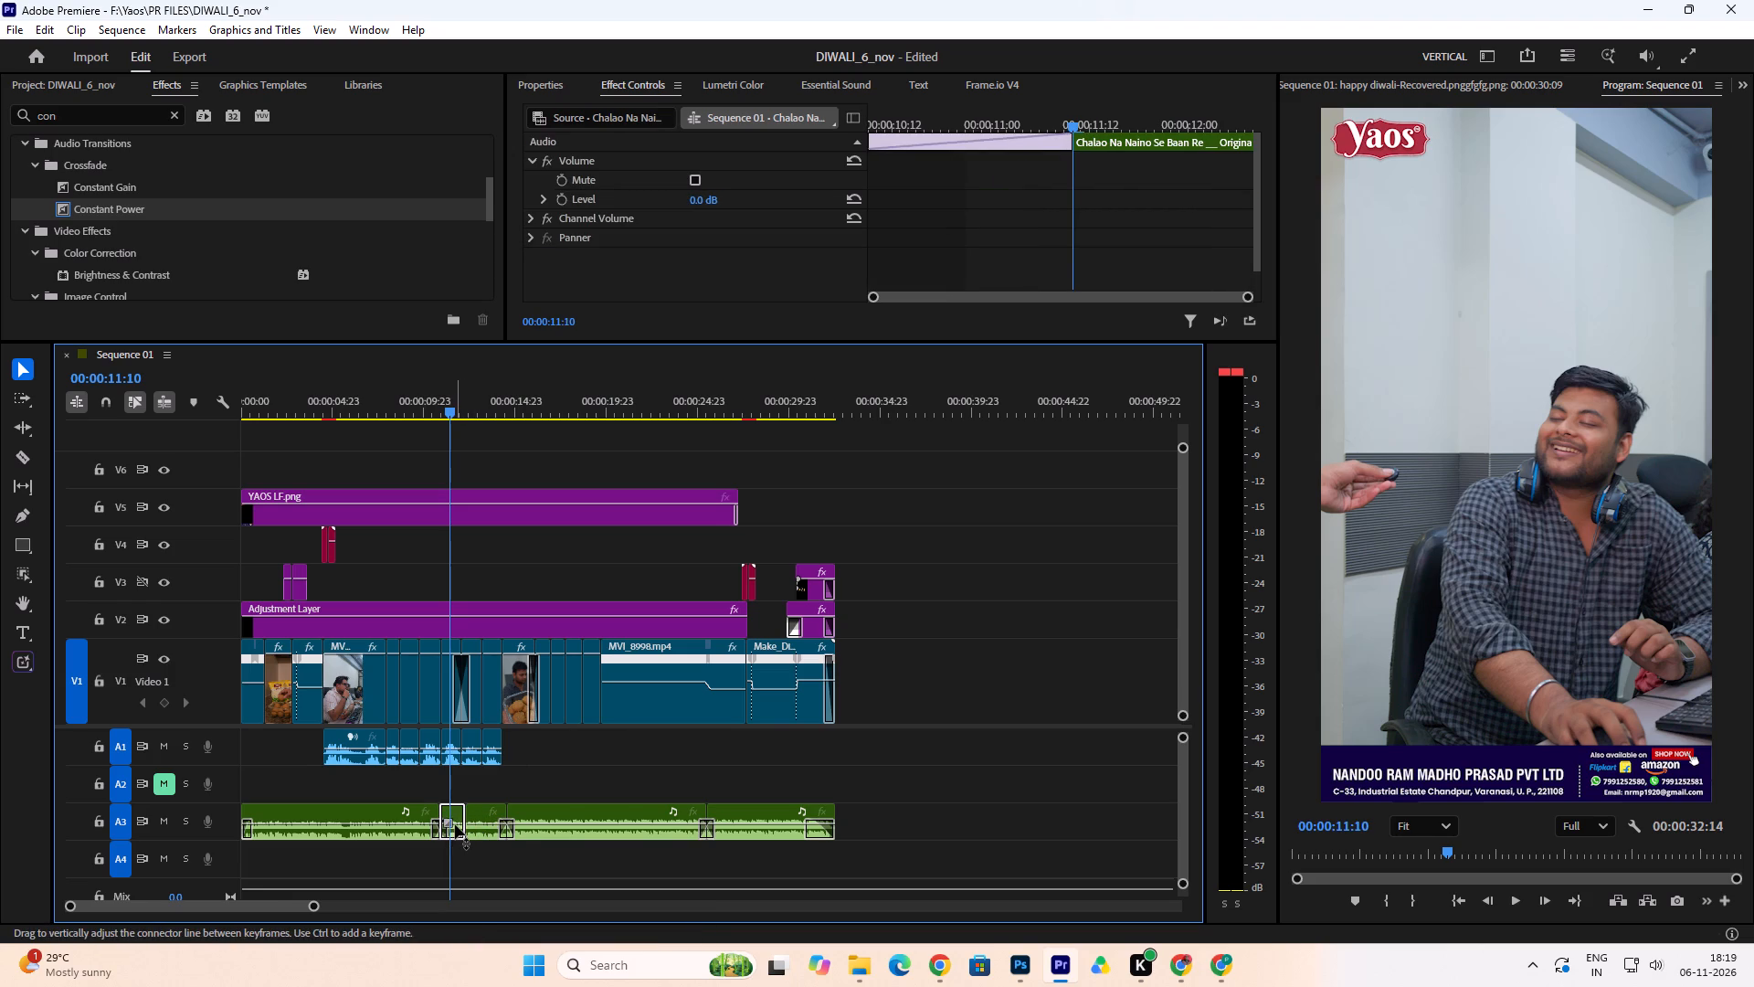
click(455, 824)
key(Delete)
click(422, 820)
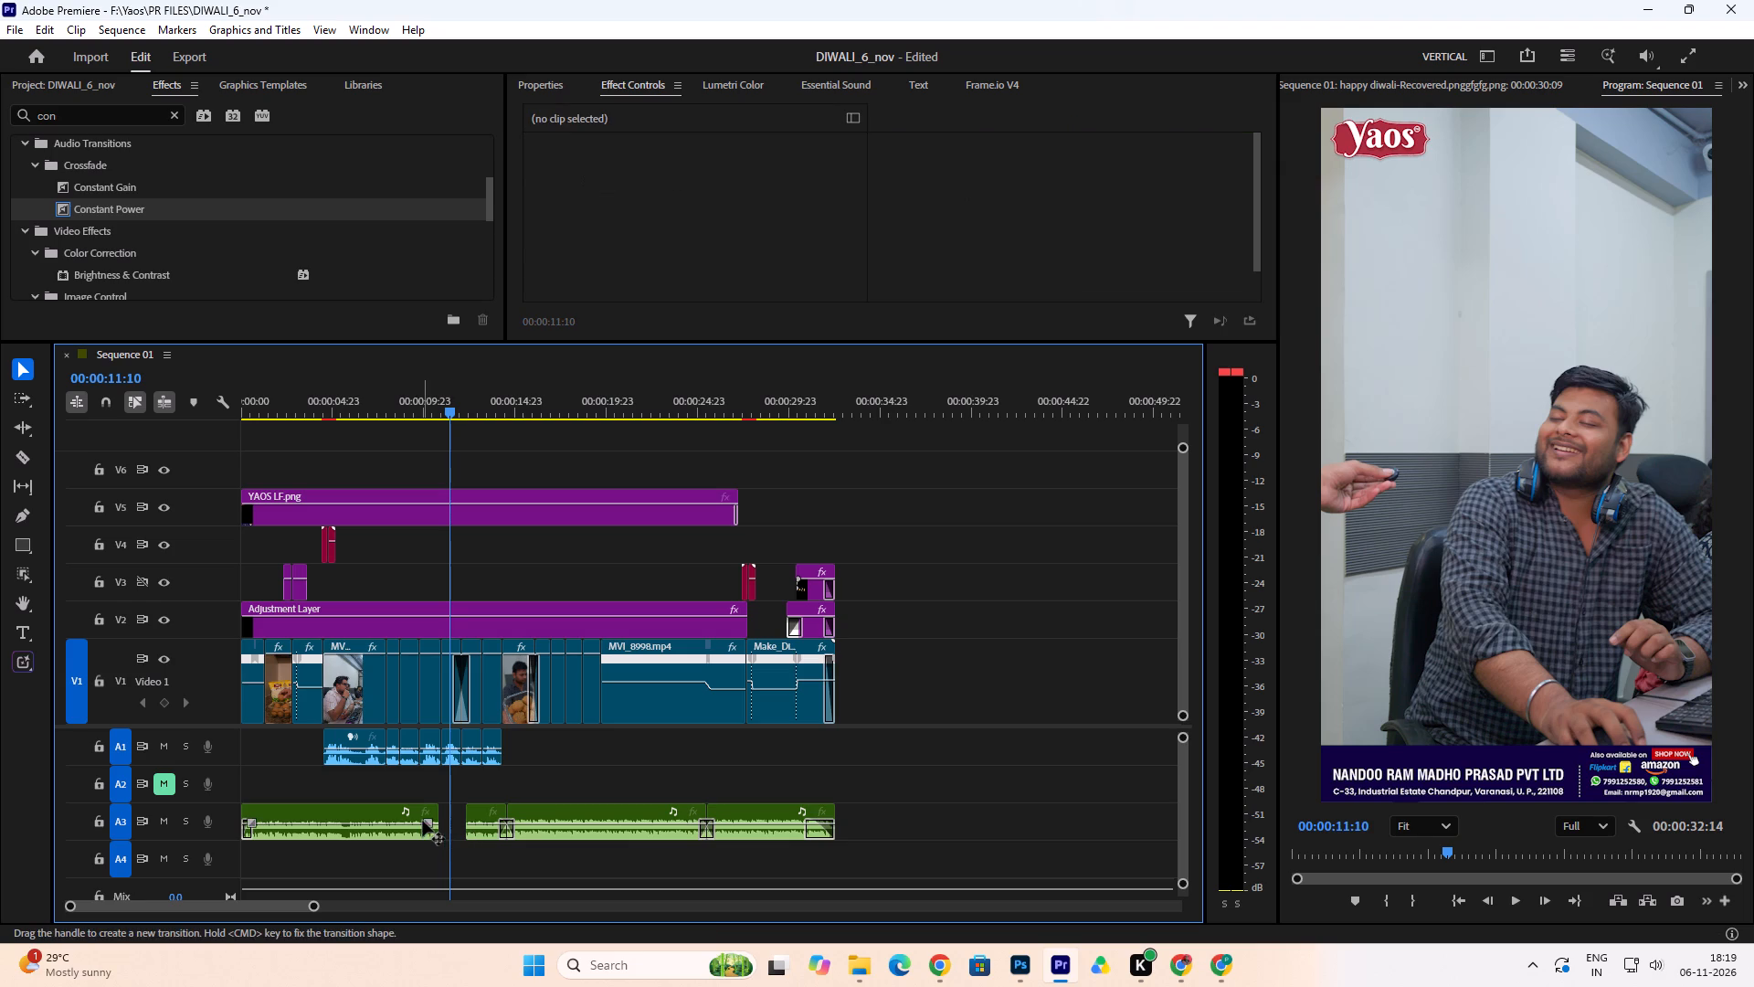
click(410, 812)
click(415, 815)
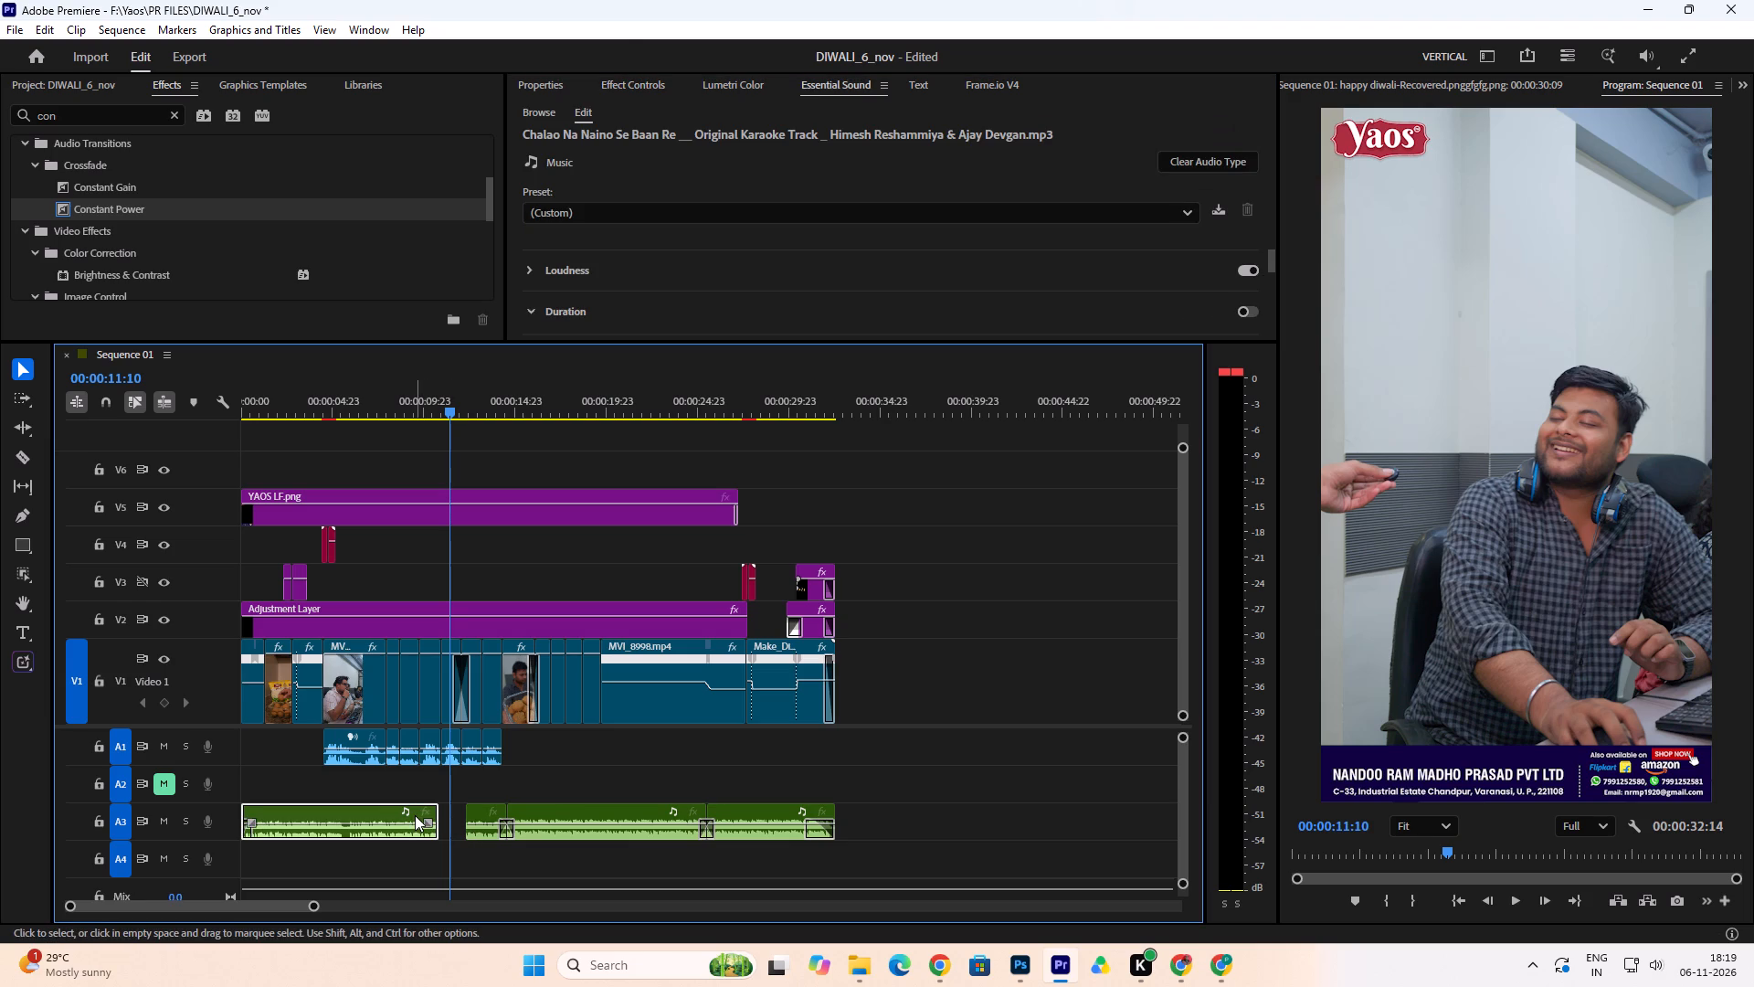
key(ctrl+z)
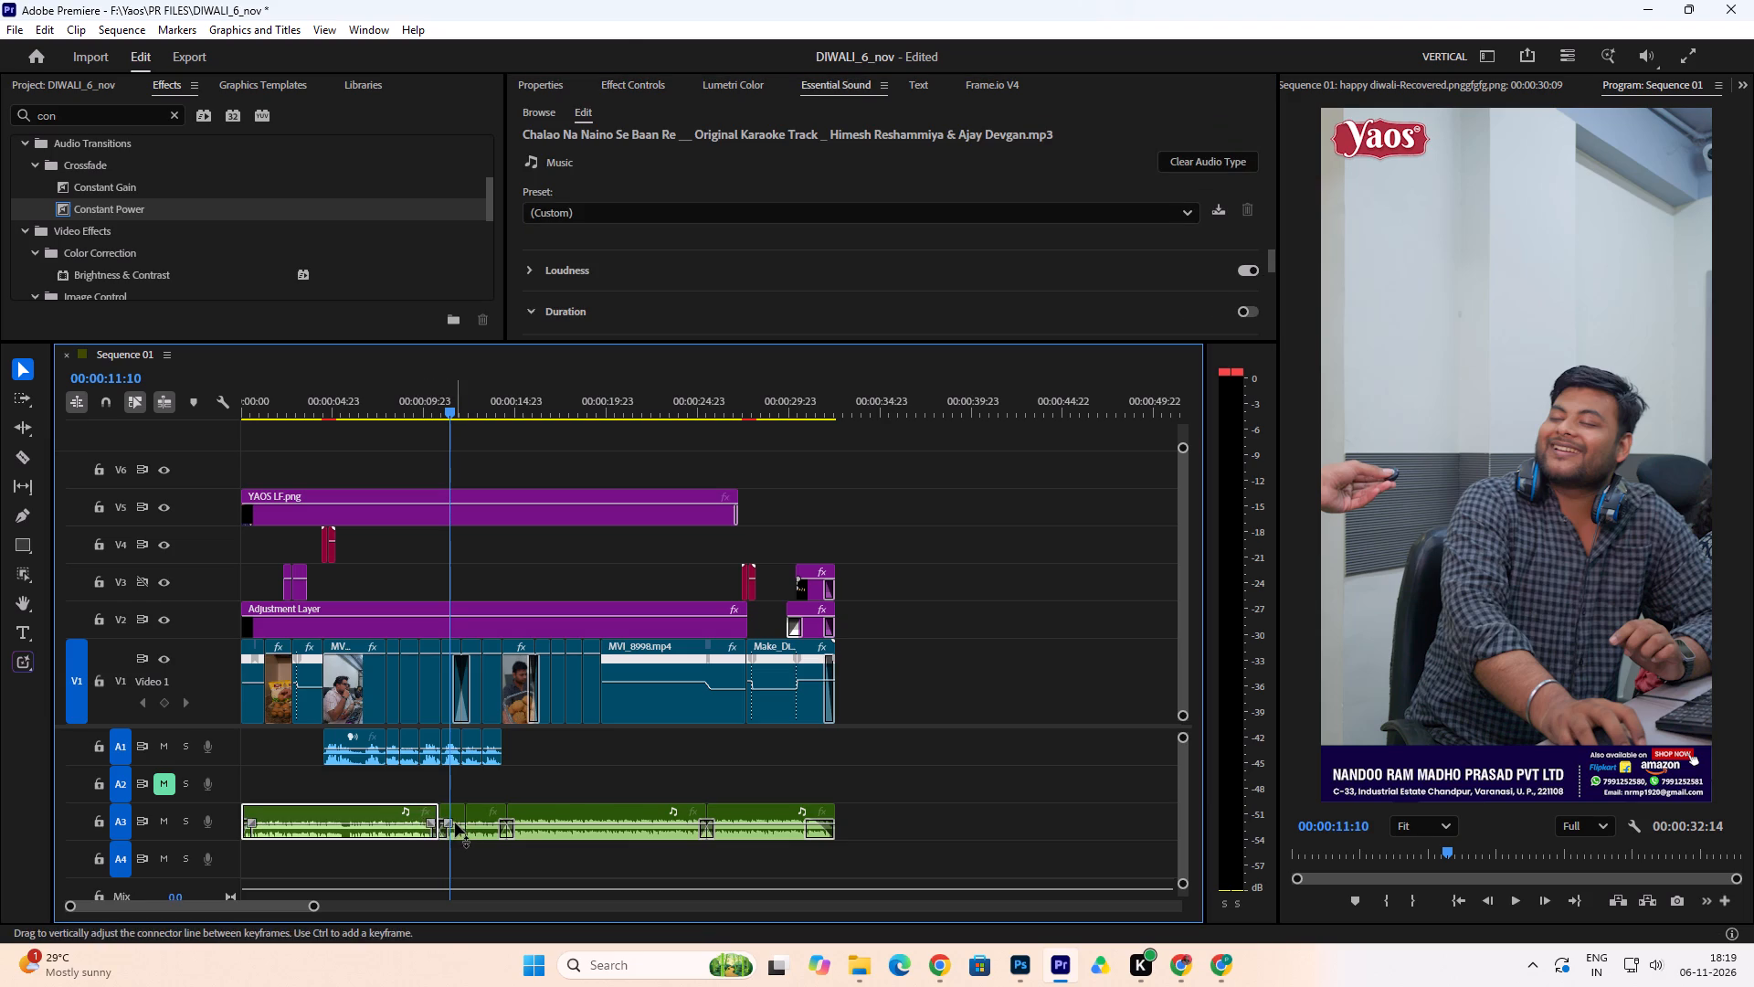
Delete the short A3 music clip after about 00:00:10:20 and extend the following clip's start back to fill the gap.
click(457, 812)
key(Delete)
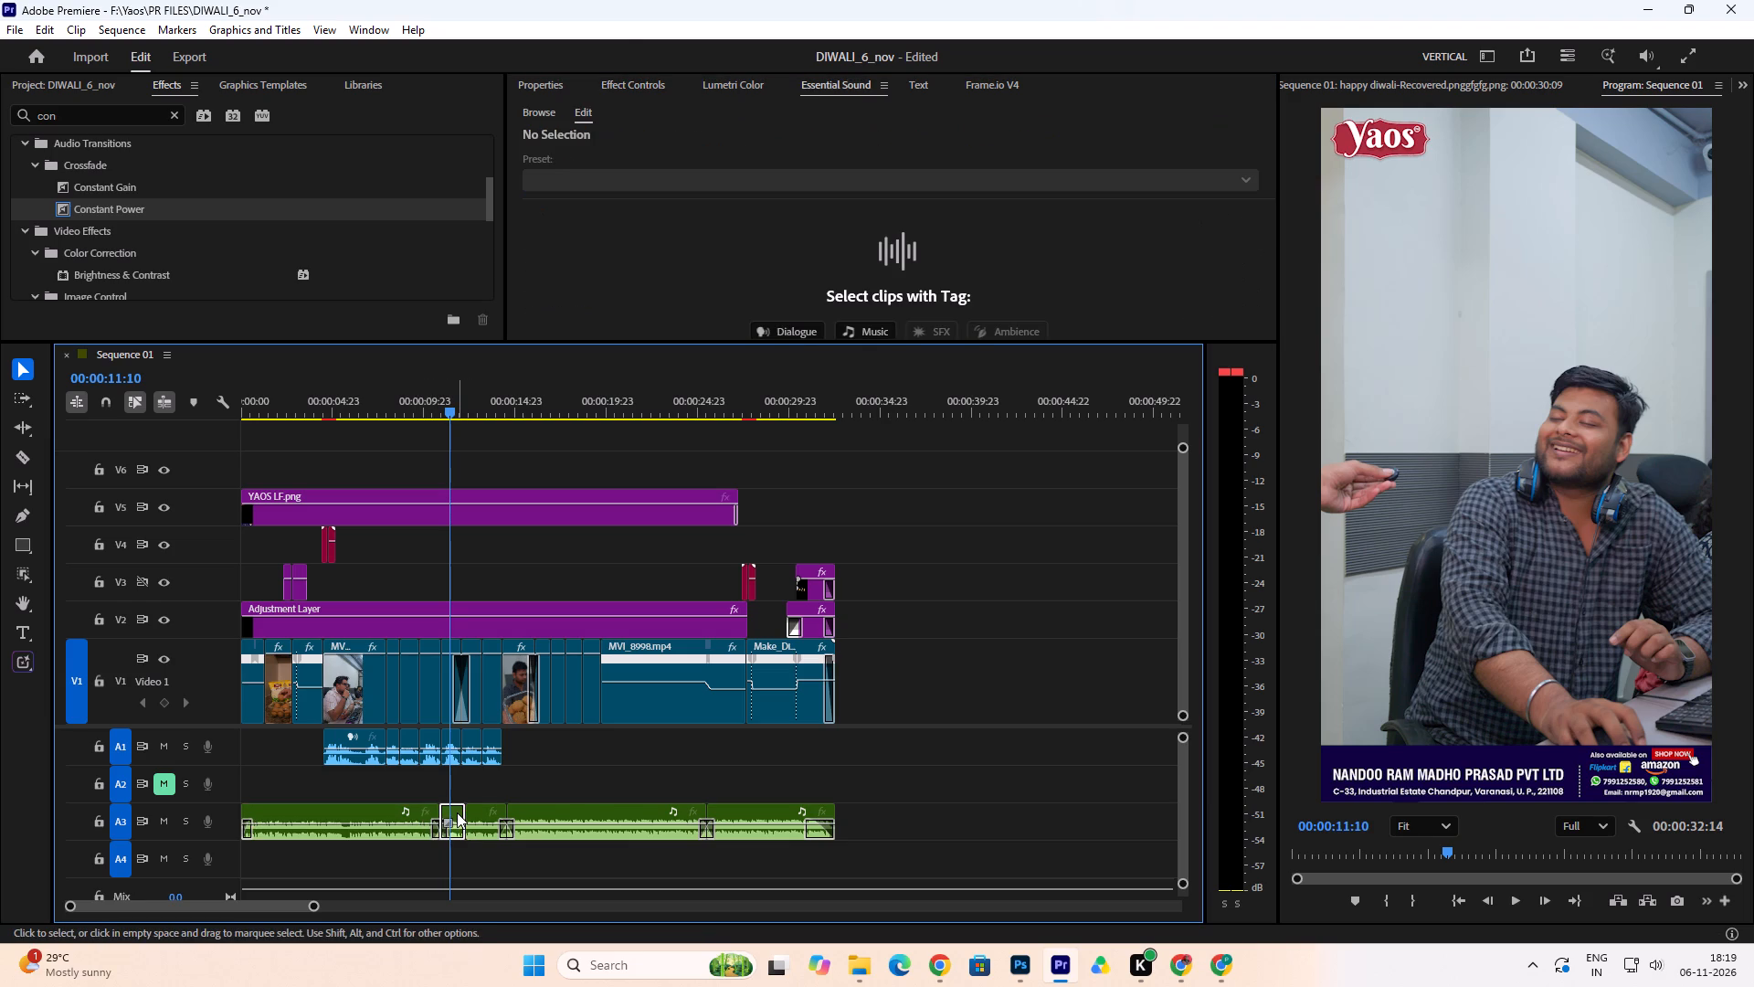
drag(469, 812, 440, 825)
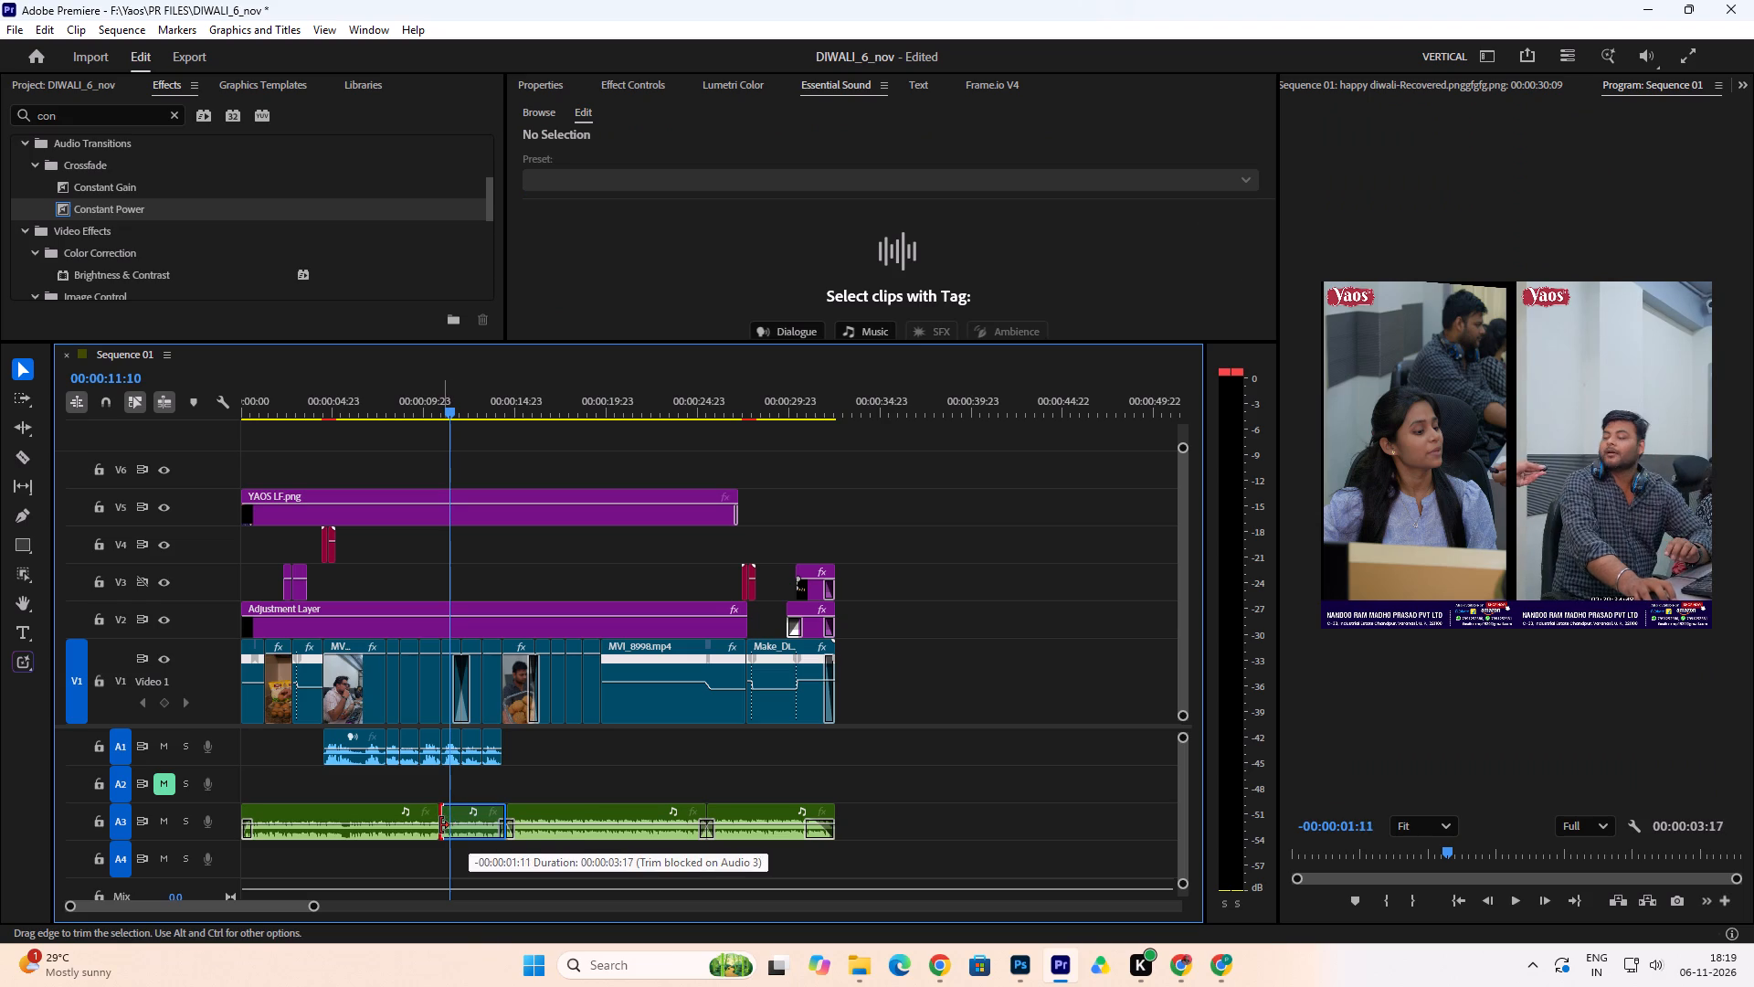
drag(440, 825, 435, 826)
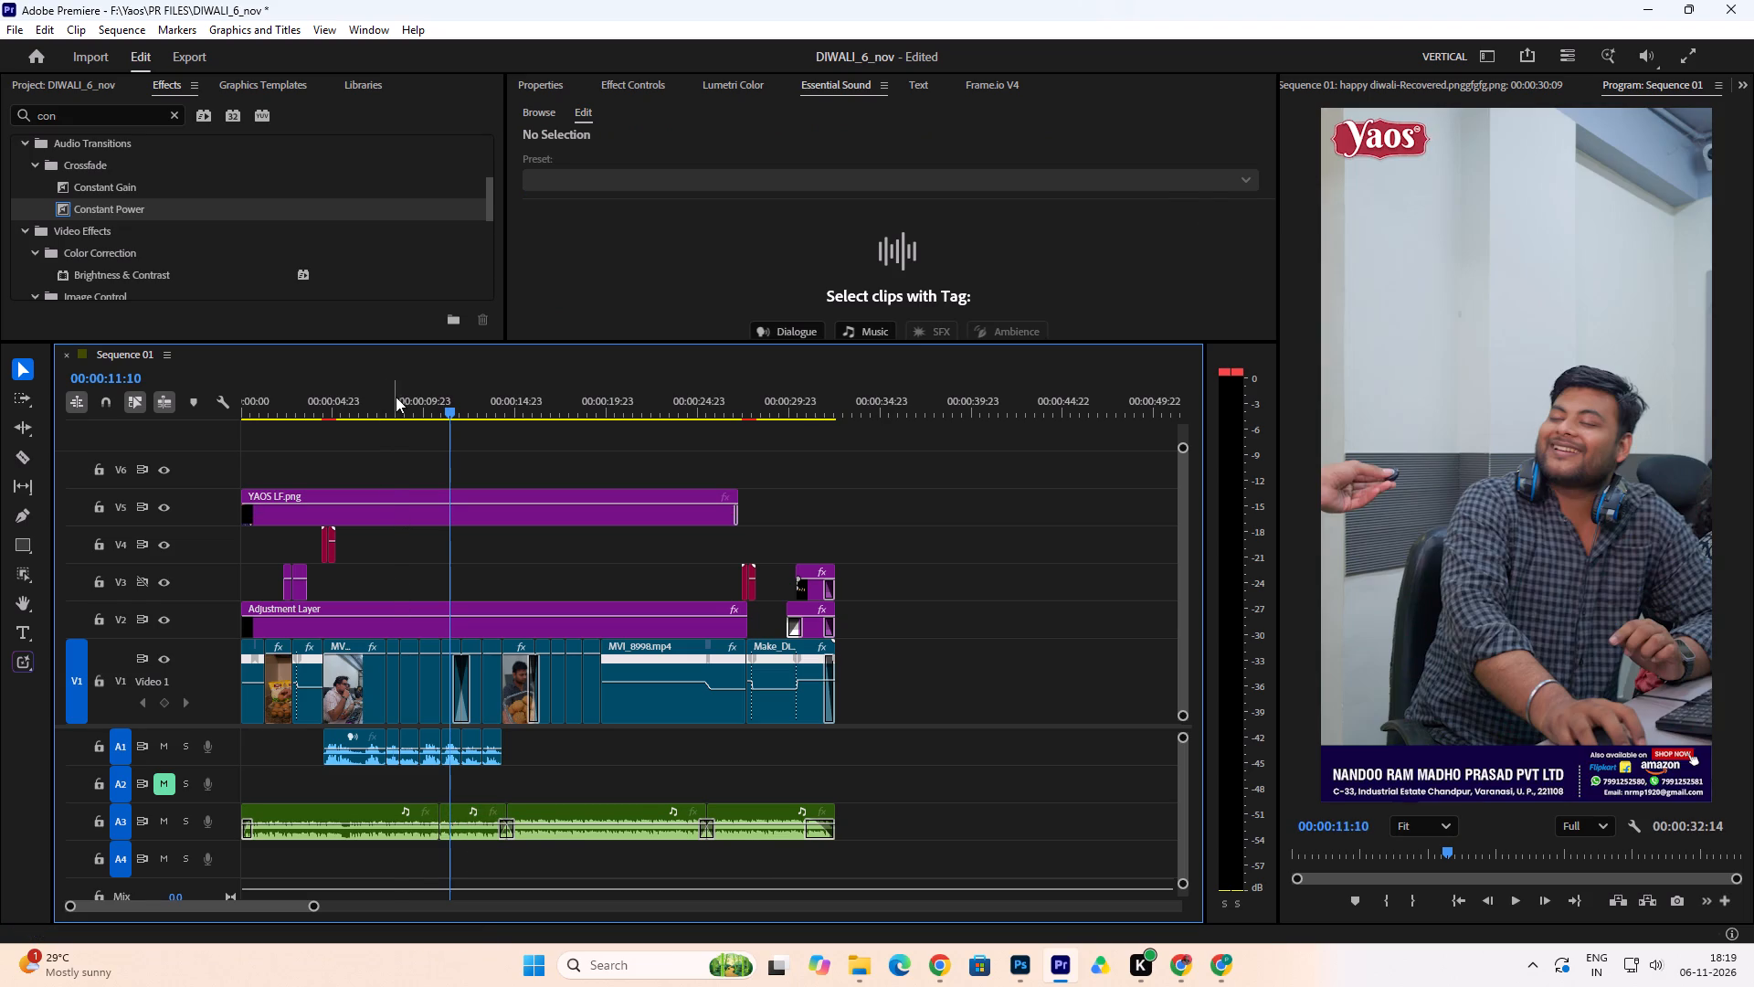
Play back the joined A3 music twice, starting from about 00:00:08, to check the new cut.
click(396, 397)
key(space)
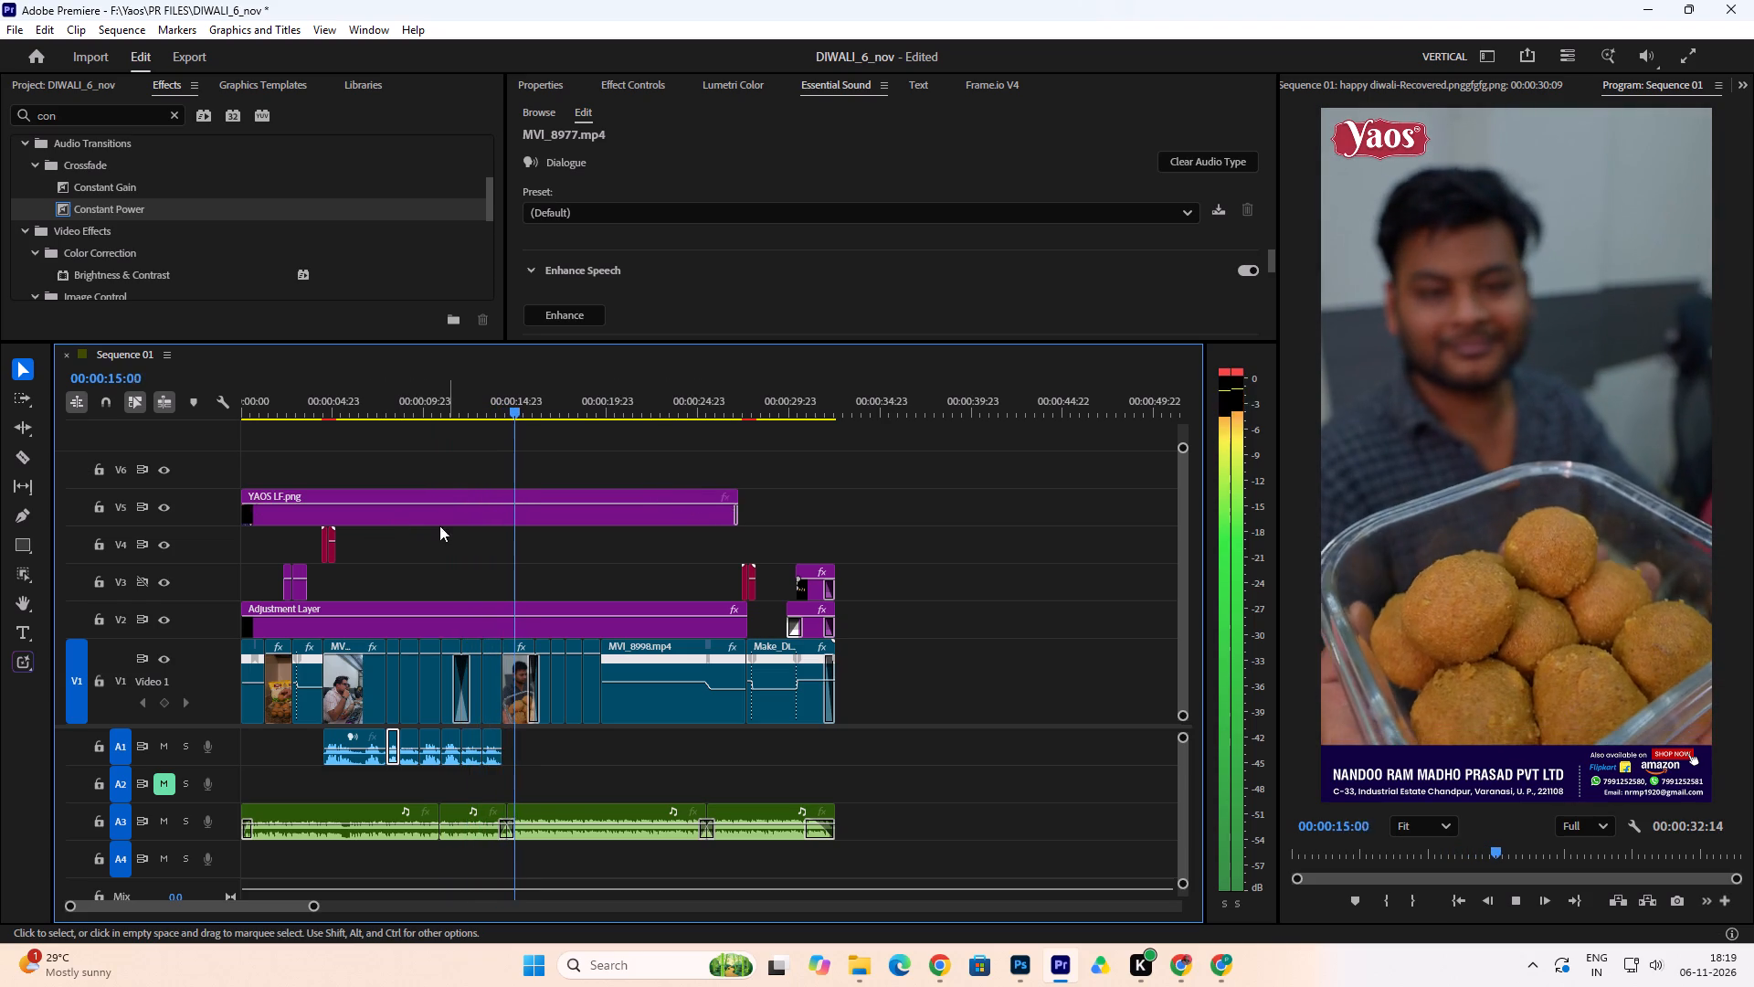
click(402, 401)
key(space)
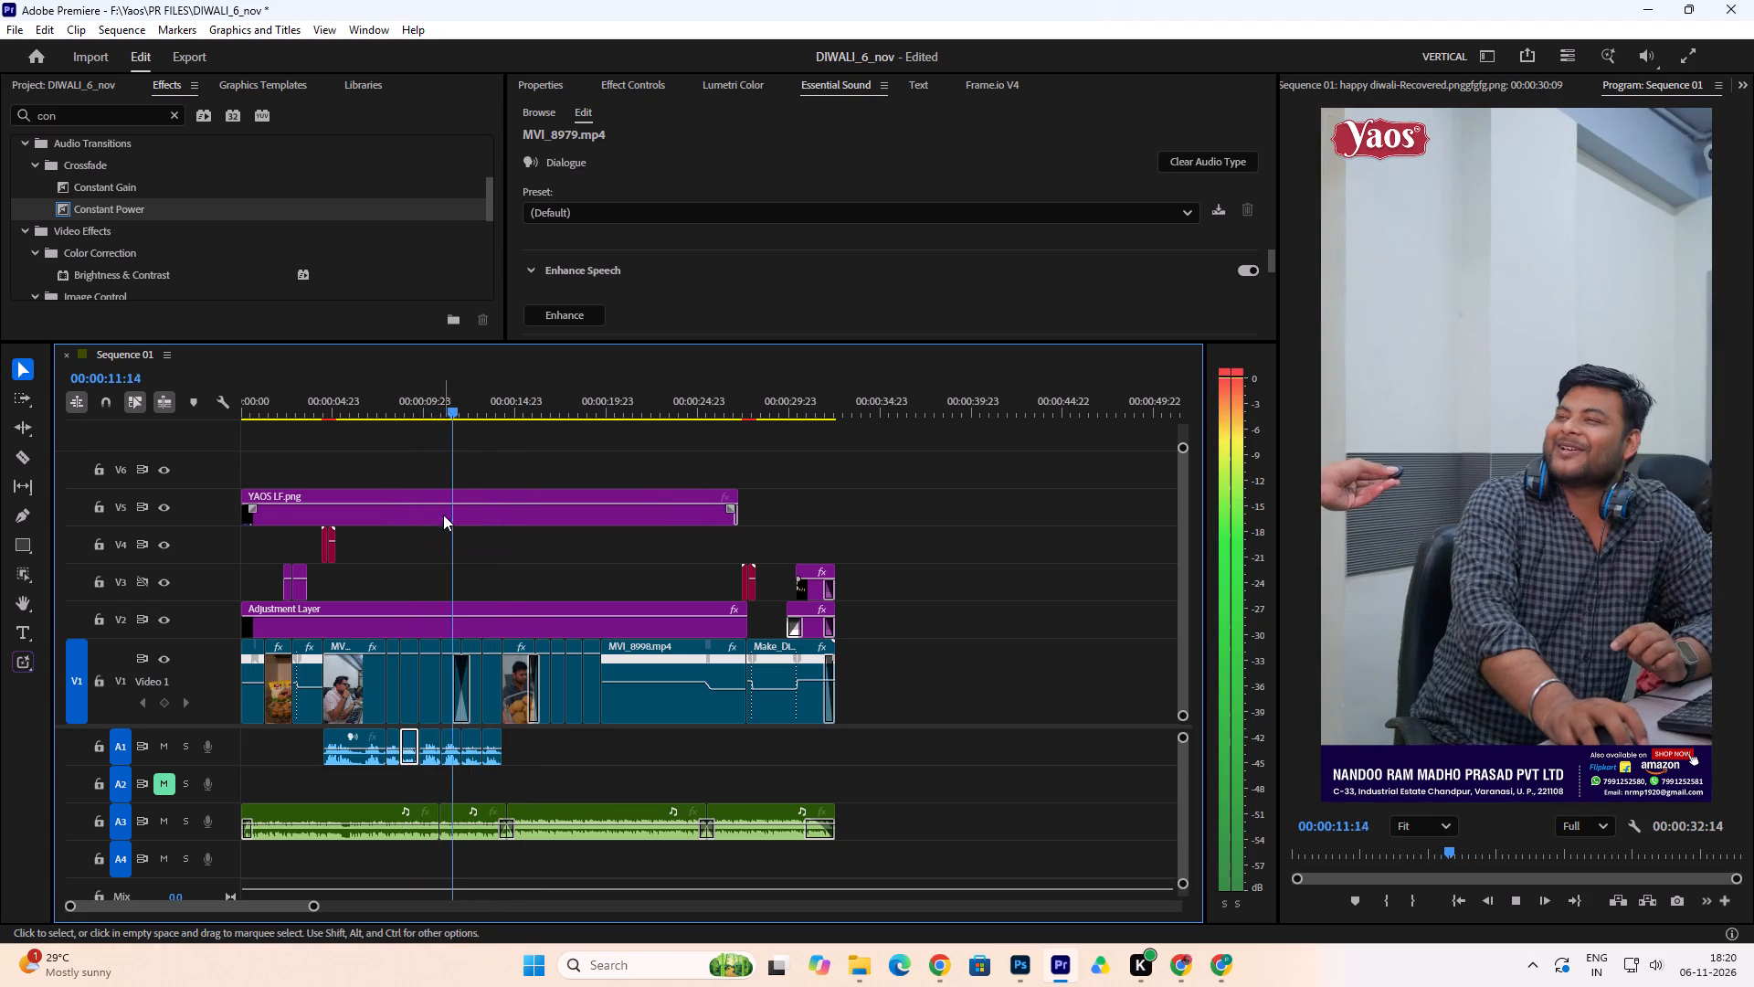
key(space)
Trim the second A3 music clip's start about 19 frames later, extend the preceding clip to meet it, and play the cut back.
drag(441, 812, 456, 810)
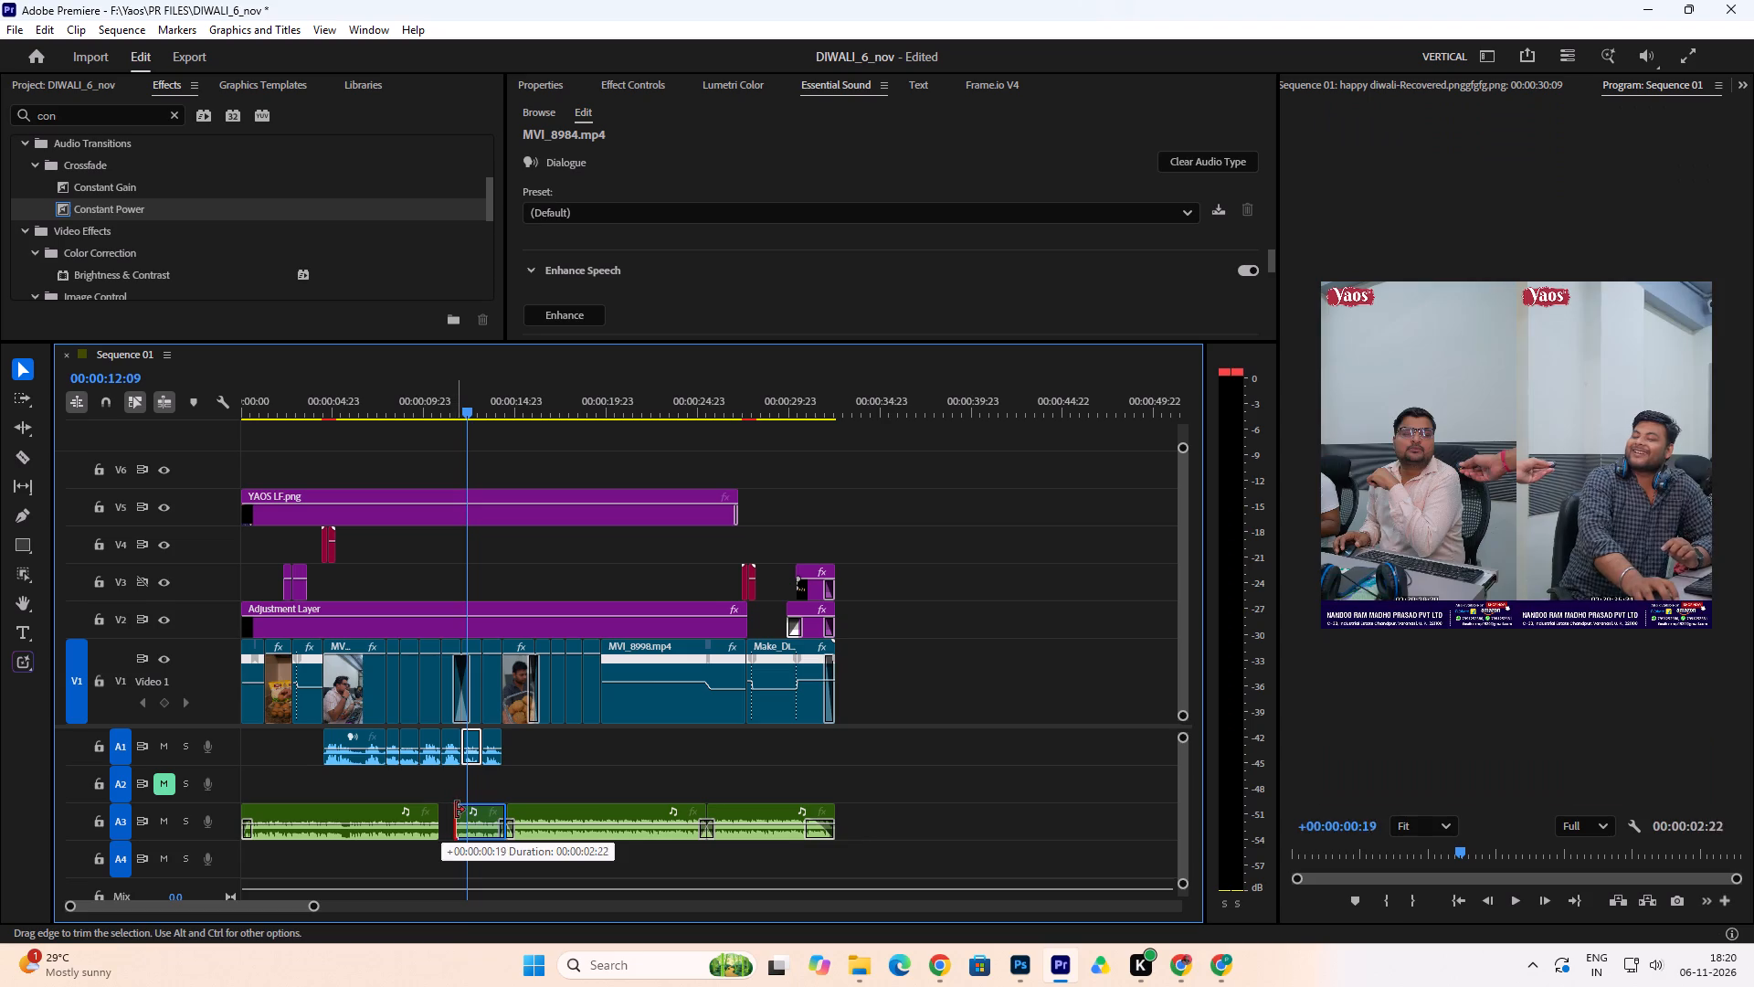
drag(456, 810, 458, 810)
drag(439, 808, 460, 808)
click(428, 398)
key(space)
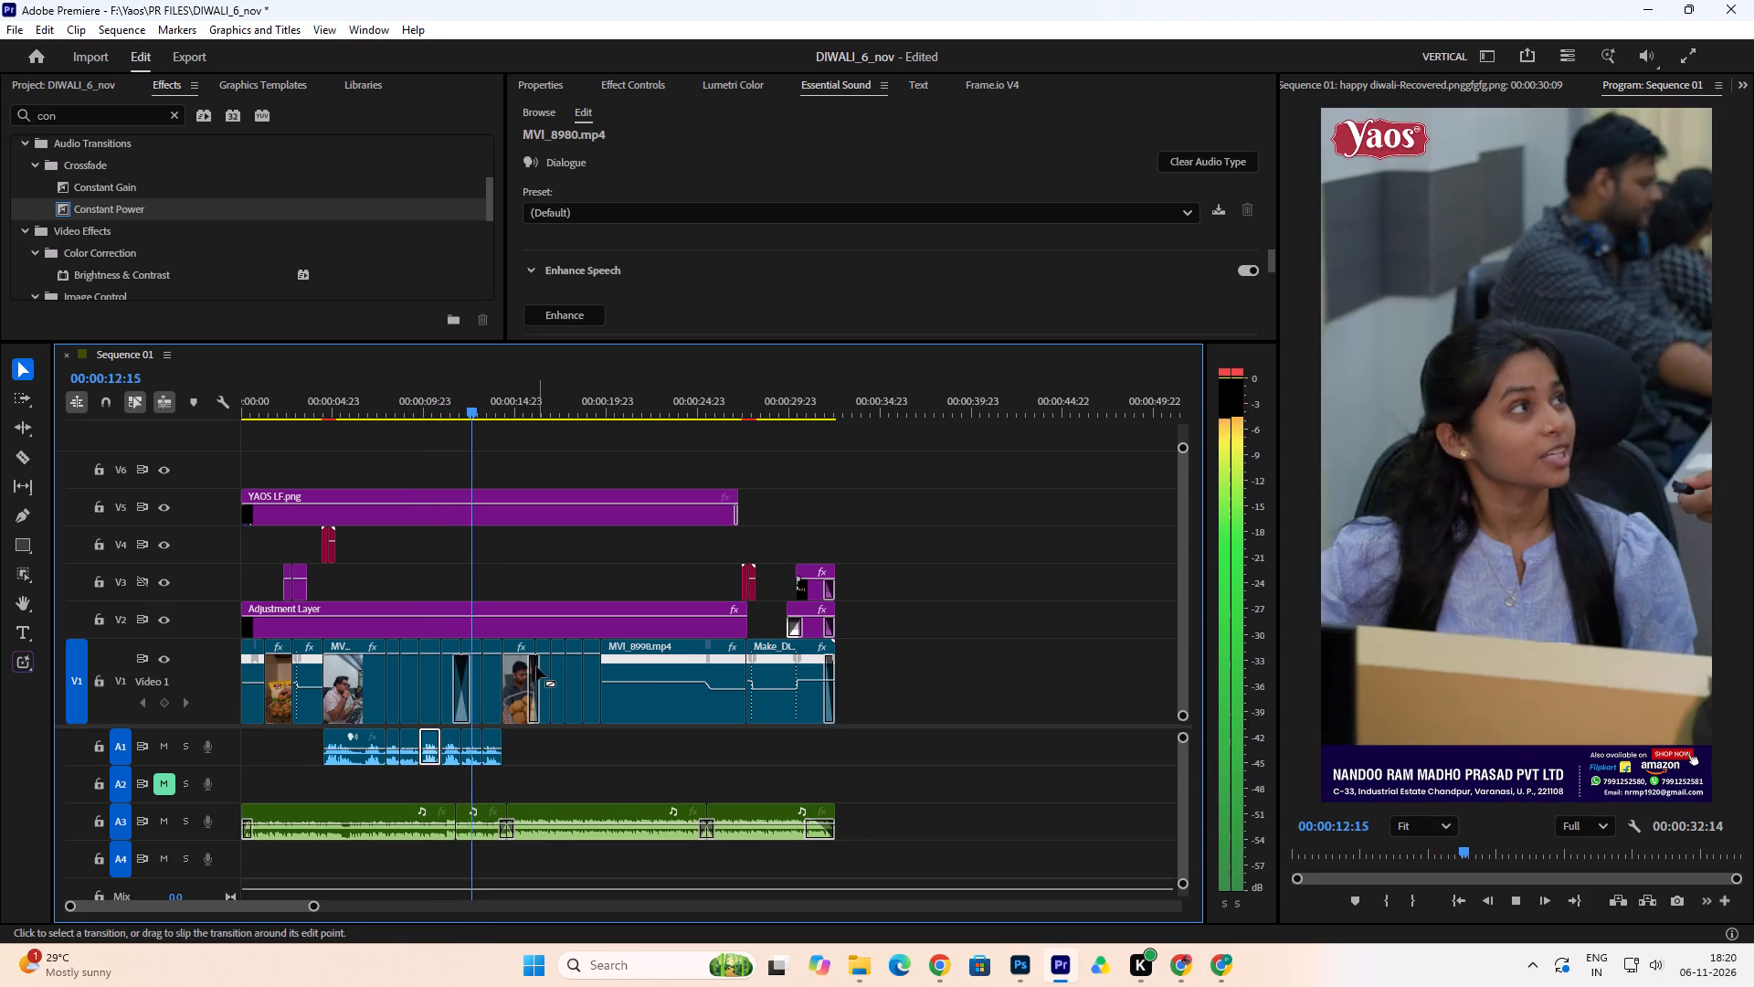
Undo the A3 trims, the short clip's deletion and the earlier removal of the Constant Power crossfade at about 00:00:12:08.
key(ctrl+z)
key(ctrl+z)
key(ctrl+z)
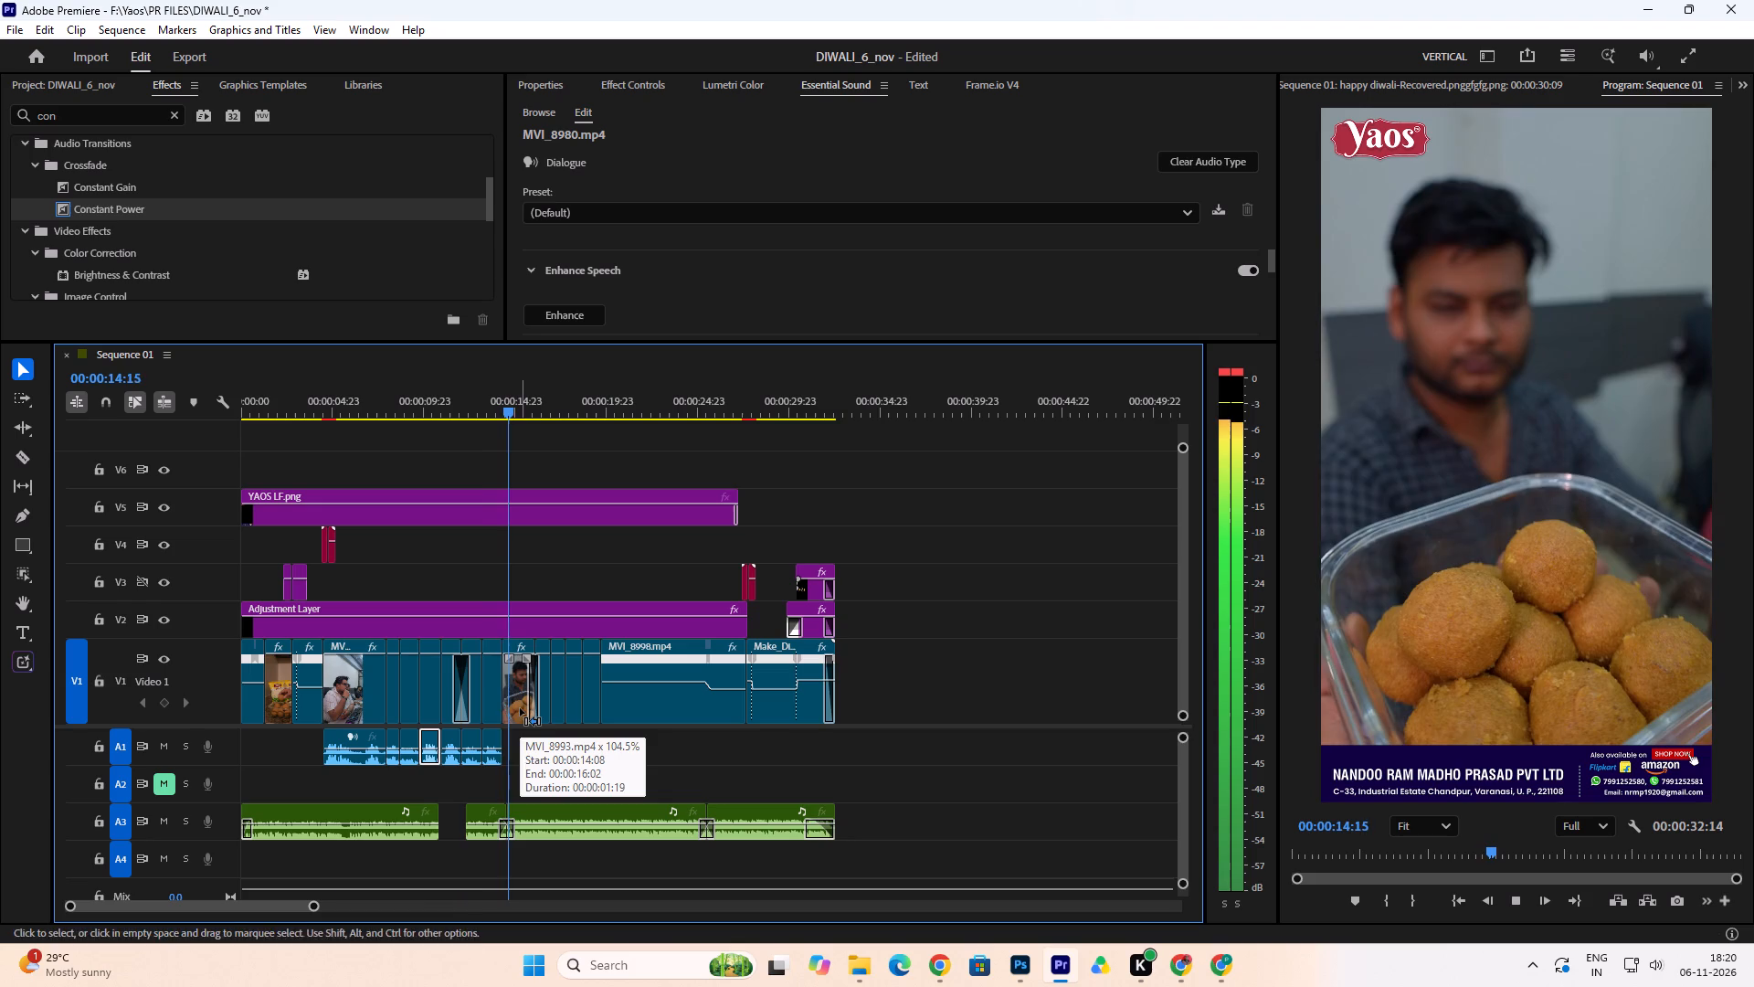
key(ctrl+z)
key(ctrl+z)
Play back the sequence from 00:00:08:16 to 00:00:11:21 to check the first A3 music crossfade.
click(401, 400)
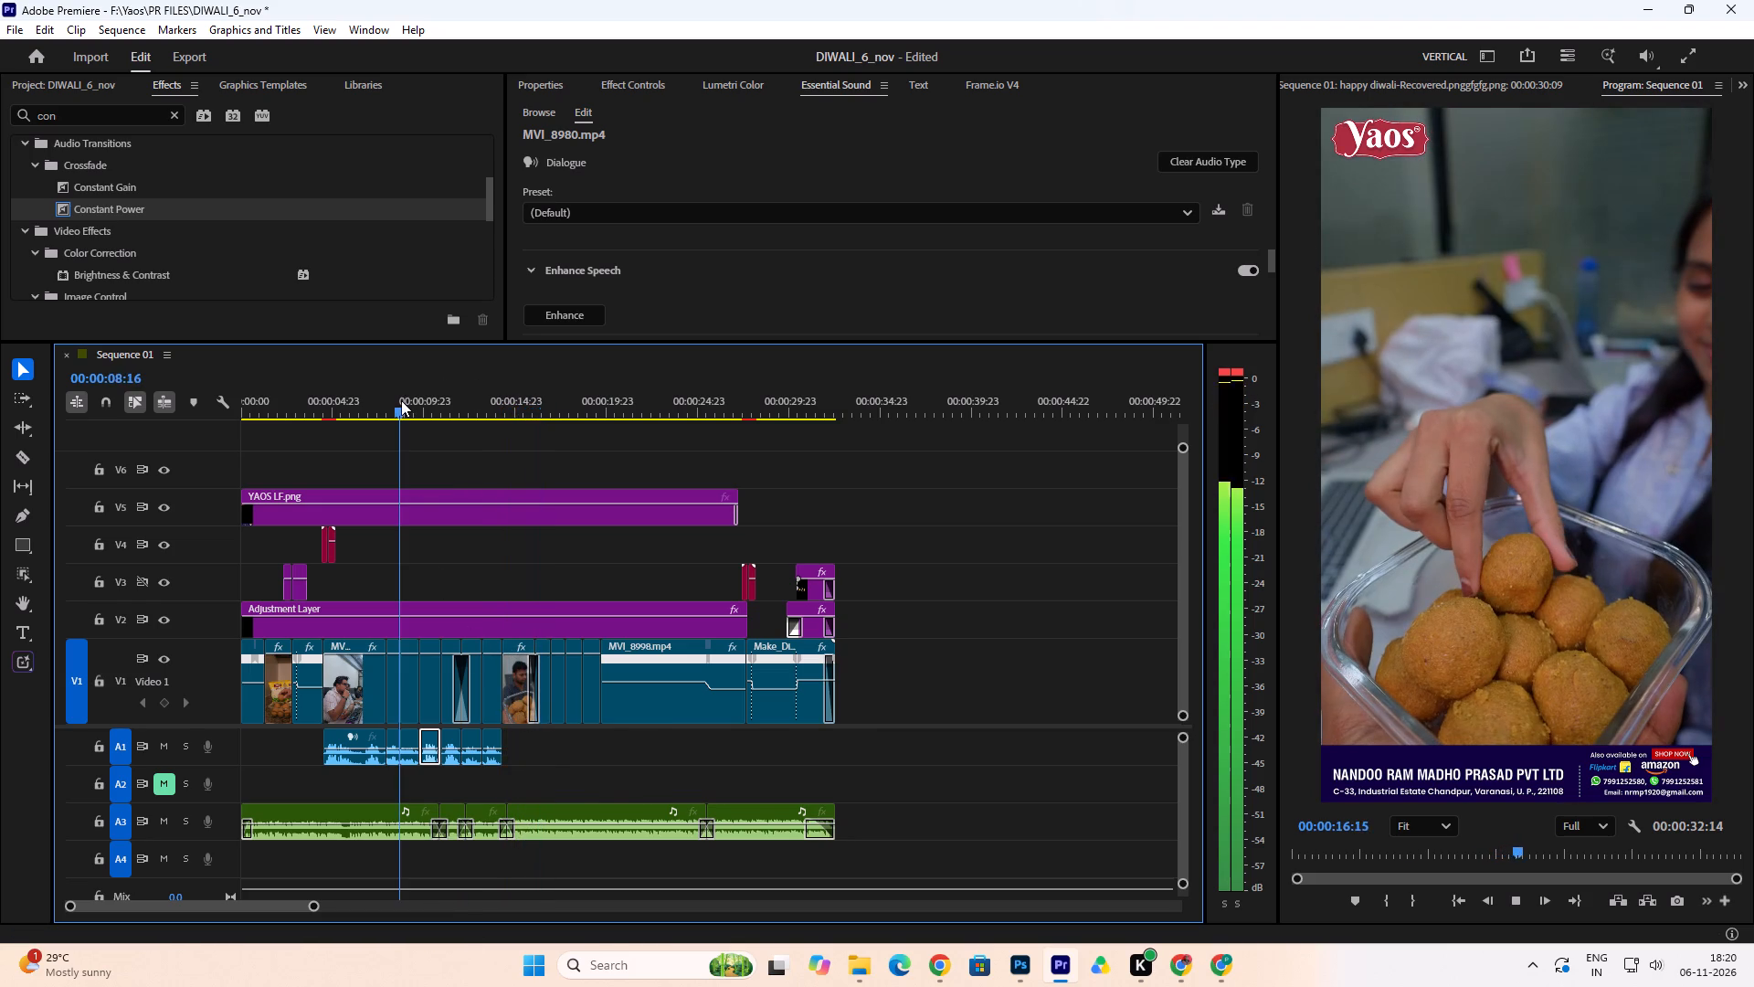
key(space)
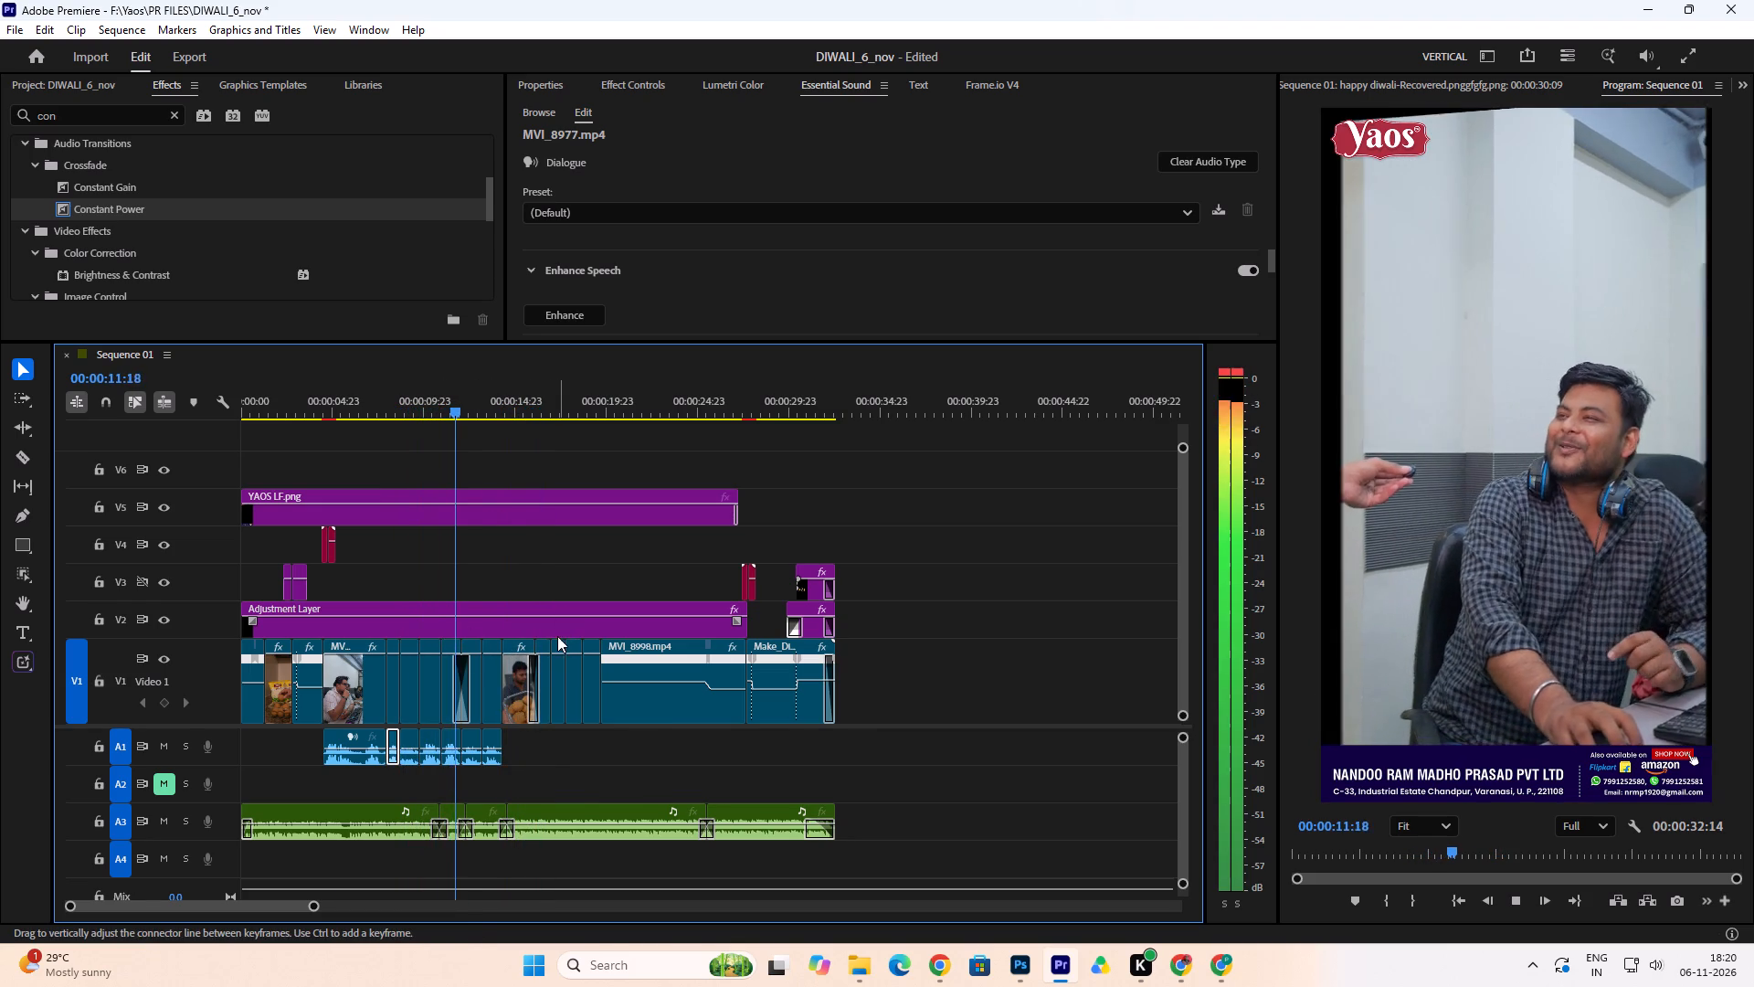
key(space)
Set the Fade Value to 7 on the A3 crossfade at about 00:00:10:20.
click(438, 827)
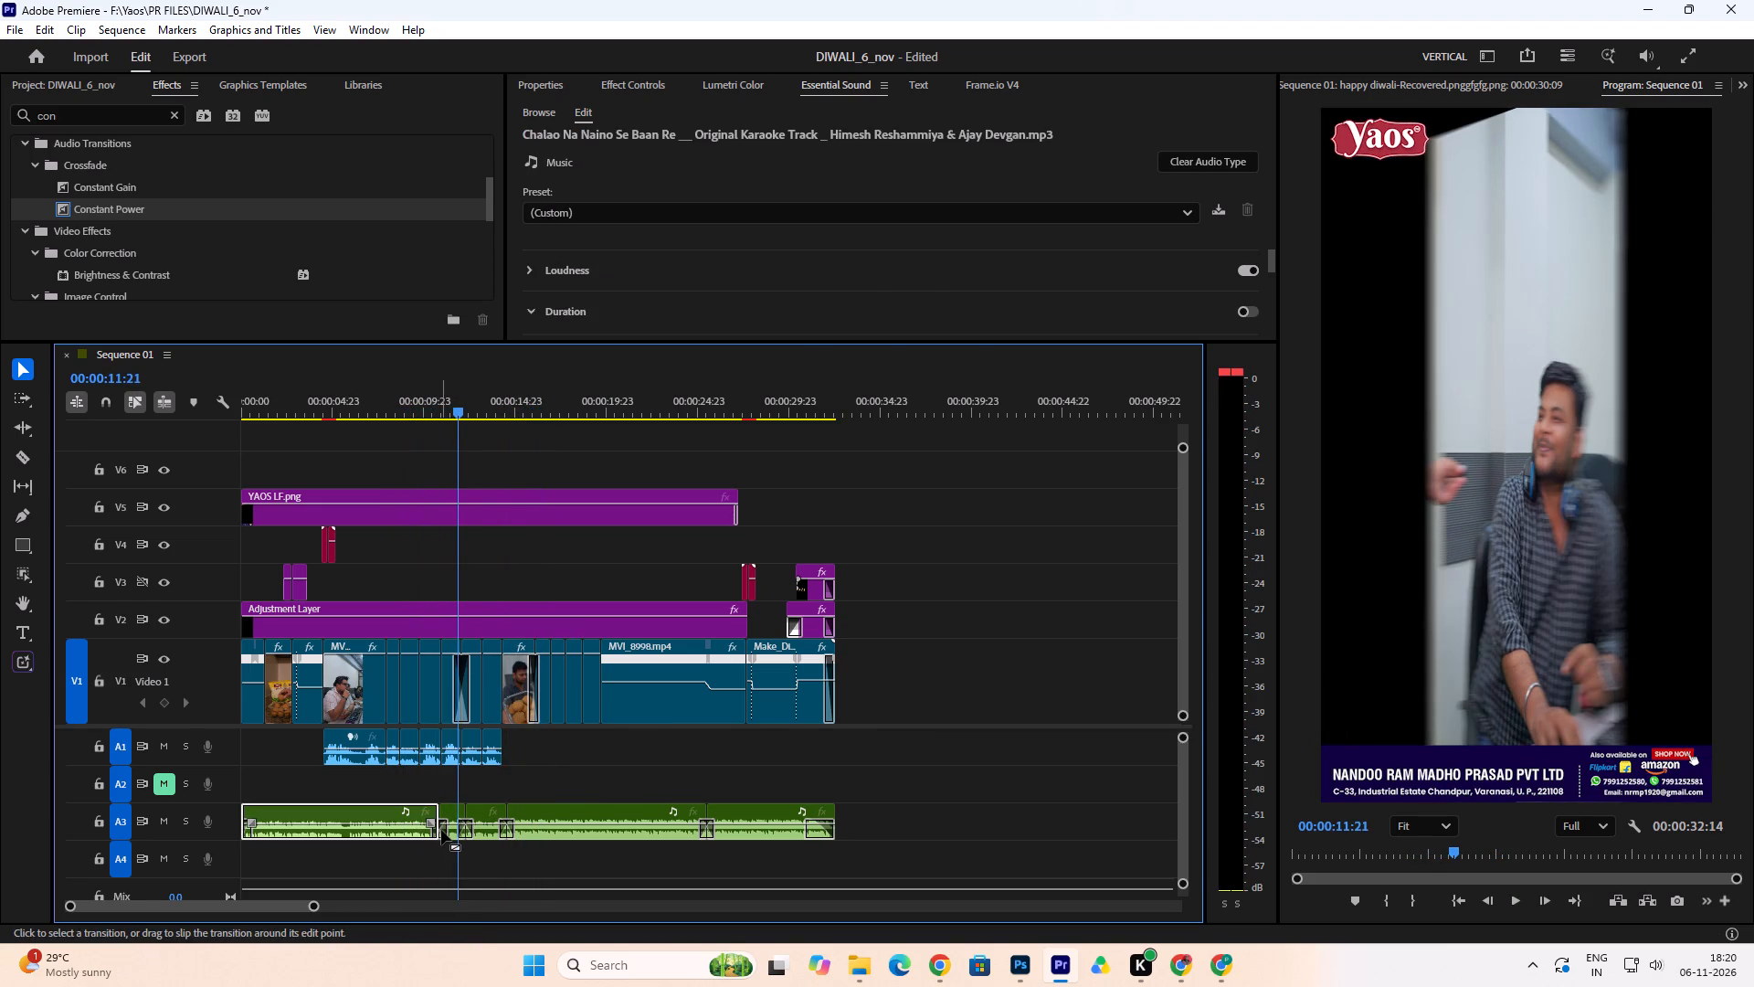
click(441, 830)
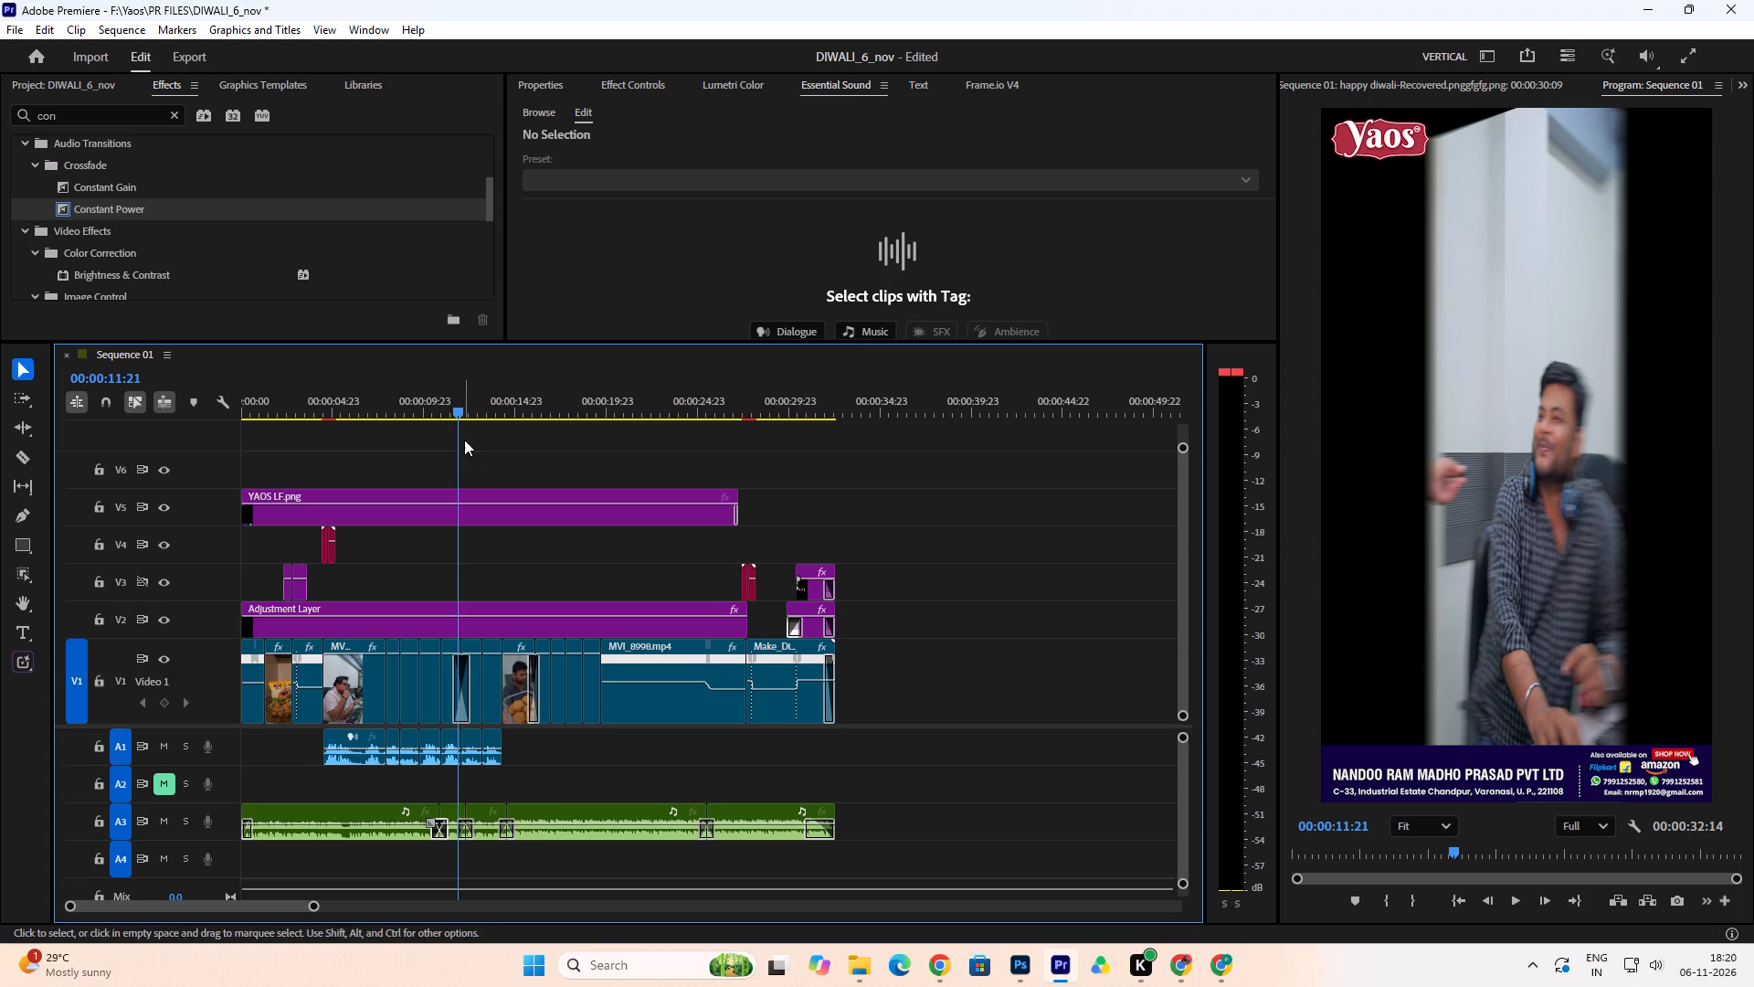
click(441, 825)
click(439, 825)
click(438, 827)
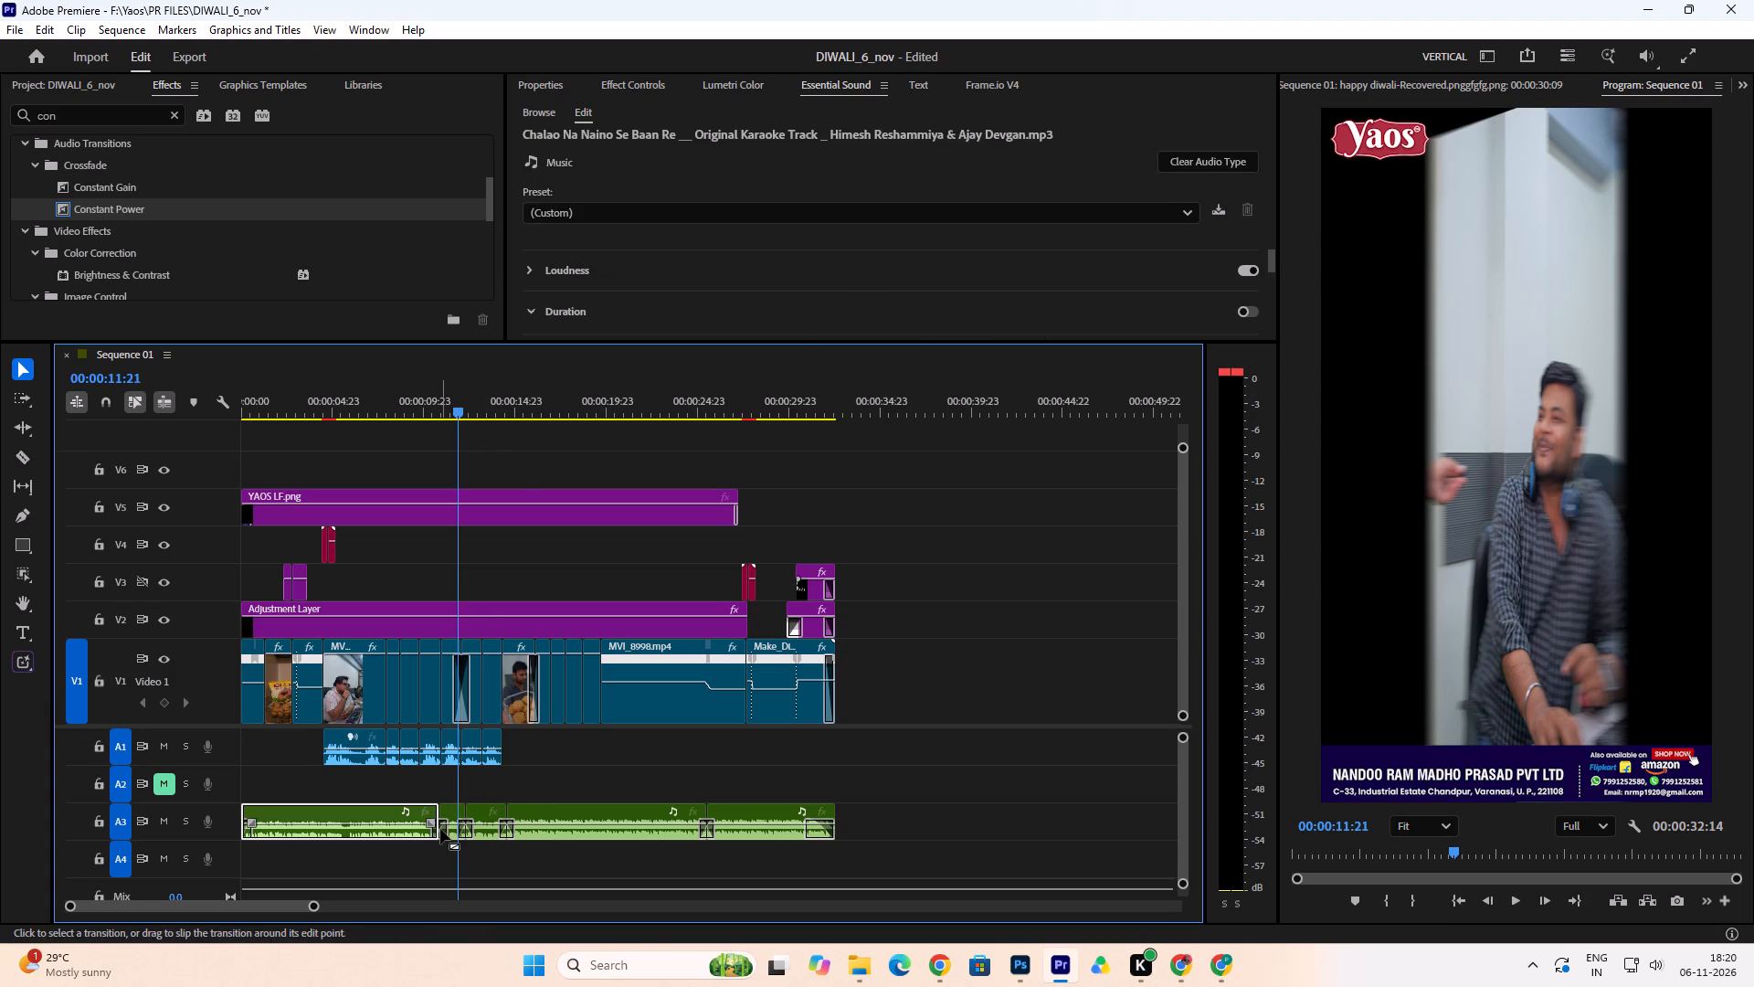
click(440, 829)
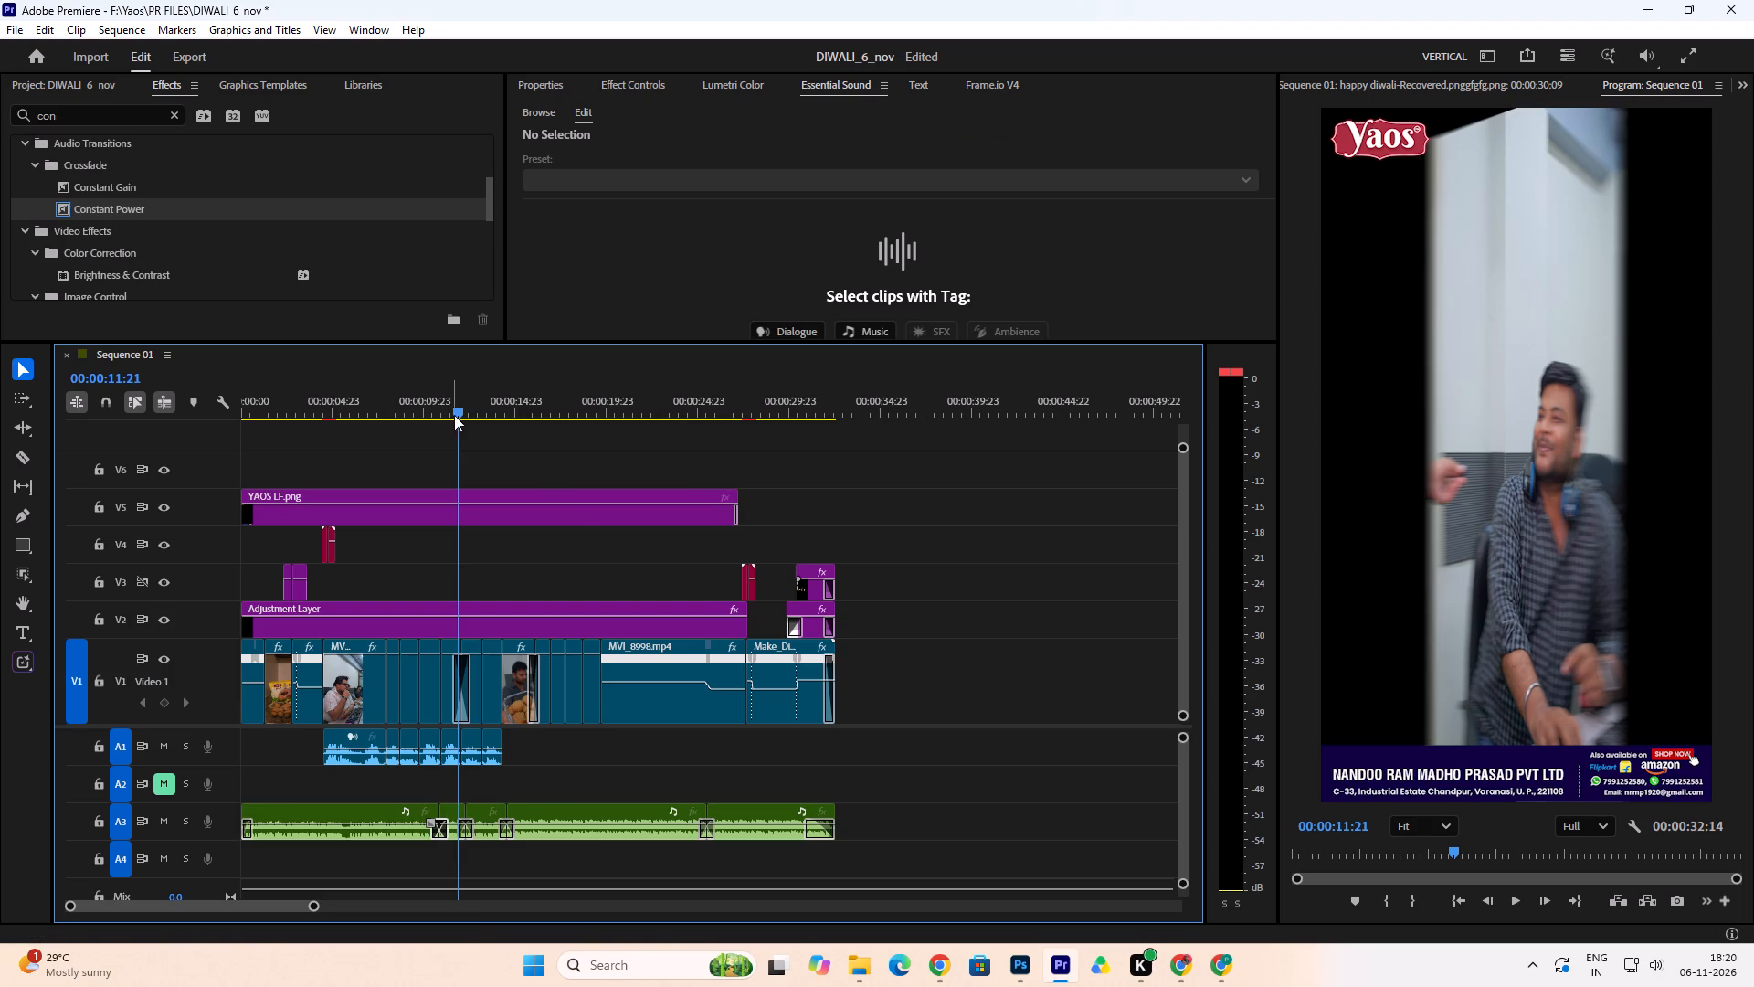
drag(458, 408, 437, 416)
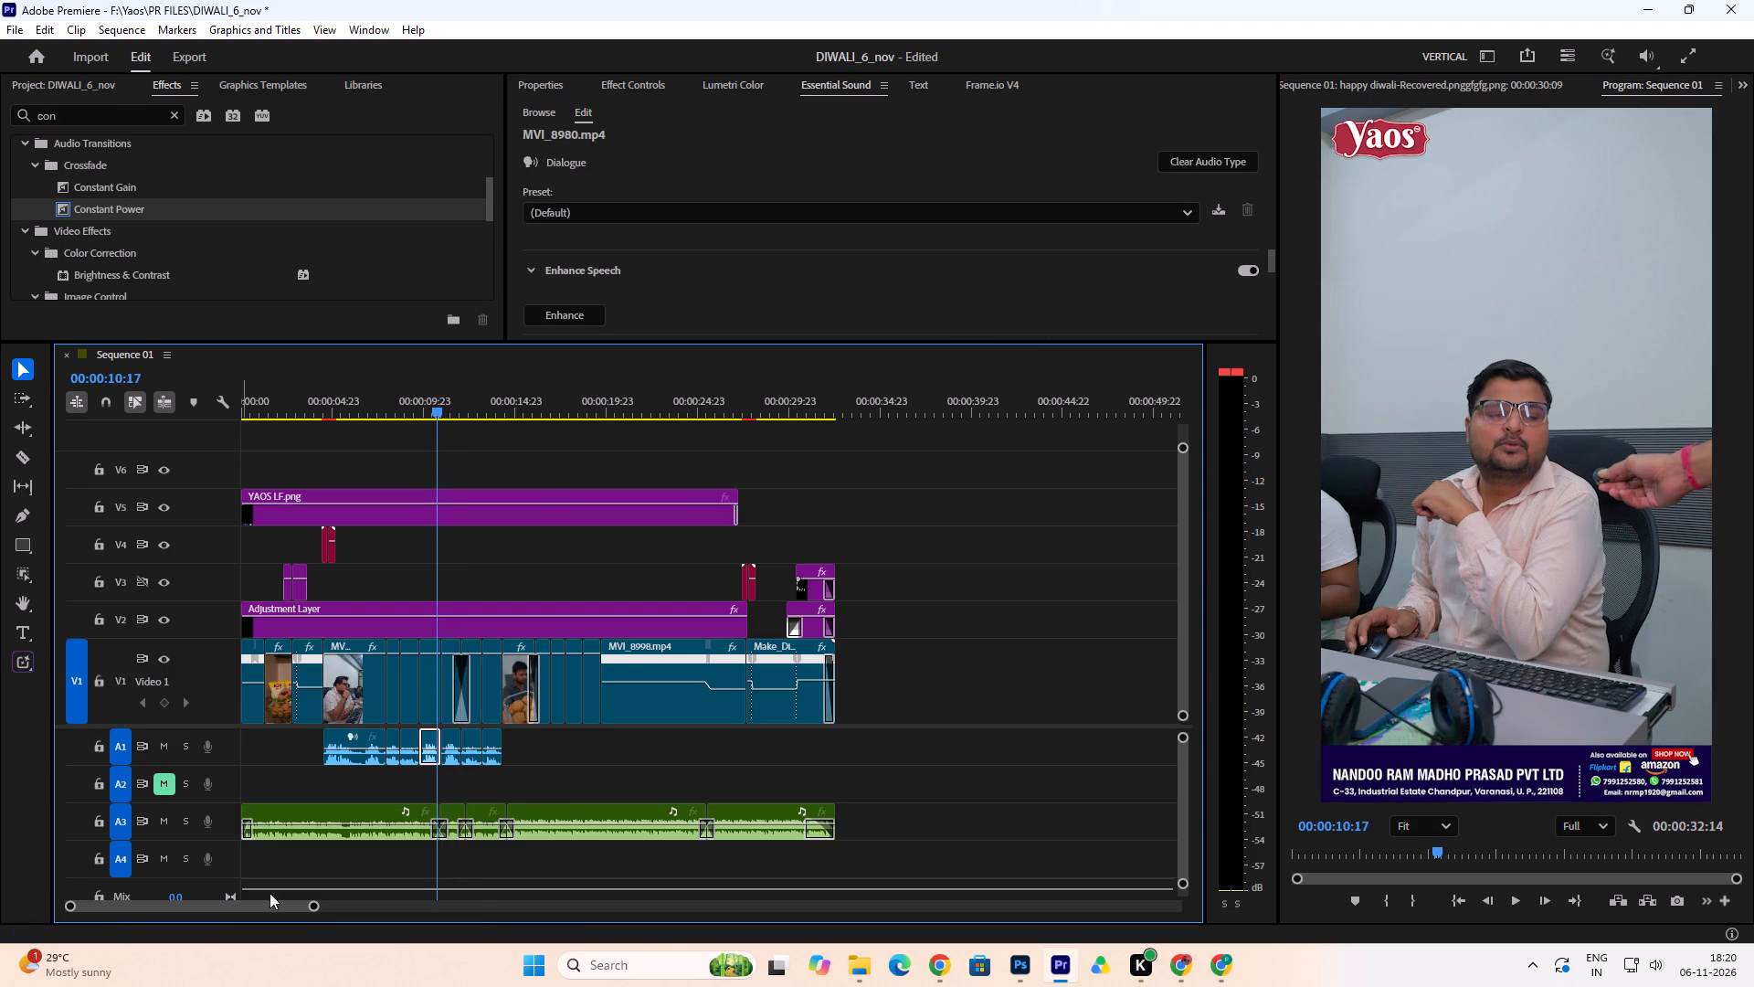
drag(316, 902, 222, 910)
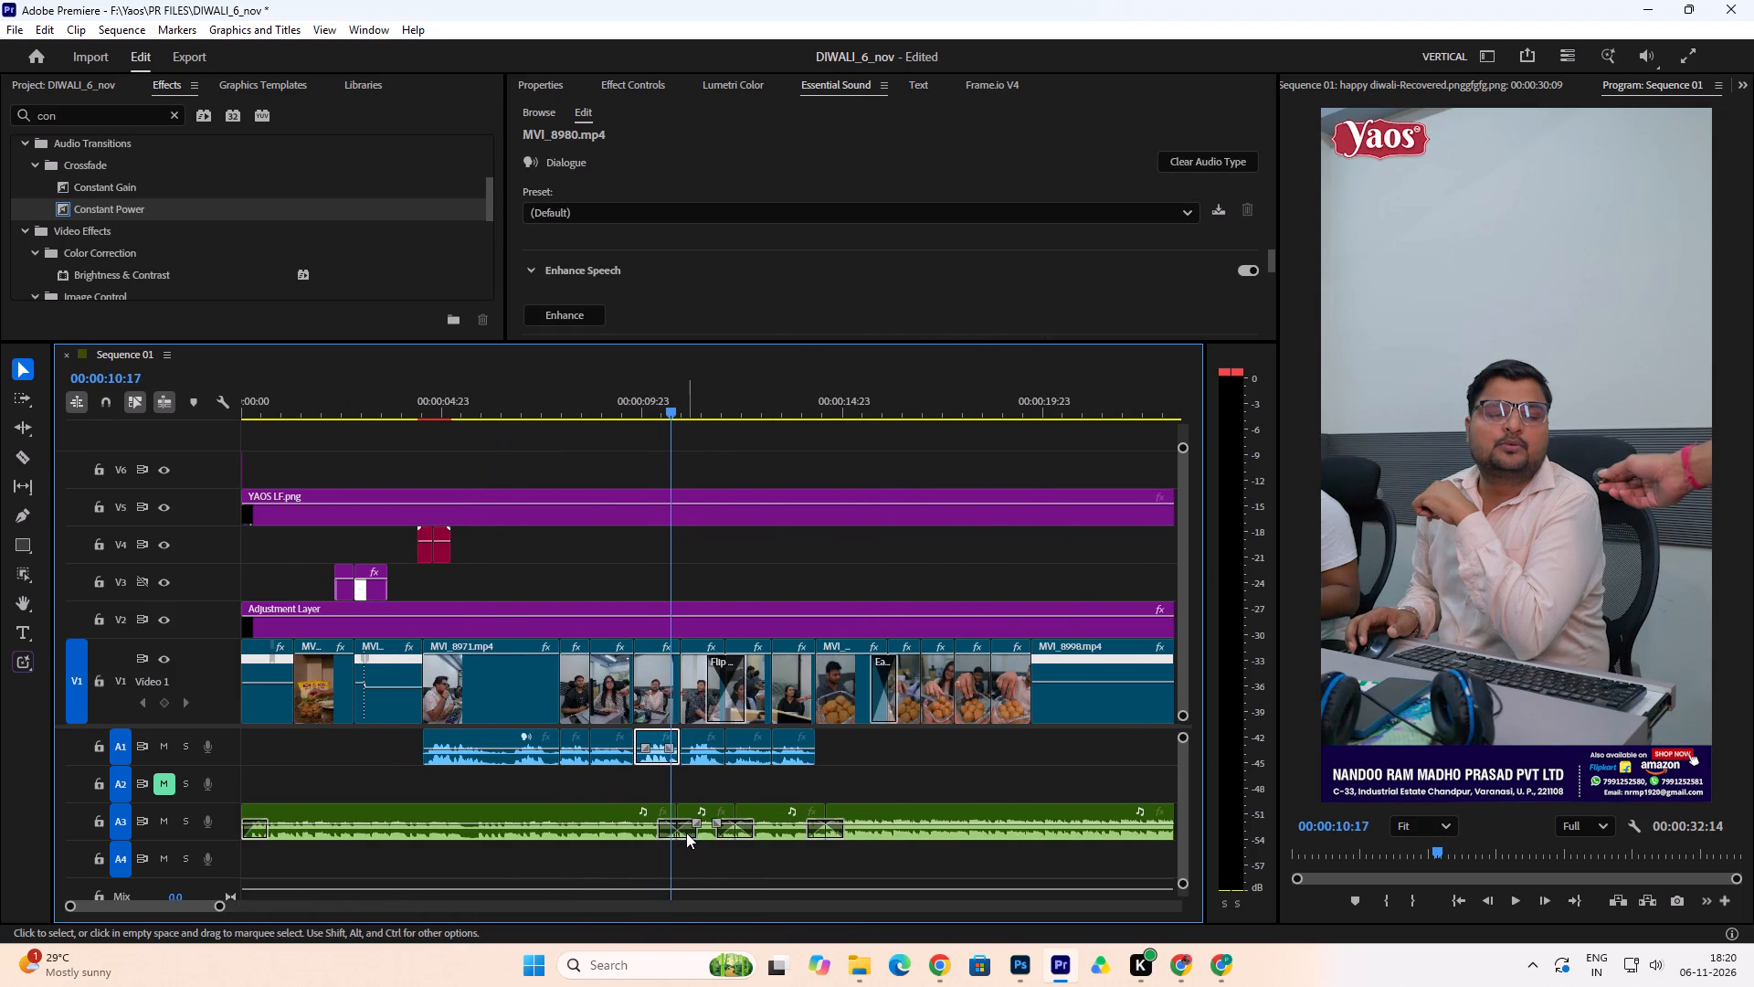
click(683, 830)
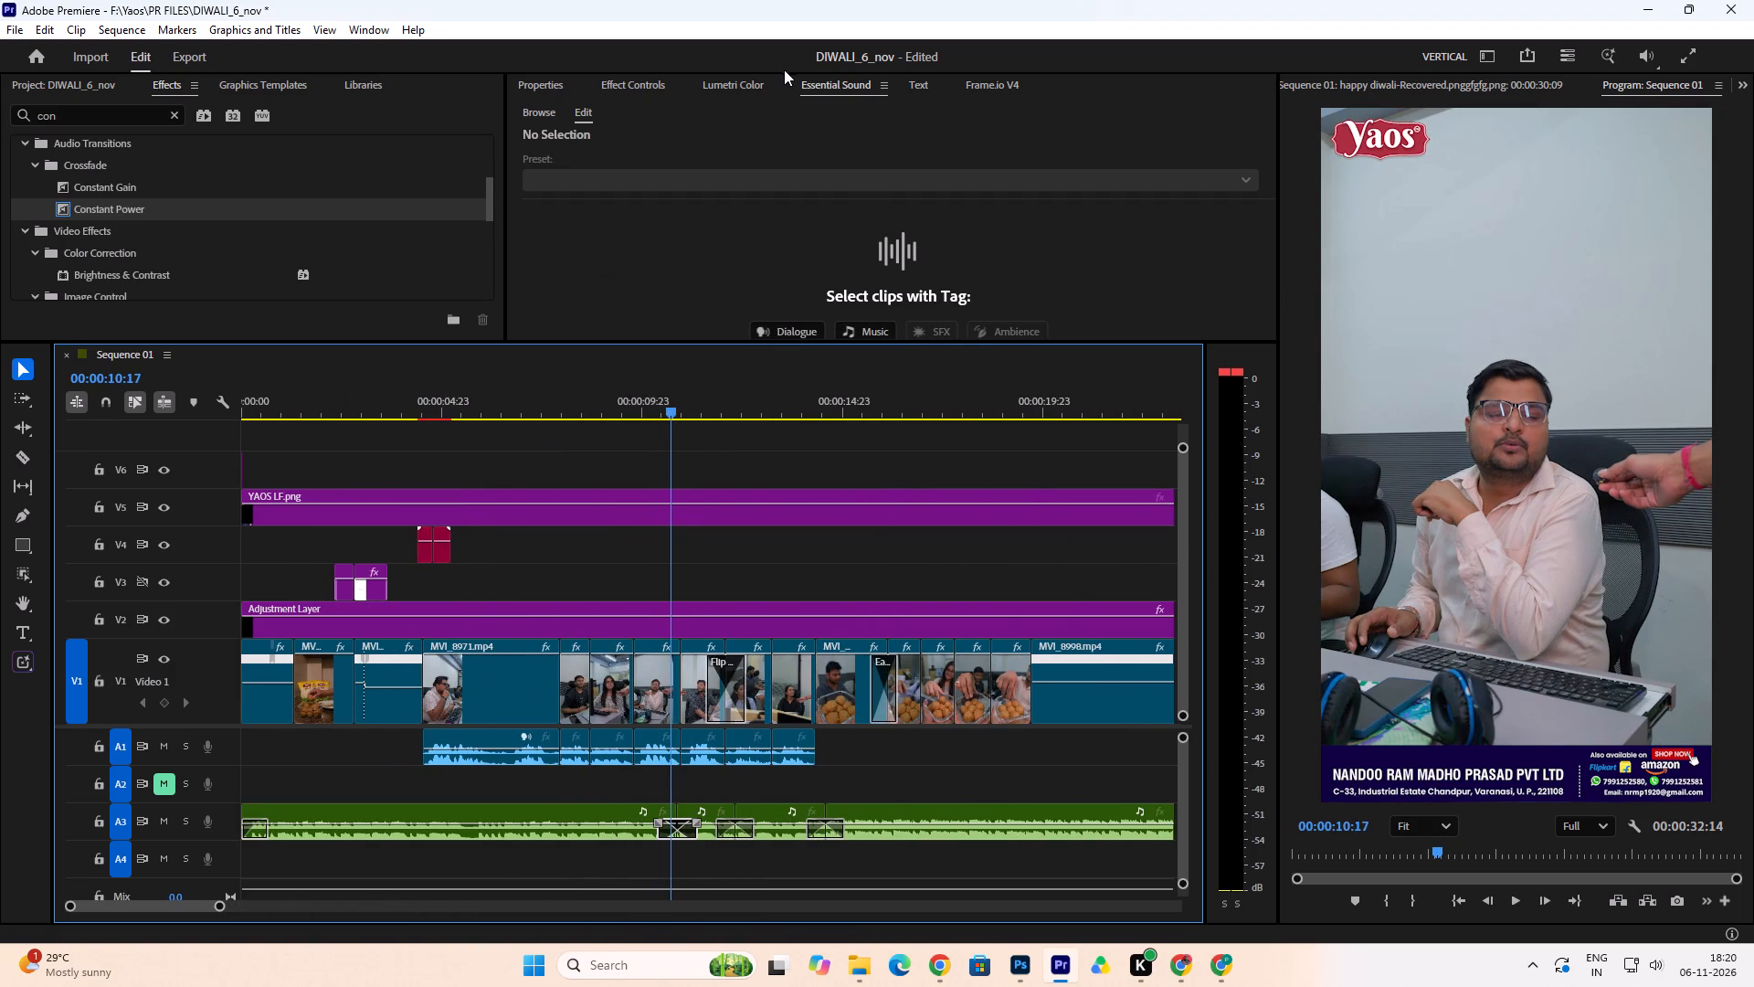
click(646, 85)
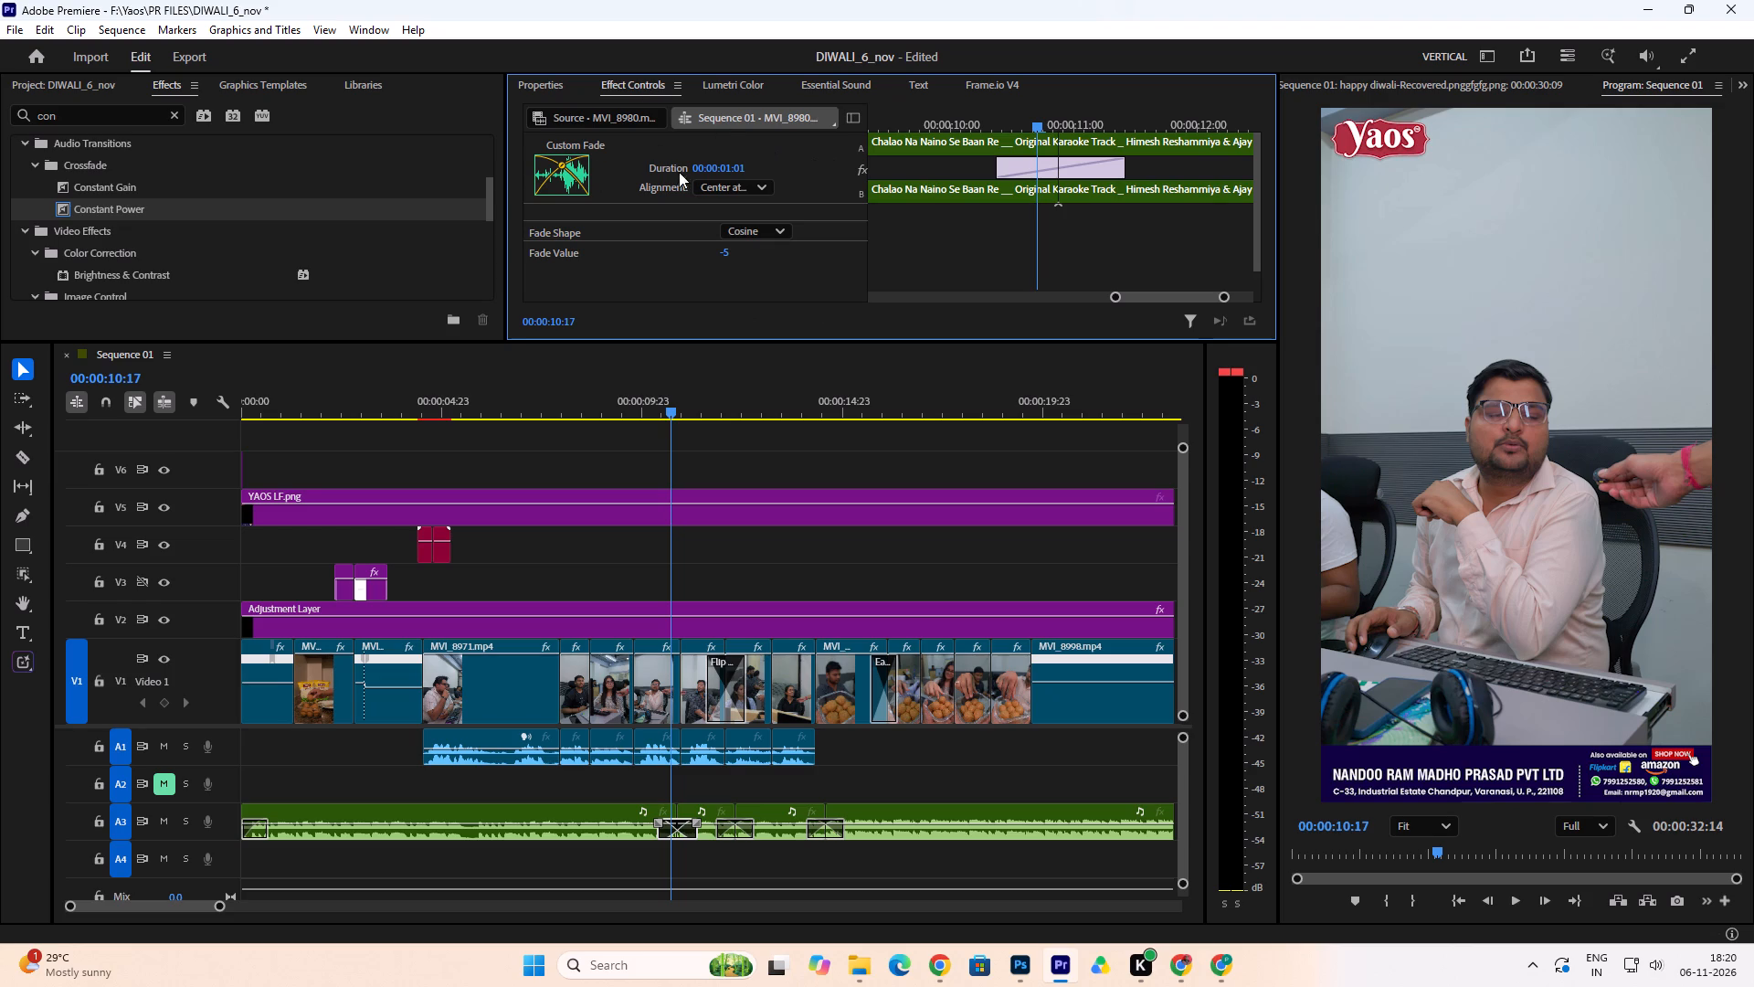
drag(725, 256, 745, 258)
drag(745, 258, 738, 262)
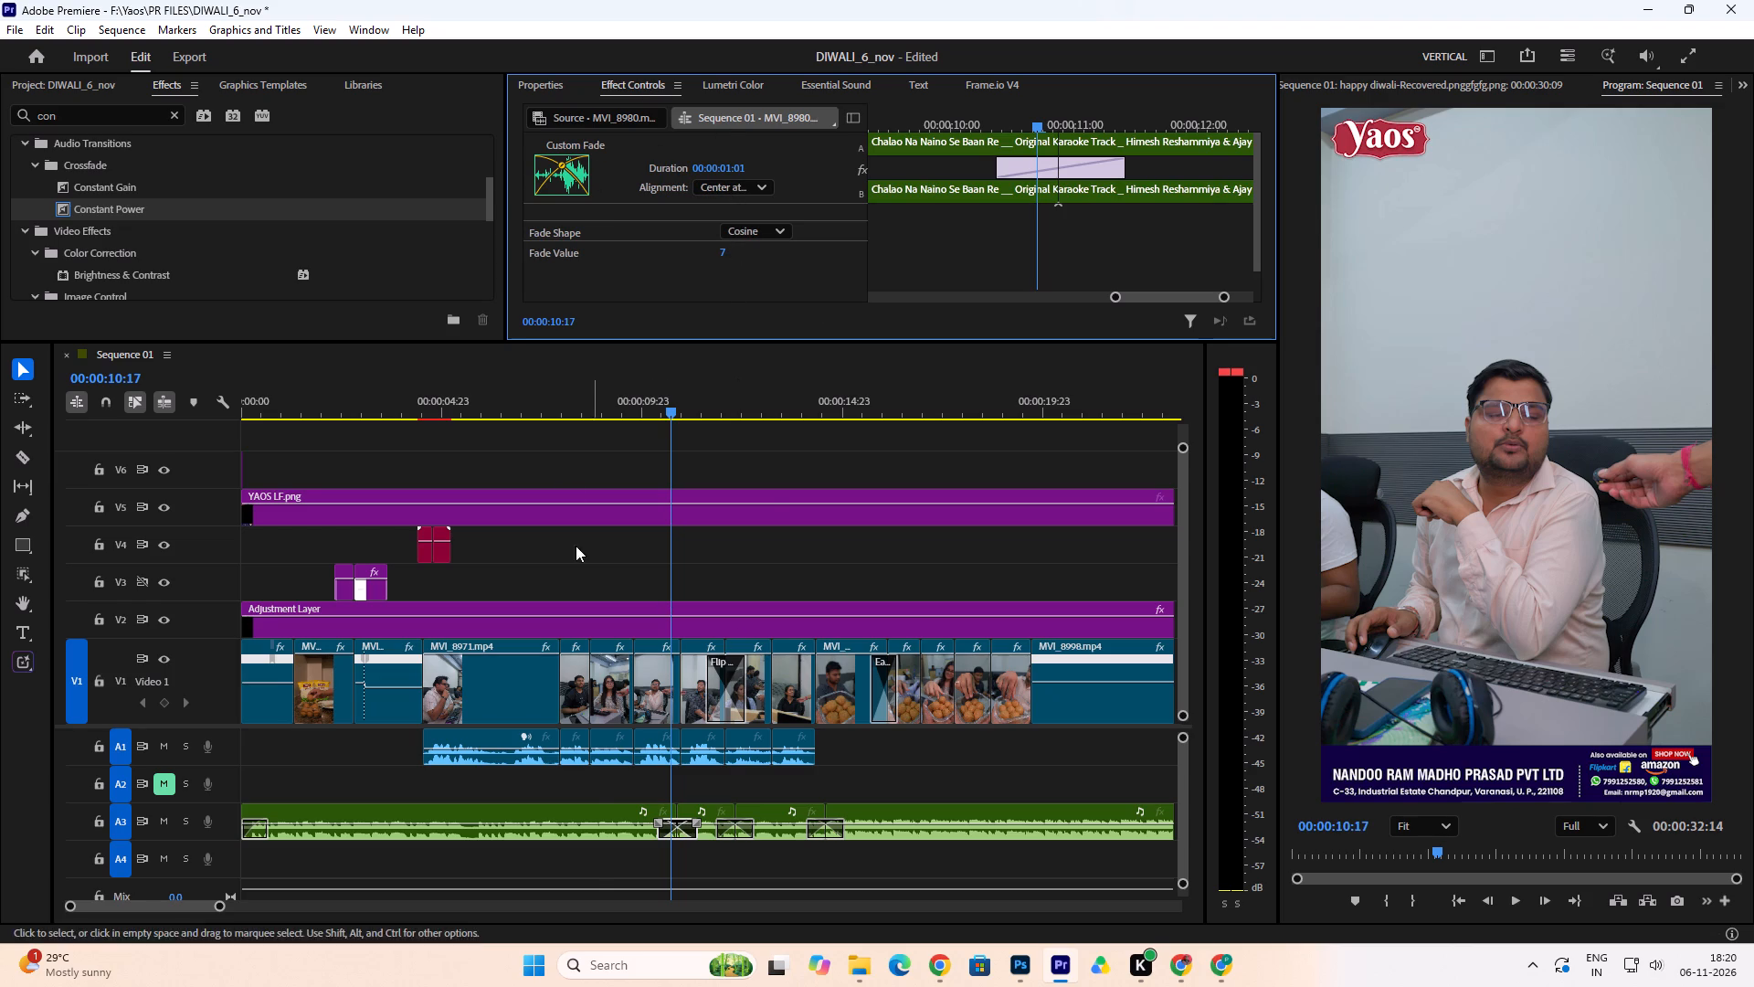
Play back the sequence across the first two A3 music crossfades, up to 00:00:13:01.
click(600, 388)
key(space)
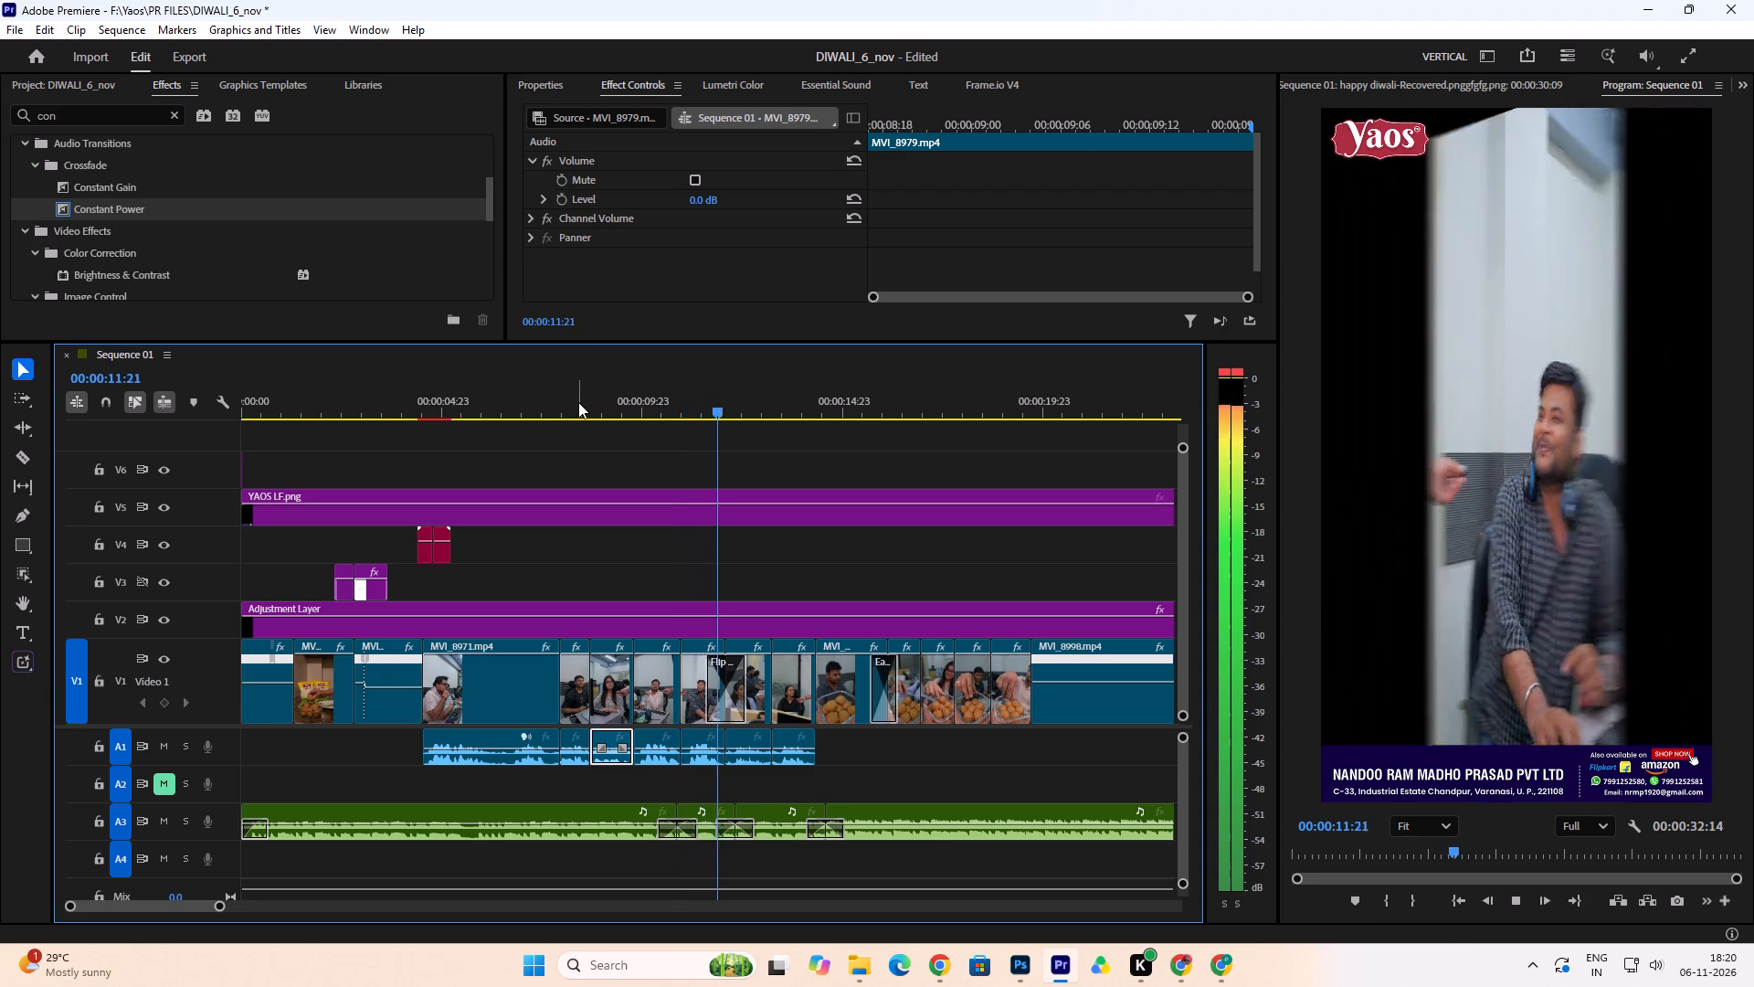
key(space)
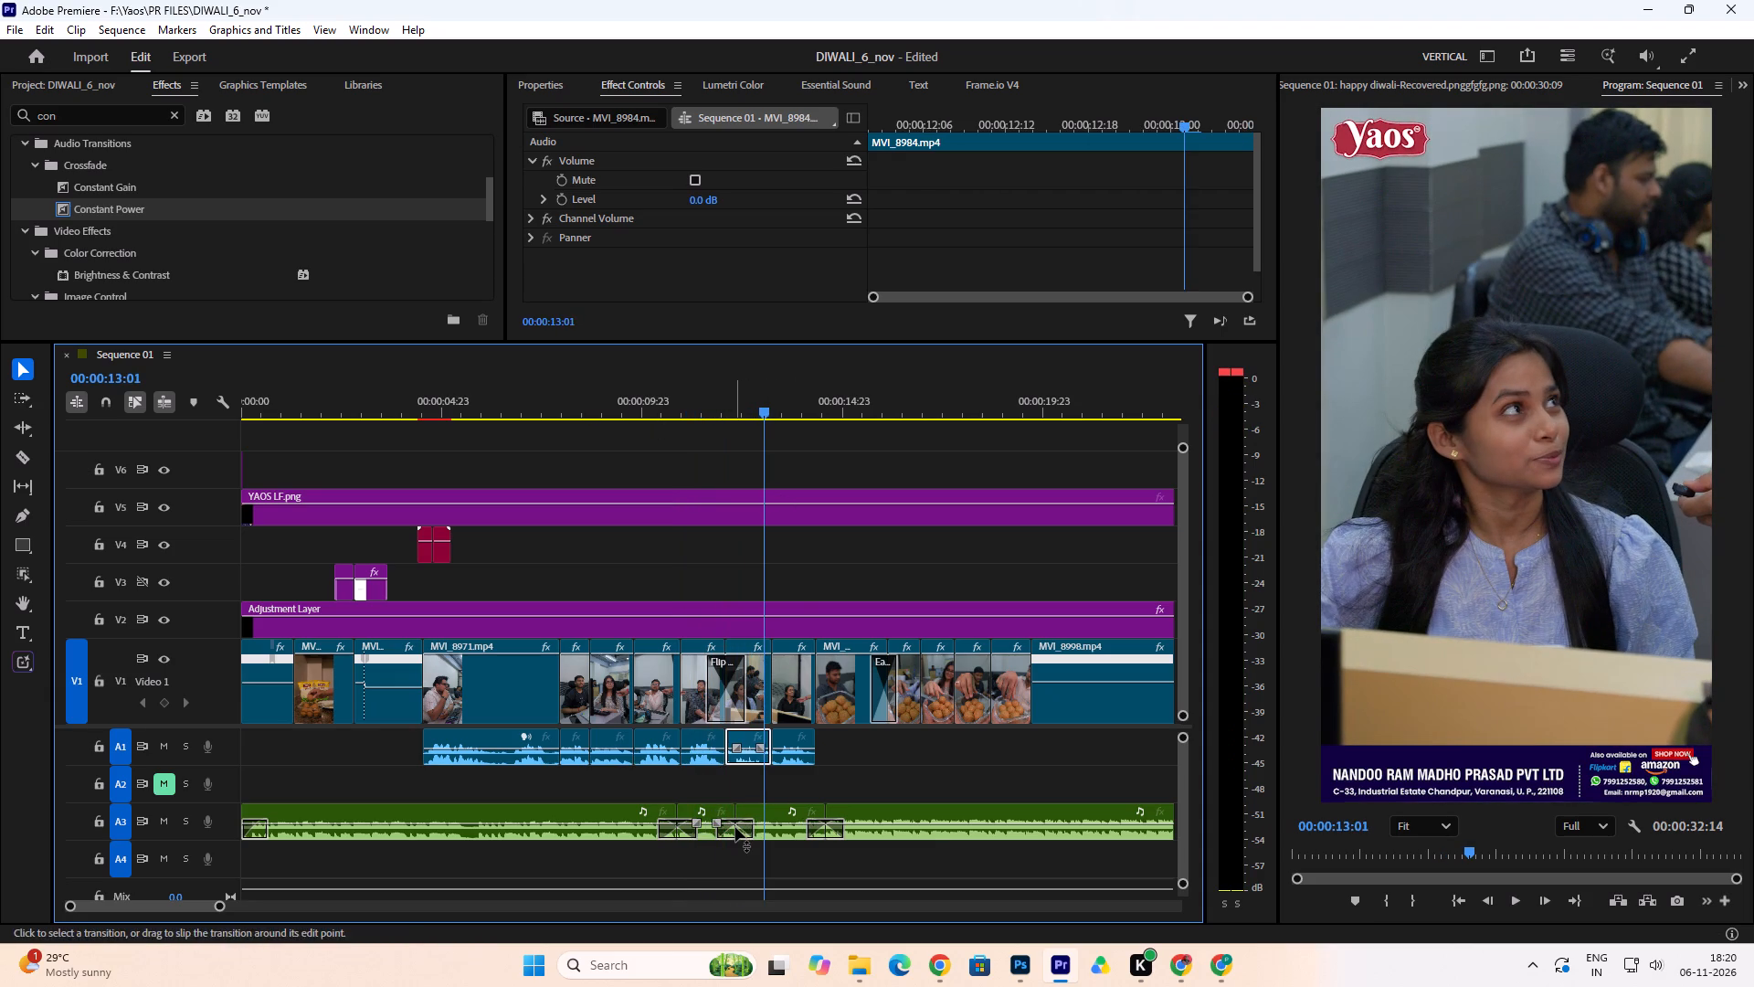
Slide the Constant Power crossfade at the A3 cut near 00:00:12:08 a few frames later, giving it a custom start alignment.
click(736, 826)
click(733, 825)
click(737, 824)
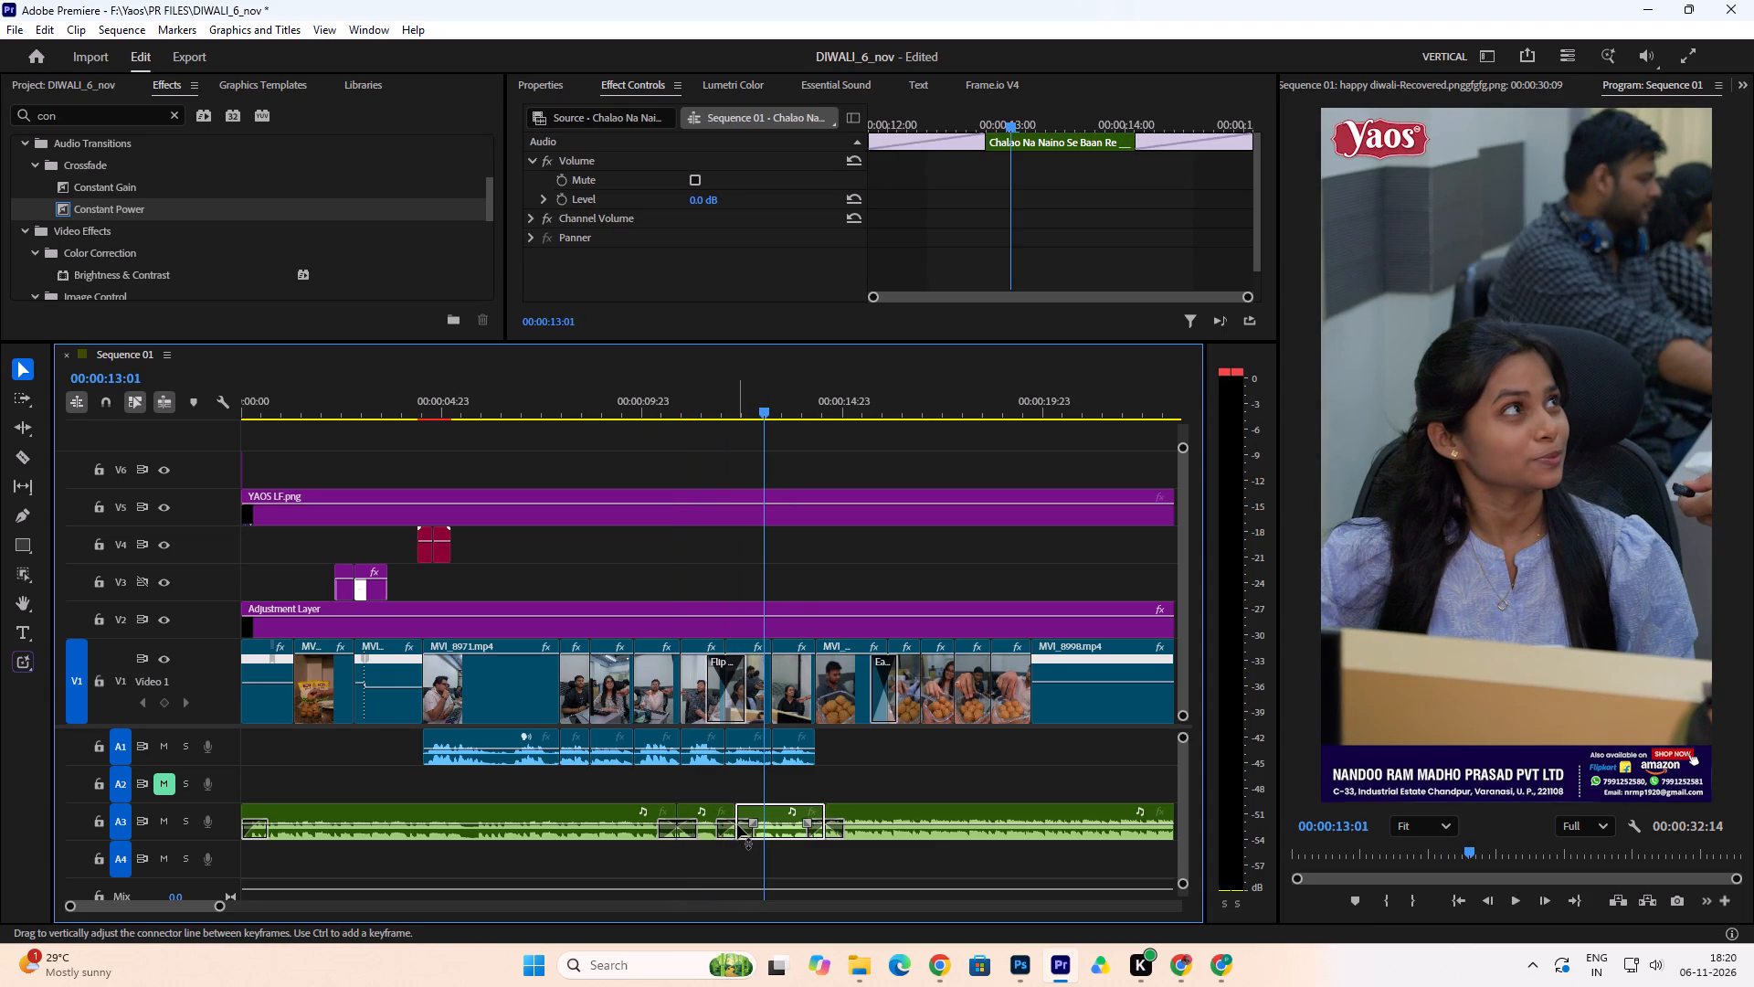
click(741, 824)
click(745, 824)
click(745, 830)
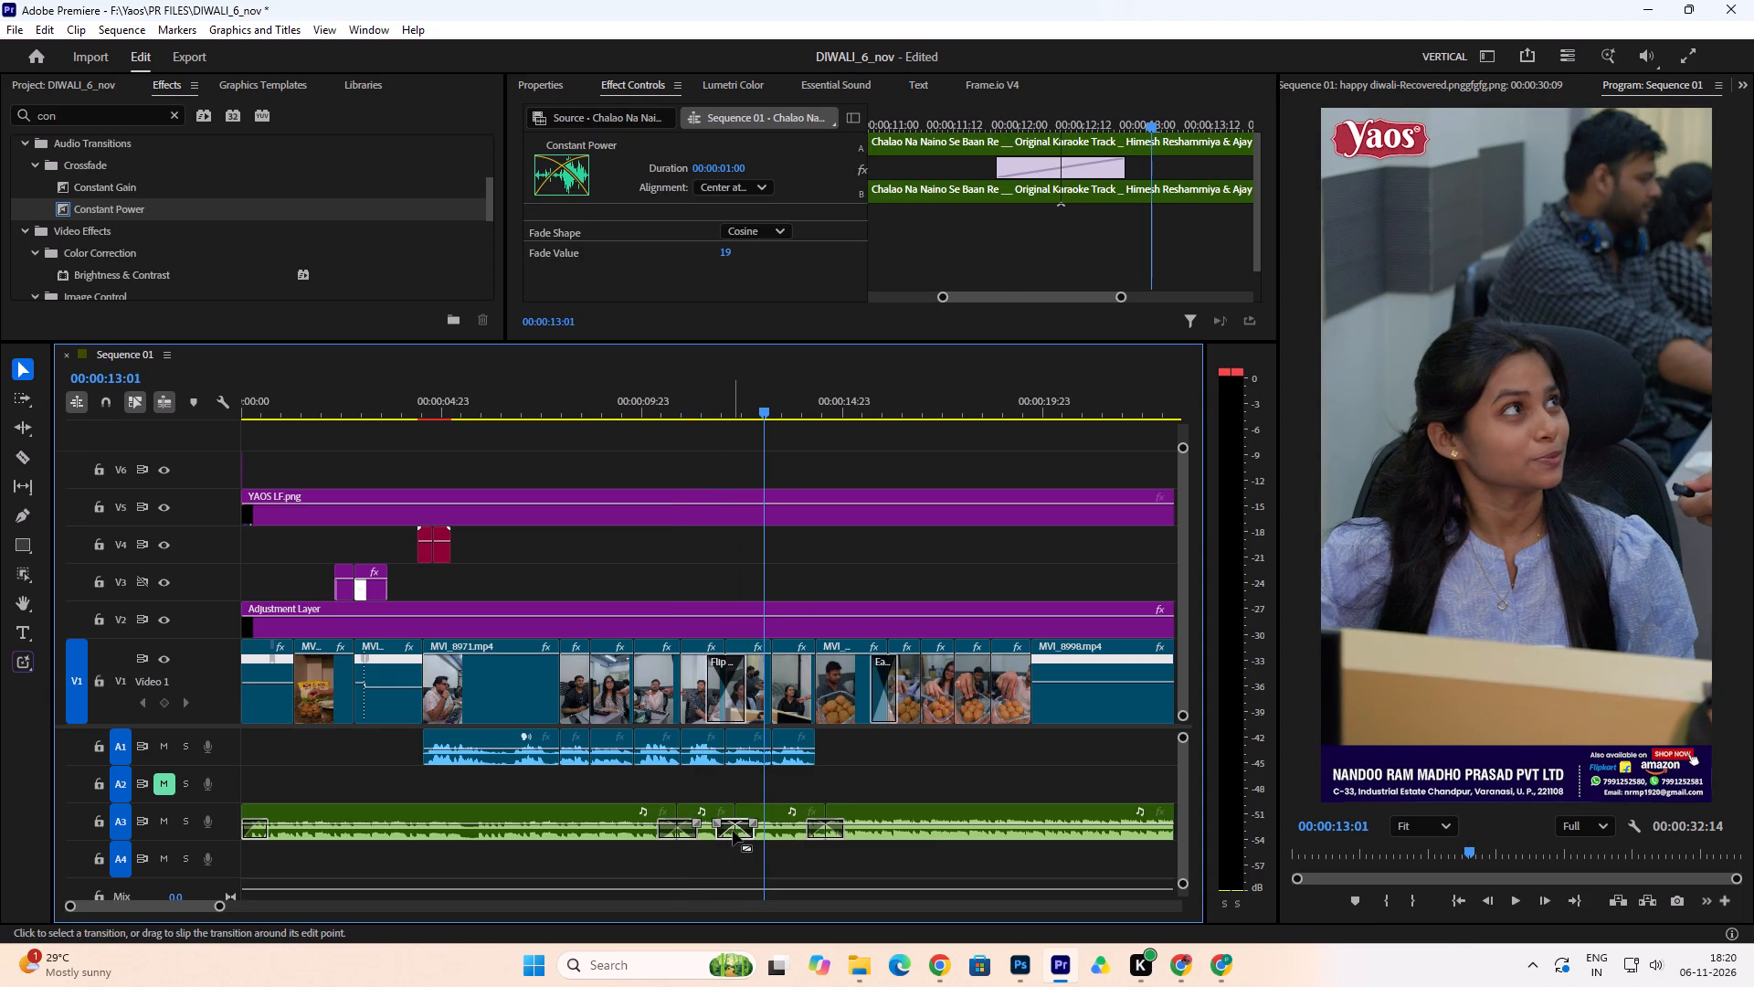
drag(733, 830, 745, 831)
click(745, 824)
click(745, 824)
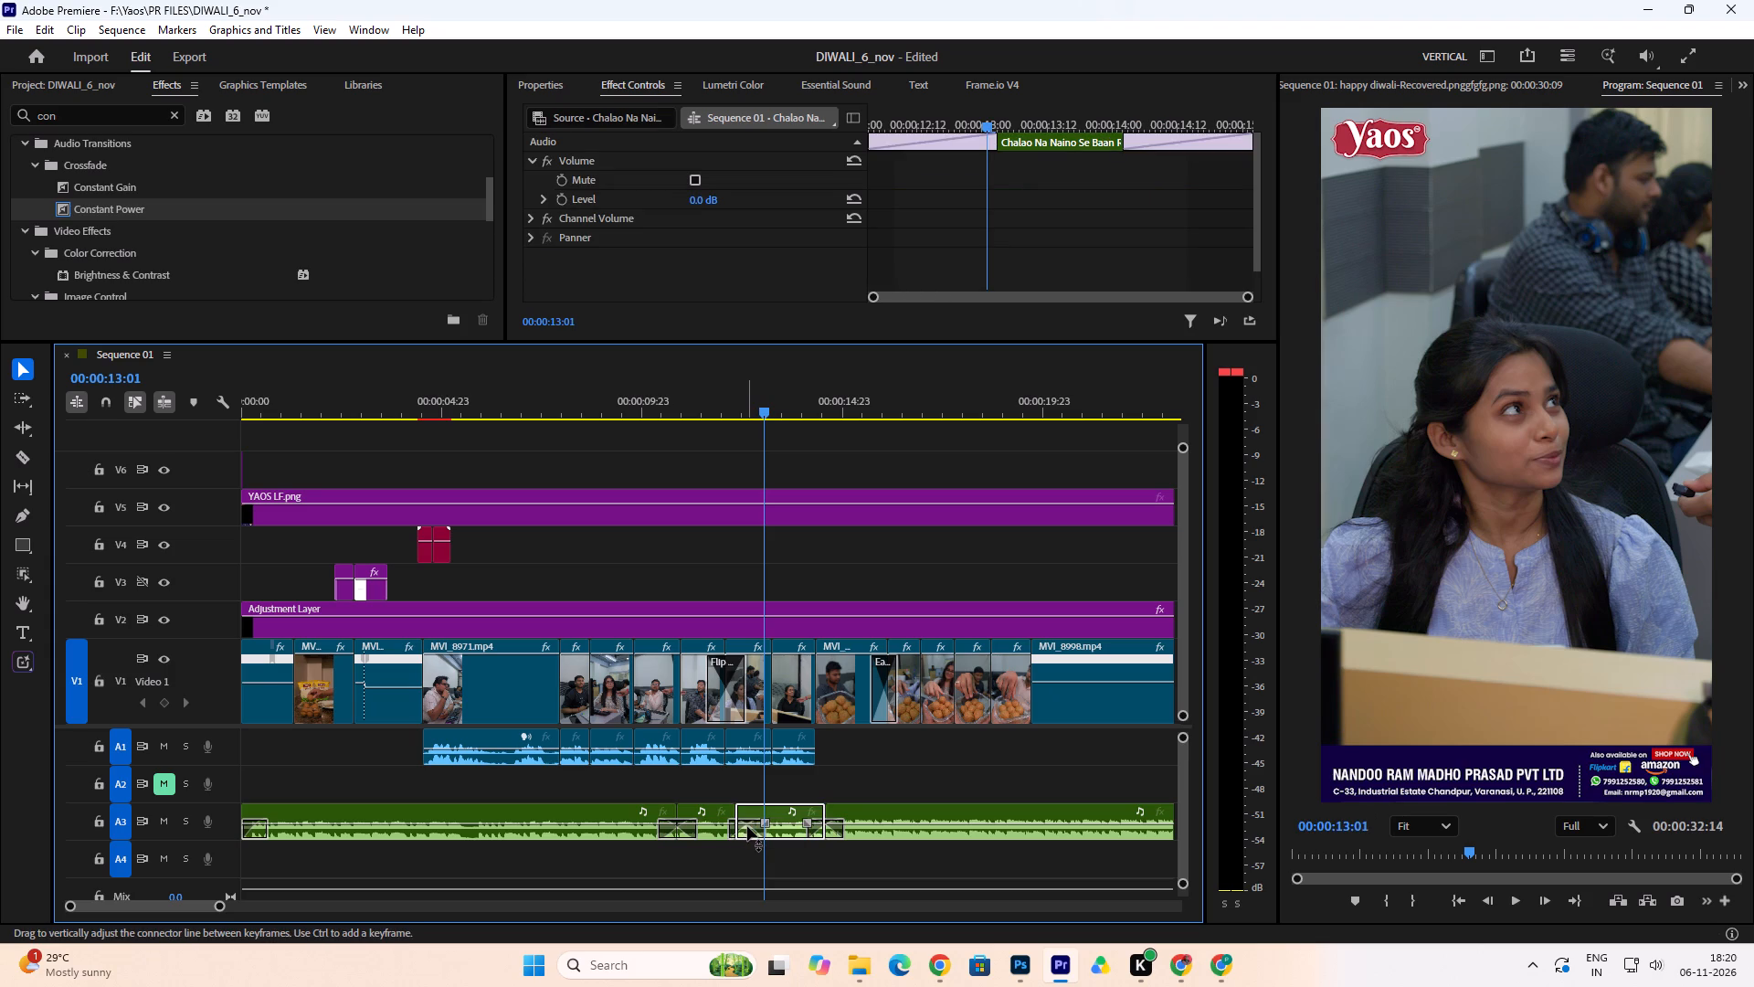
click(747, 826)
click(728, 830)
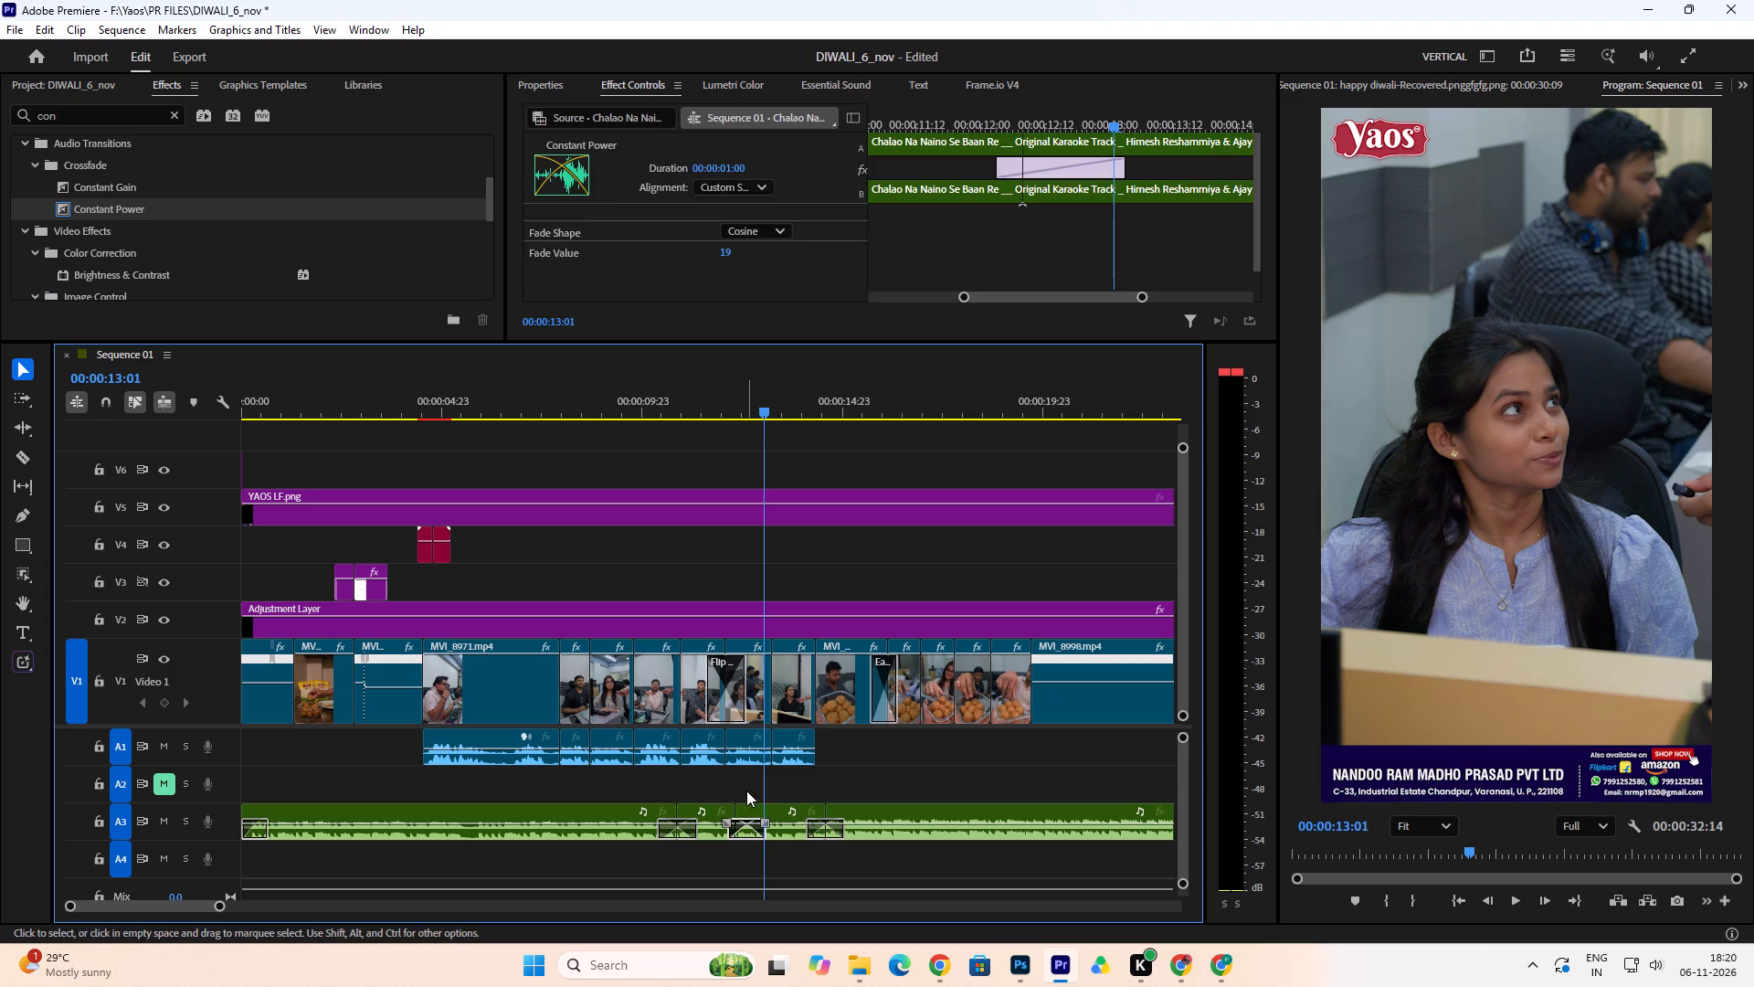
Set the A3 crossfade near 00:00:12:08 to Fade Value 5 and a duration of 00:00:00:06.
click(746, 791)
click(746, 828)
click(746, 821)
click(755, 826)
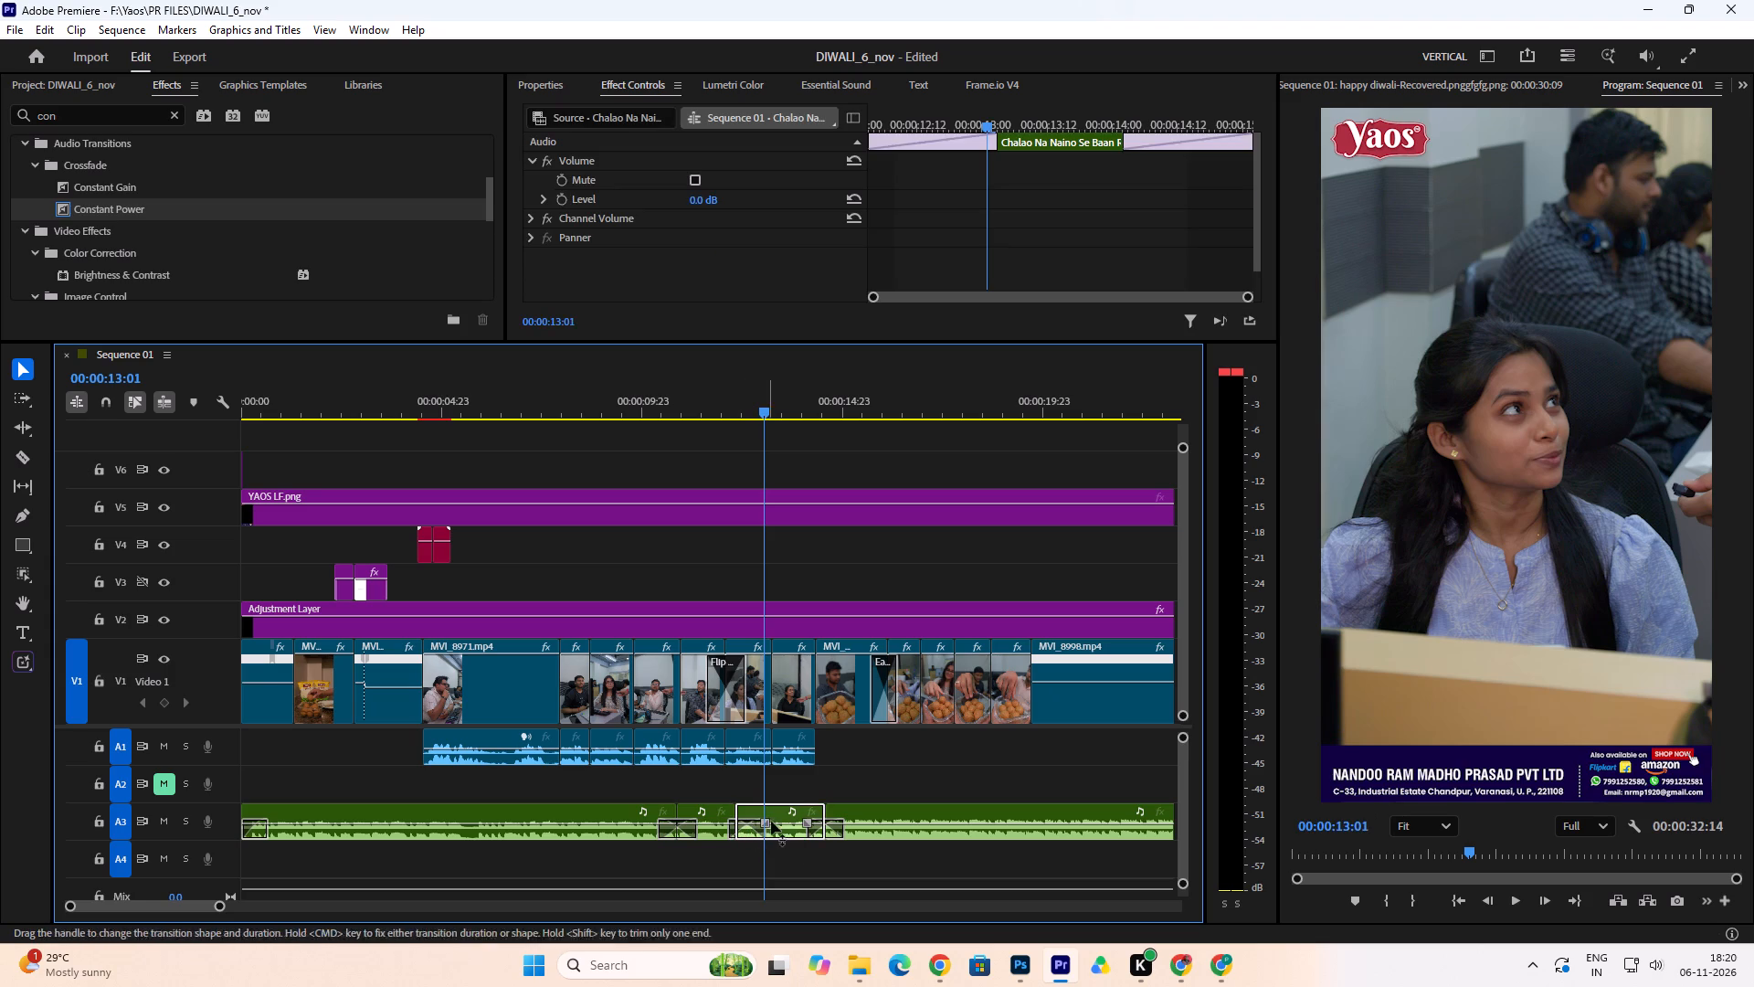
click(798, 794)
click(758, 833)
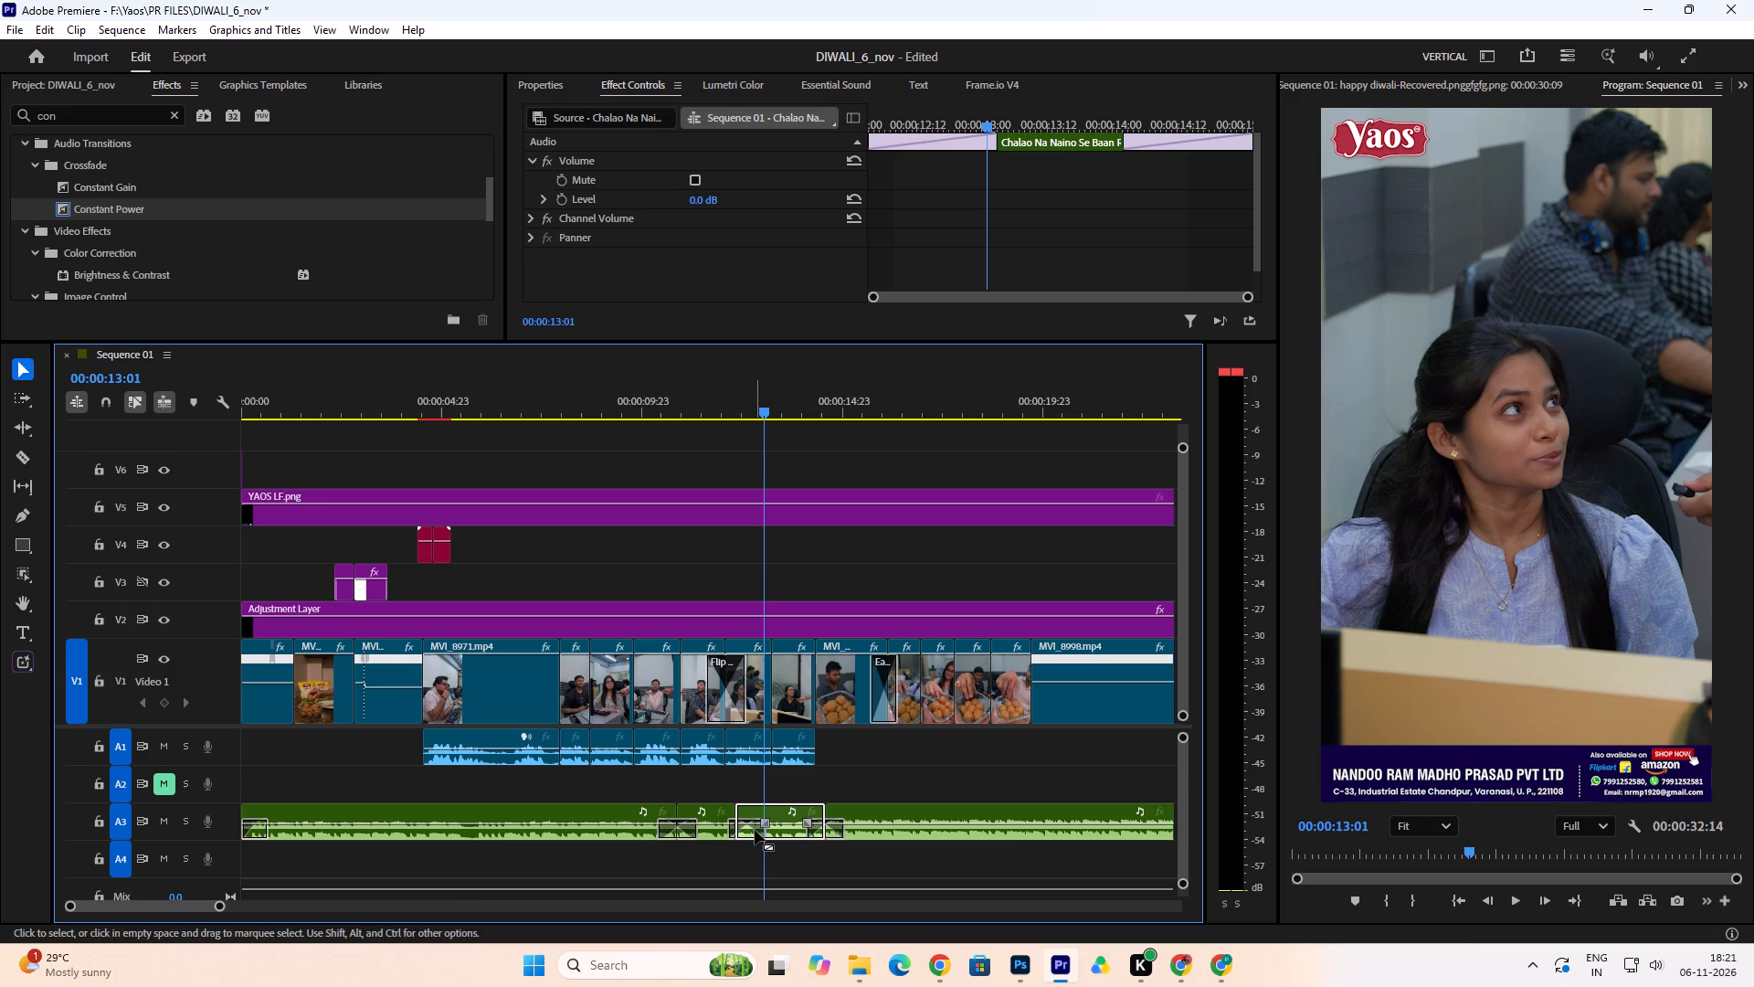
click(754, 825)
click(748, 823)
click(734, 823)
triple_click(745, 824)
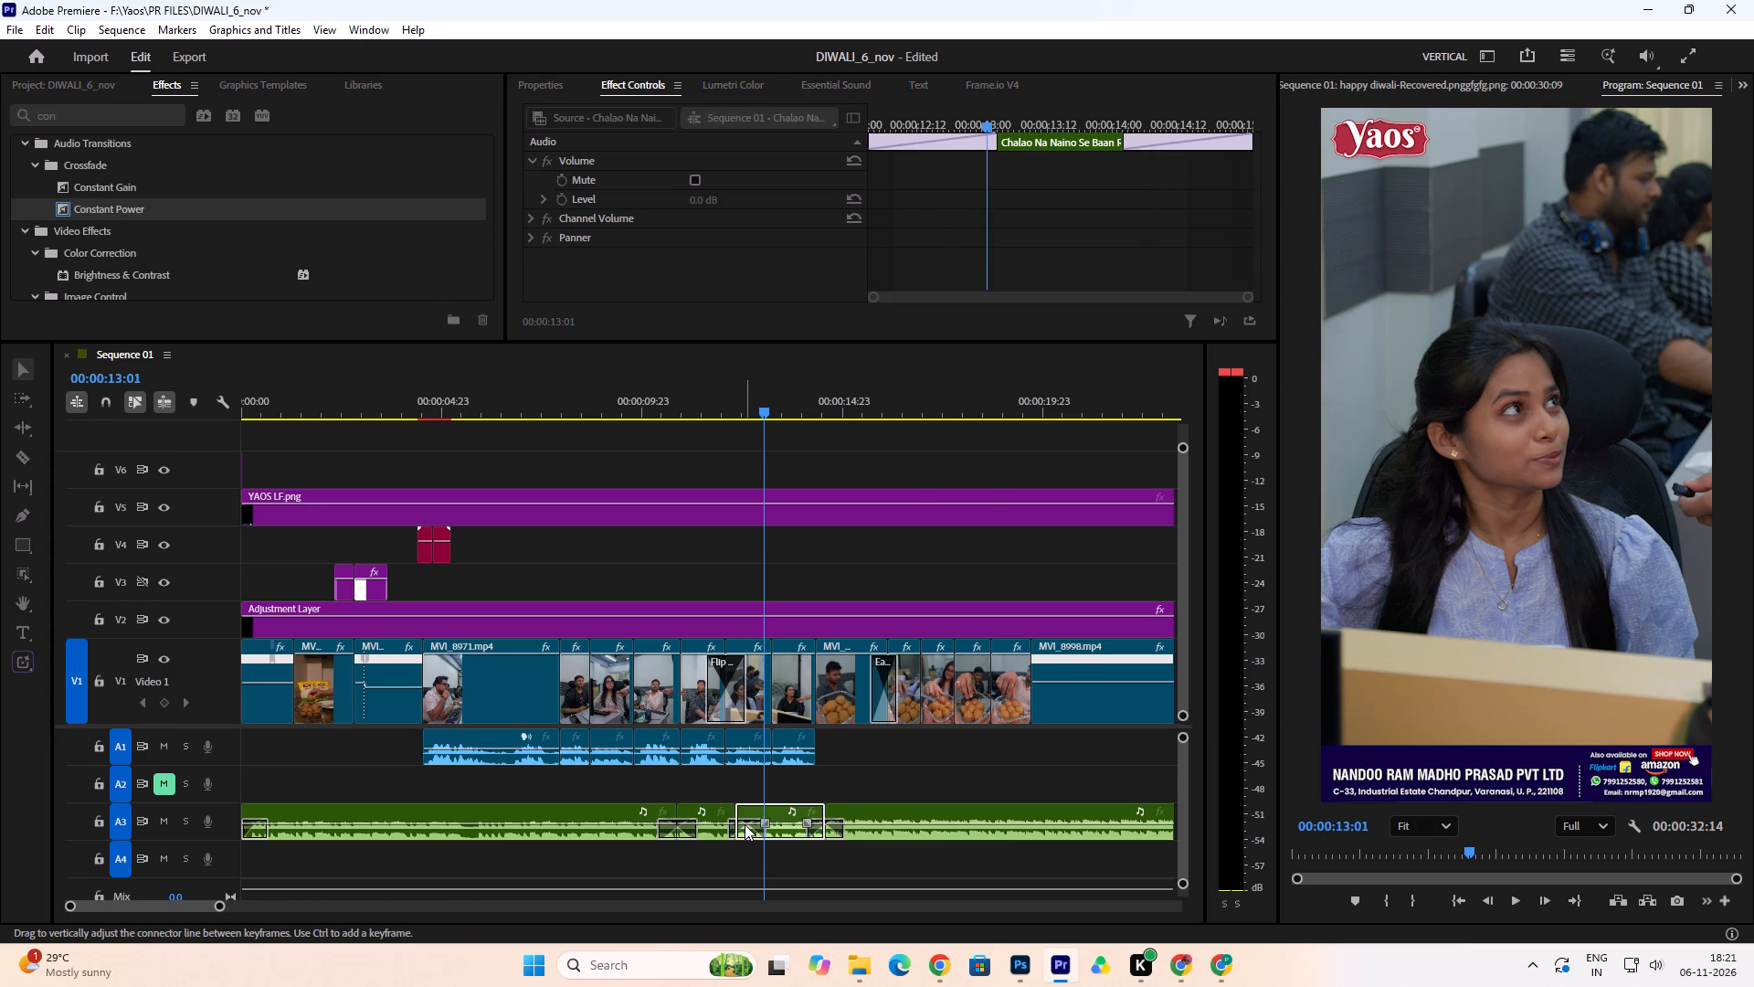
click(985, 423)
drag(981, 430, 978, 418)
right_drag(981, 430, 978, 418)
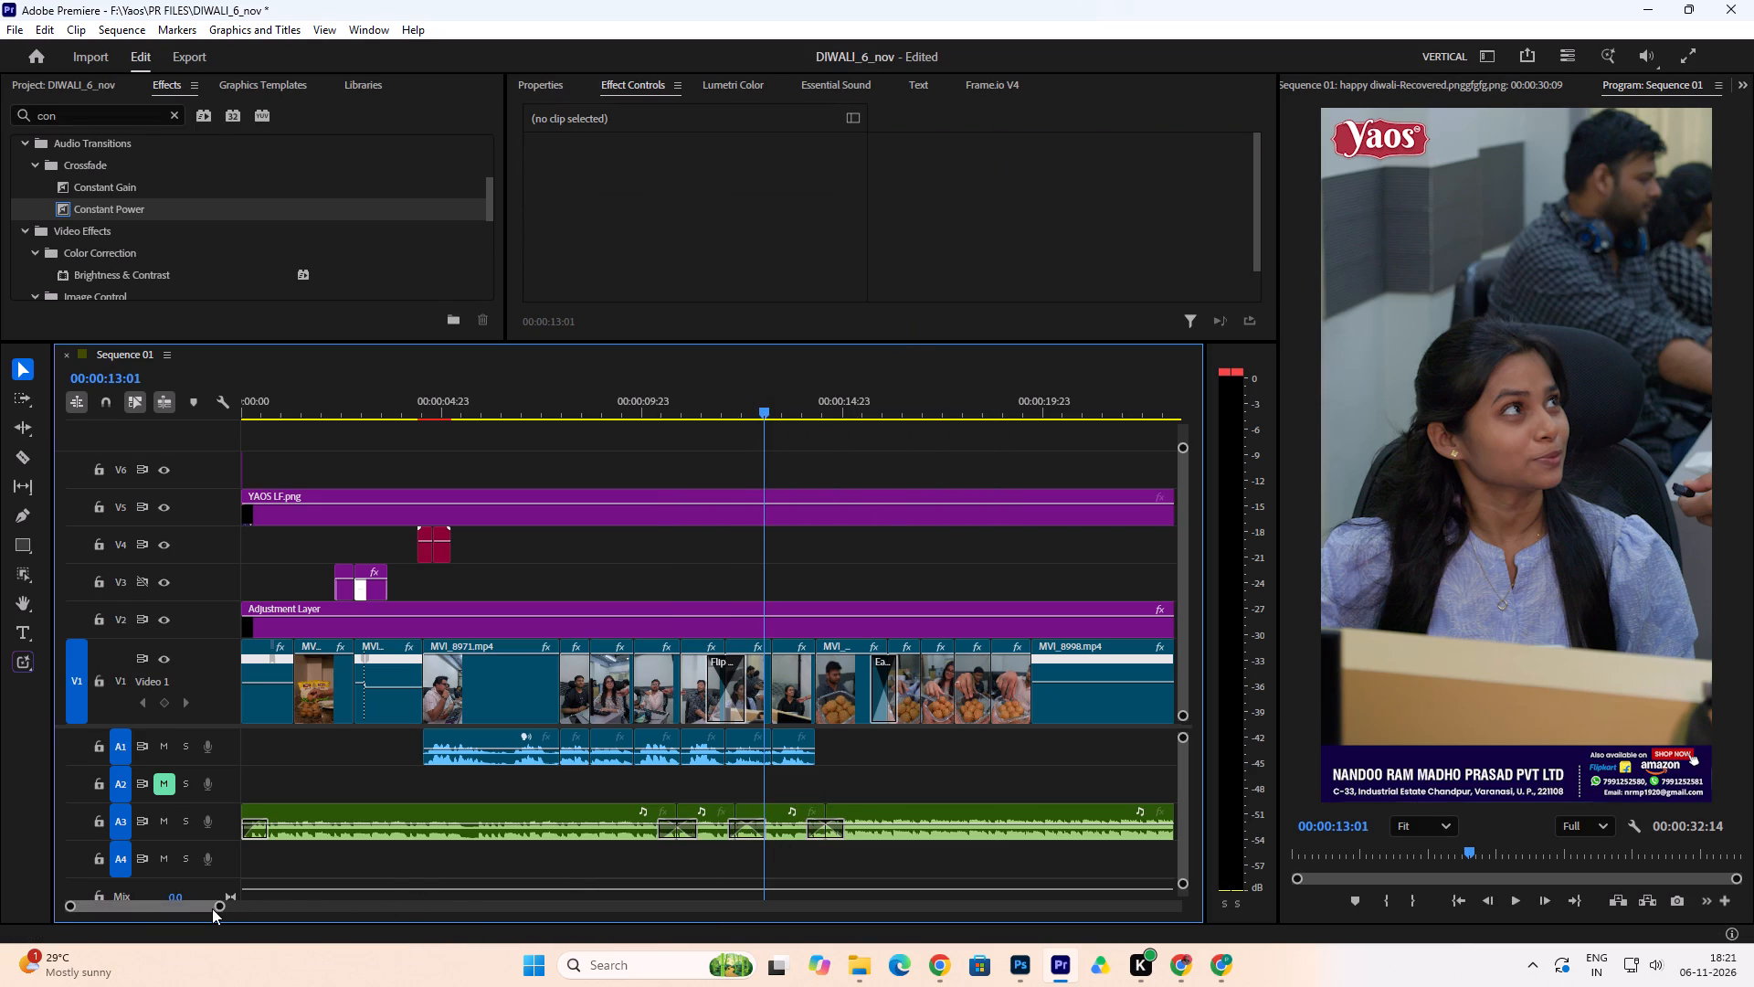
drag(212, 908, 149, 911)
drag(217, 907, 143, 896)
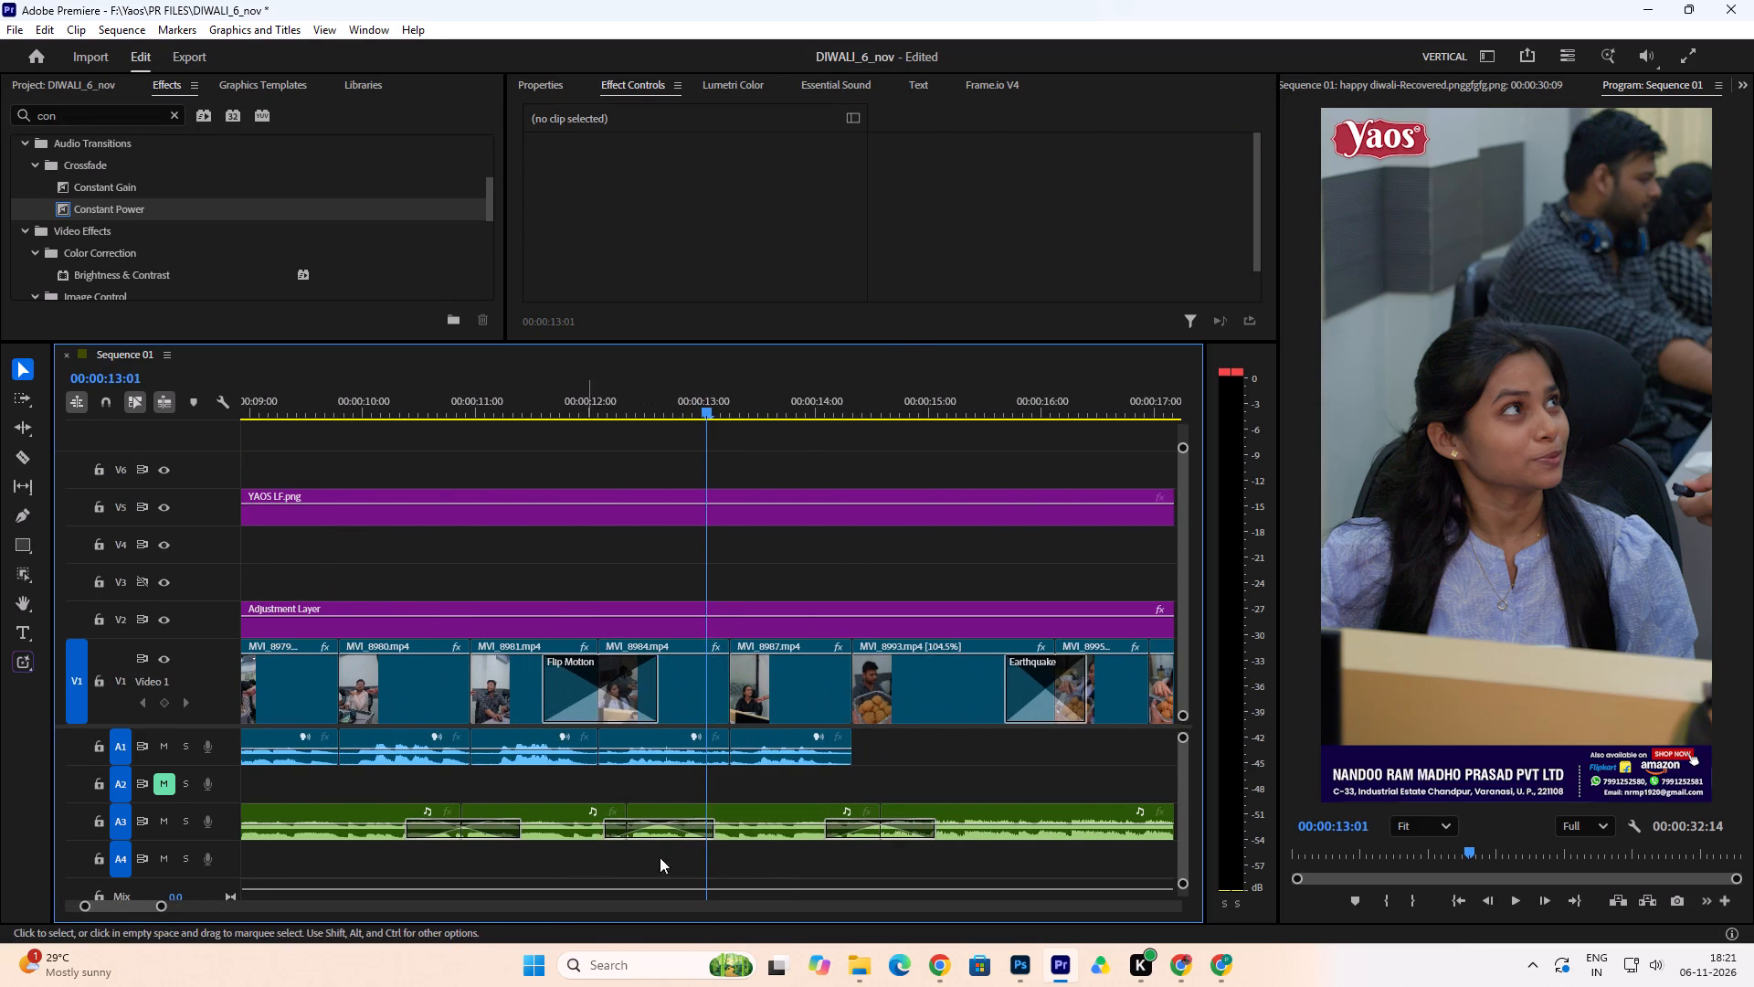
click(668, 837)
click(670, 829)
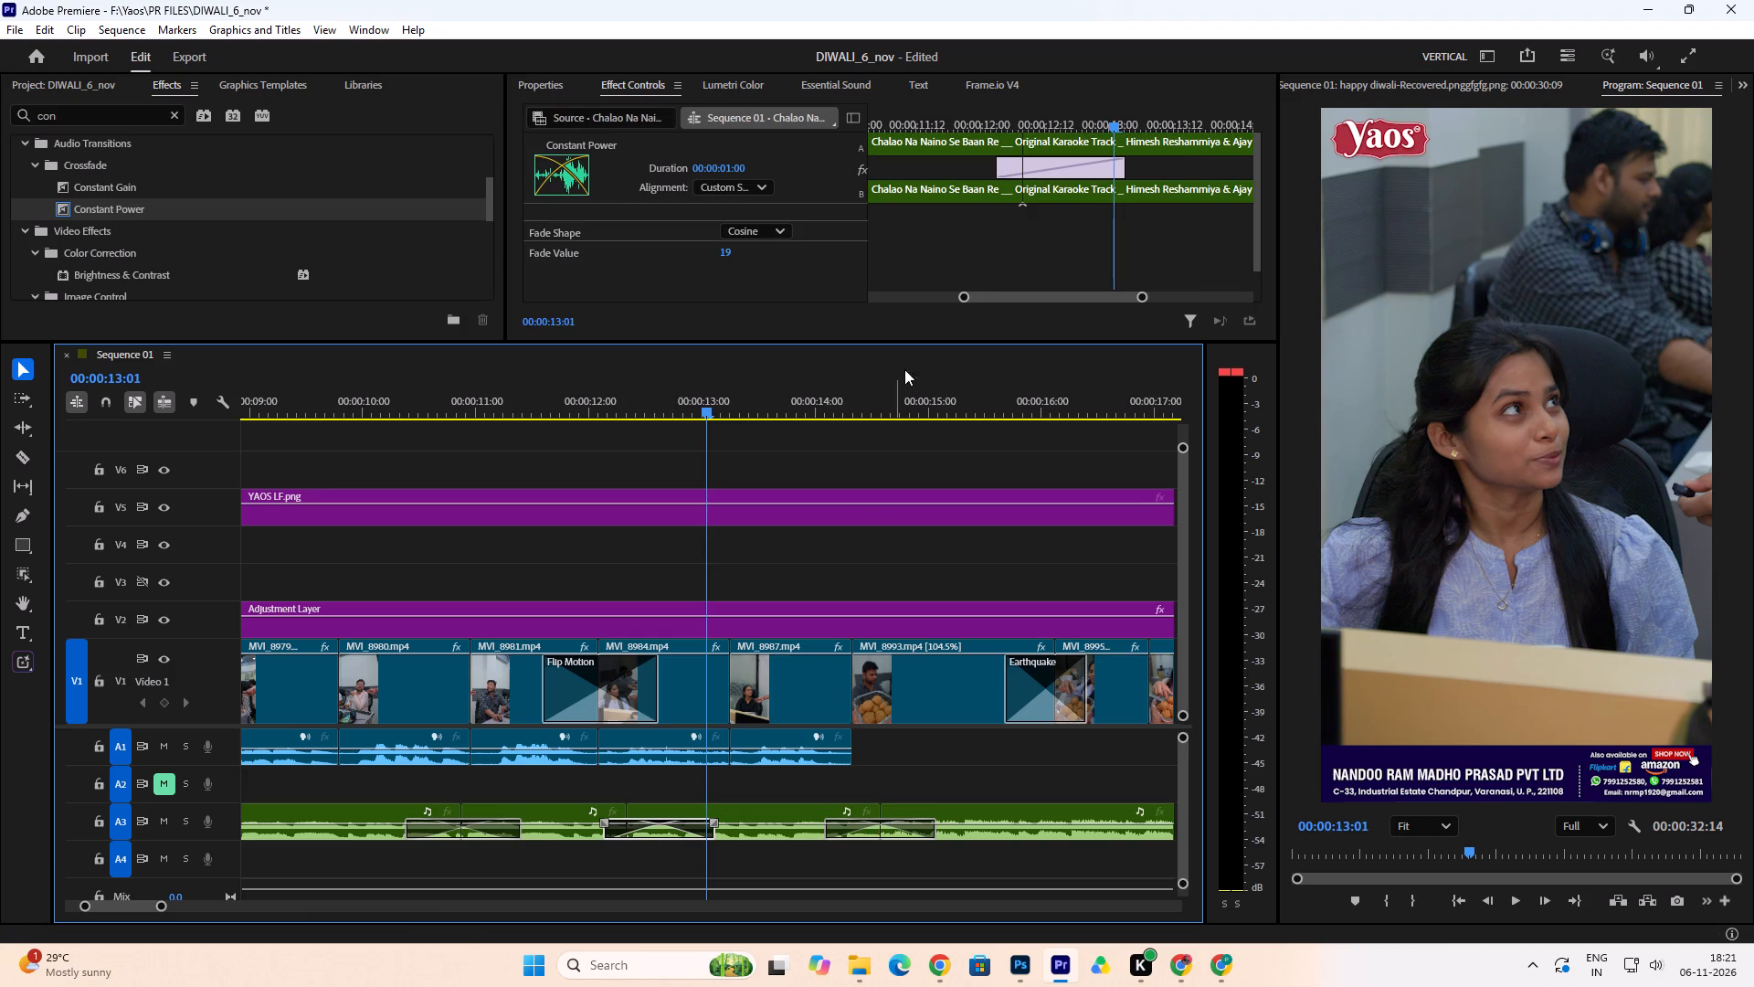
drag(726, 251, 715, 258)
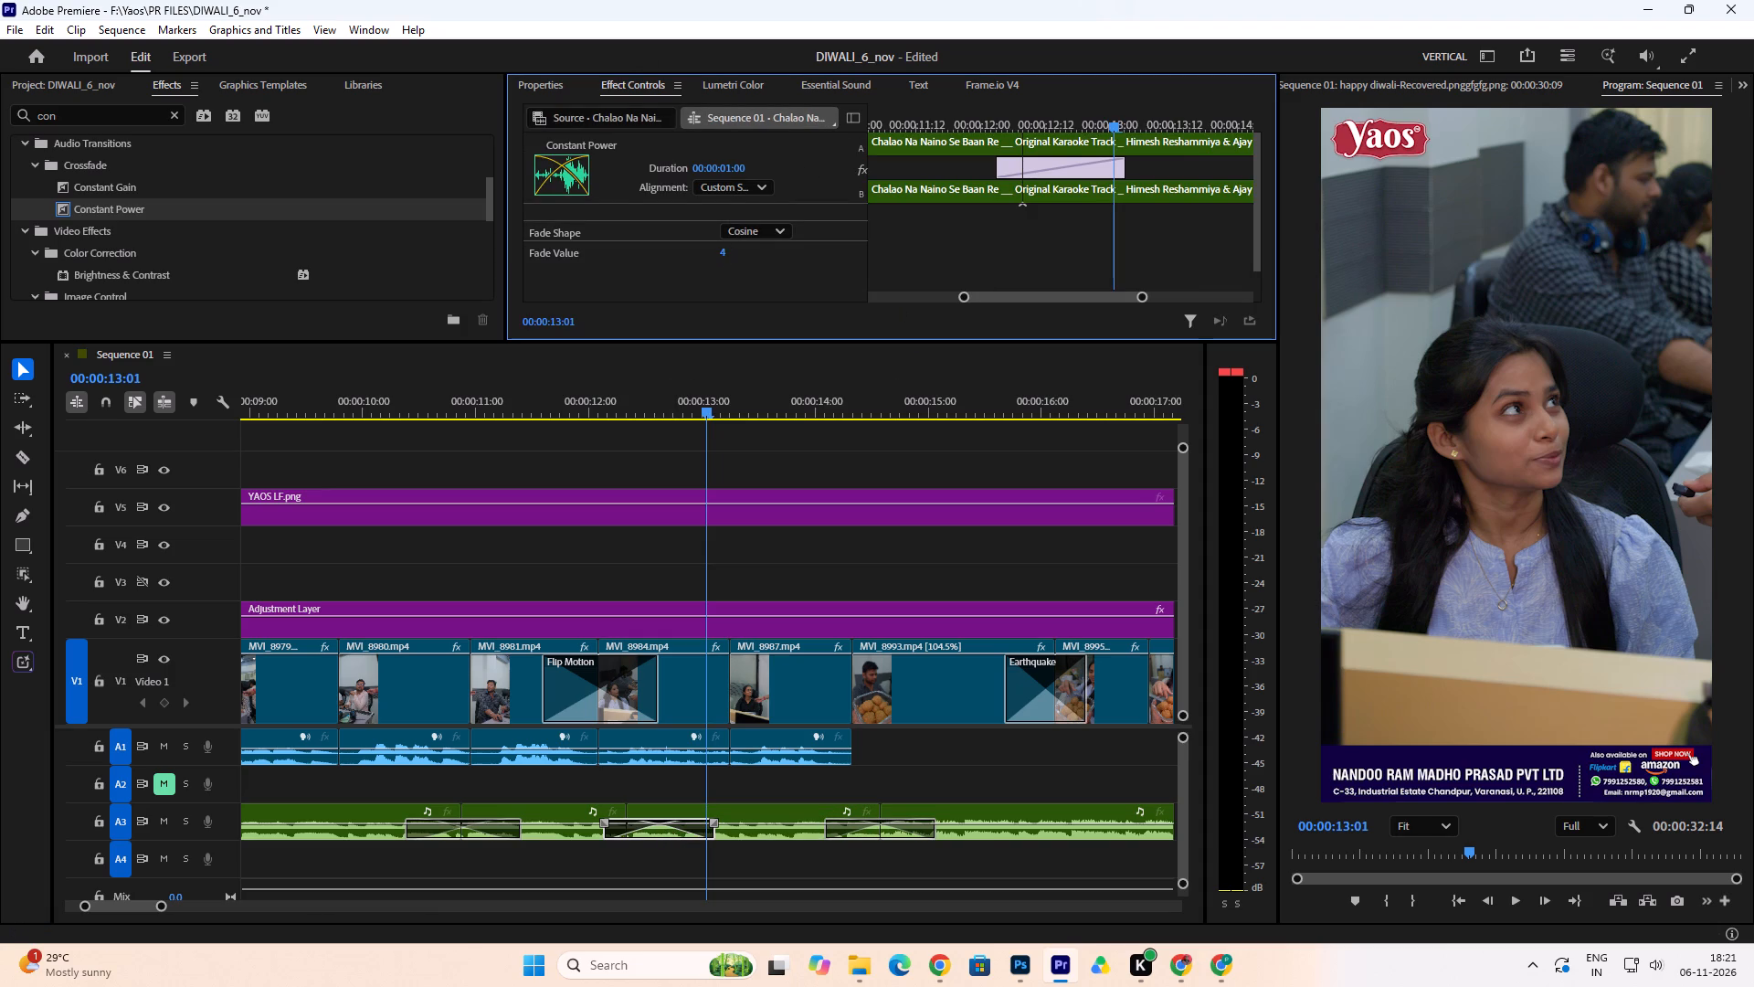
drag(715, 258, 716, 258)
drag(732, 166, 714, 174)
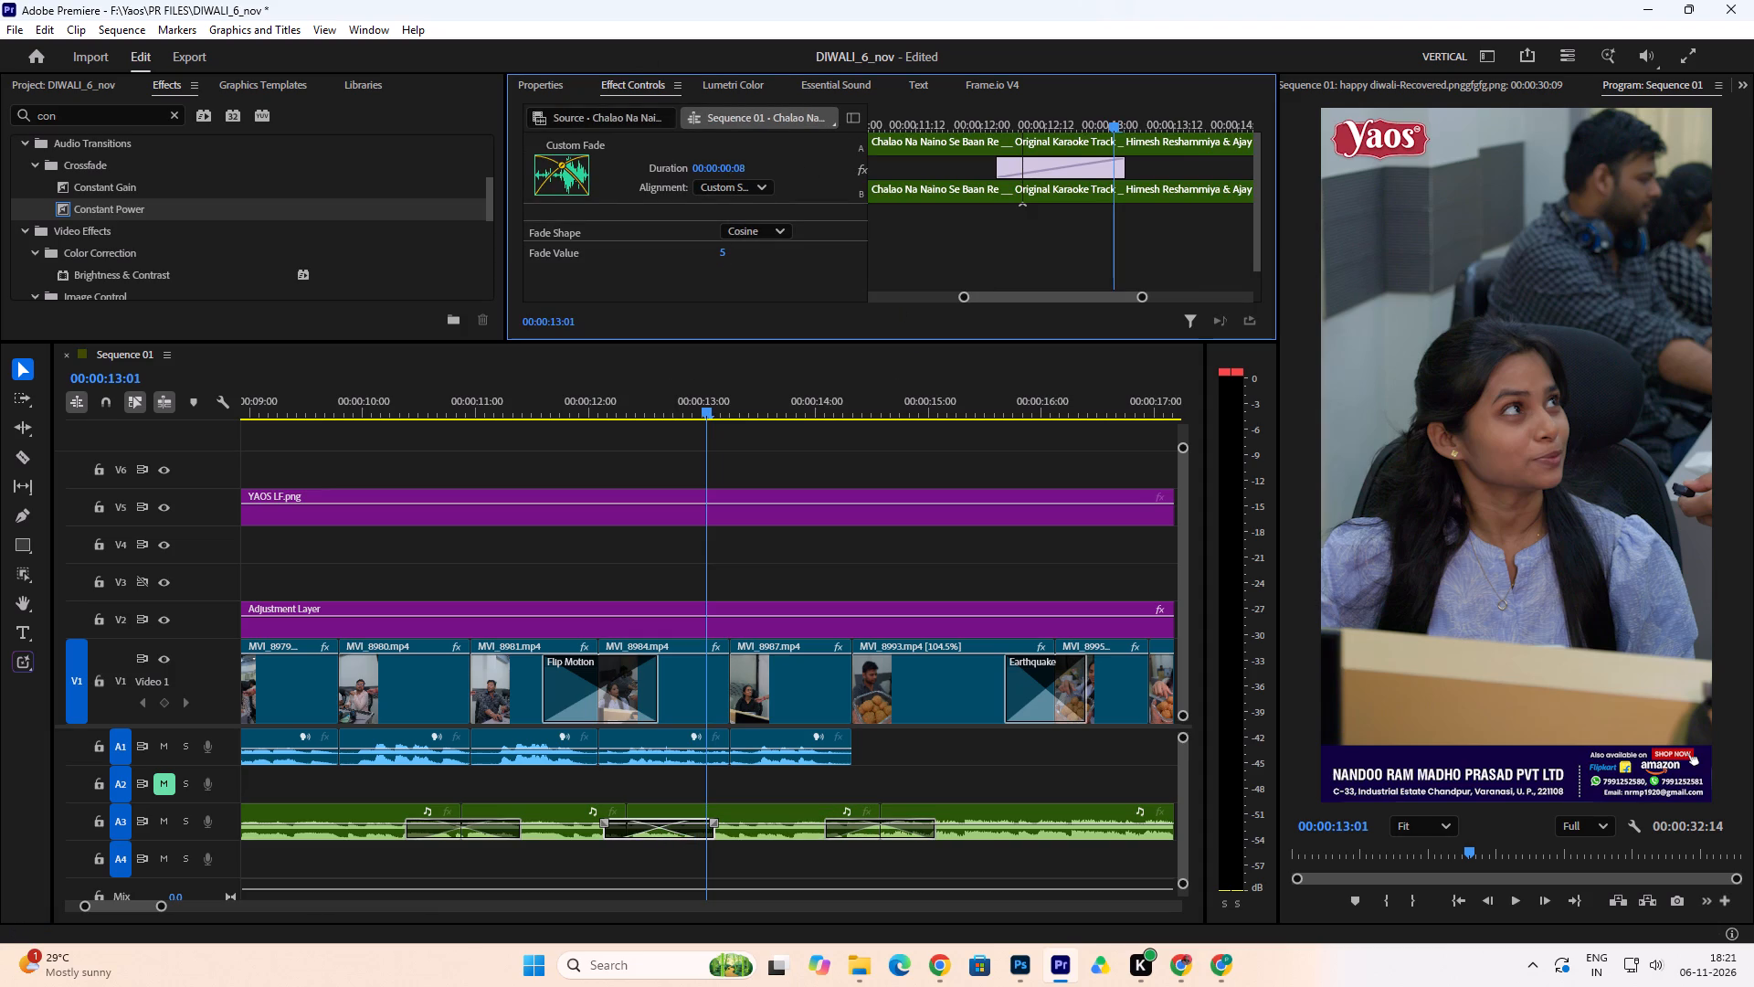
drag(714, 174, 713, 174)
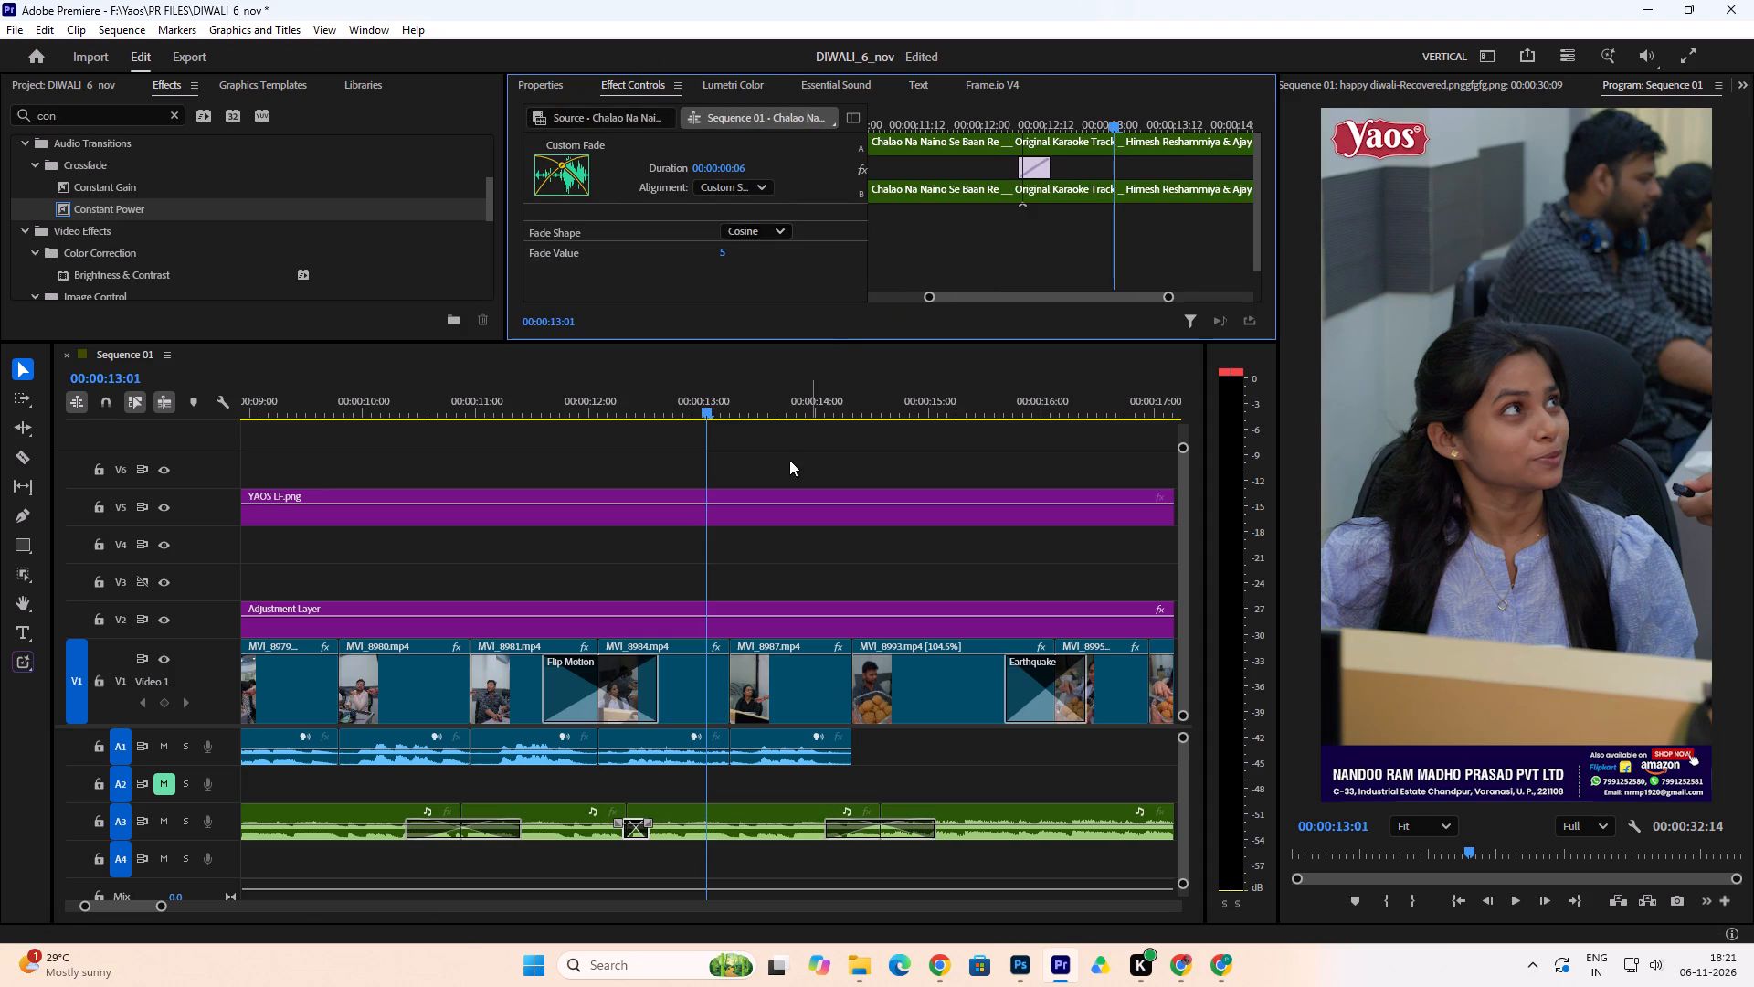
Play back the shortened A3 crossfade, first from about 00:00:12:00 and again from 00:00:09:20.
click(593, 393)
key(space)
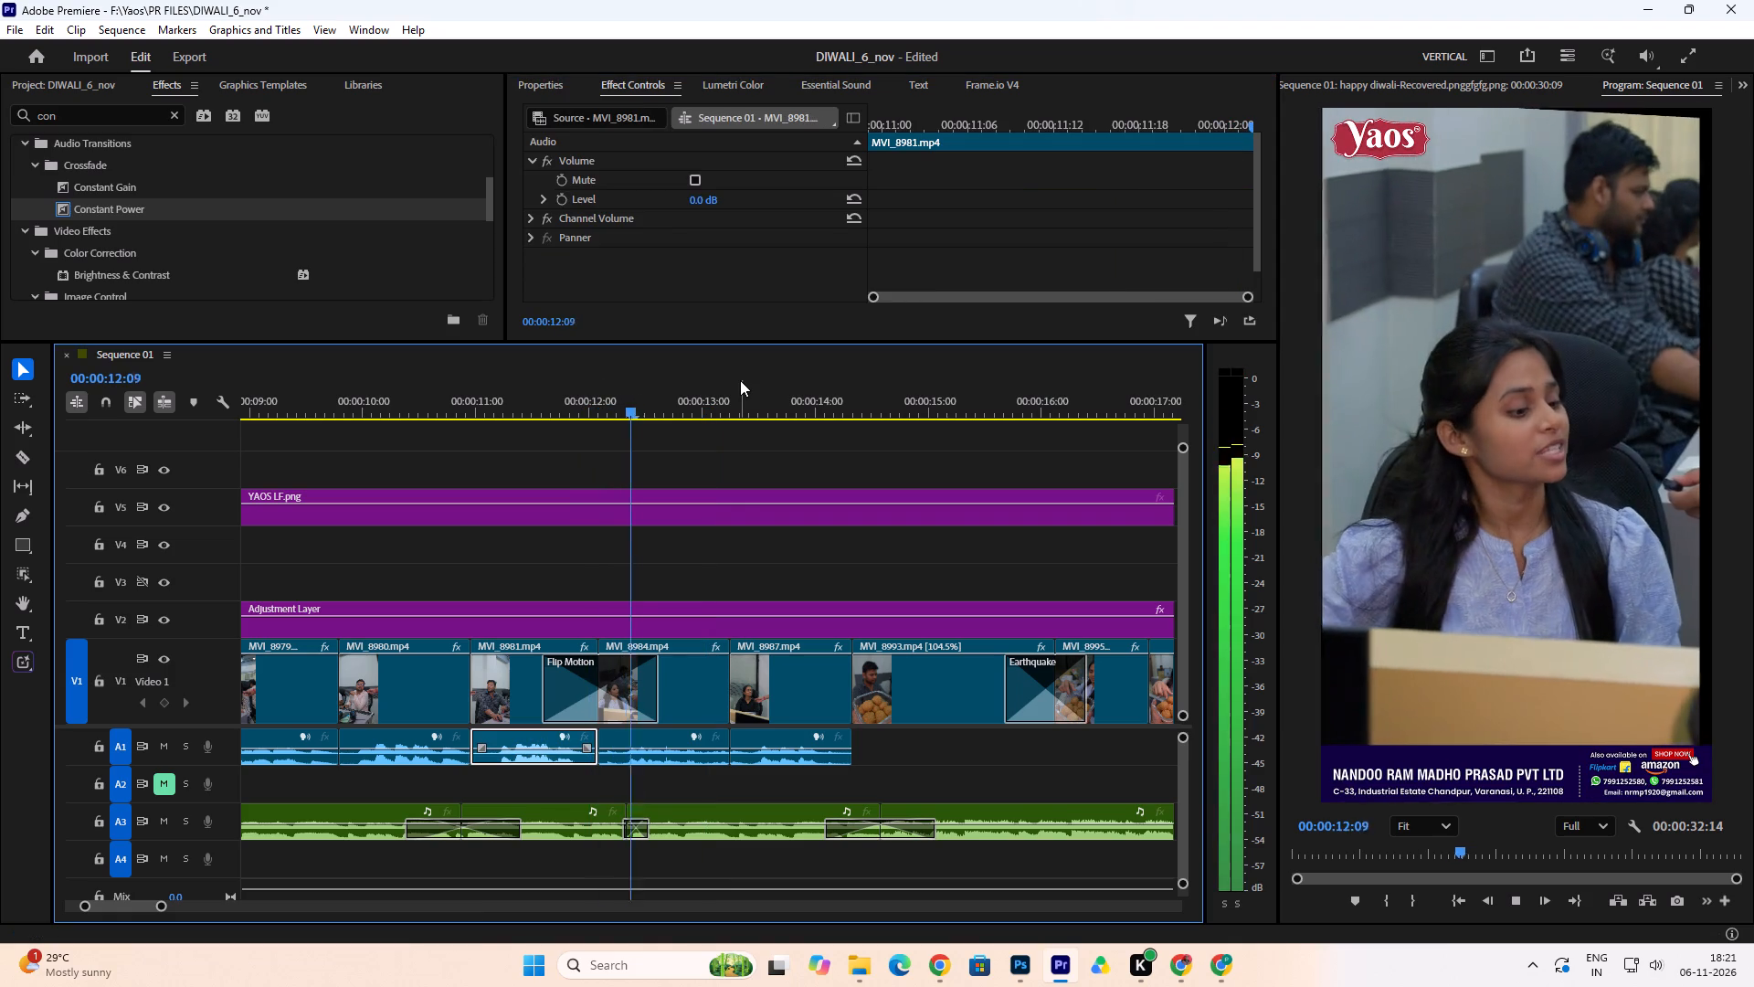
key(space)
click(343, 407)
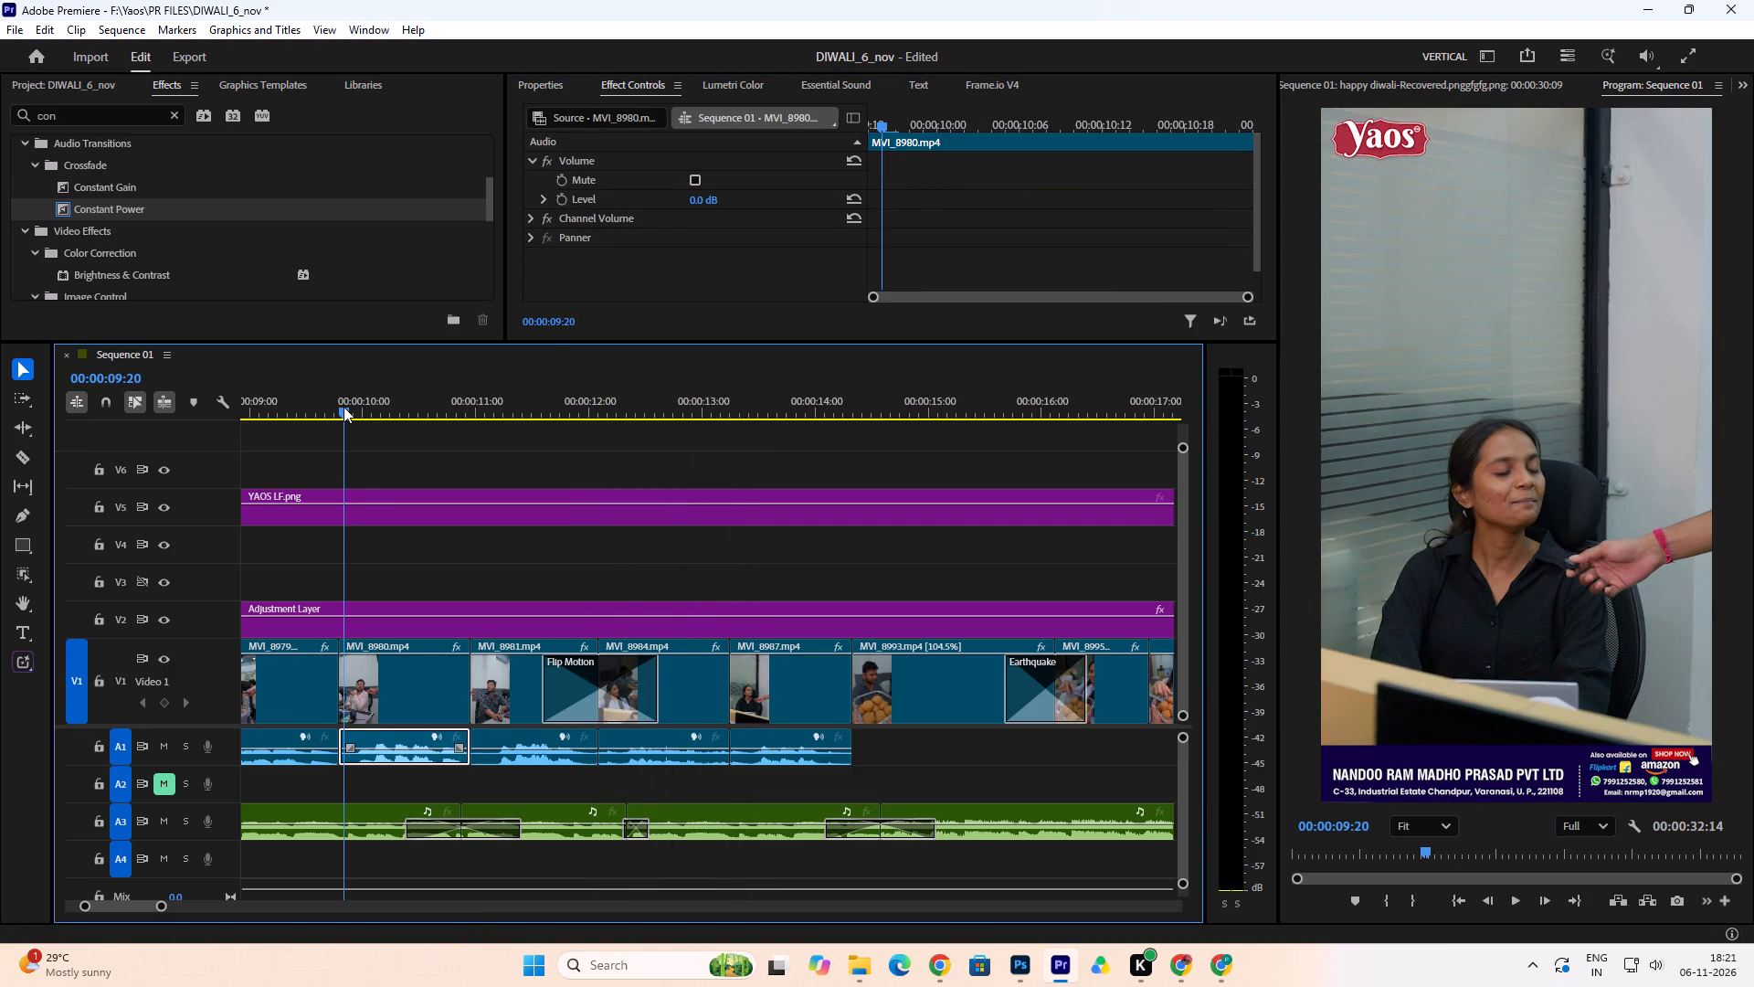
key(space)
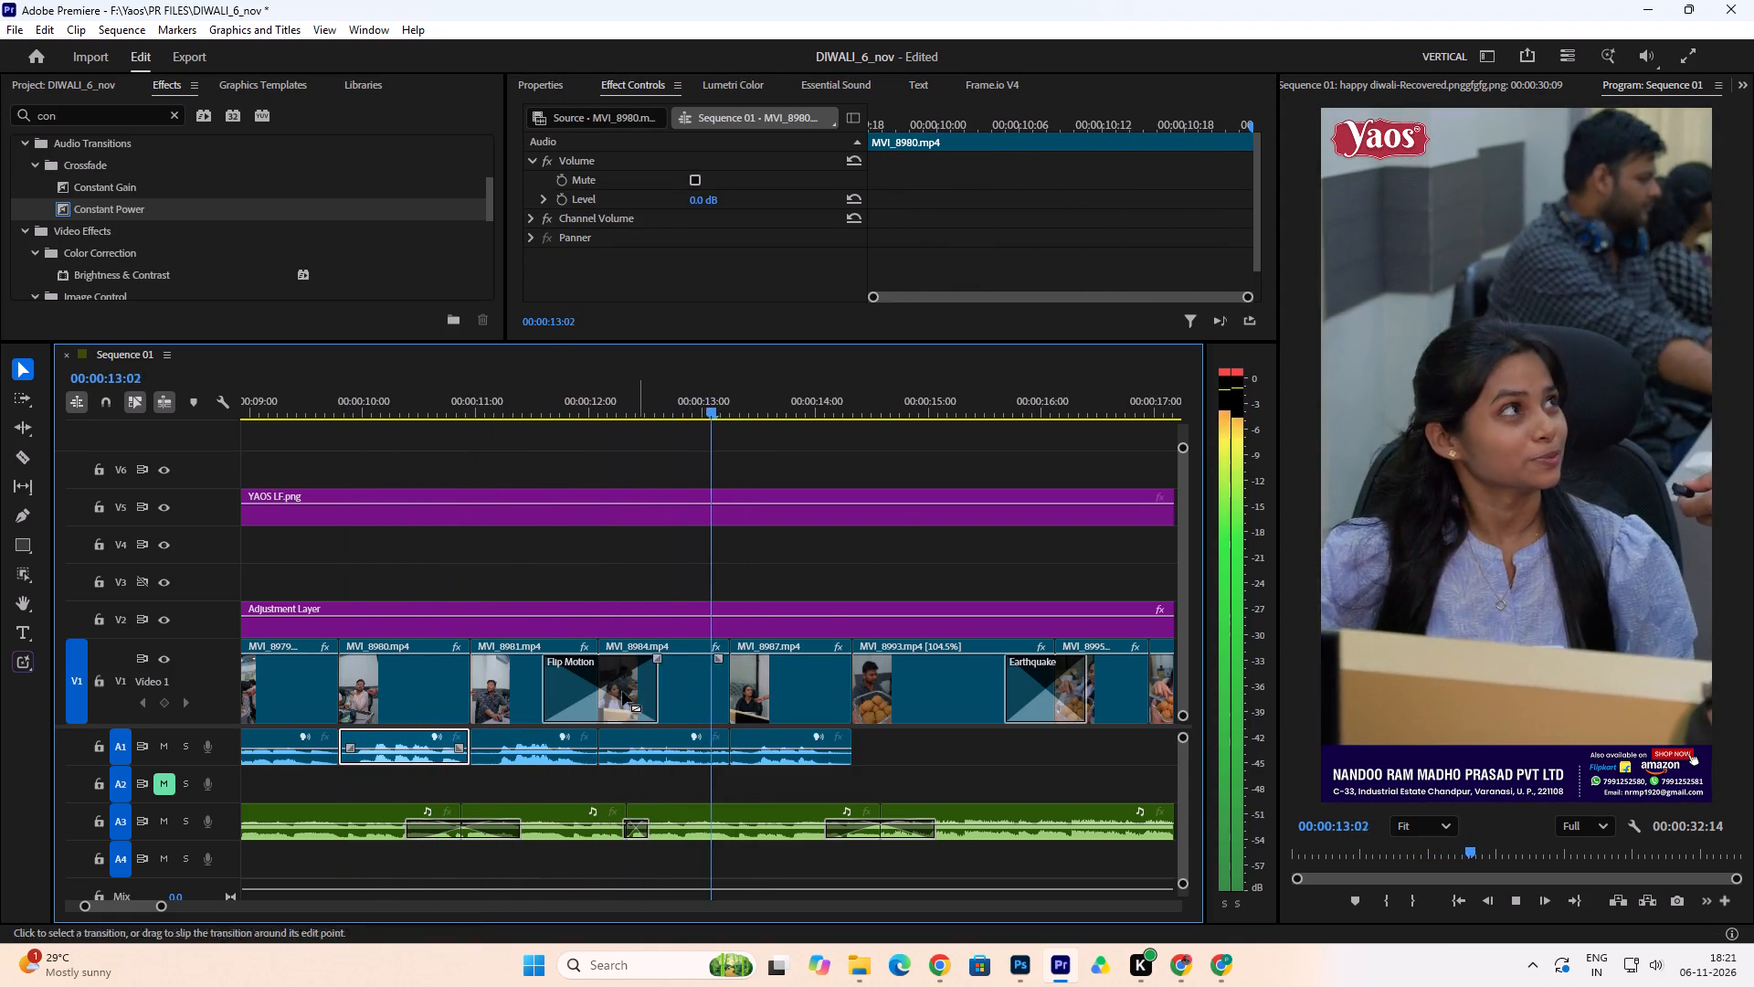
drag(161, 904, 263, 927)
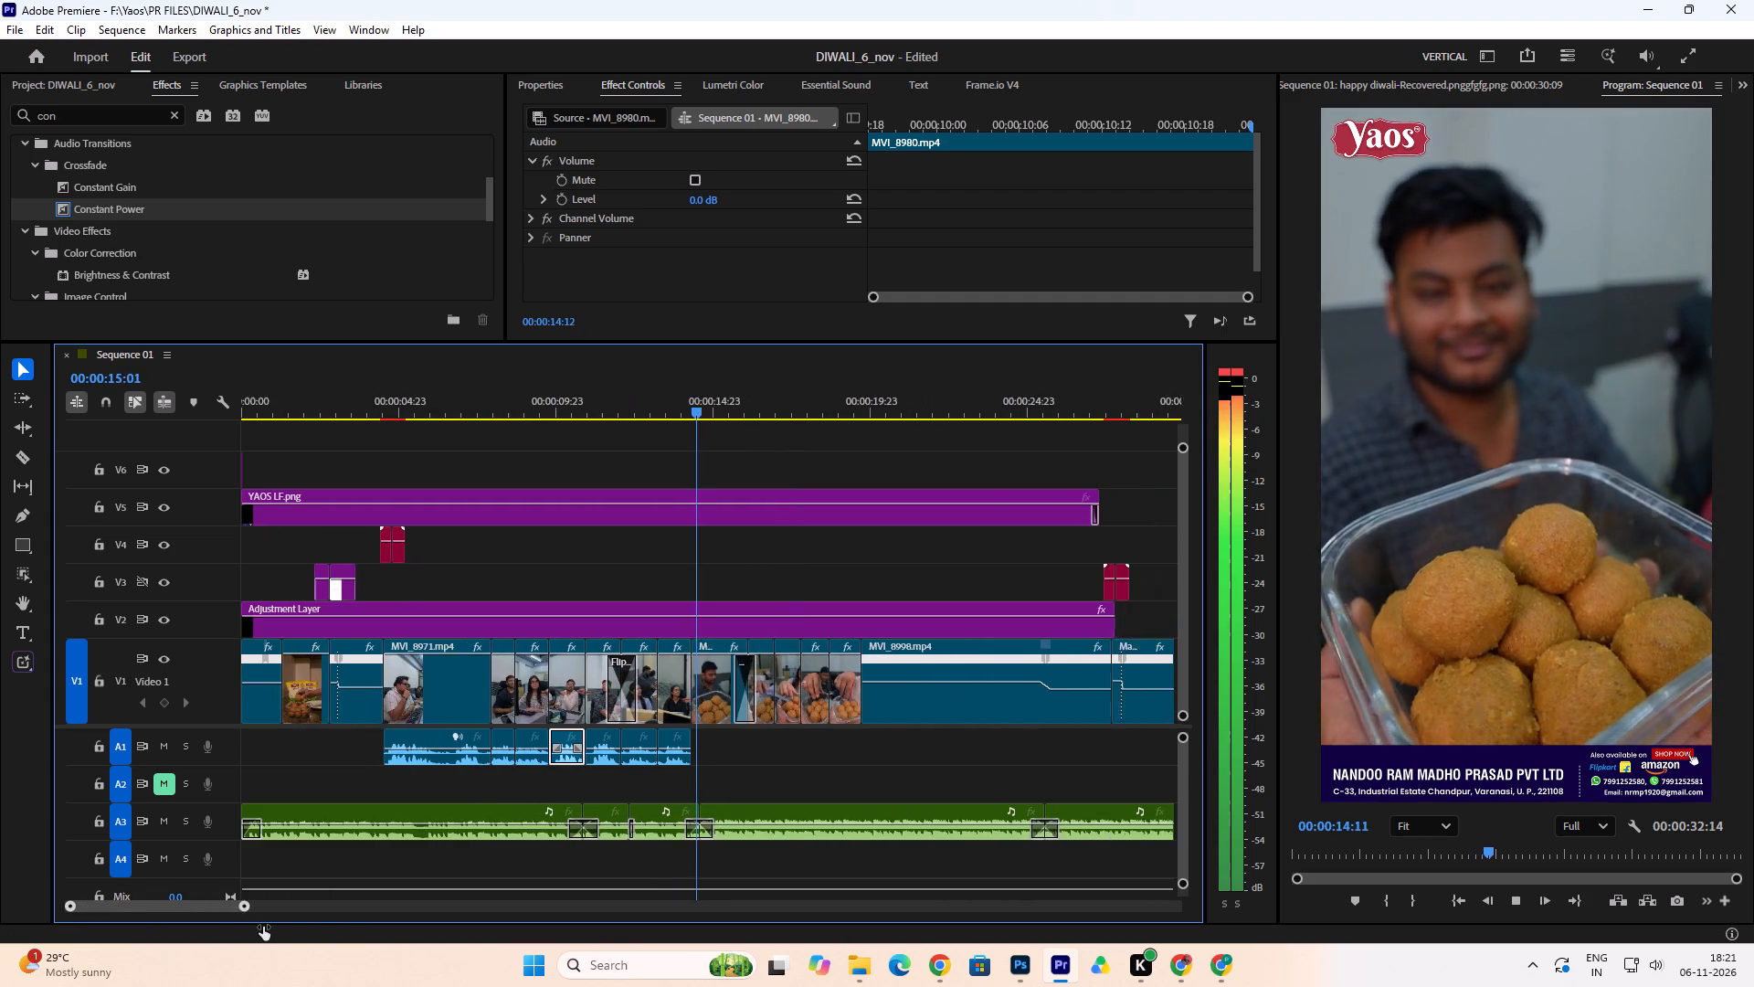
drag(263, 927, 269, 927)
Play the sequence from the beginning to 00:00:15:10 to check the music flow across the A3 cuts.
drag(538, 405, 151, 472)
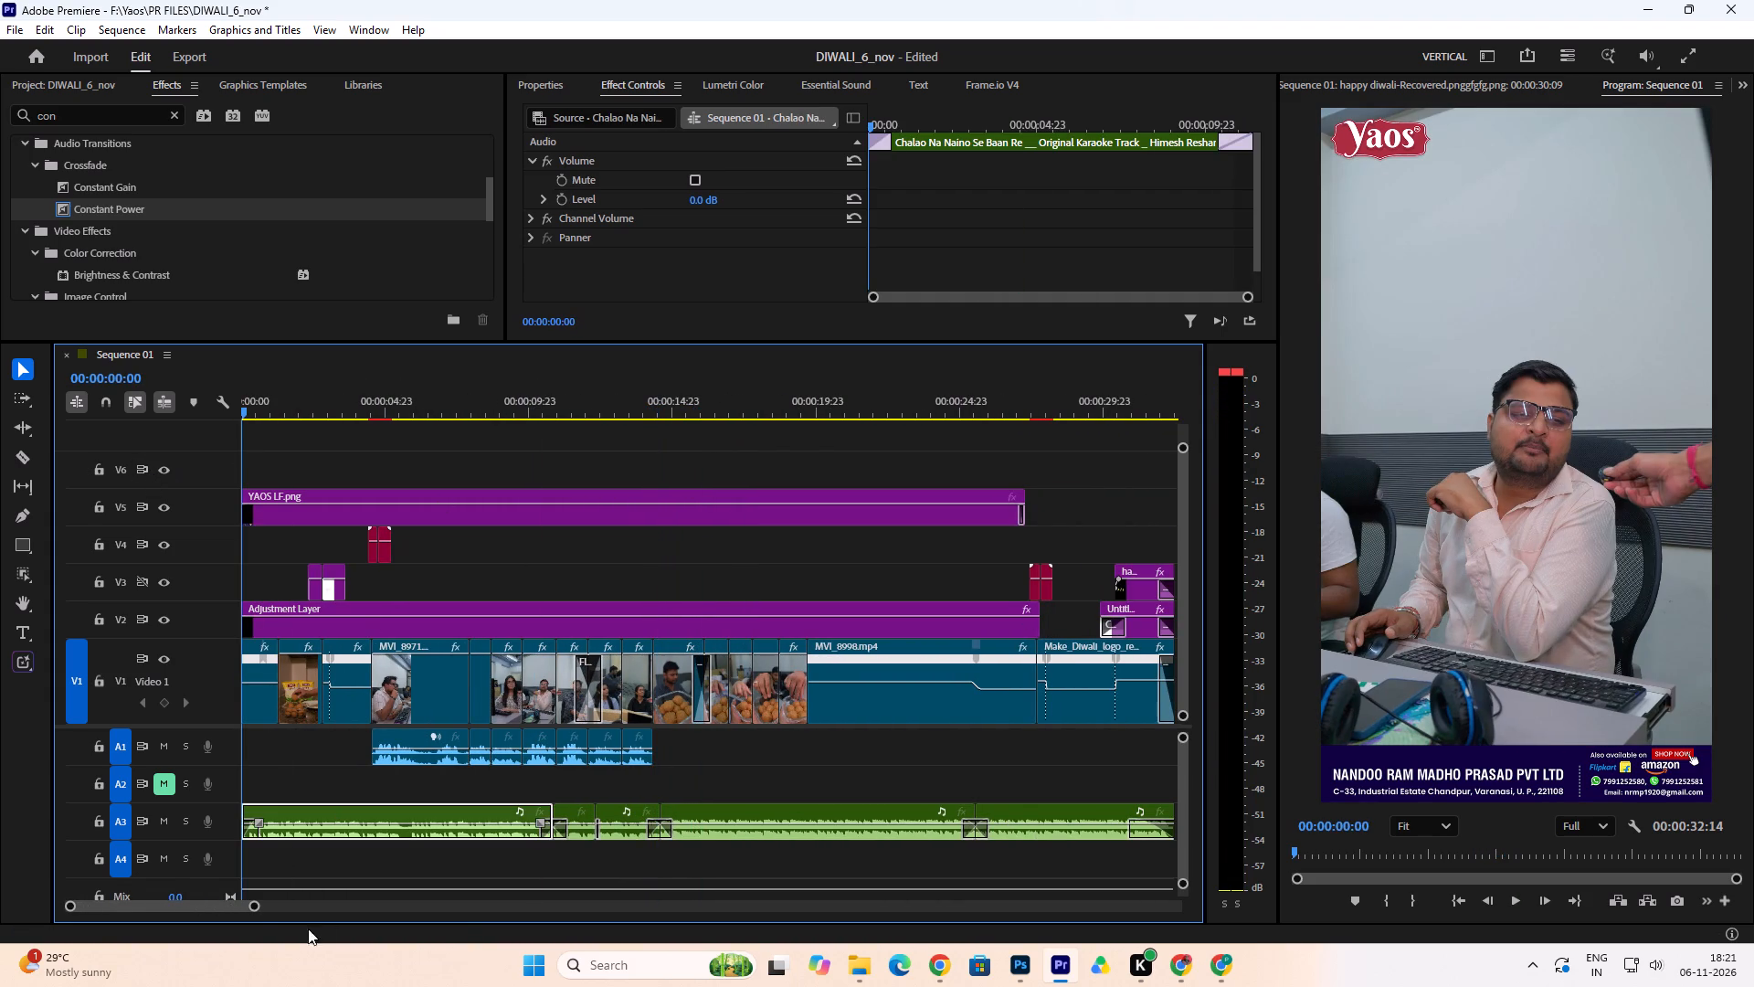
drag(255, 907, 371, 916)
key(space)
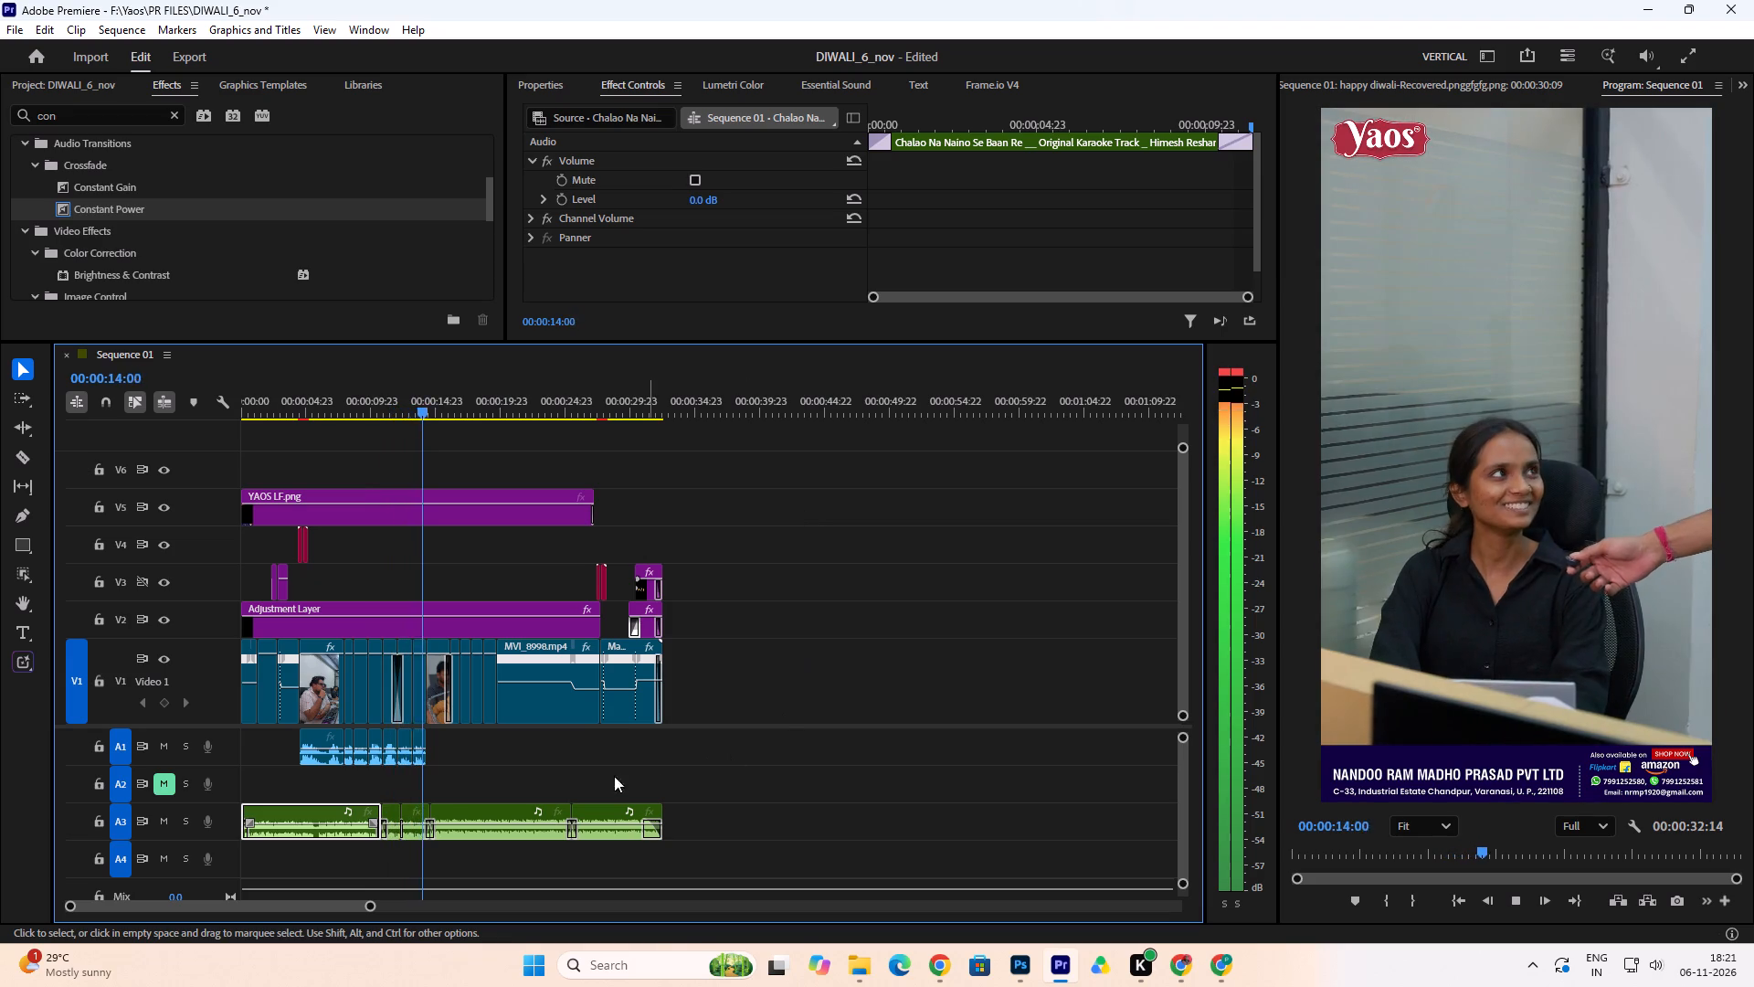
key(space)
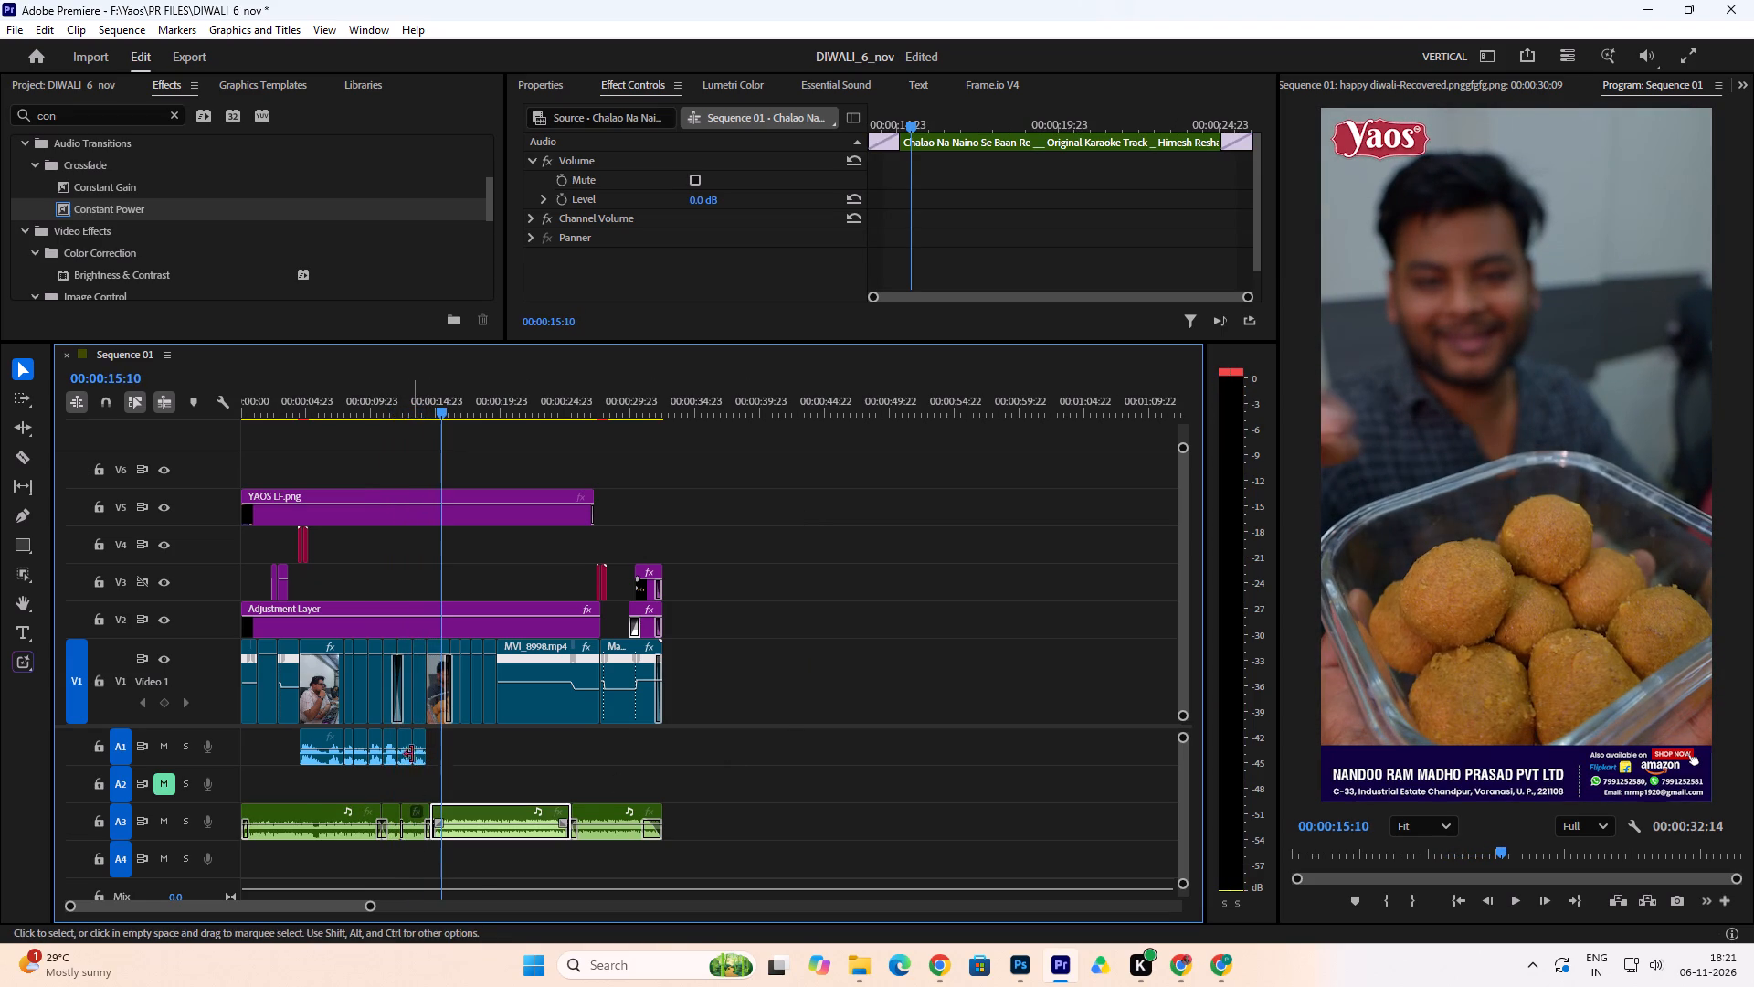
Delete the short custom crossfade from the A3 music cut at about 00:00:12:08.
drag(406, 405, 393, 414)
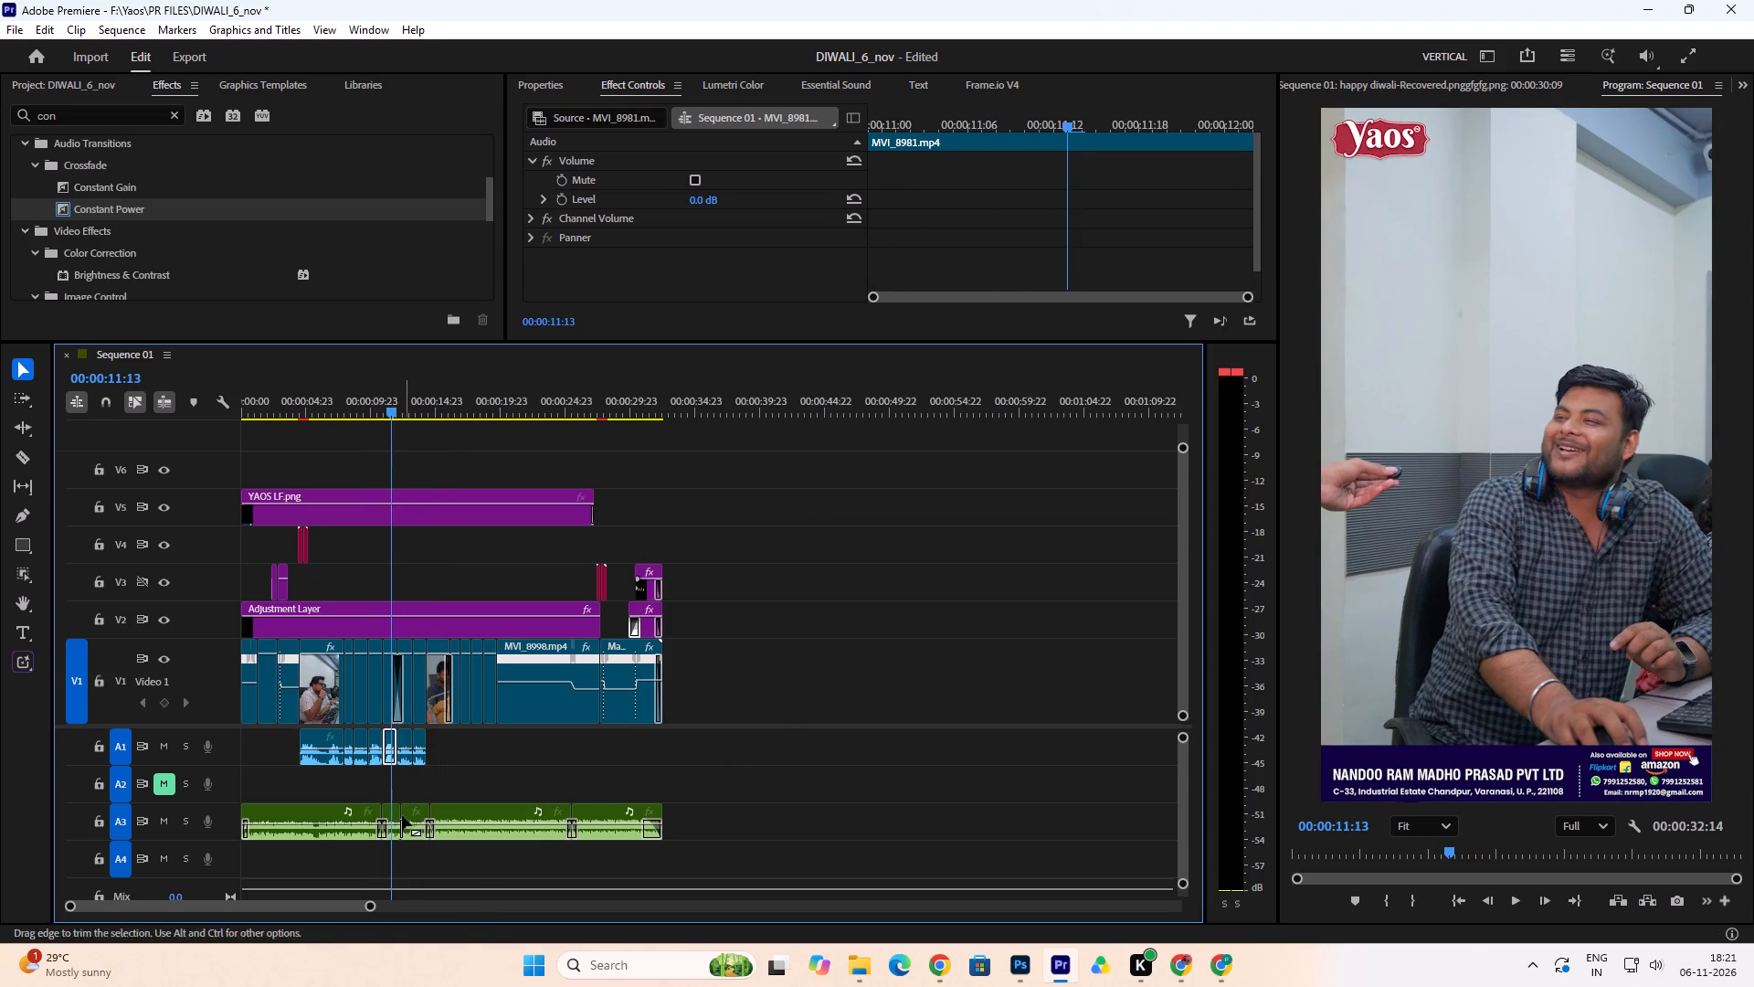
drag(370, 907, 202, 913)
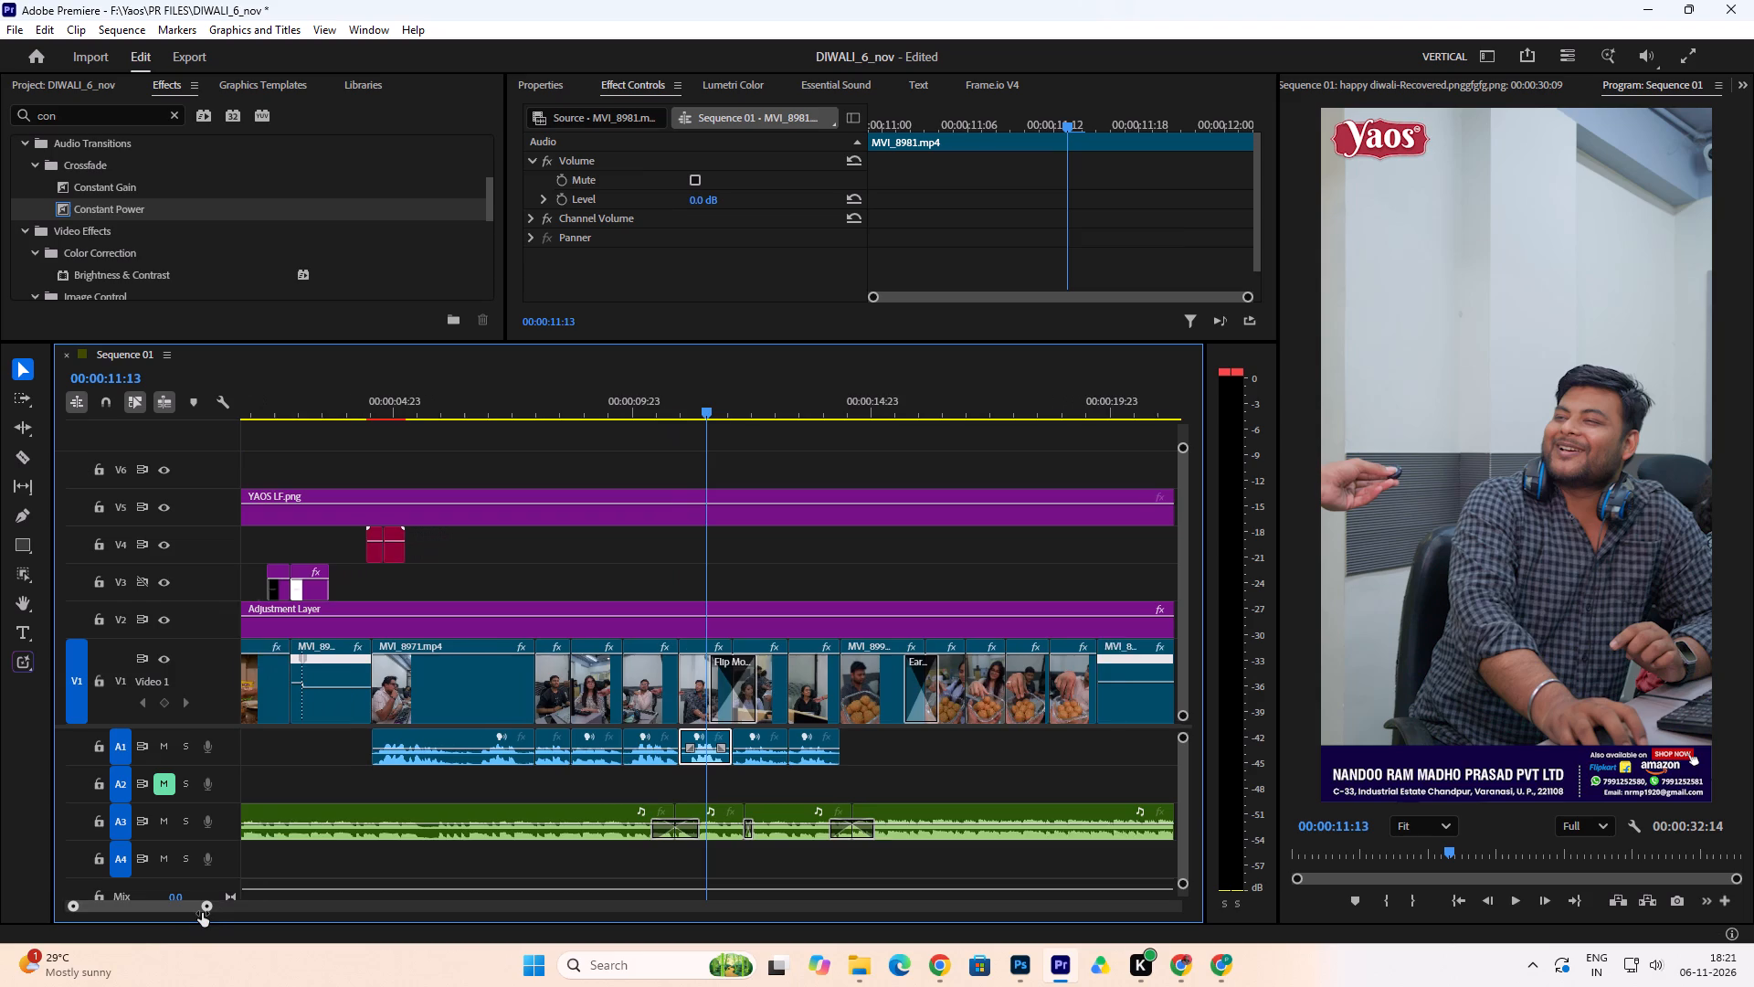
drag(202, 913, 191, 916)
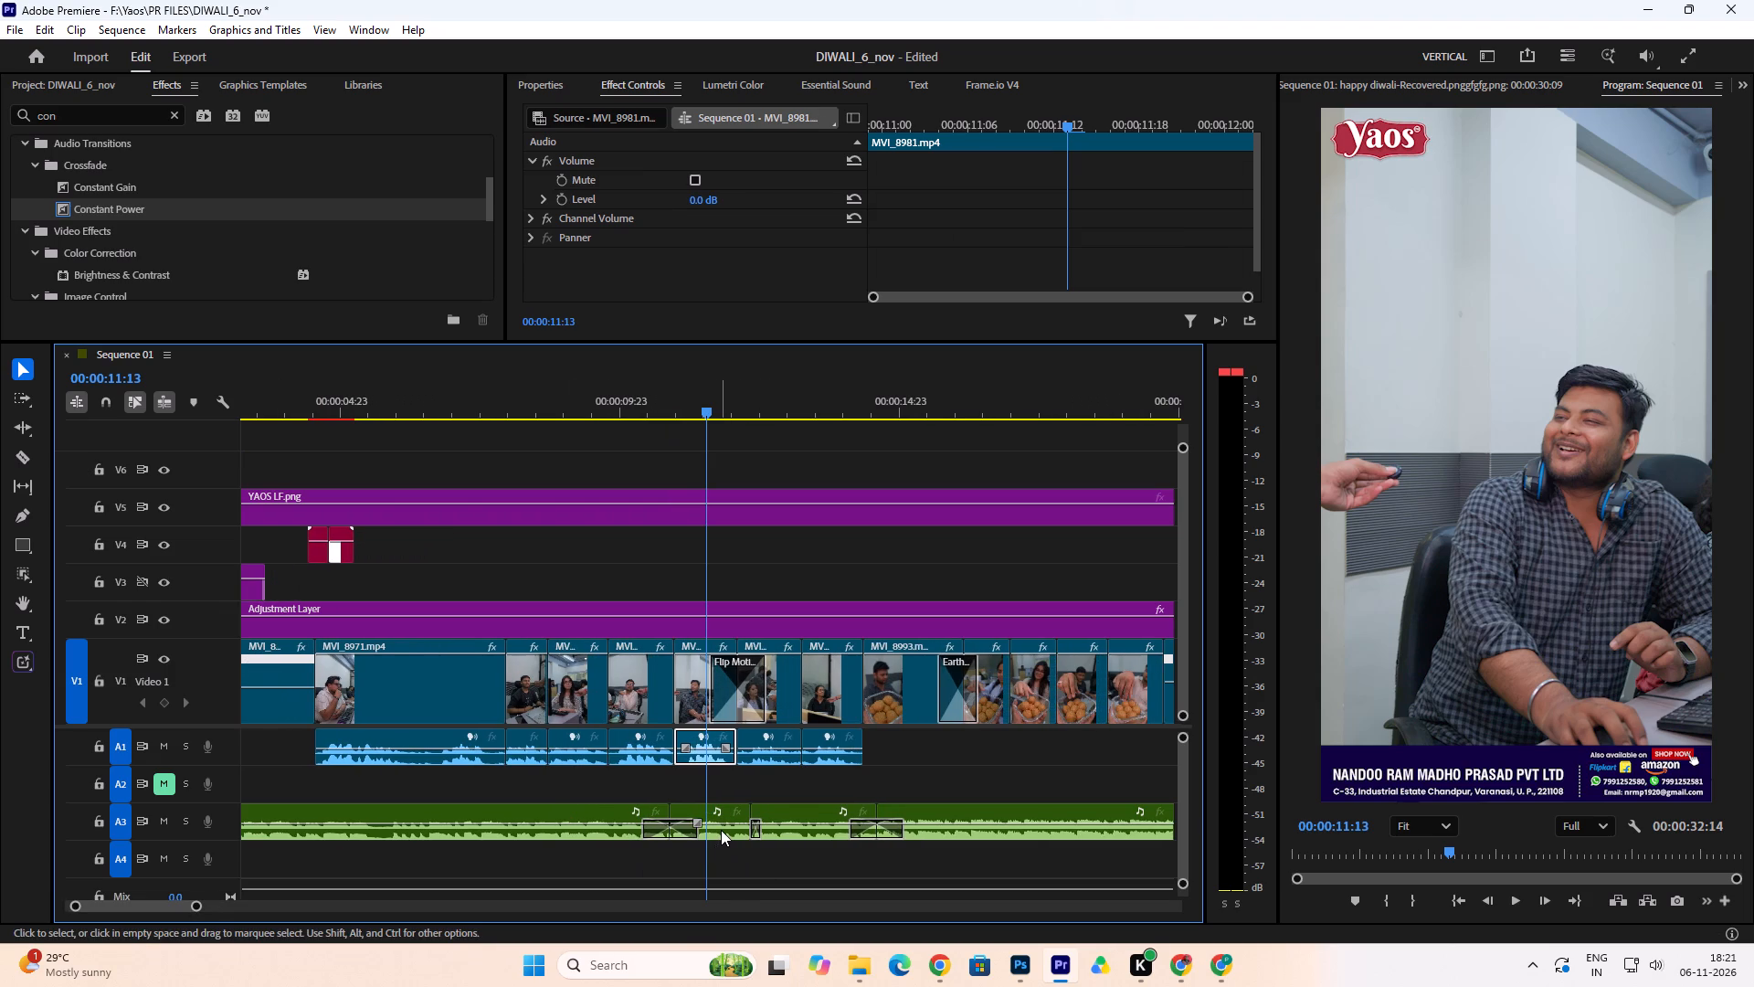
click(721, 830)
click(759, 828)
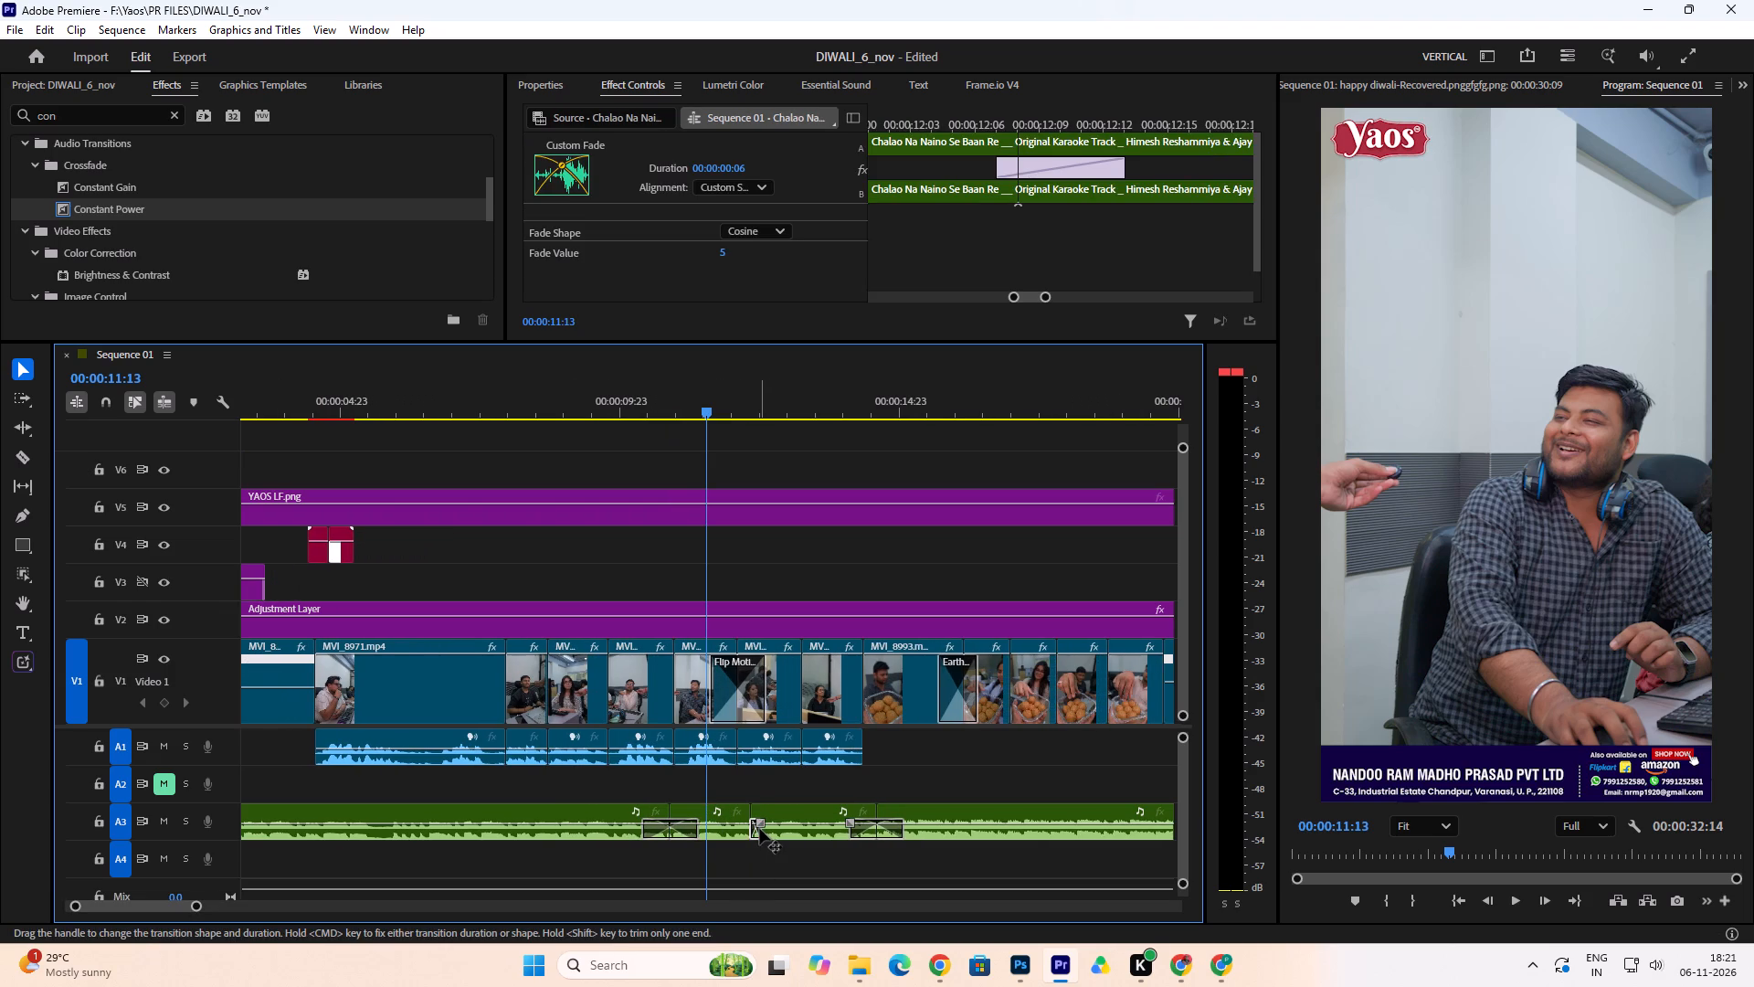
key(Delete)
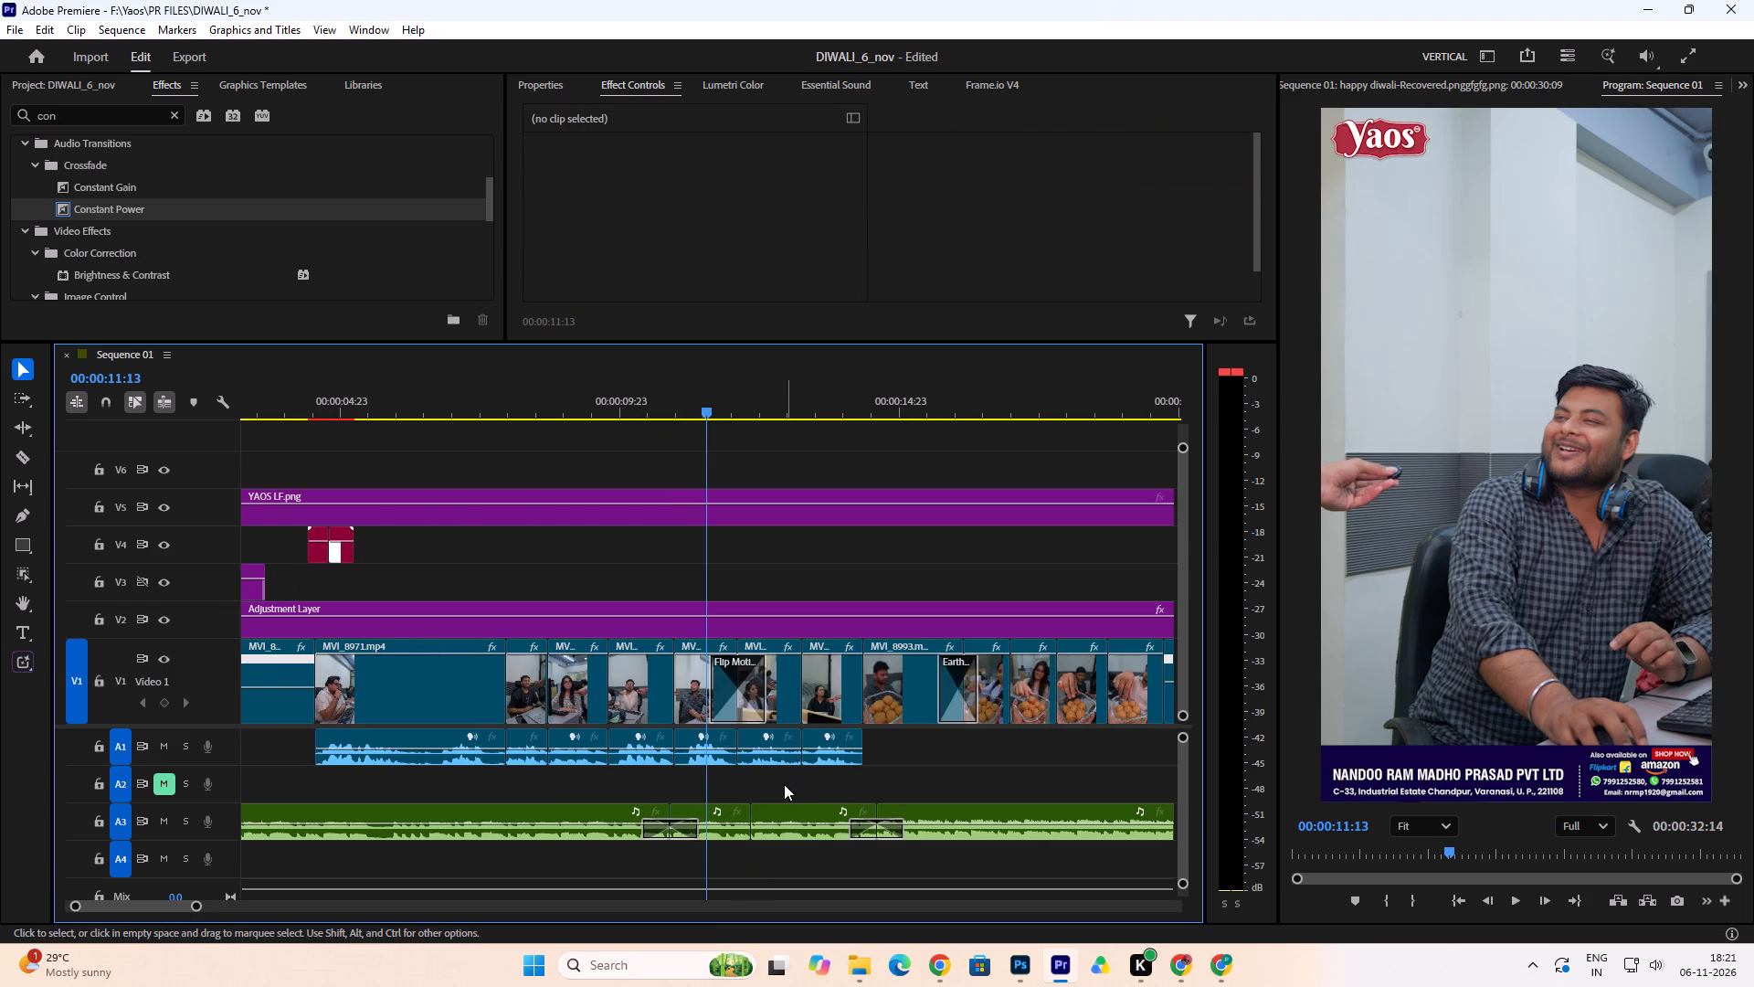
click(784, 784)
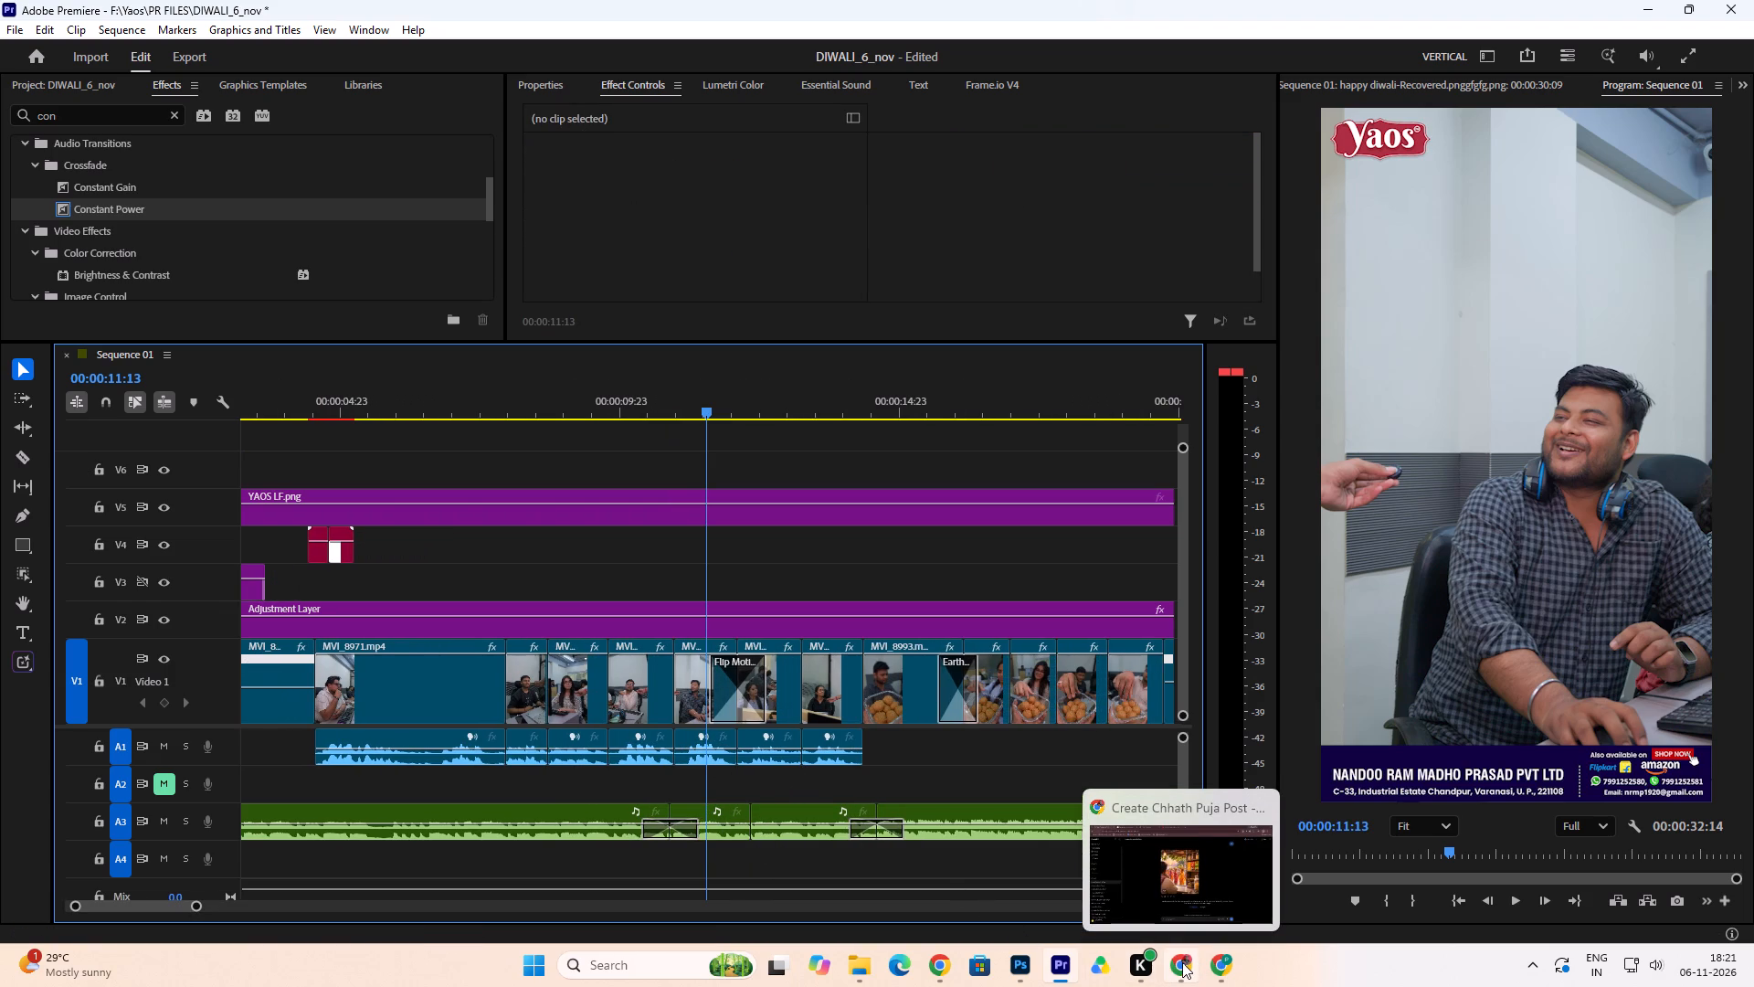
Switch to Chrome, open the "Chalao Na naino se baan re gana female voice and karaoke" YouTube result, and listen to its opening section.
click(1182, 967)
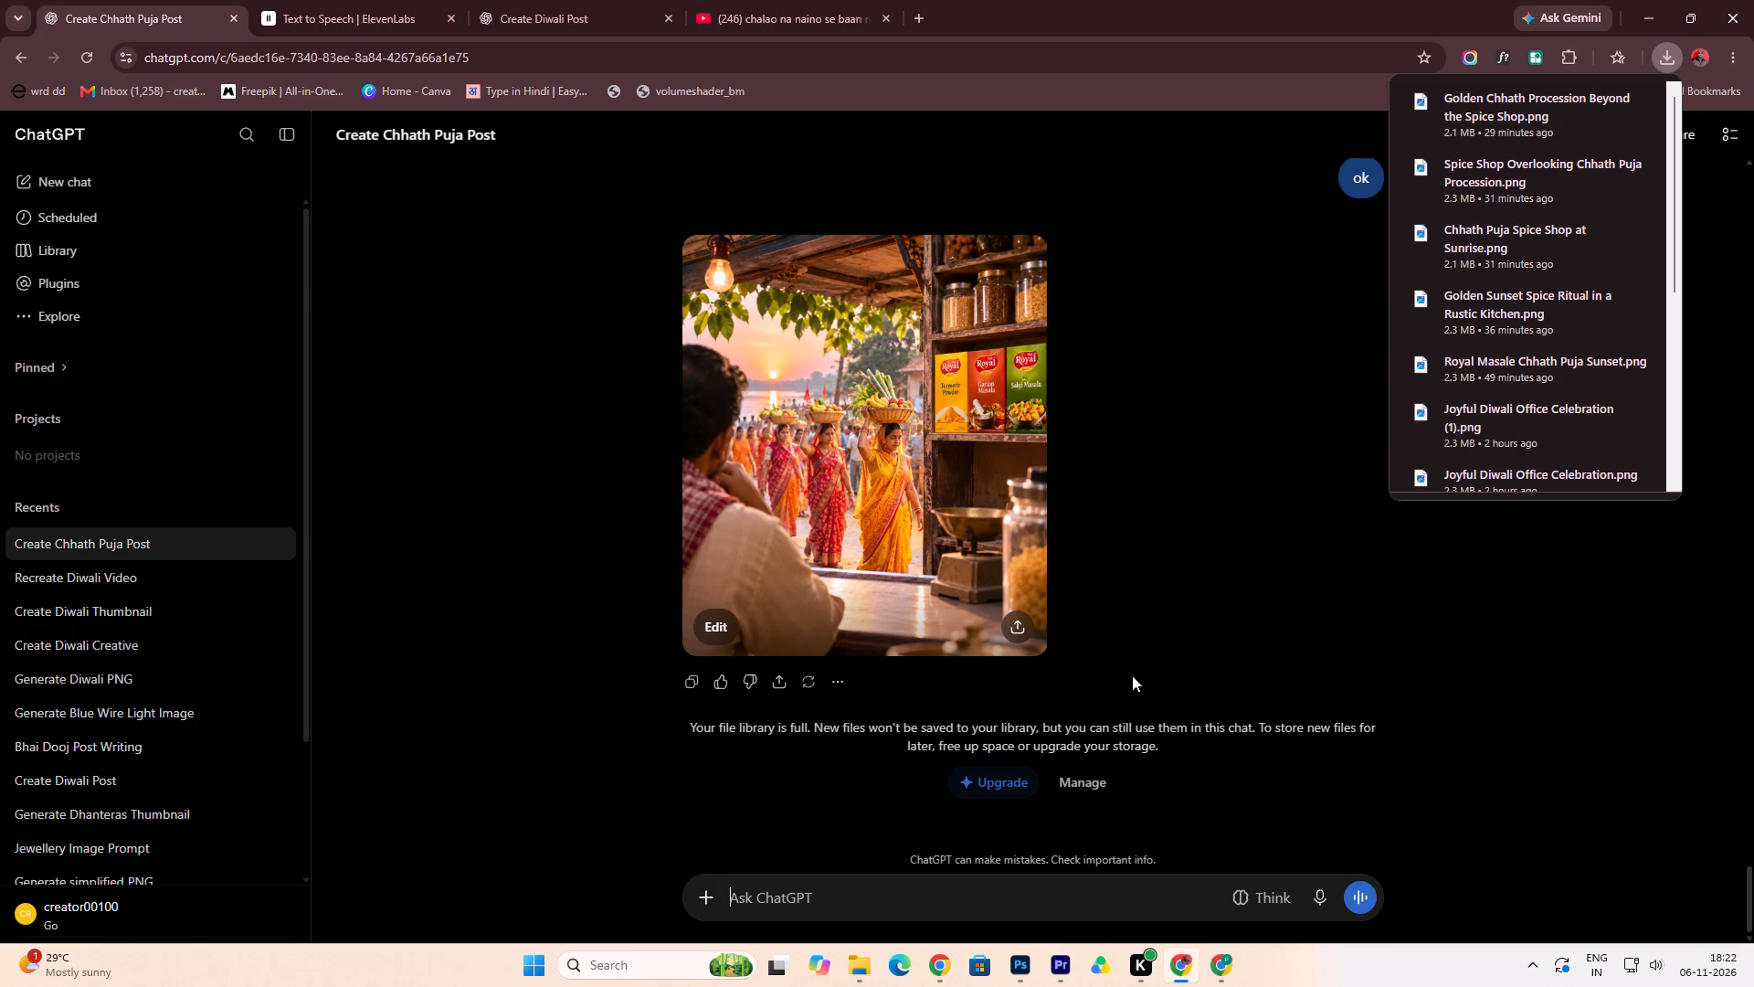
click(801, 17)
scroll(742, 589, down, 4)
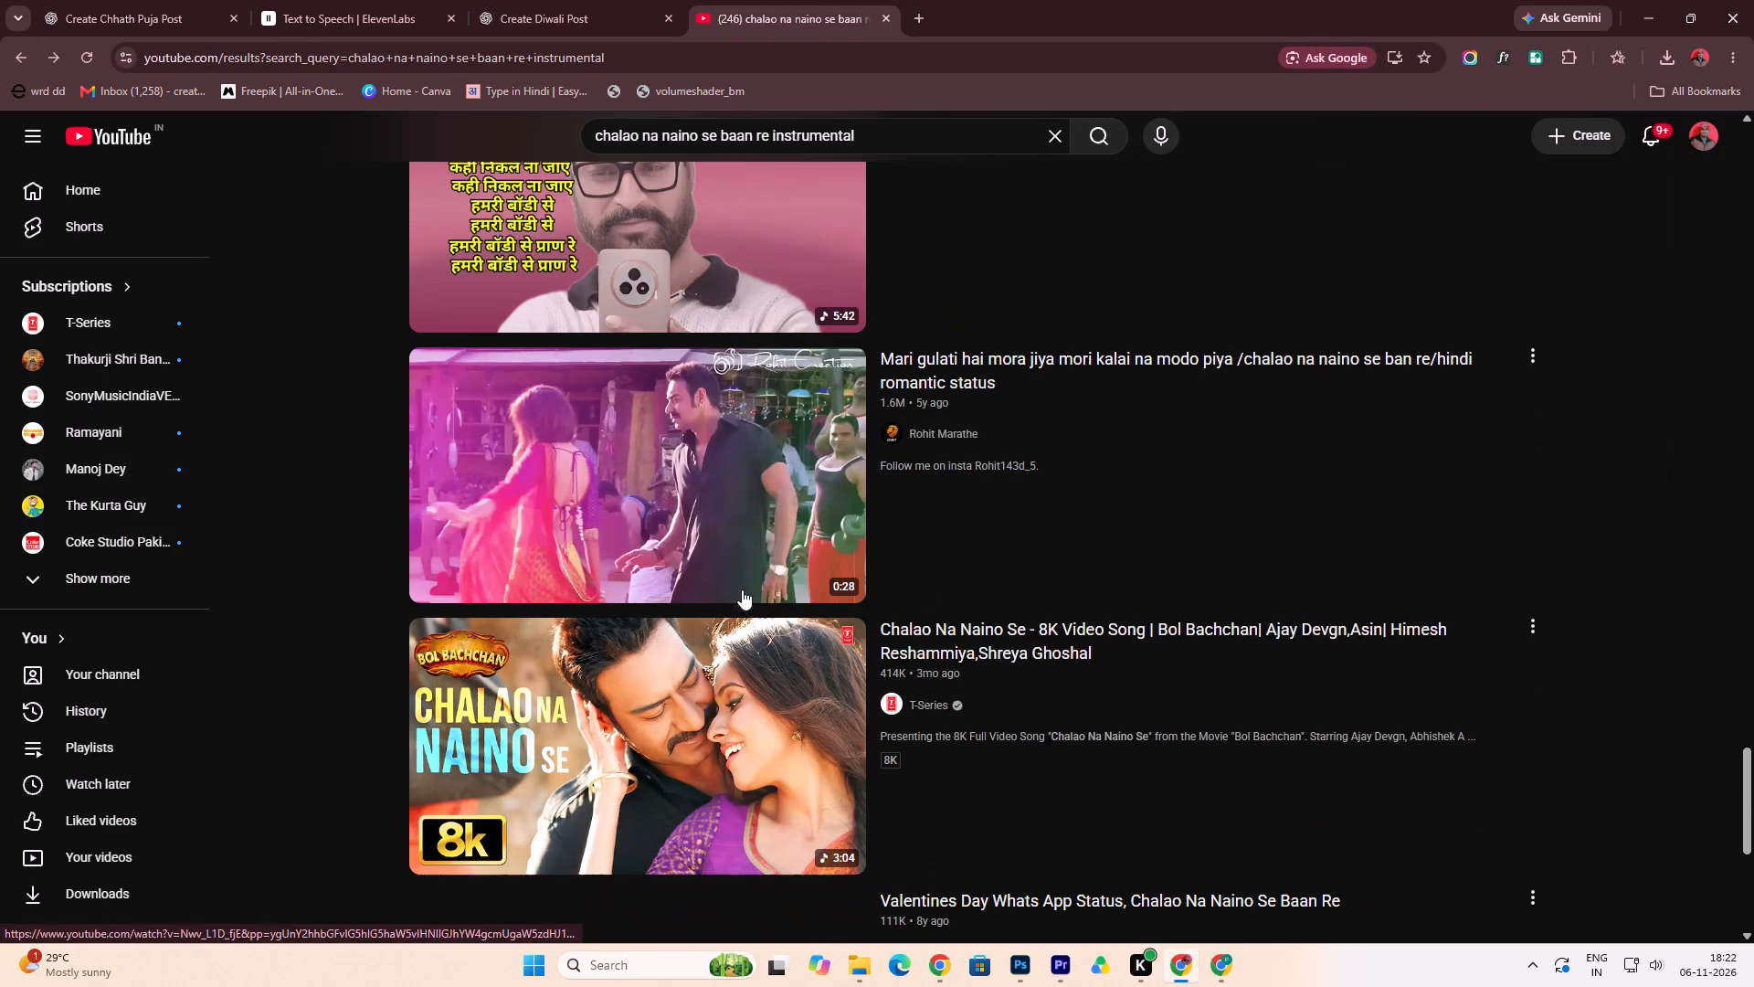
click(712, 255)
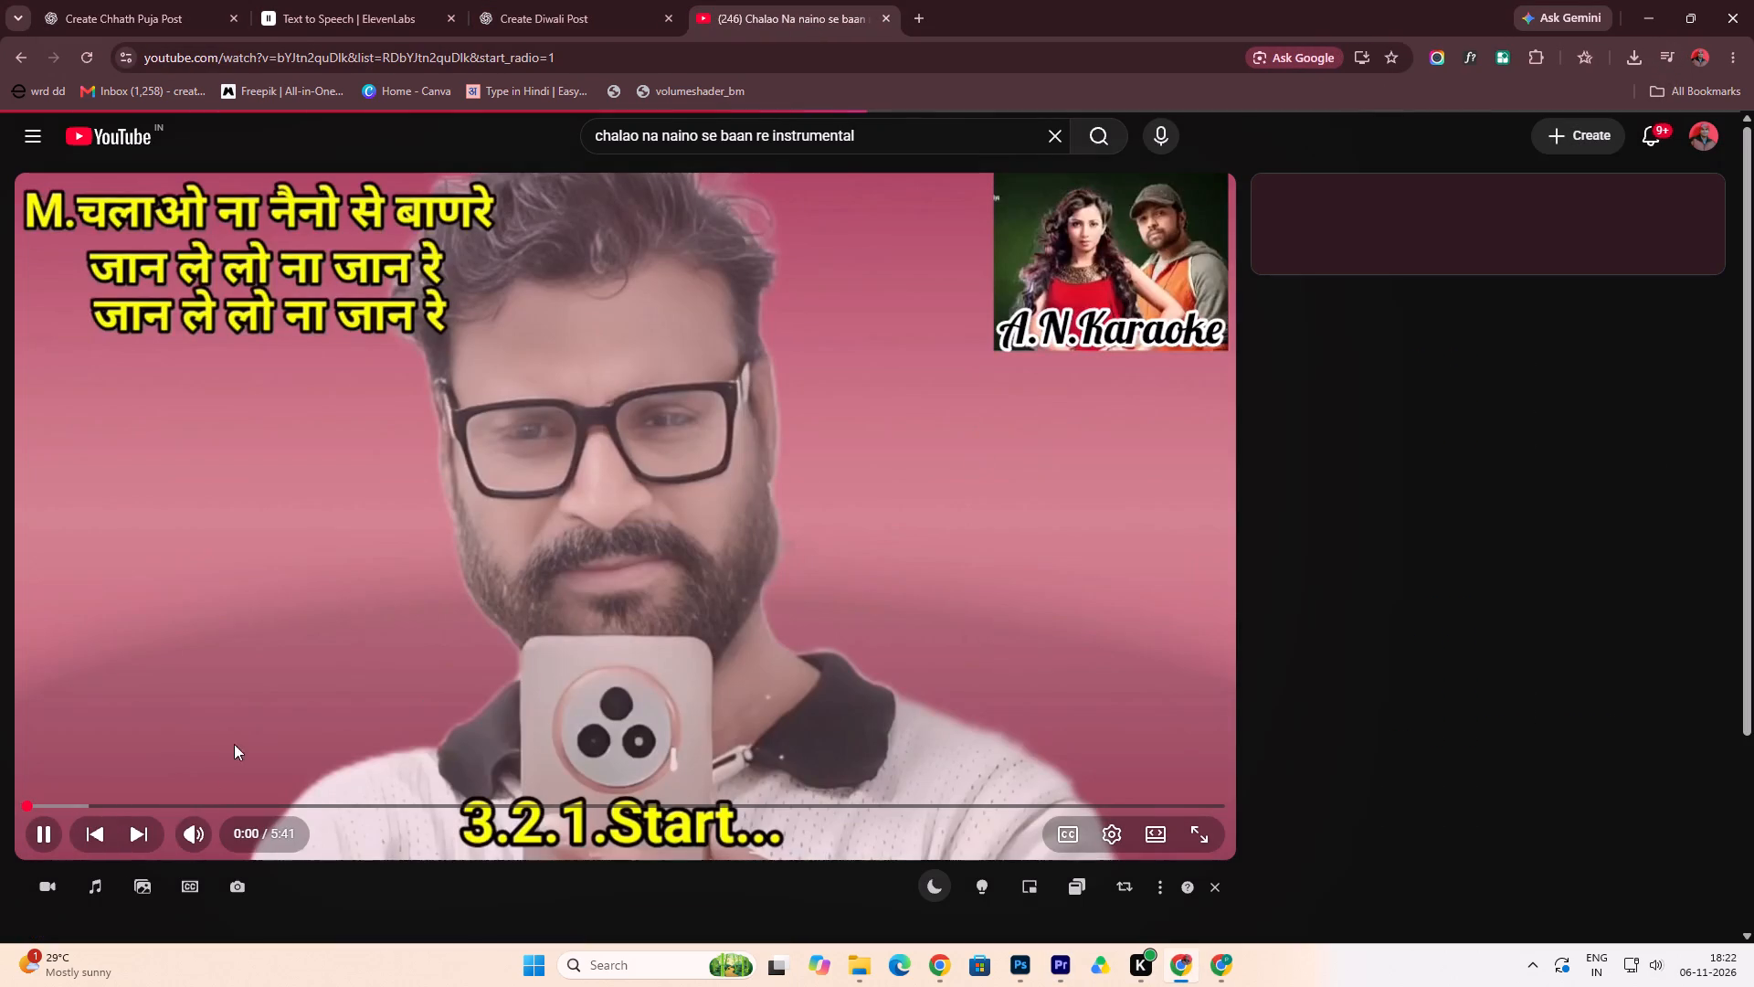
click(40, 803)
click(53, 802)
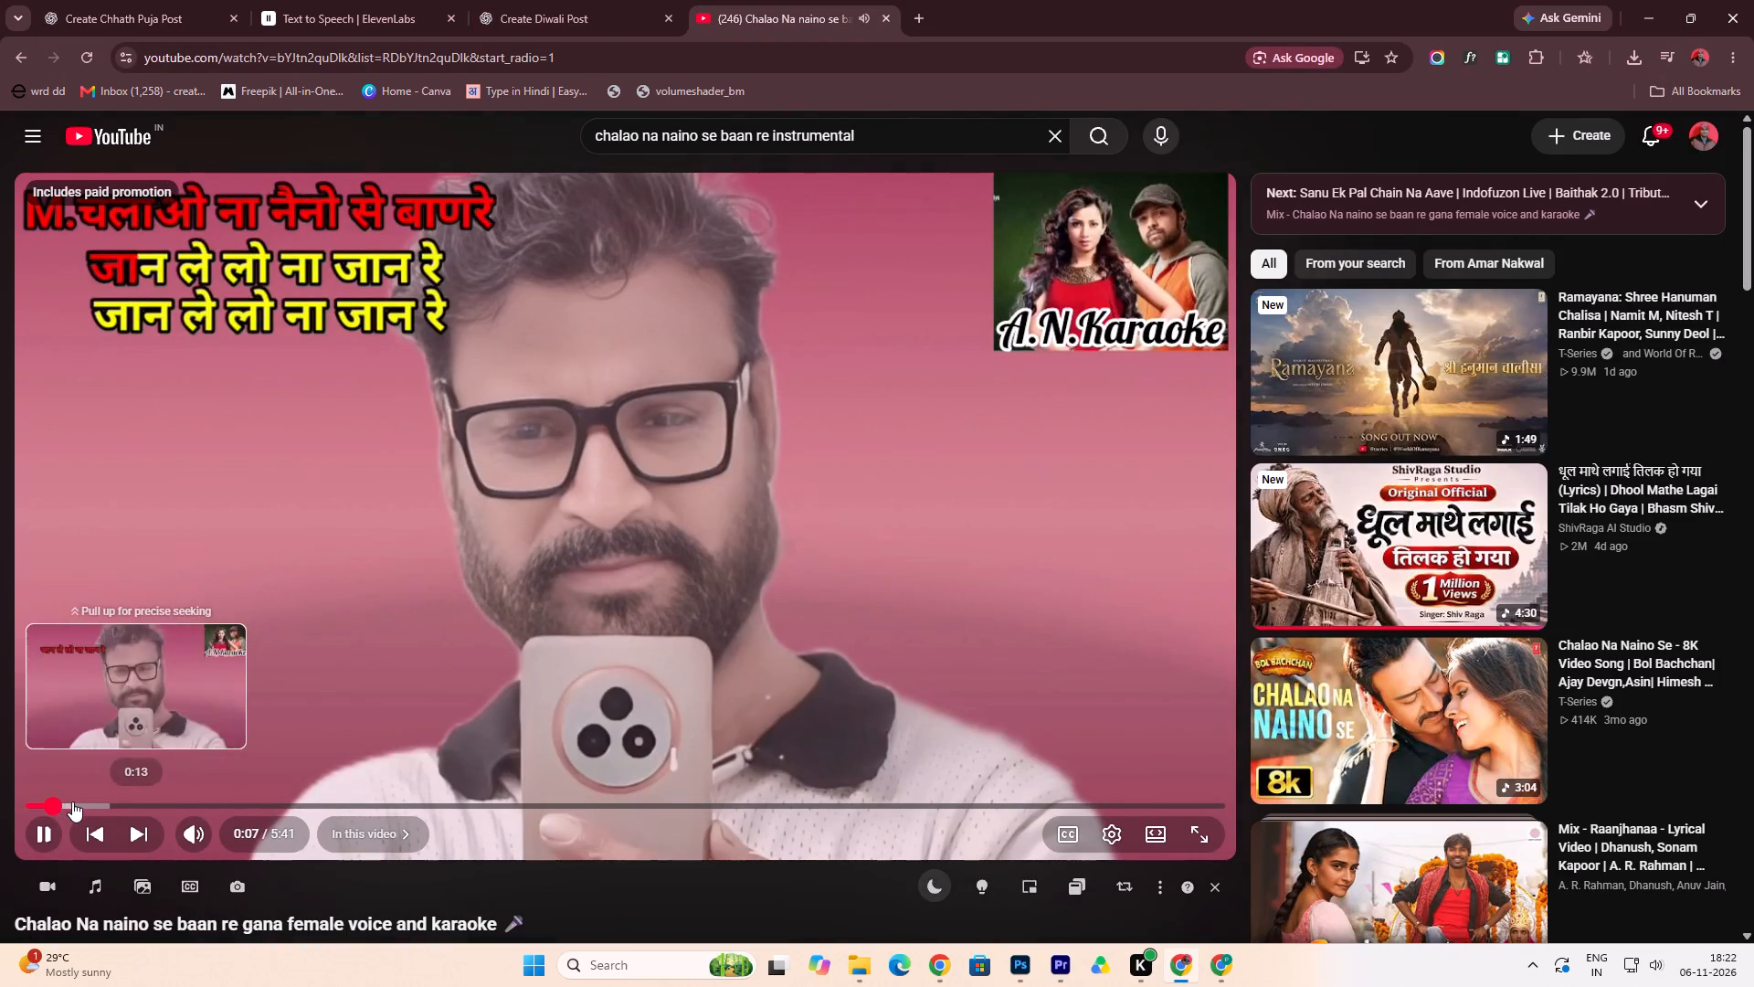
click(72, 801)
click(97, 801)
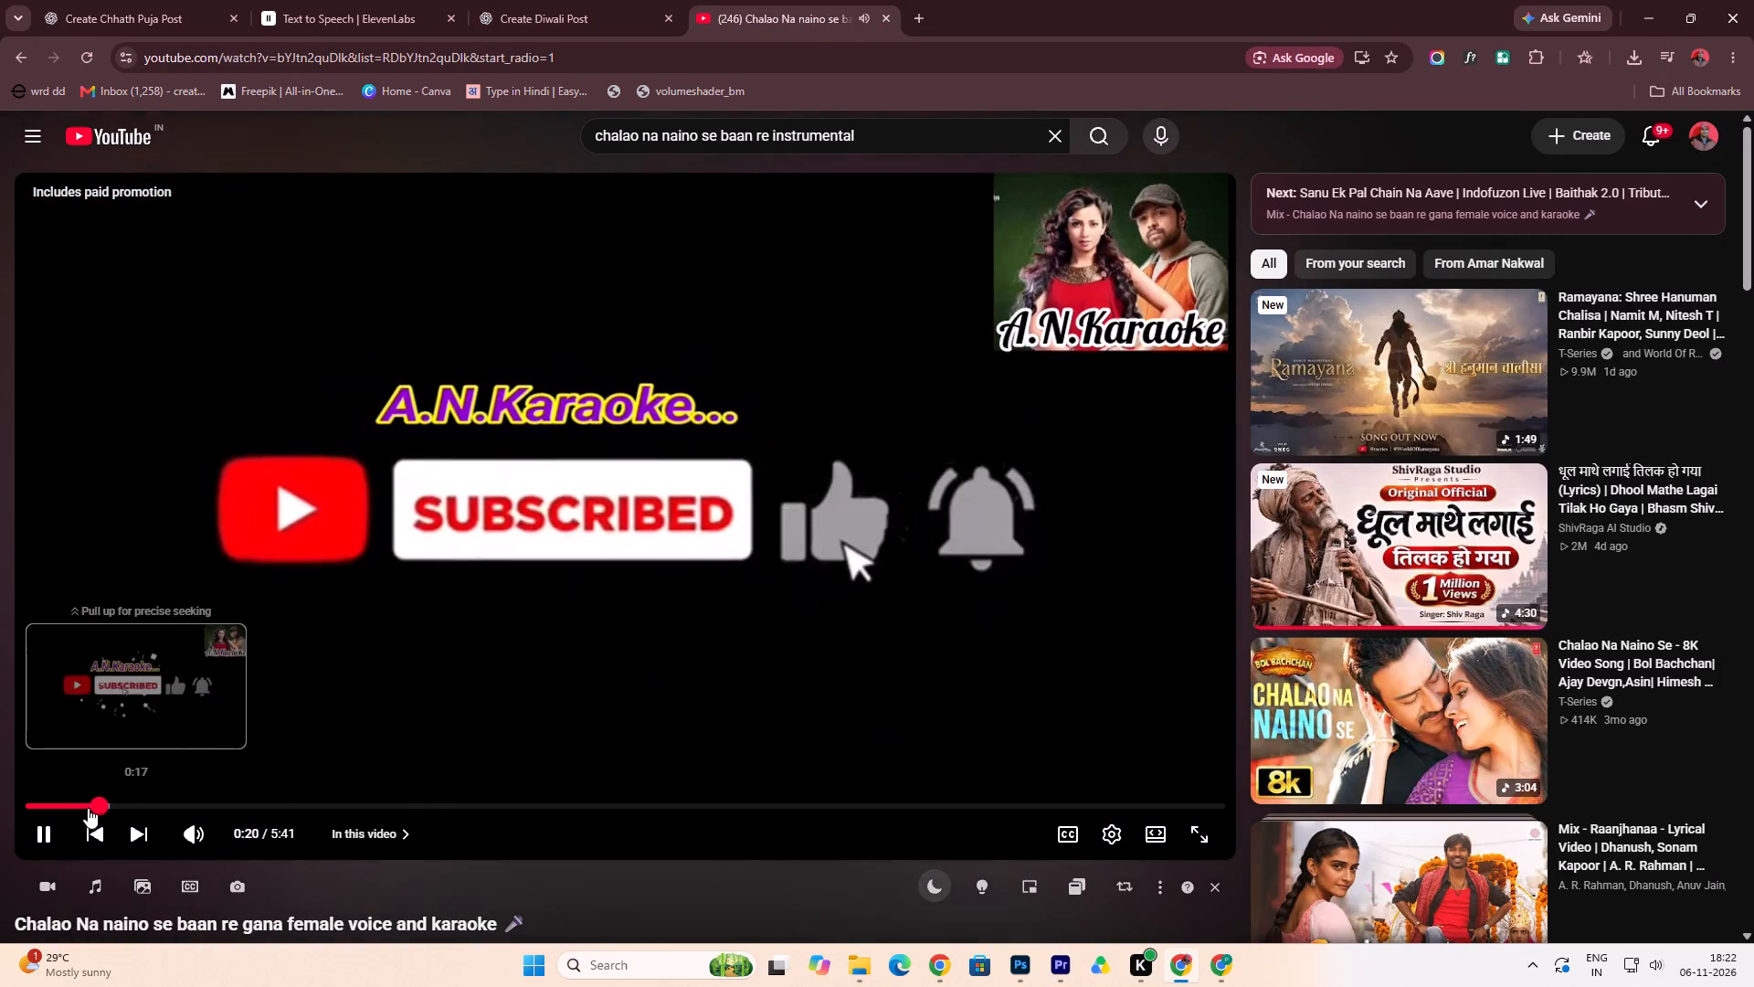
click(92, 802)
click(82, 804)
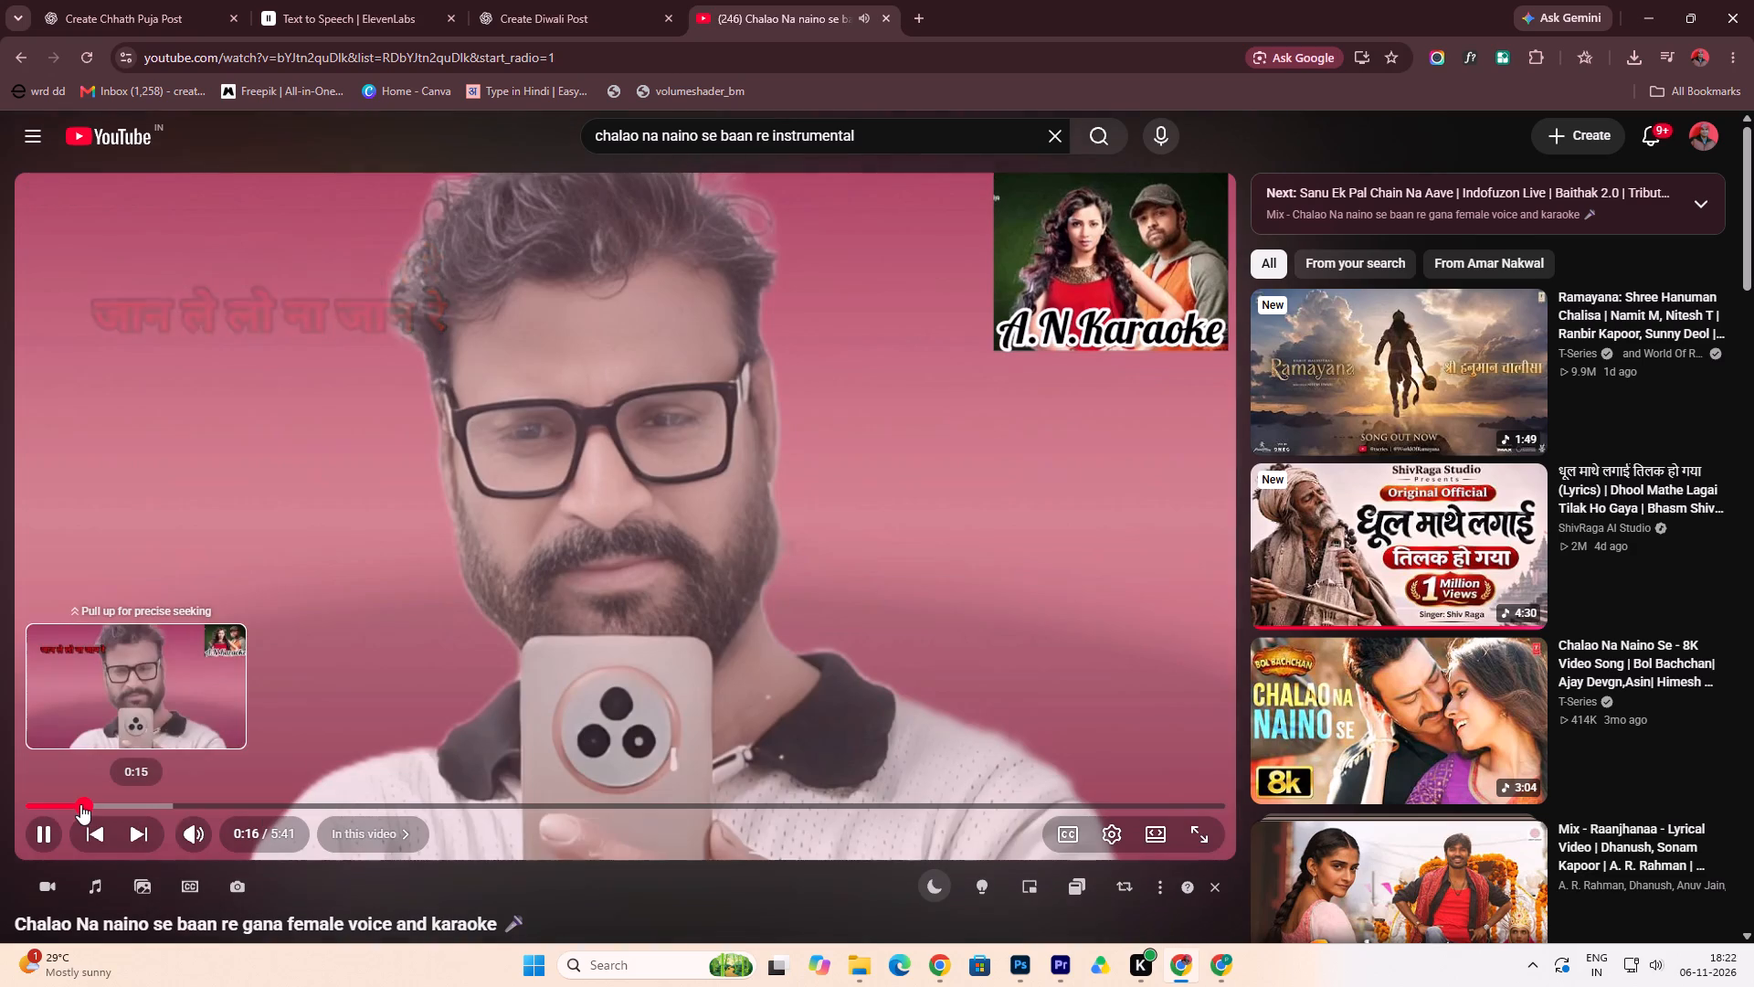
click(83, 804)
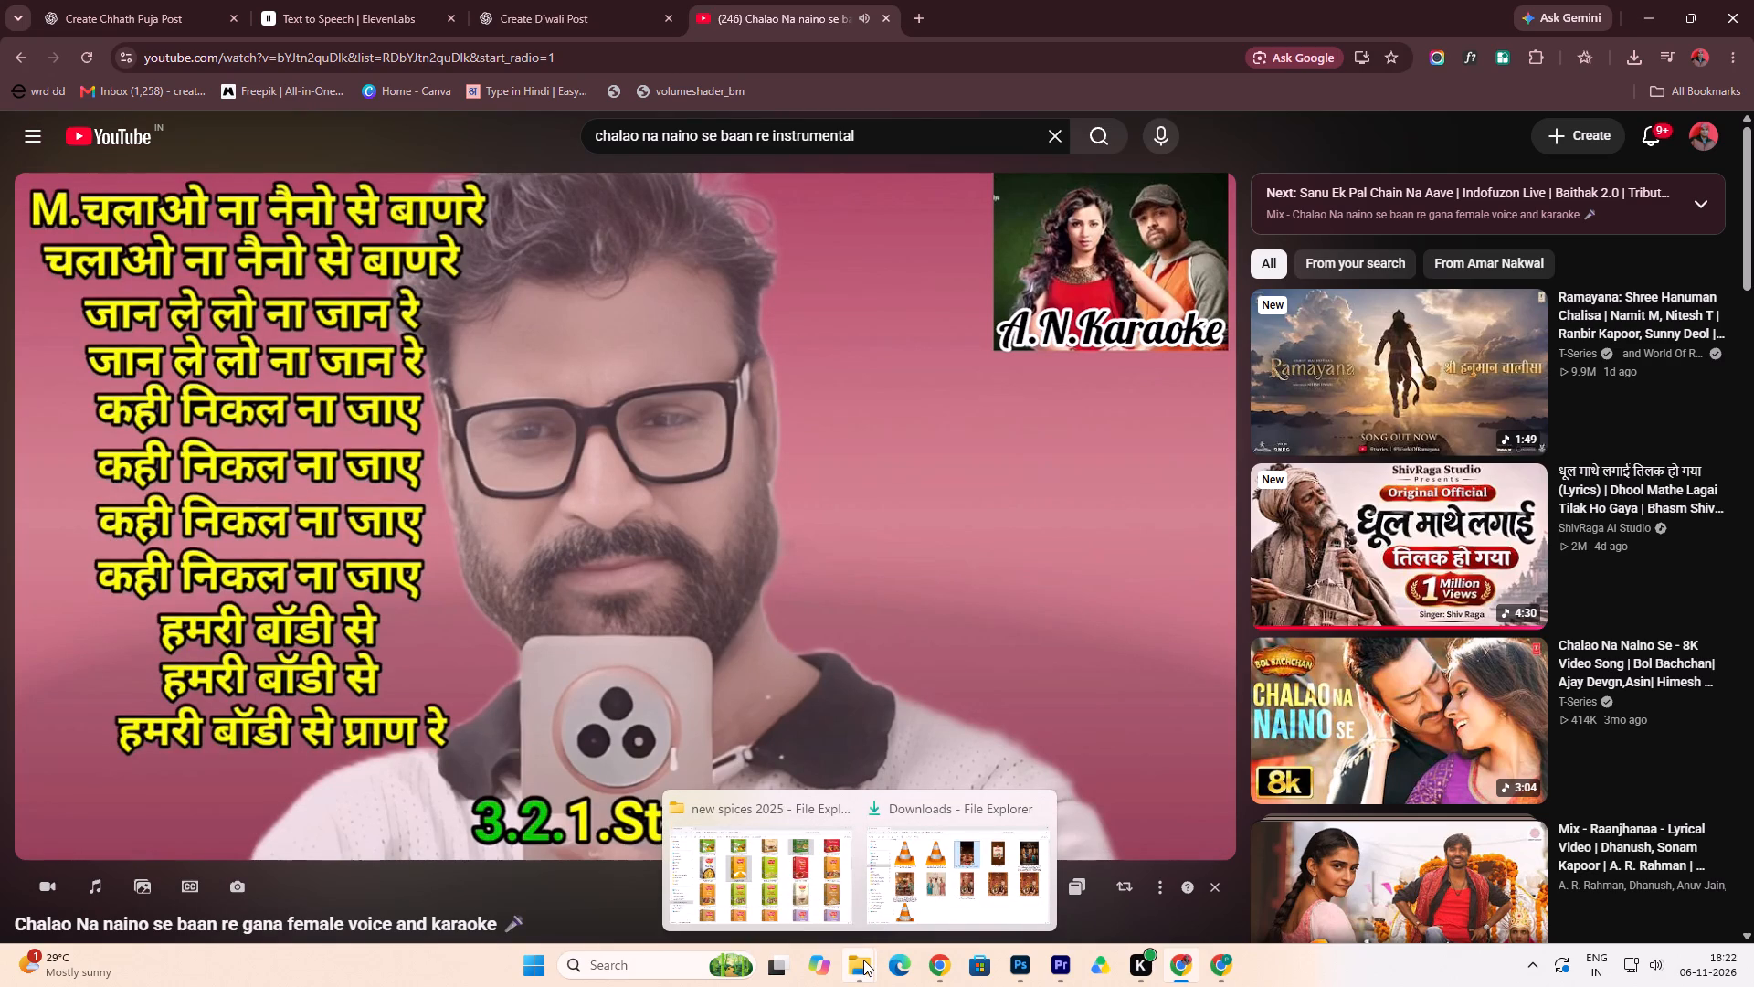
Pause the YouTube karaoke video and switch back to Premiere Pro.
click(882, 580)
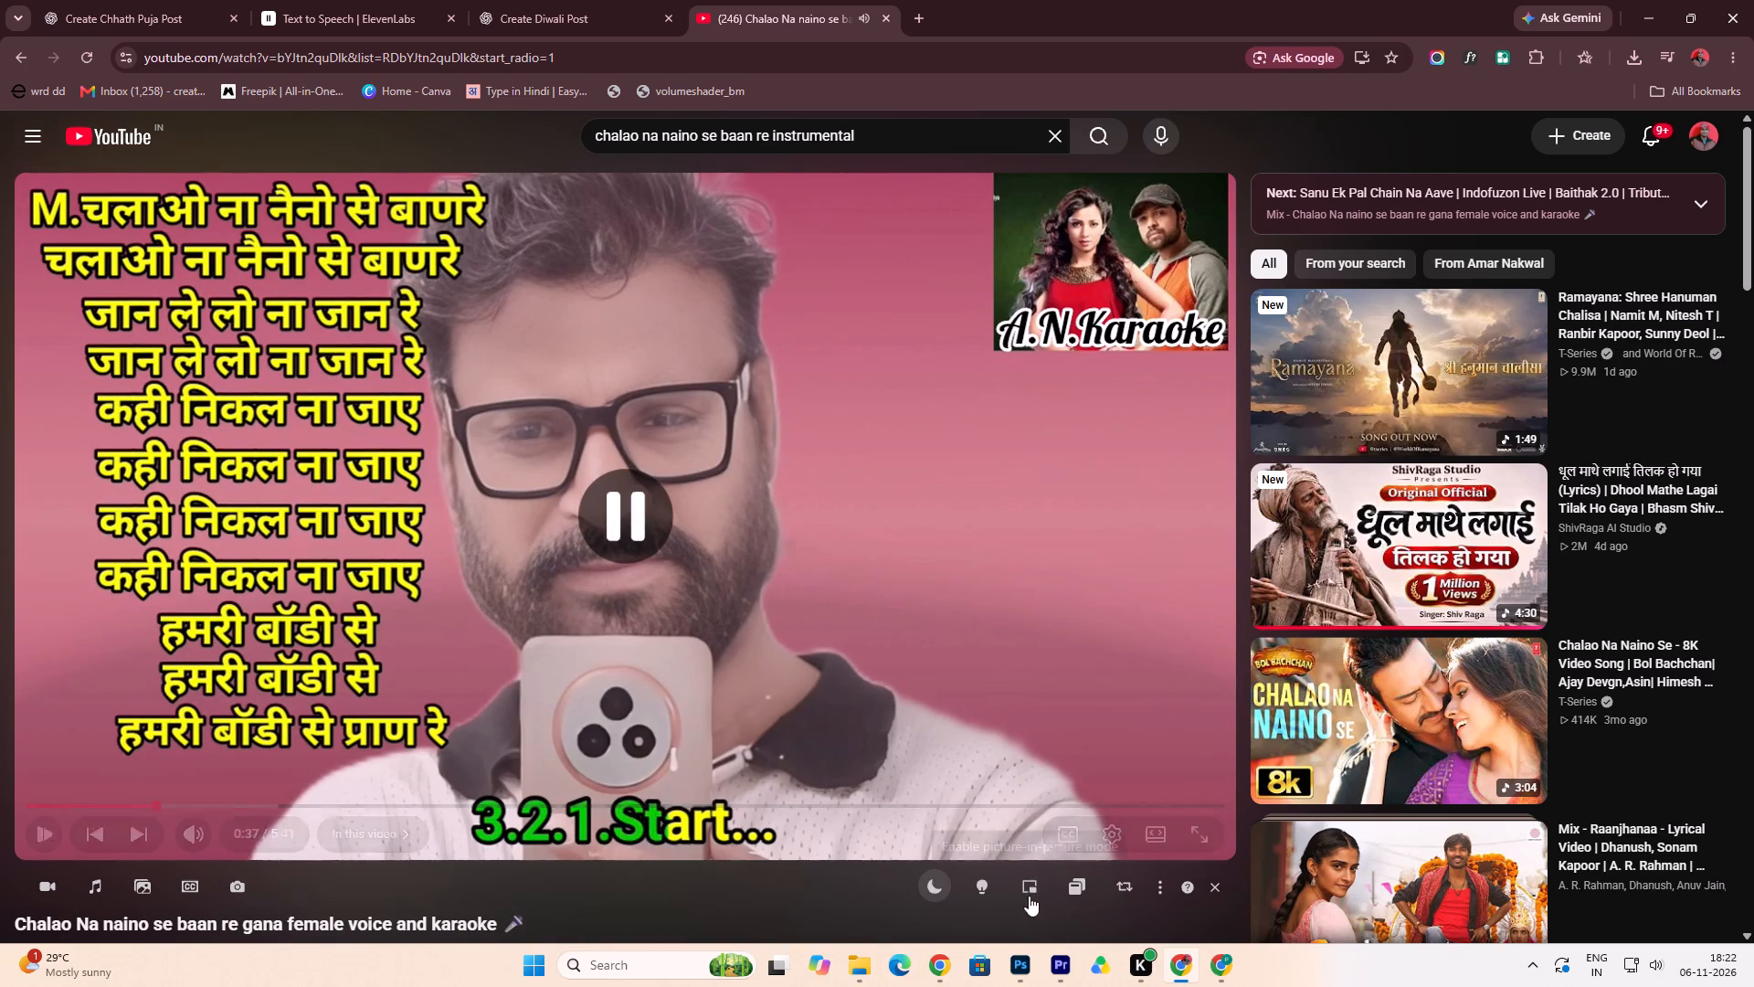
click(1059, 971)
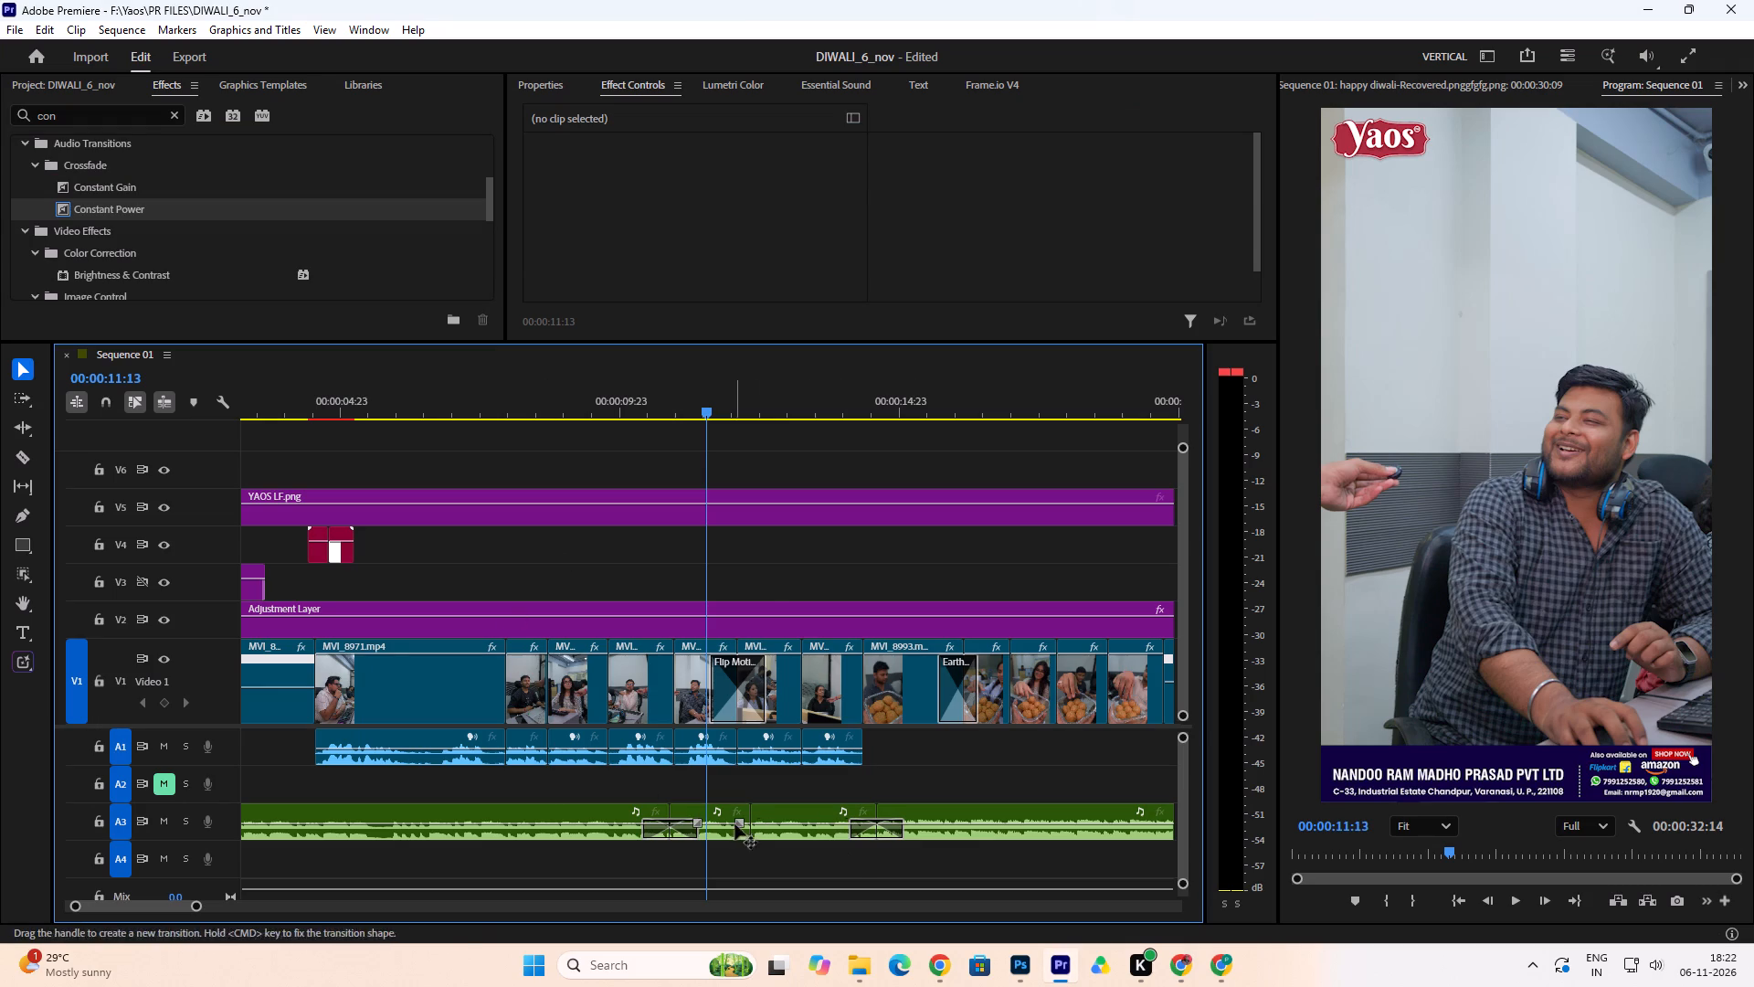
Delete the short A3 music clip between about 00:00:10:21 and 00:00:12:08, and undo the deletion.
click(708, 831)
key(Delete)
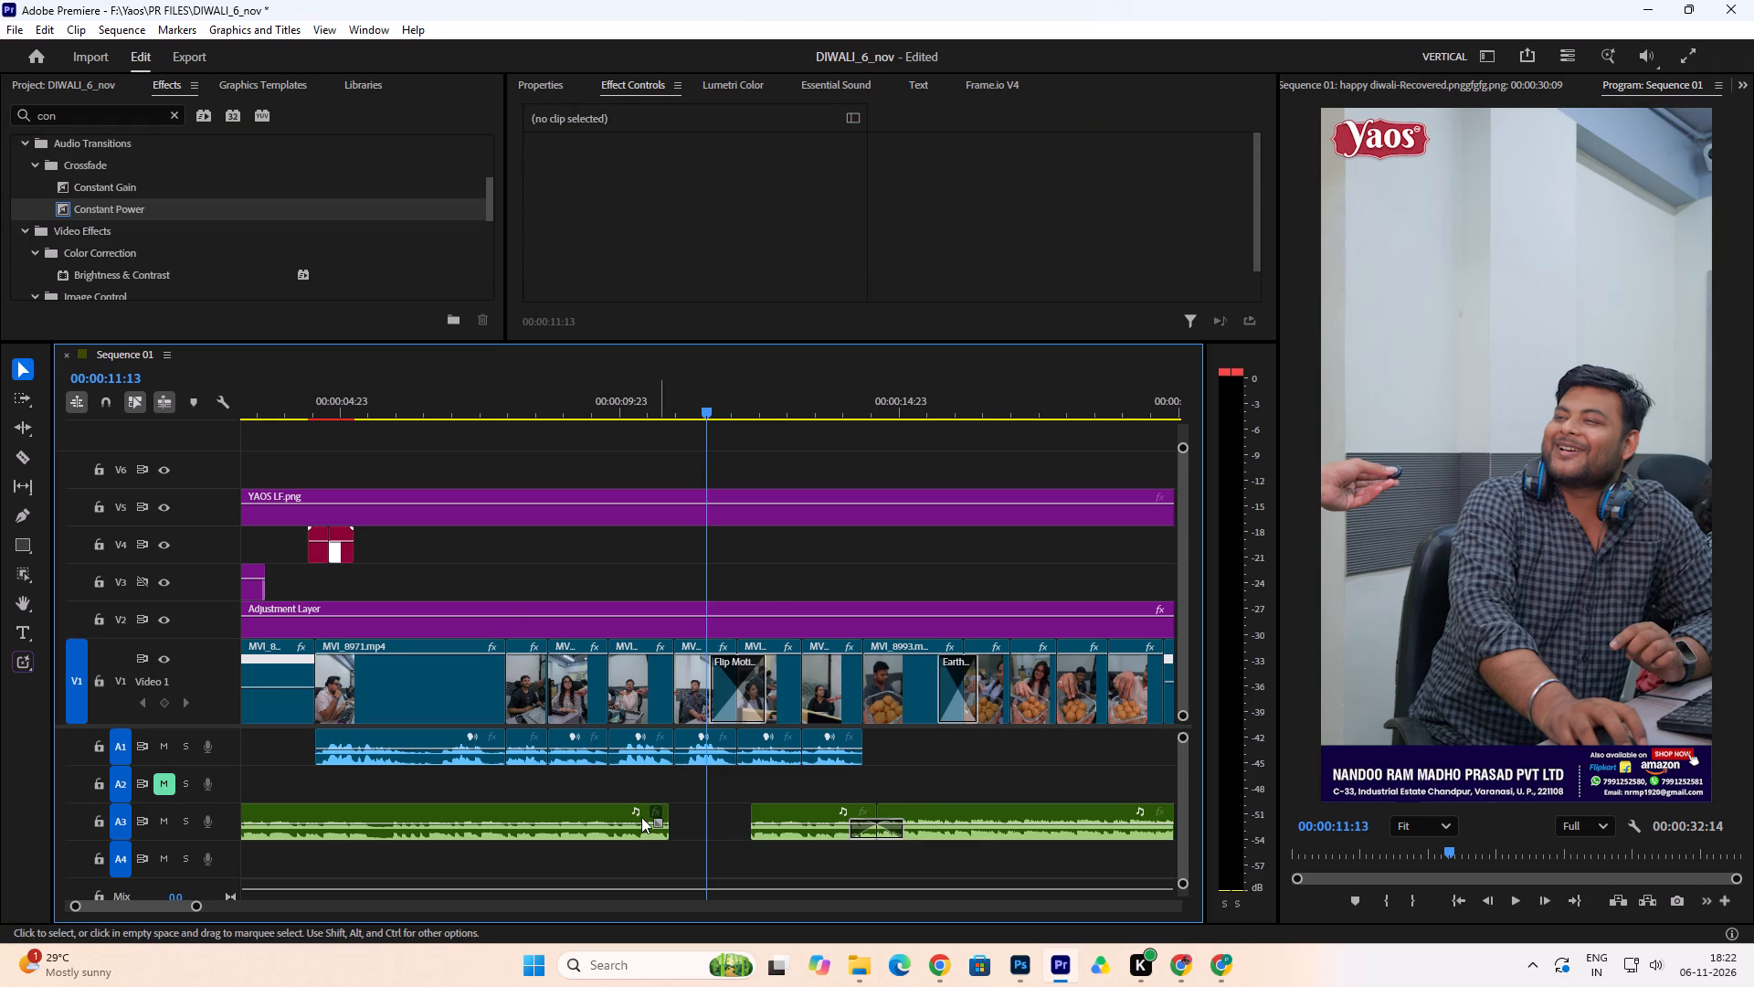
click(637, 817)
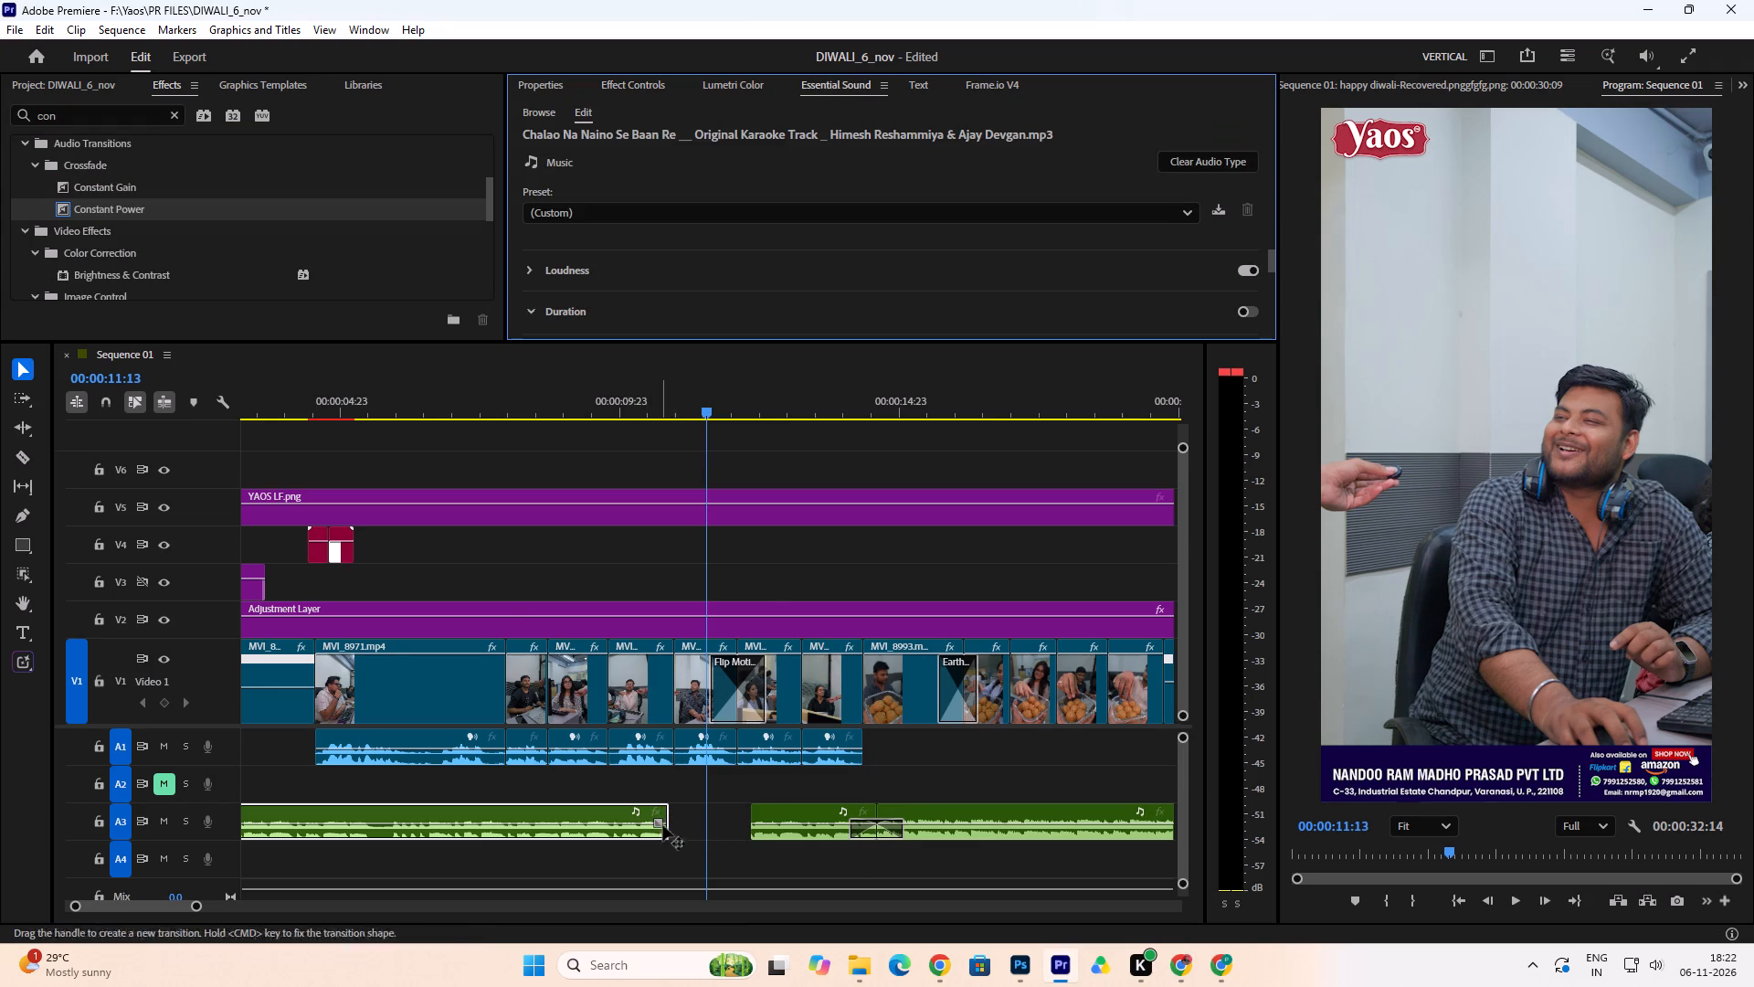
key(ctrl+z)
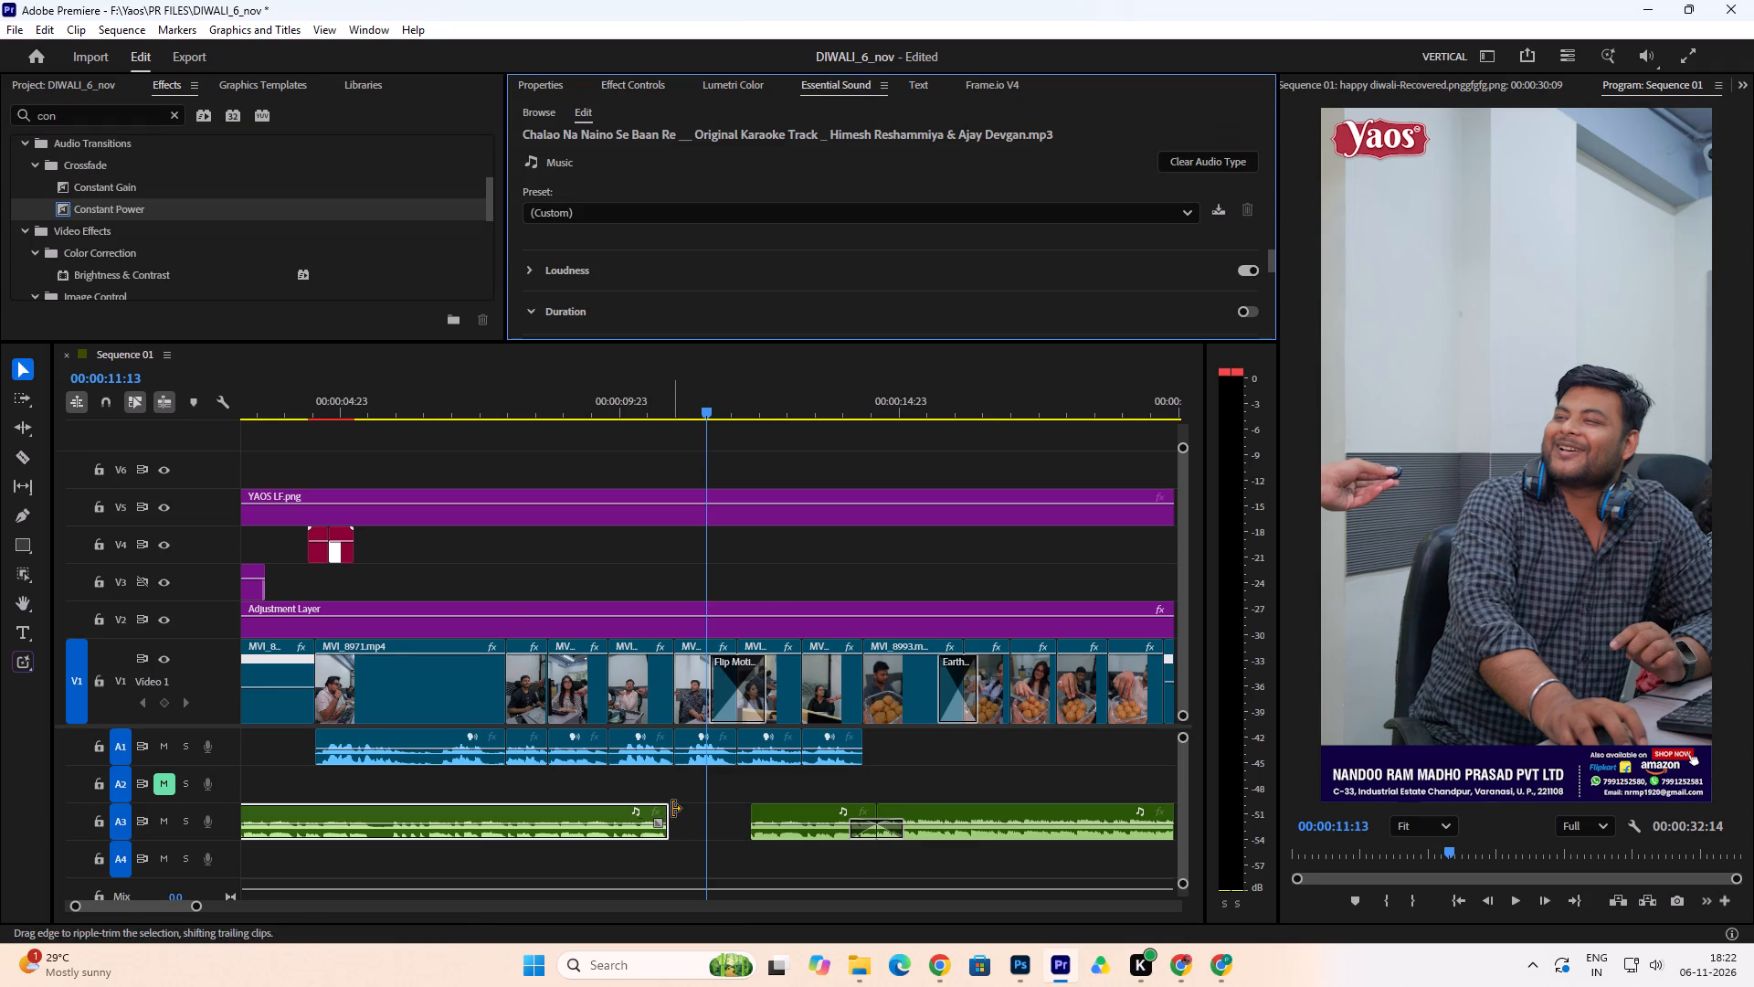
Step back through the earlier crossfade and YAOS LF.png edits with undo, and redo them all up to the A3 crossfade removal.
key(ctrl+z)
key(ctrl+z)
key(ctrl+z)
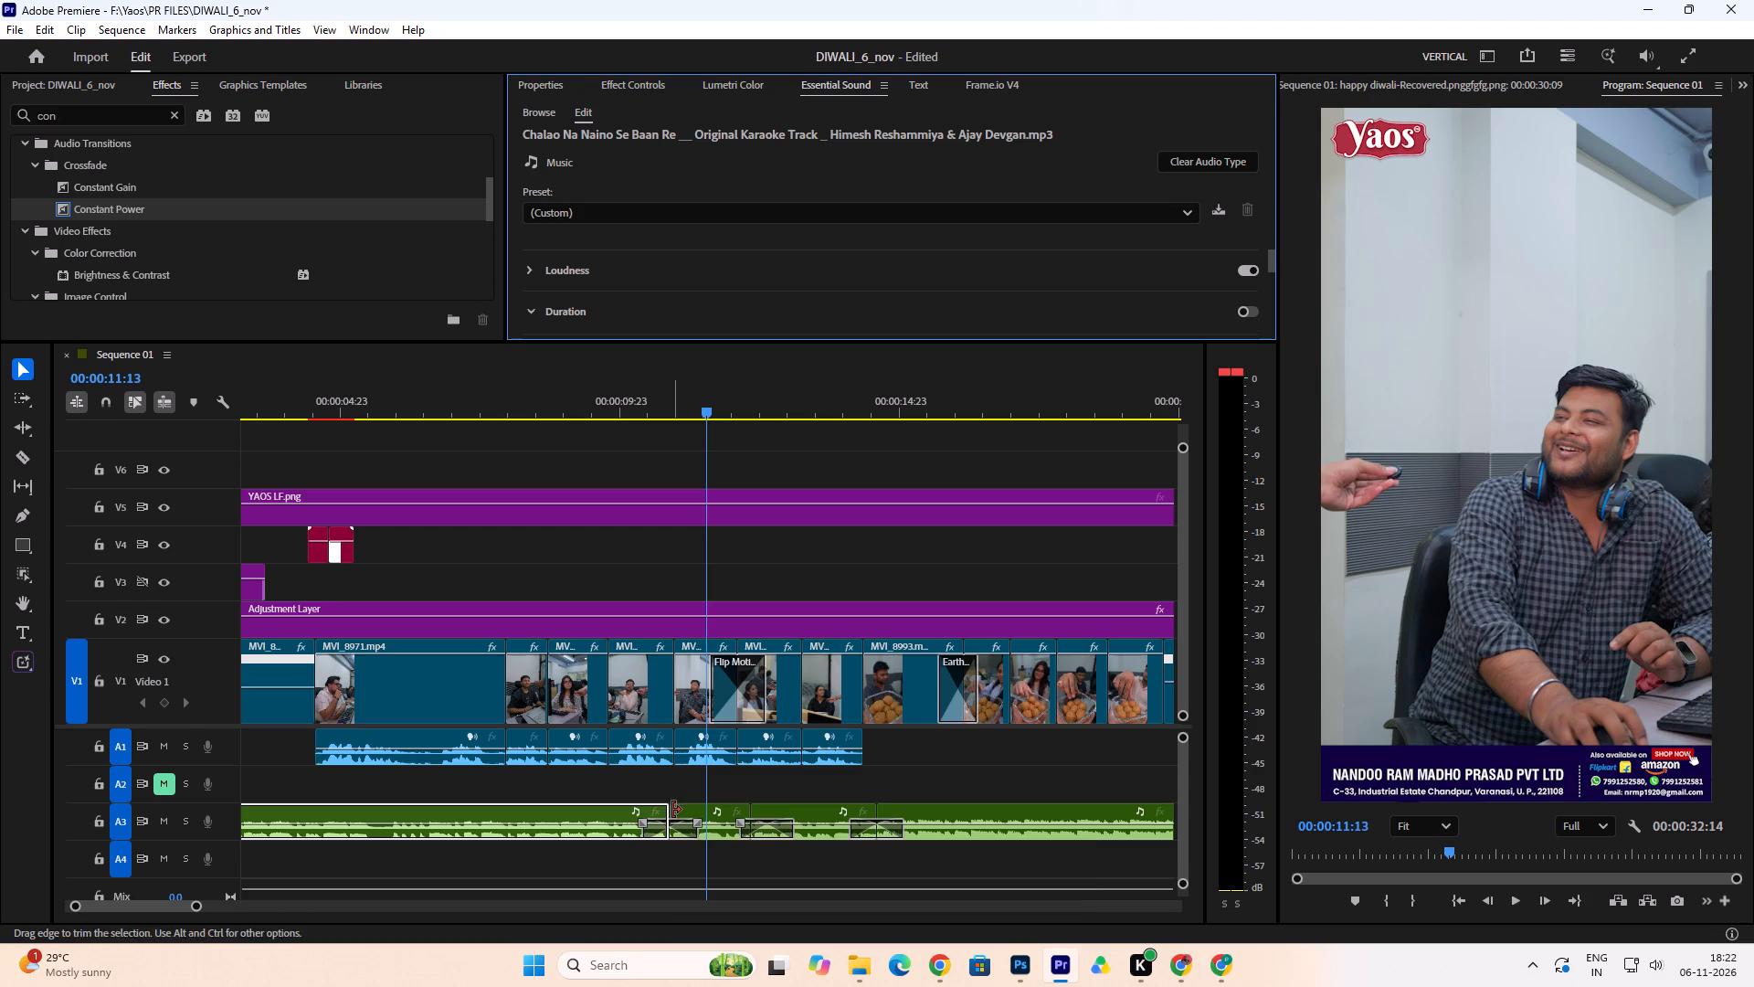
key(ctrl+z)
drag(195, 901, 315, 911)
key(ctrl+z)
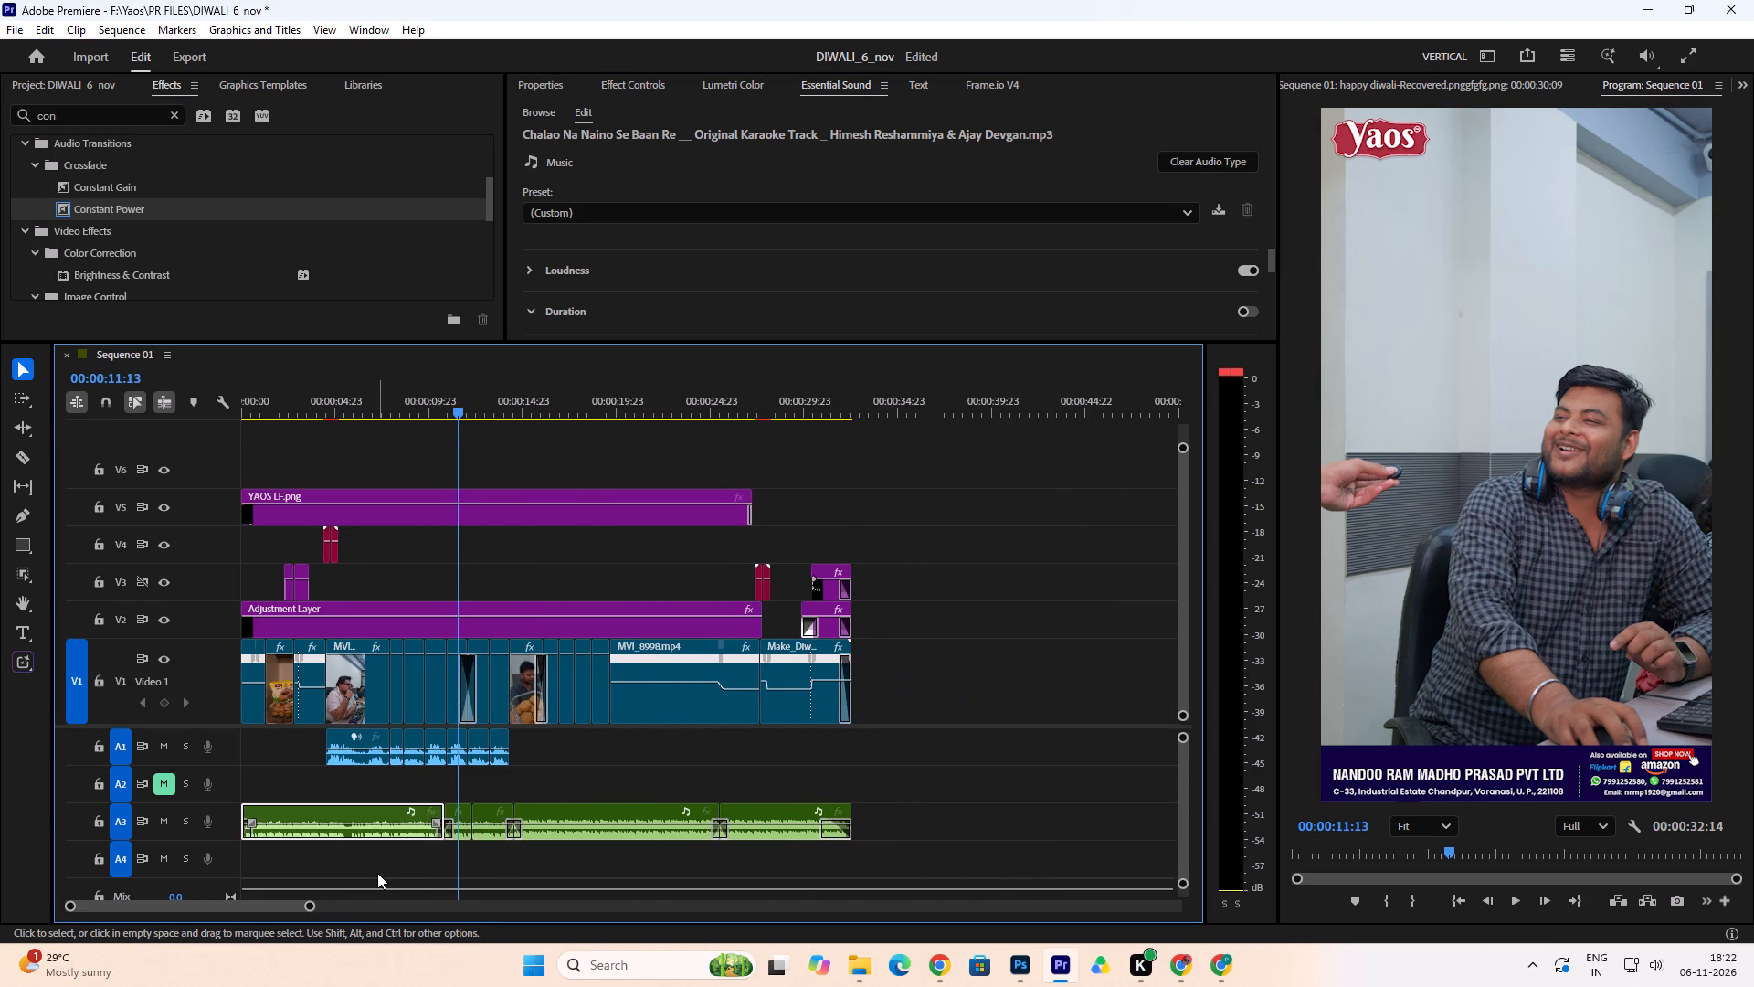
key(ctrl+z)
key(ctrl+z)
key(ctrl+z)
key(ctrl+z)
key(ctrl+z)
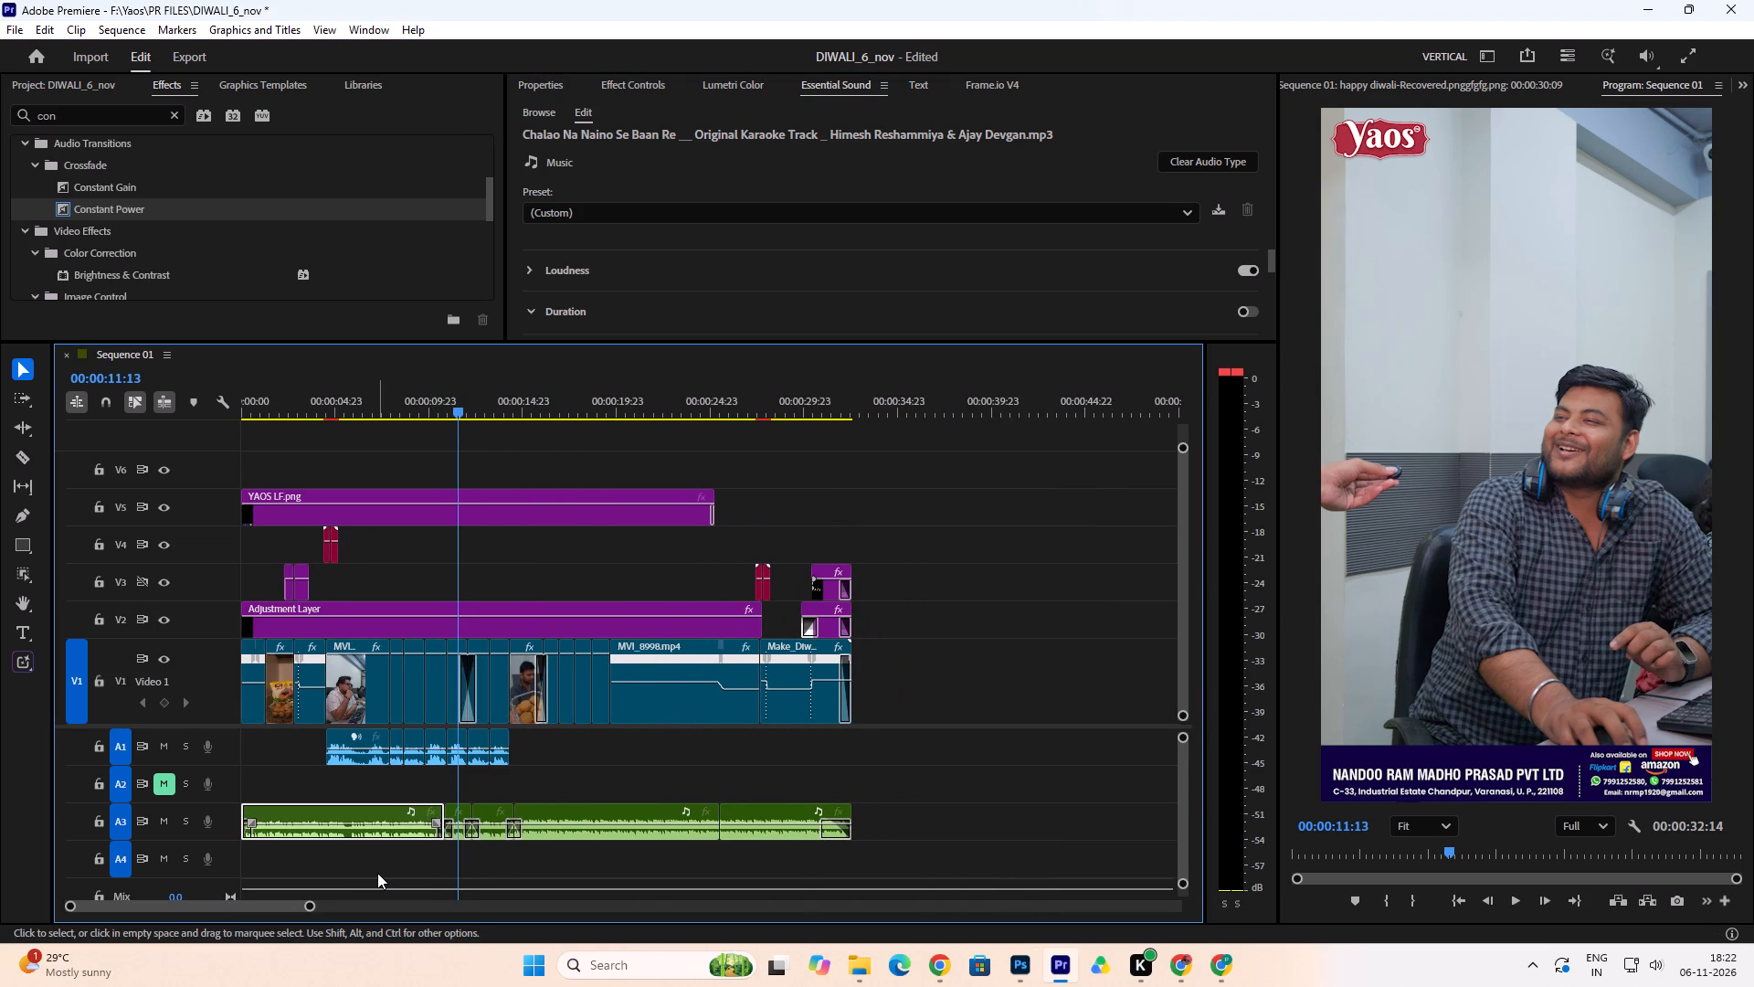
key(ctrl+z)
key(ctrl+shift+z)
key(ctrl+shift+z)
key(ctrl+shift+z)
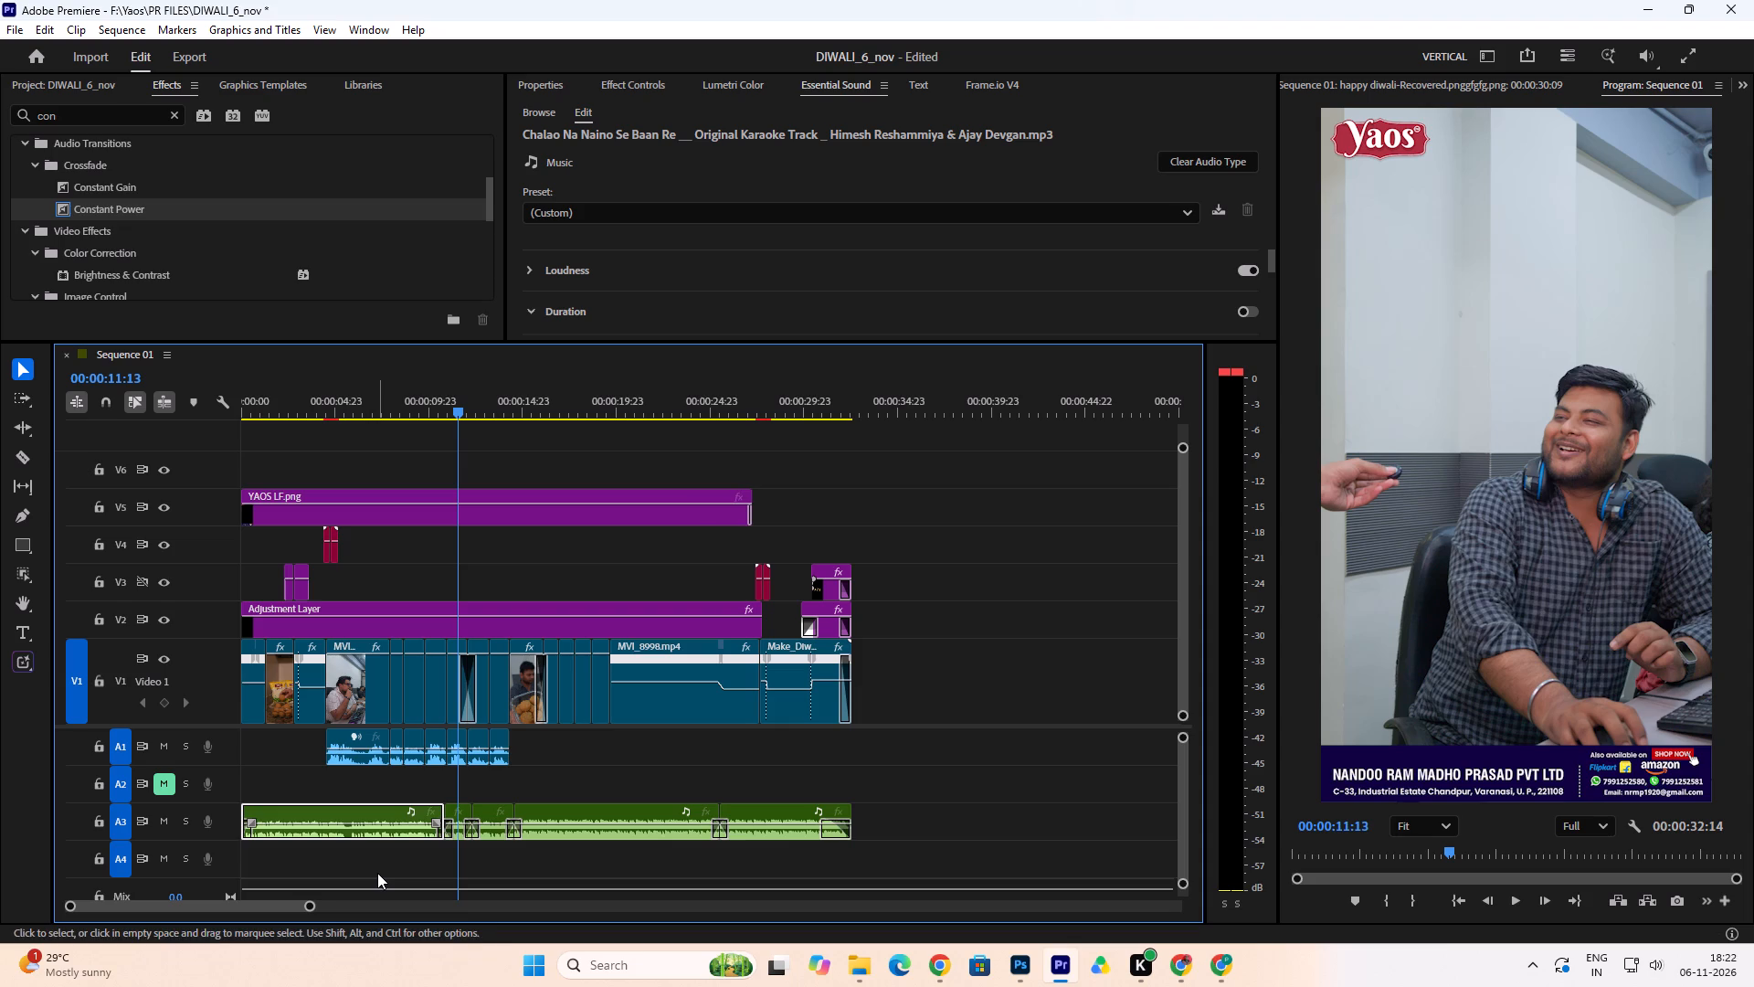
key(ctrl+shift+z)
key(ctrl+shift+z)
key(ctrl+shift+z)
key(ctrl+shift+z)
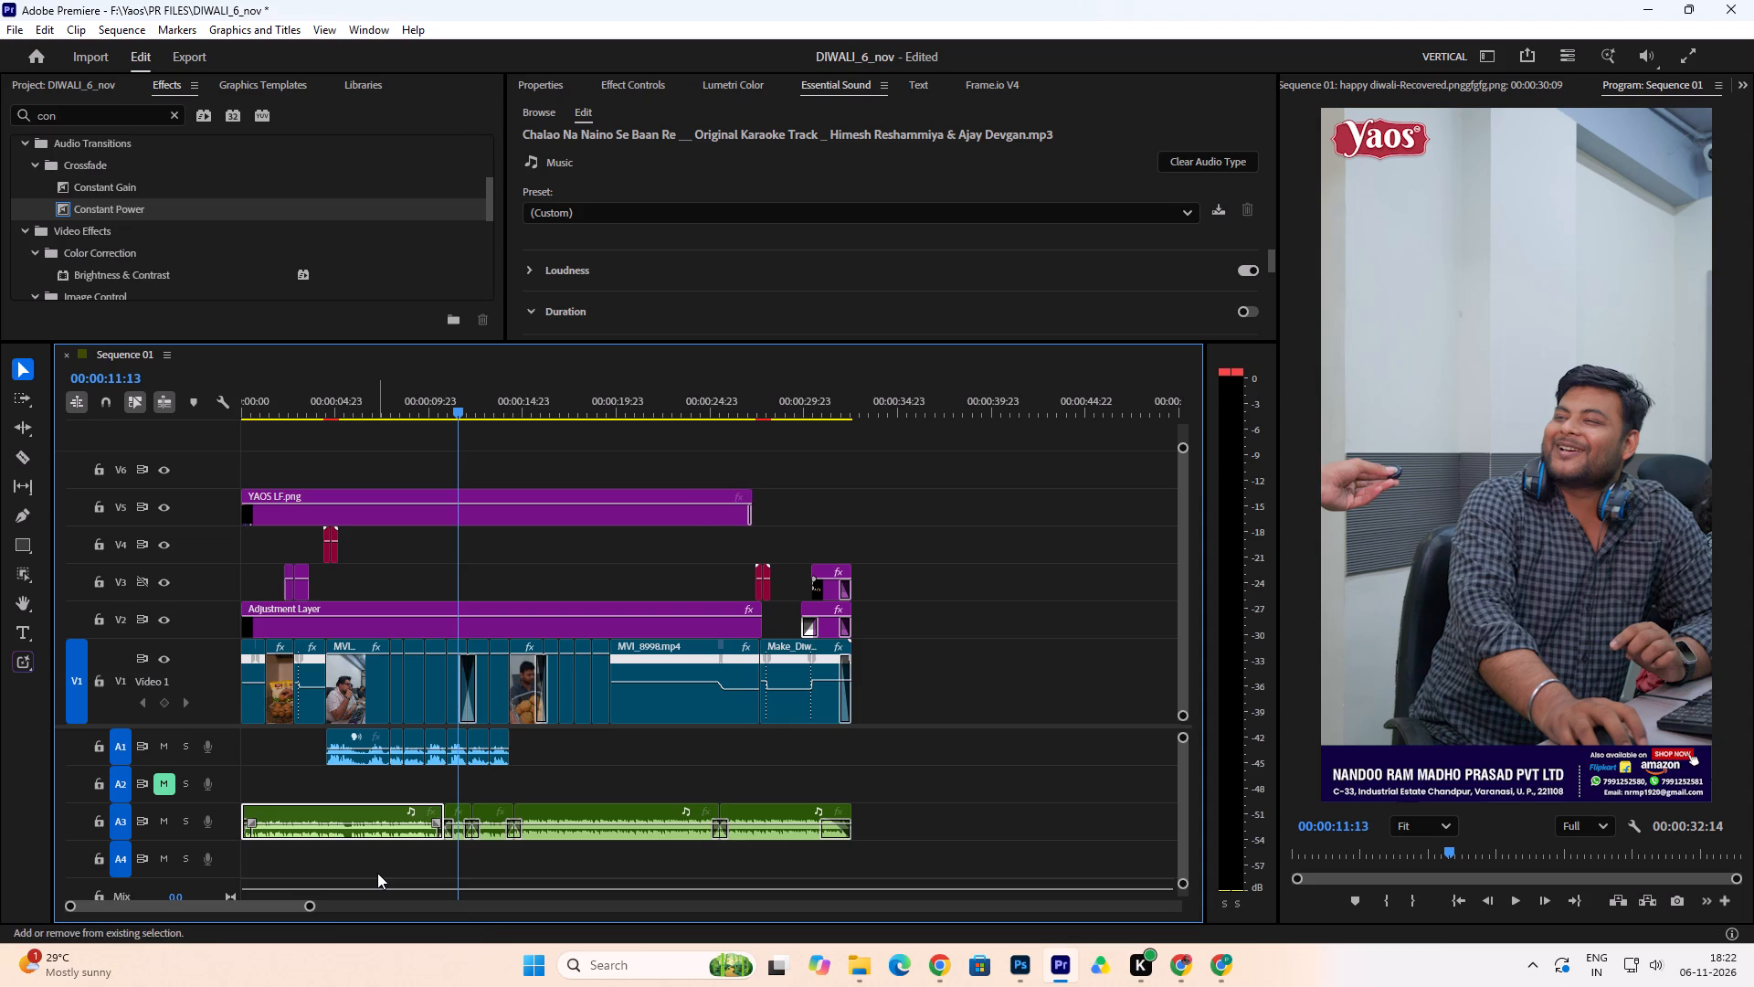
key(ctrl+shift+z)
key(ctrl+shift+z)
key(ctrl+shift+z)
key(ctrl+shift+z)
Play the bare A3 music cut at about 00:00:12:08 from 00:00:09:02, from 00:00:12:01, and again from shortly before it.
click(413, 376)
click(414, 390)
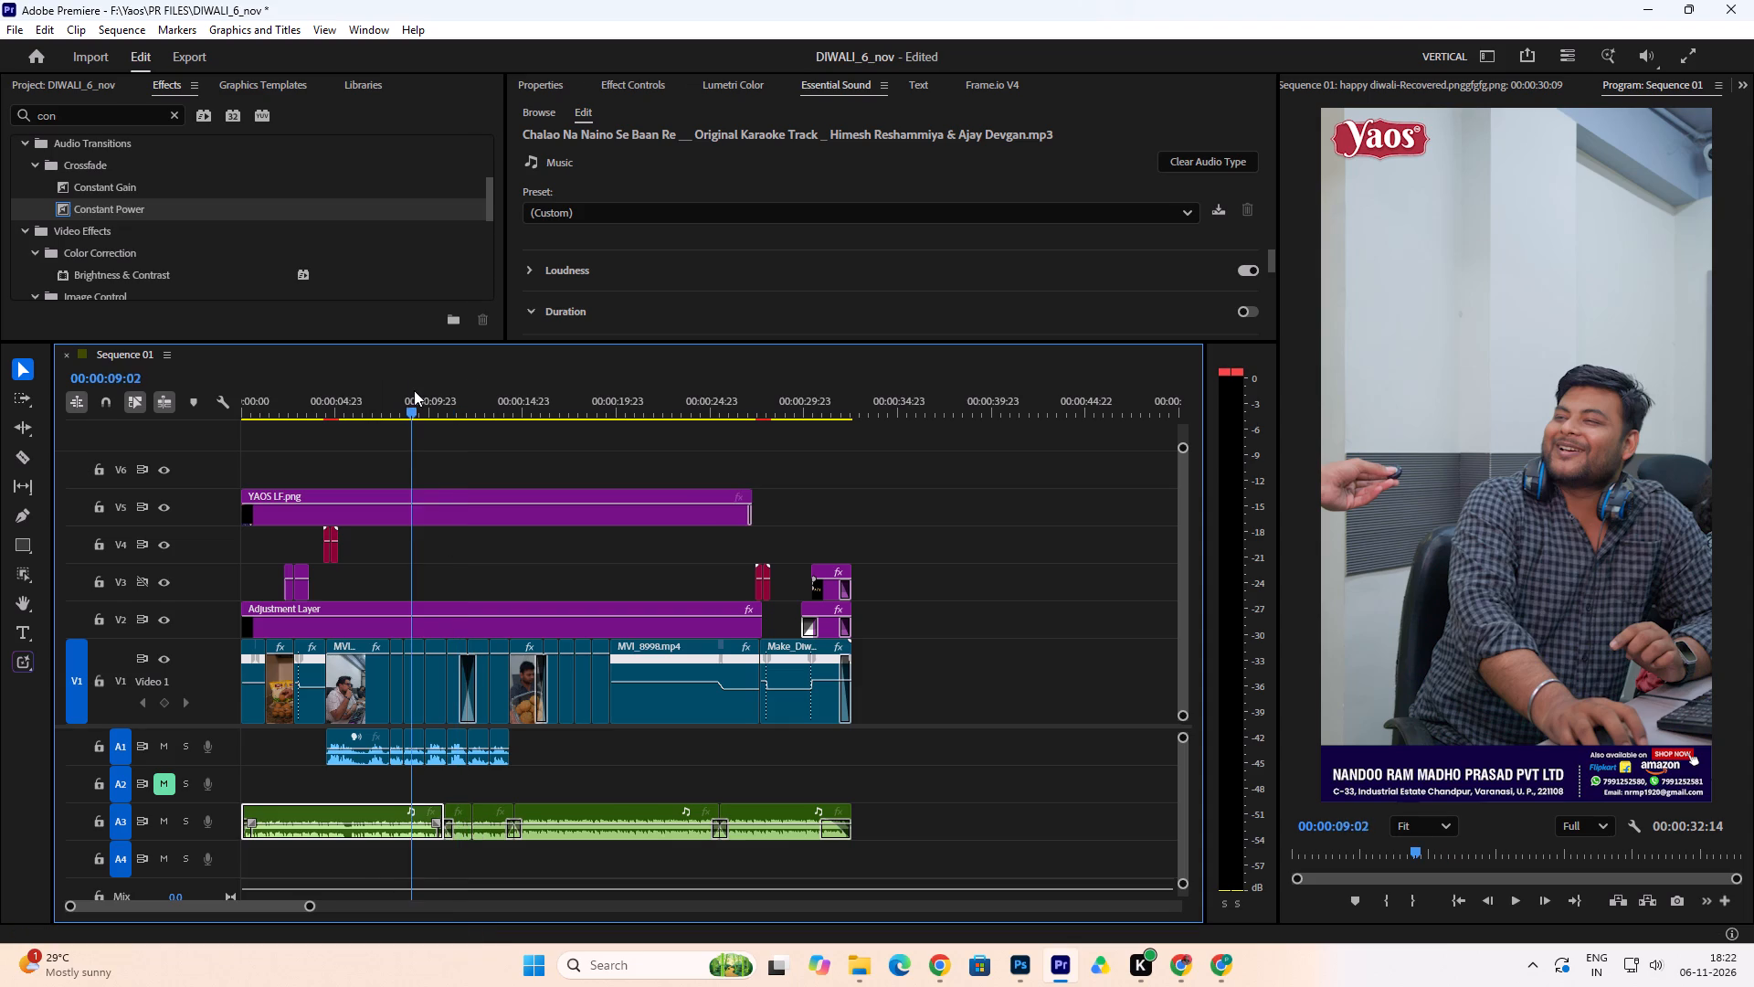
key(space)
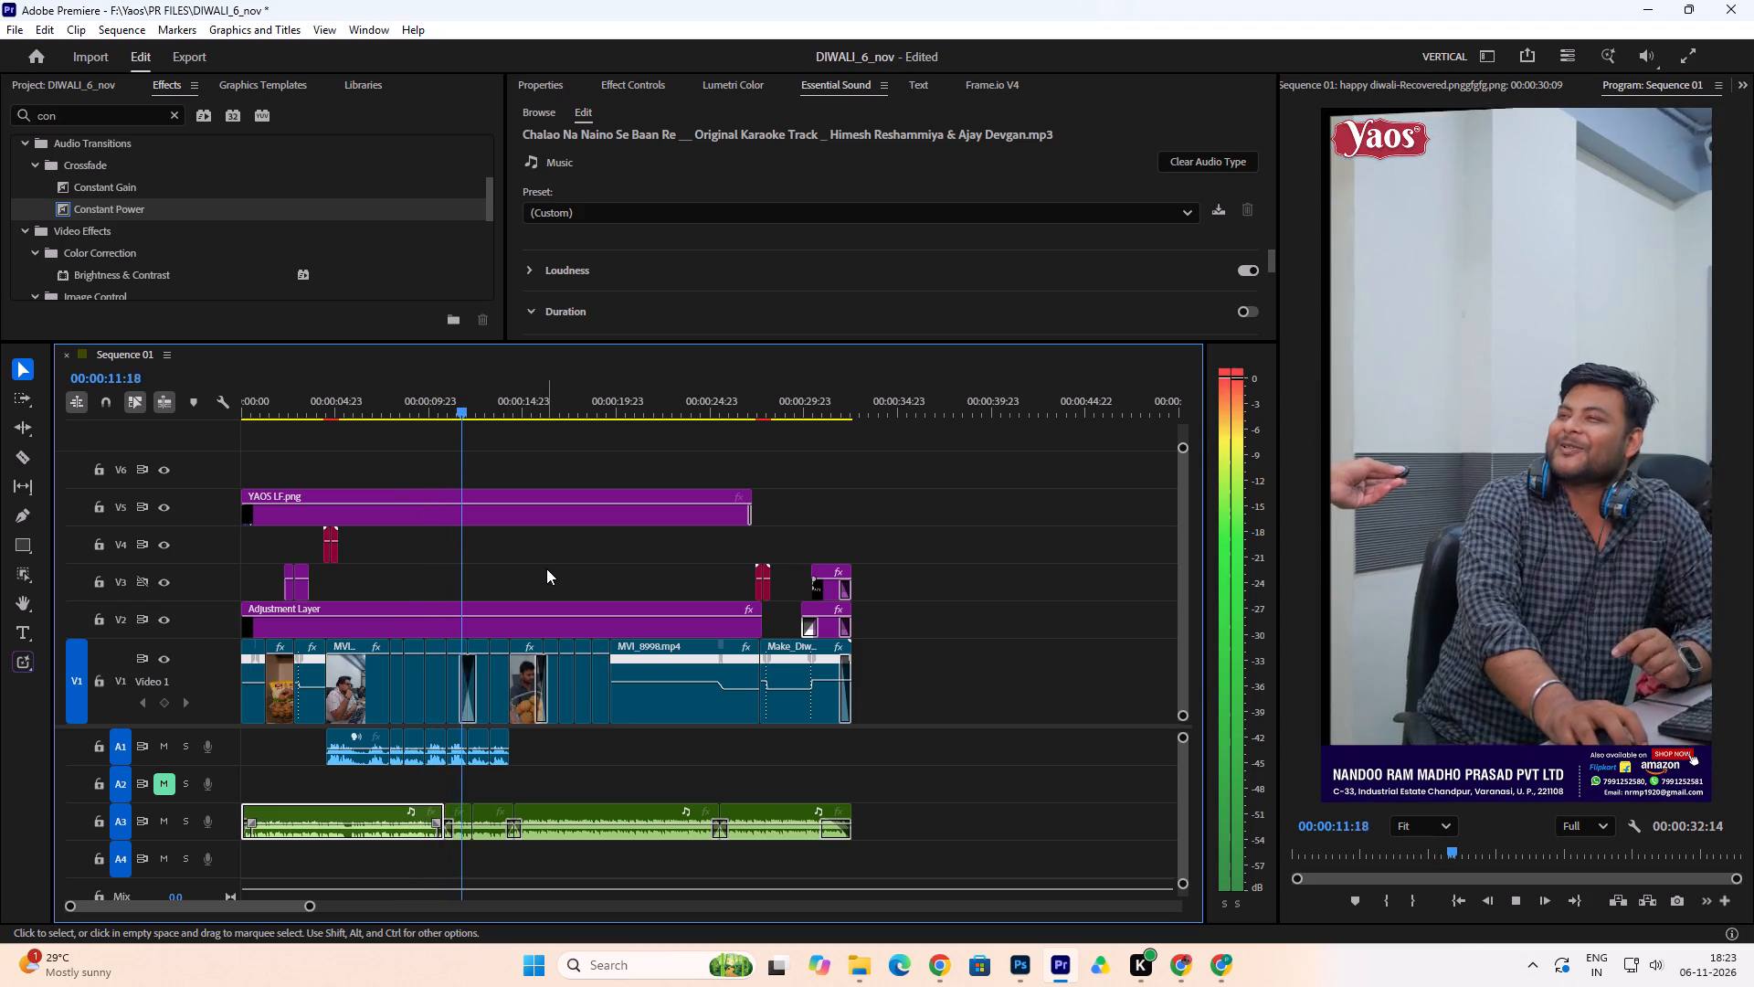
key(space)
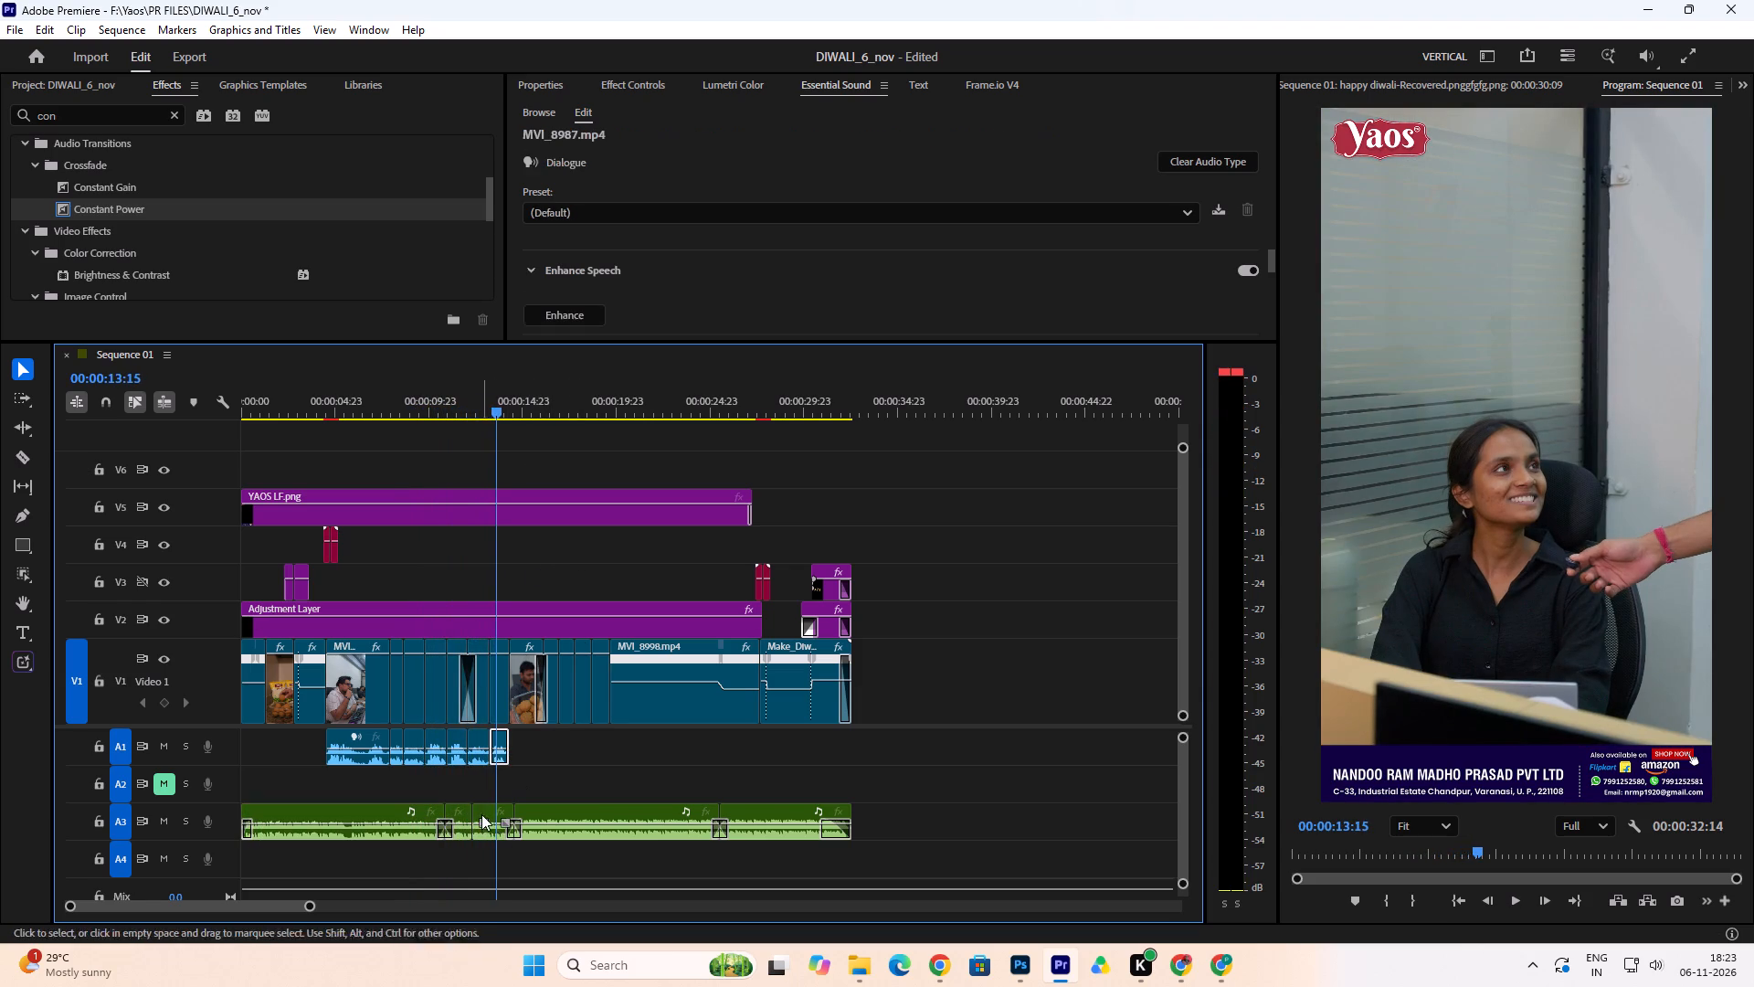
click(474, 400)
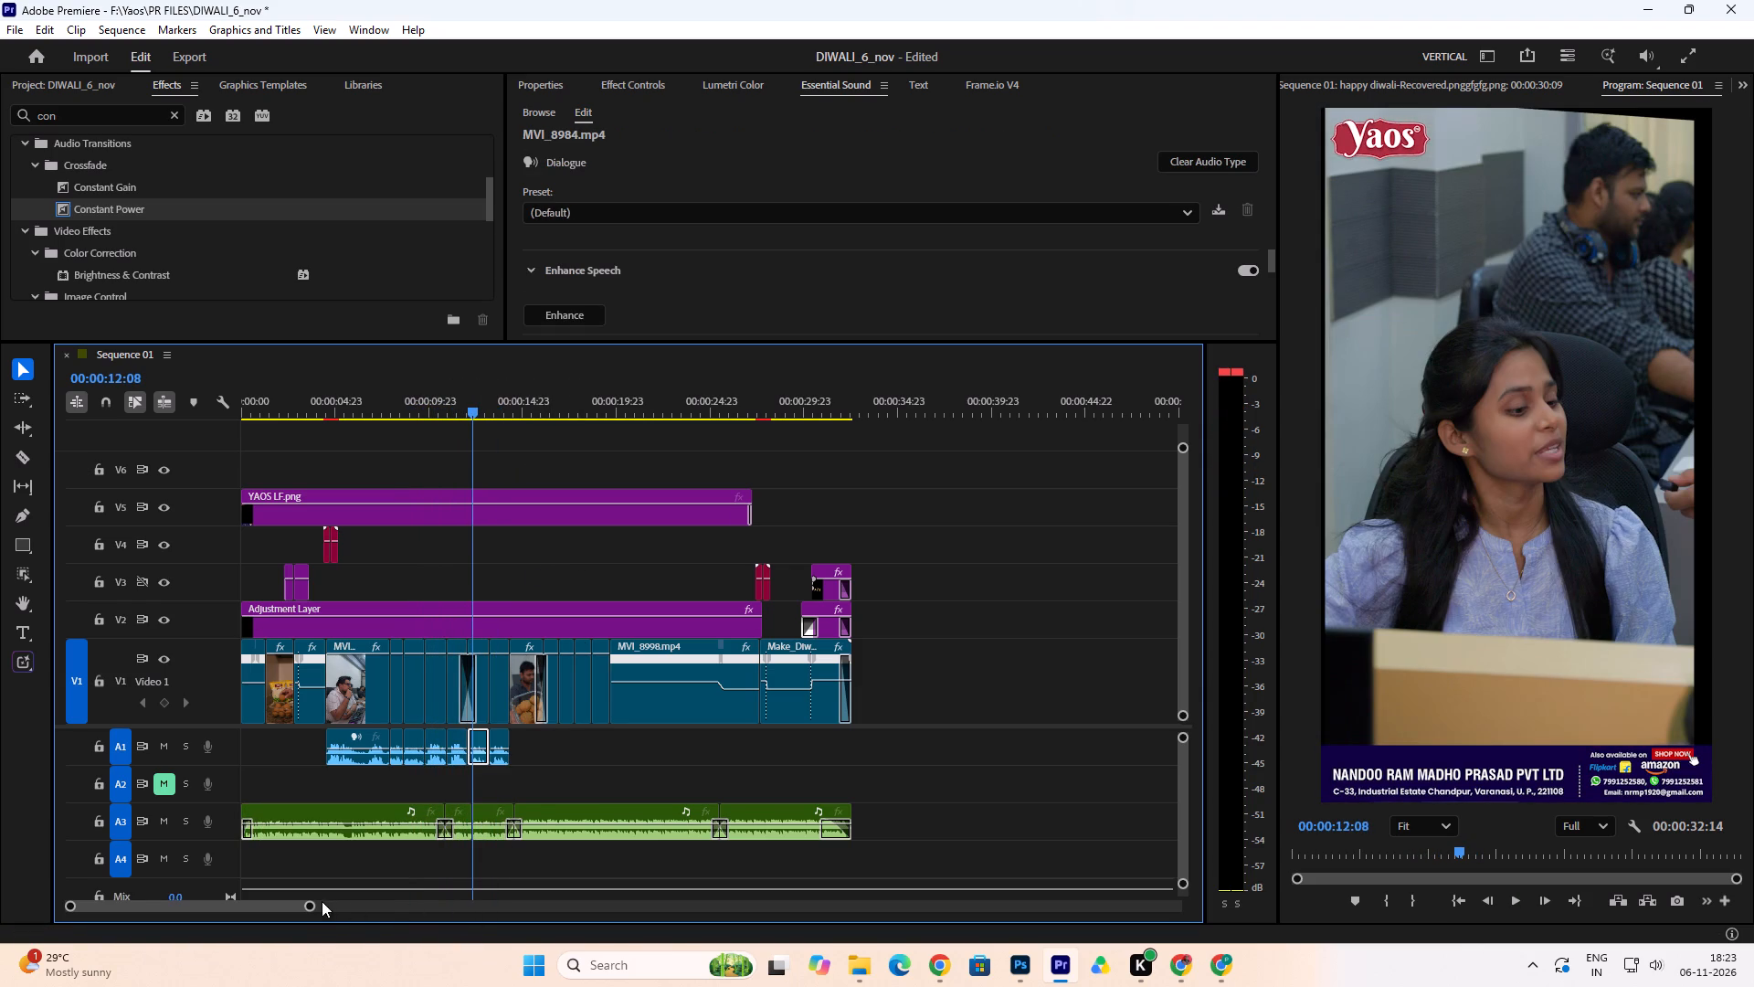
drag(310, 903, 98, 879)
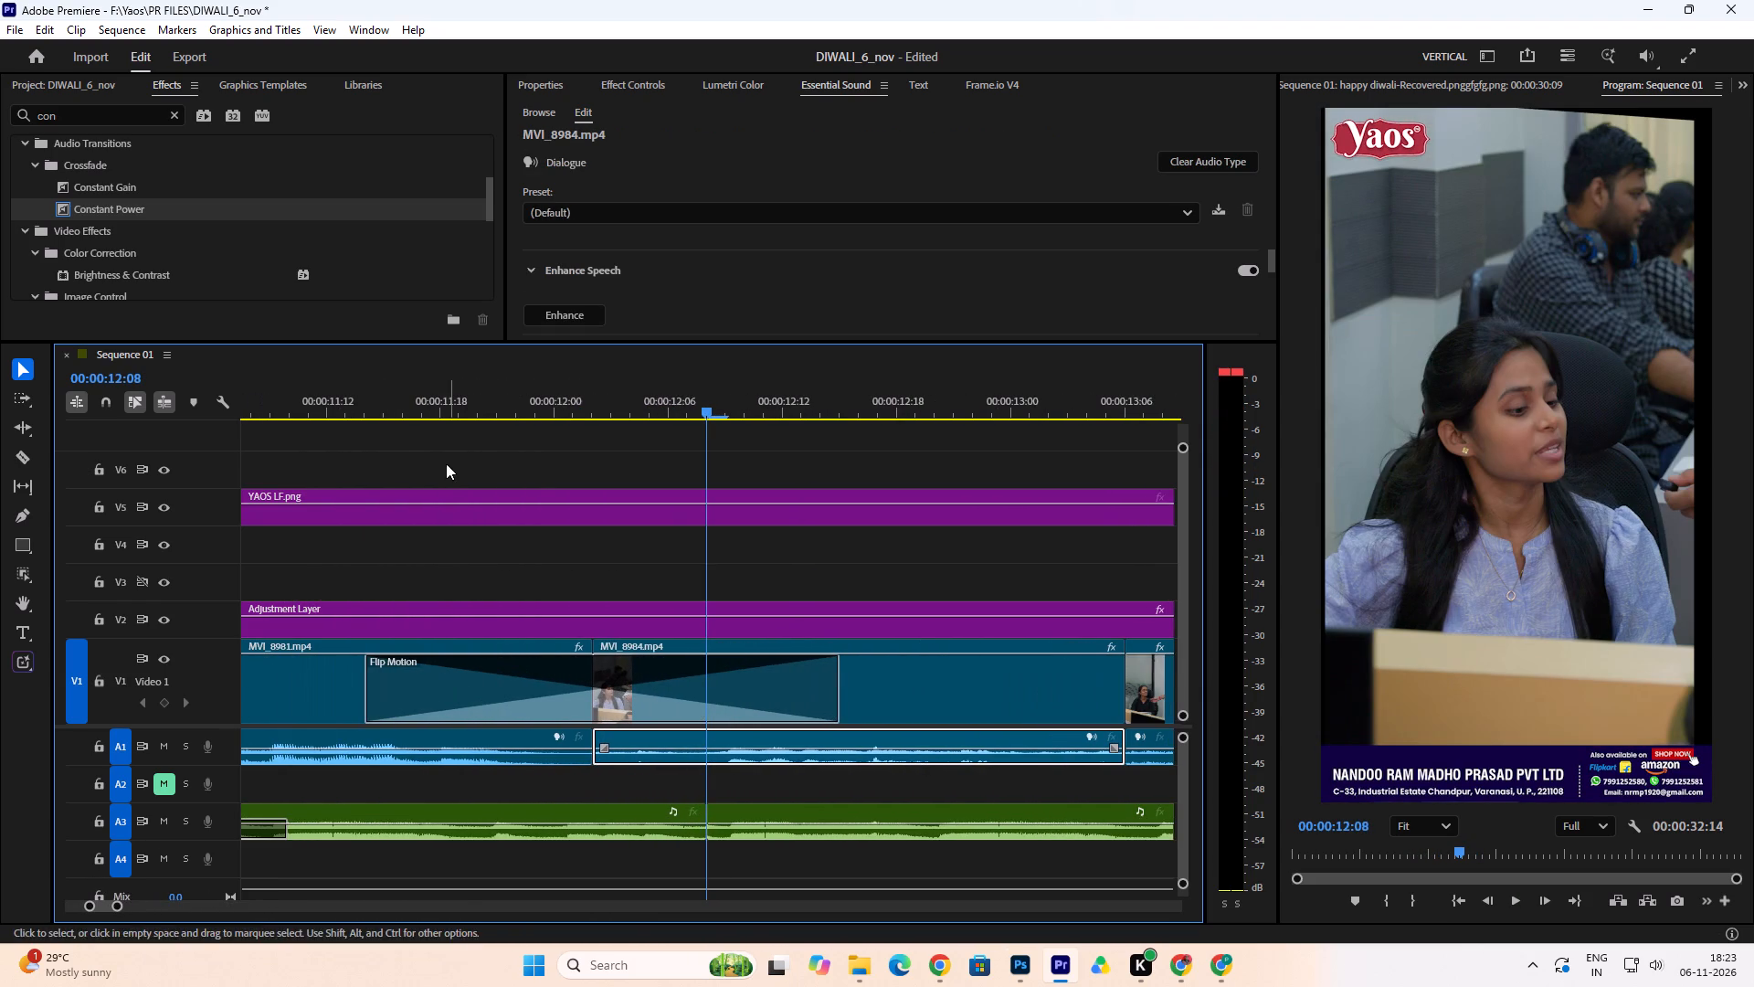
click(584, 401)
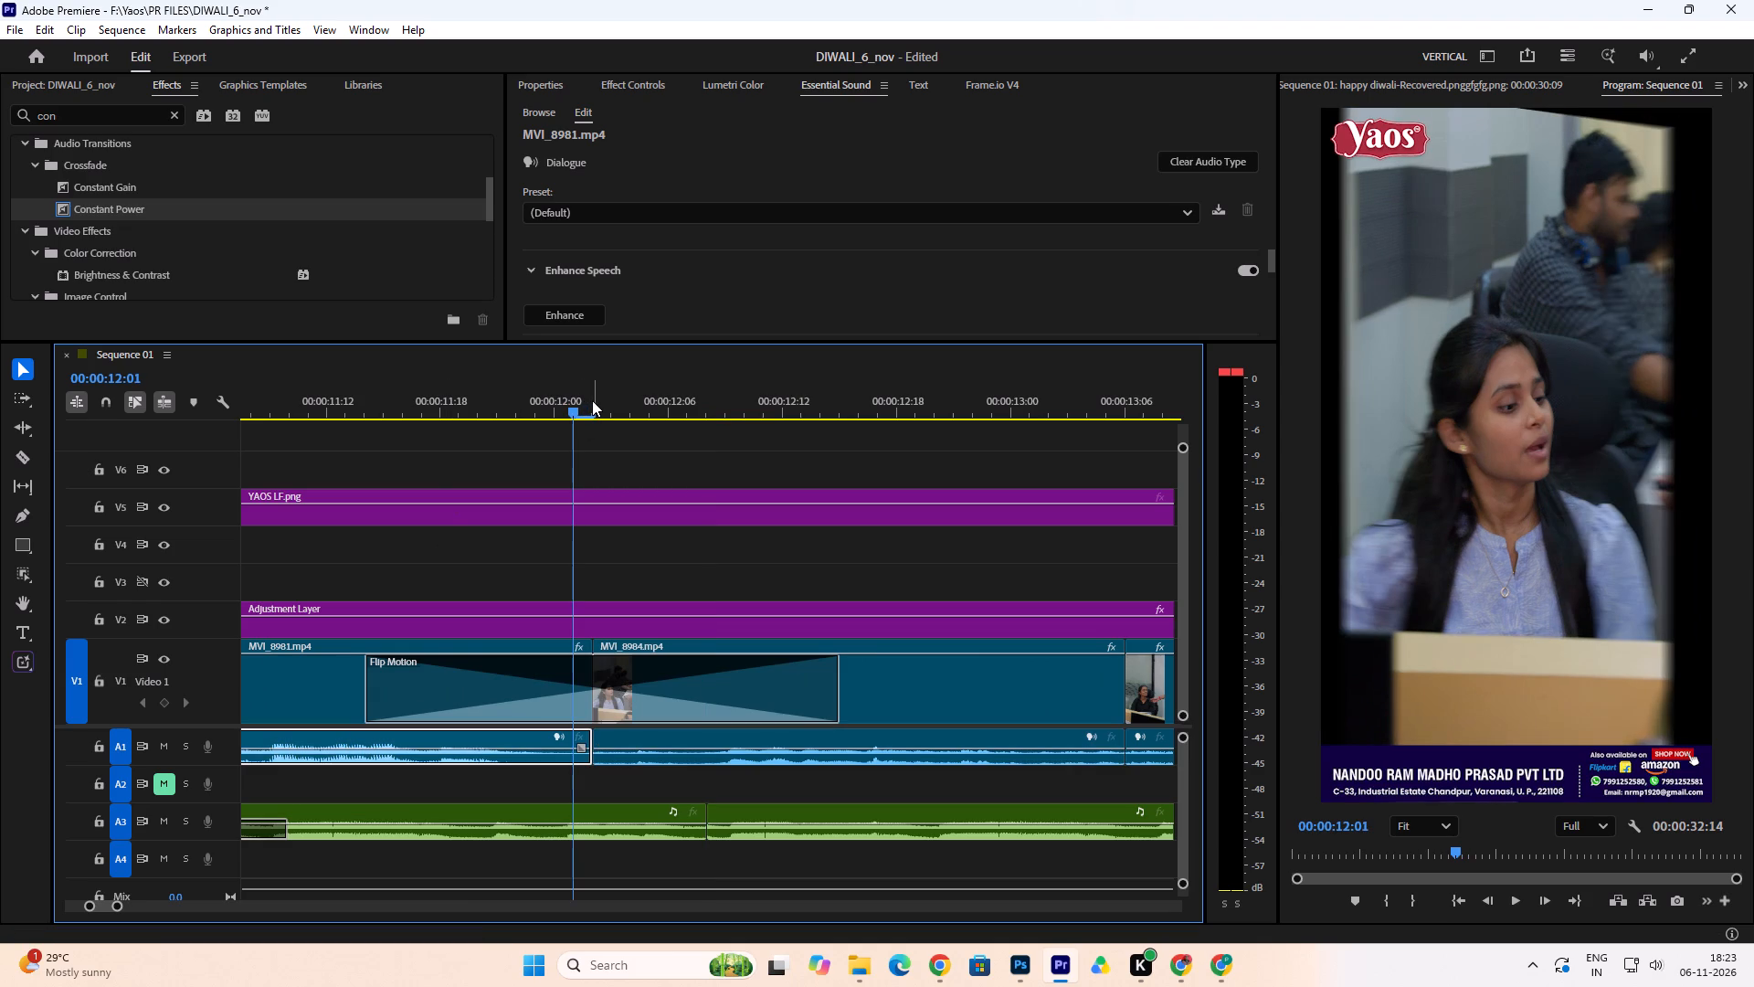
key(space)
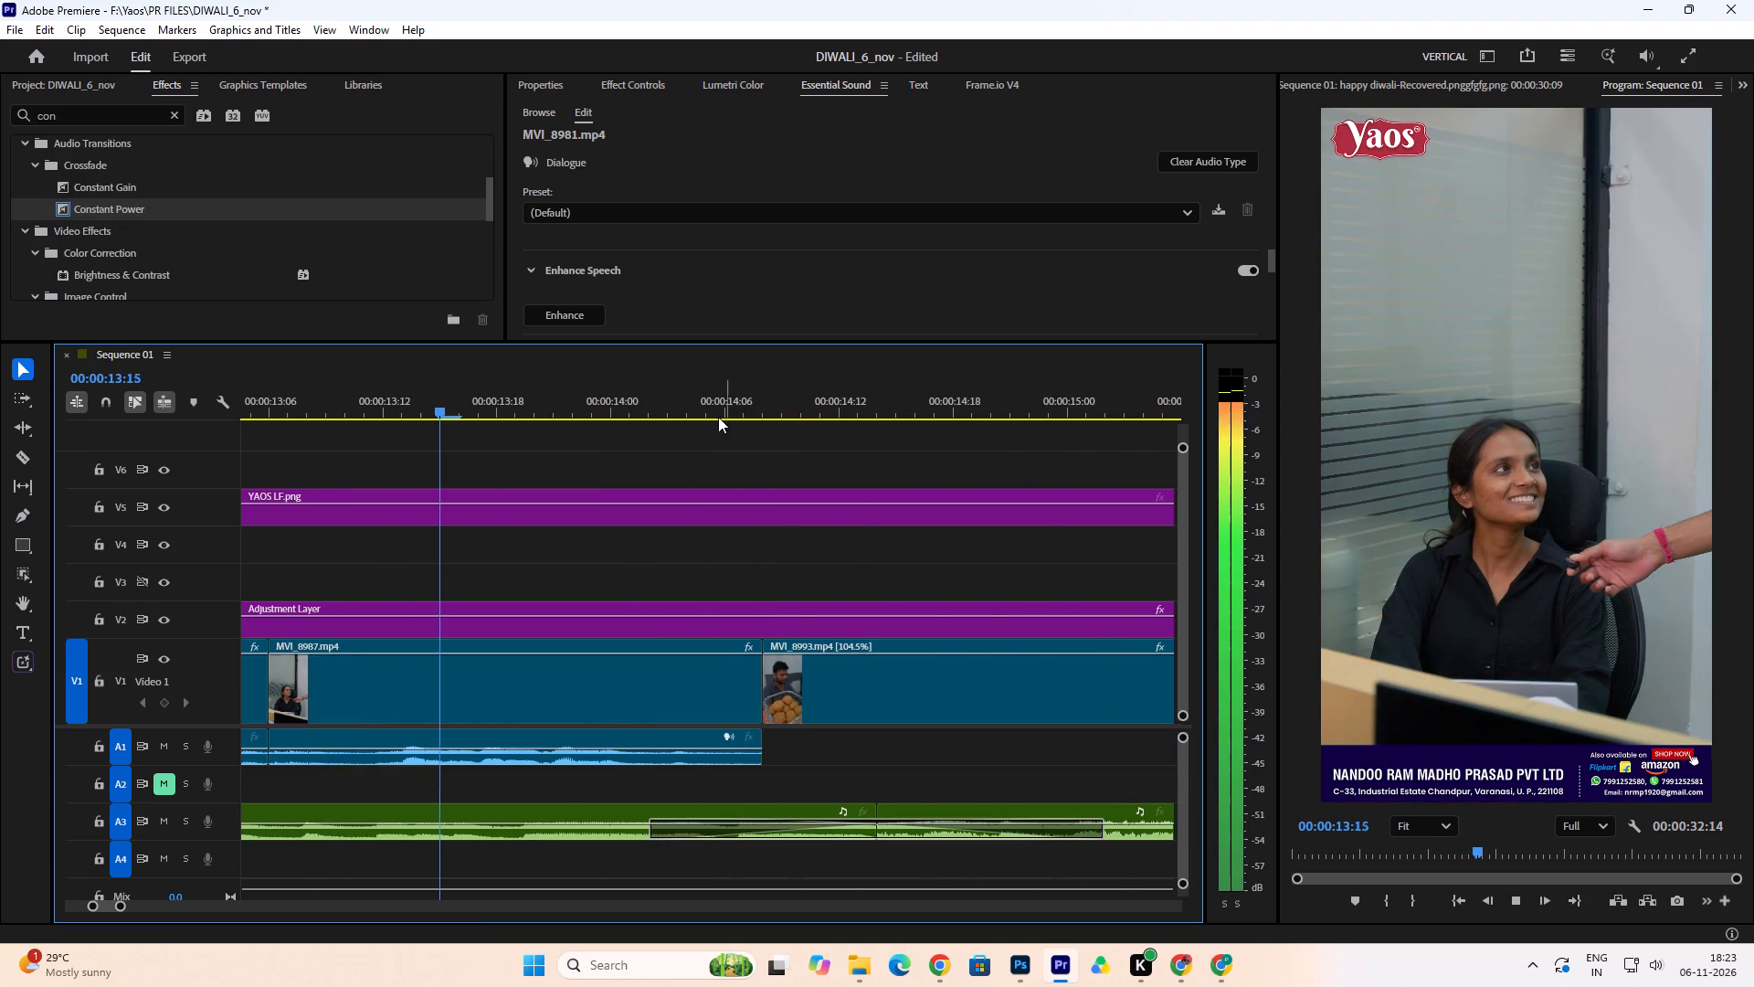
key(space)
drag(445, 401, 428, 542)
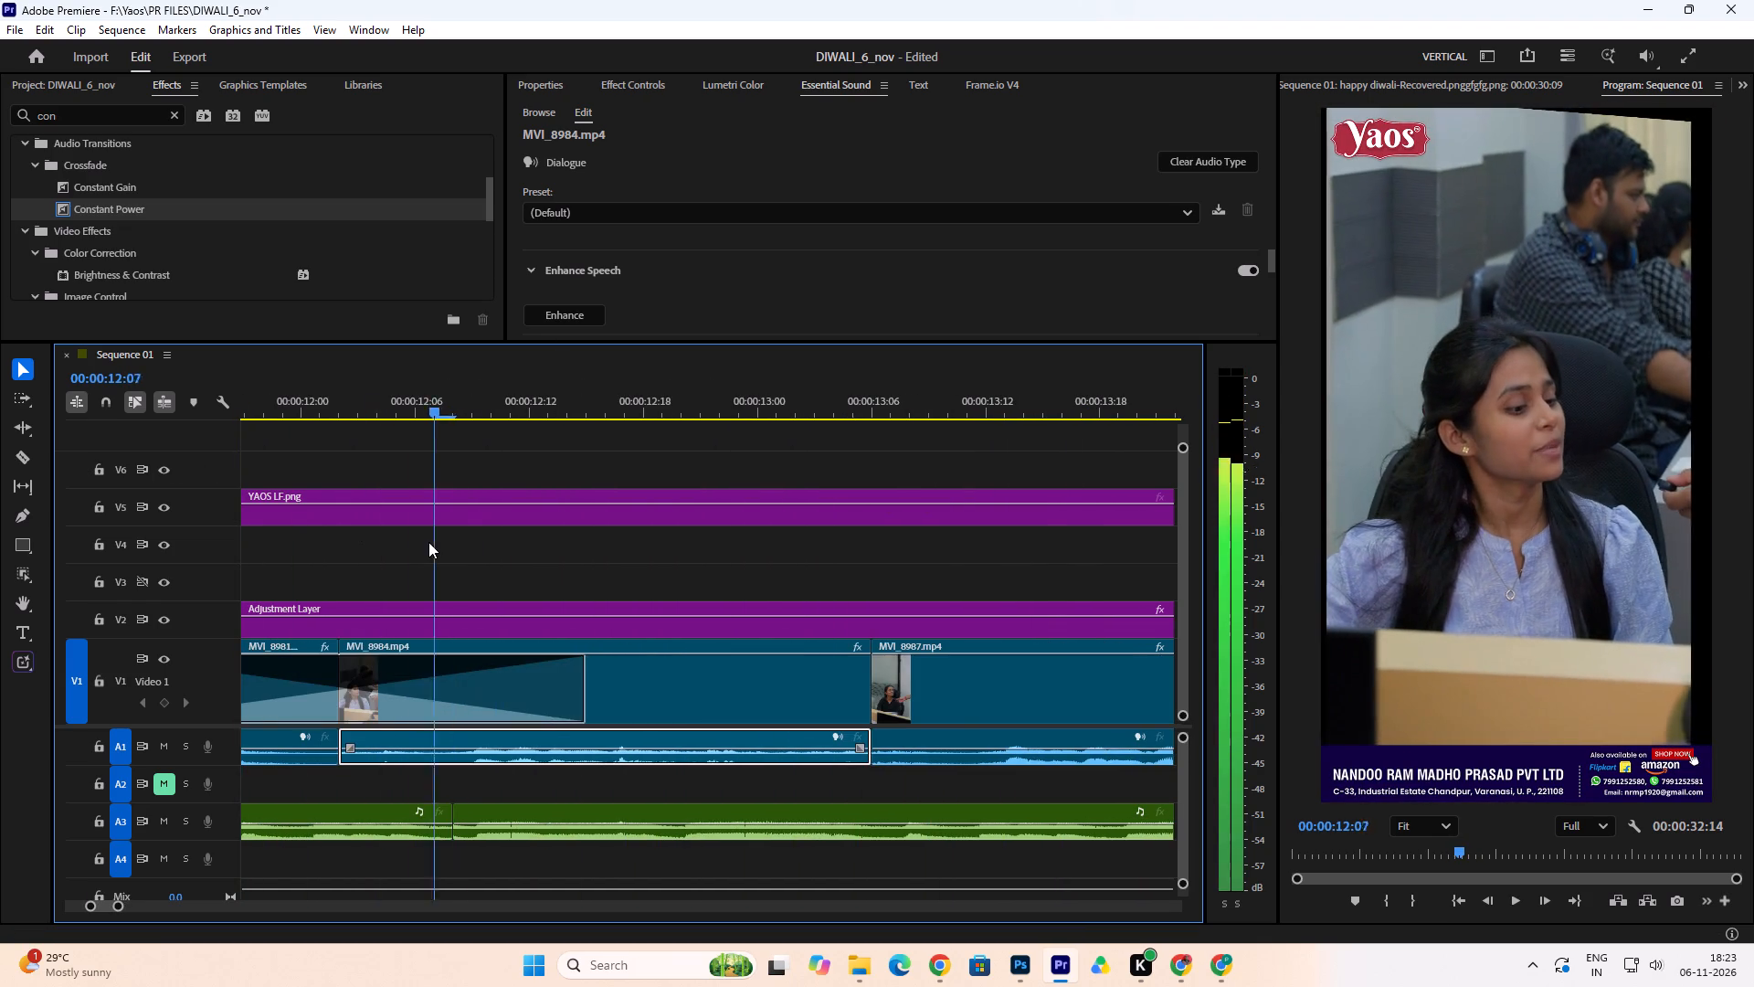
drag(428, 542, 425, 572)
key(space)
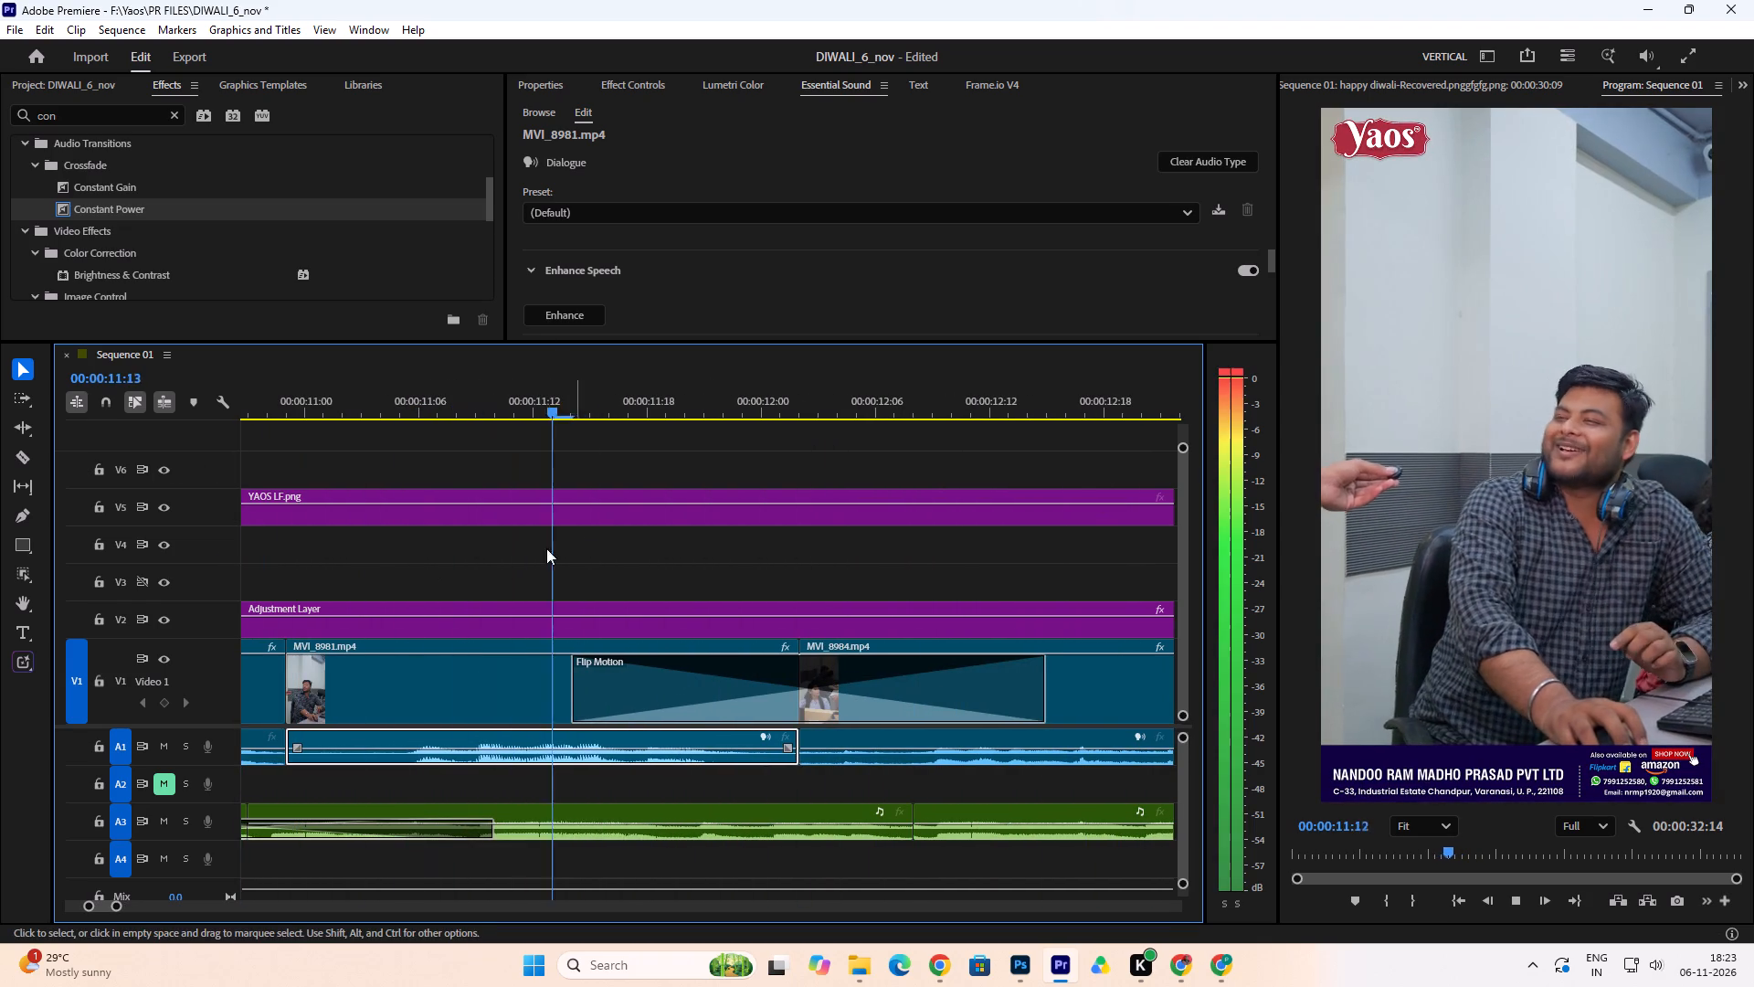
key(space)
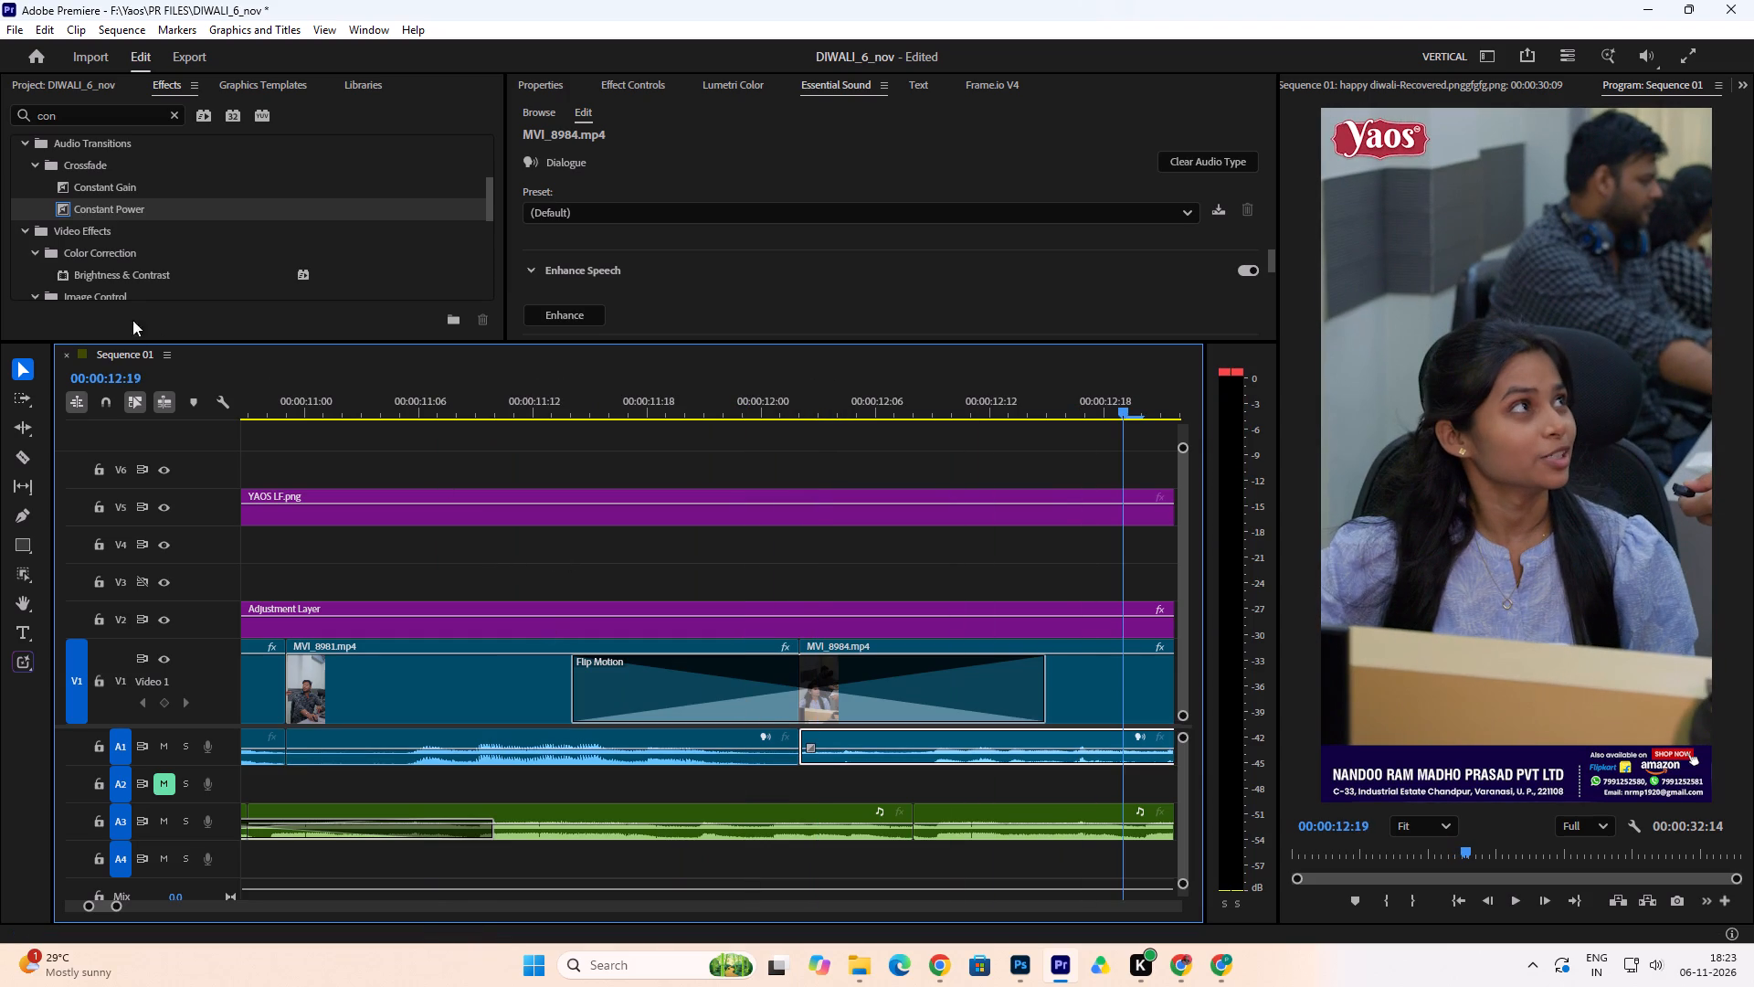
Apply a Constant Power crossfade to the A3 music cut at about 00:00:12:08.
drag(60, 207, 892, 807)
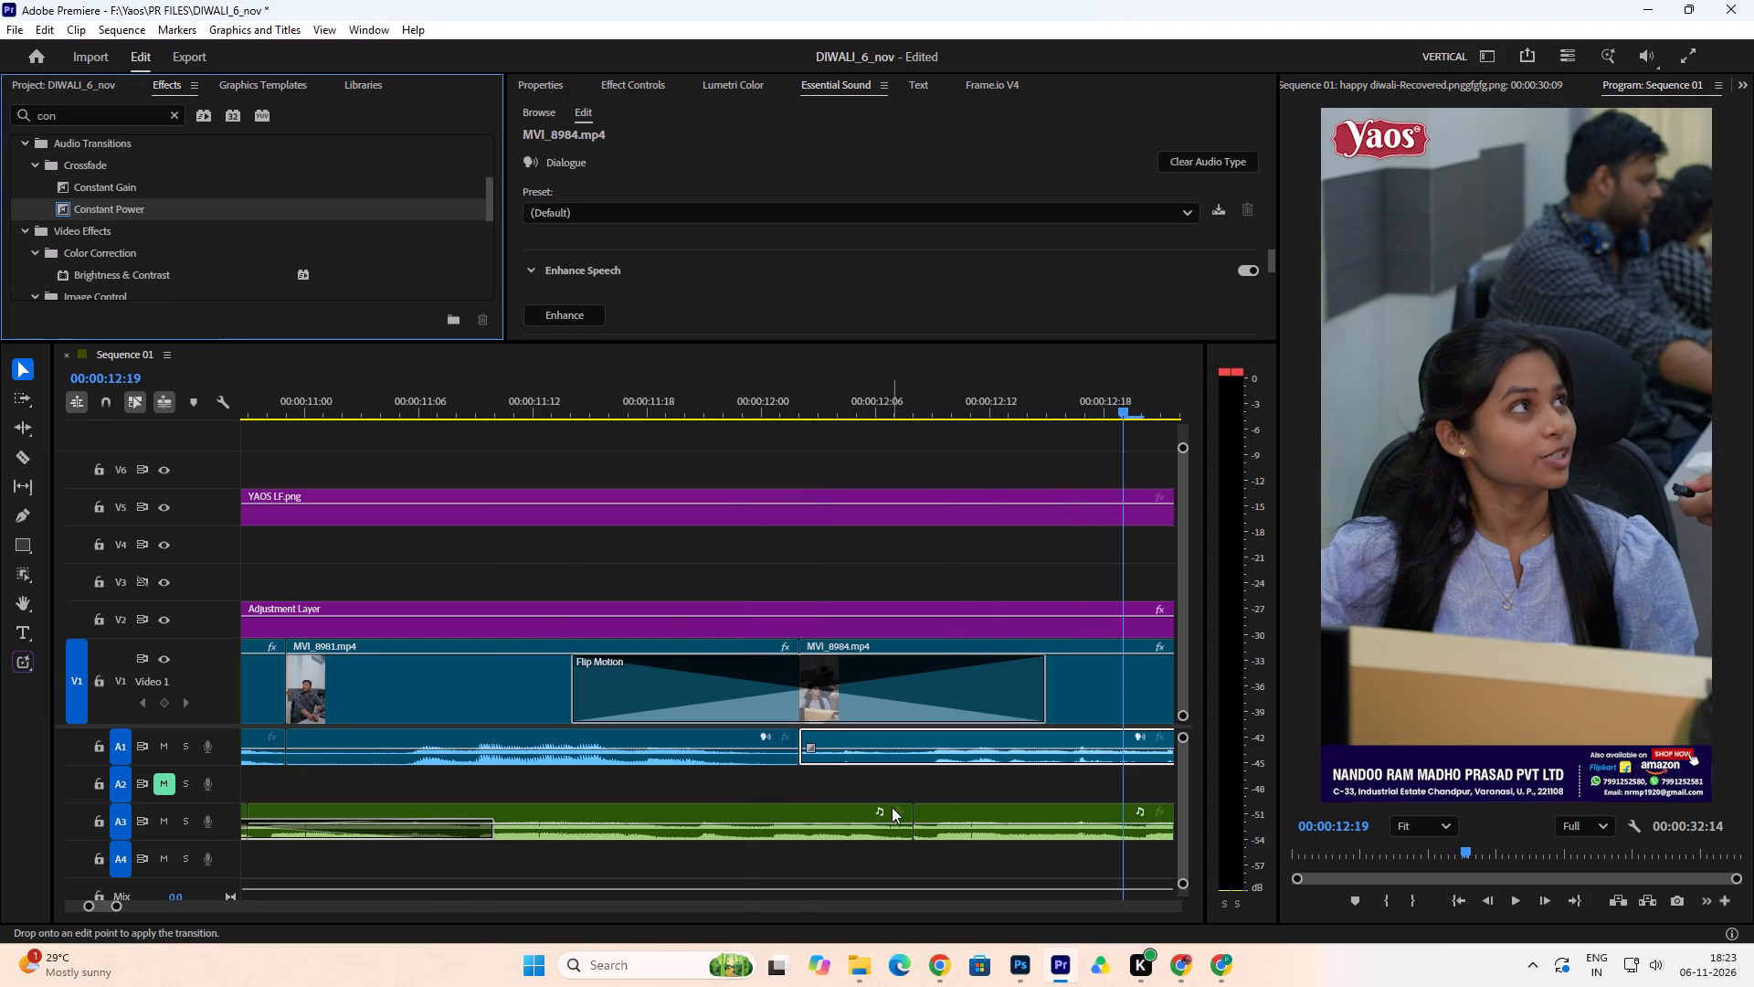
drag(892, 807, 909, 826)
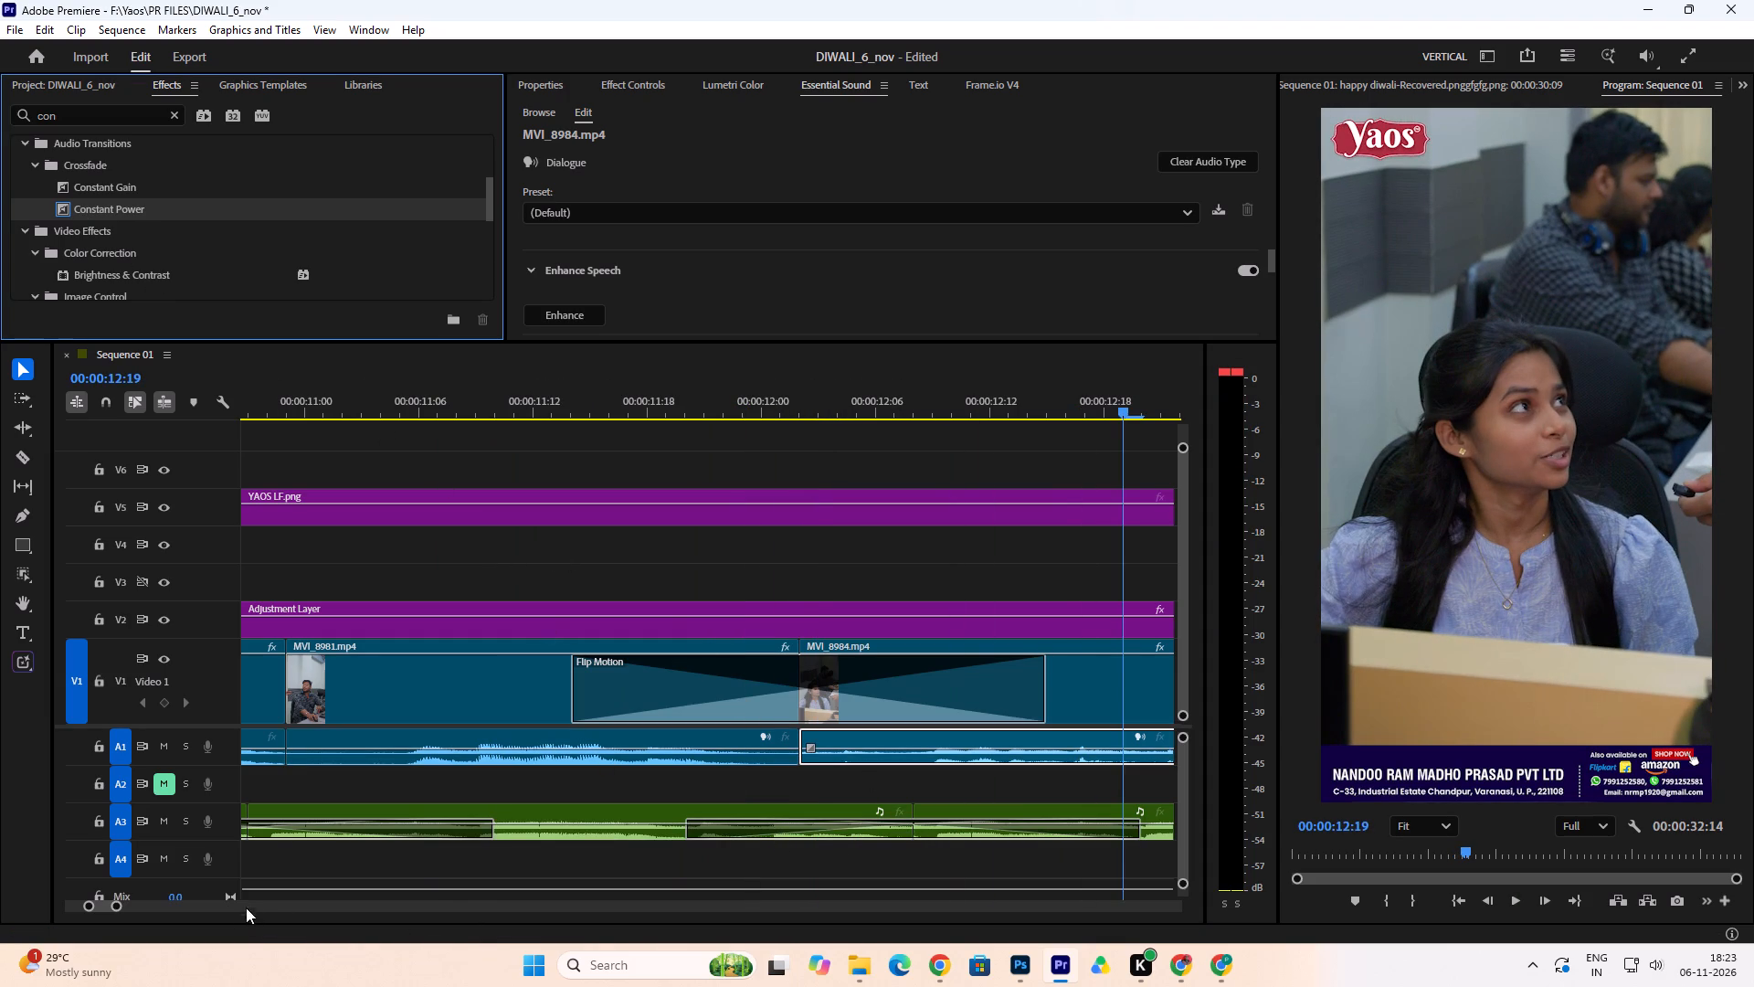
Play back from about 00:00:08:18 to 00:00:13:17 to check the added Constant Power crossfade.
drag(115, 907, 295, 902)
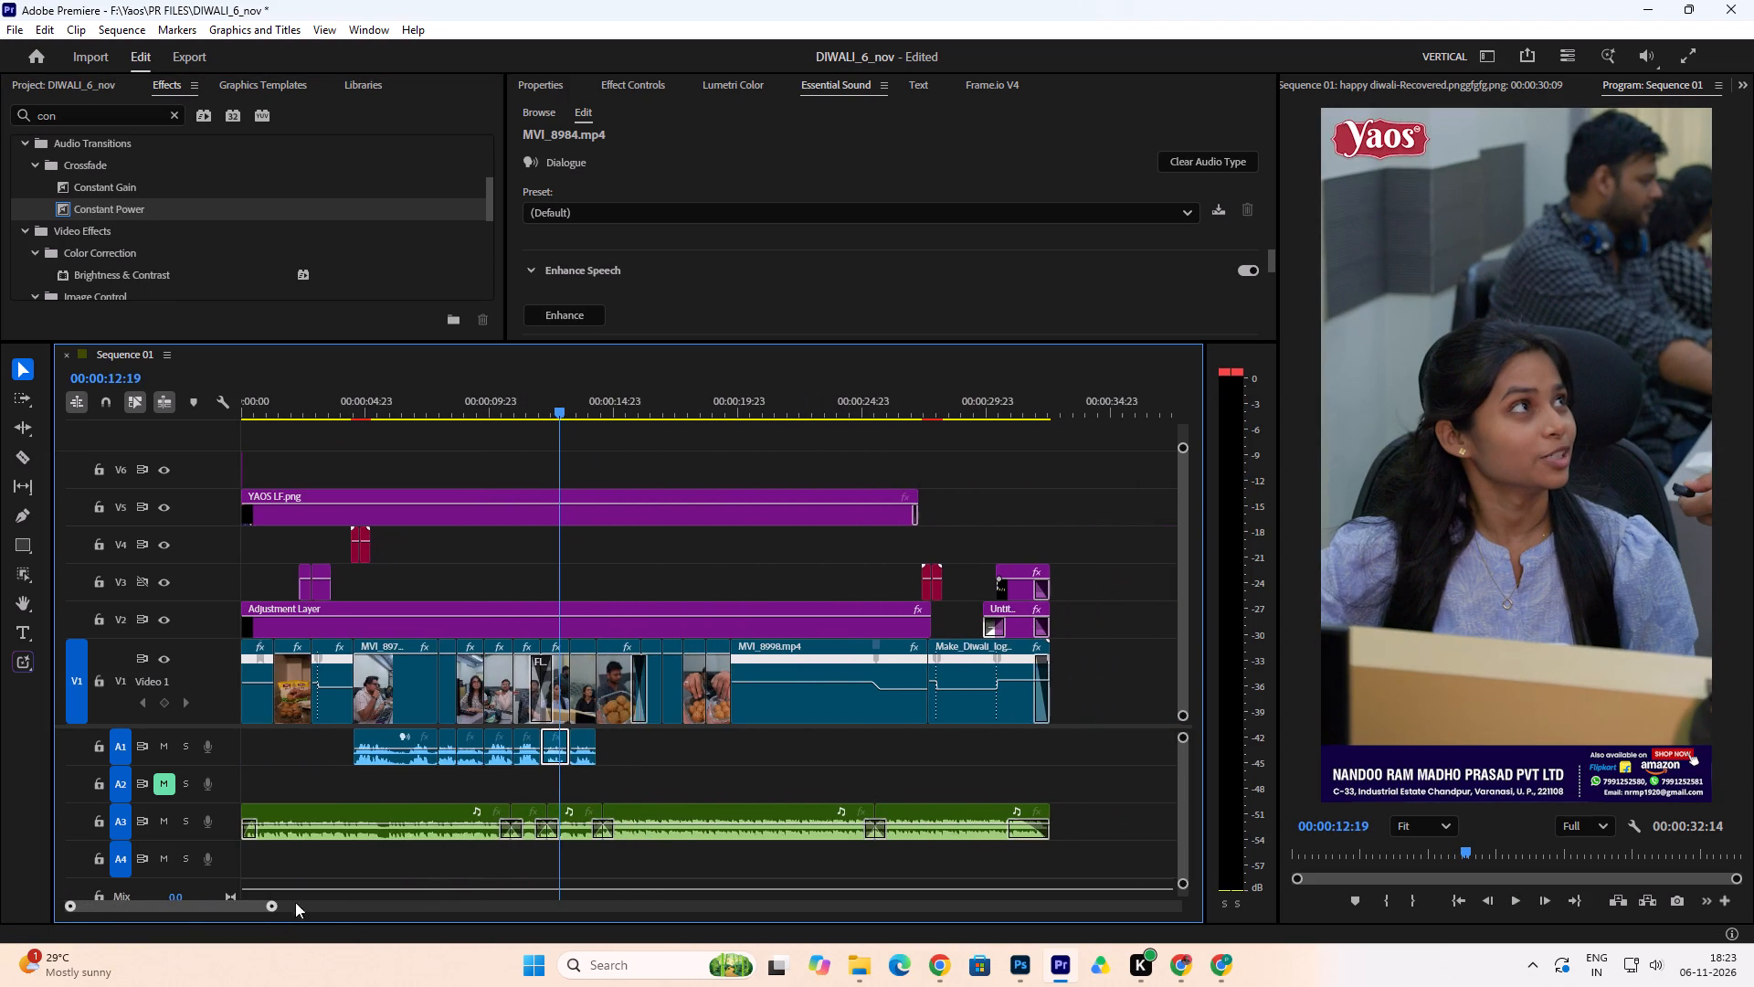
drag(295, 902, 290, 911)
drag(470, 396, 111, 459)
key(space)
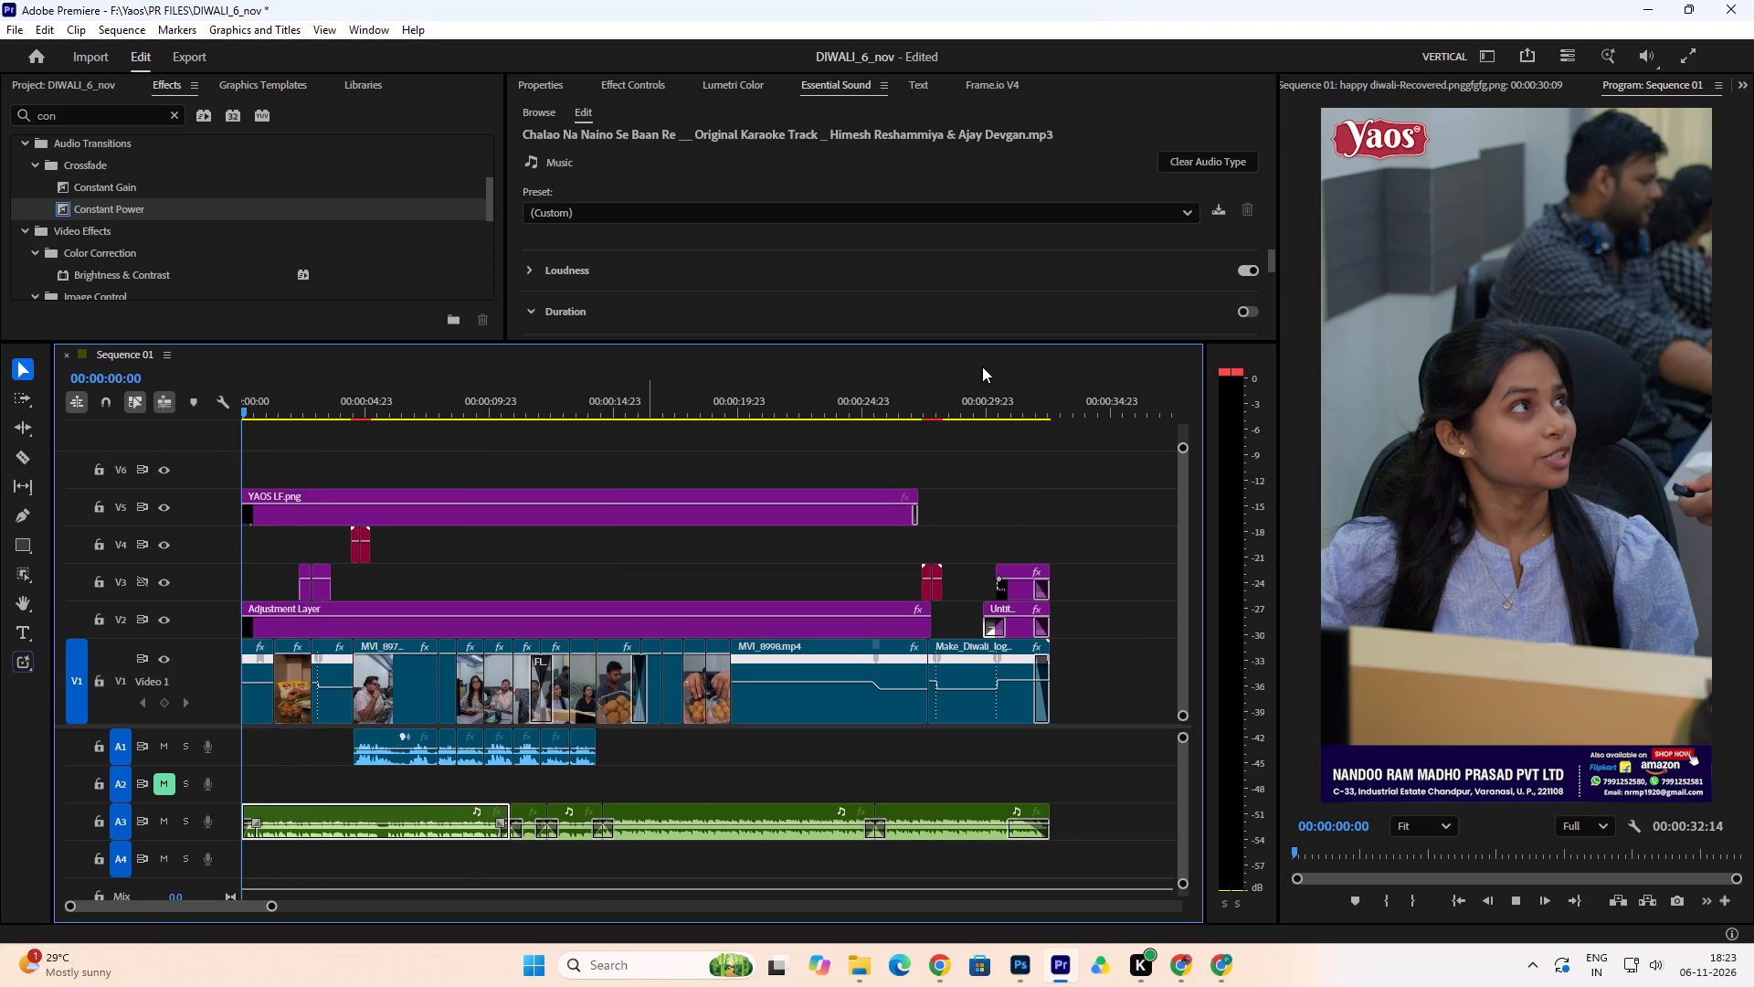
click(460, 411)
key(space)
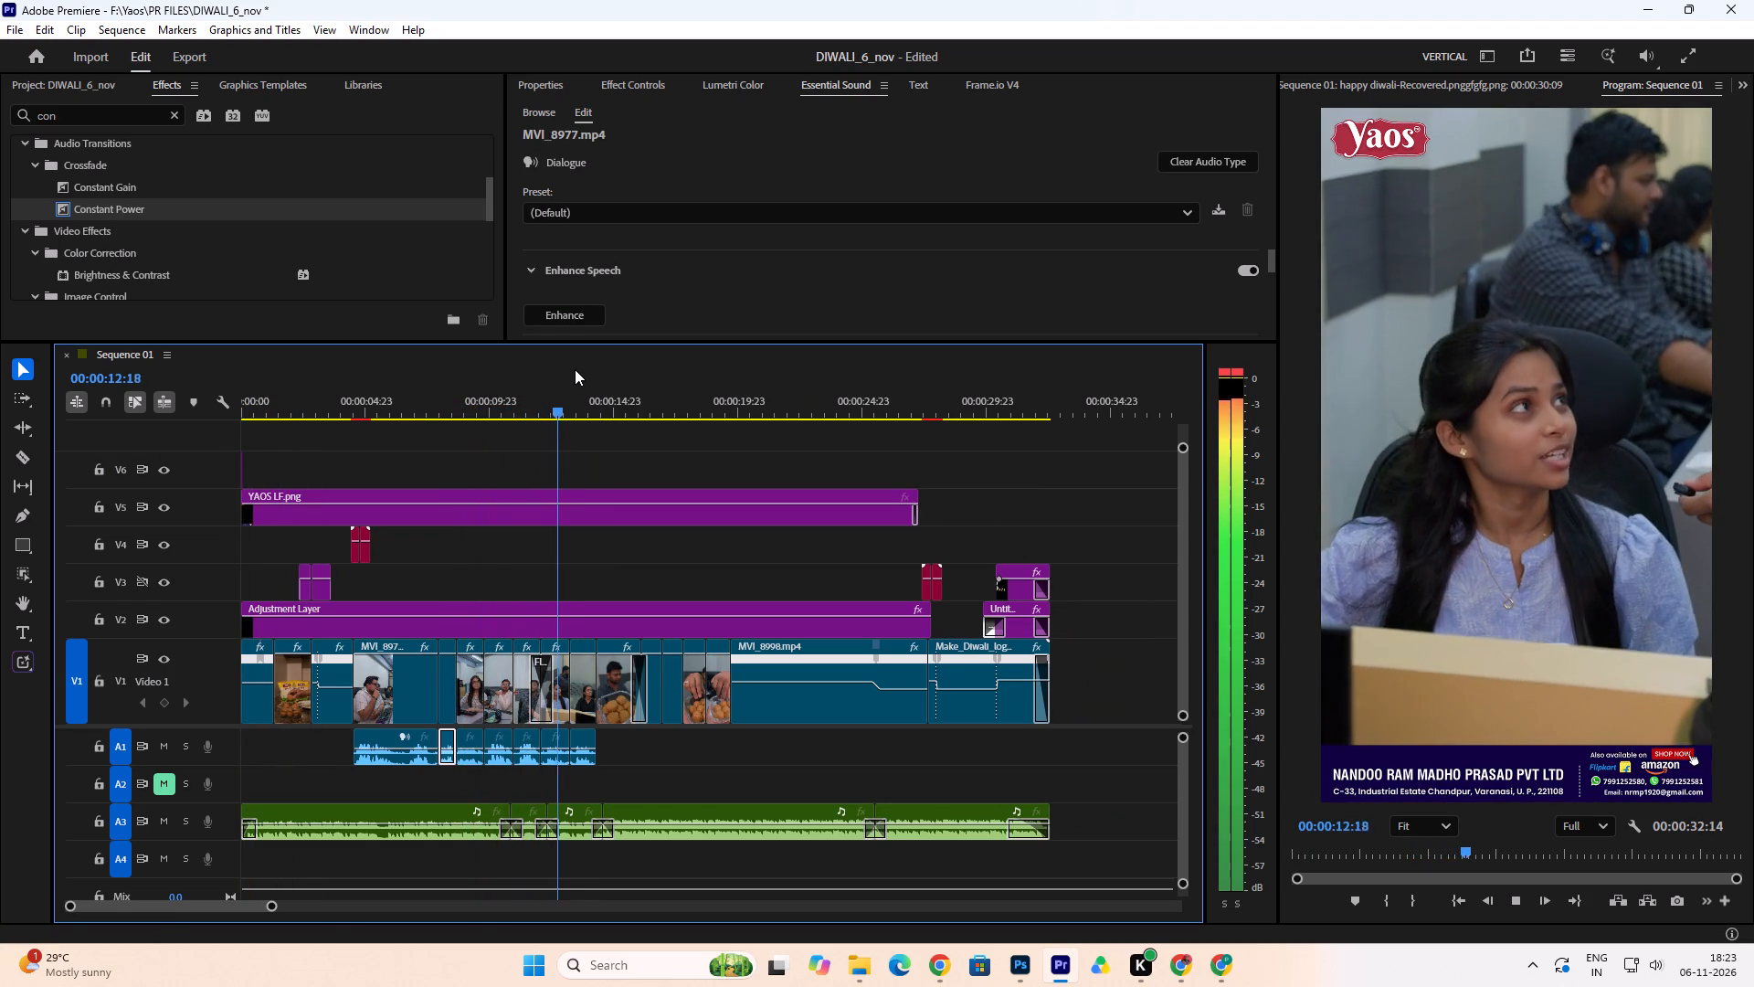
key(space)
Align the Constant Power crossfade at about 00:00:12:08 to Start at Cut, set its Fade Value to 7, and shorten its duration.
click(547, 831)
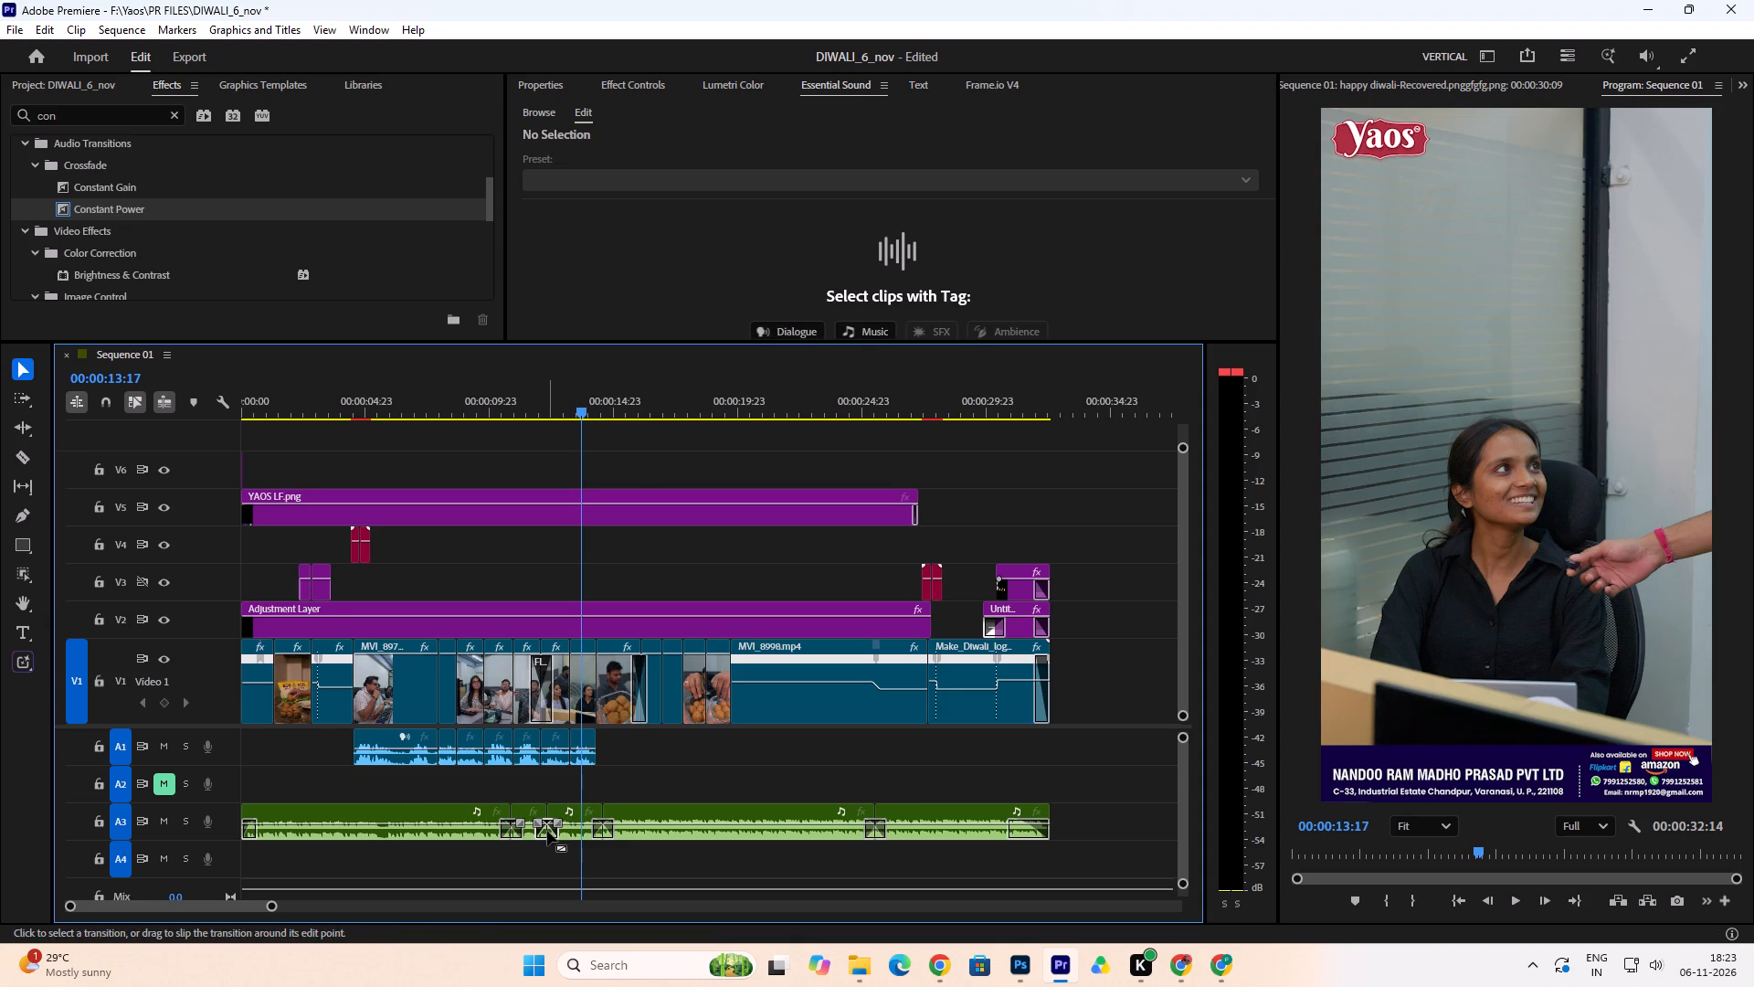
click(642, 81)
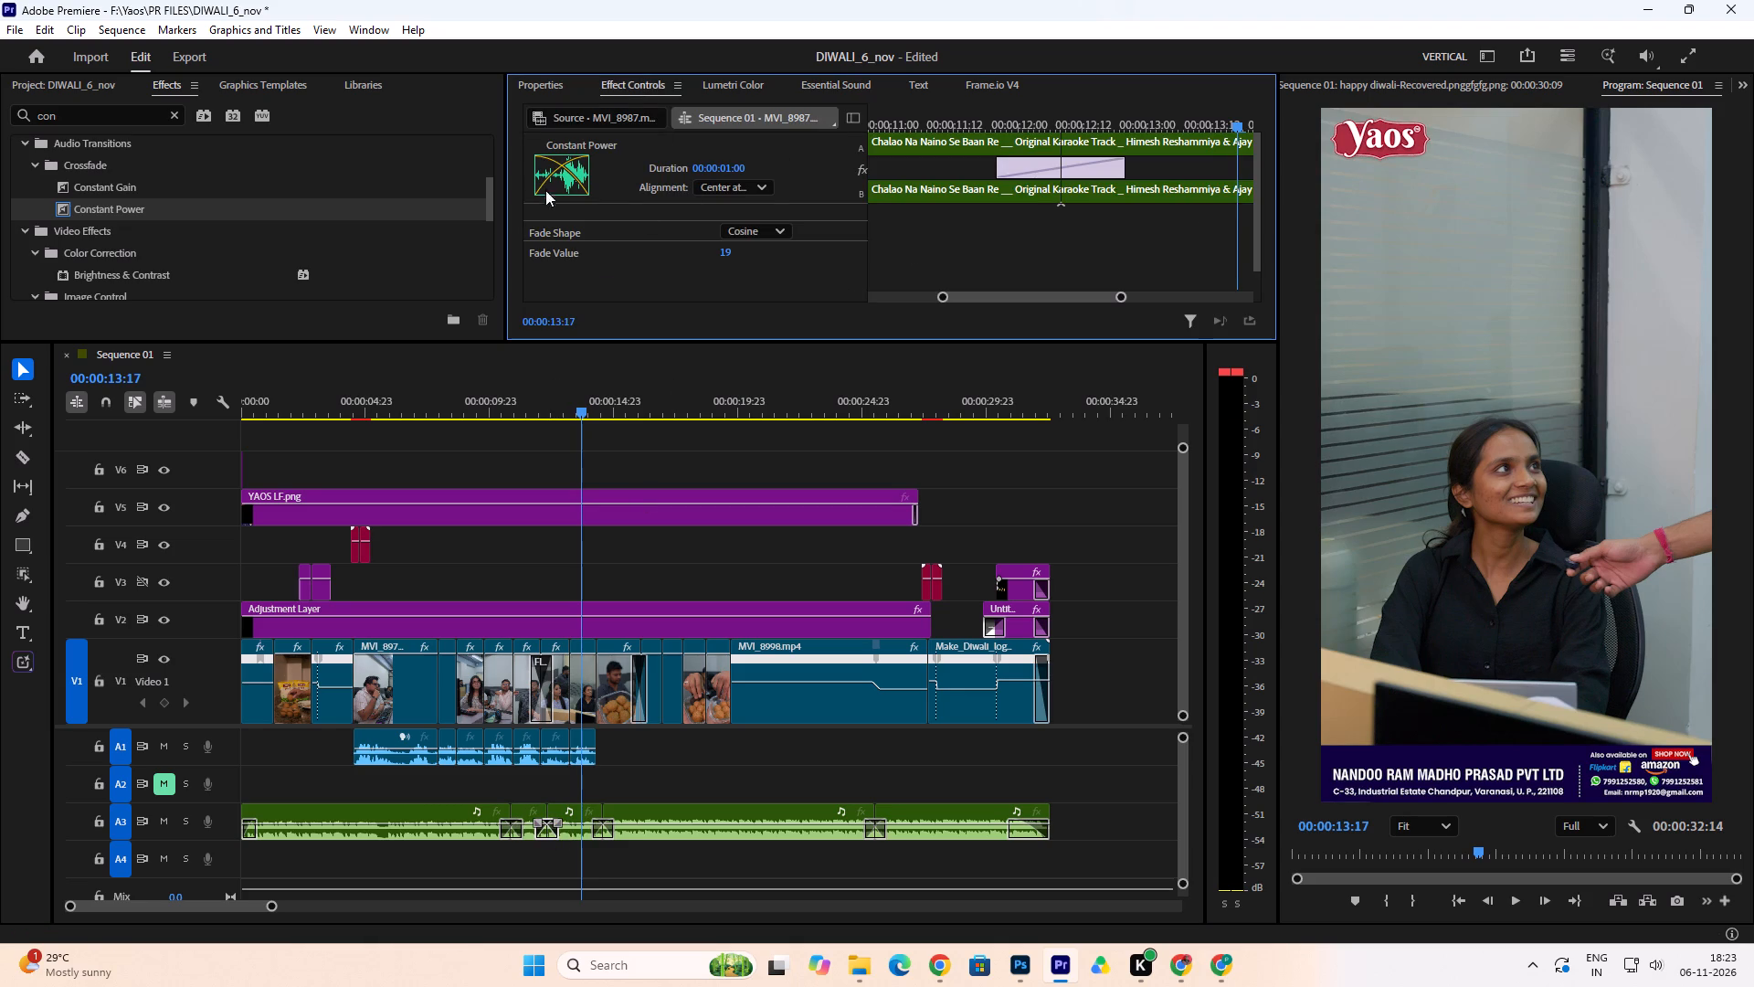
click(767, 182)
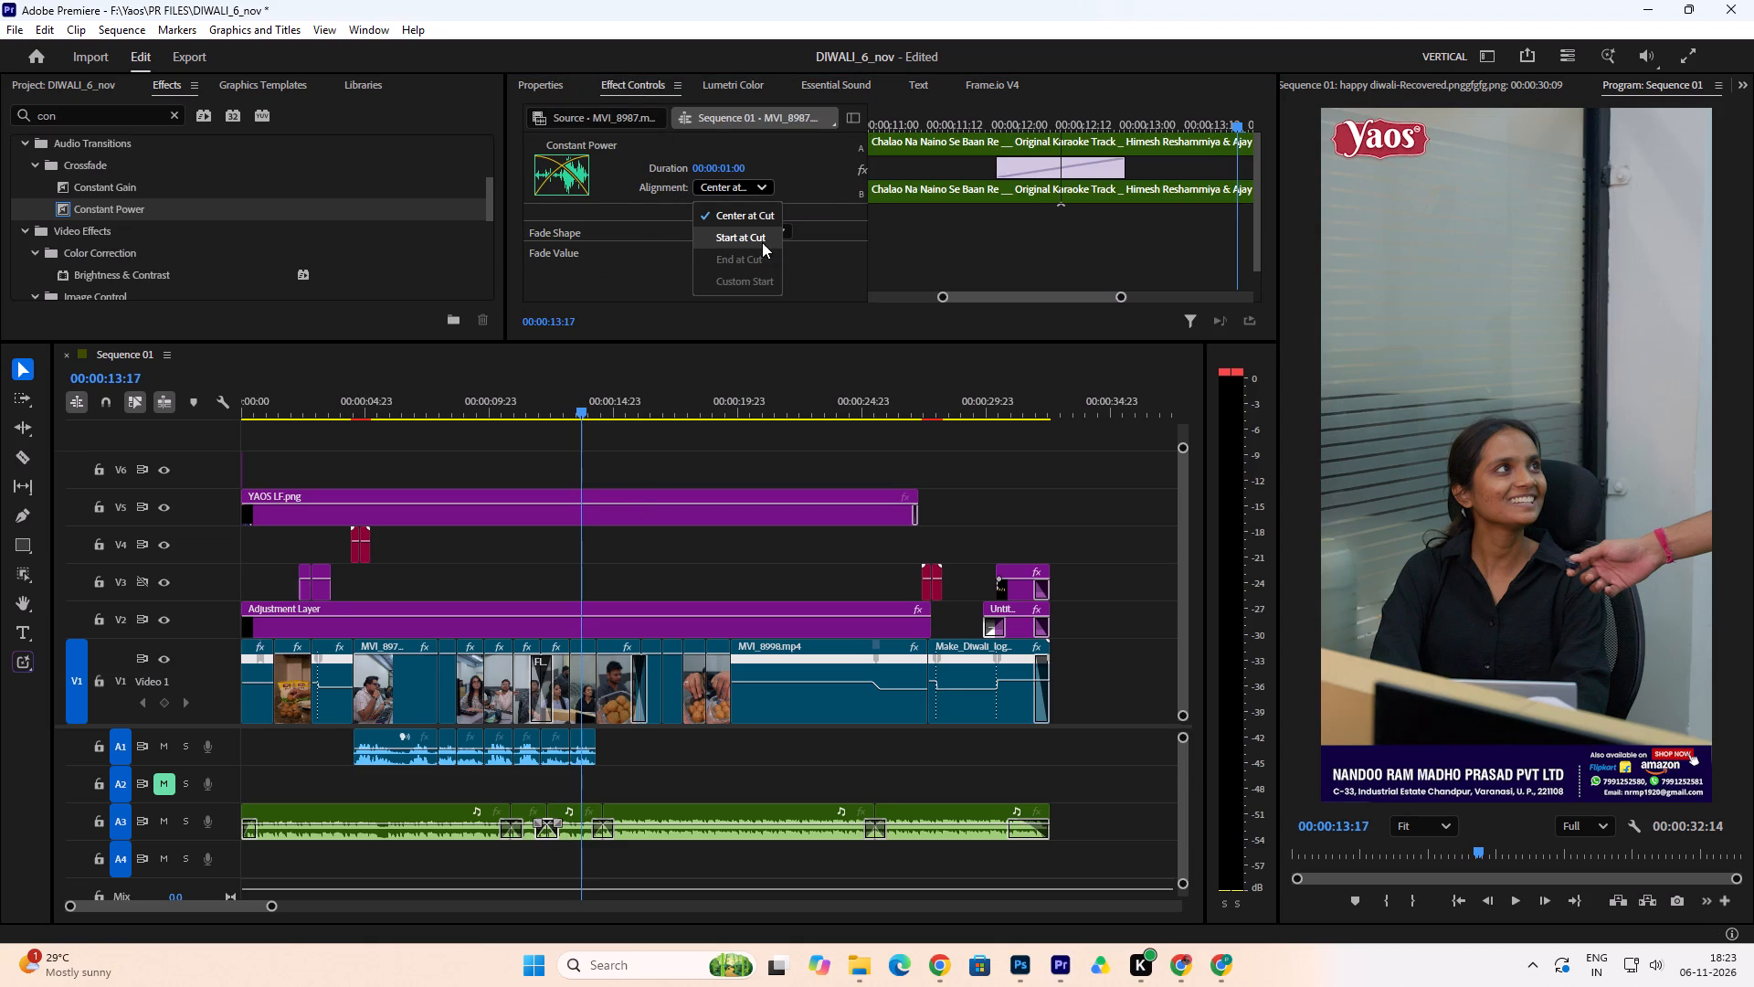
click(760, 238)
click(730, 250)
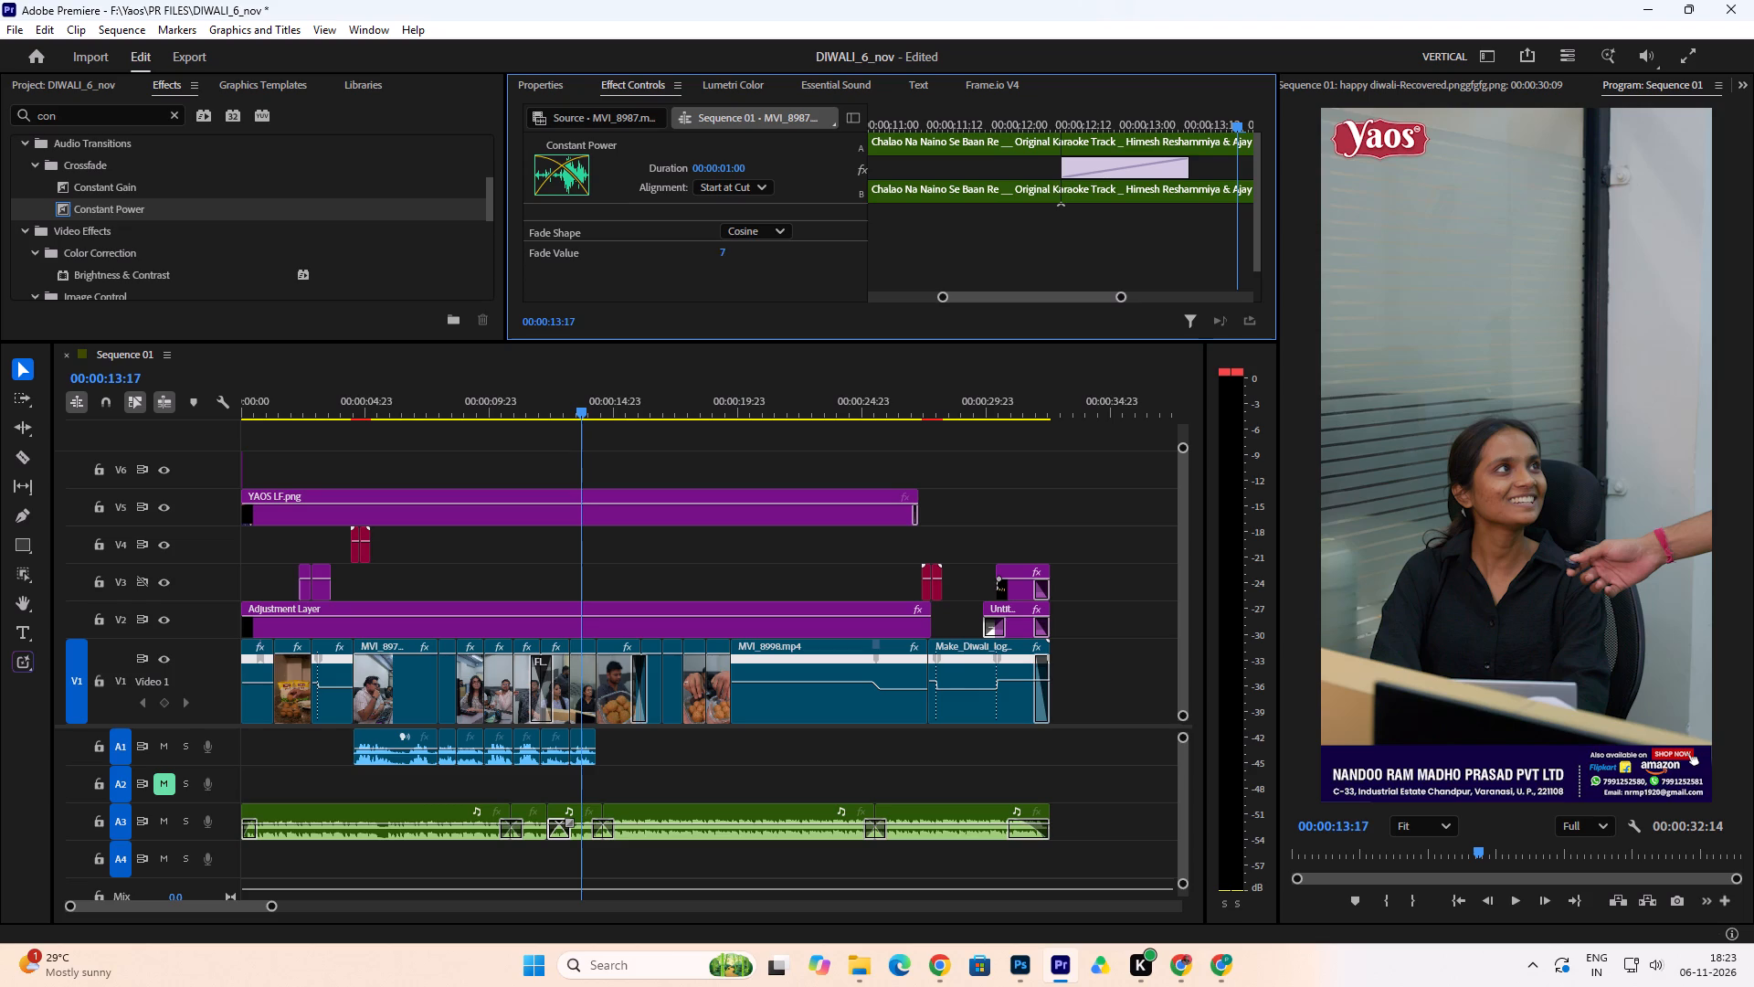
drag(725, 169, 709, 176)
Play back from 00:00:09:19 to 00:00:14:09 to check the adjusted A3 crossfade.
click(486, 398)
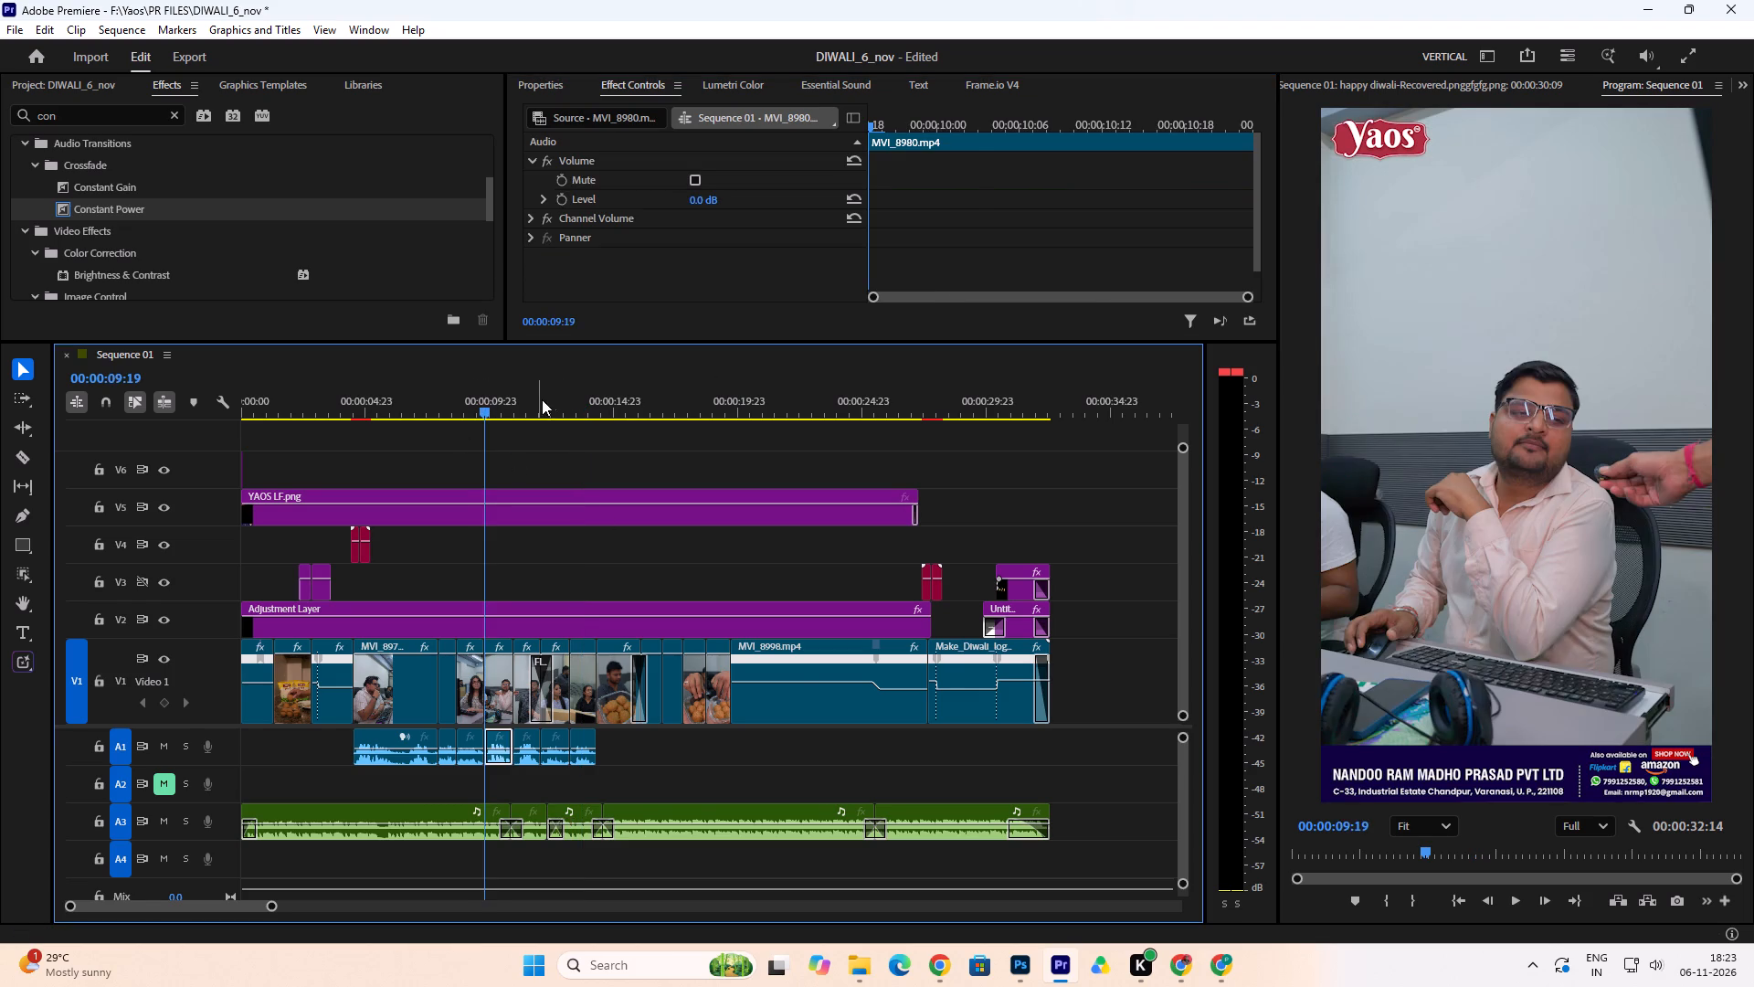
key(space)
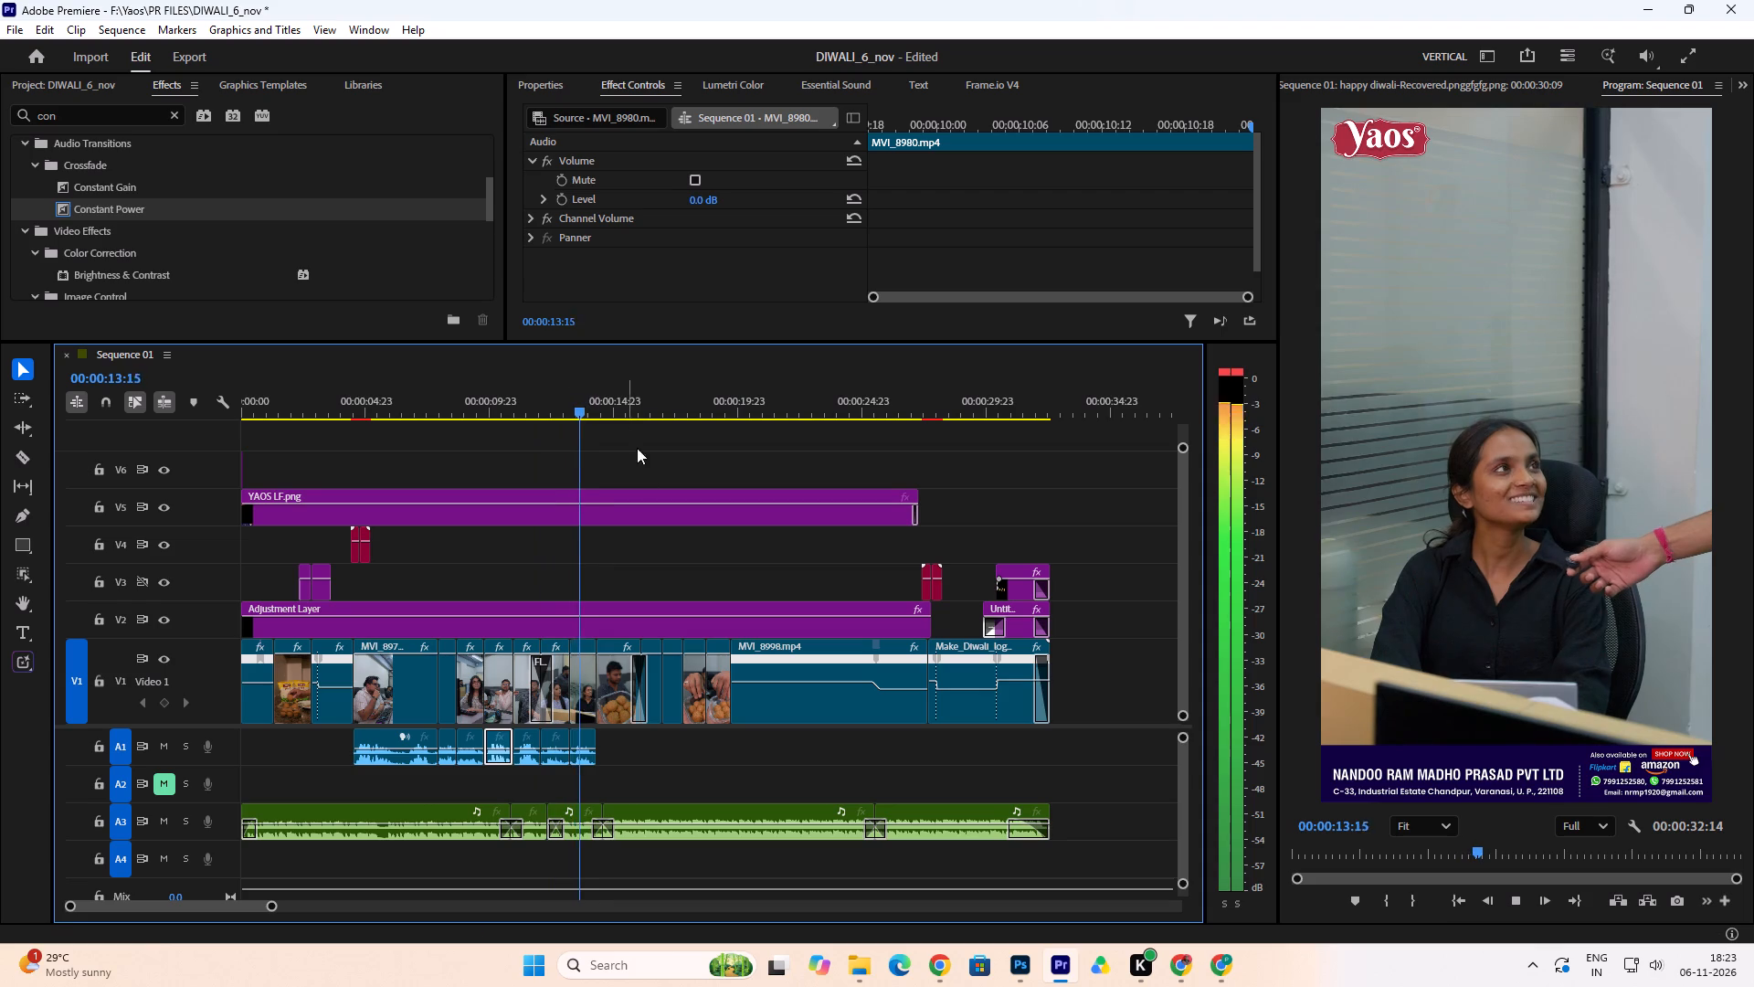
key(space)
Shorten the custom crossfade at the A3 cut near 00:00:10:21 to about 13 frames, ending it at the cut.
click(509, 828)
click(514, 830)
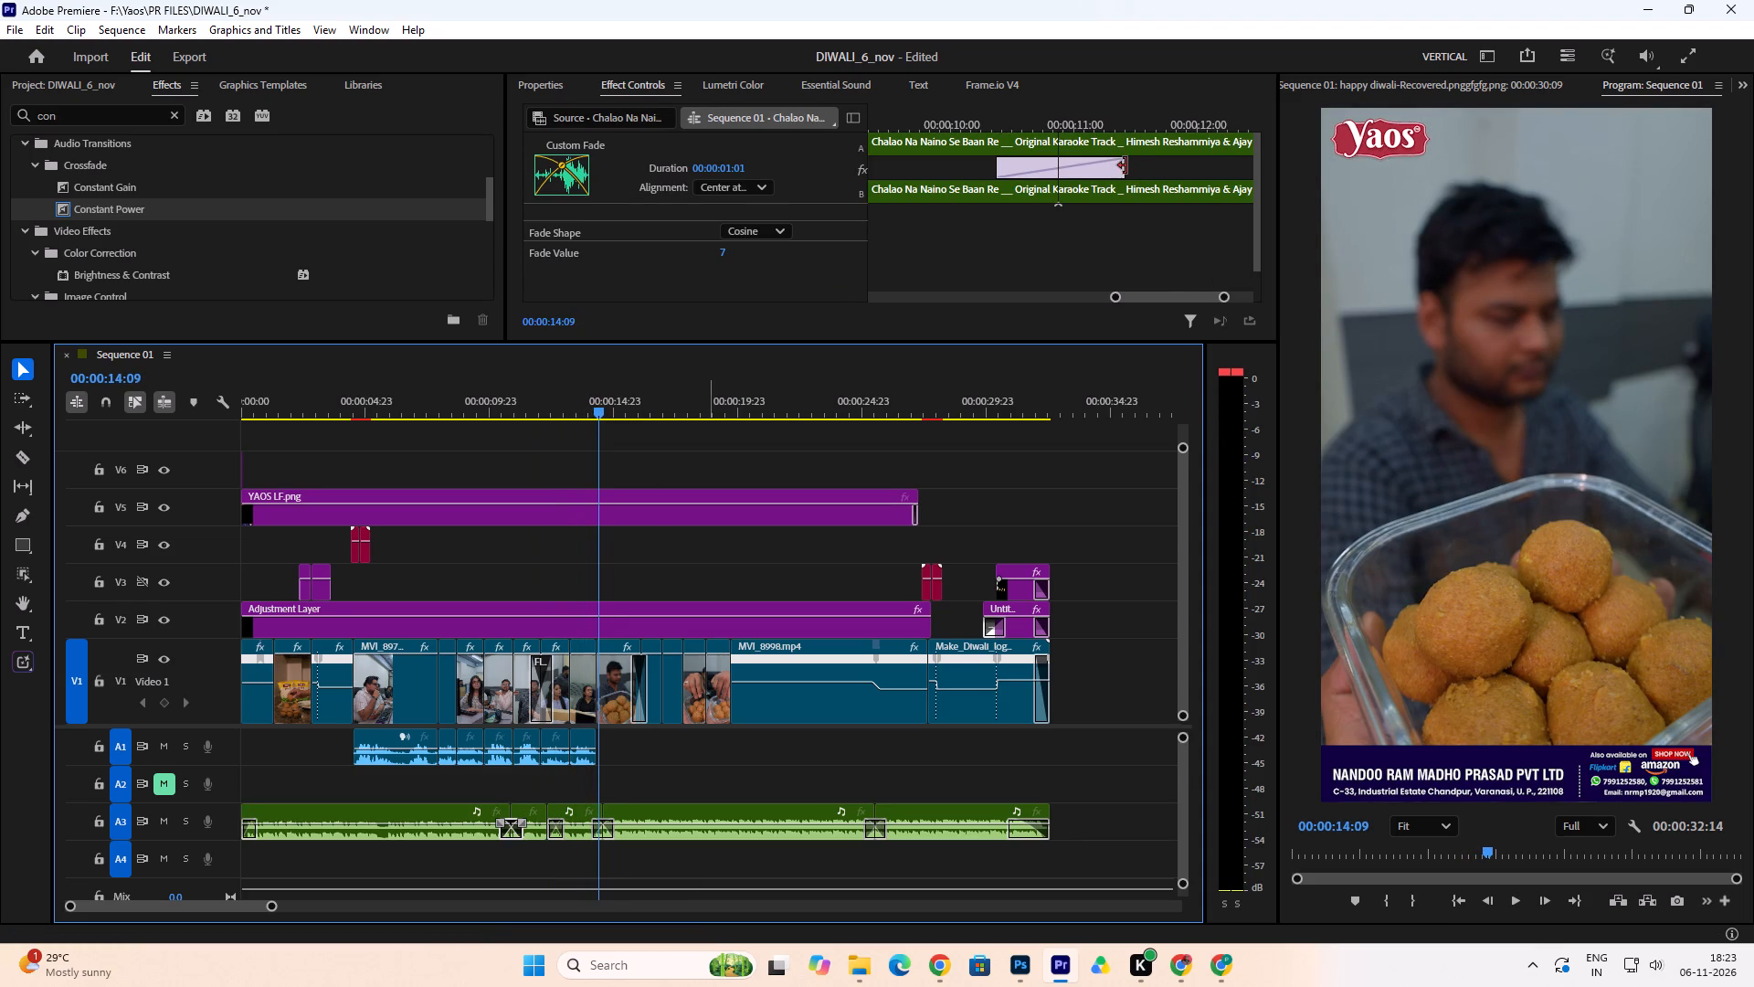
drag(1125, 164, 1060, 170)
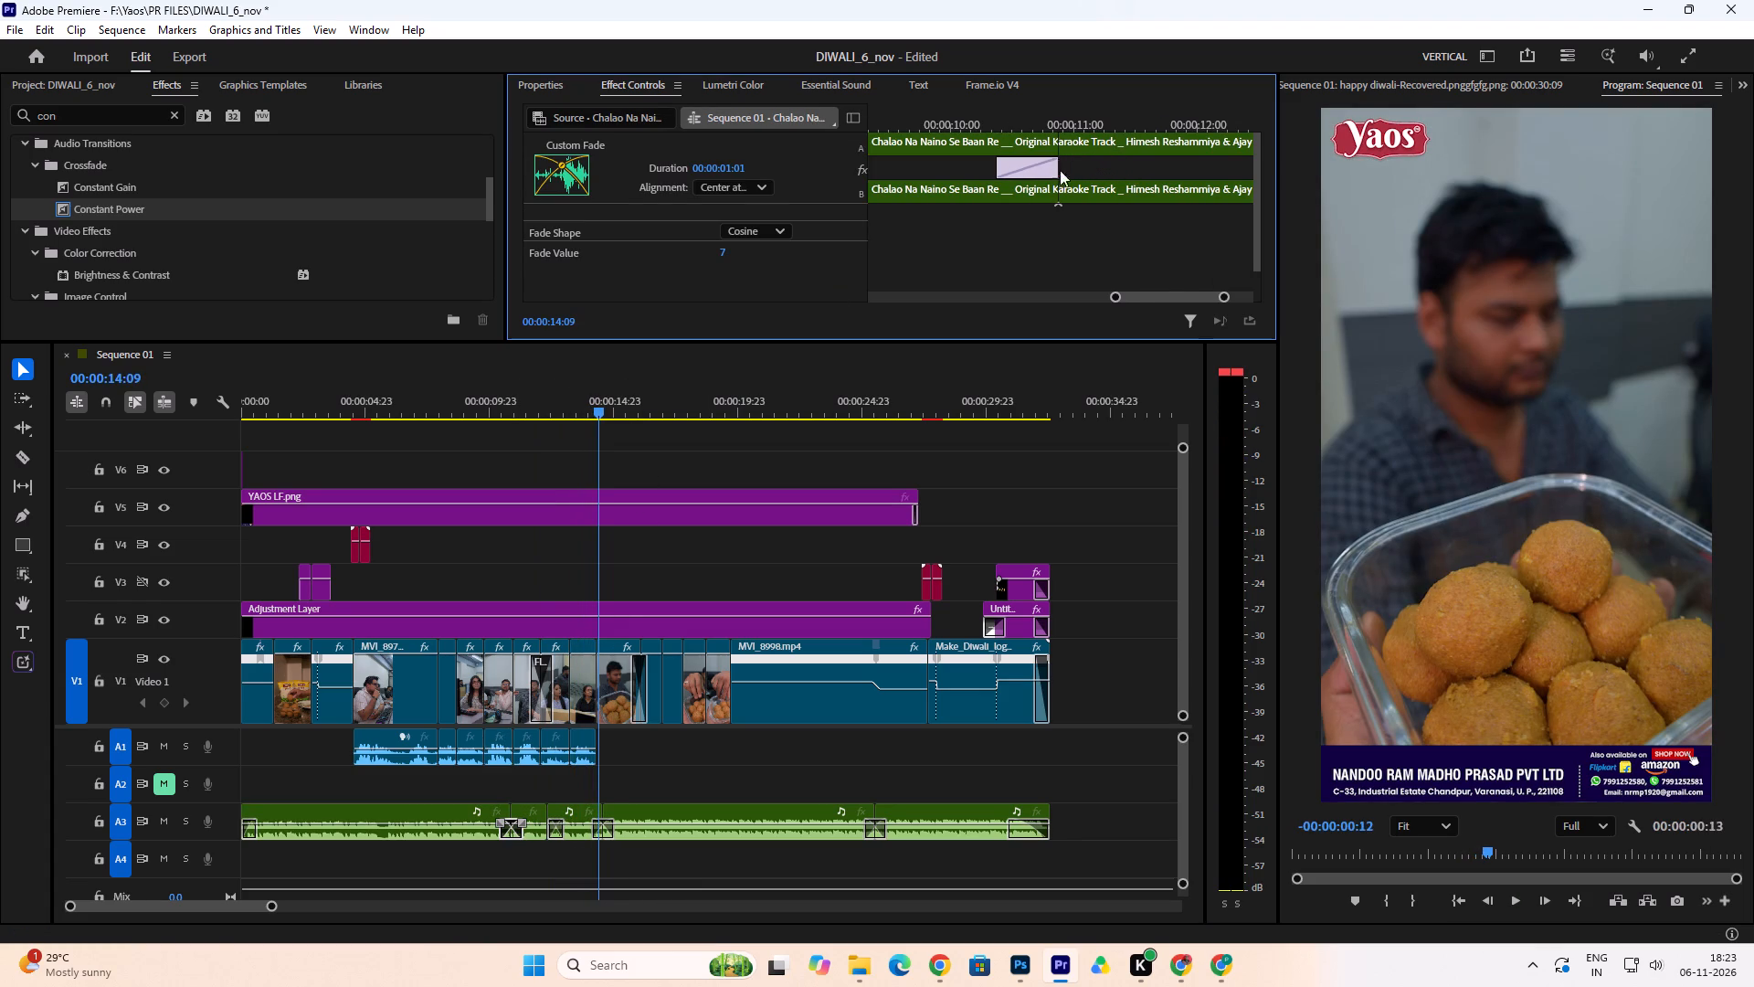
Play back from about 00:00:09:13 to 00:00:16:02, and from the sequence start to 00:00:17:07, to check the crossfades.
click(479, 406)
key(space)
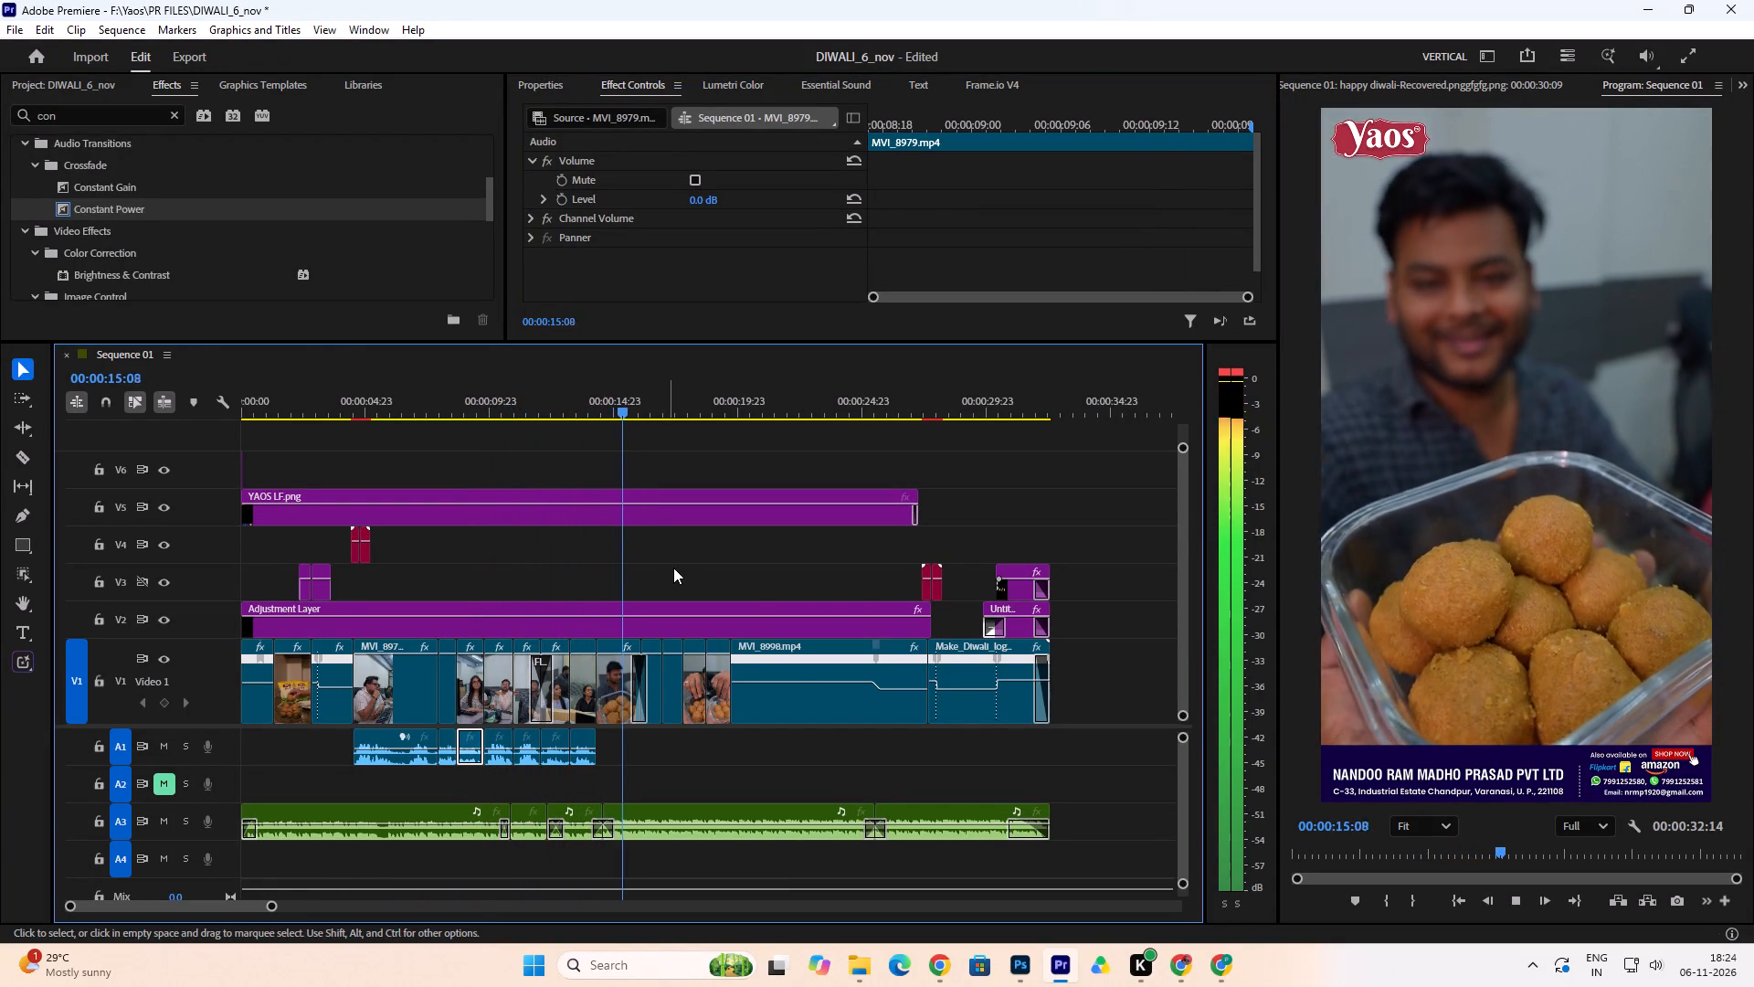
key(space)
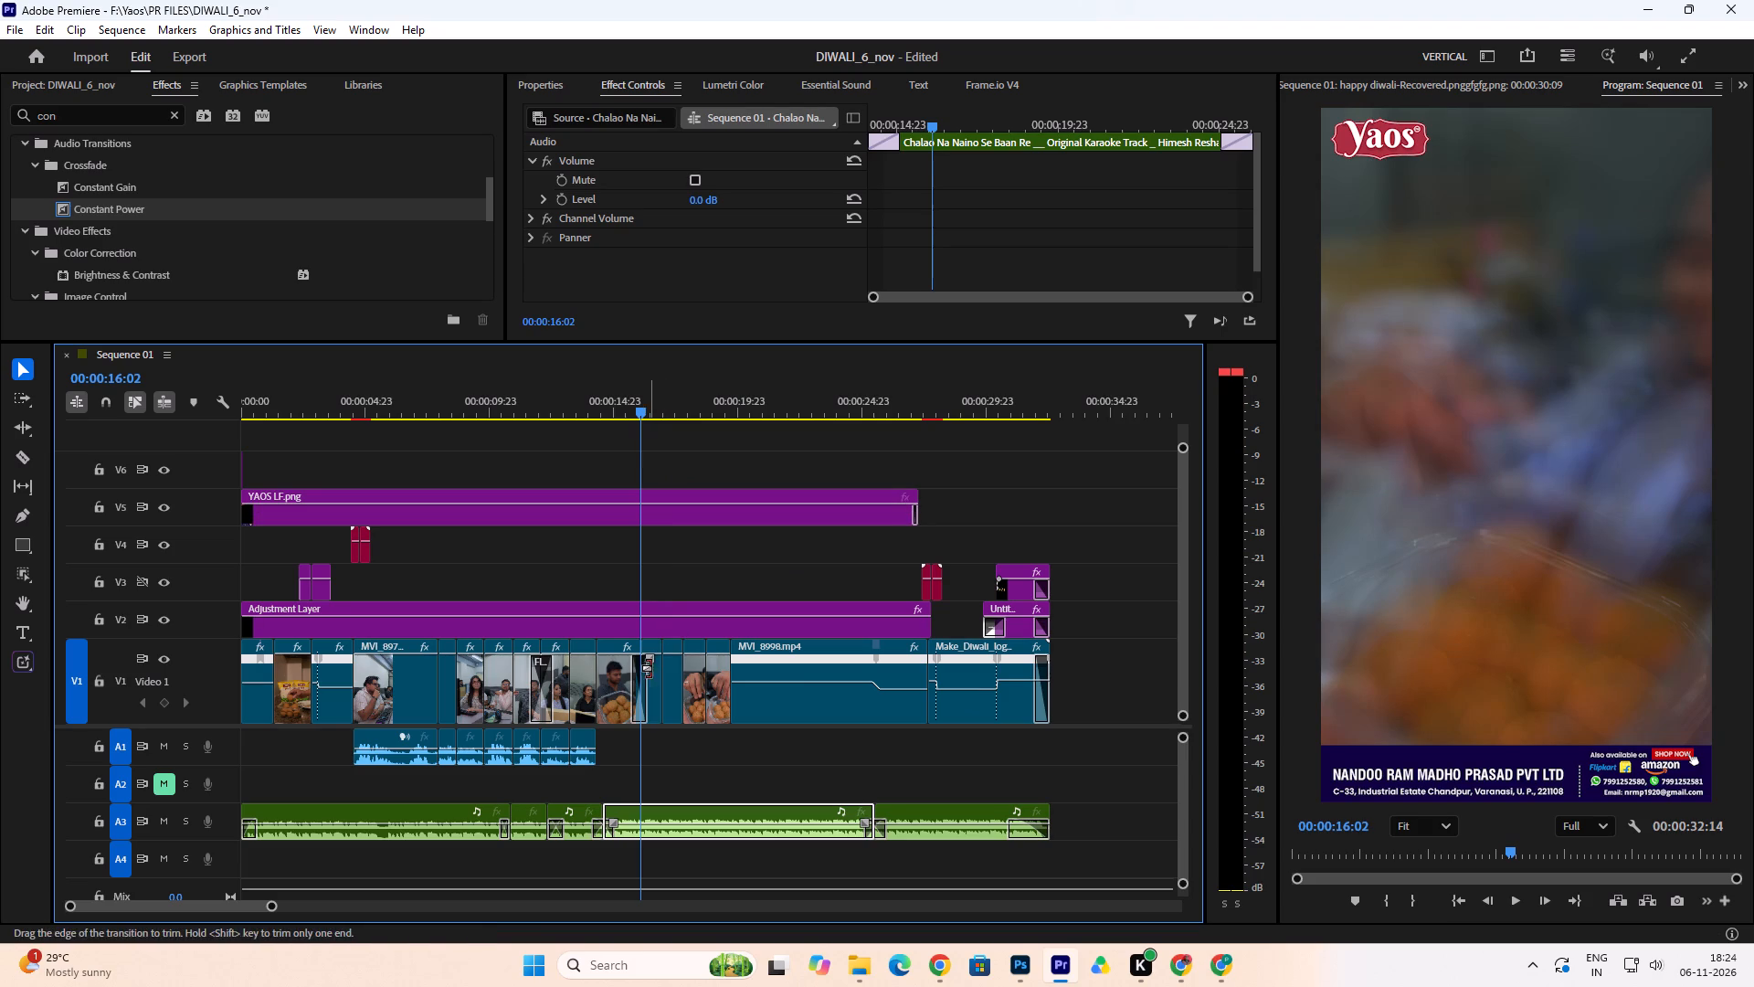
drag(608, 406, 123, 440)
key(space)
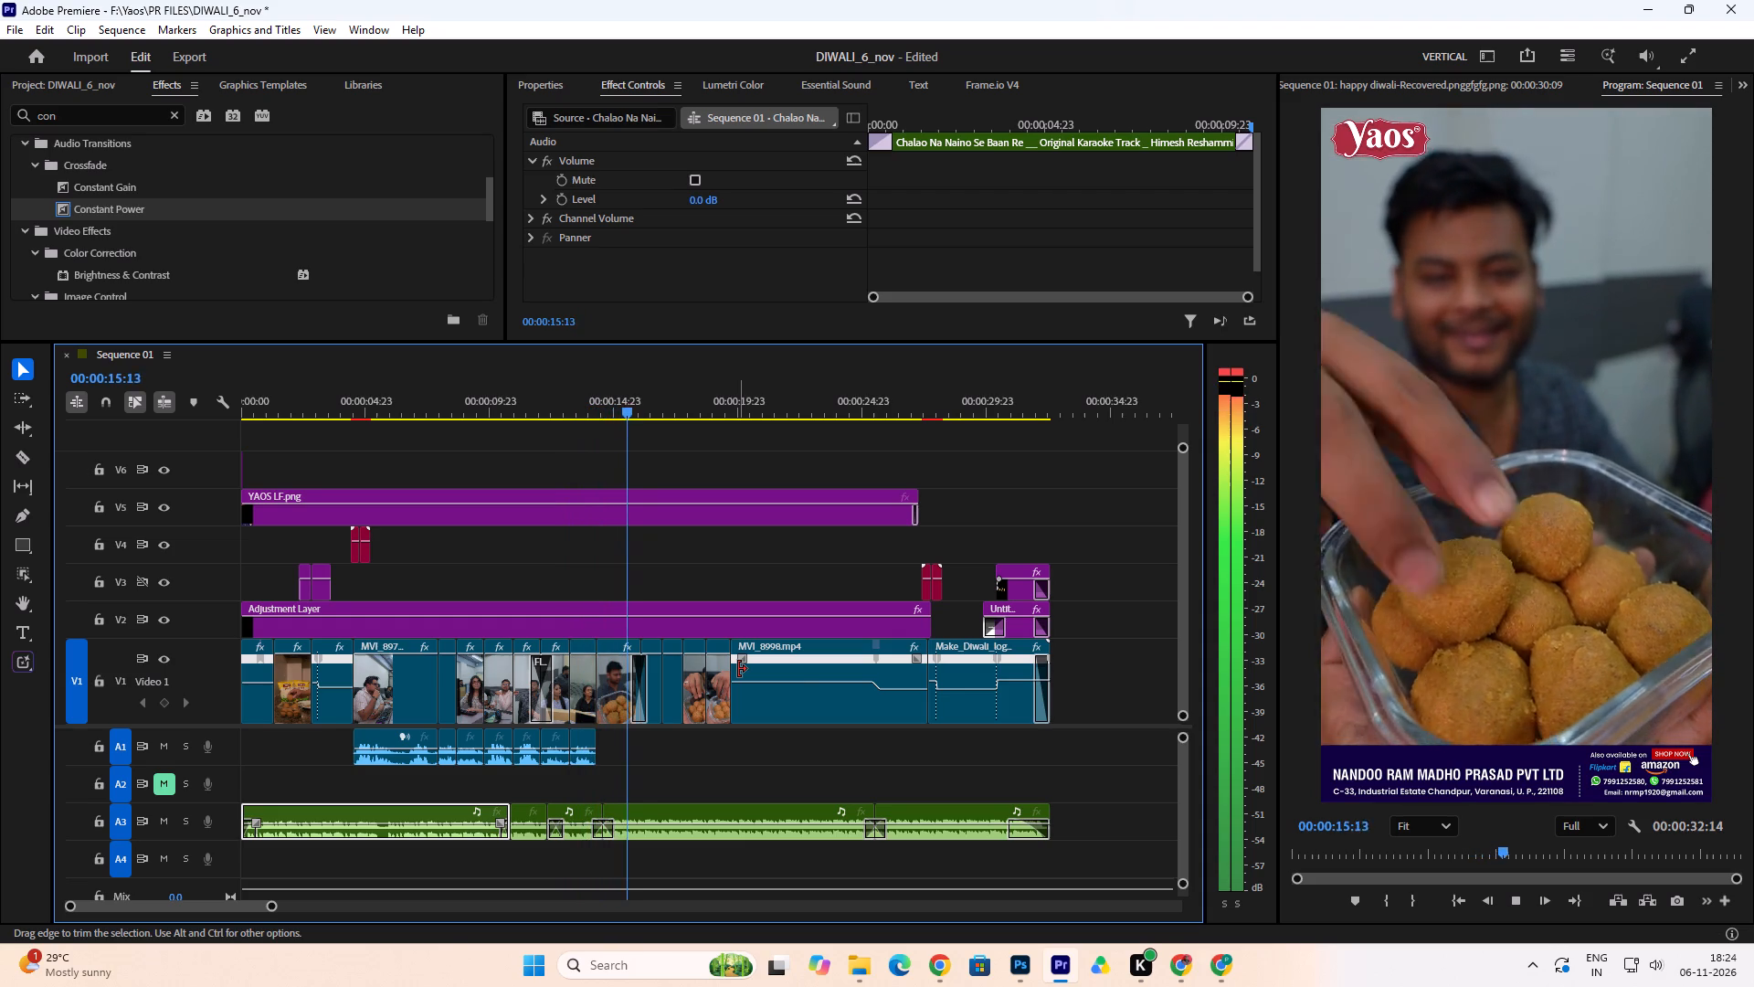
key(space)
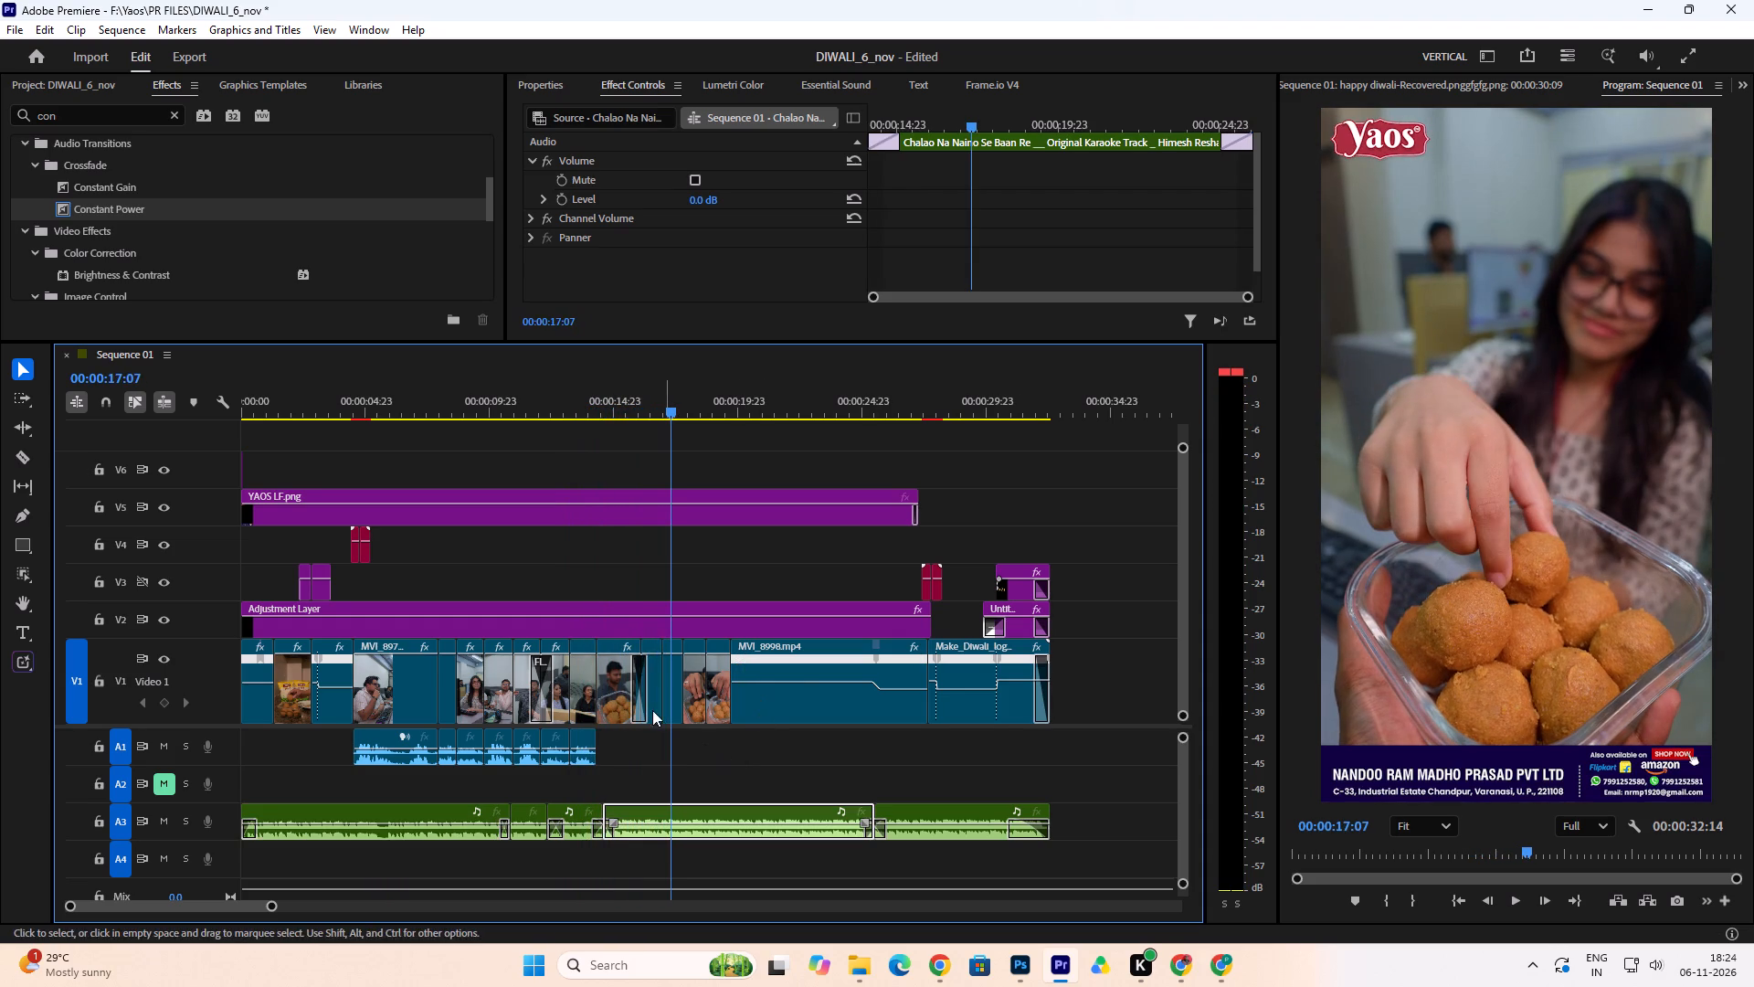
Delete the Earthquake transition between MVI_8993.mp4 and MVI_8995.mp4 on V1, near 00:00:16:00.
drag(640, 693, 600, 704)
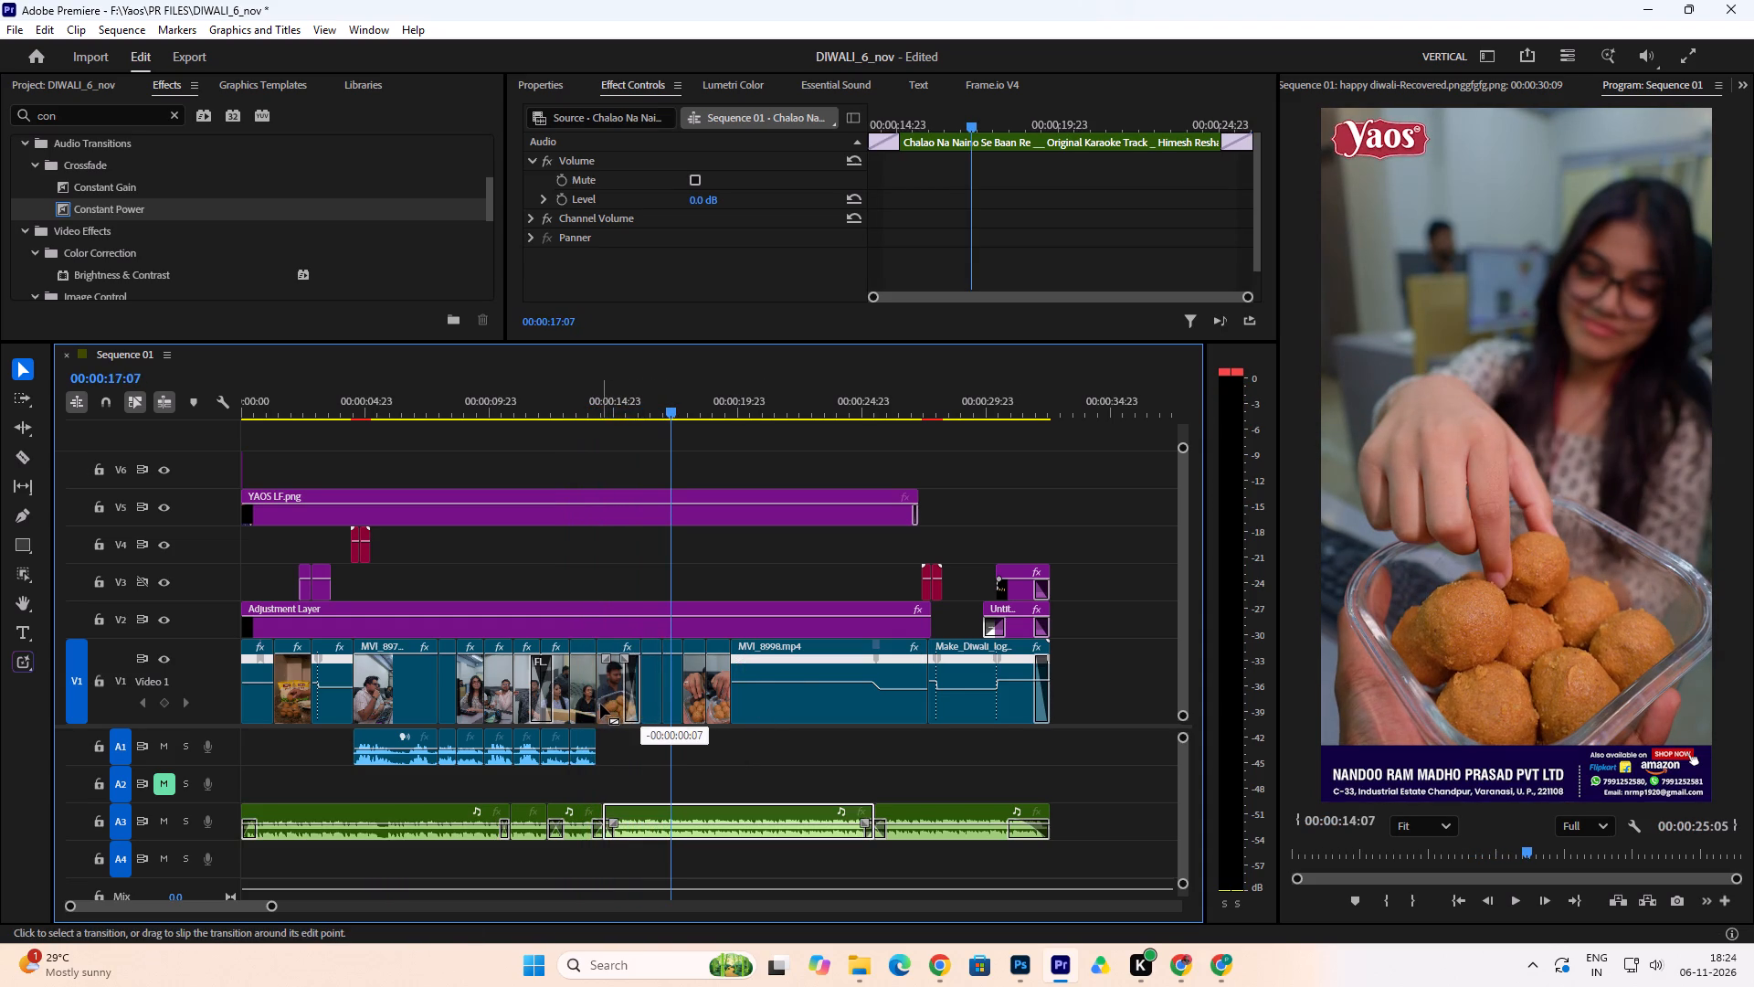
drag(600, 704, 599, 704)
click(630, 699)
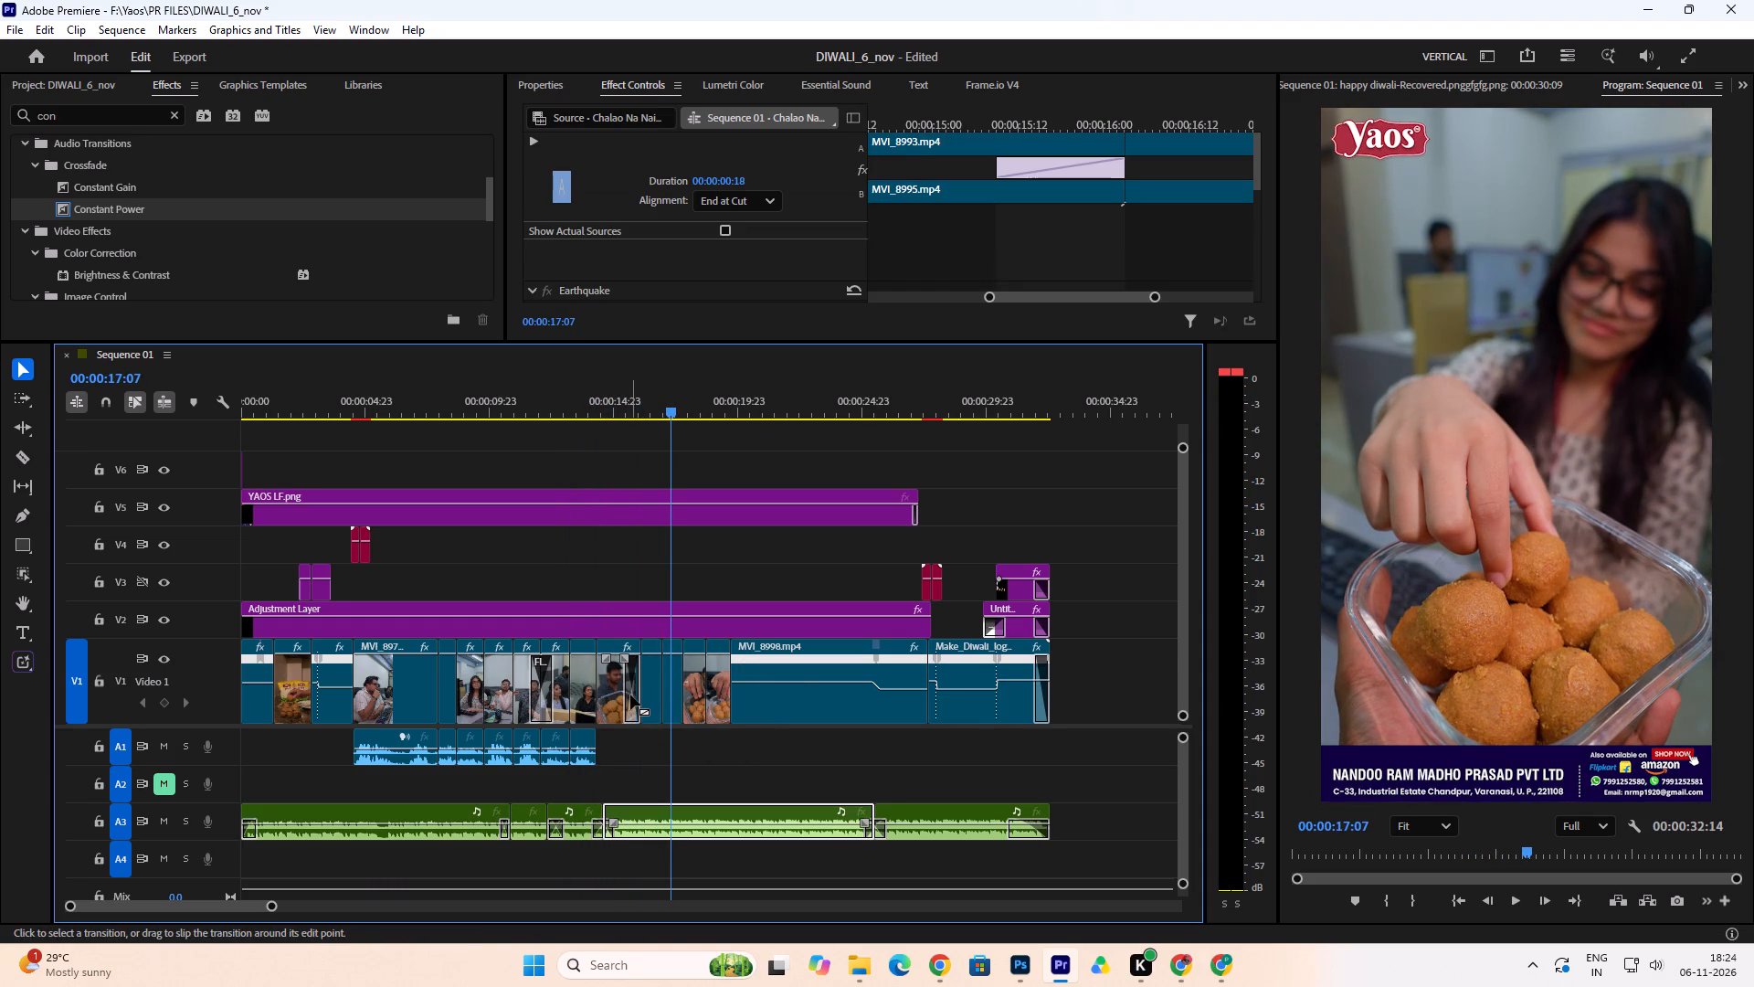
drag(632, 687, 594, 682)
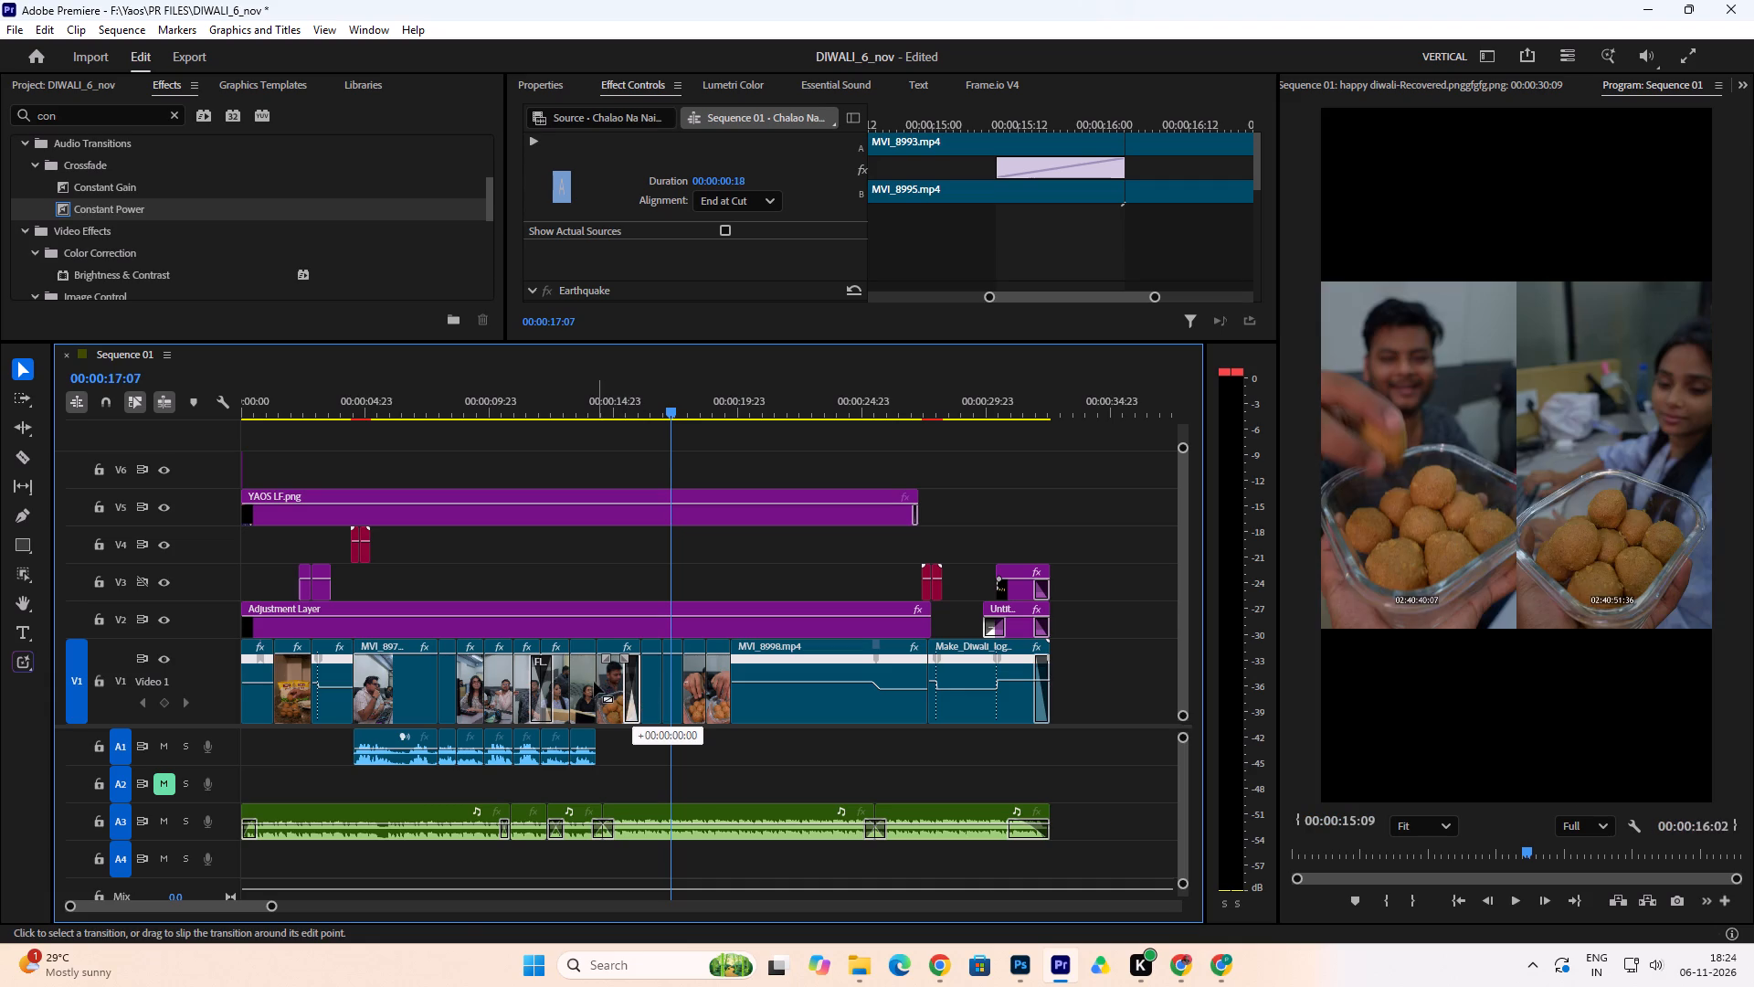
drag(594, 682, 588, 683)
click(629, 690)
click(628, 685)
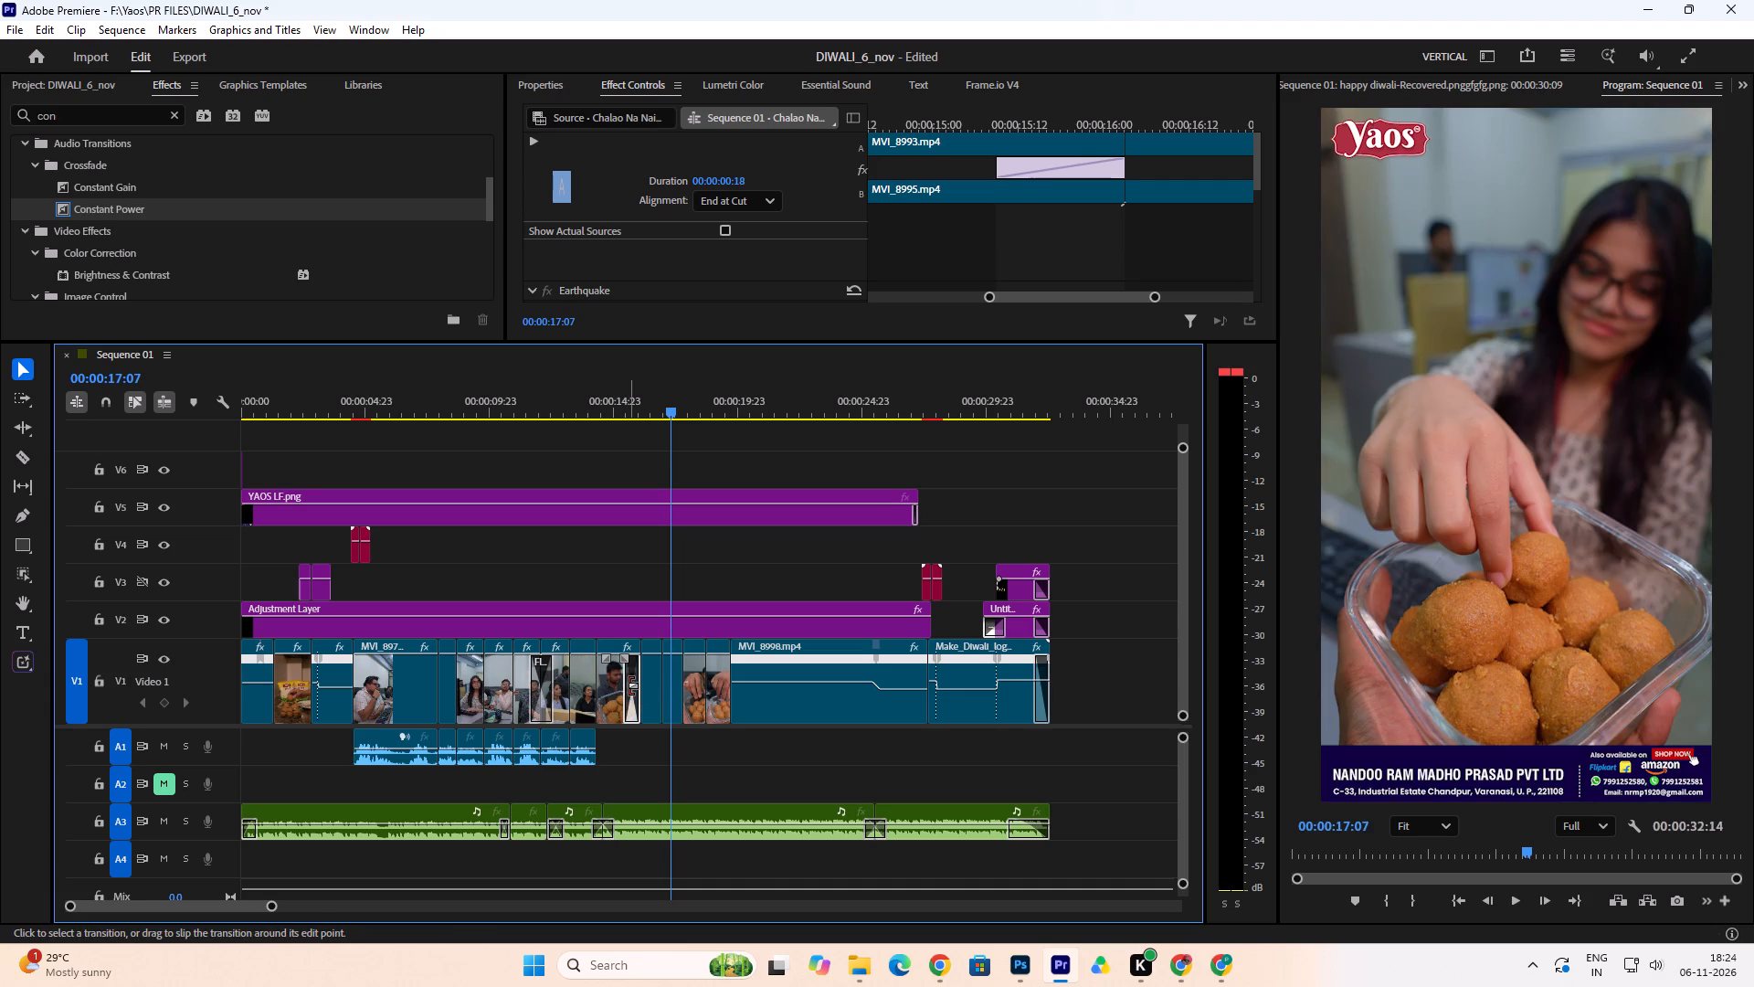
click(630, 682)
key(Delete)
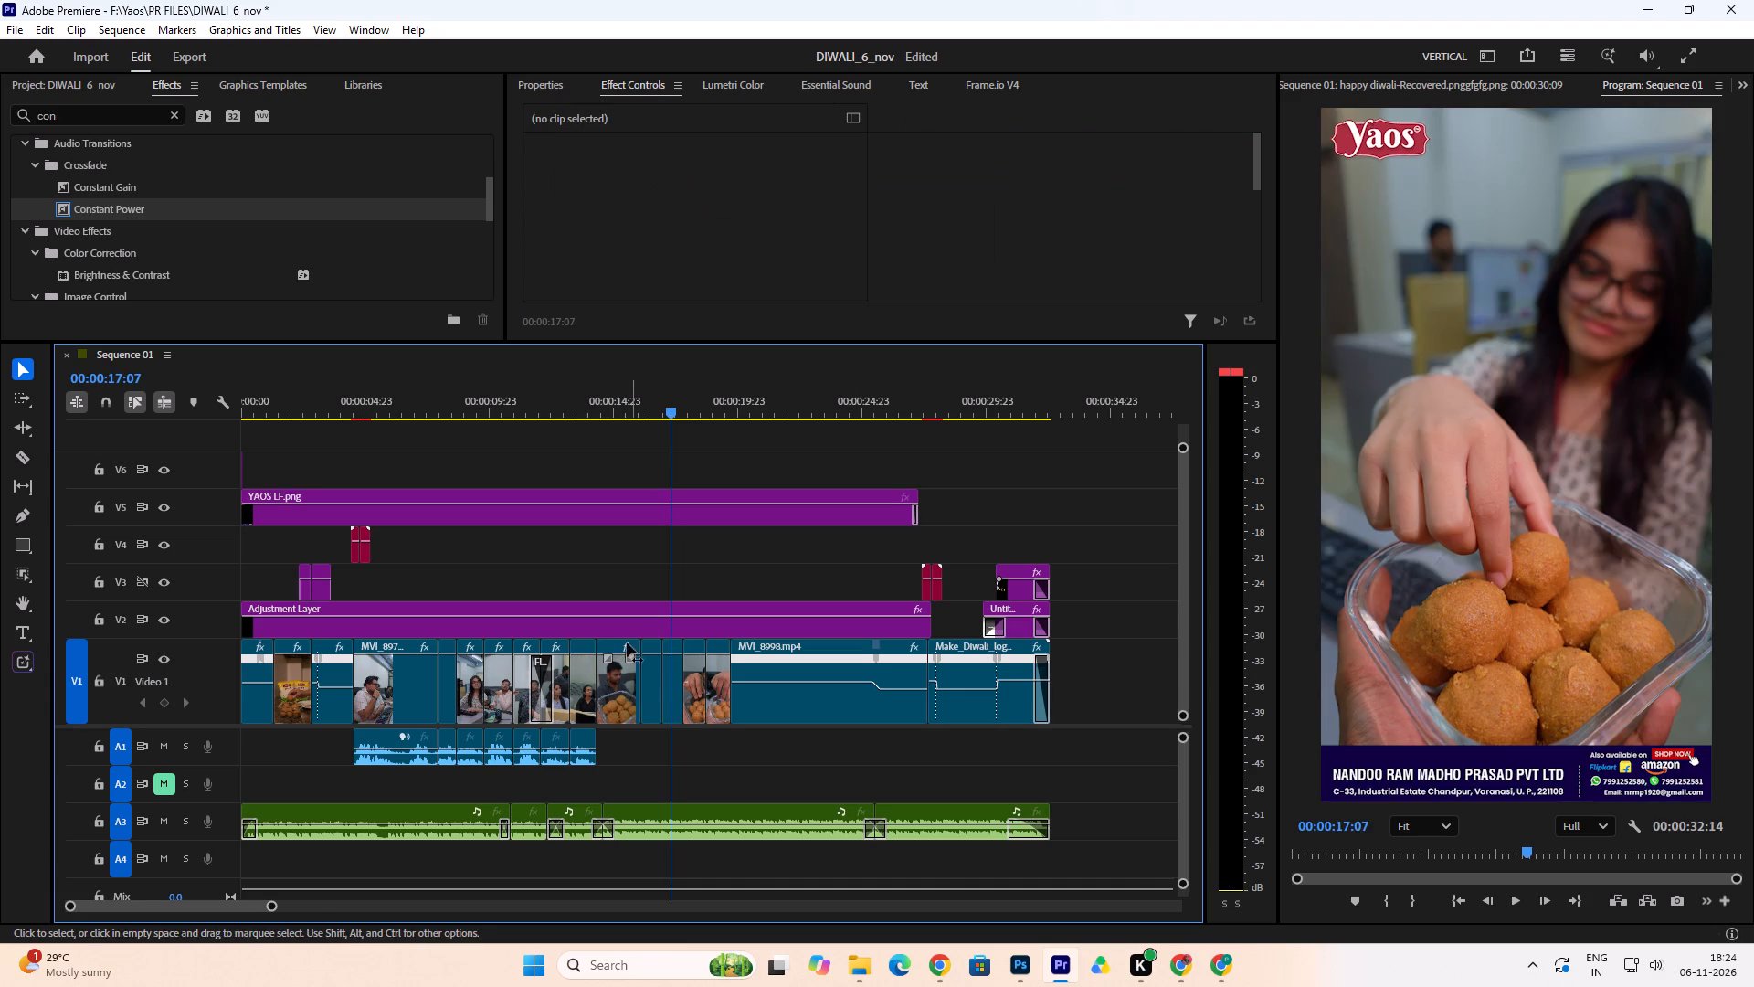
Find the Earthquake video transition and apply it at the V1 cut near 00:00:14:12.
click(597, 408)
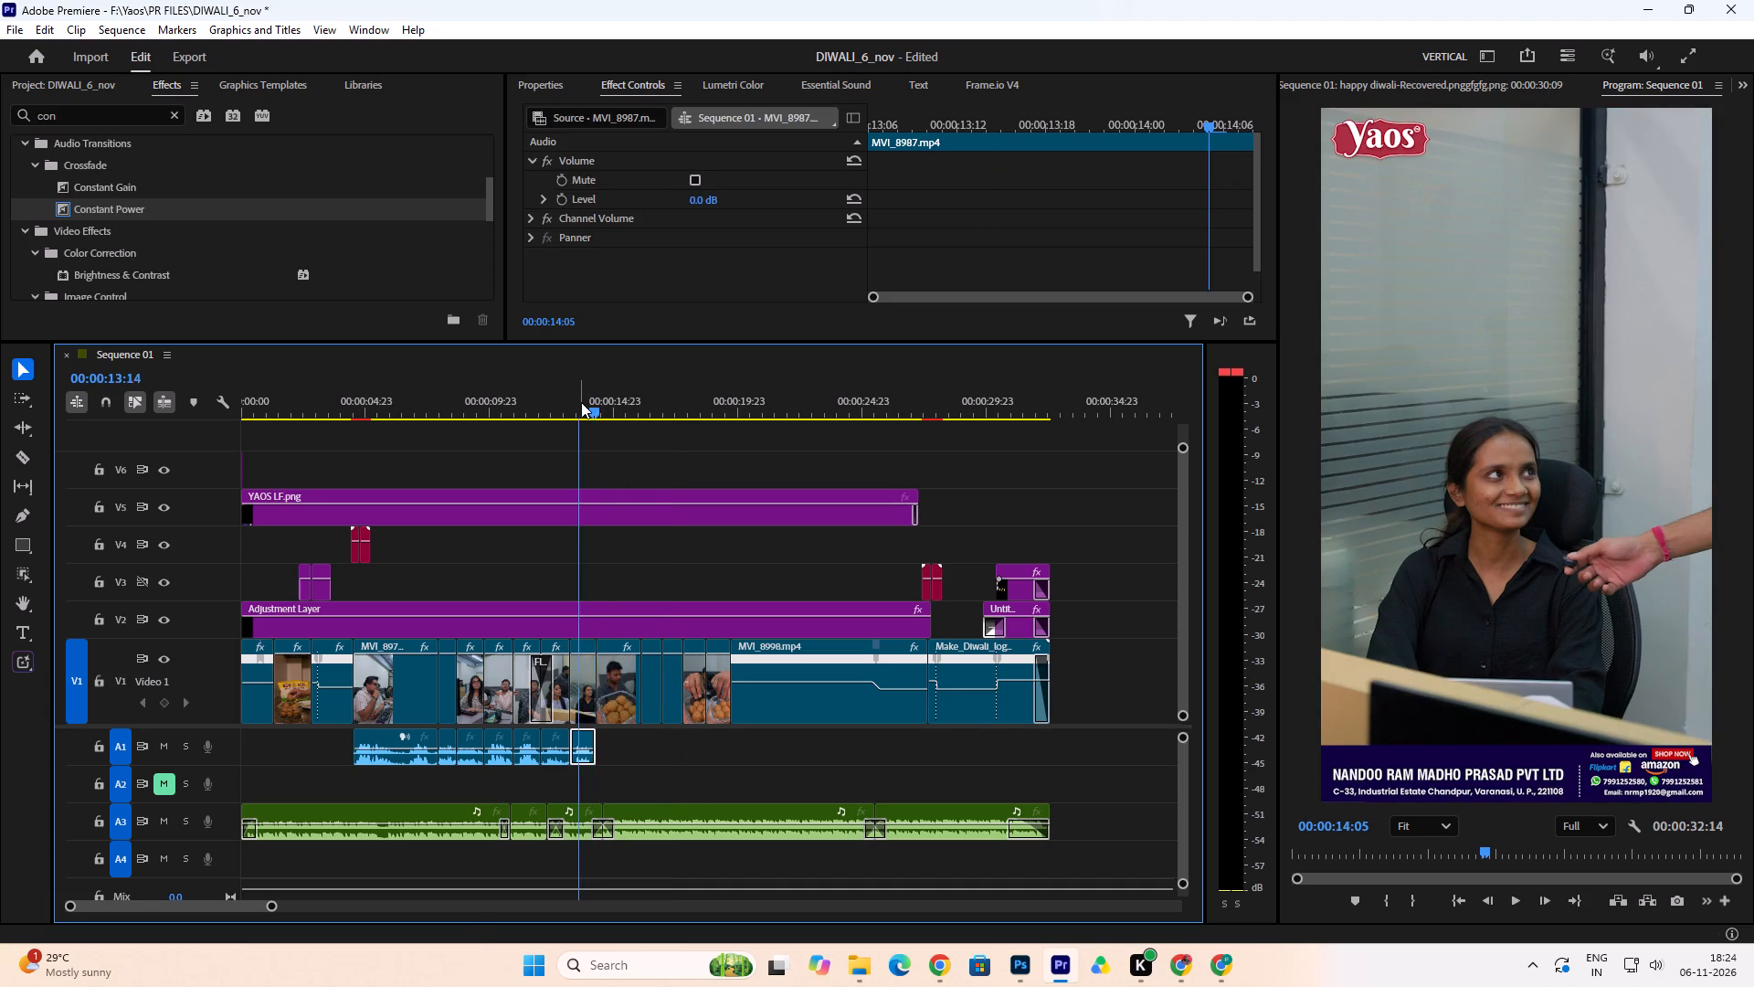
click(581, 402)
key(space)
key(space)
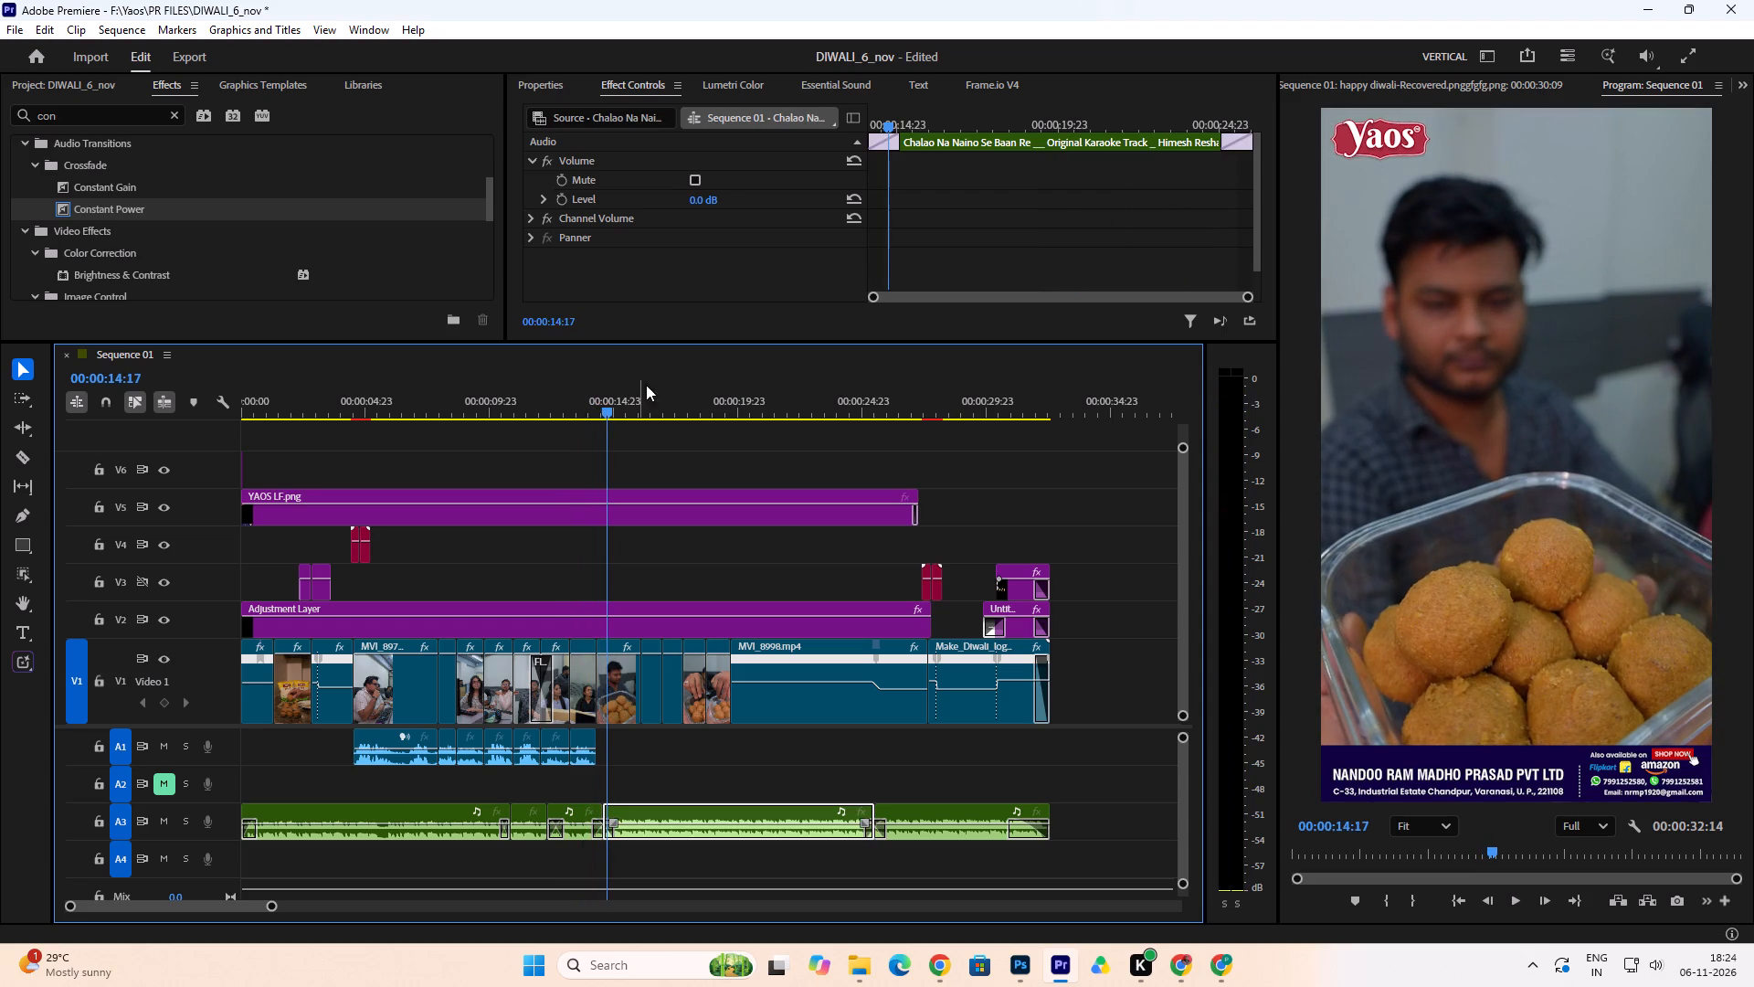
click(604, 406)
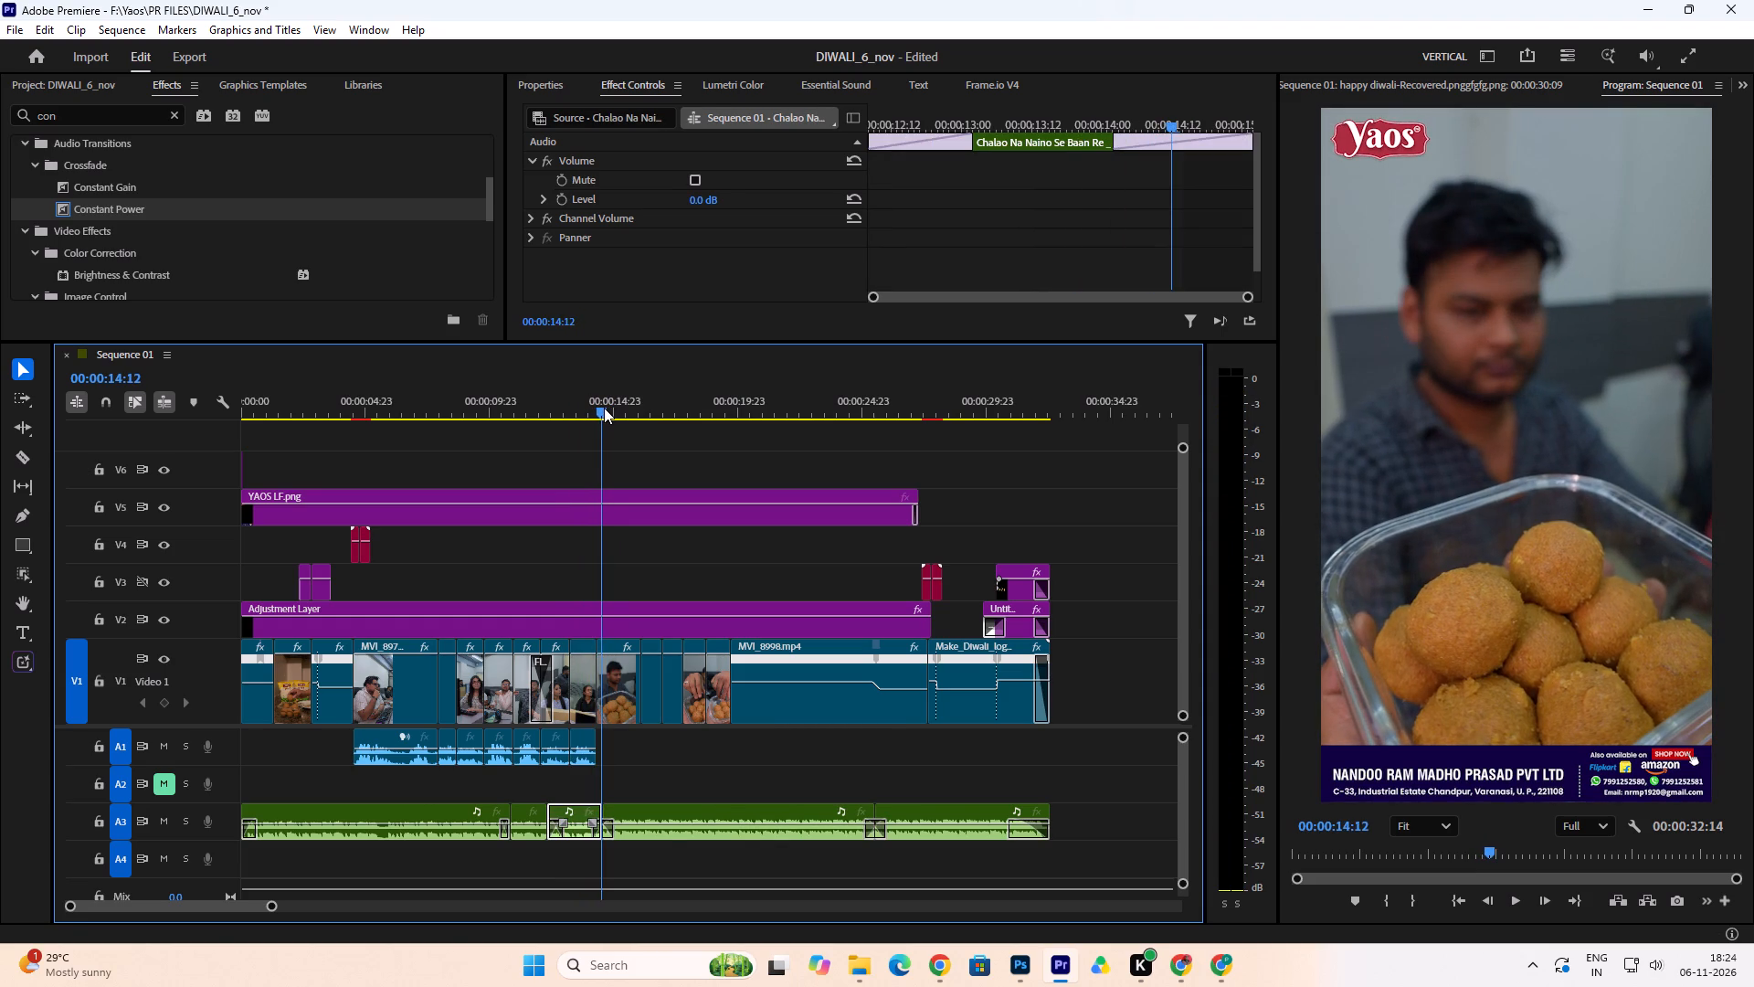
click(177, 113)
click(178, 113)
click(166, 110)
click(153, 118)
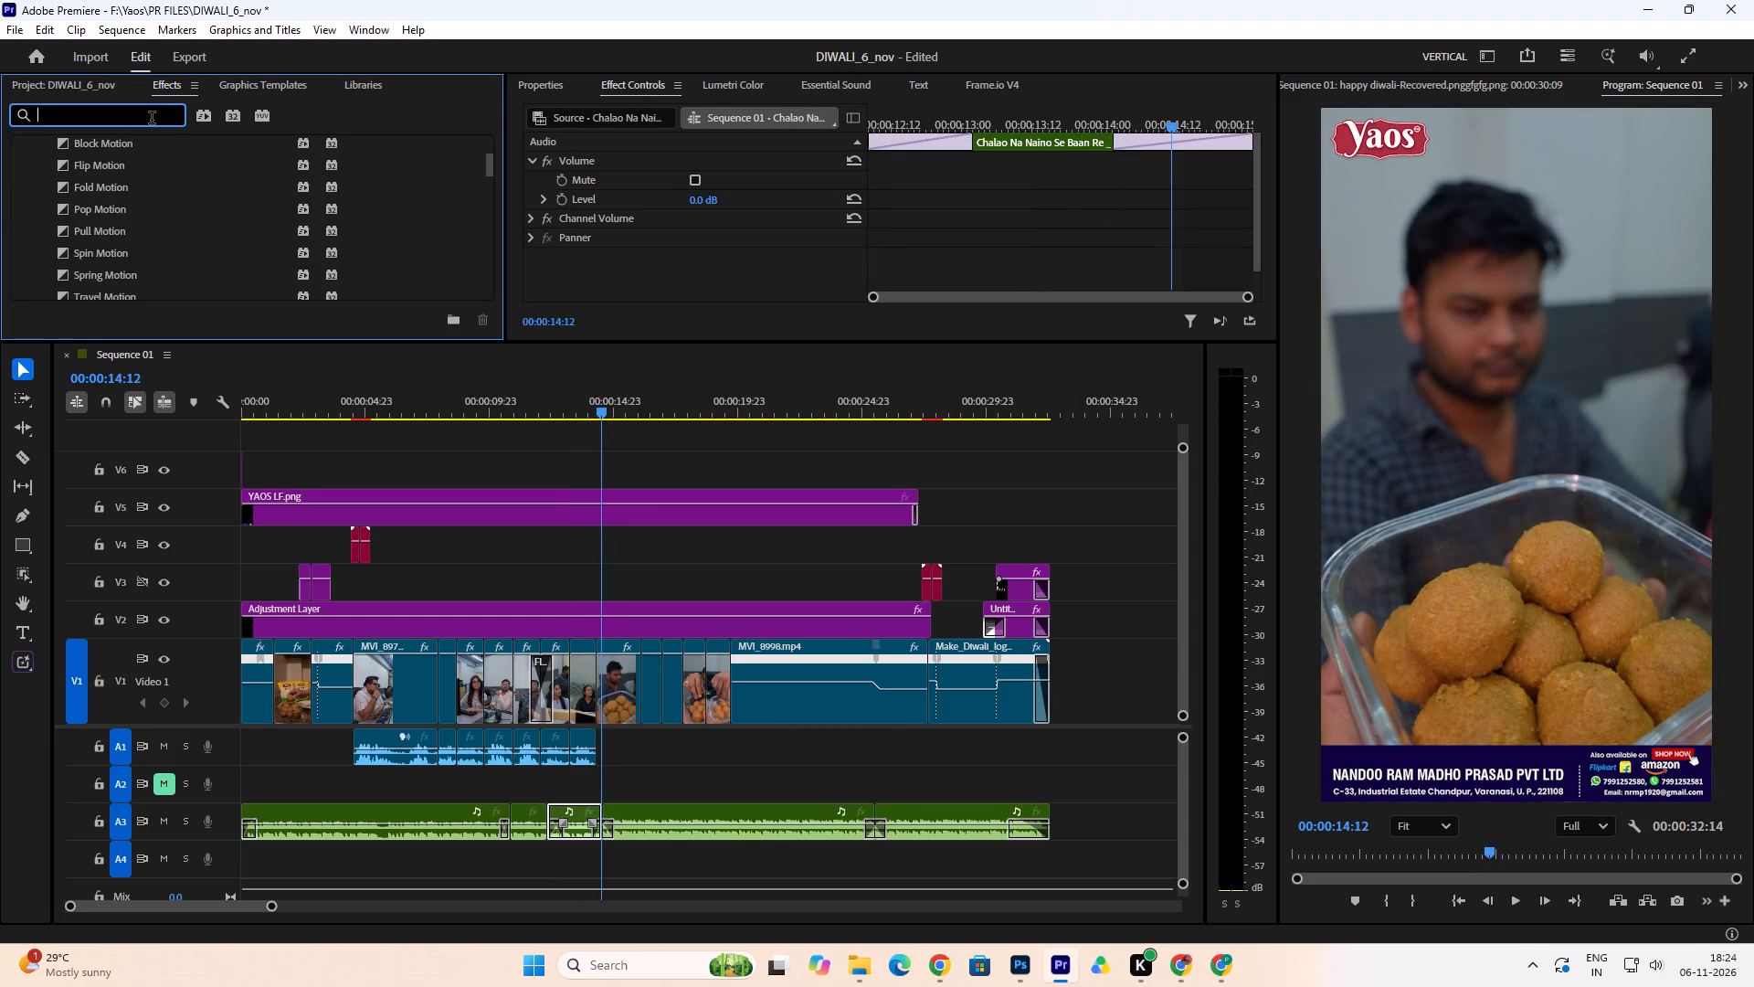
text(ea)
key(r)
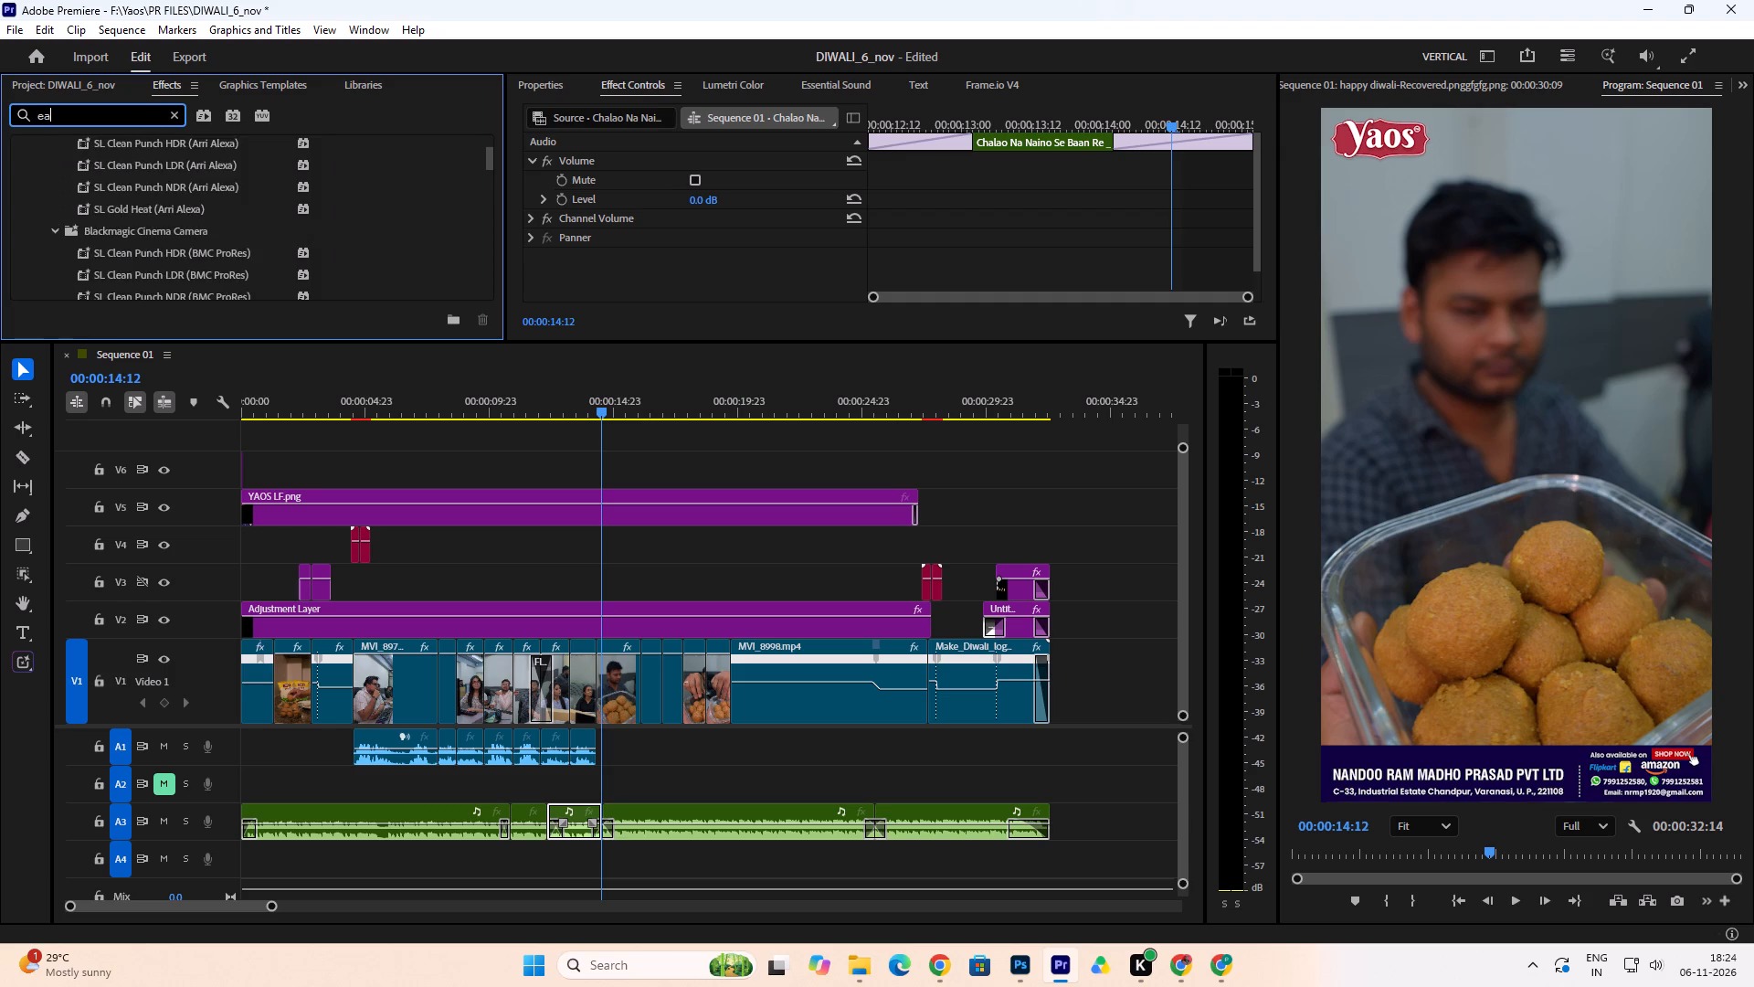
text(th)
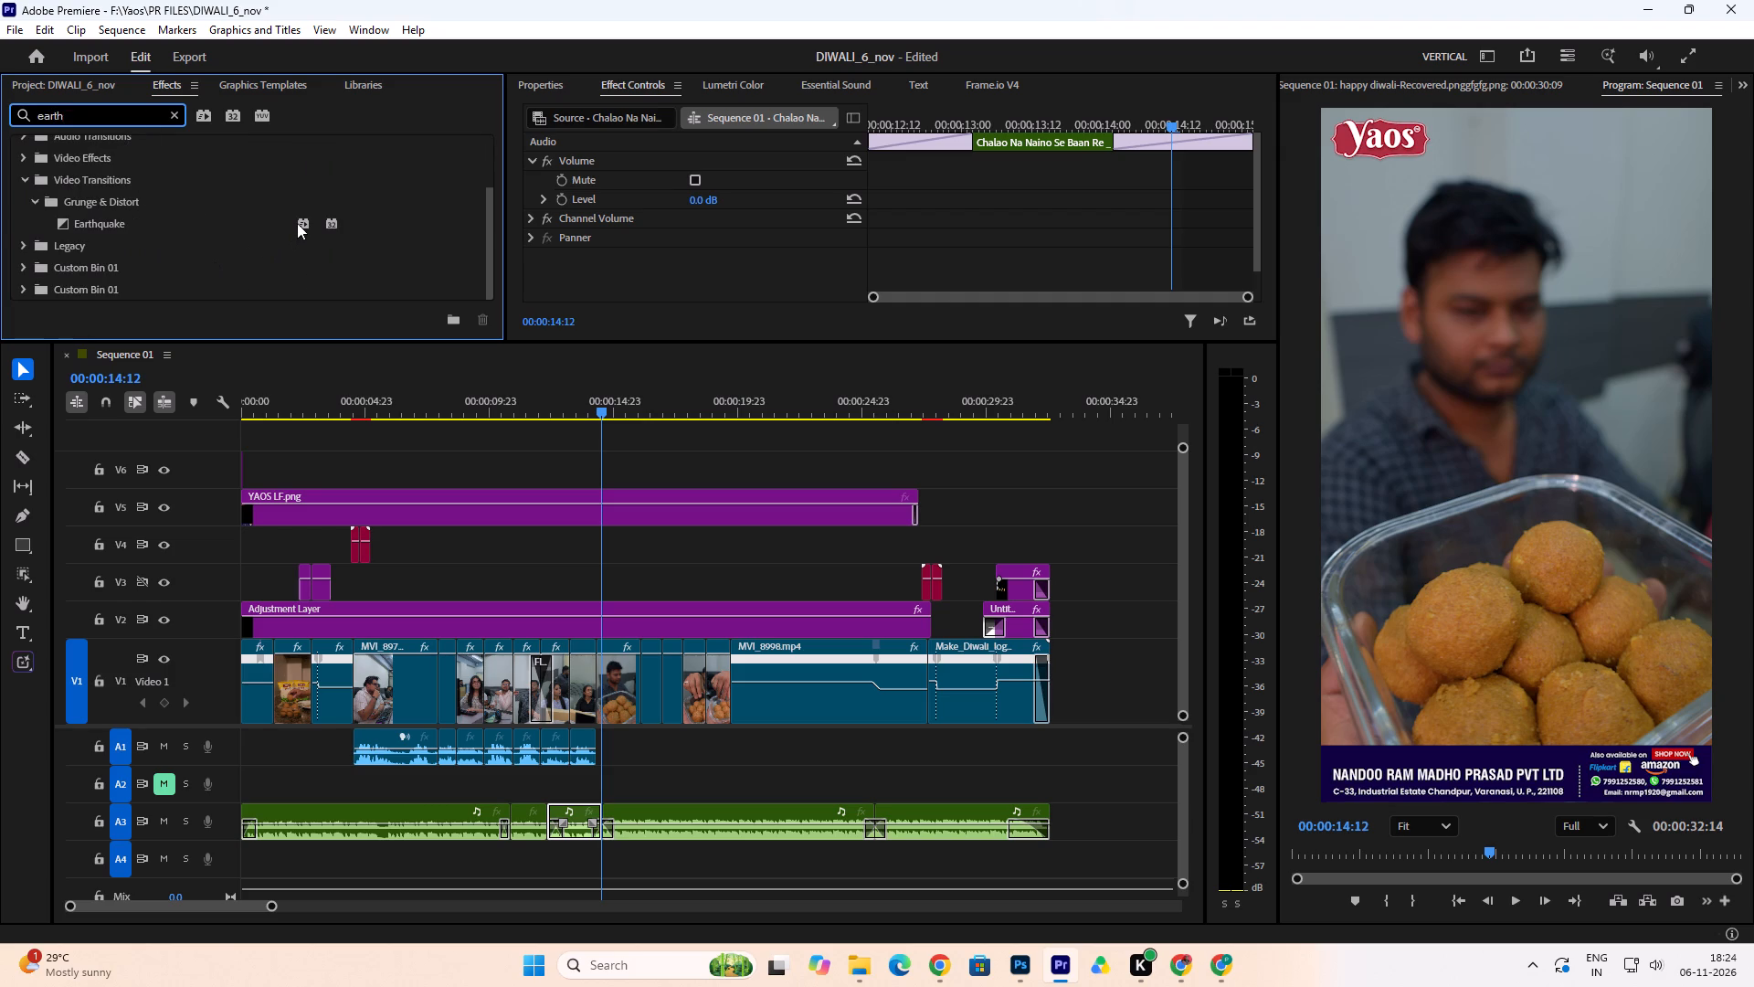
drag(297, 223, 597, 833)
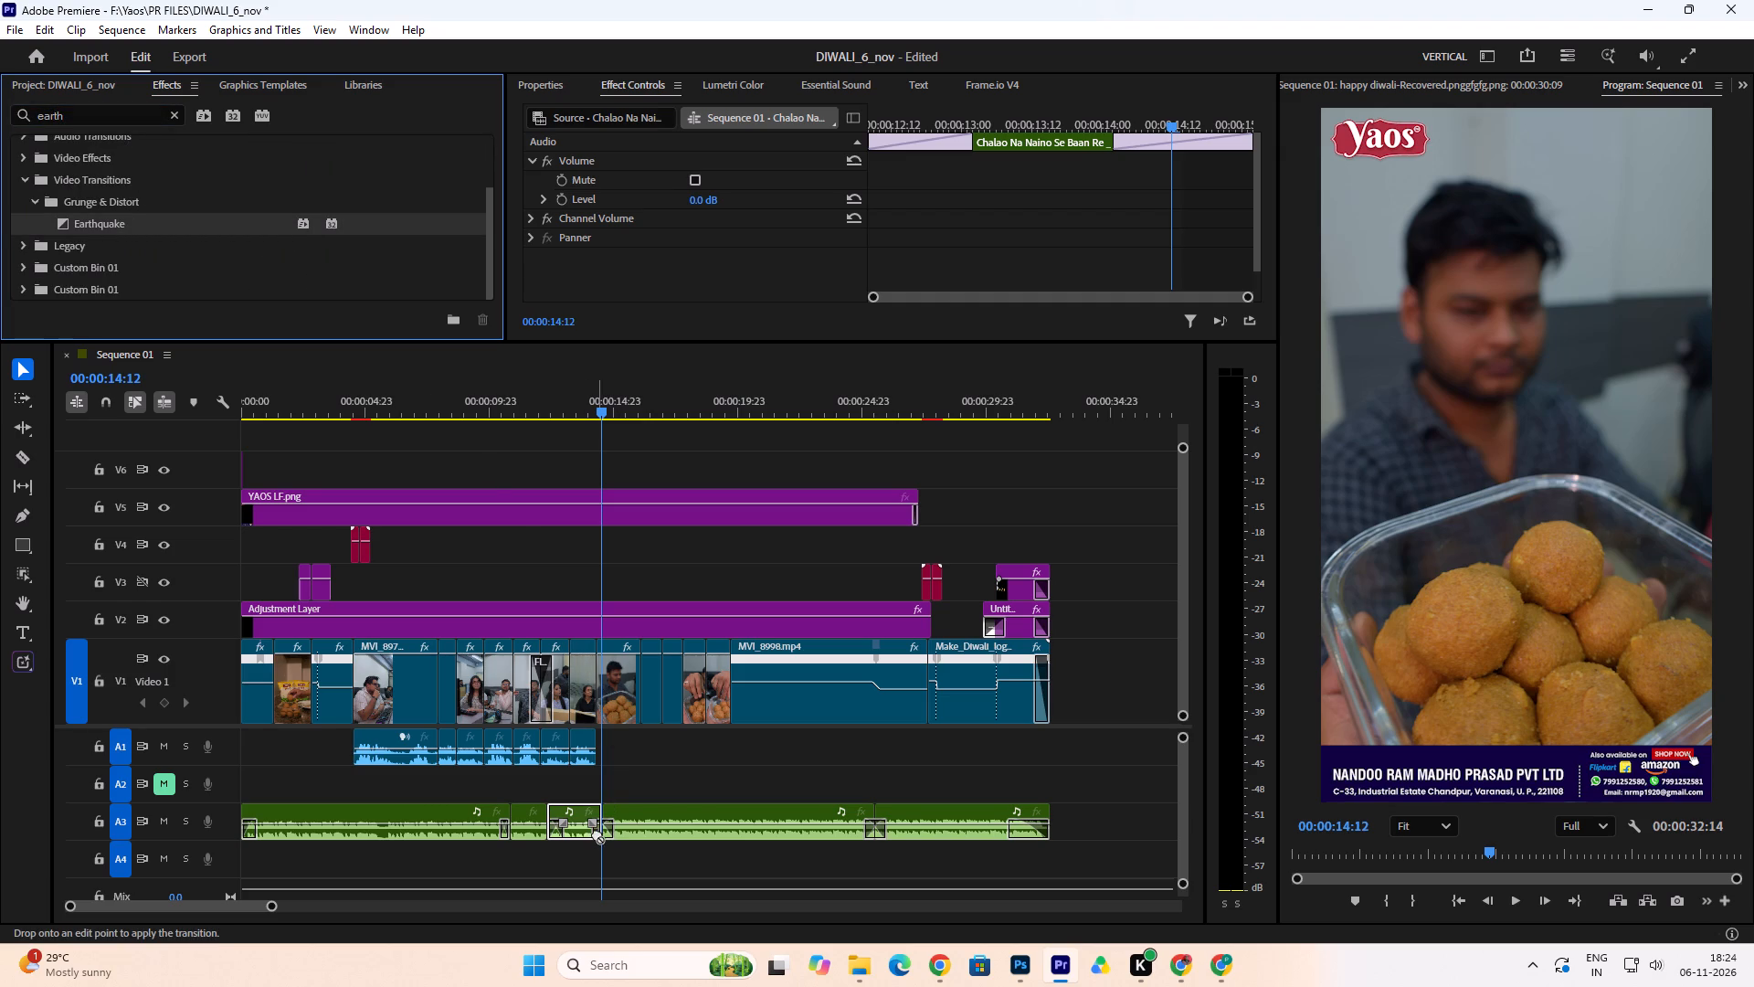
drag(597, 833, 592, 681)
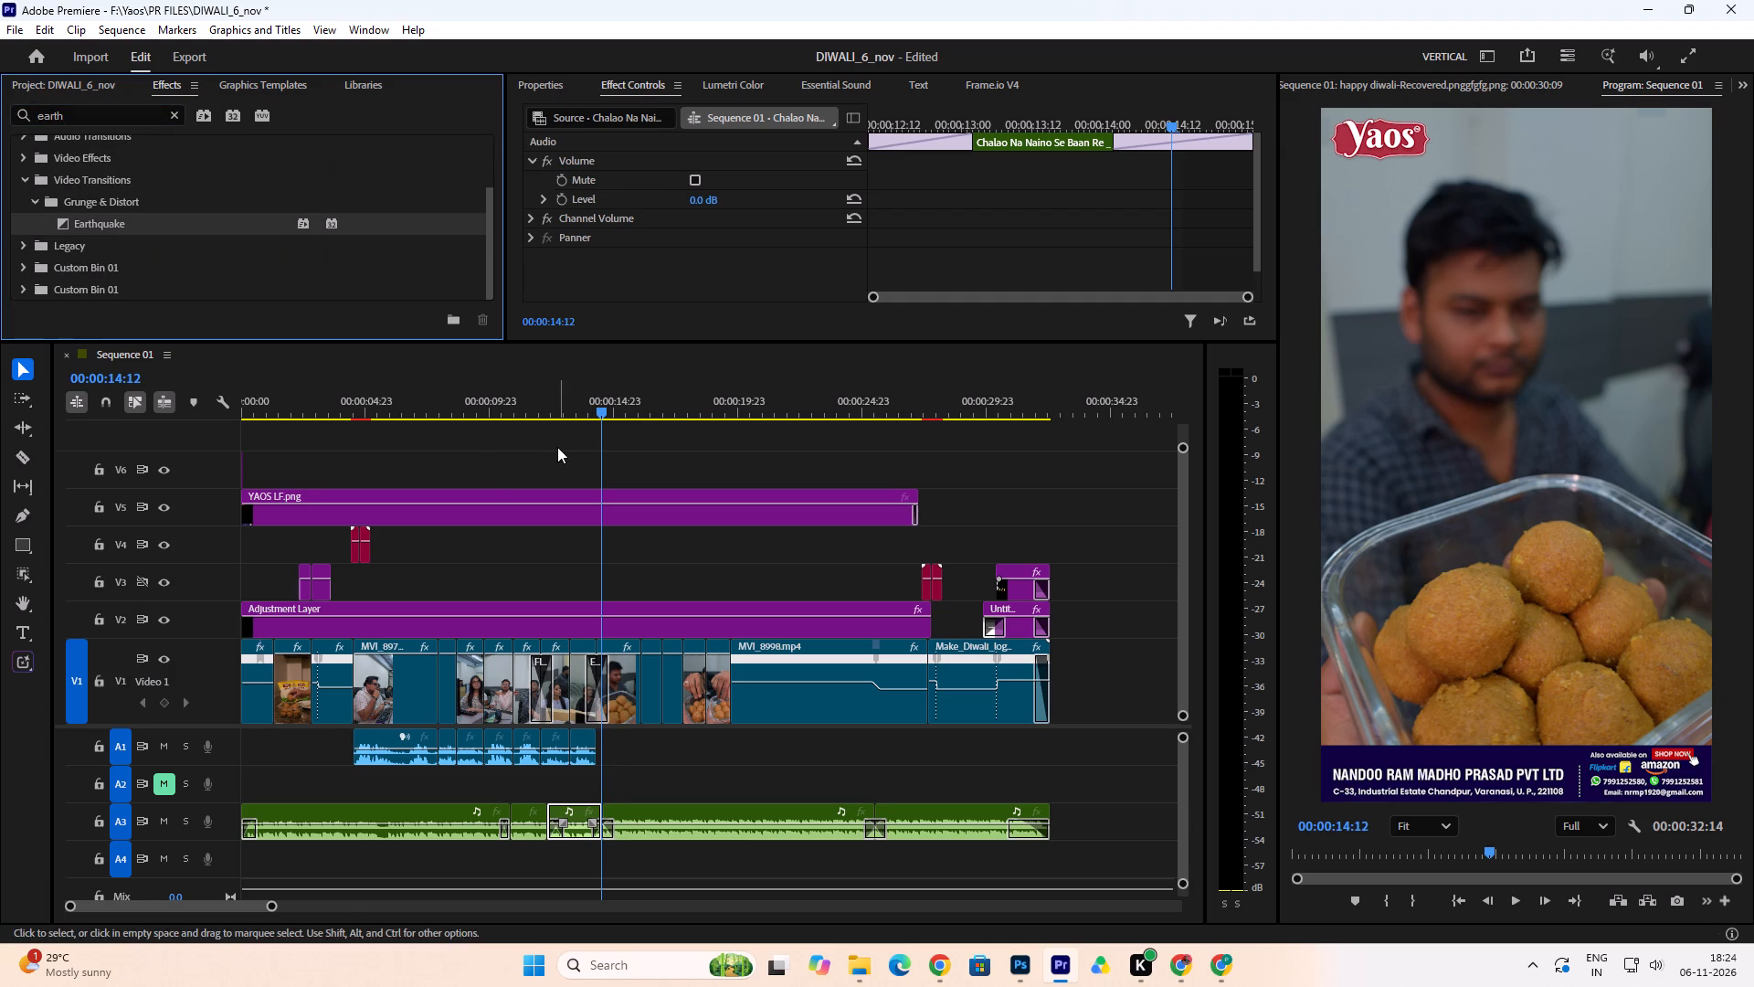
Play back from about 00:00:10:17 to 00:00:15:10 to check the added Earthquake transition.
click(507, 398)
key(space)
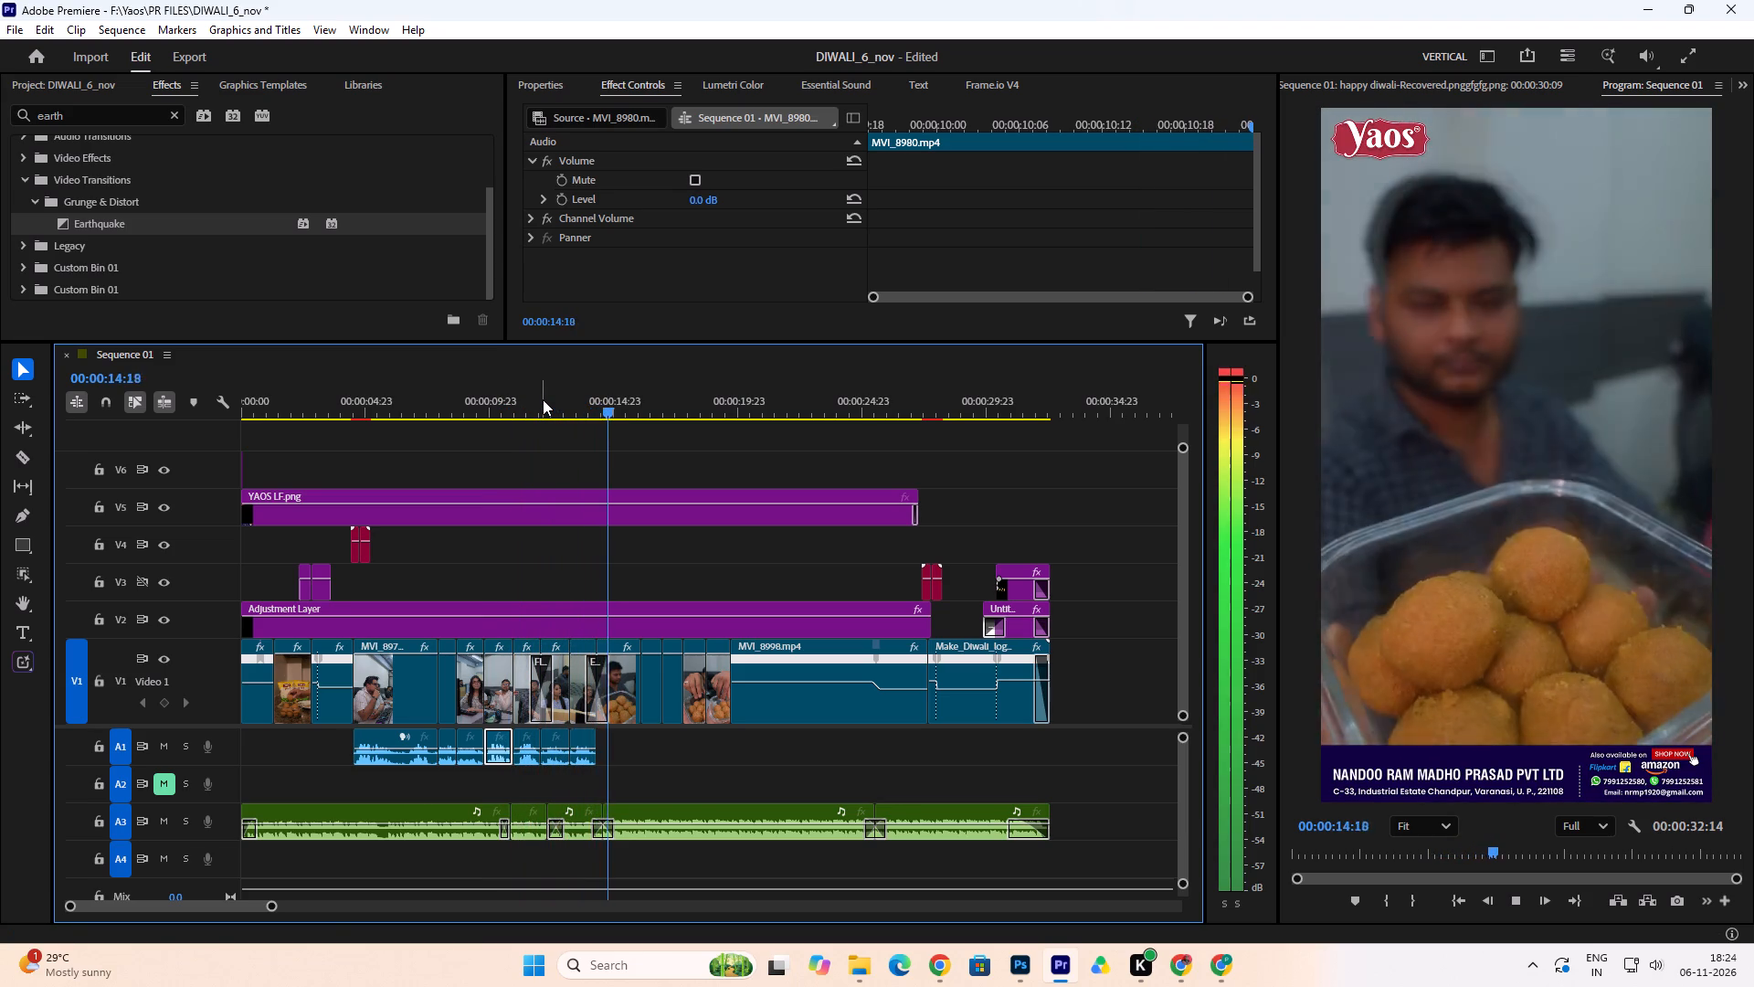
key(space)
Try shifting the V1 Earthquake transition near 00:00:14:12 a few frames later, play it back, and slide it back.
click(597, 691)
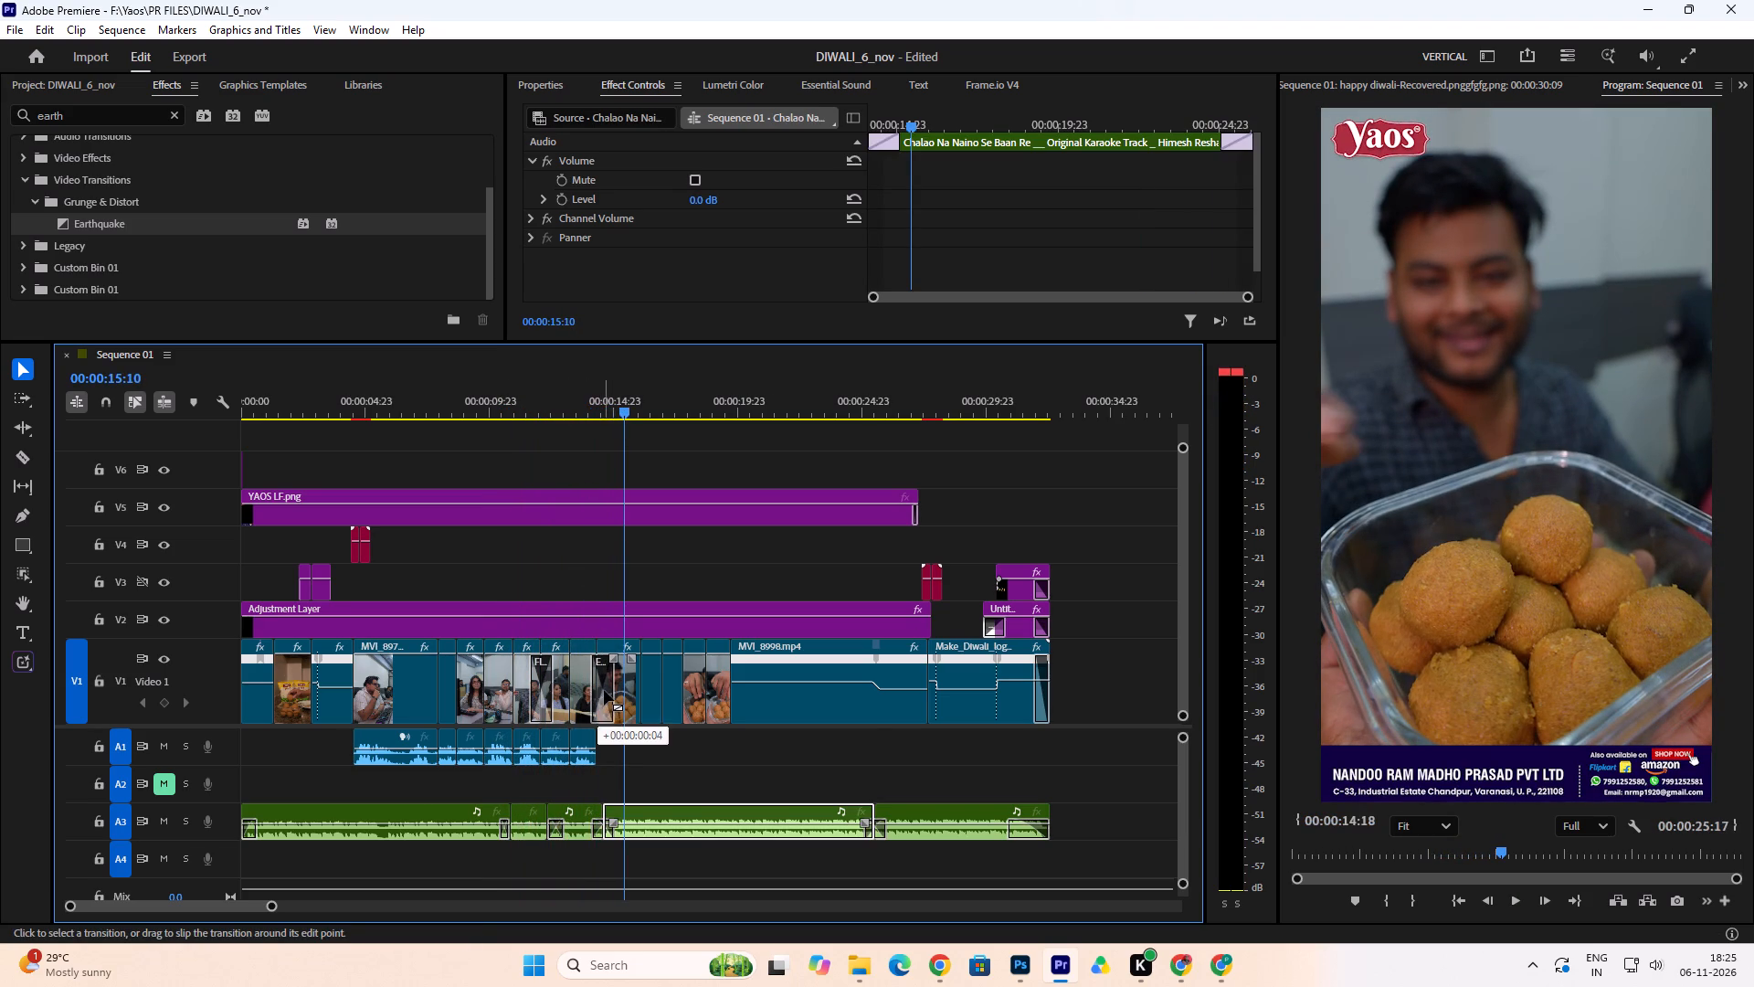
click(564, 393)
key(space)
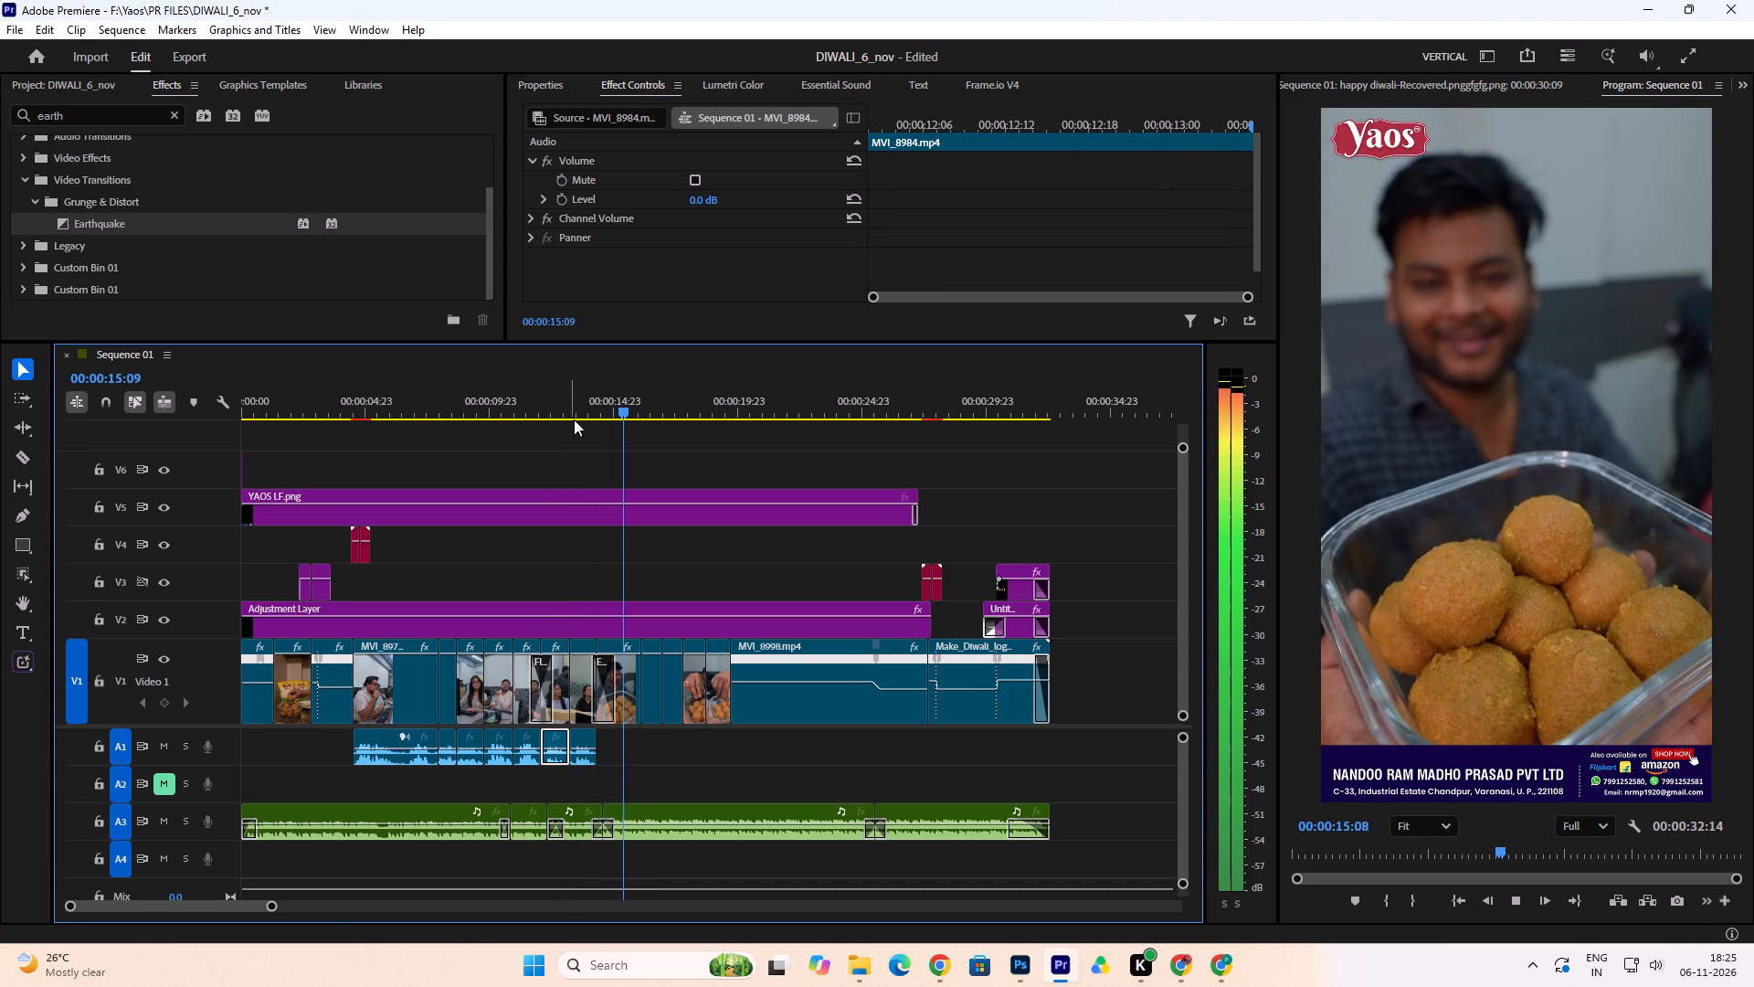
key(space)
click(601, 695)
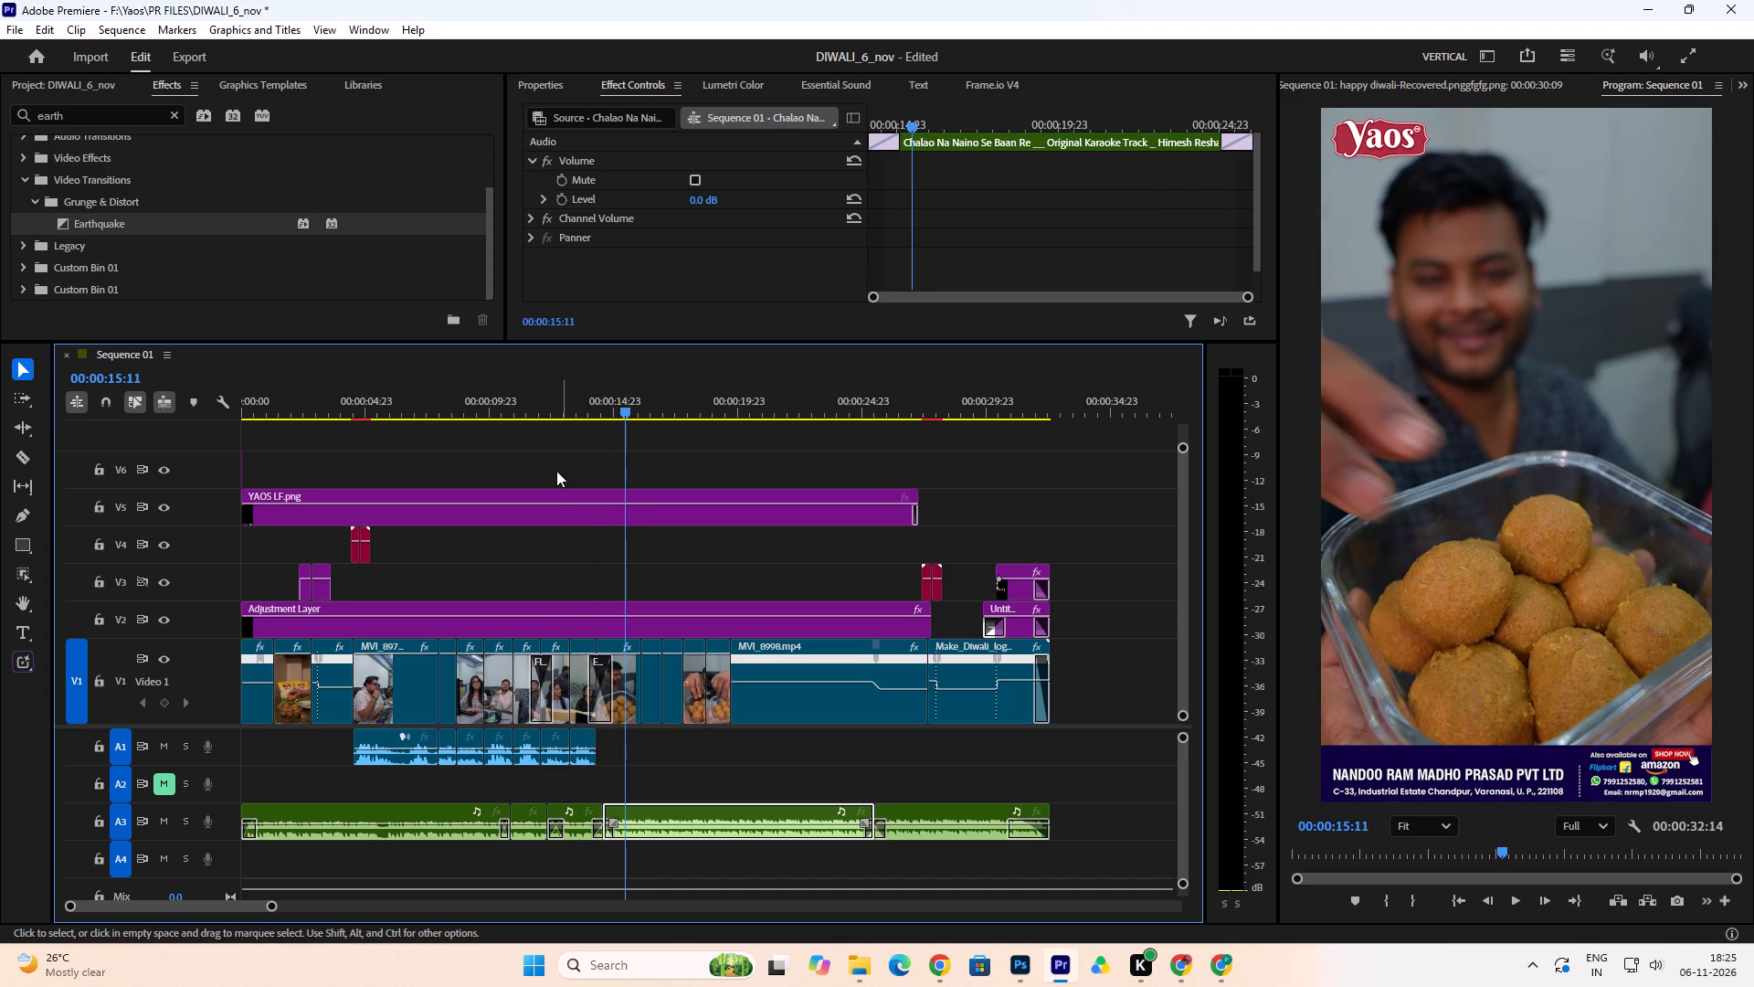
Play back from about 00:00:12:12 to the sequence end, and from the start to 00:00:26:15, to review the edit.
click(552, 389)
key(space)
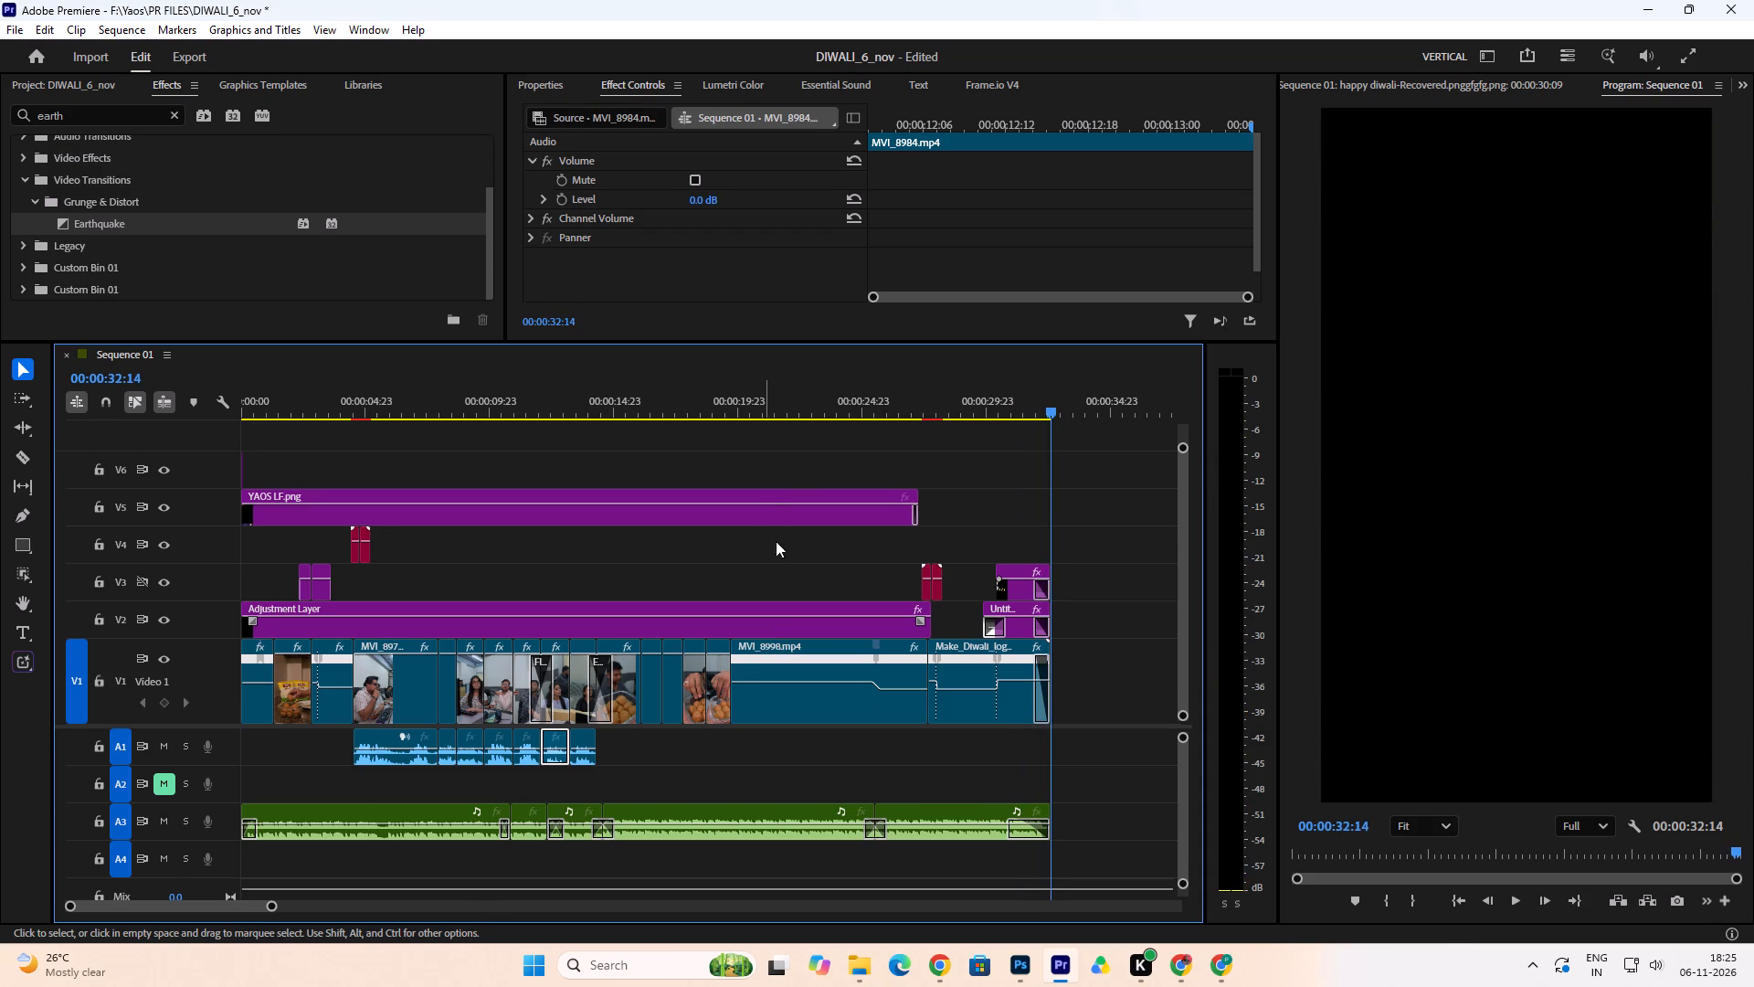
drag(876, 398, 23, 473)
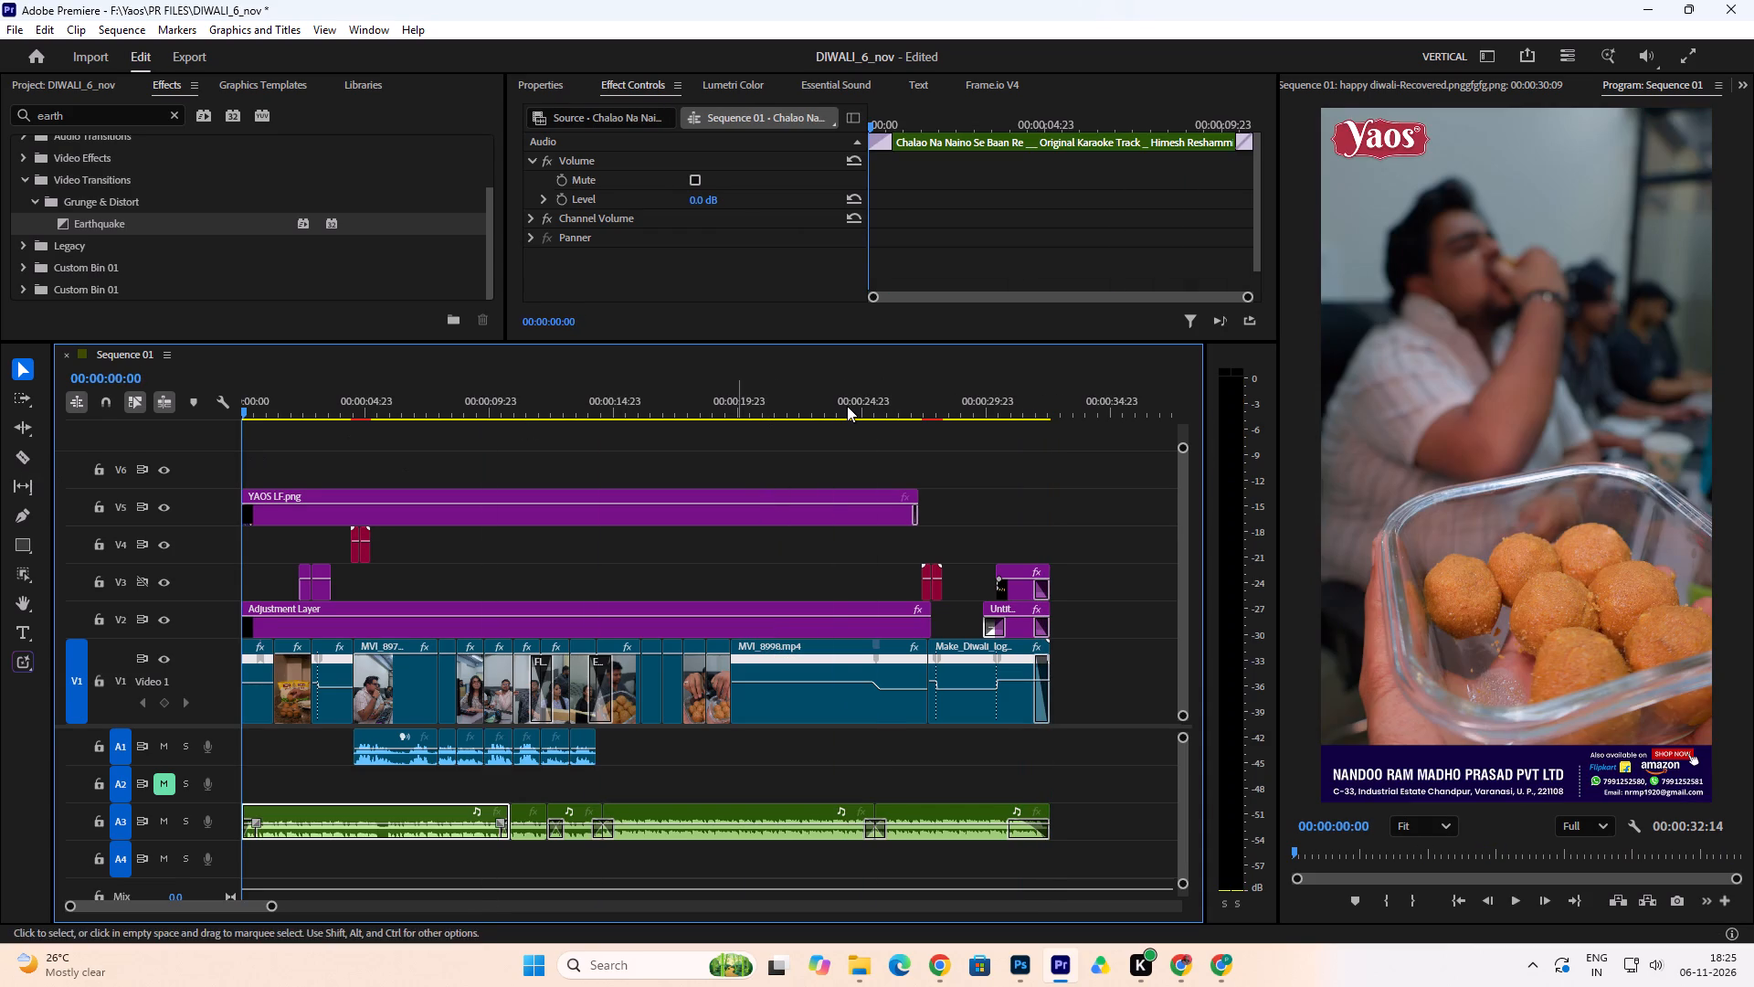
key(space)
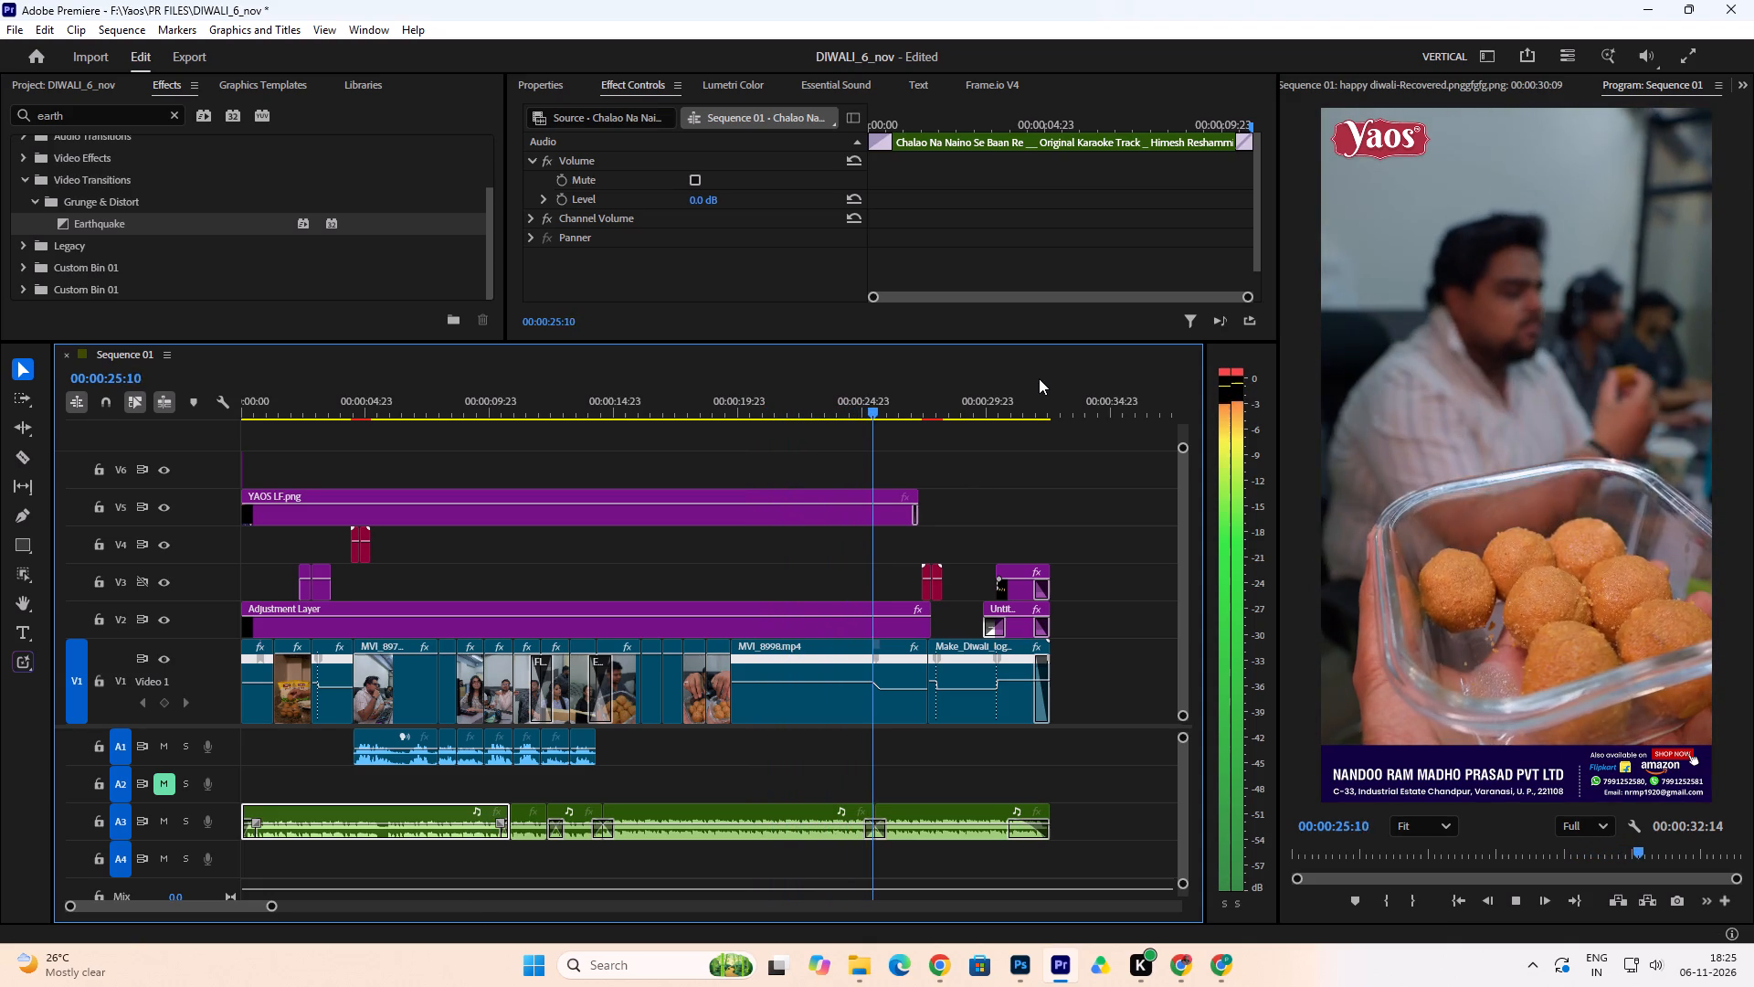
key(space)
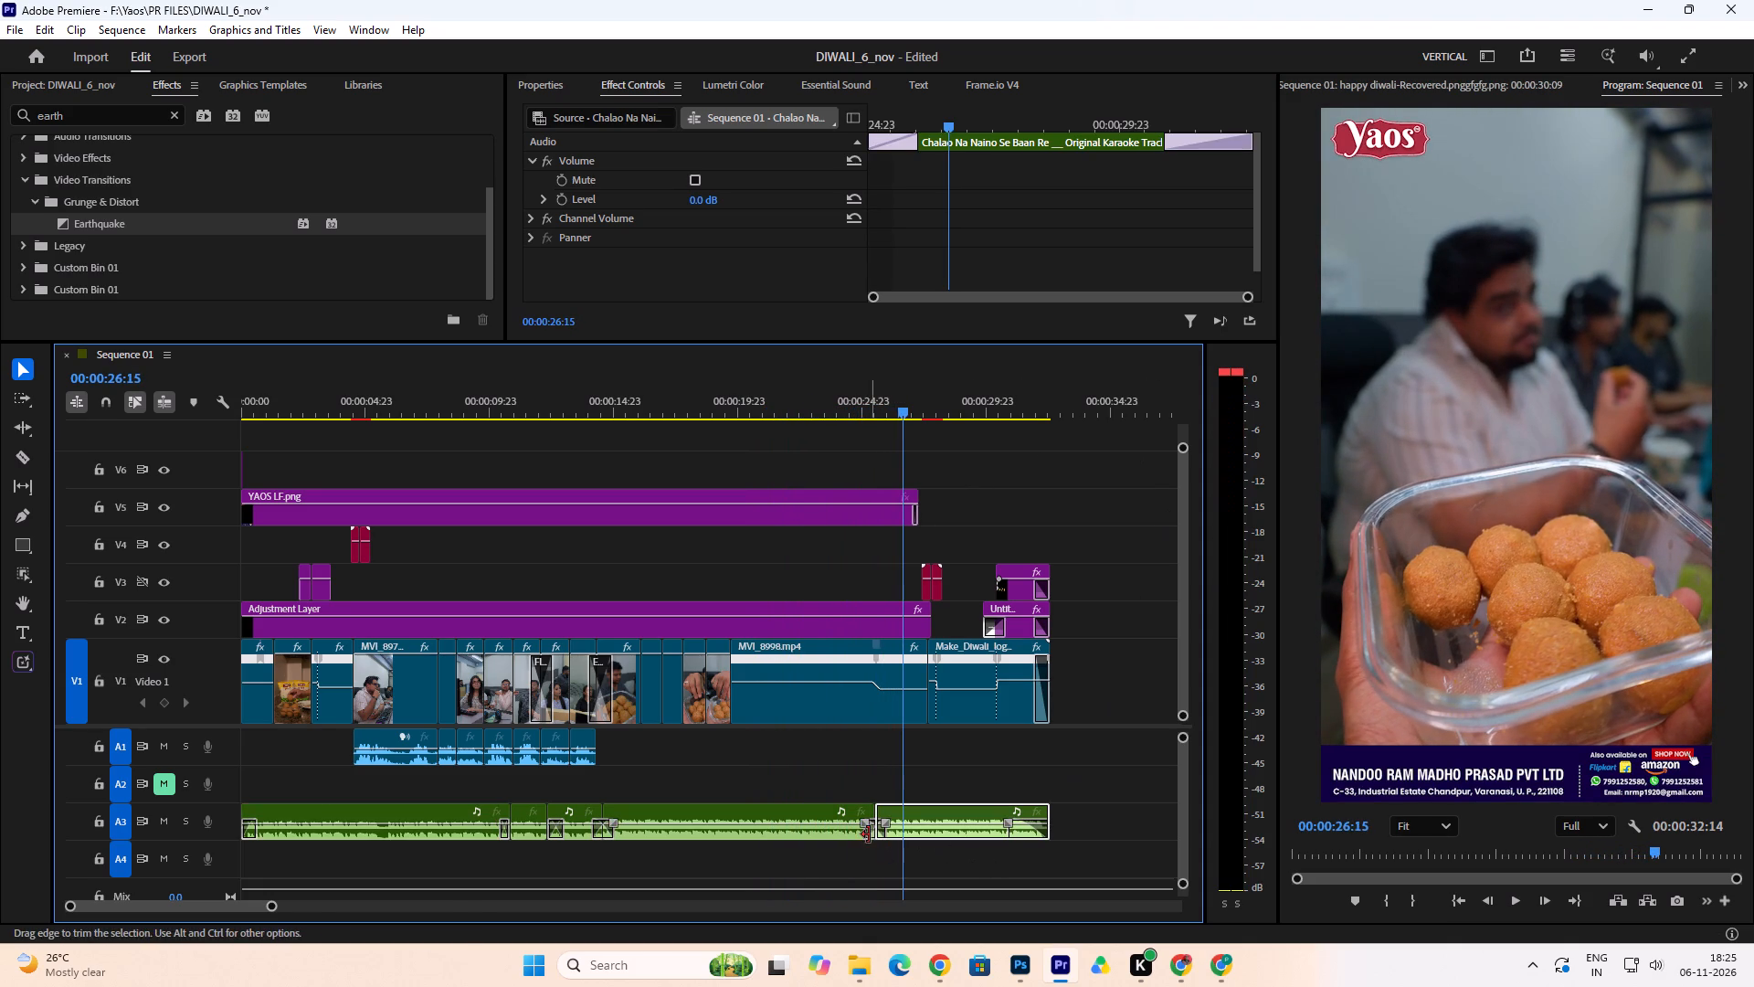
Set the Fade Value of the custom crossfade at the A3 music cut near 00:00:25:13 to 16.
click(879, 827)
click(882, 827)
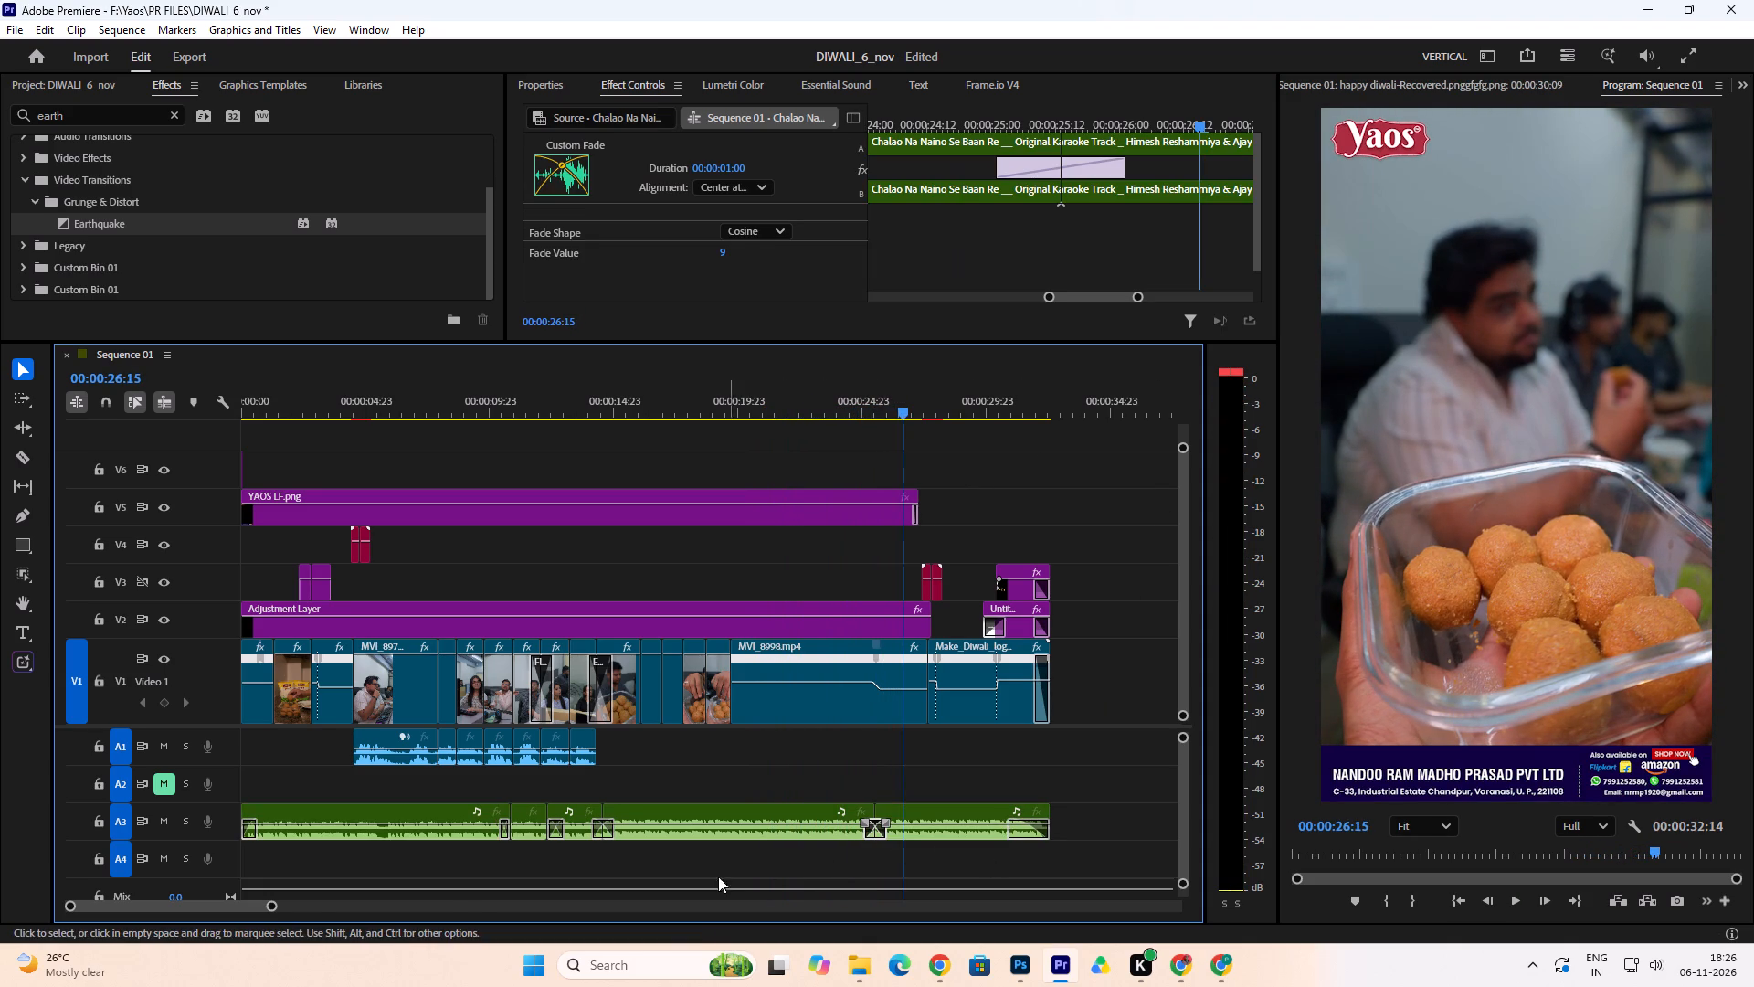
click(889, 411)
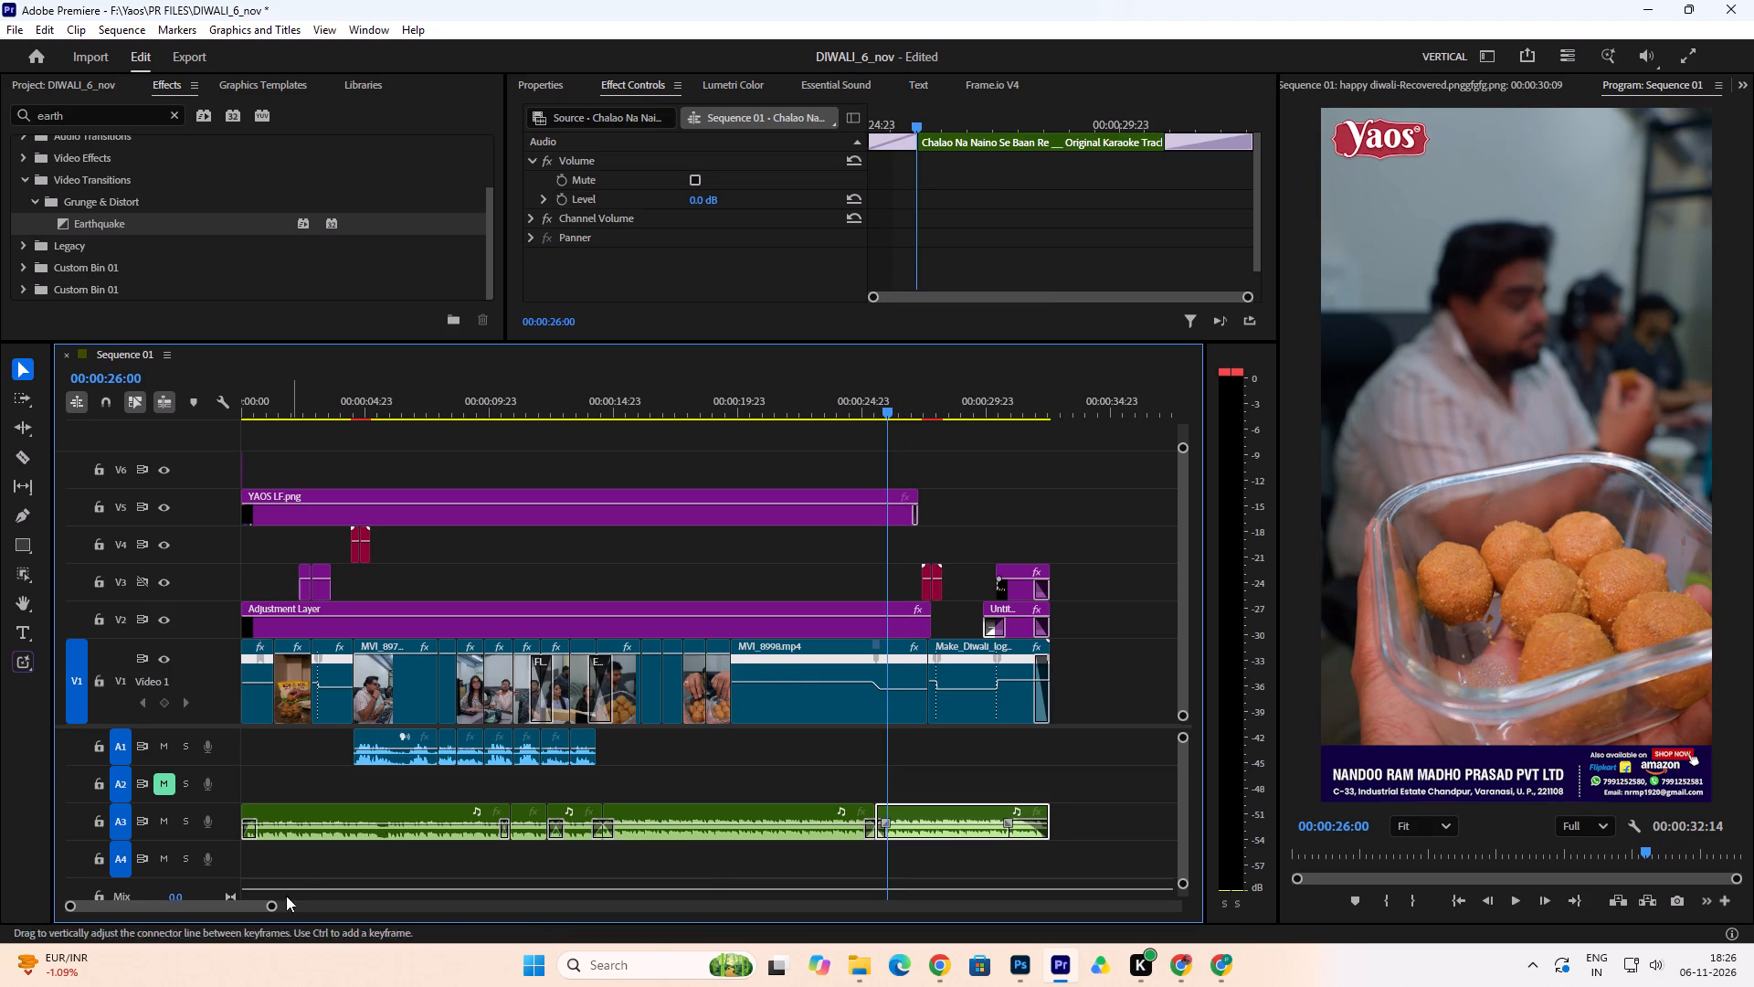
drag(270, 907, 127, 918)
click(670, 831)
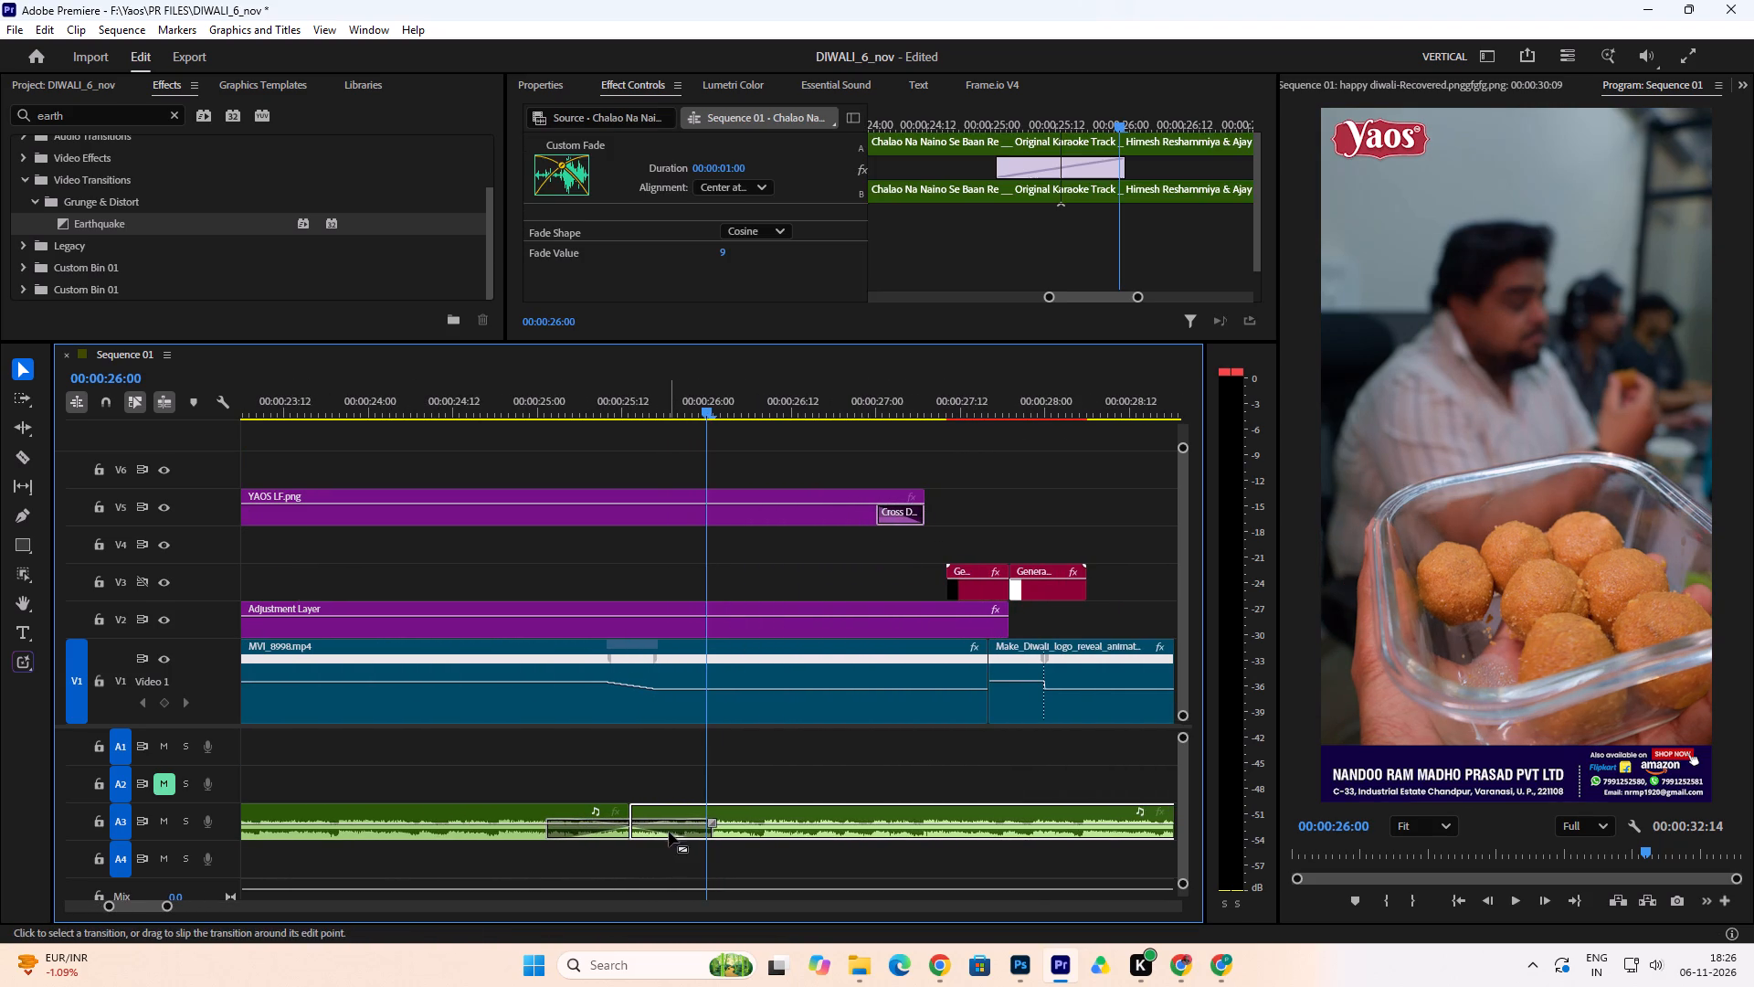
click(655, 410)
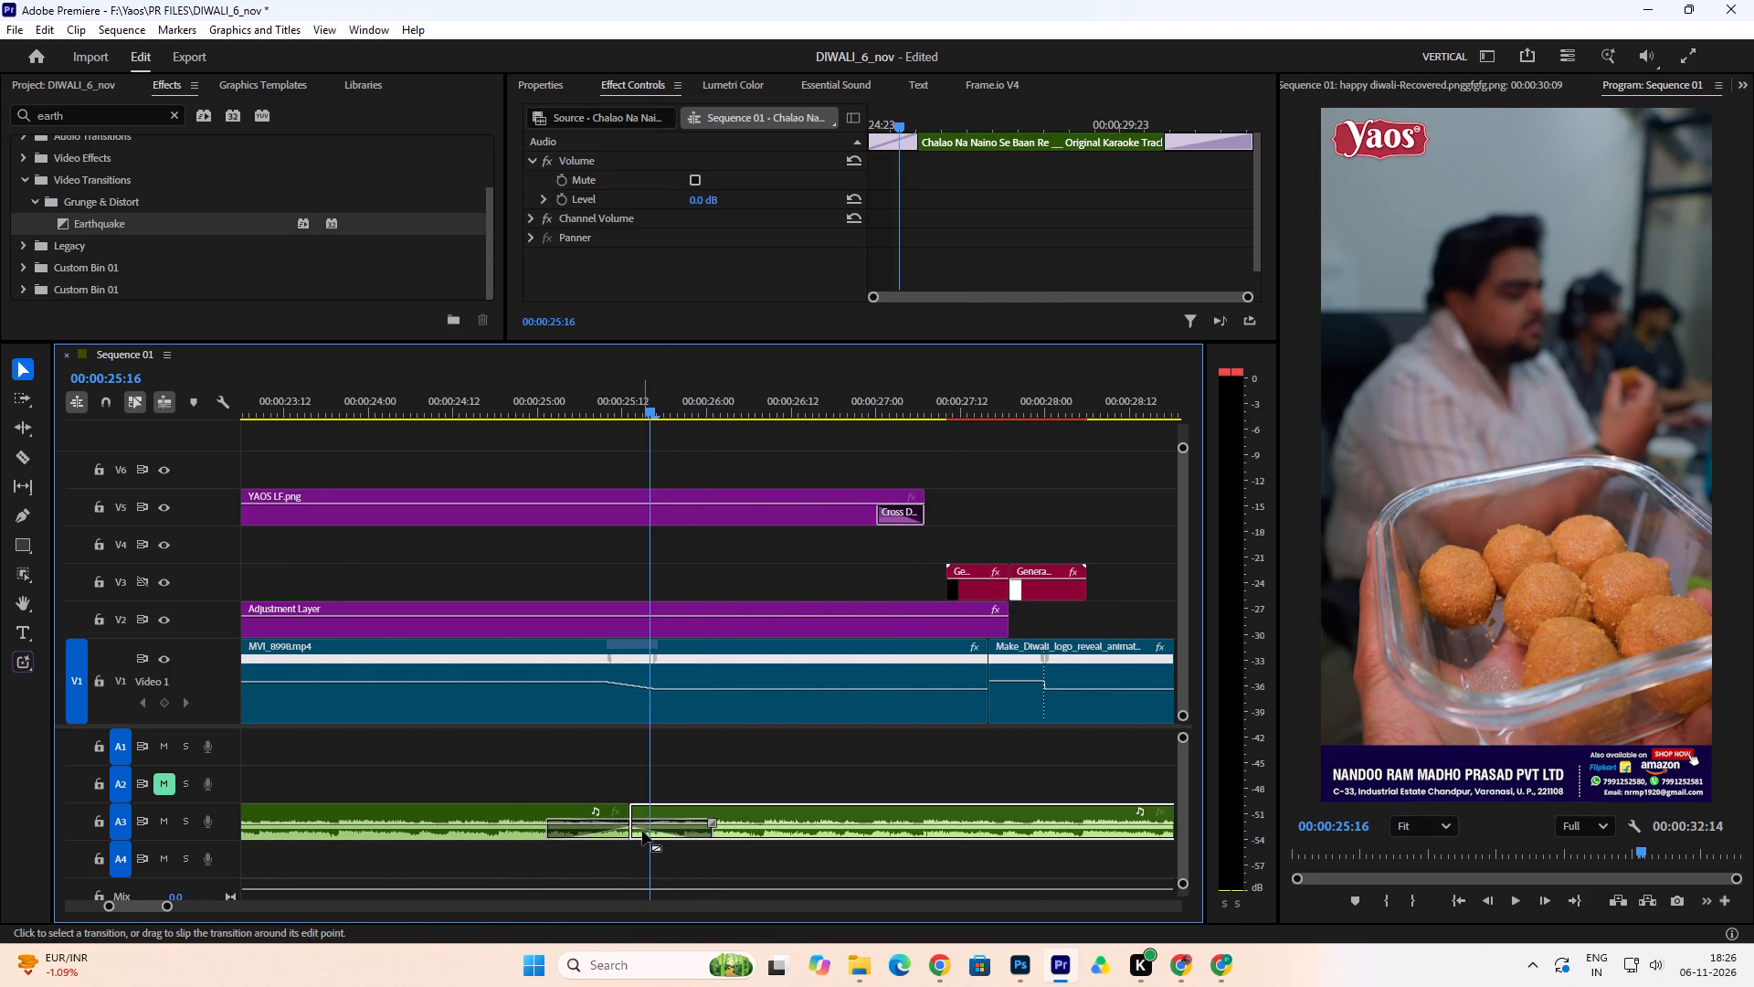
click(654, 827)
click(660, 831)
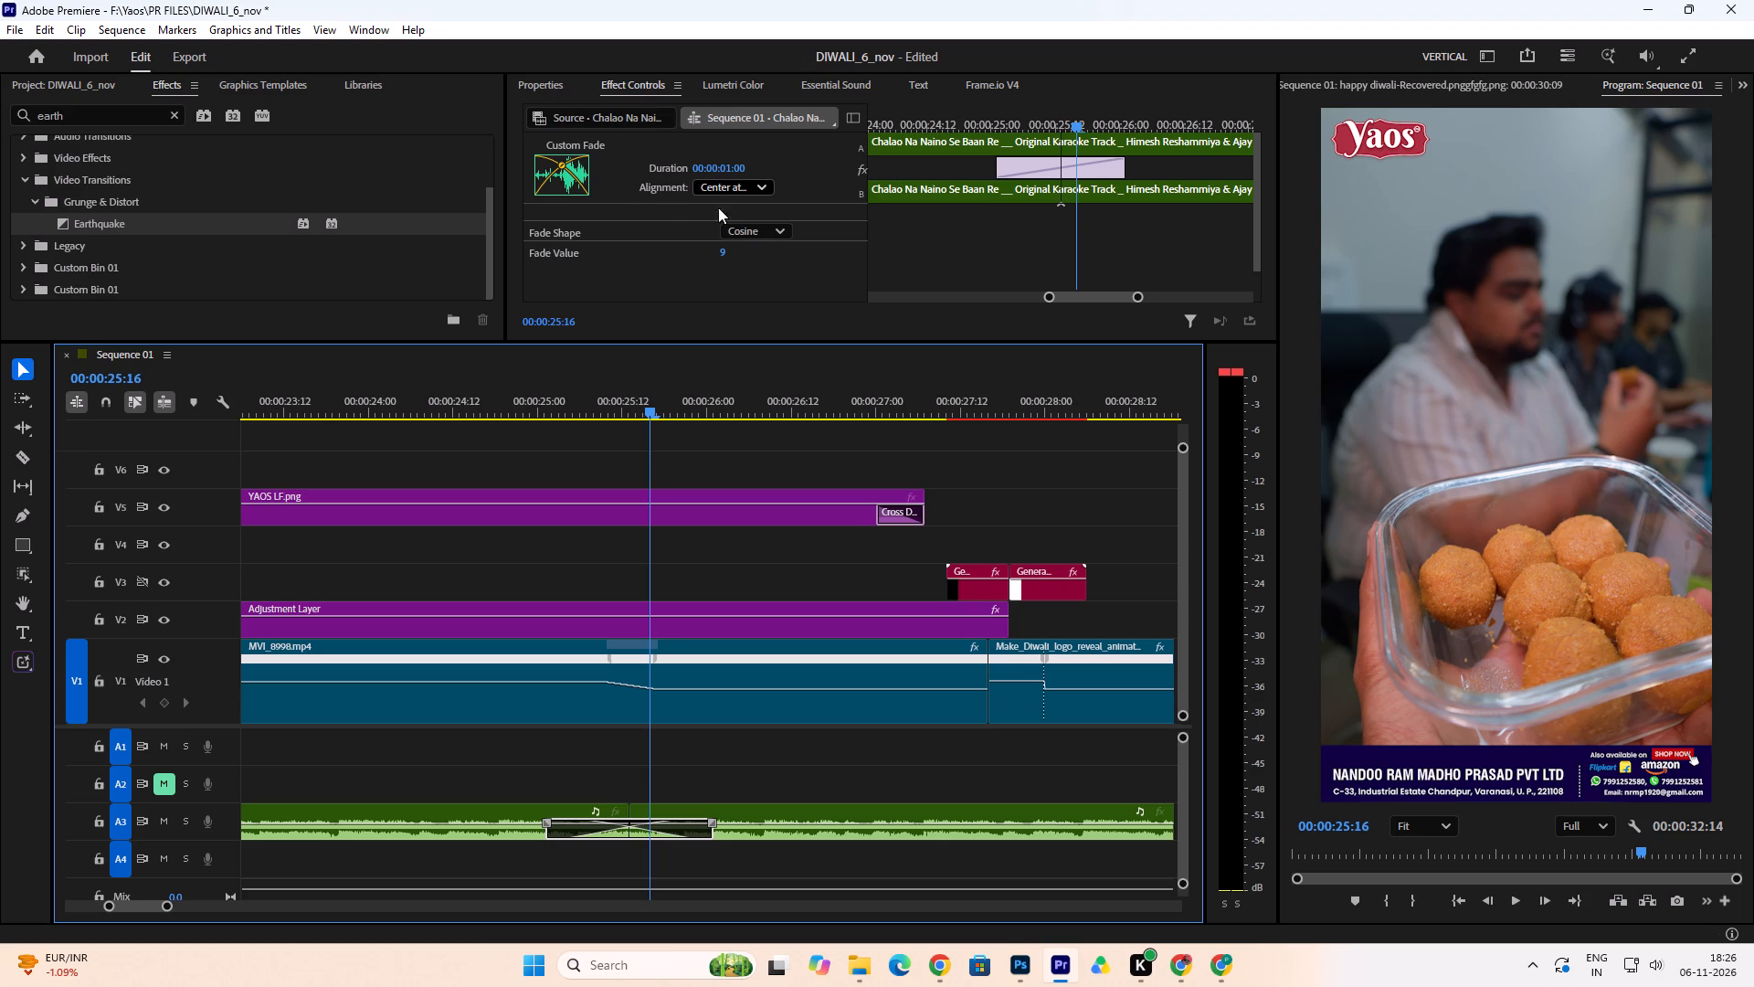
drag(727, 253, 735, 254)
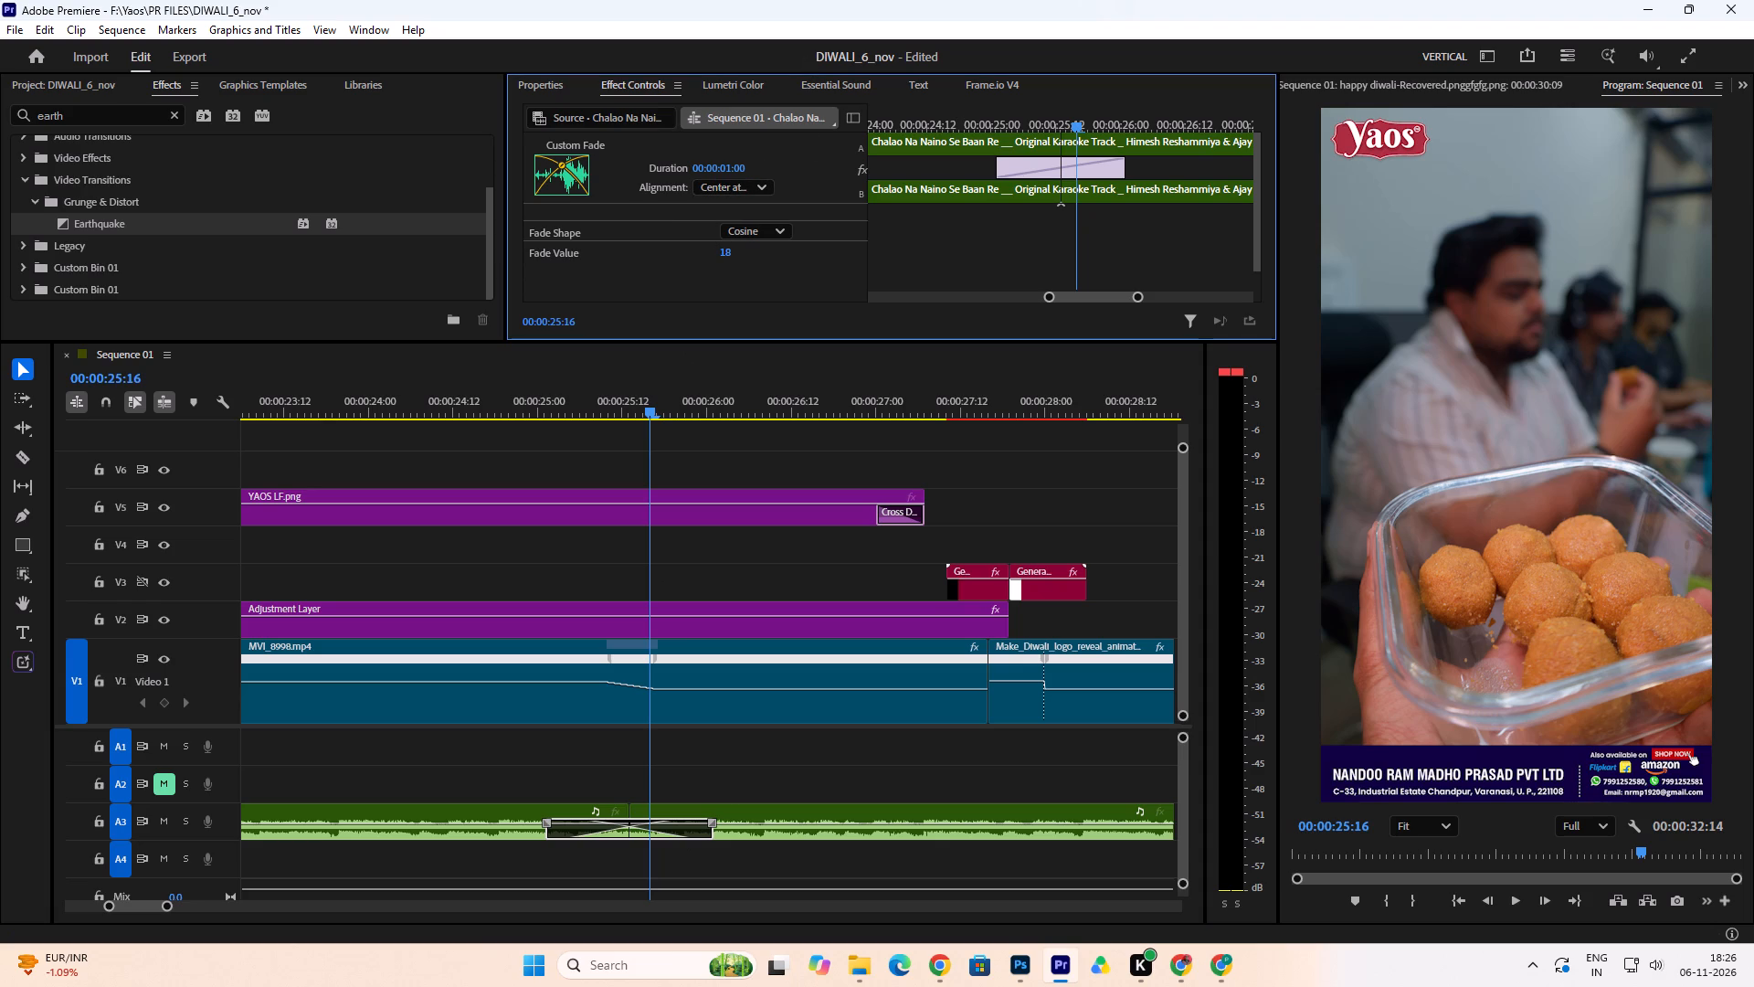
drag(735, 254, 736, 257)
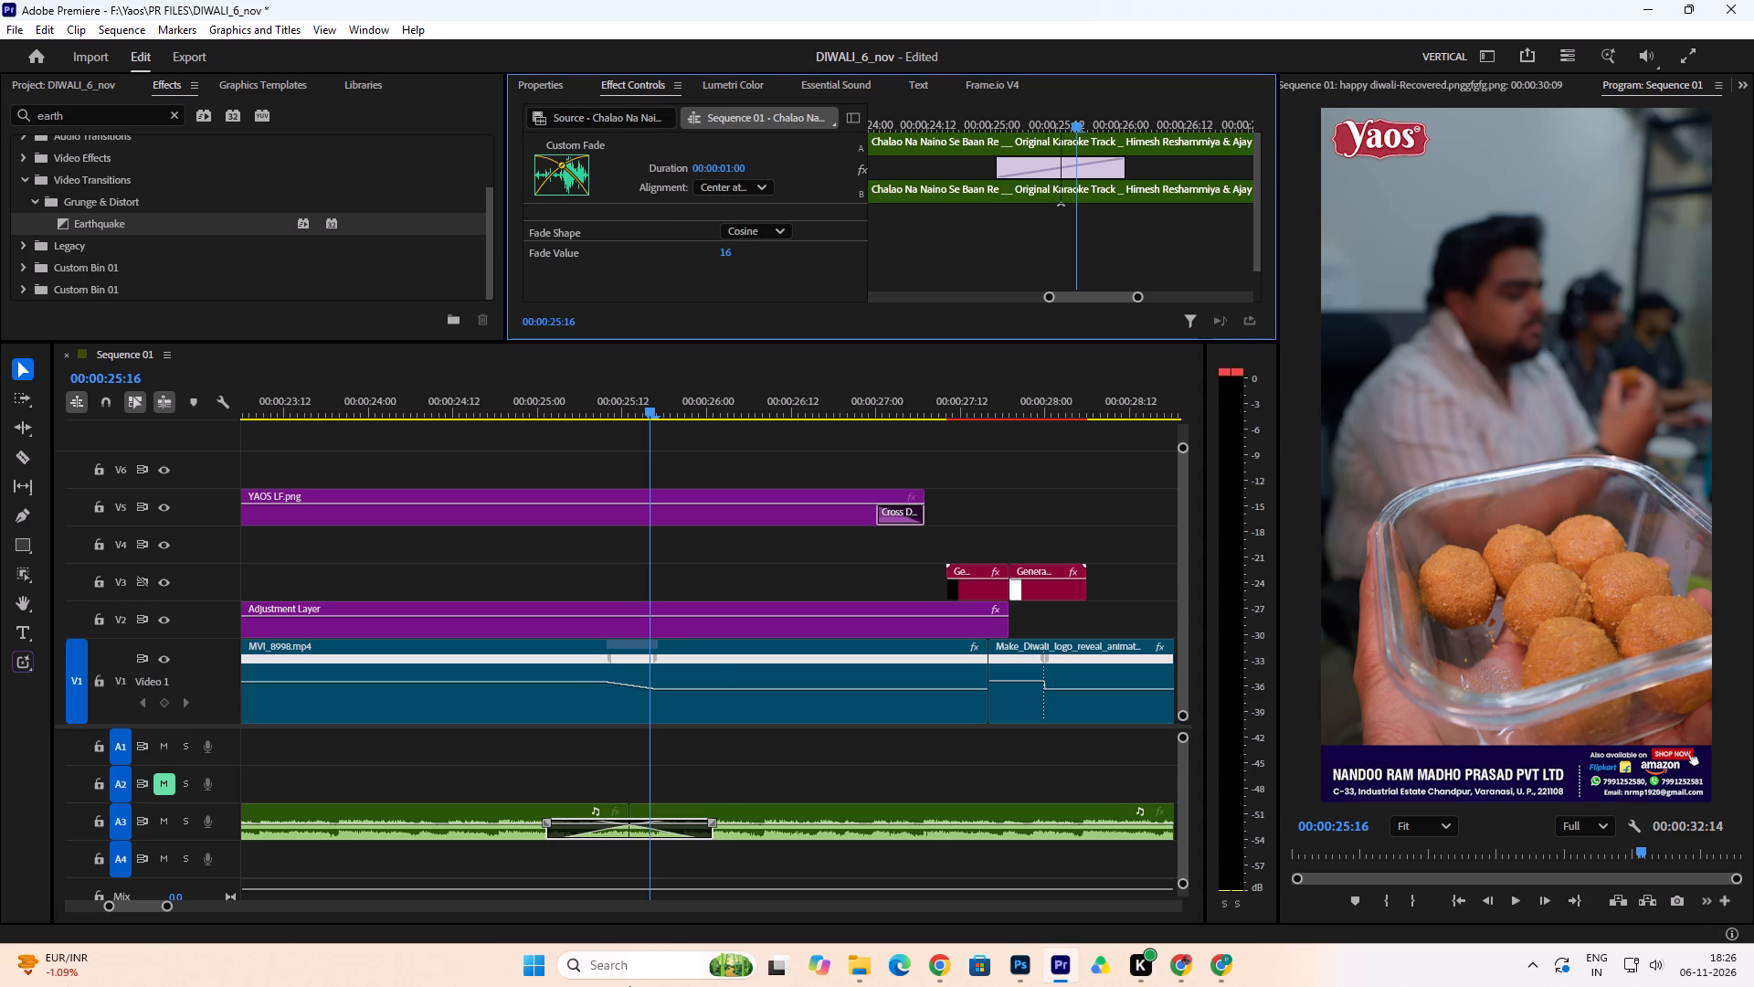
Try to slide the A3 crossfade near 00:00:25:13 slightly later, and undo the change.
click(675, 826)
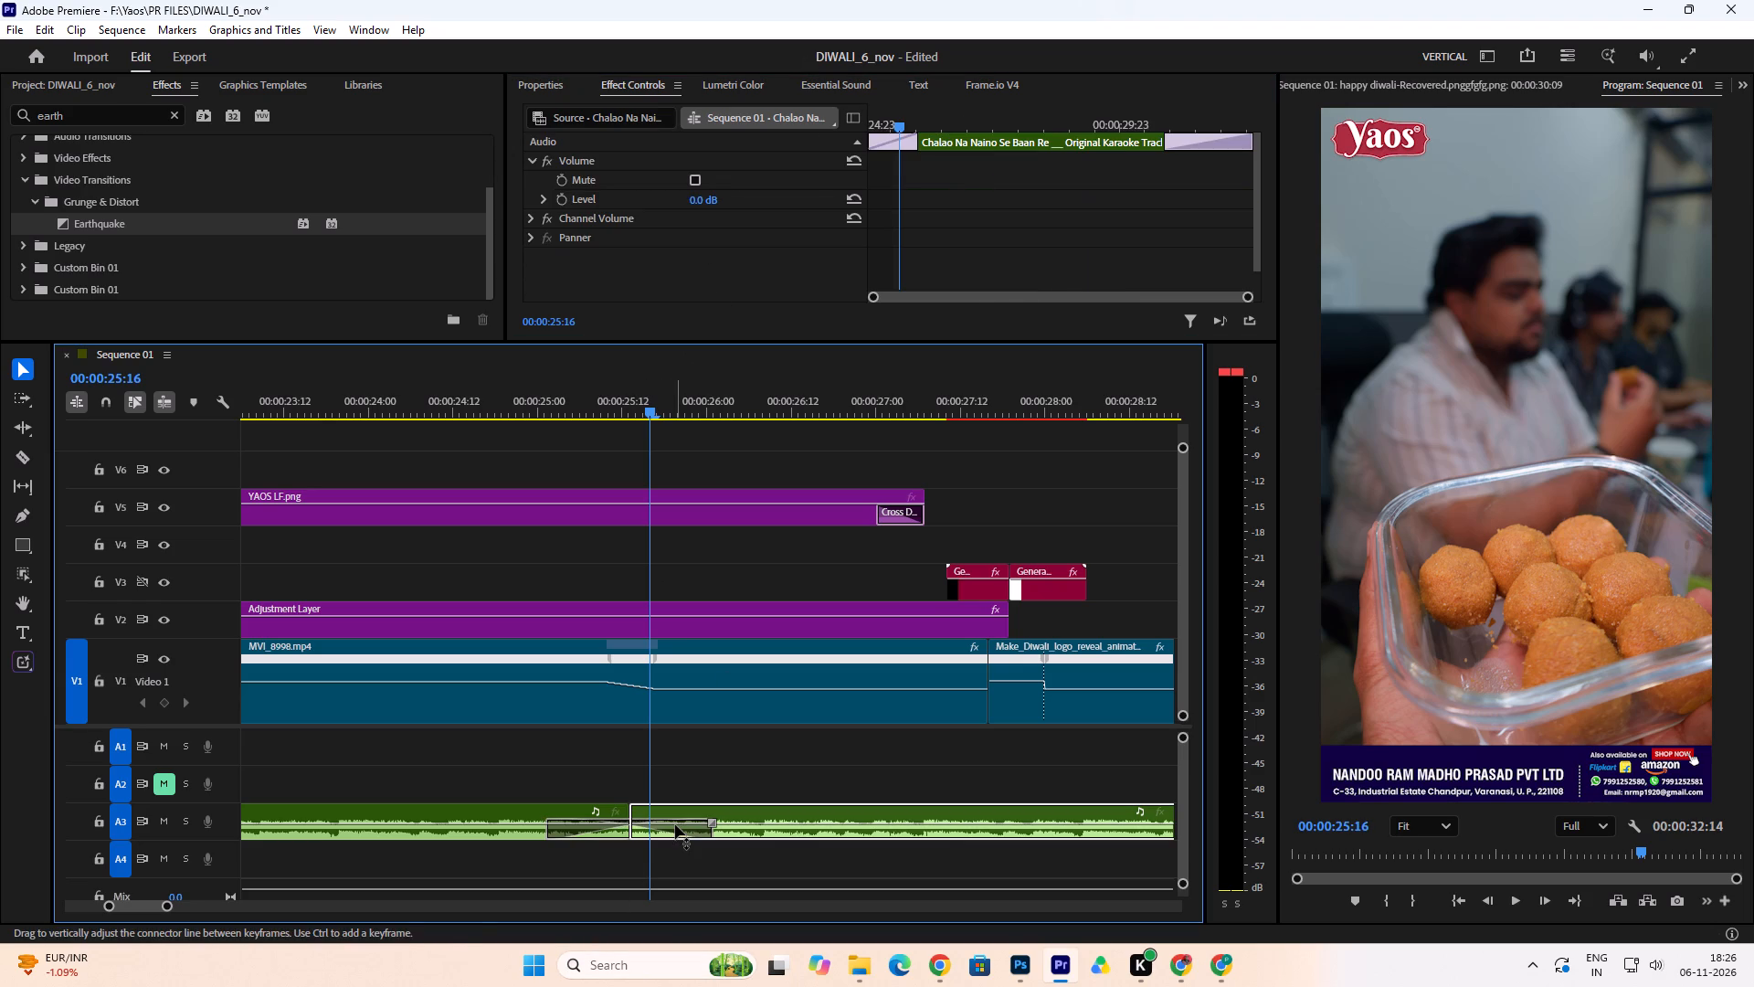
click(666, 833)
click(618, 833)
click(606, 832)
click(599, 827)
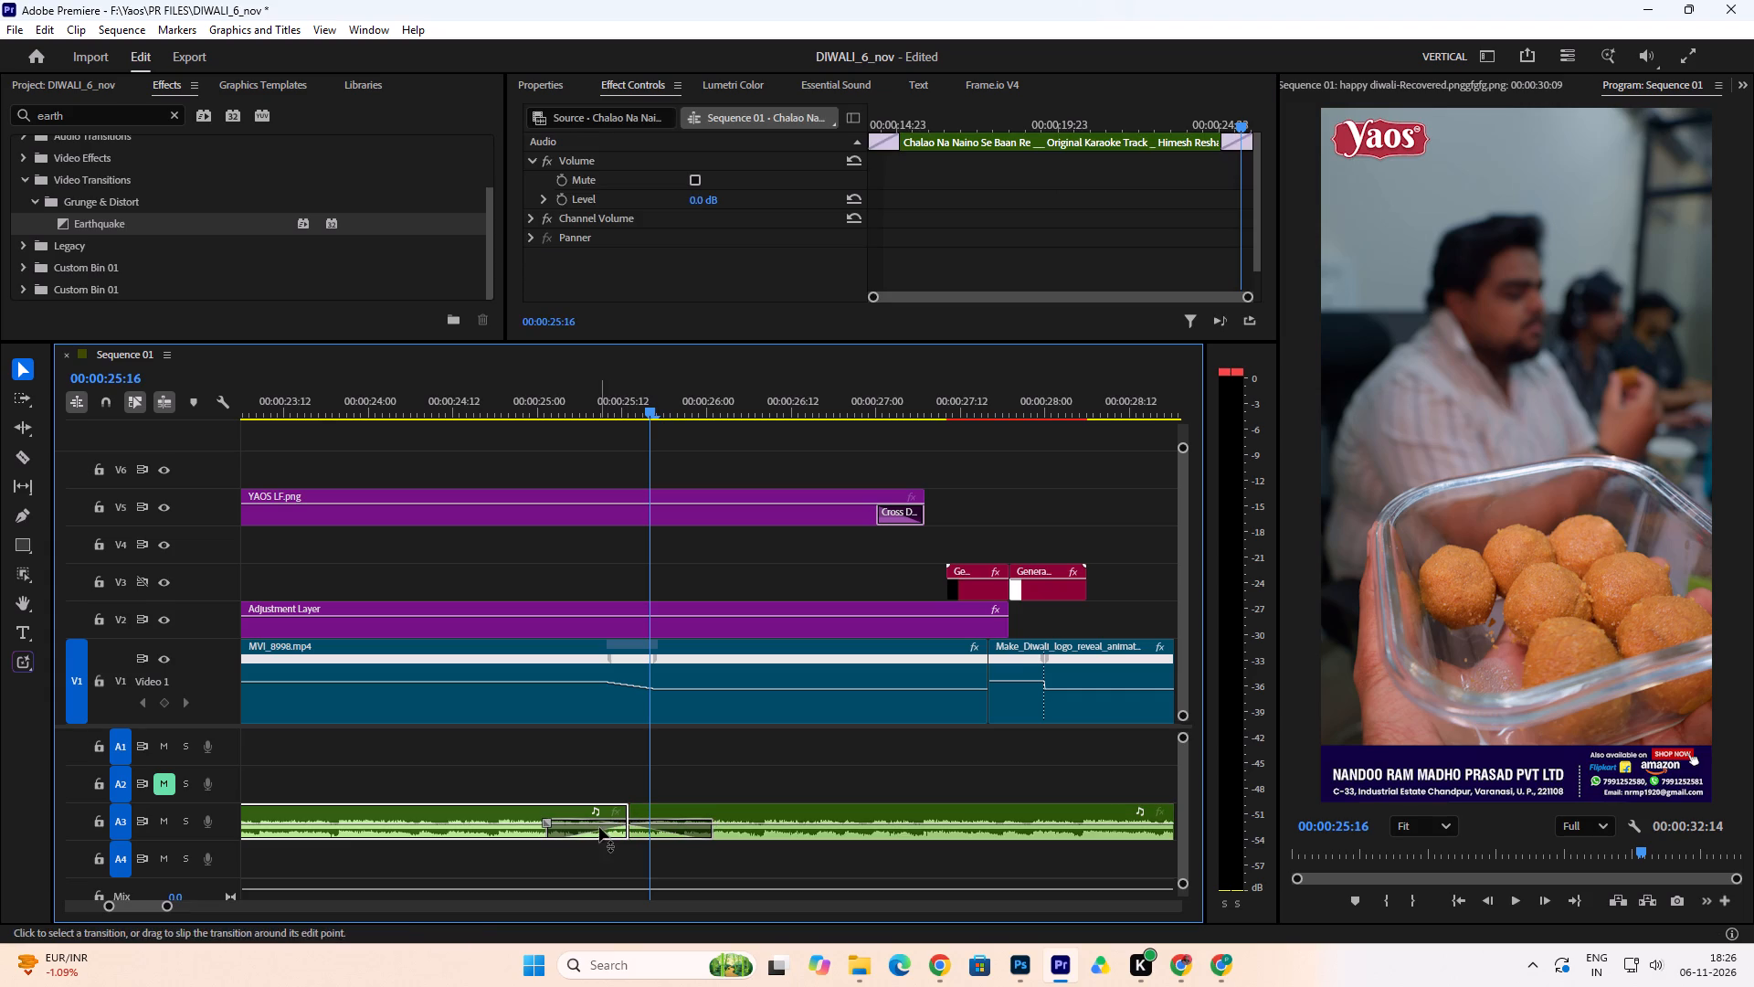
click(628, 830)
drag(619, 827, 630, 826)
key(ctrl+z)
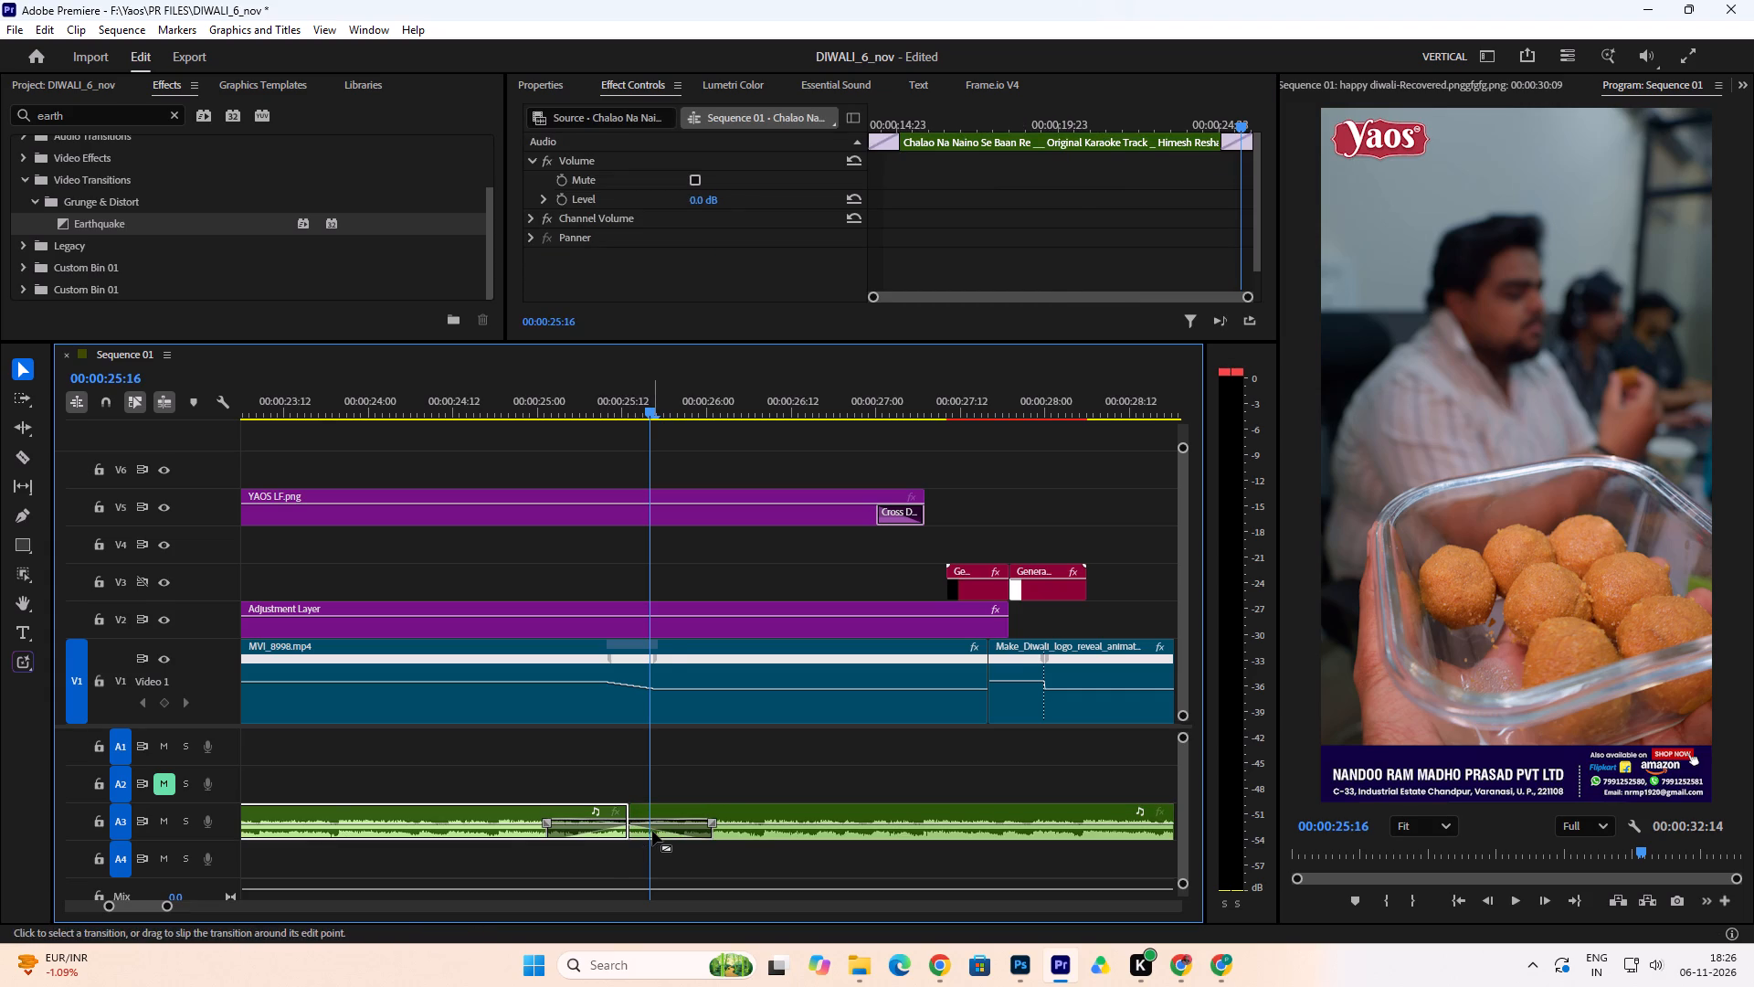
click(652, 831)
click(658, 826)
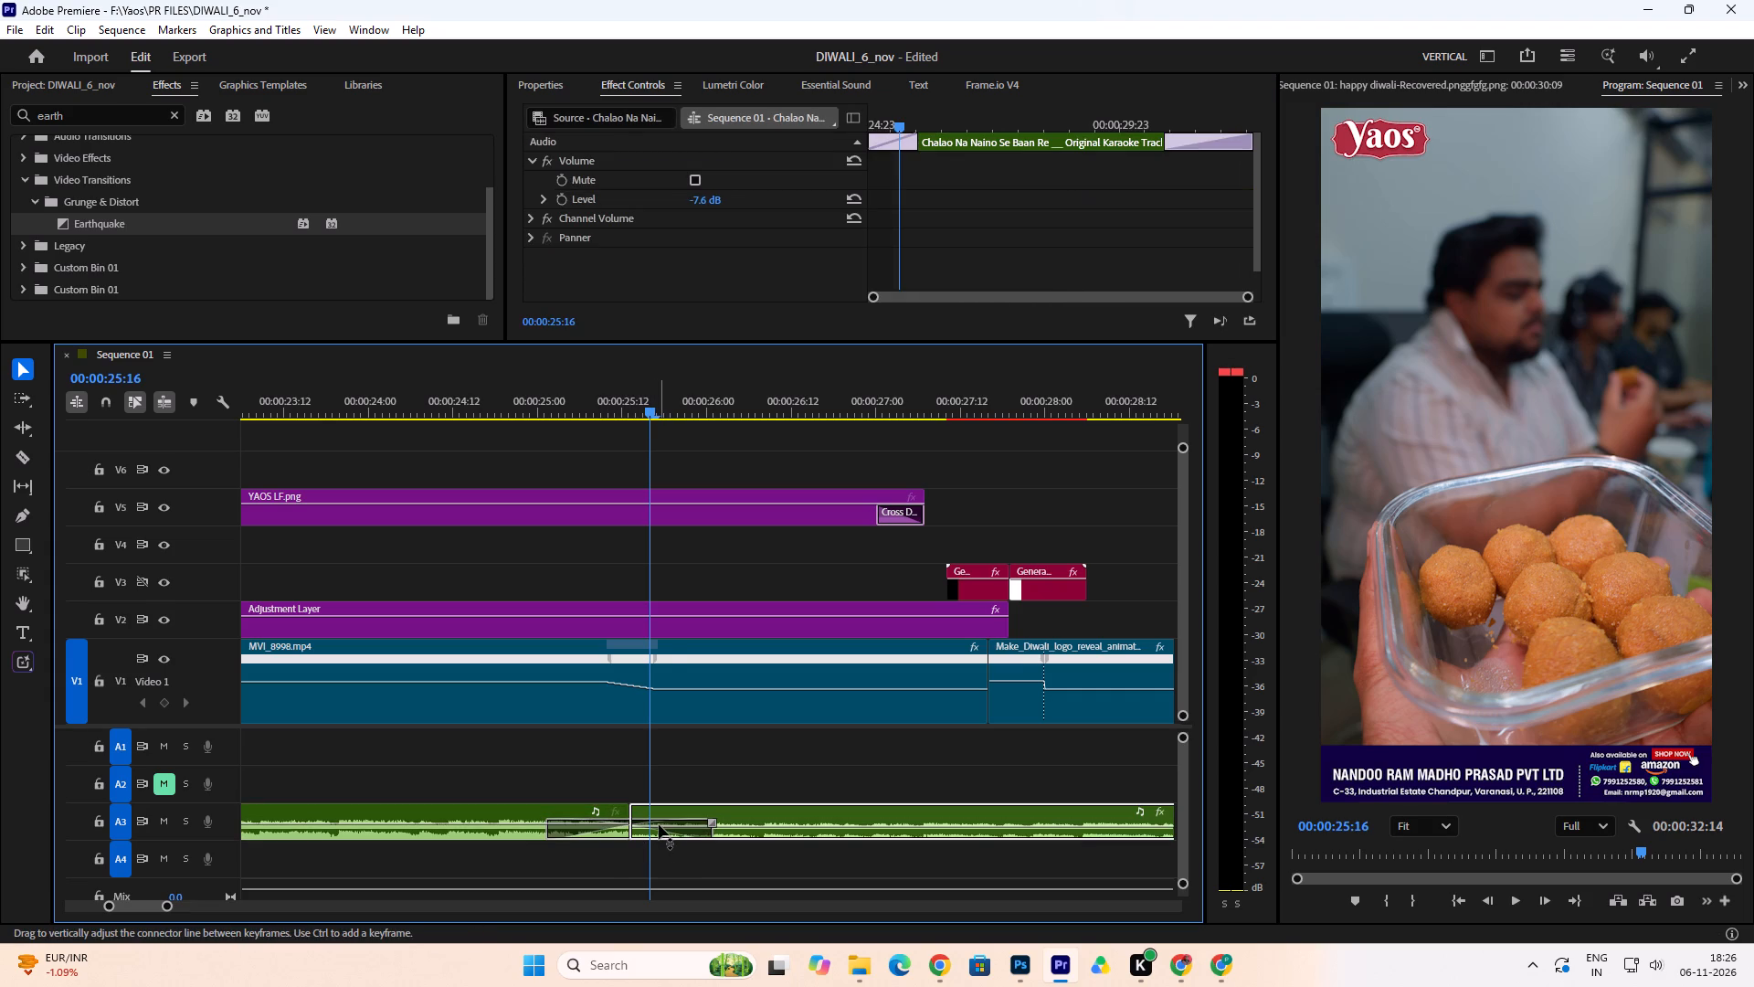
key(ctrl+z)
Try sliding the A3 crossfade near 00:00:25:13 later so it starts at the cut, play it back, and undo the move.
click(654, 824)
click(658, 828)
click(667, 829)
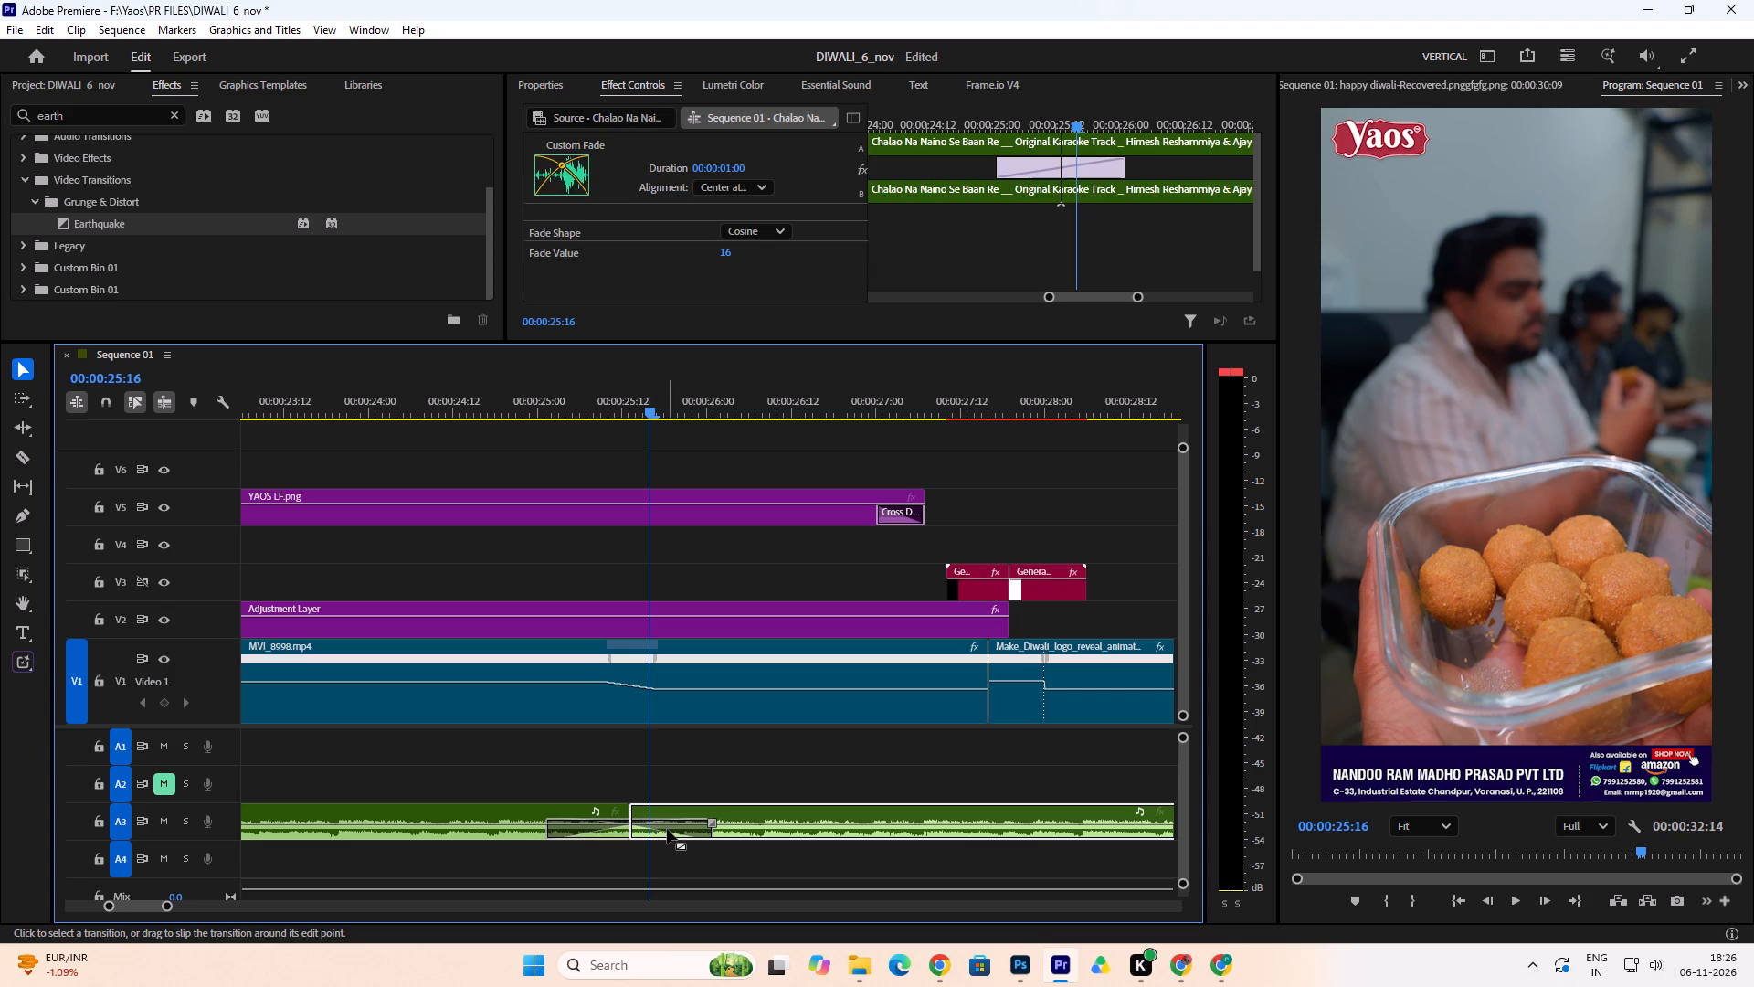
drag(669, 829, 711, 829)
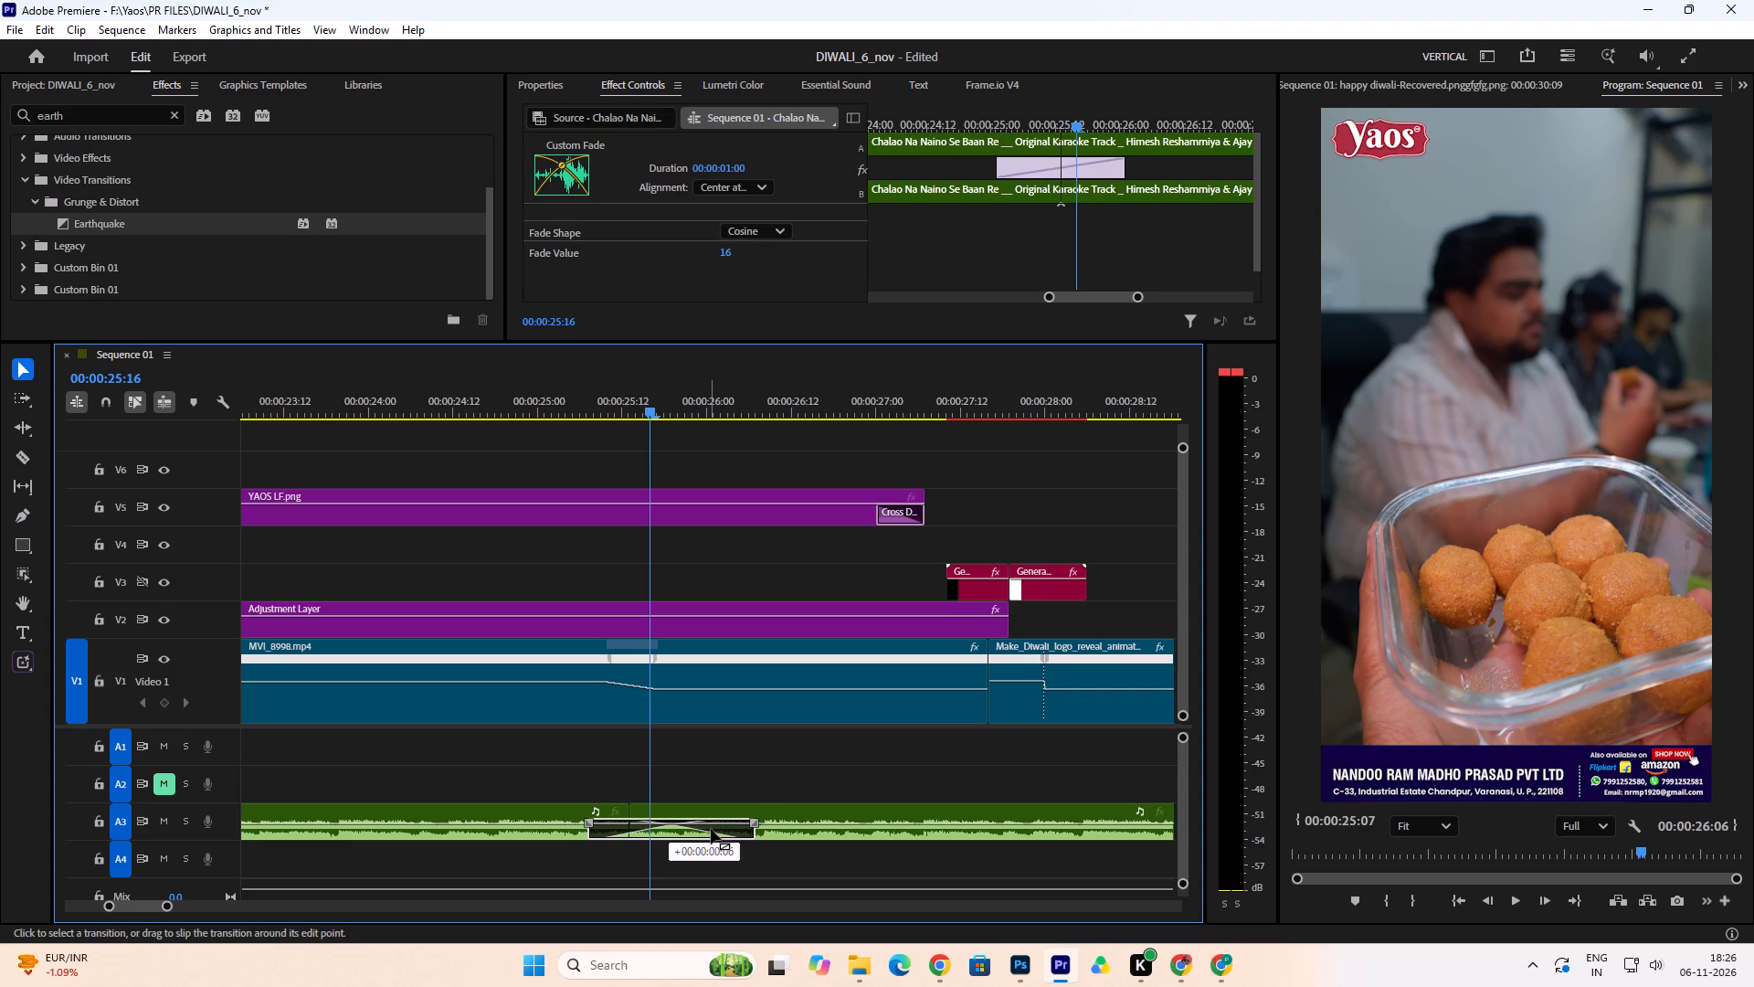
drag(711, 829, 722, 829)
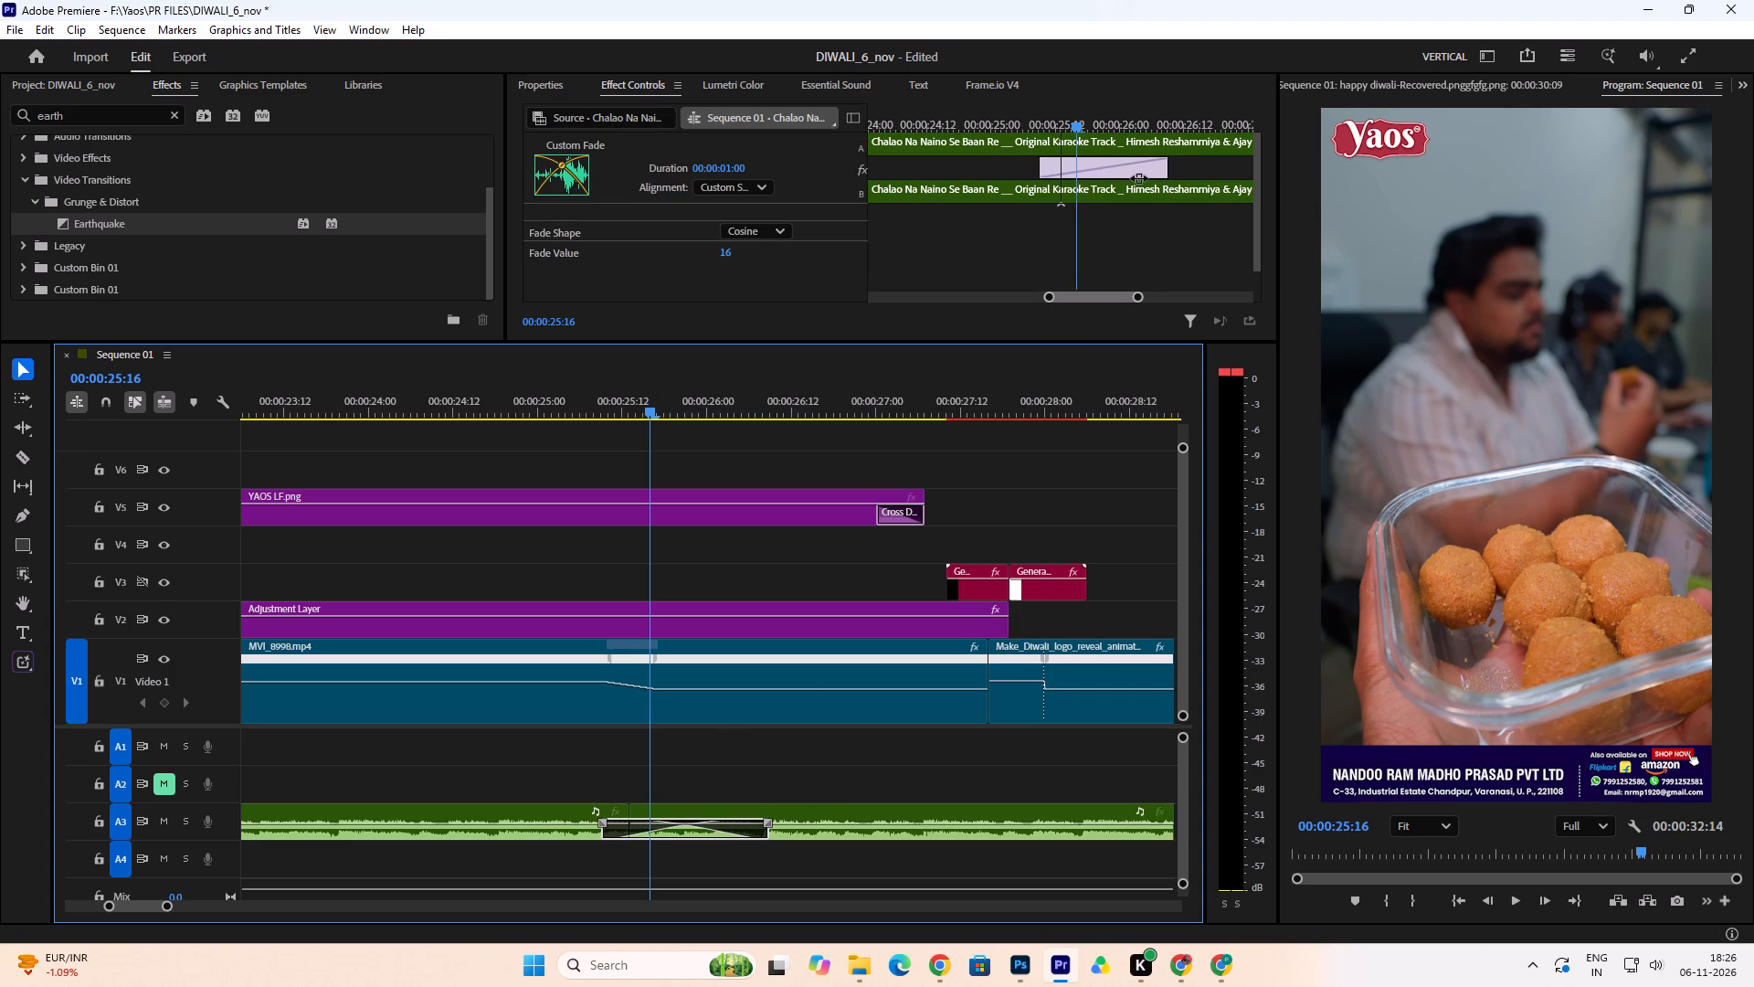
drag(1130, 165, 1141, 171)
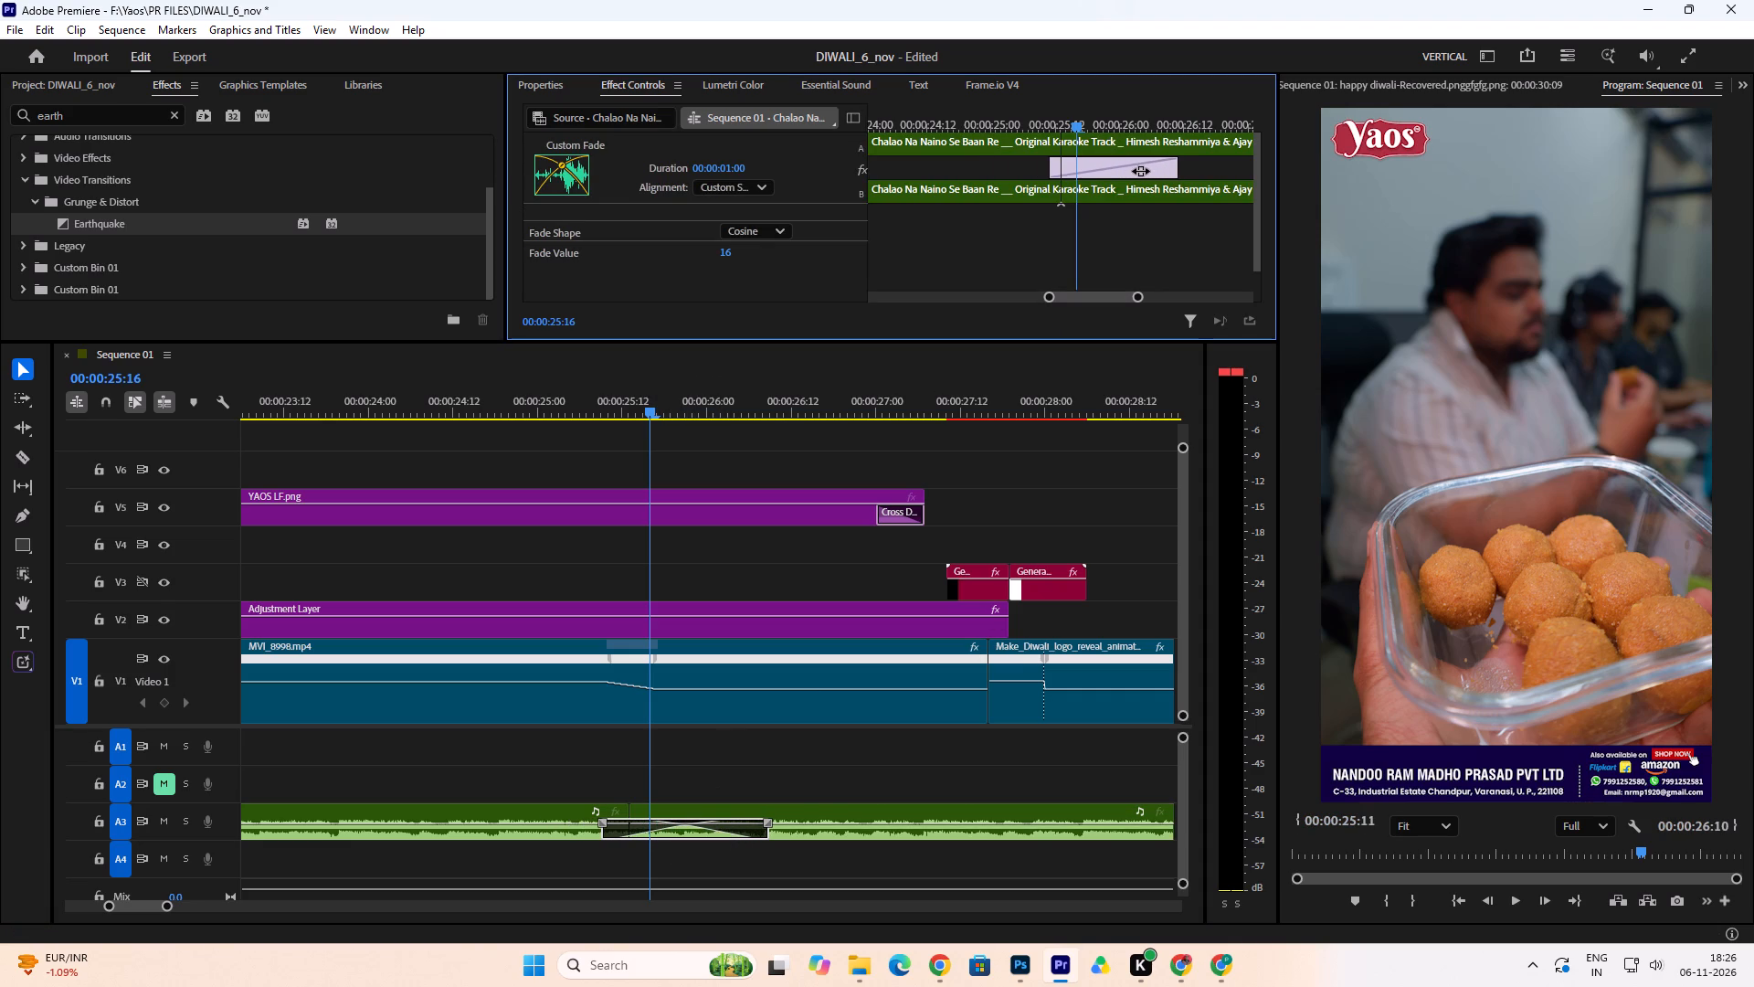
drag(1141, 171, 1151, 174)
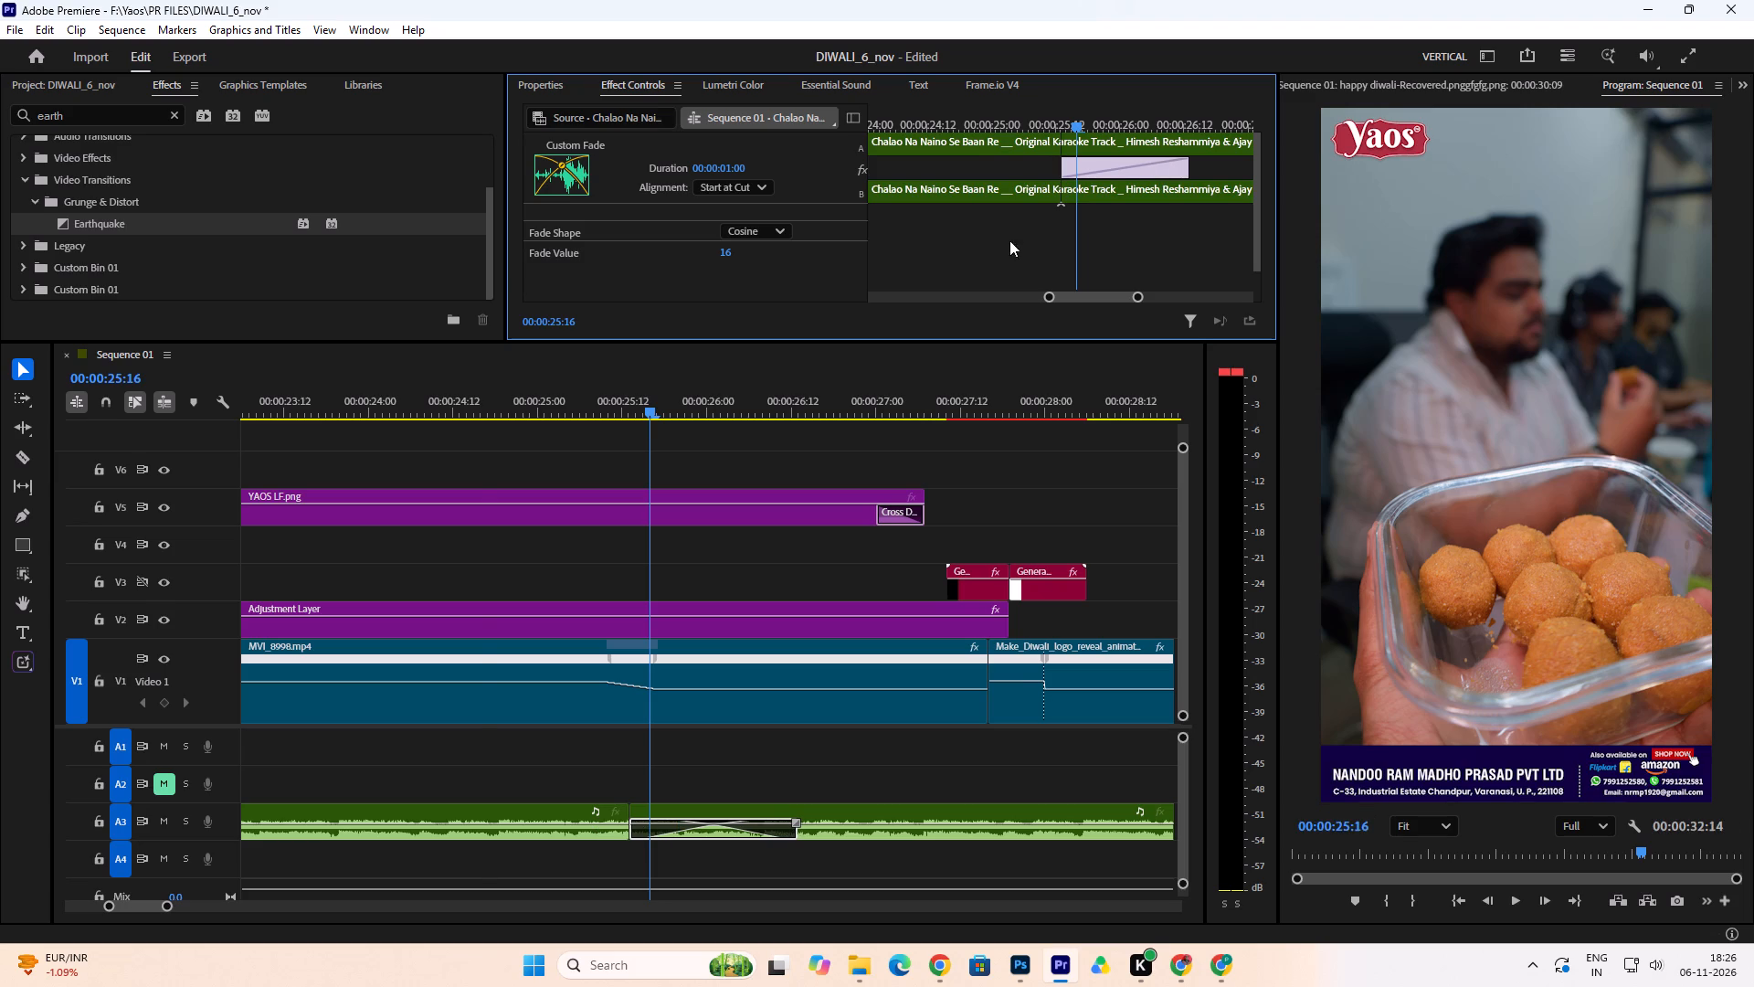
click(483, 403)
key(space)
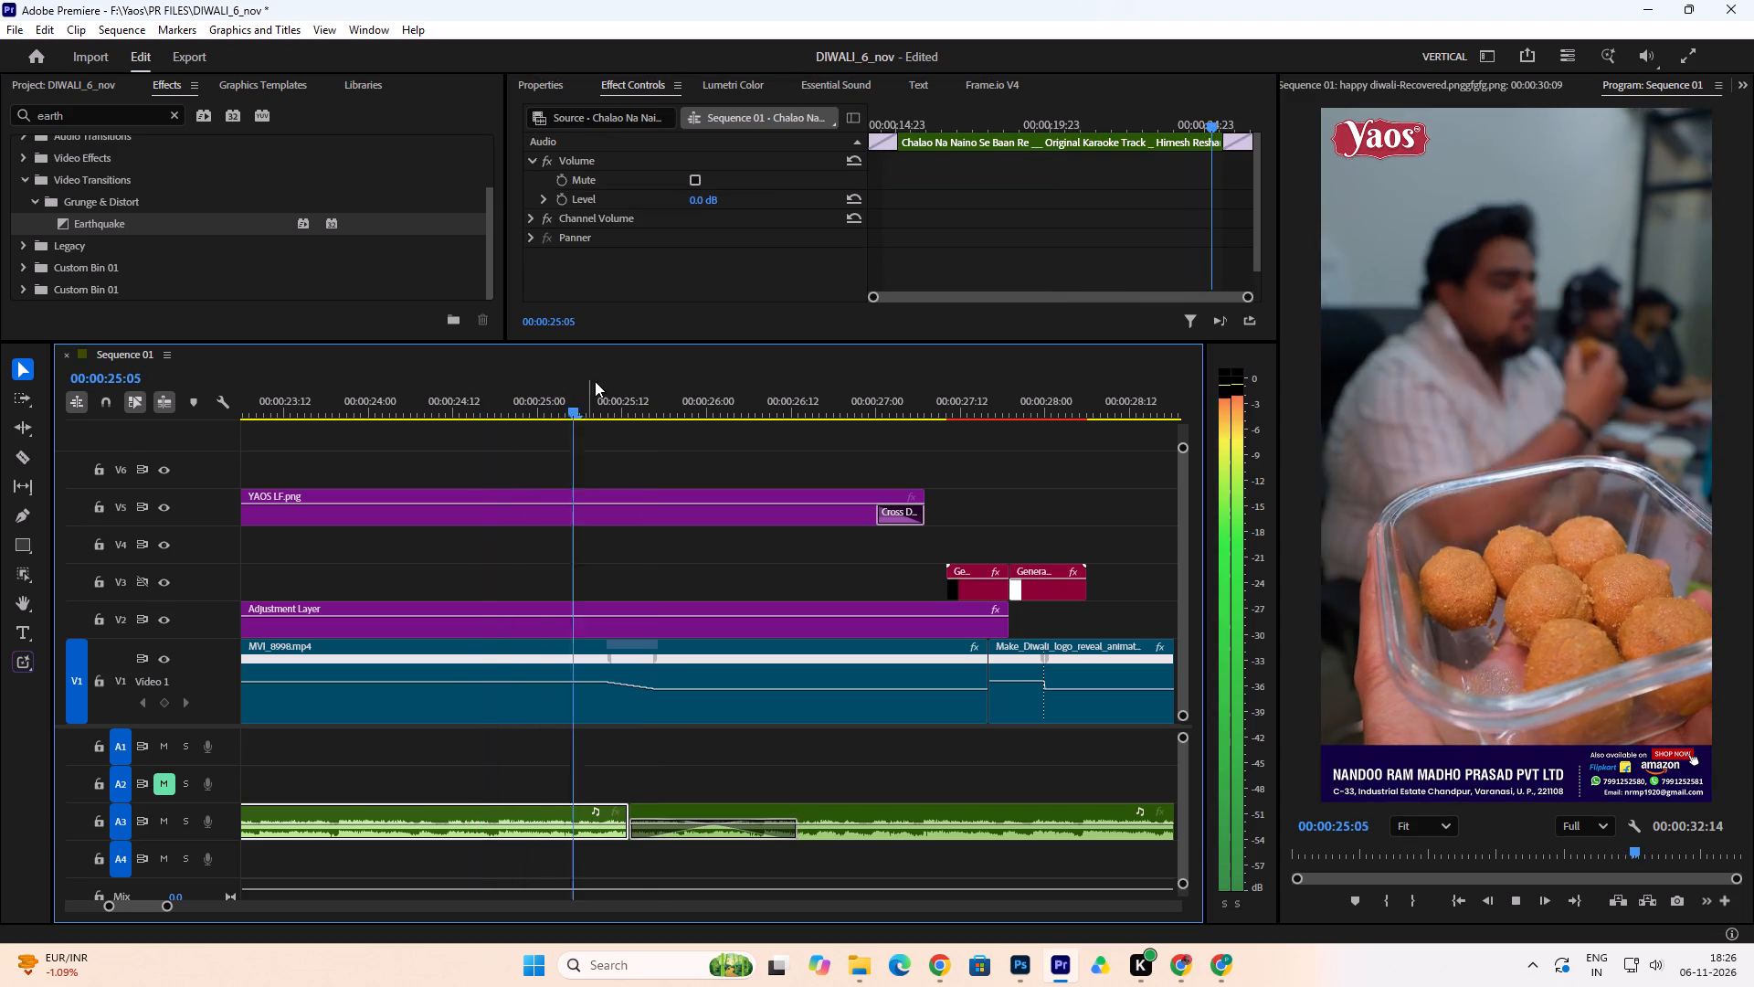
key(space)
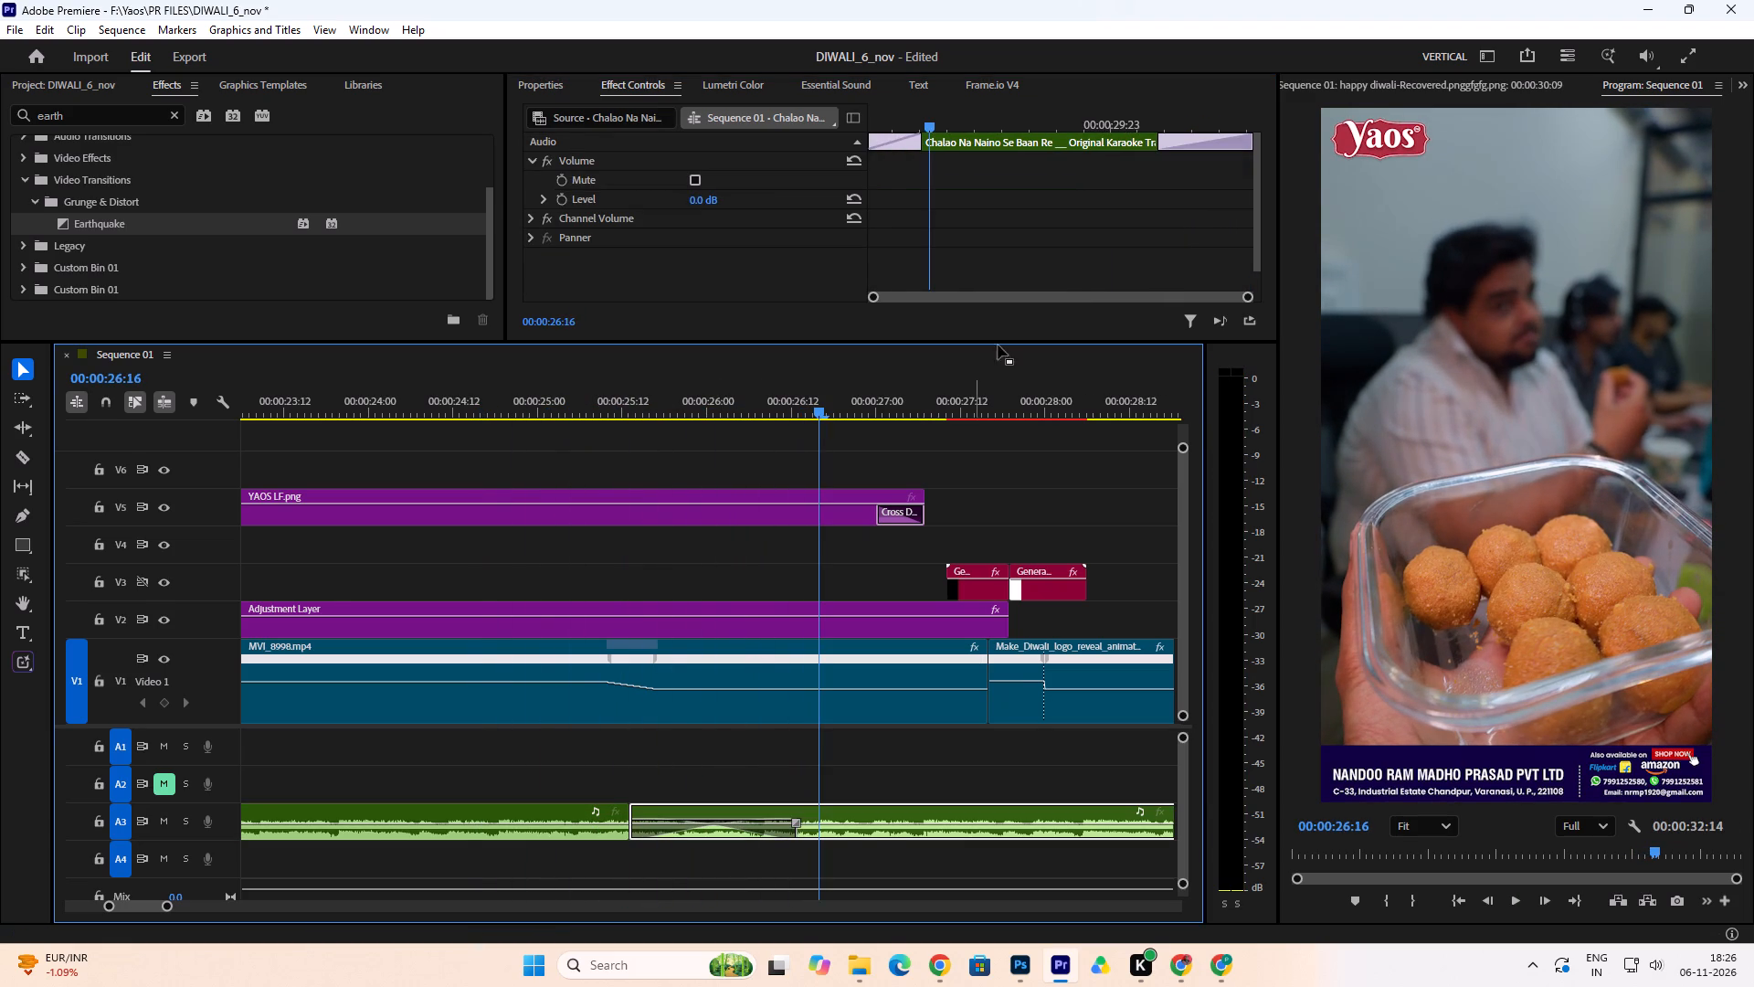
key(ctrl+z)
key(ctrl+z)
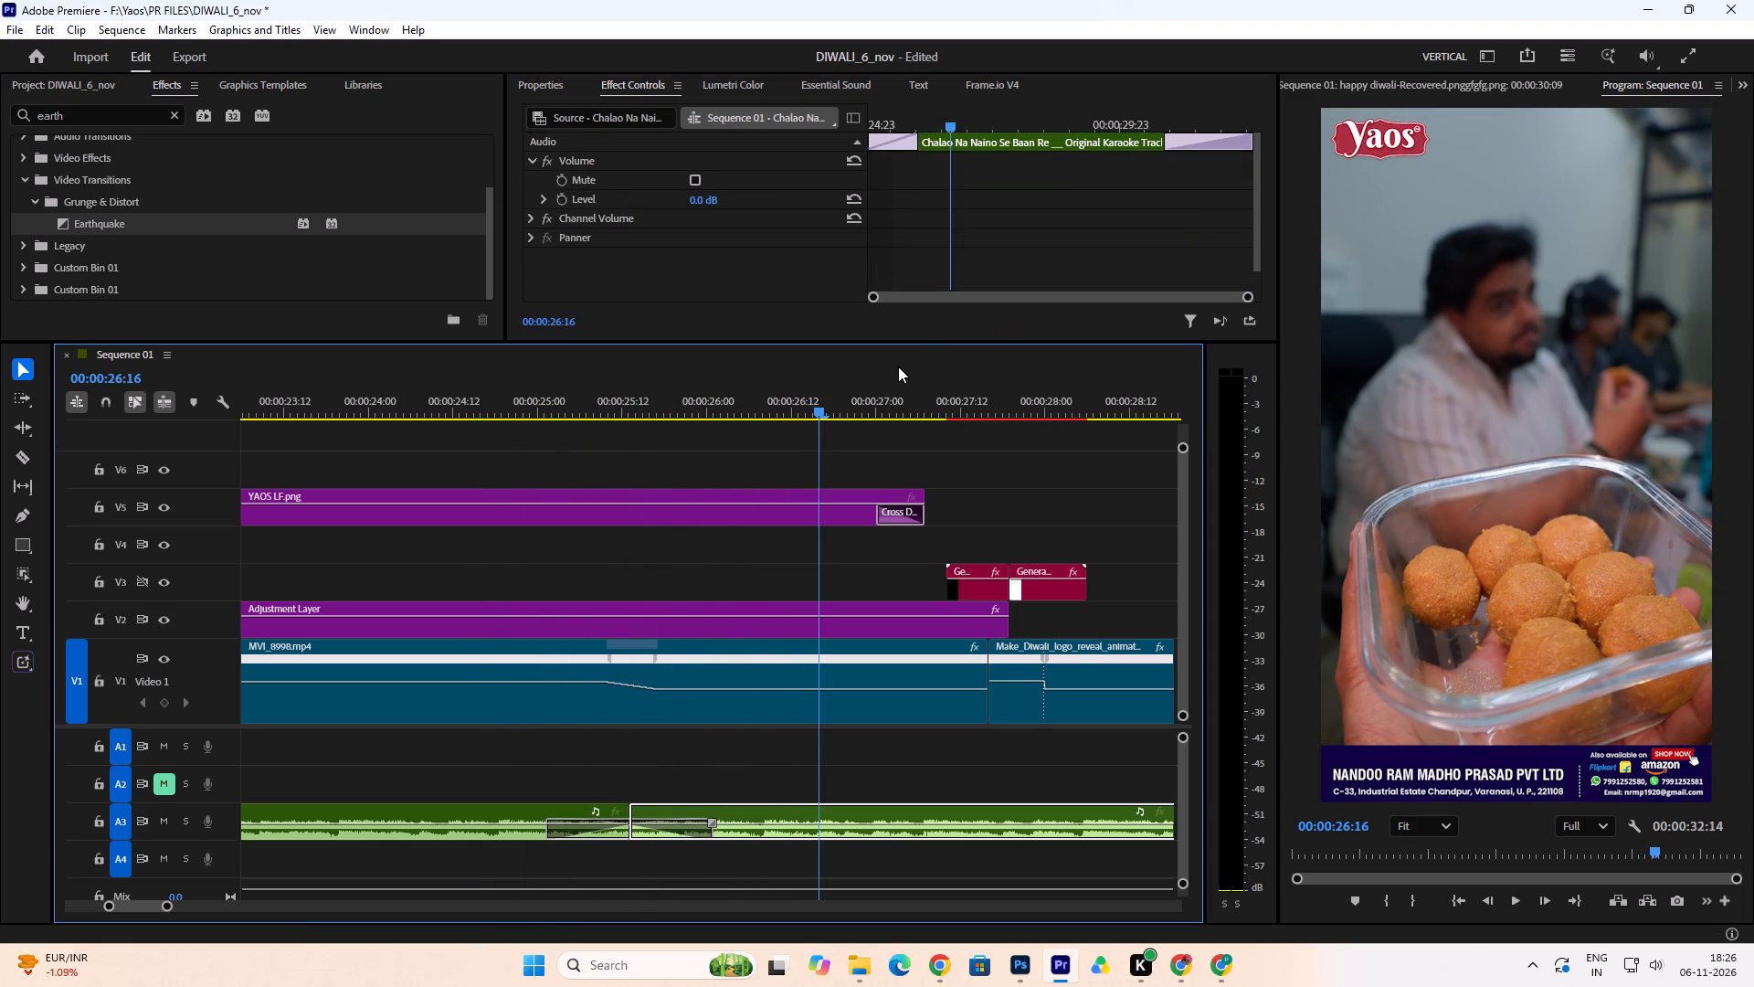
Set the Fade Value of the custom crossfade at the A3 music cut near 00:00:25:13 to 9.
click(610, 345)
click(599, 390)
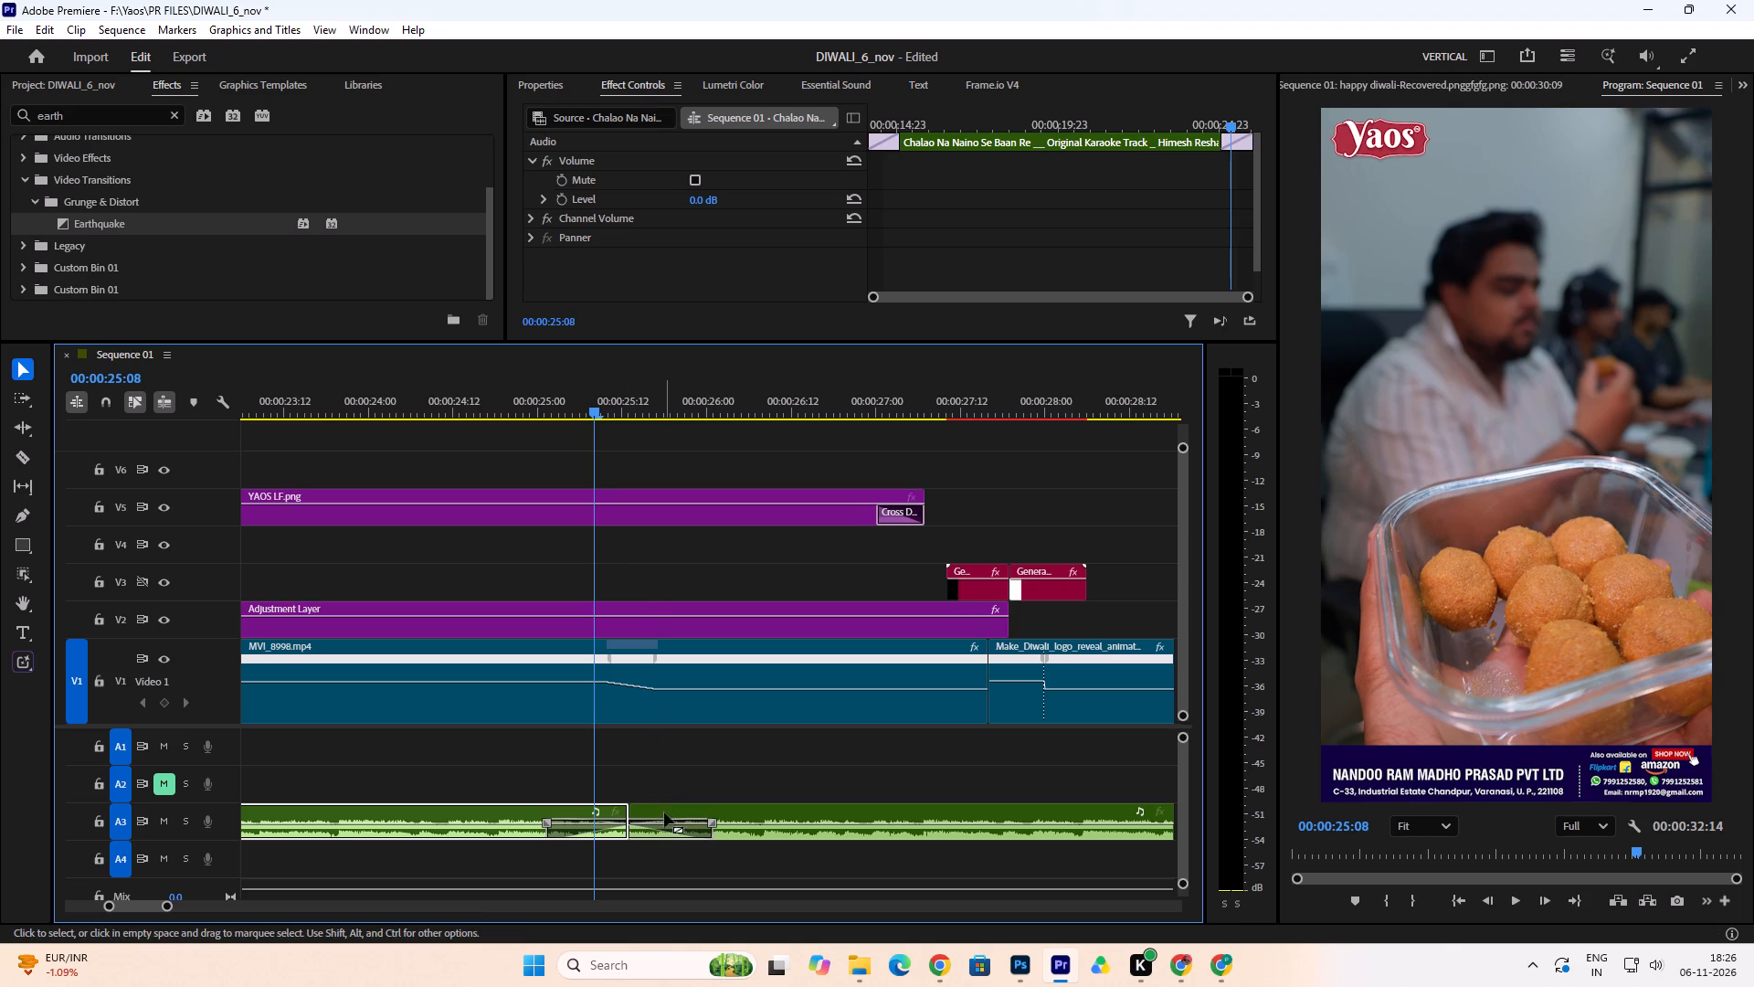
click(668, 826)
click(668, 831)
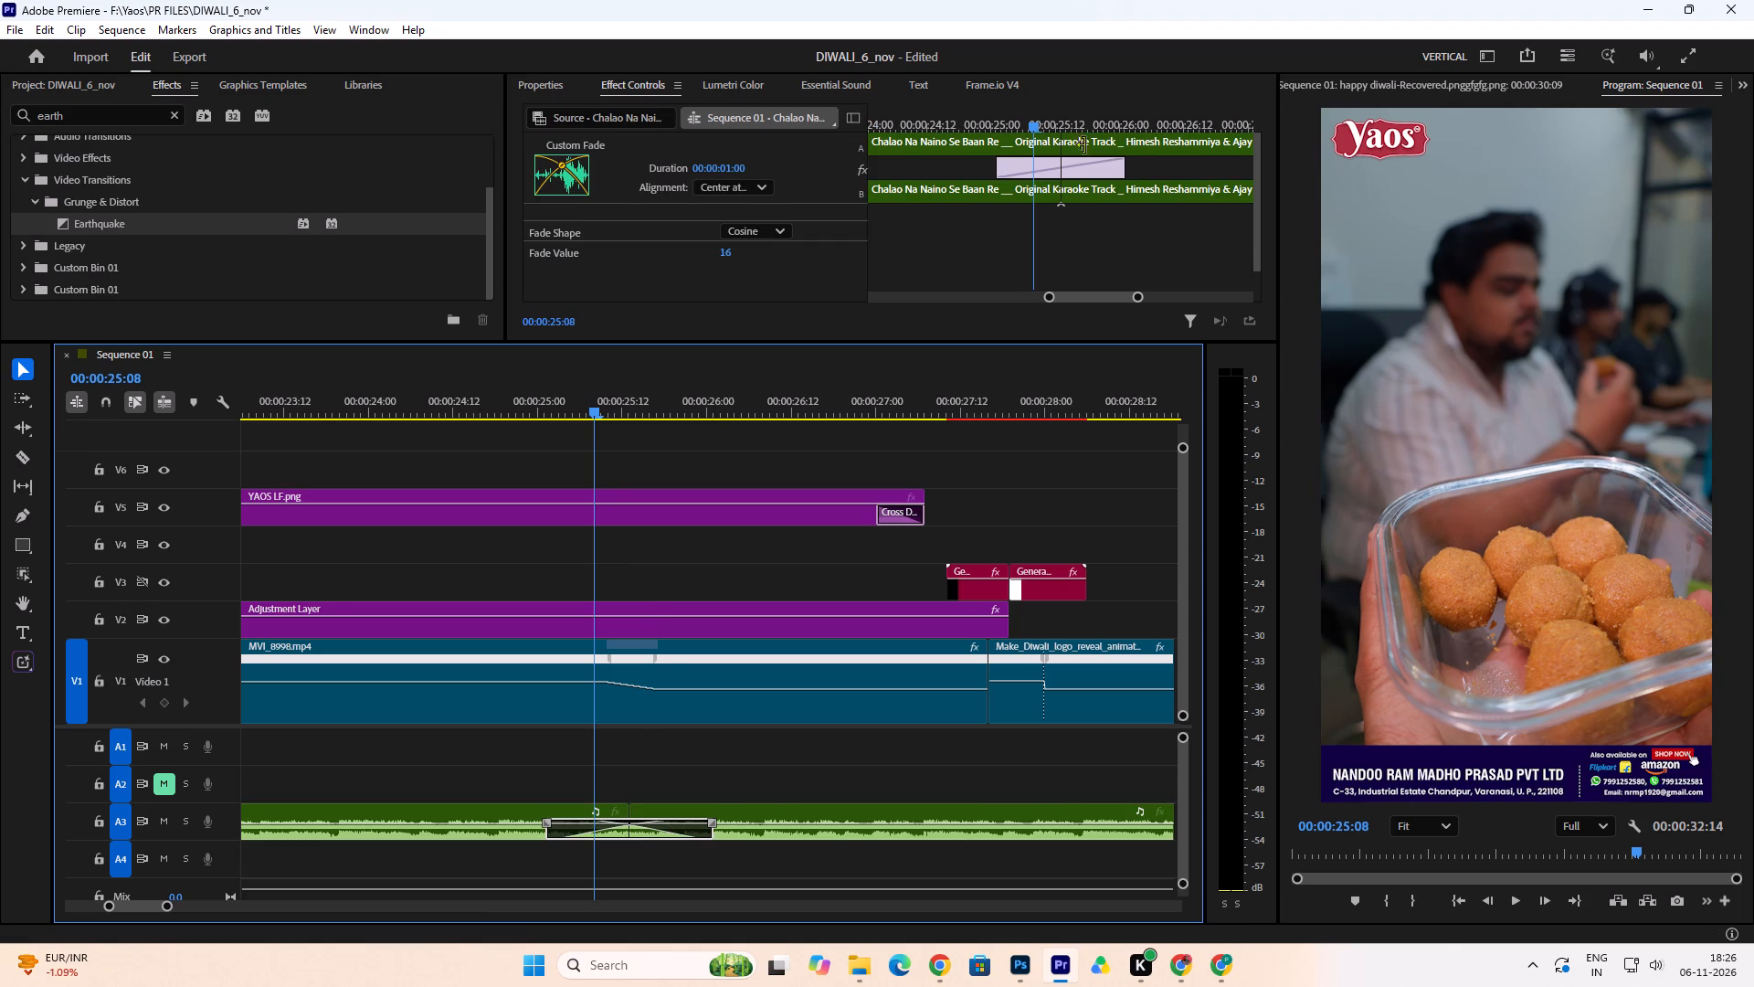
click(730, 254)
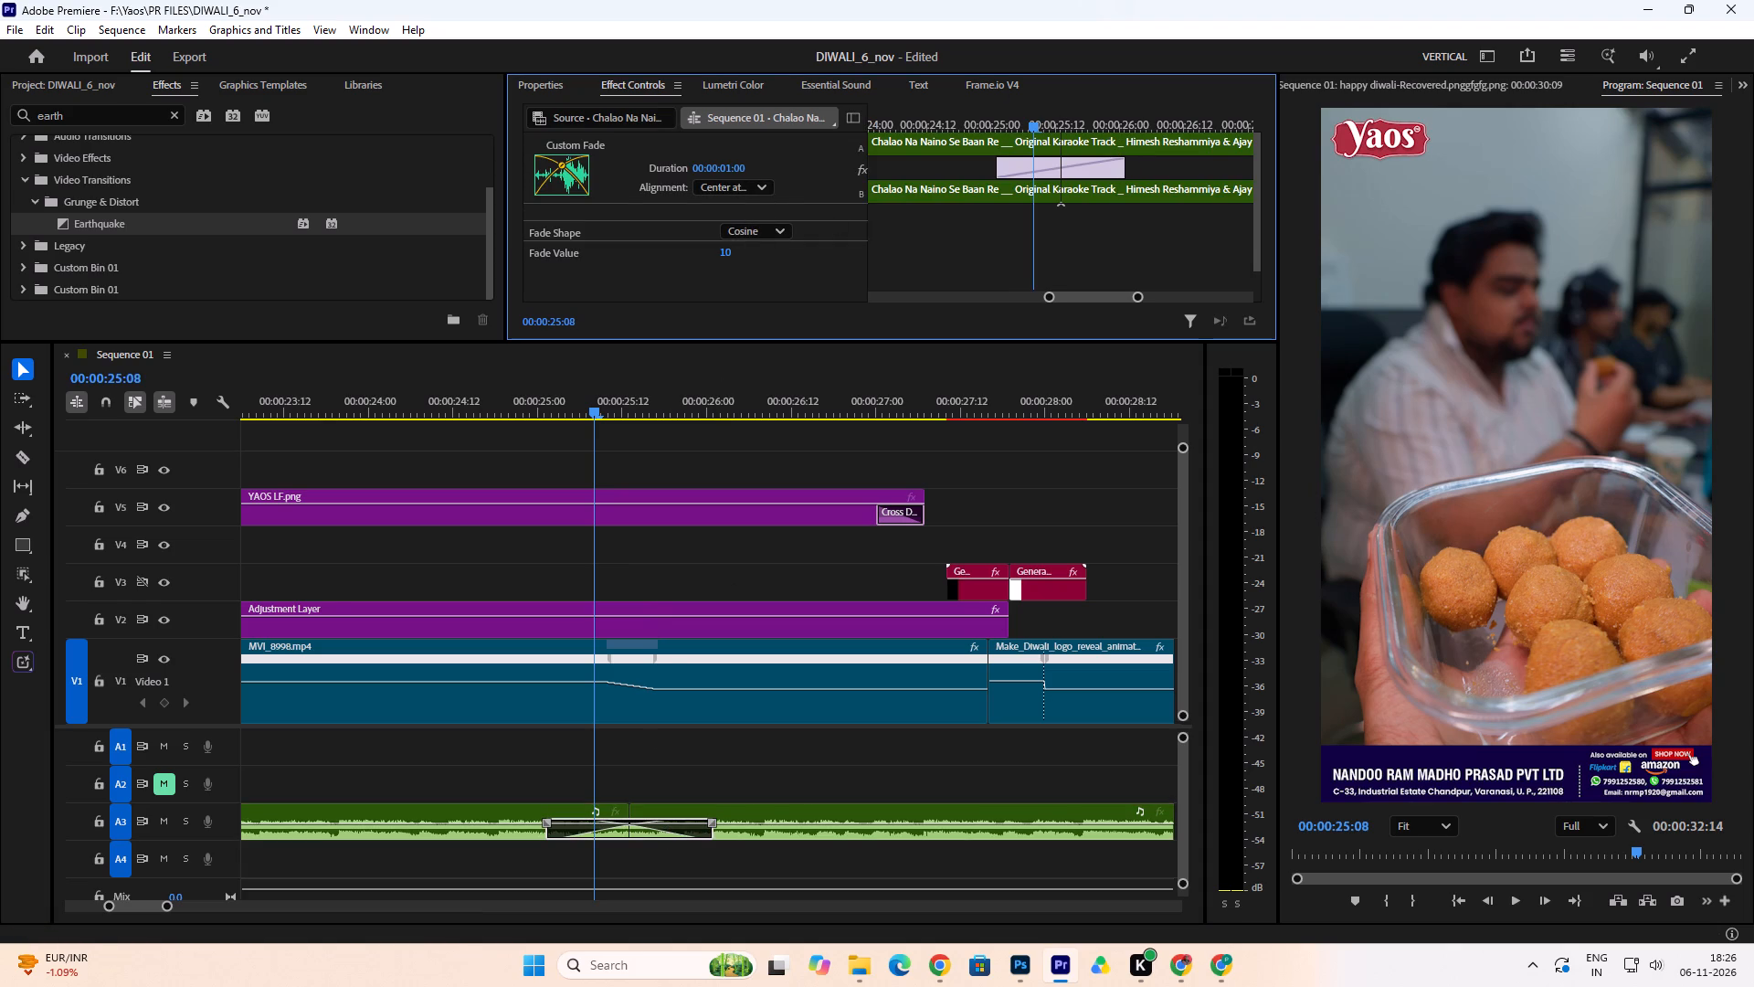
click(783, 228)
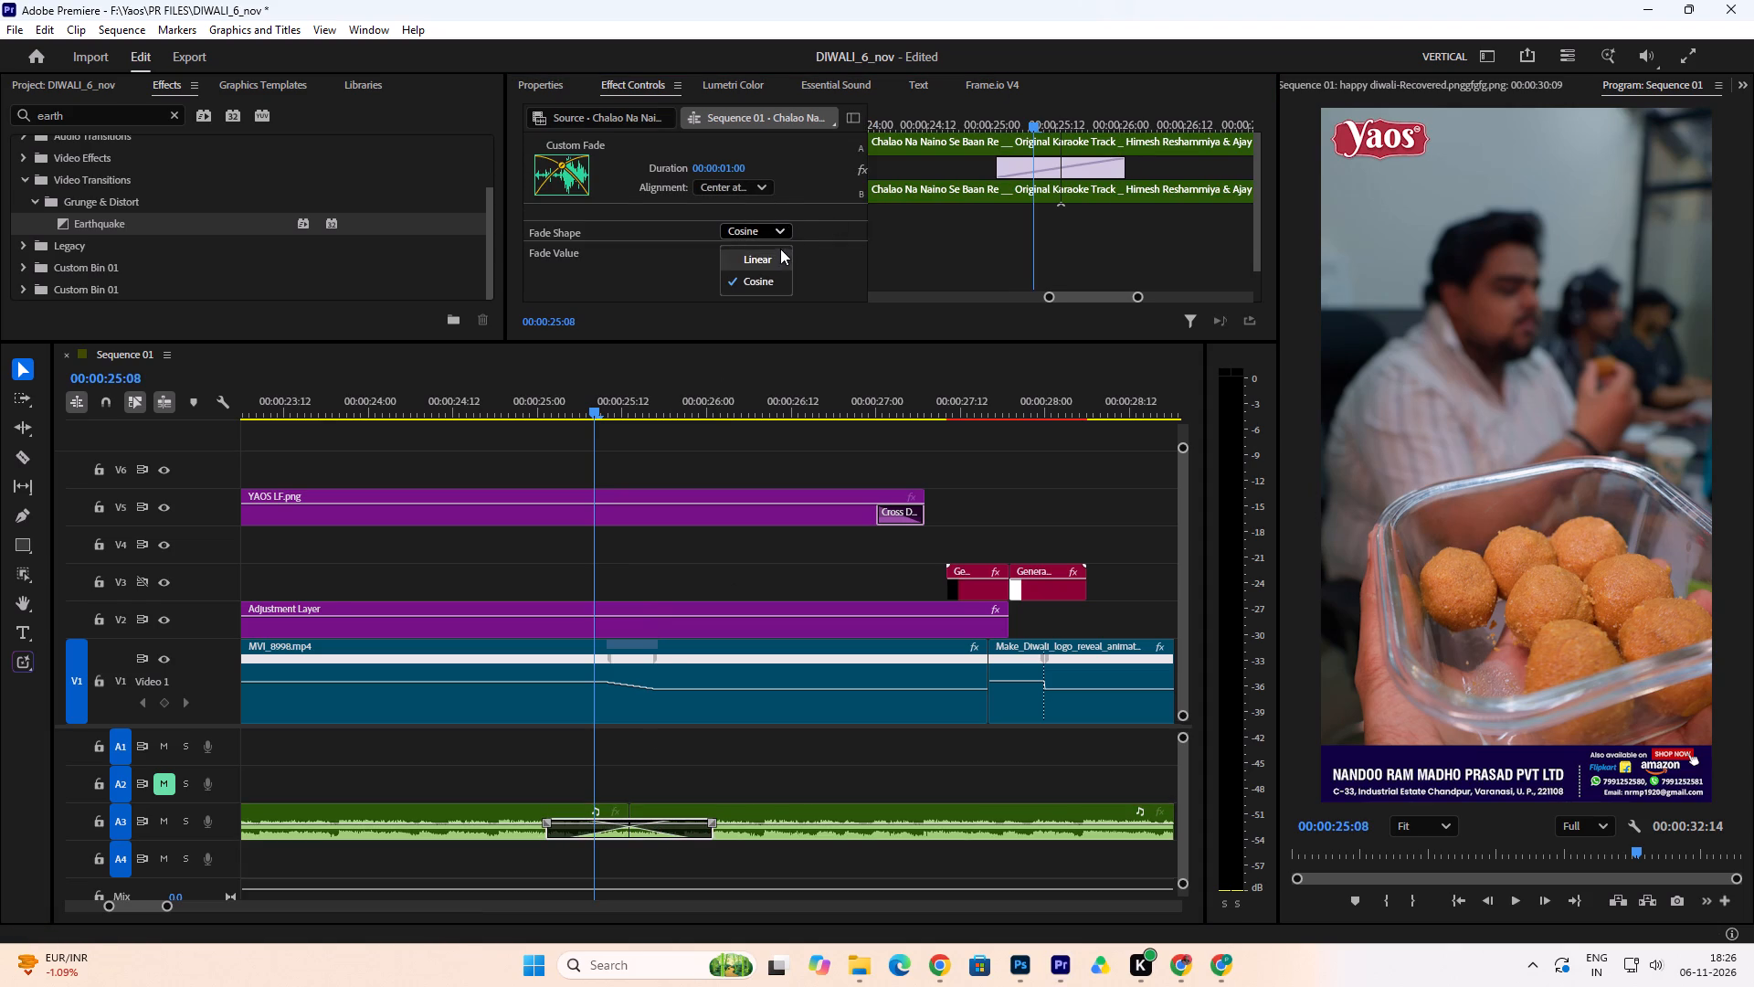
click(777, 231)
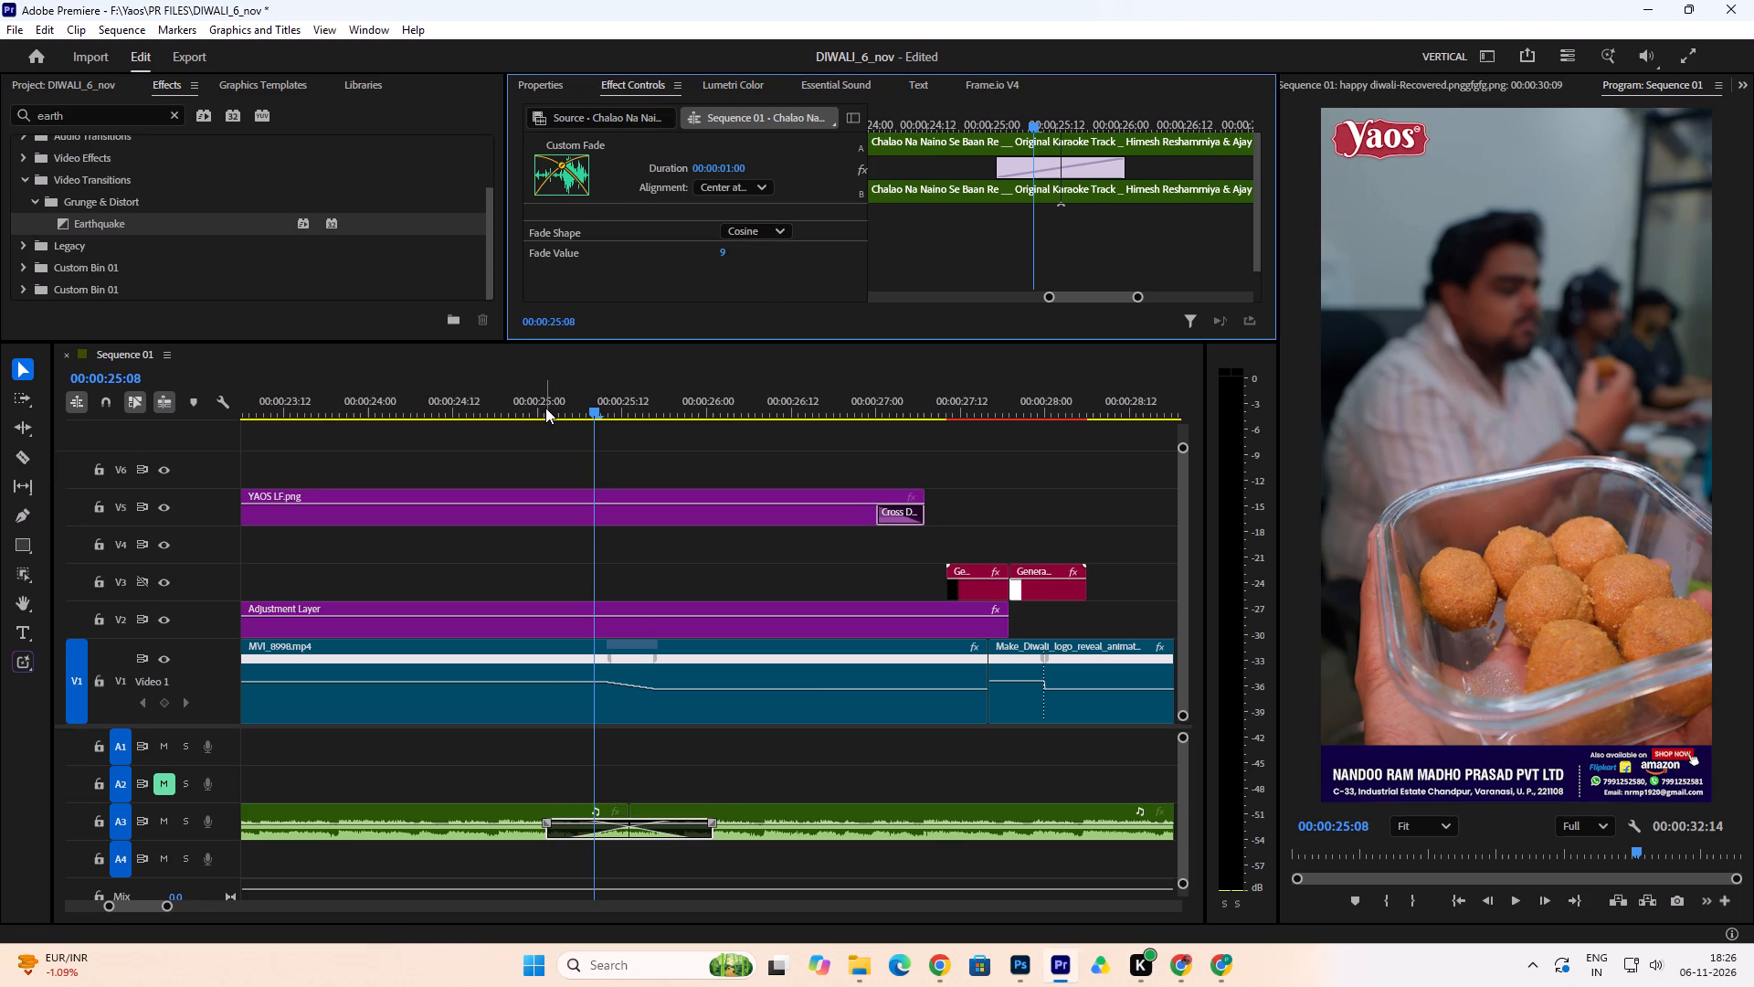
Play back twice from about 00:00:24:00 through the A3 music crossfade to check how the cut sounds.
click(545, 408)
click(407, 387)
key(space)
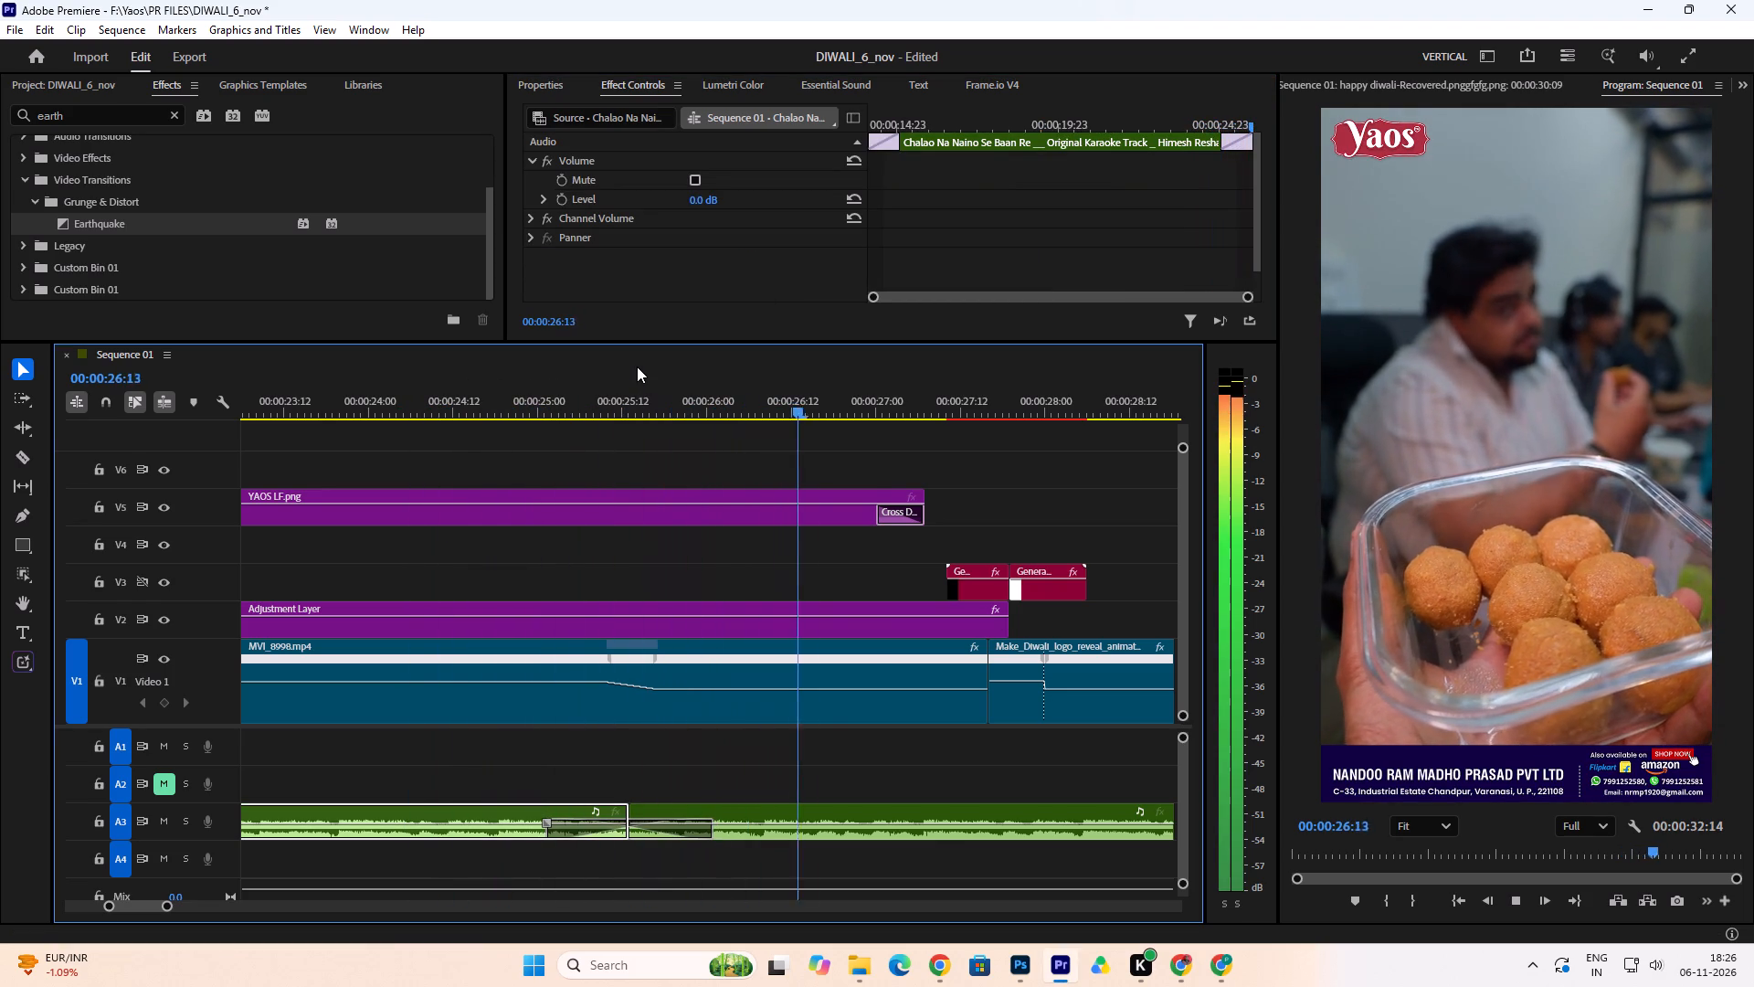
key(space)
click(368, 412)
key(space)
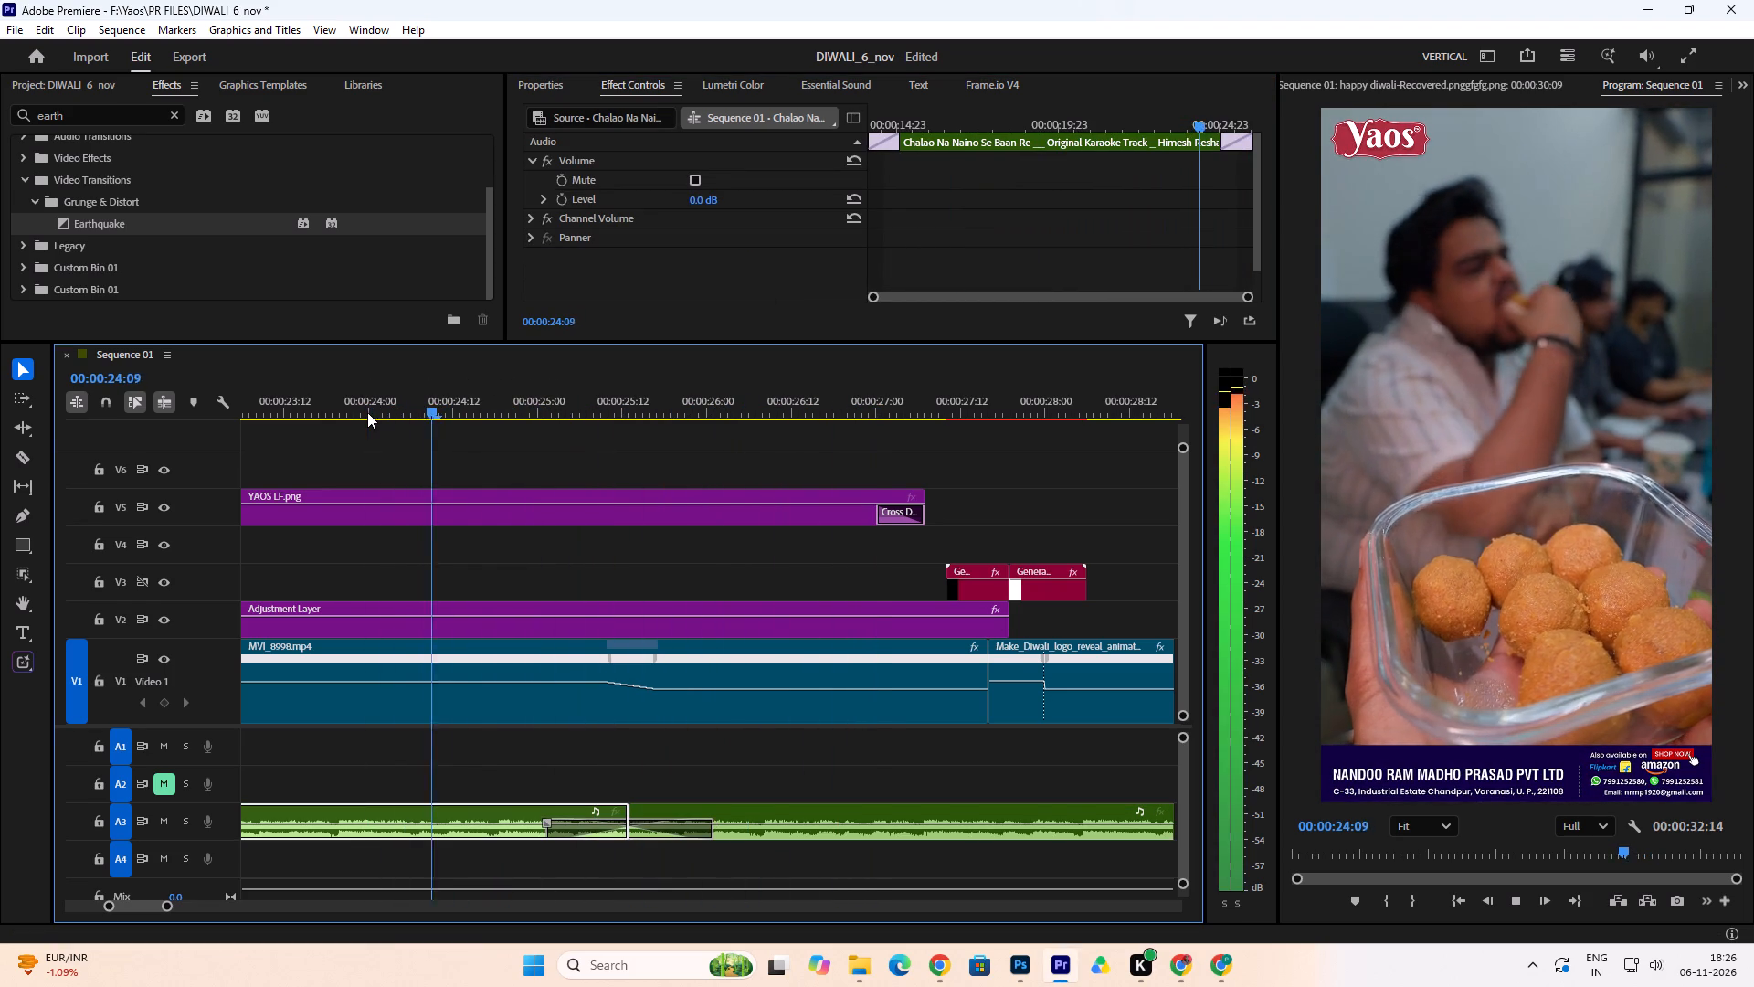
key(space)
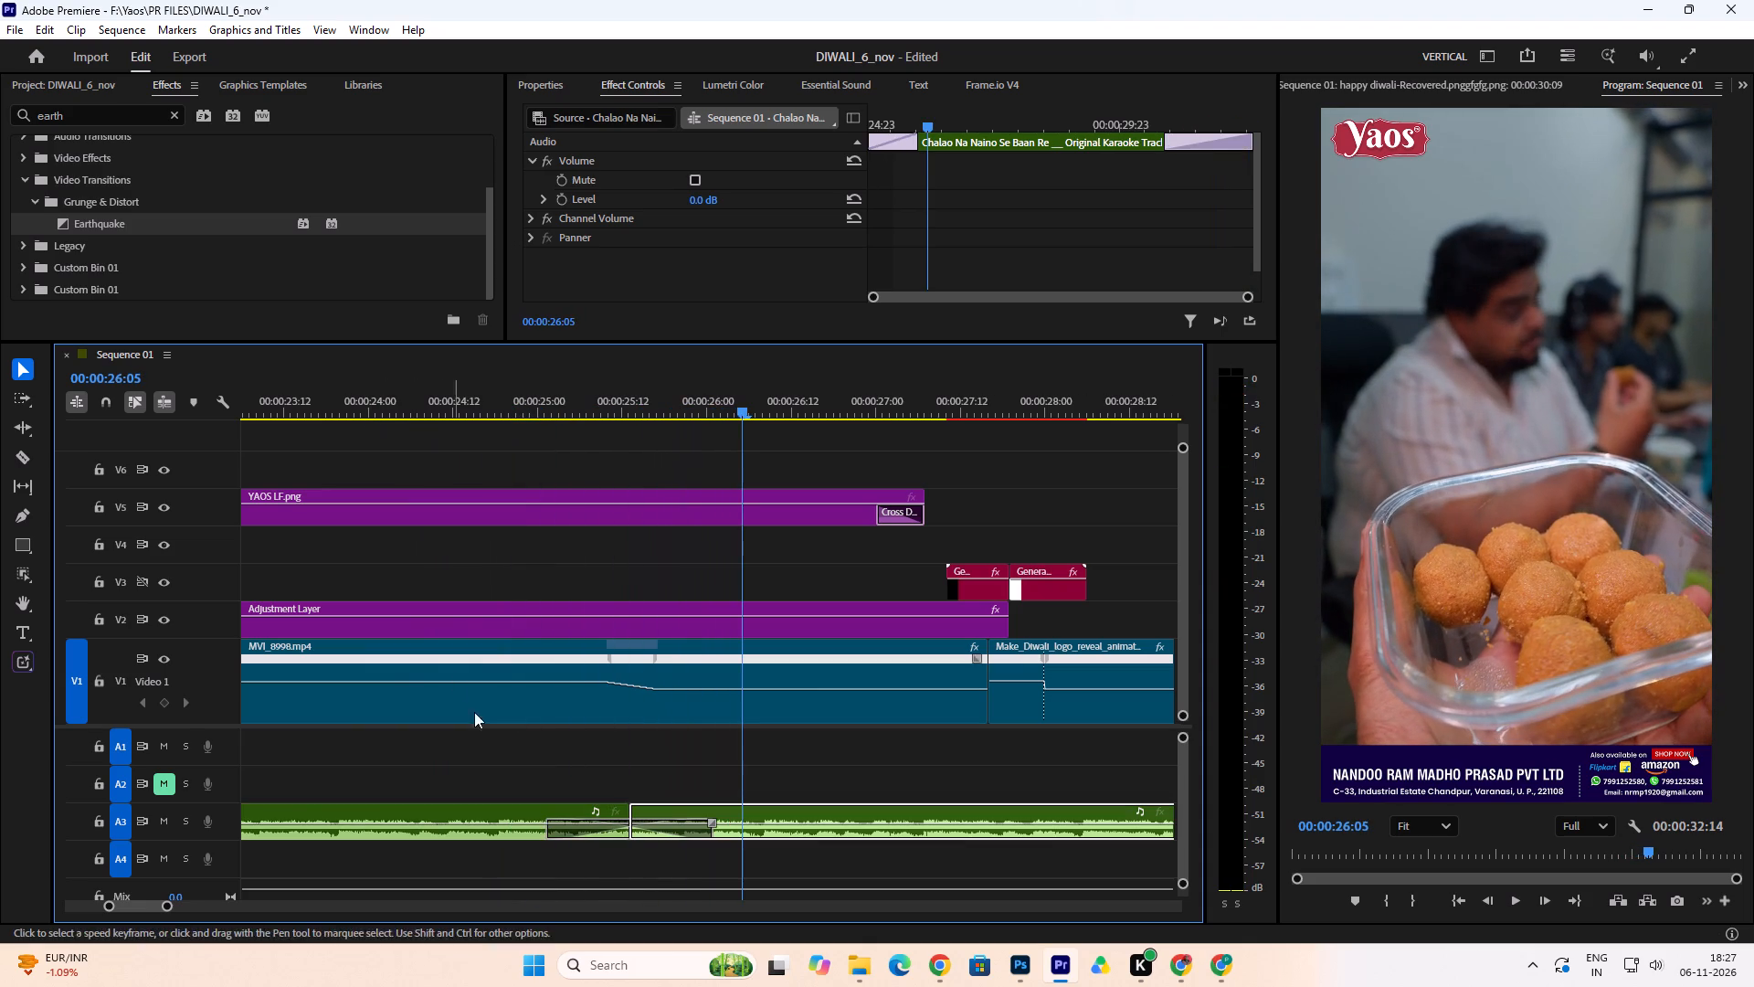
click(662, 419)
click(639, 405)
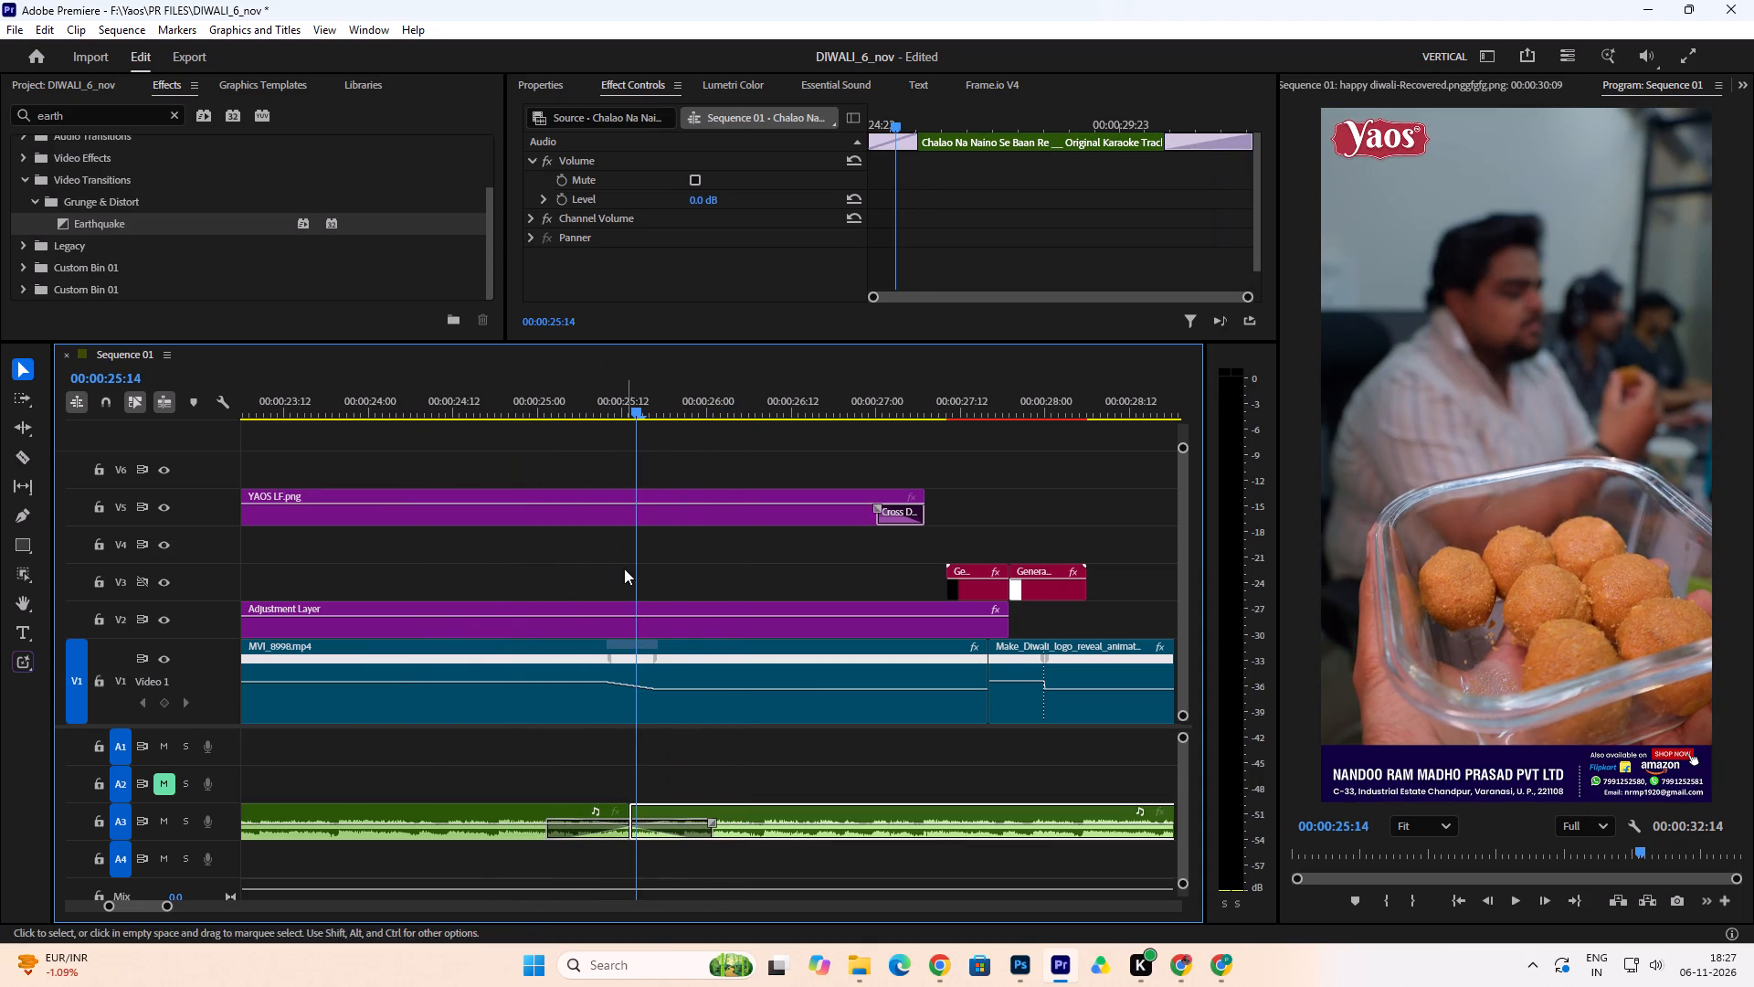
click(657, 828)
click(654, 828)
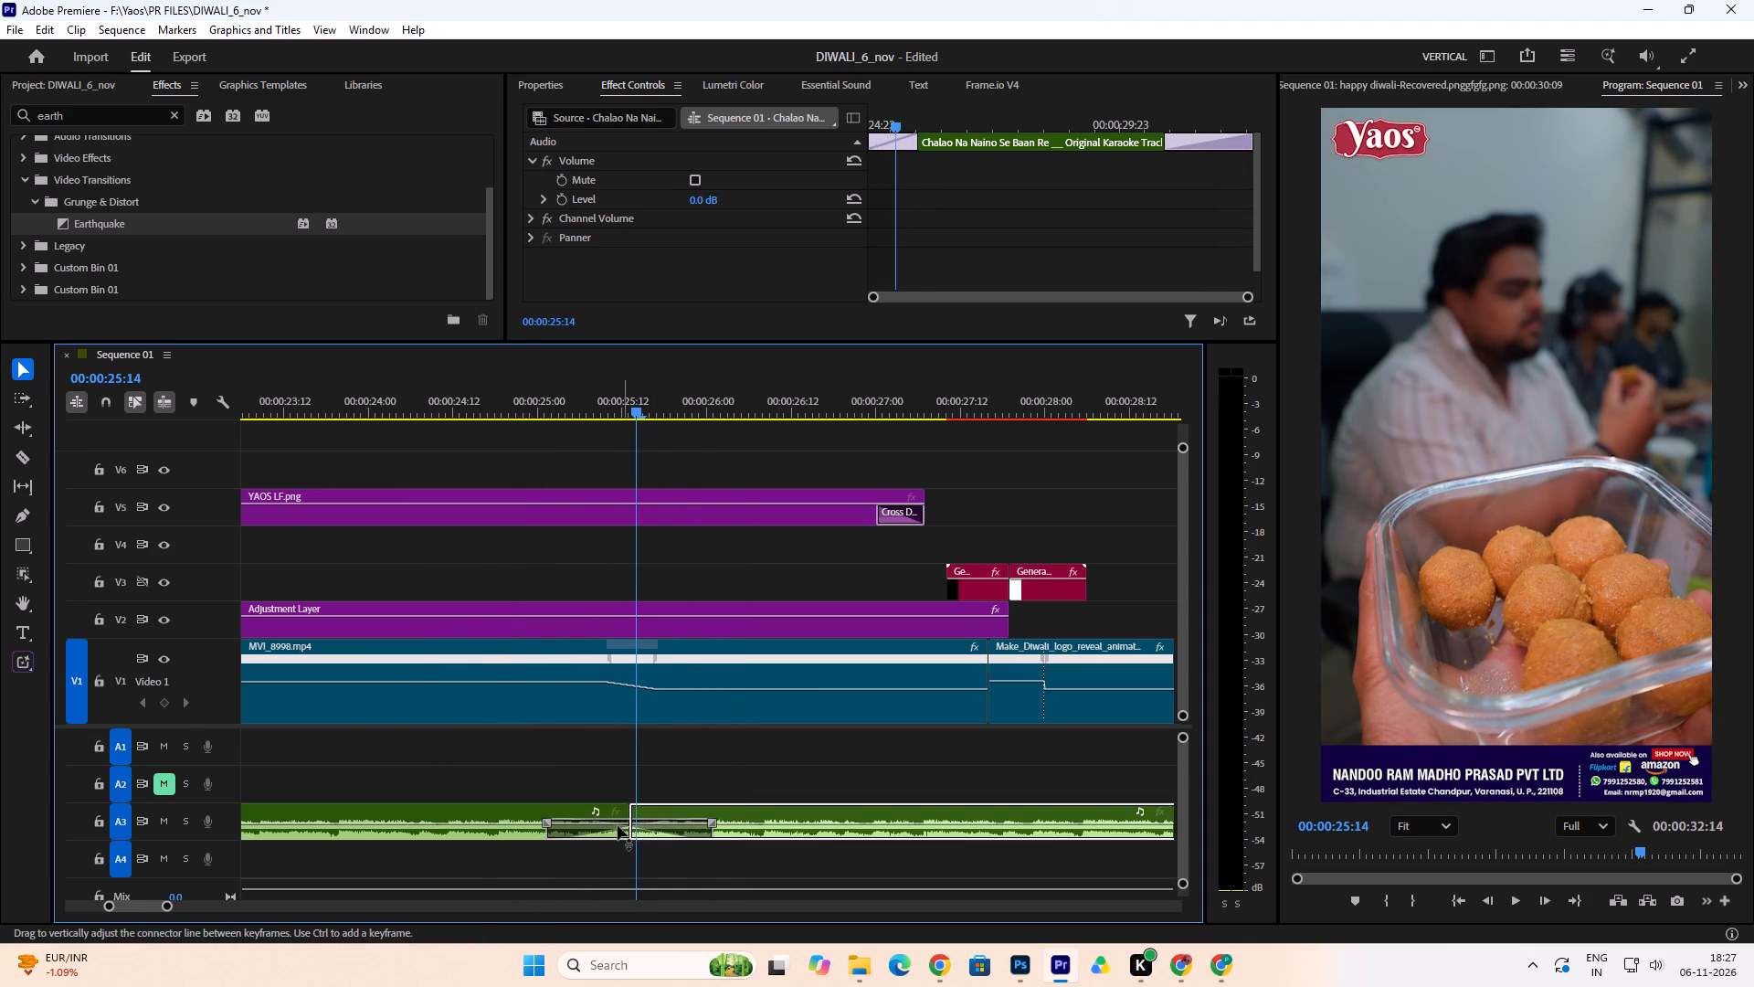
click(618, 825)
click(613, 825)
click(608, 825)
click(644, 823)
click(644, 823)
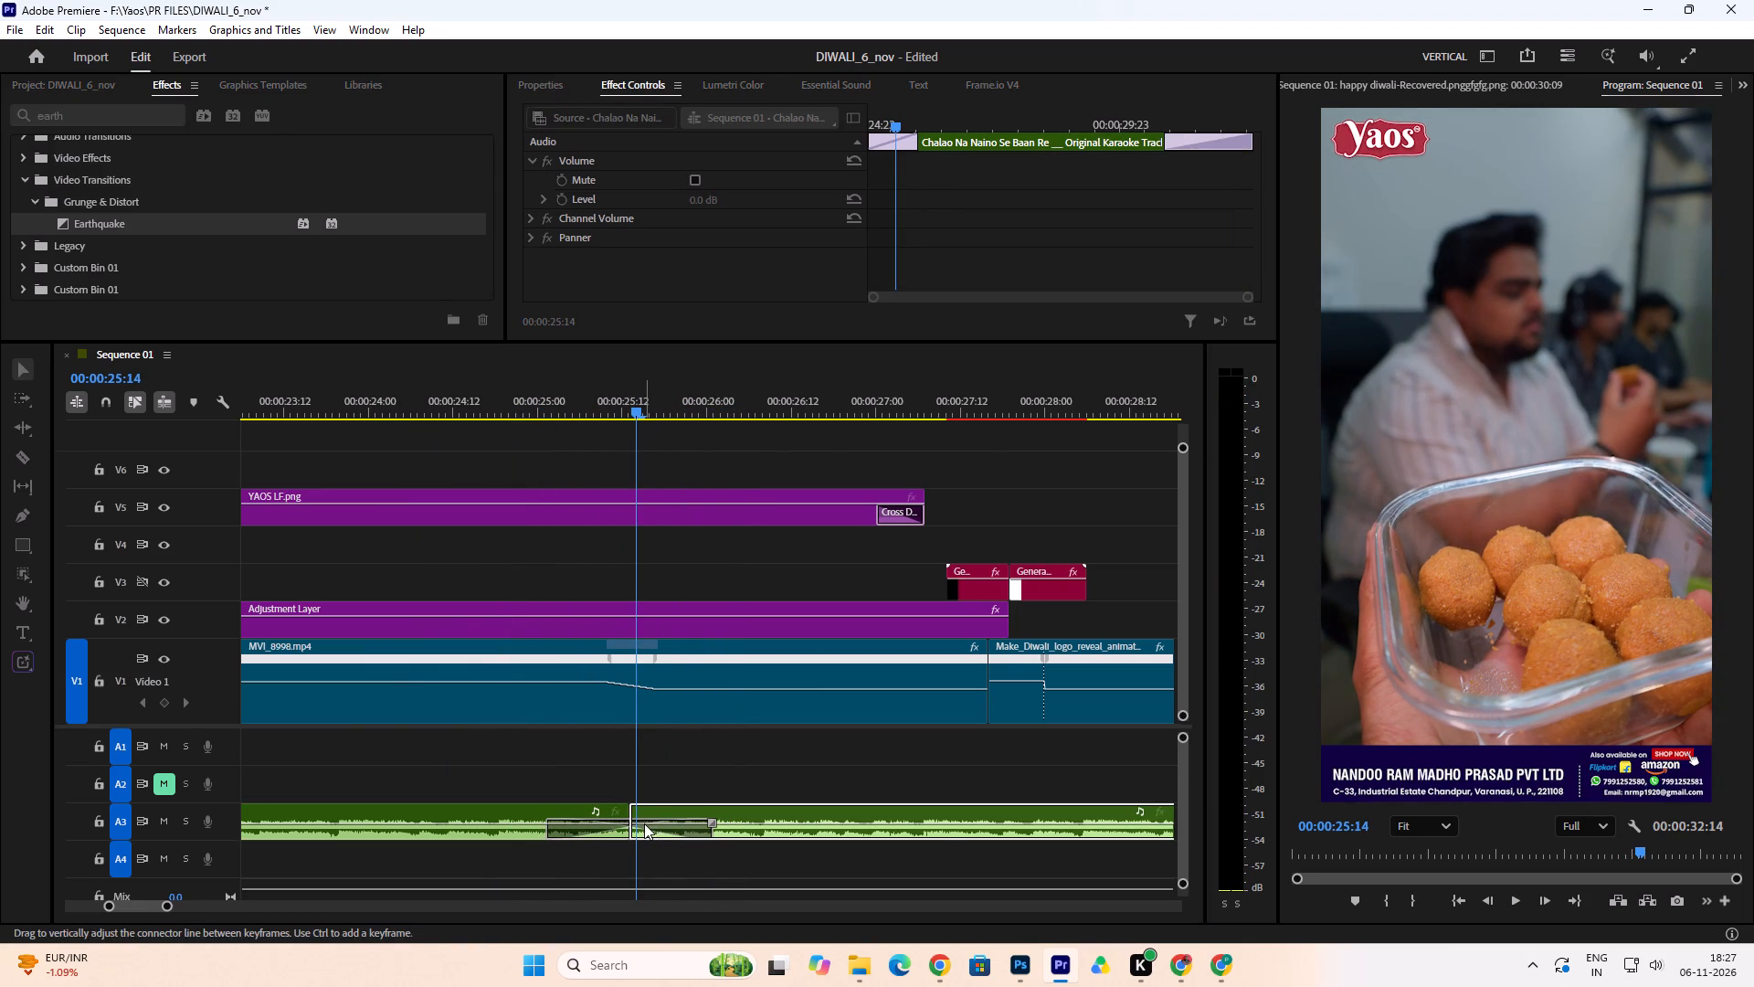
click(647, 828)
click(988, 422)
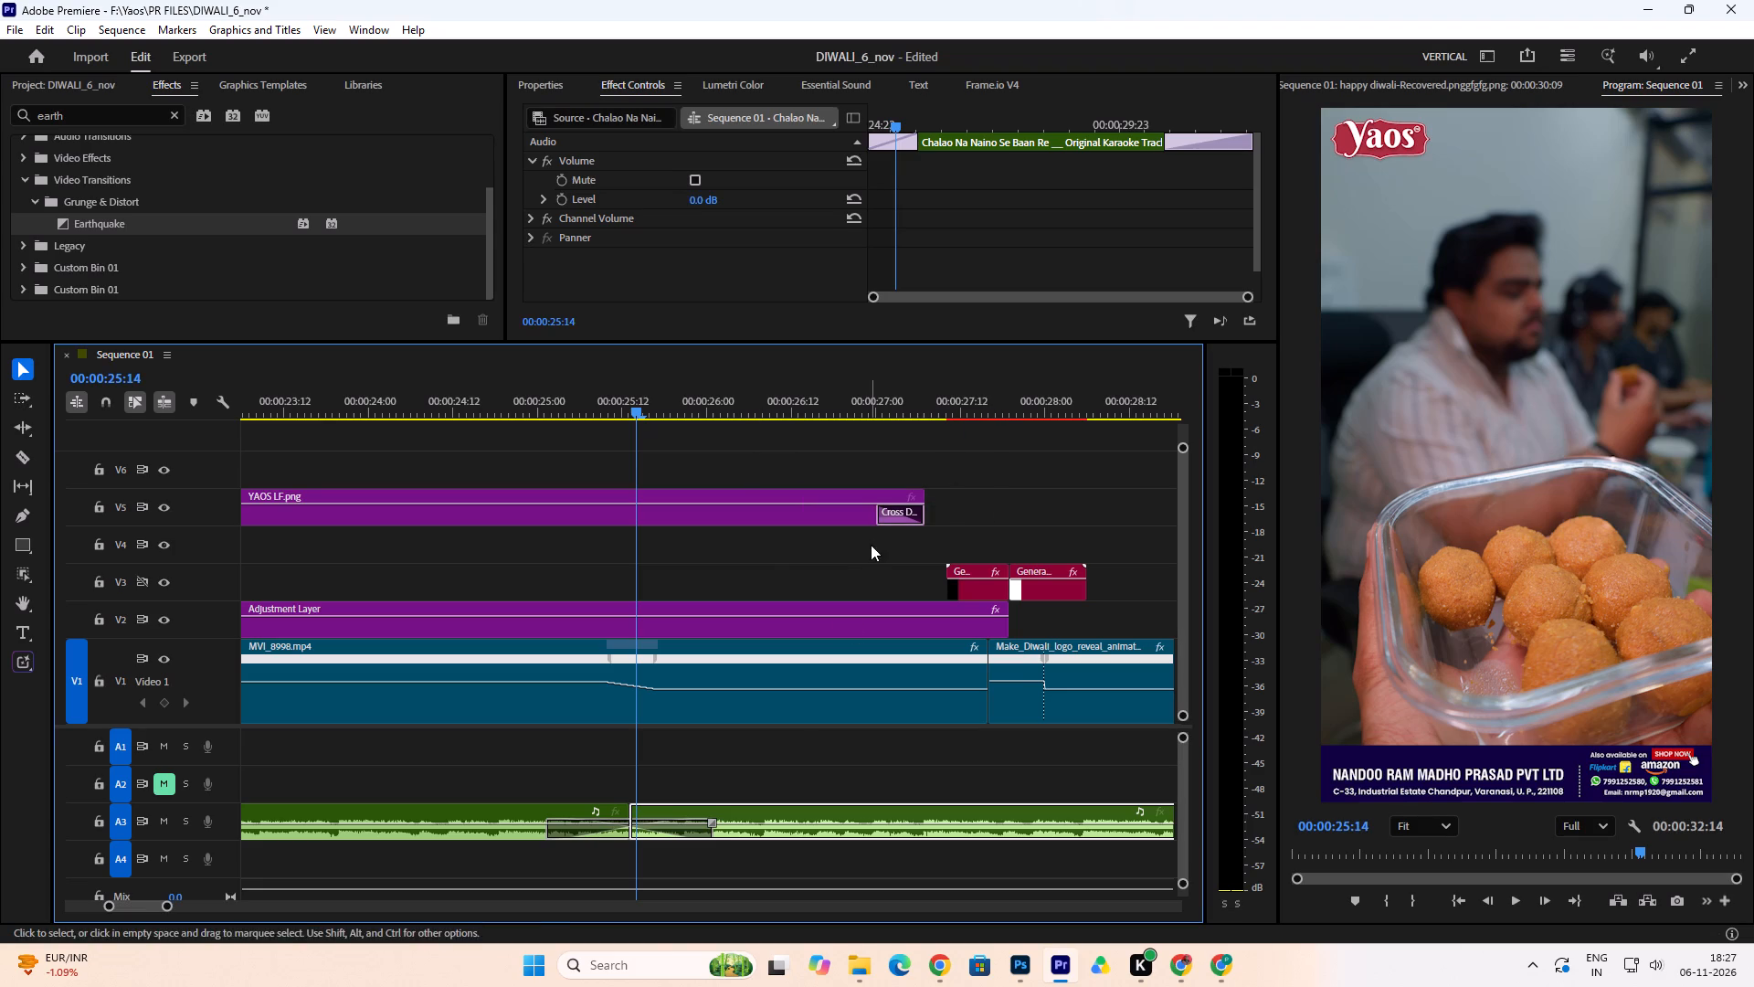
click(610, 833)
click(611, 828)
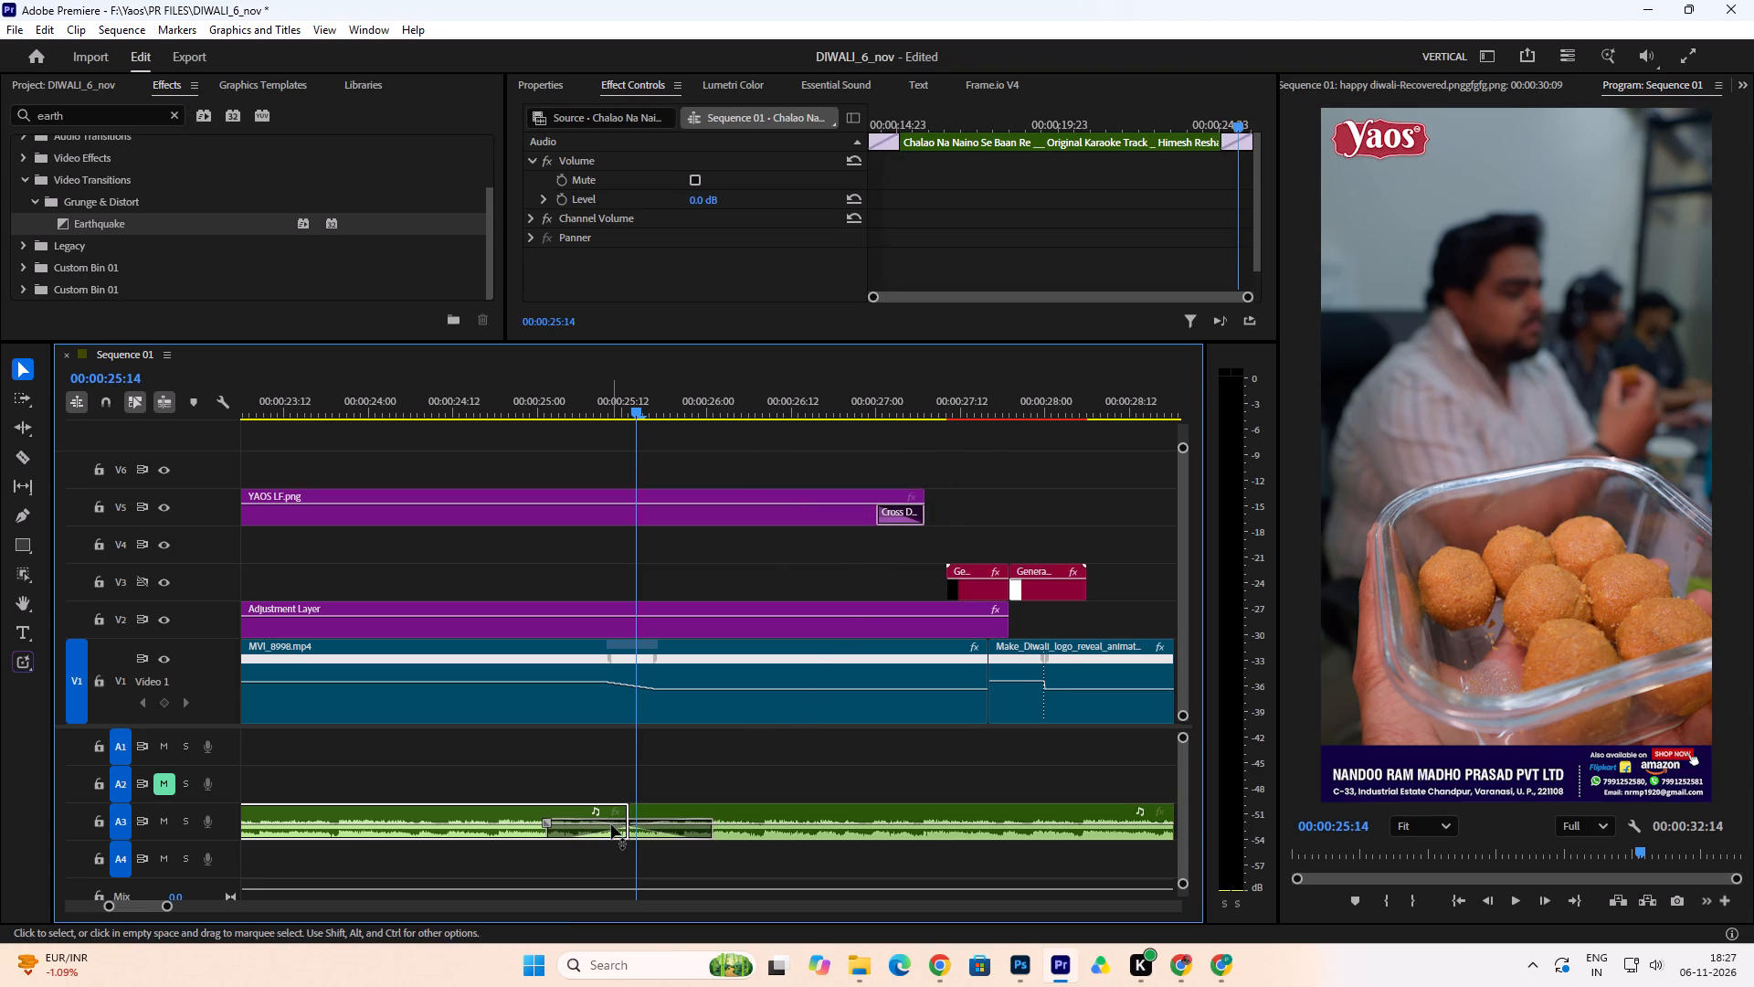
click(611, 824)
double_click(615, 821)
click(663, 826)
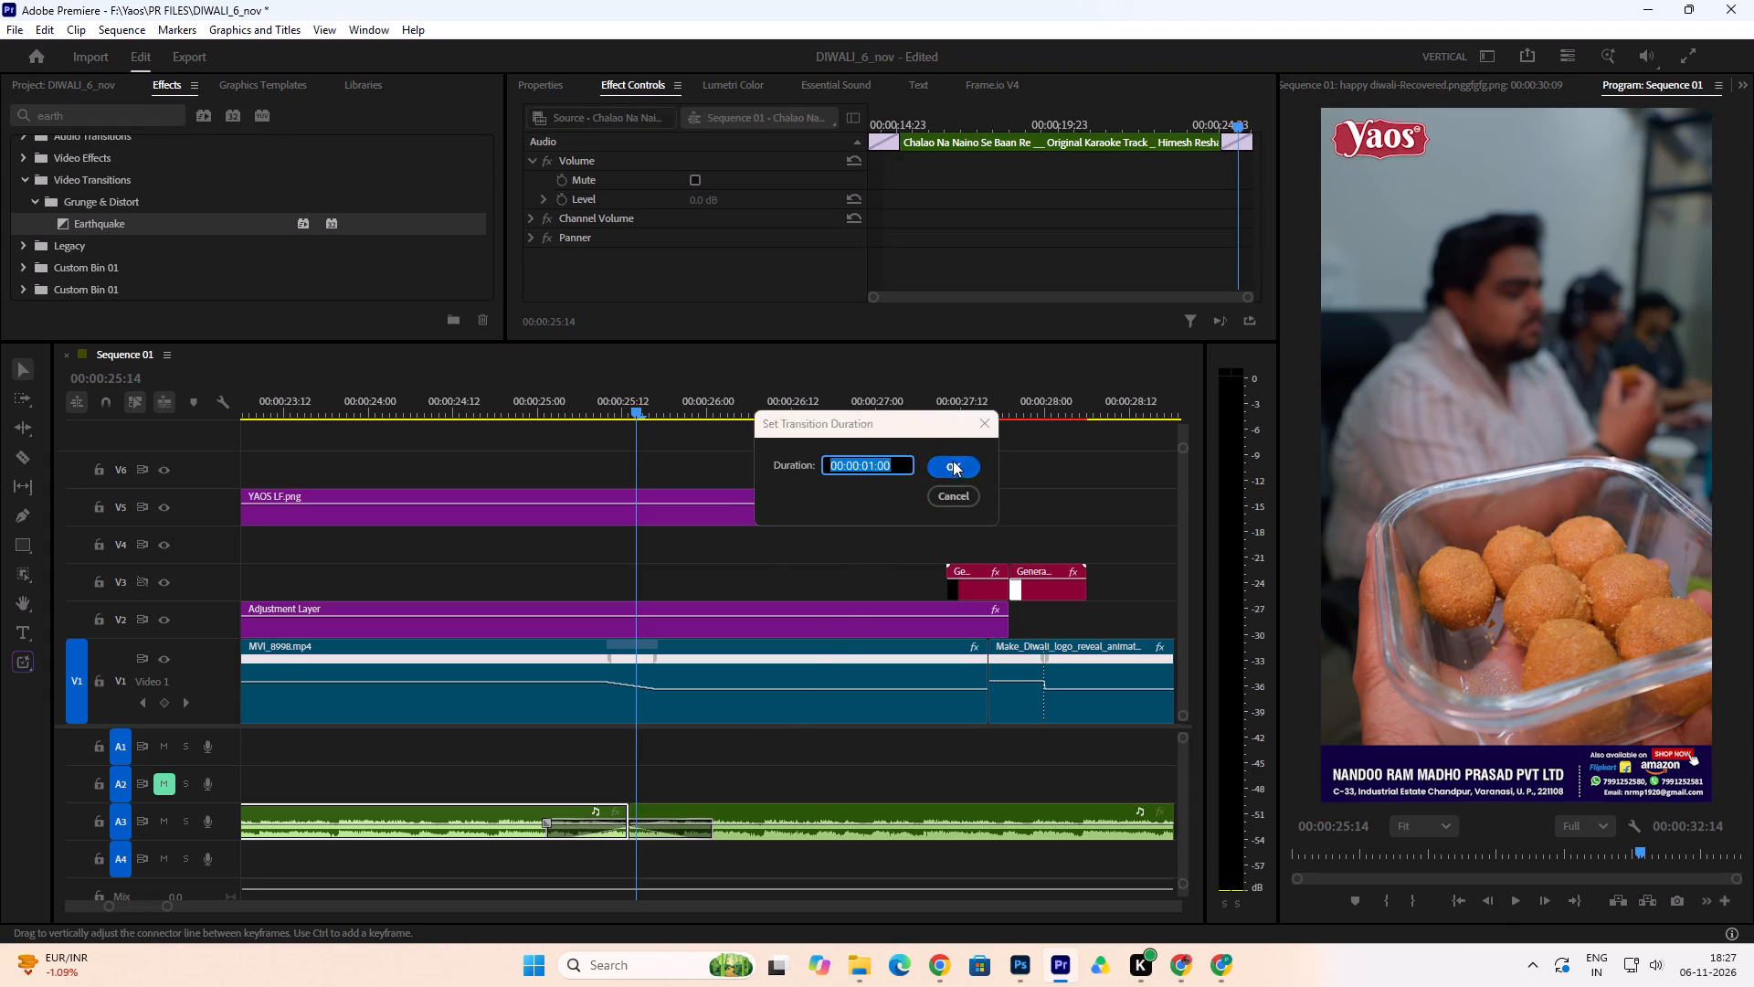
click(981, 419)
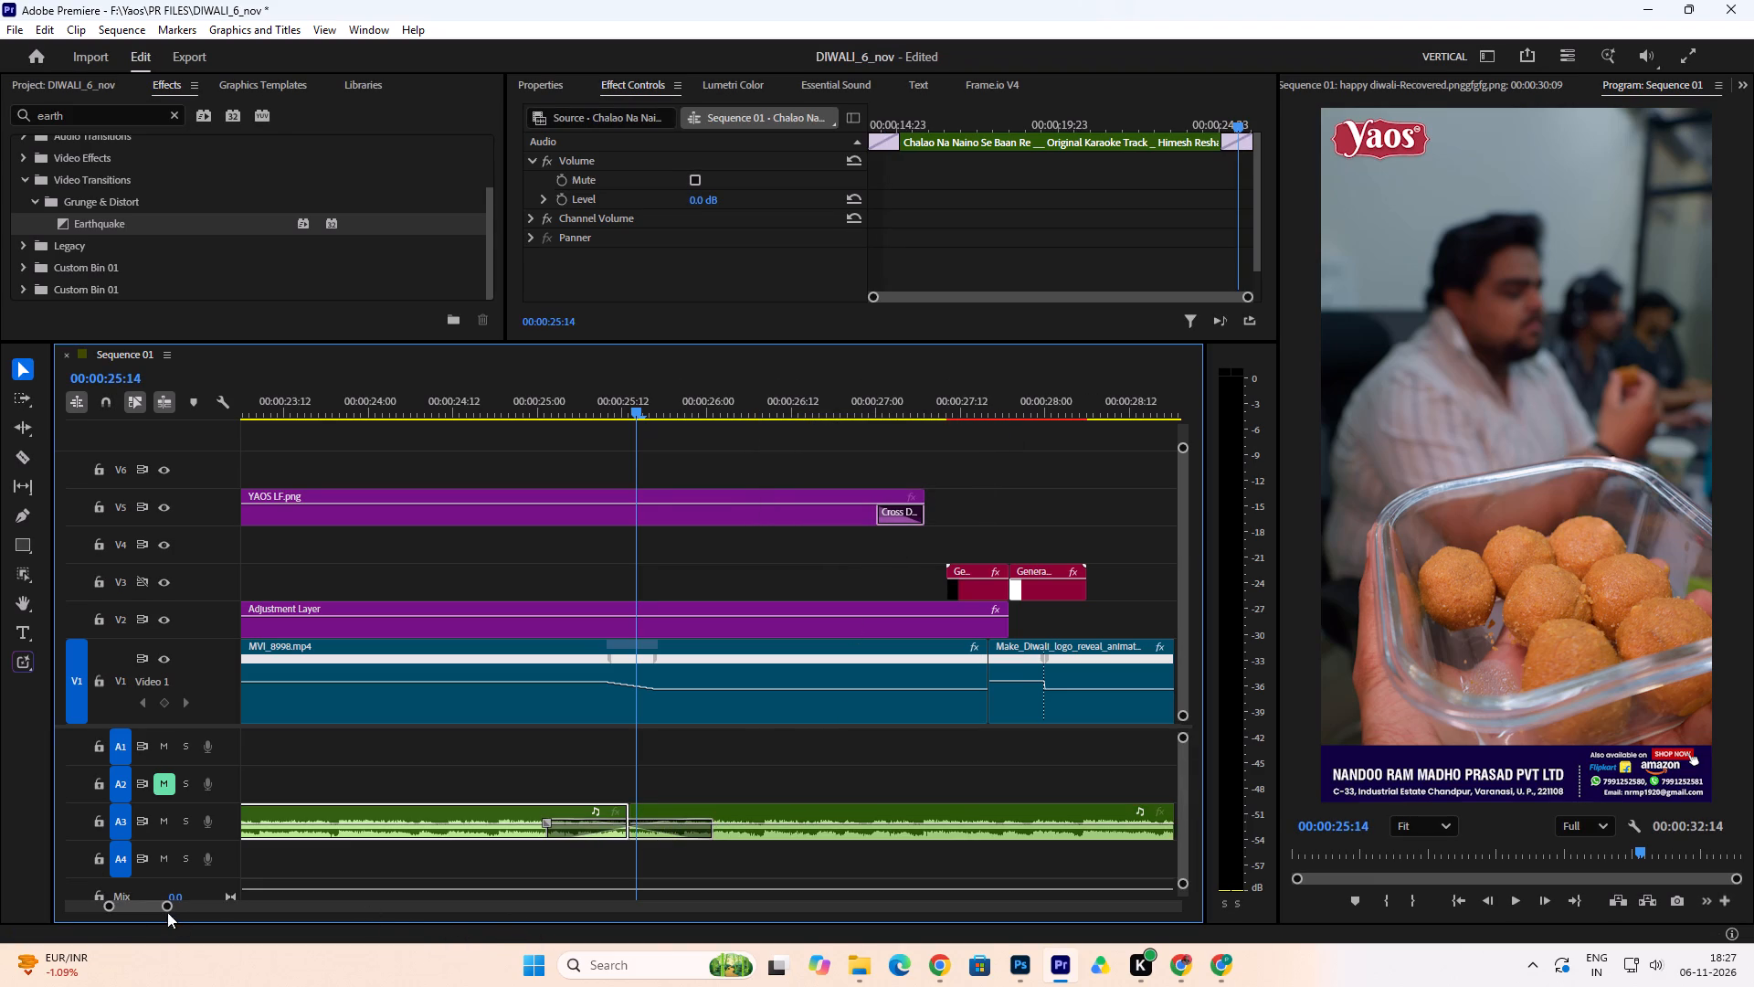
Shorten the custom crossfade at the A3 music cut near 00:00:25:13 to a duration of 00:00:00:17.
drag(164, 908, 90, 911)
click(819, 827)
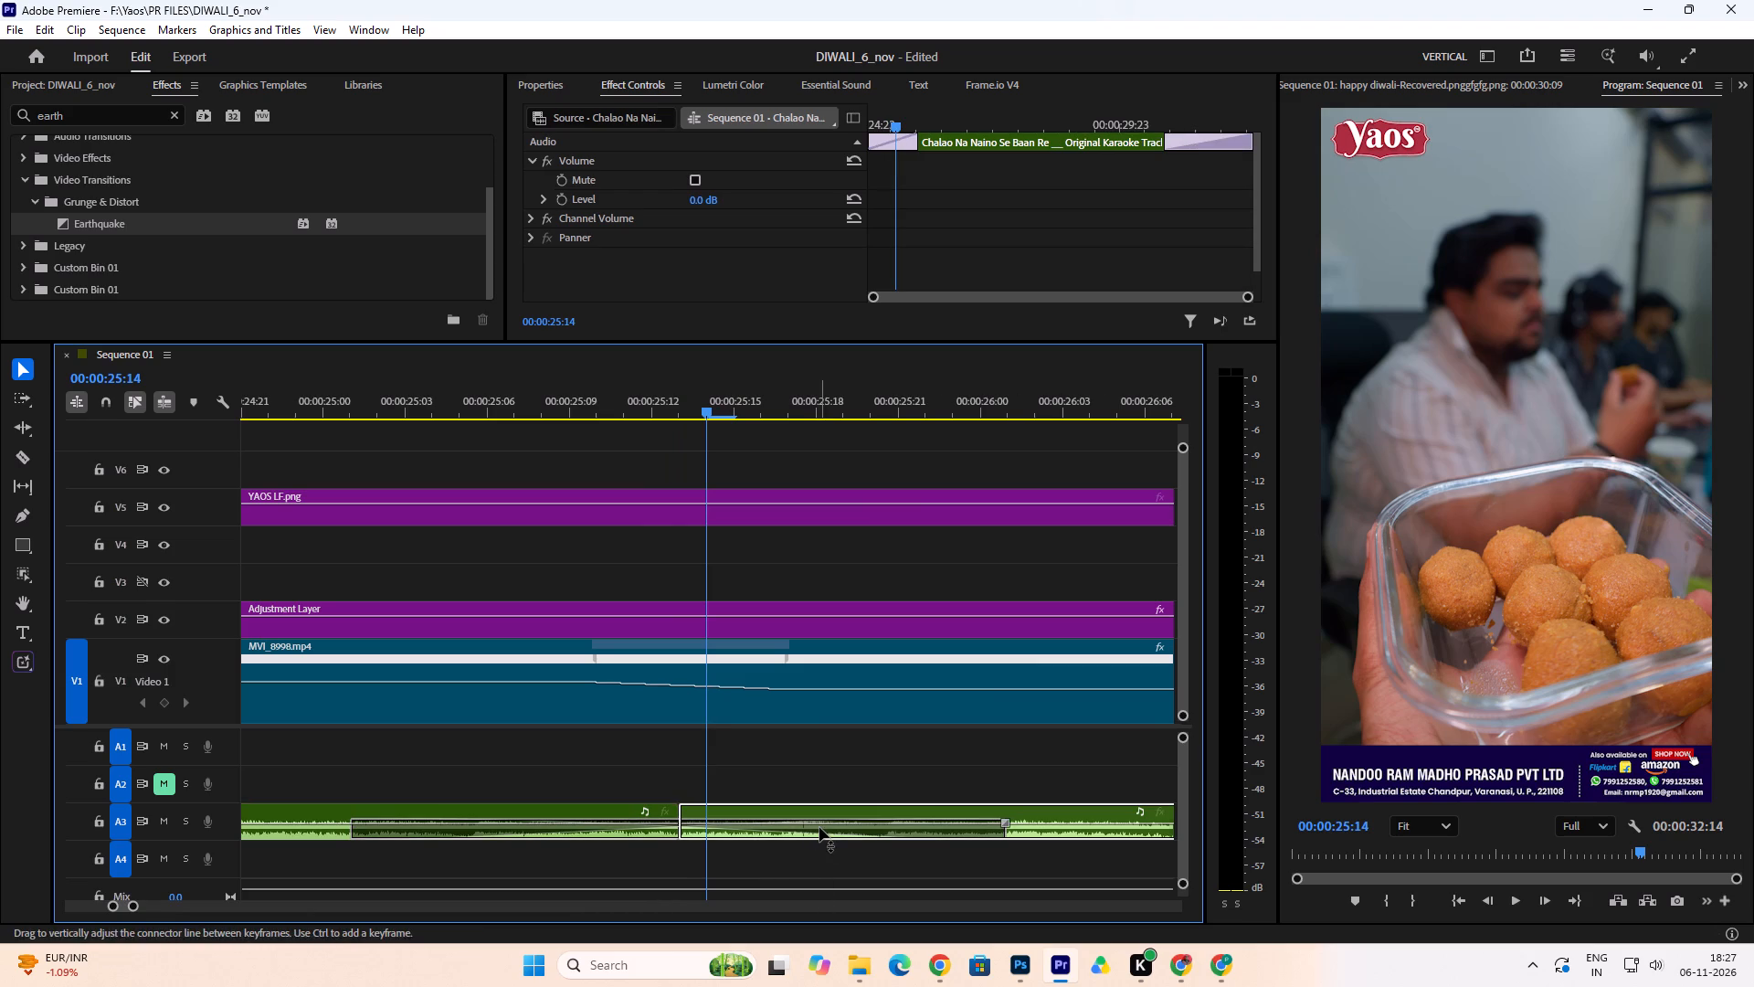
click(1008, 408)
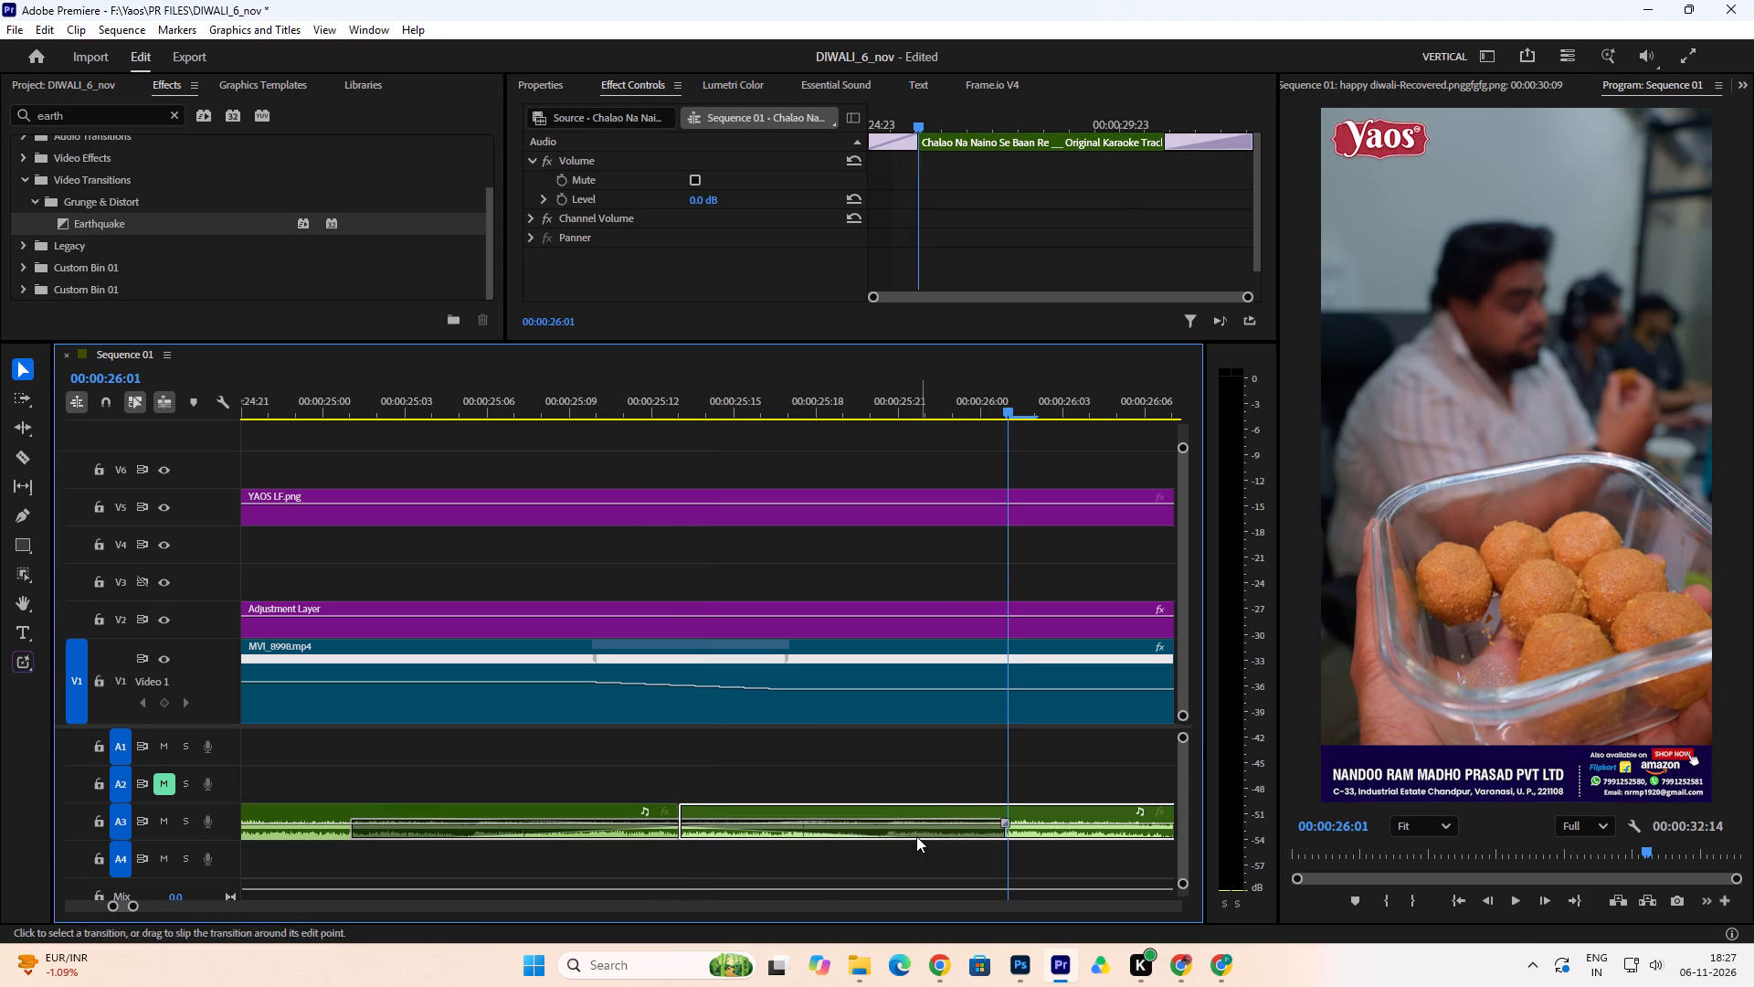
click(911, 829)
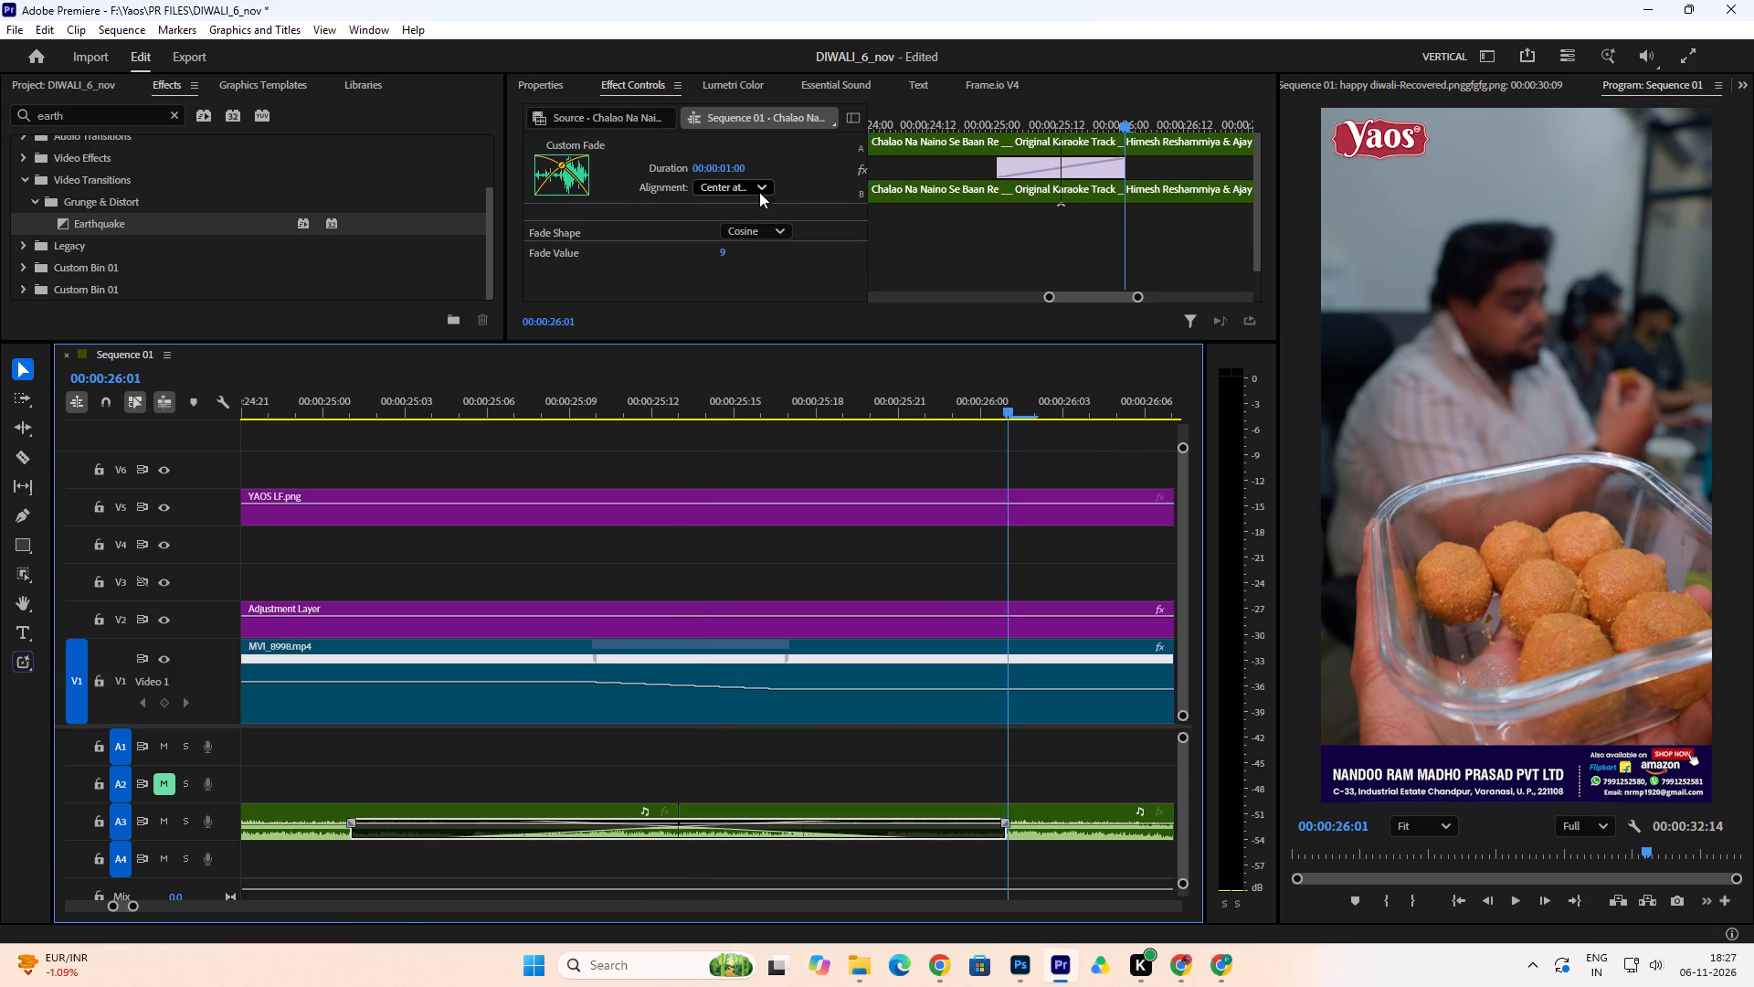
drag(739, 165, 728, 170)
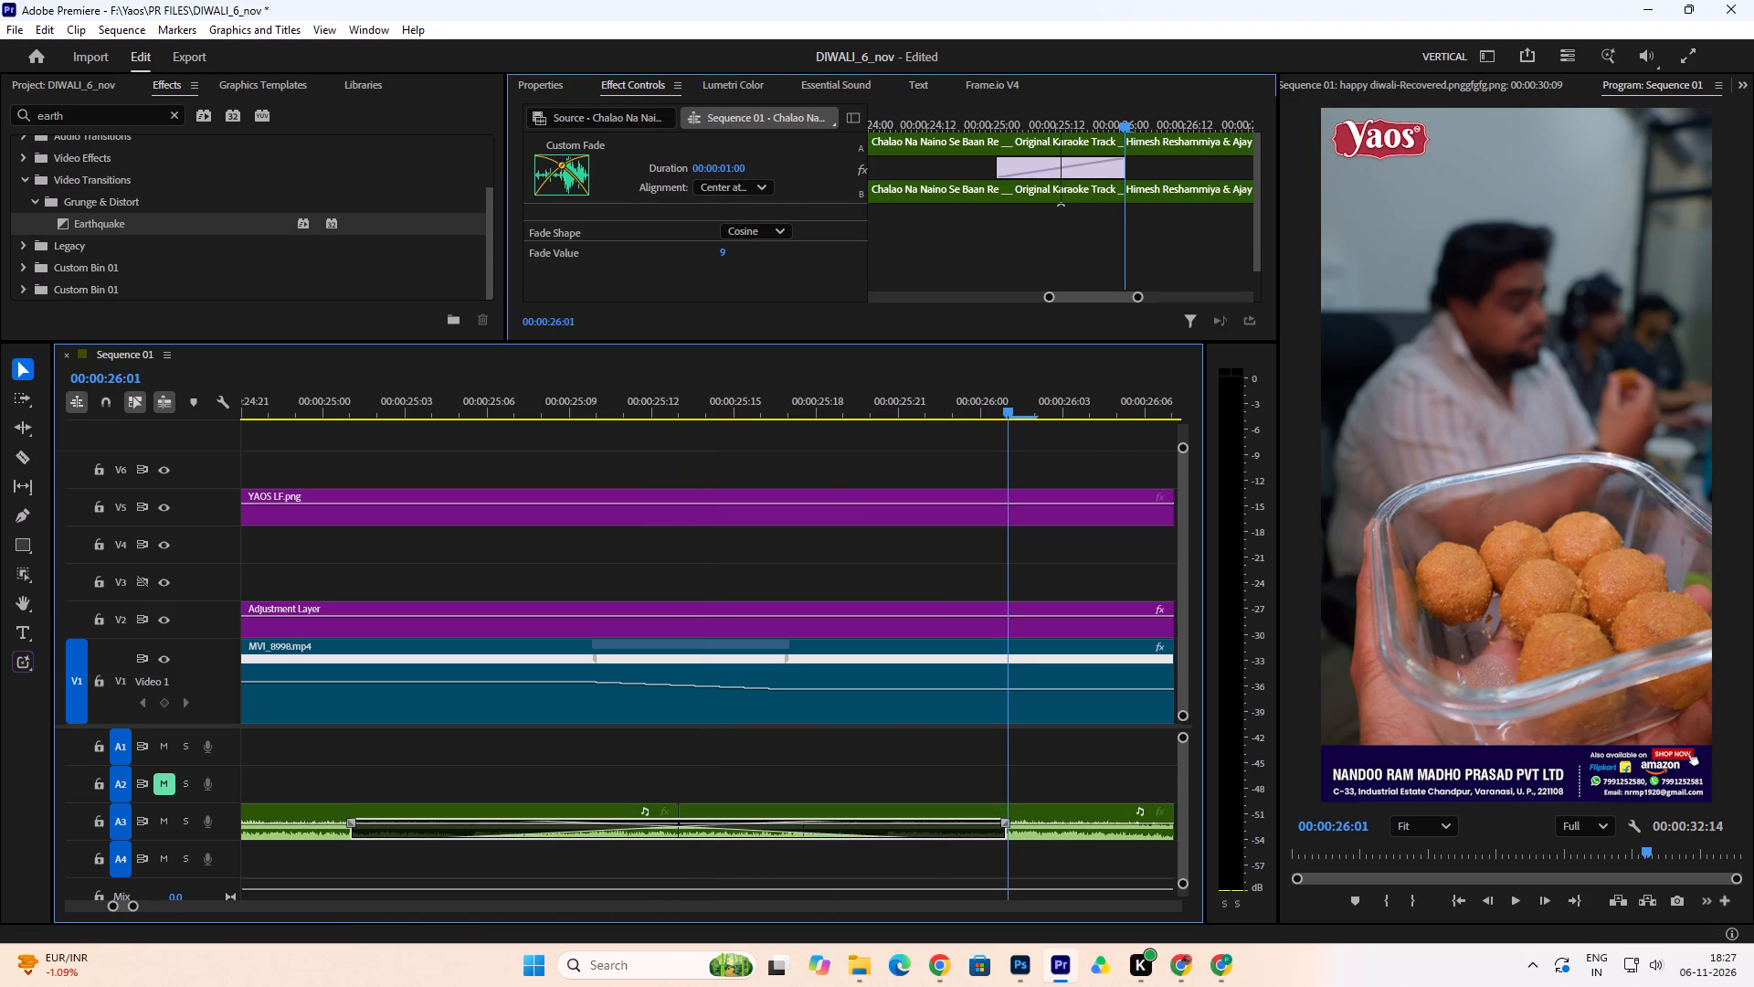
drag(728, 170, 713, 177)
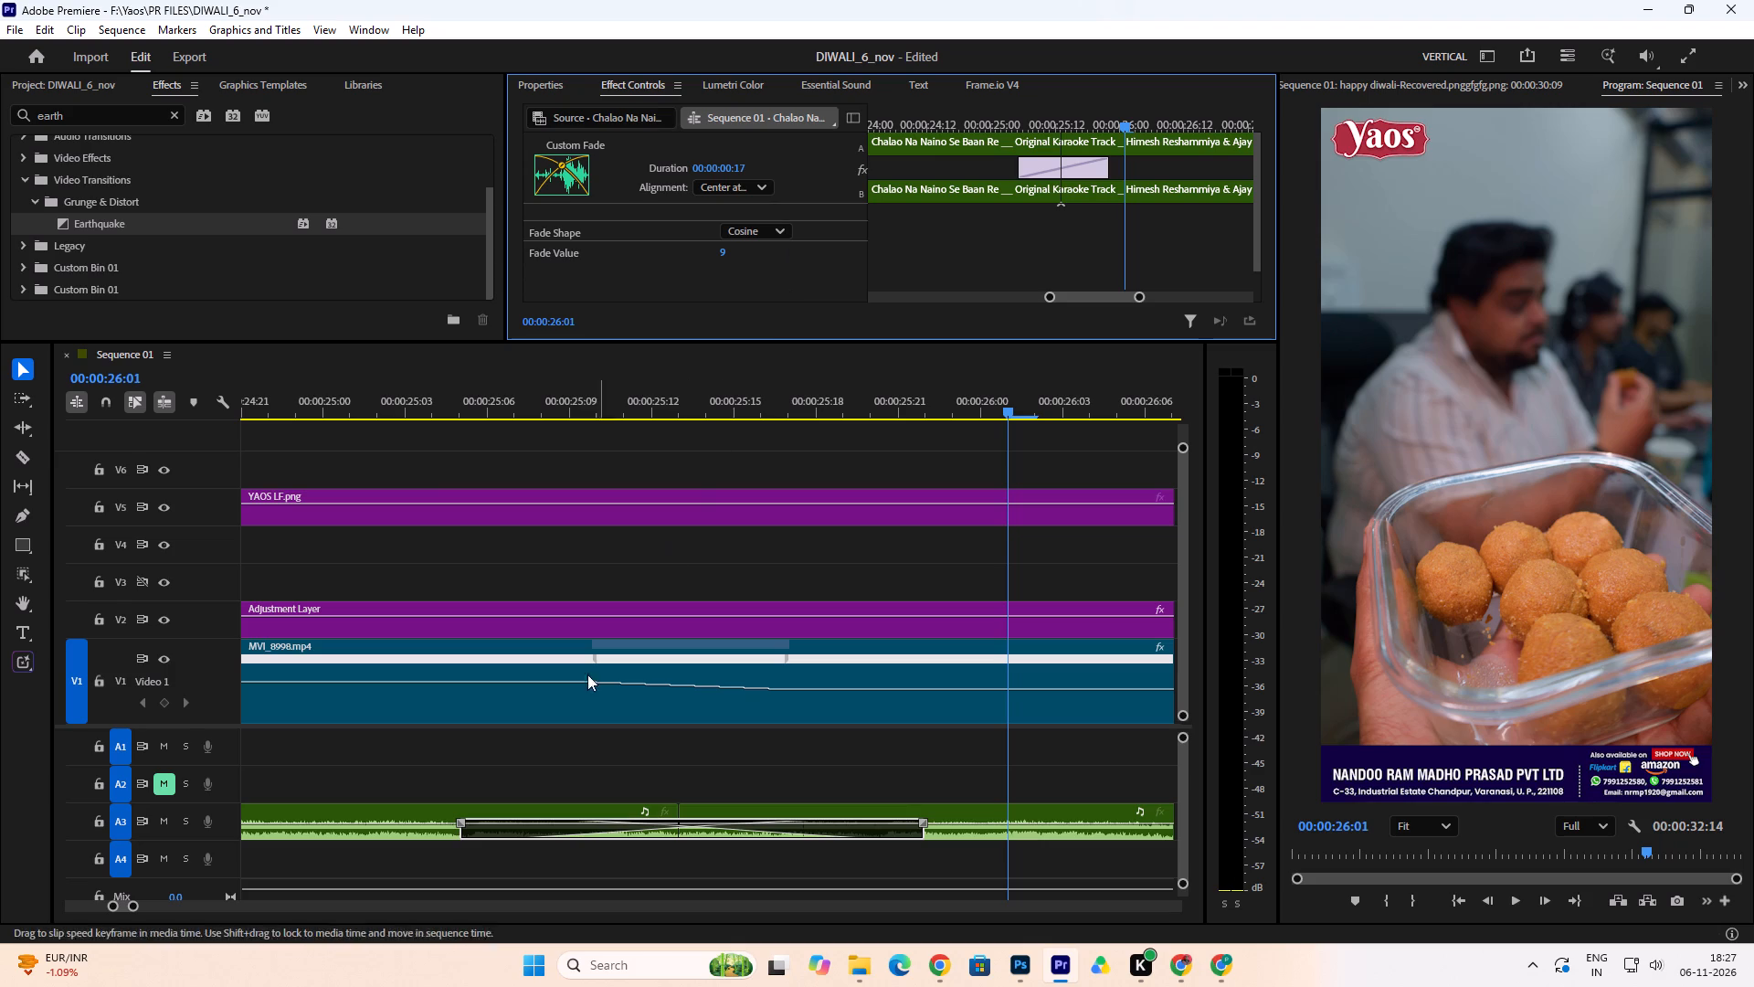
Play back the shortened A3 crossfade, first from about 00:00:25:04, and again from about 00:00:21:00 to 00:00:27:04.
click(431, 392)
key(space)
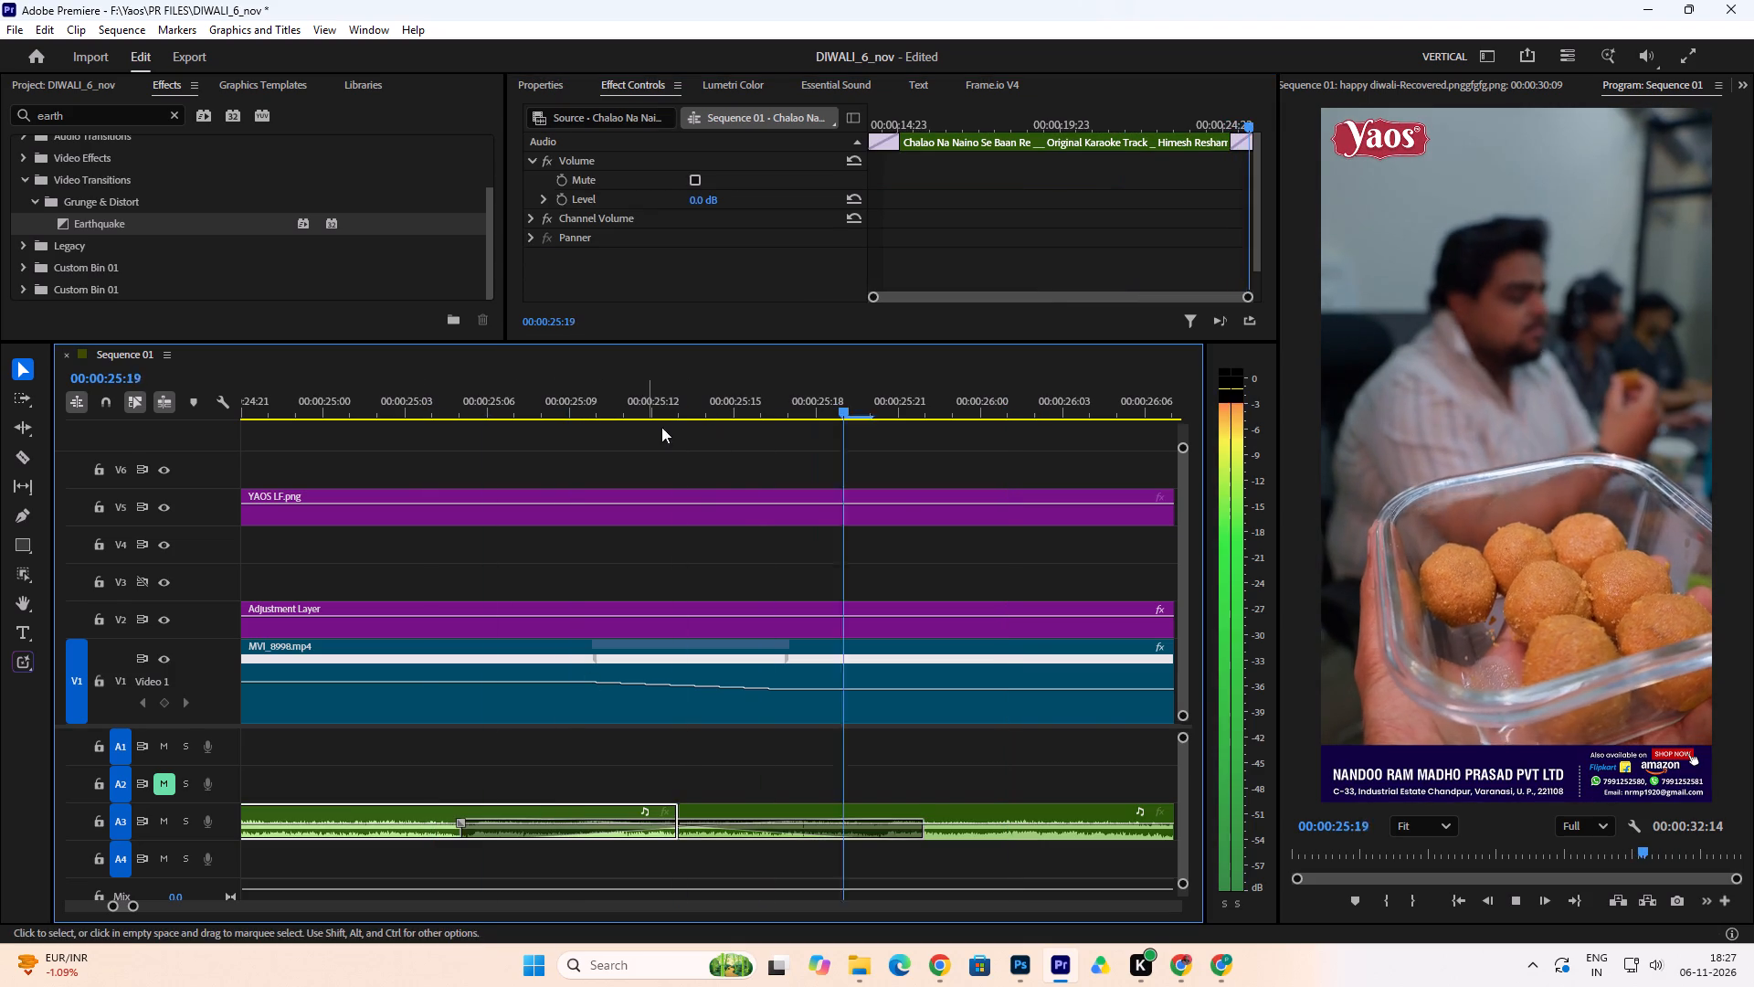
key(space)
drag(135, 908, 258, 919)
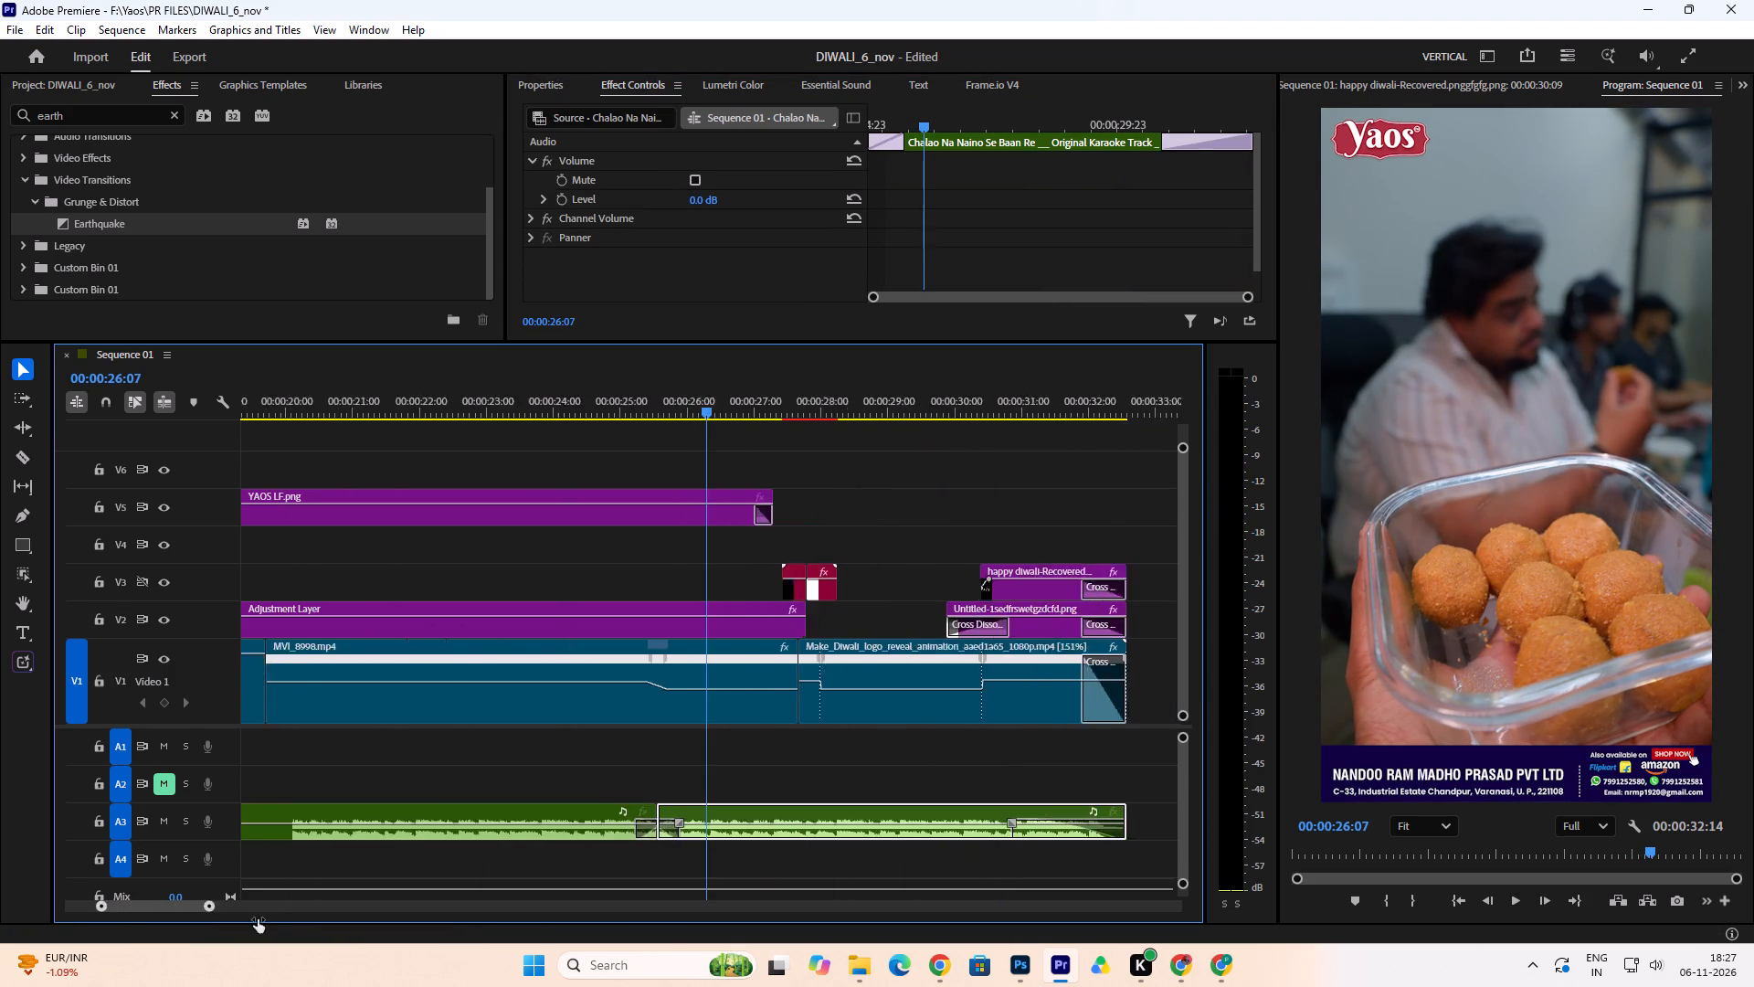
drag(258, 919, 305, 921)
click(568, 398)
key(space)
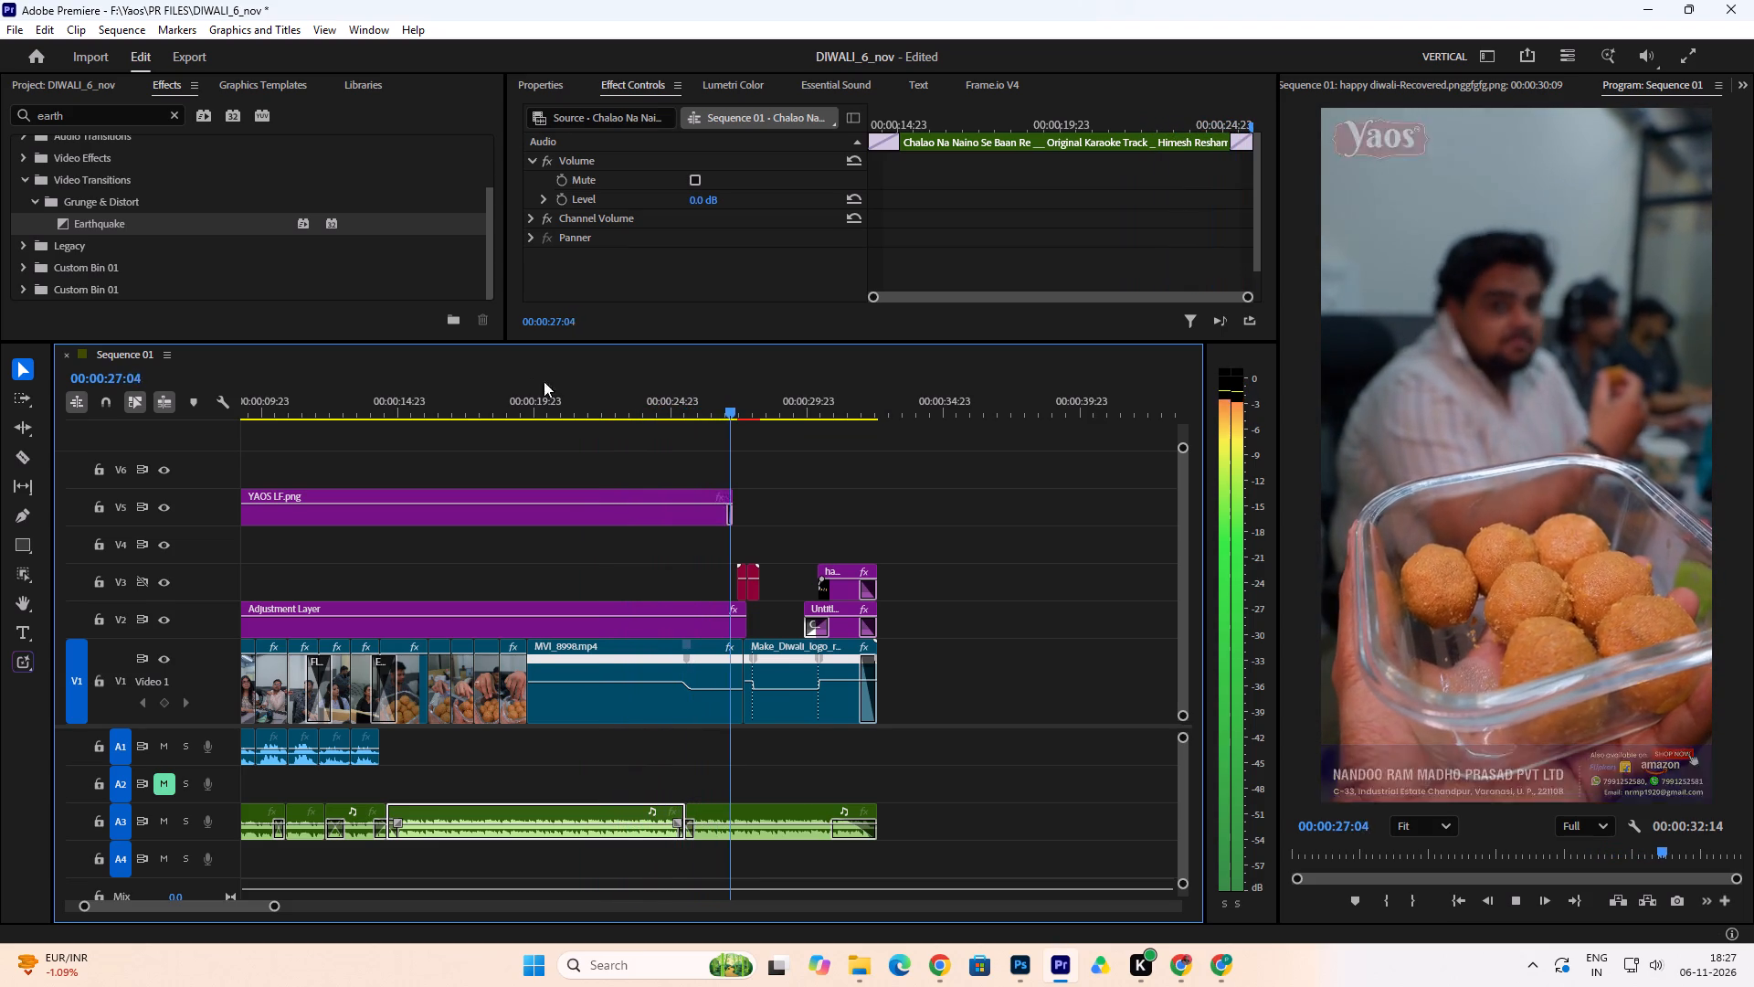
key(space)
Play the sequence from the start to about 00:00:13:15 to review the earlier music cuts.
drag(345, 399, 339, 401)
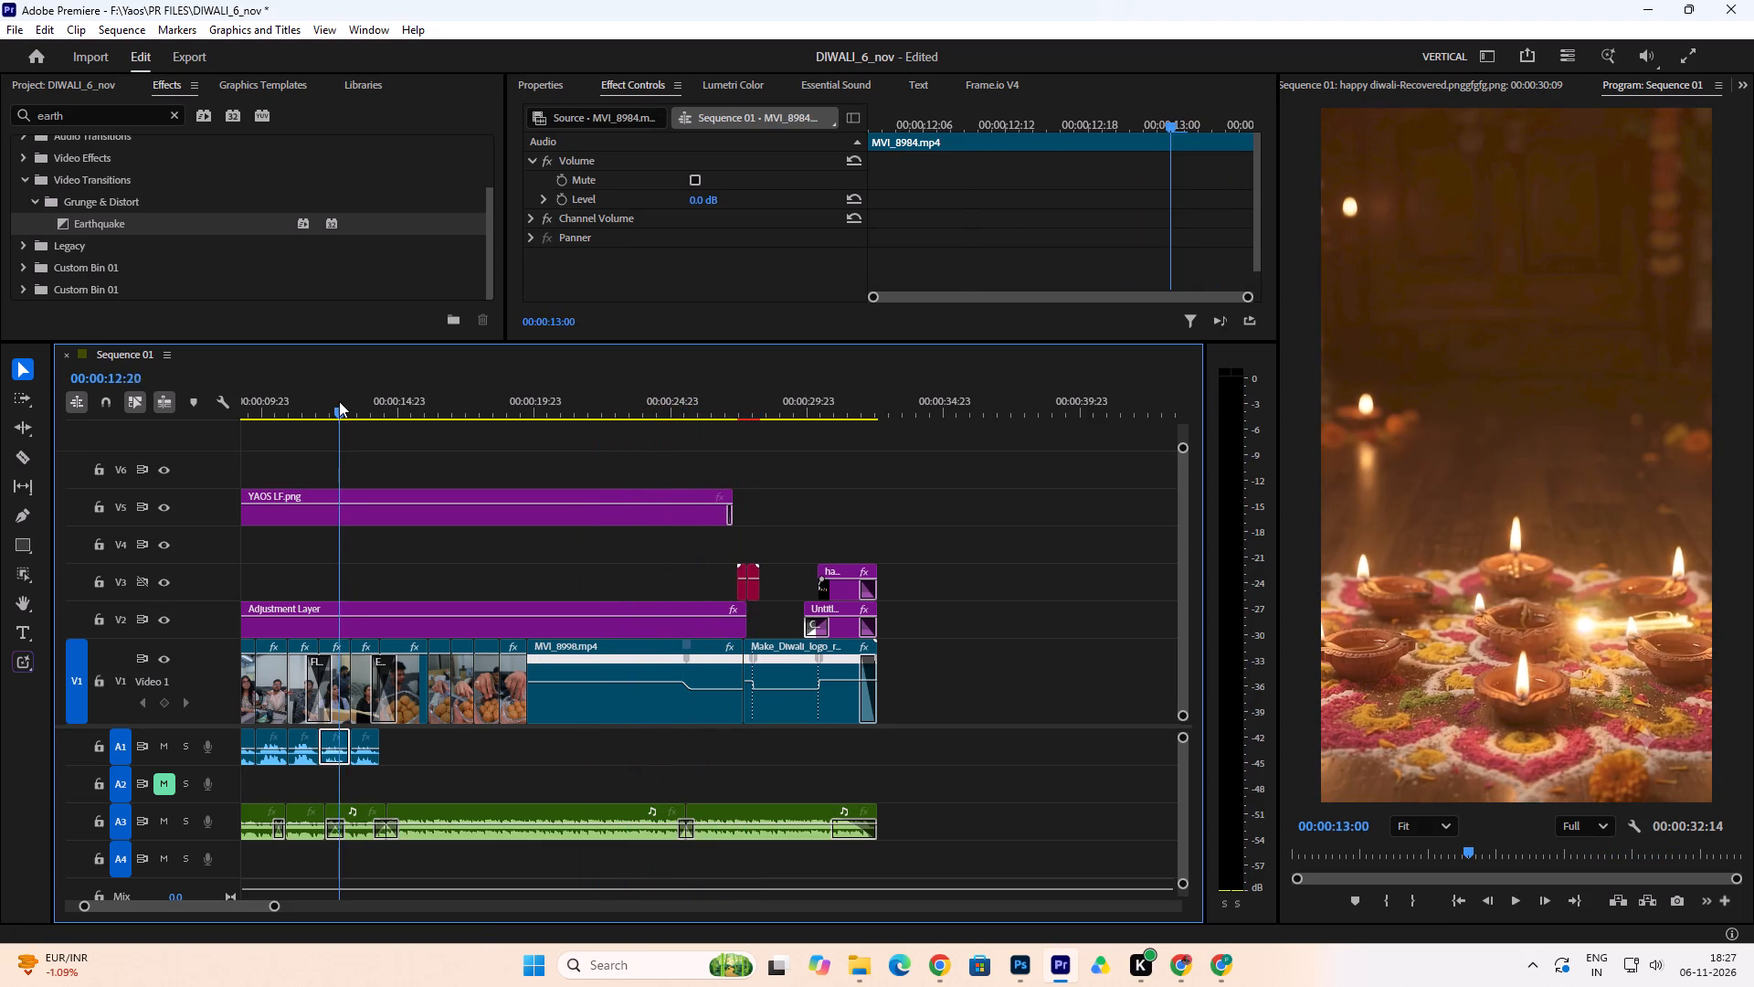
drag(339, 401, 150, 435)
key(space)
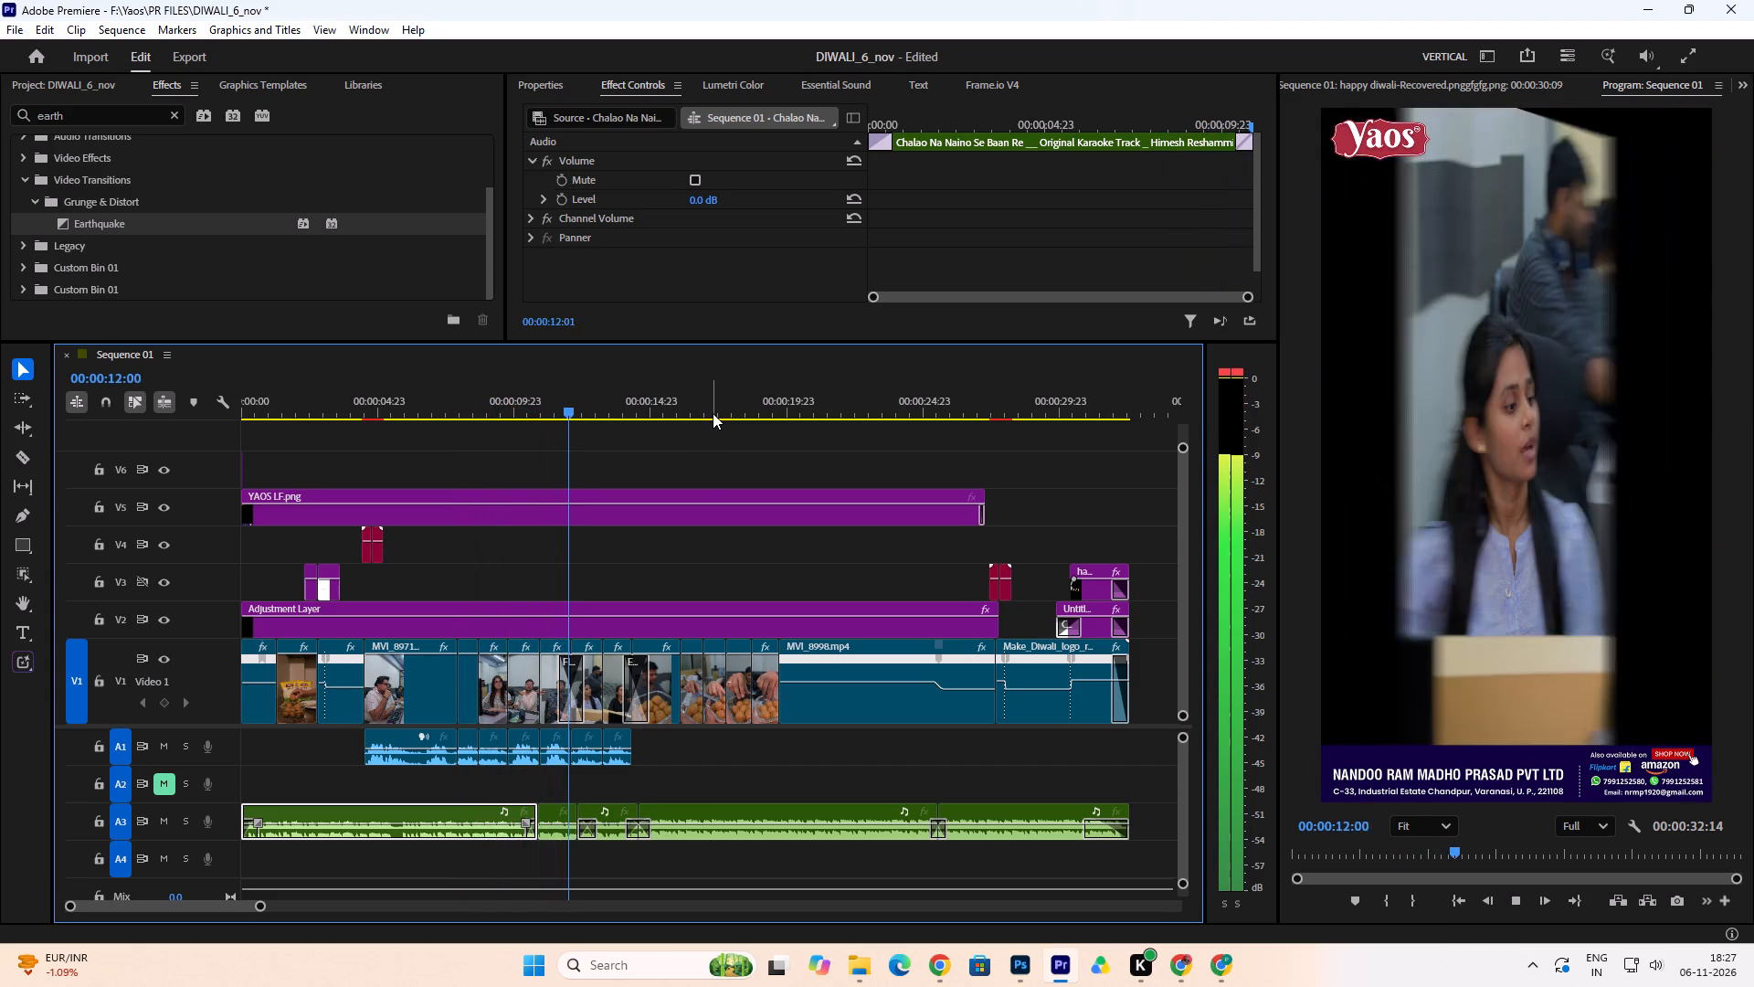
key(space)
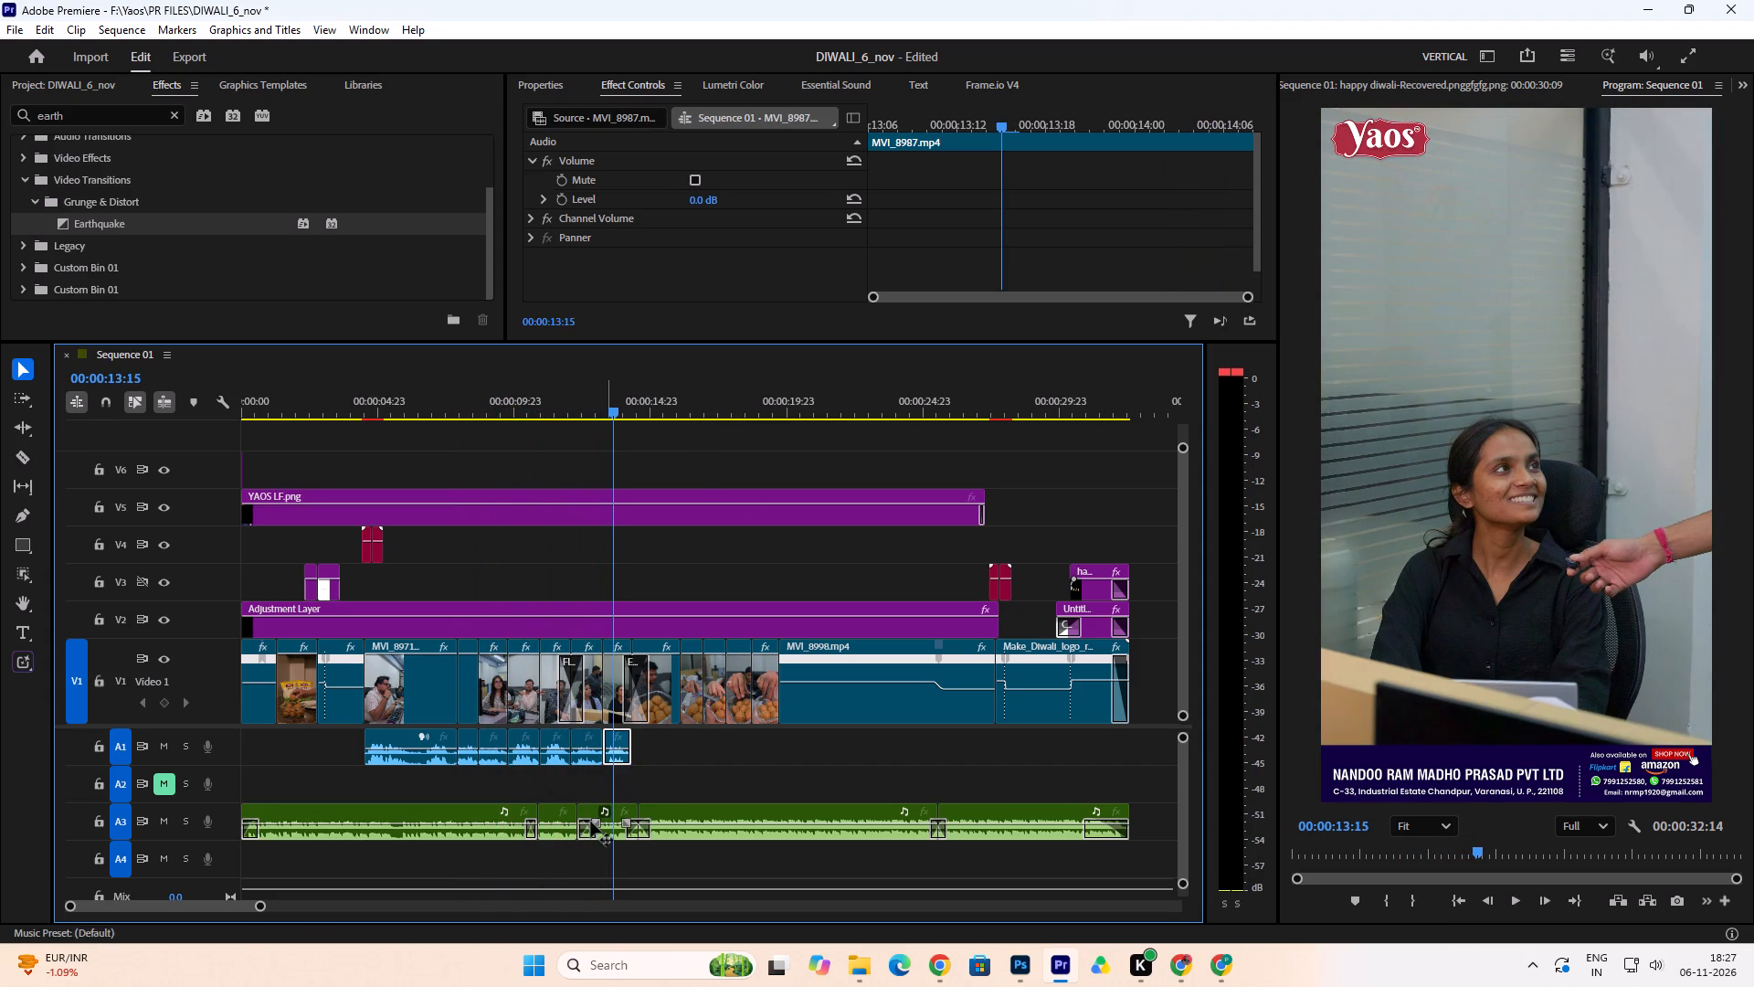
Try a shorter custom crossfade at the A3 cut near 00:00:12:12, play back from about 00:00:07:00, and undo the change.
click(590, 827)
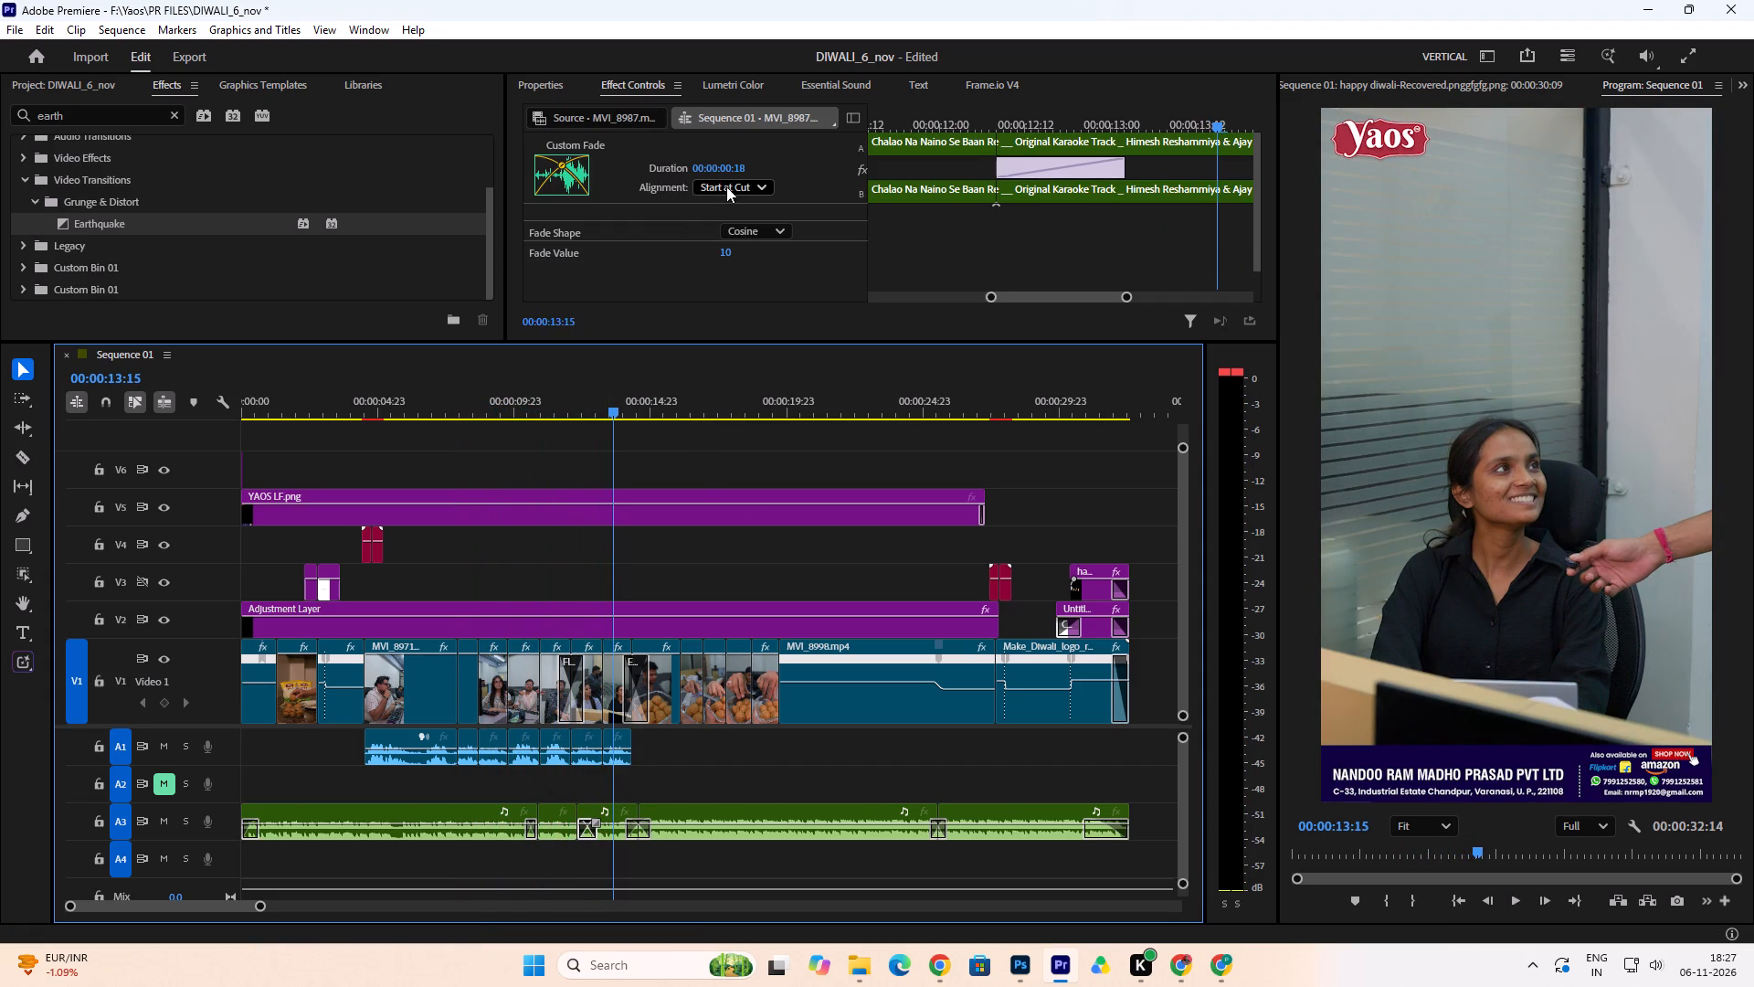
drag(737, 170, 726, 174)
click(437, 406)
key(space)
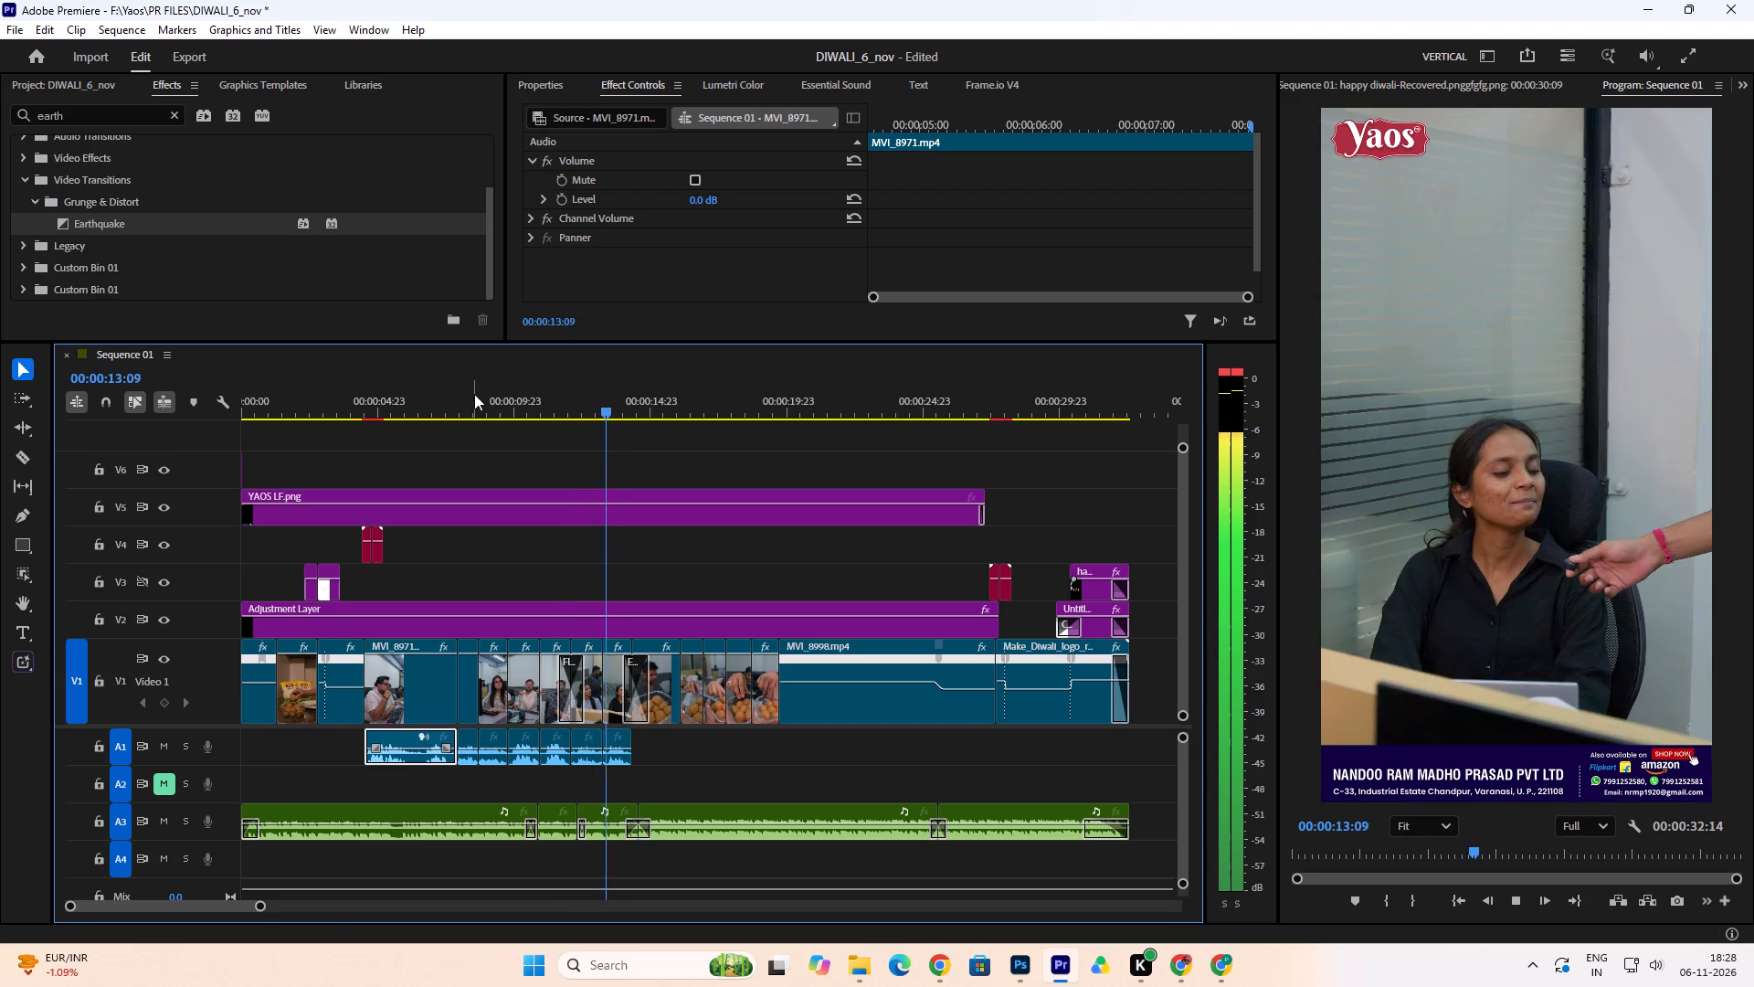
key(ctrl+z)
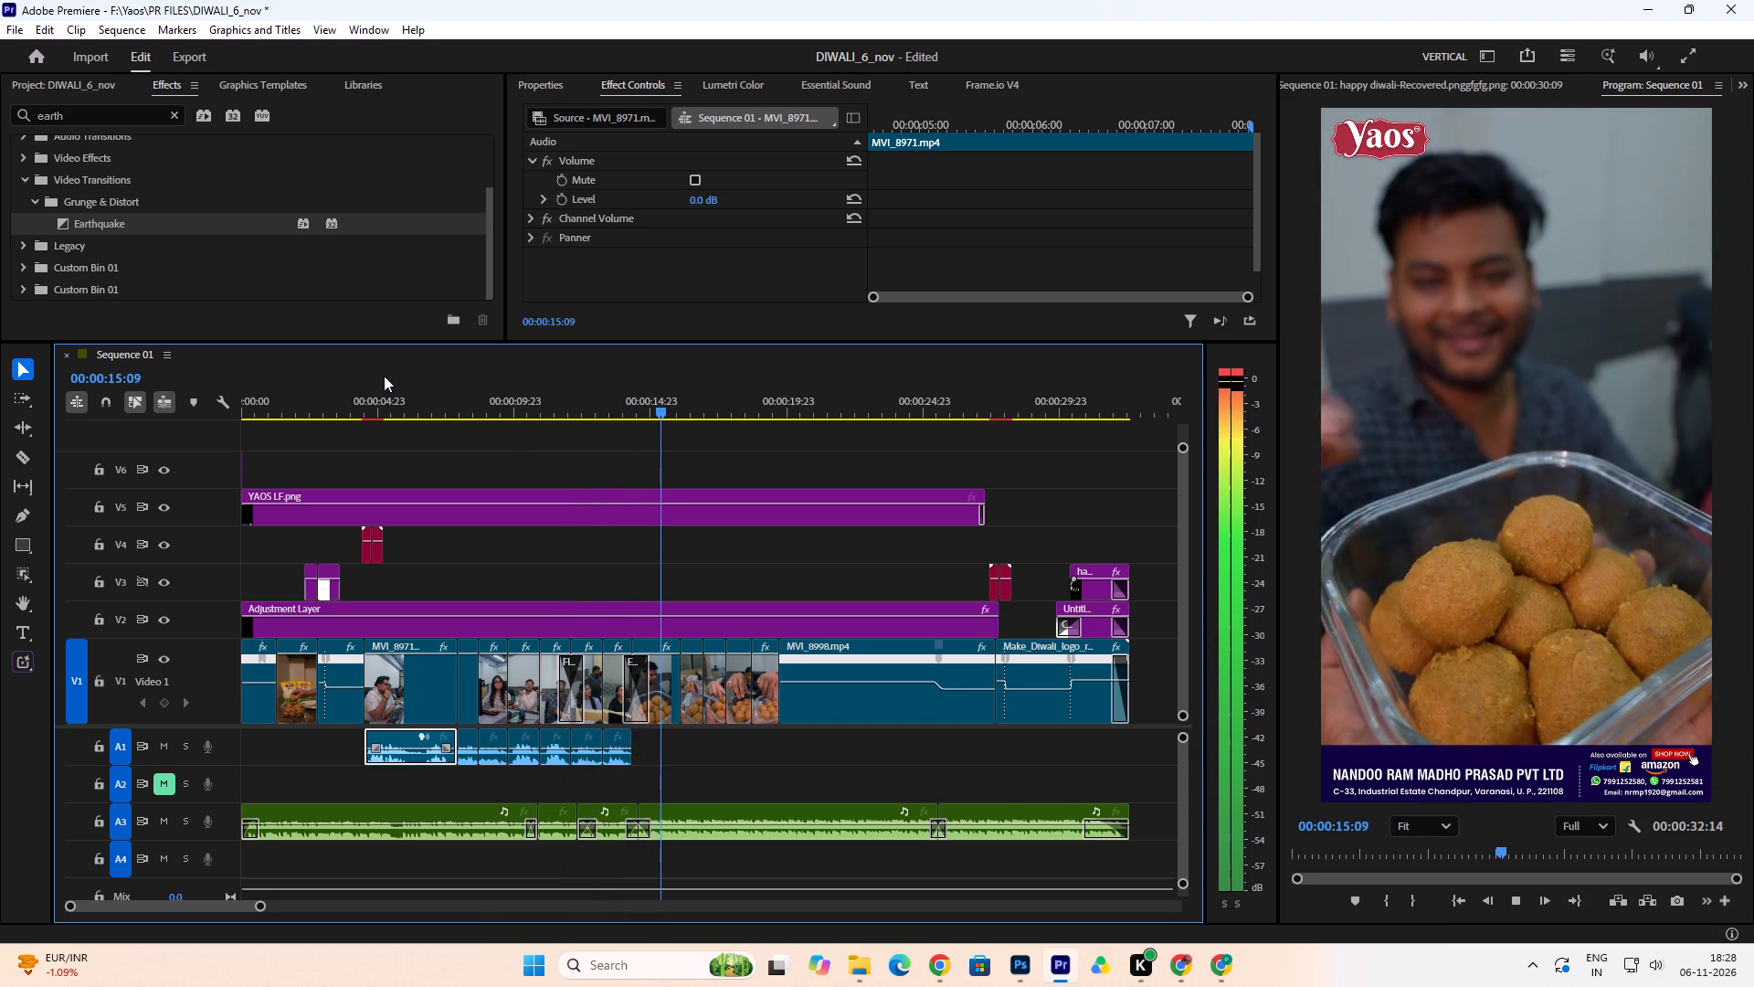
Play the sequence from about 00:00:05:08 to 00:00:27:19 to check all the A3 music cuts.
click(384, 376)
click(388, 398)
key(space)
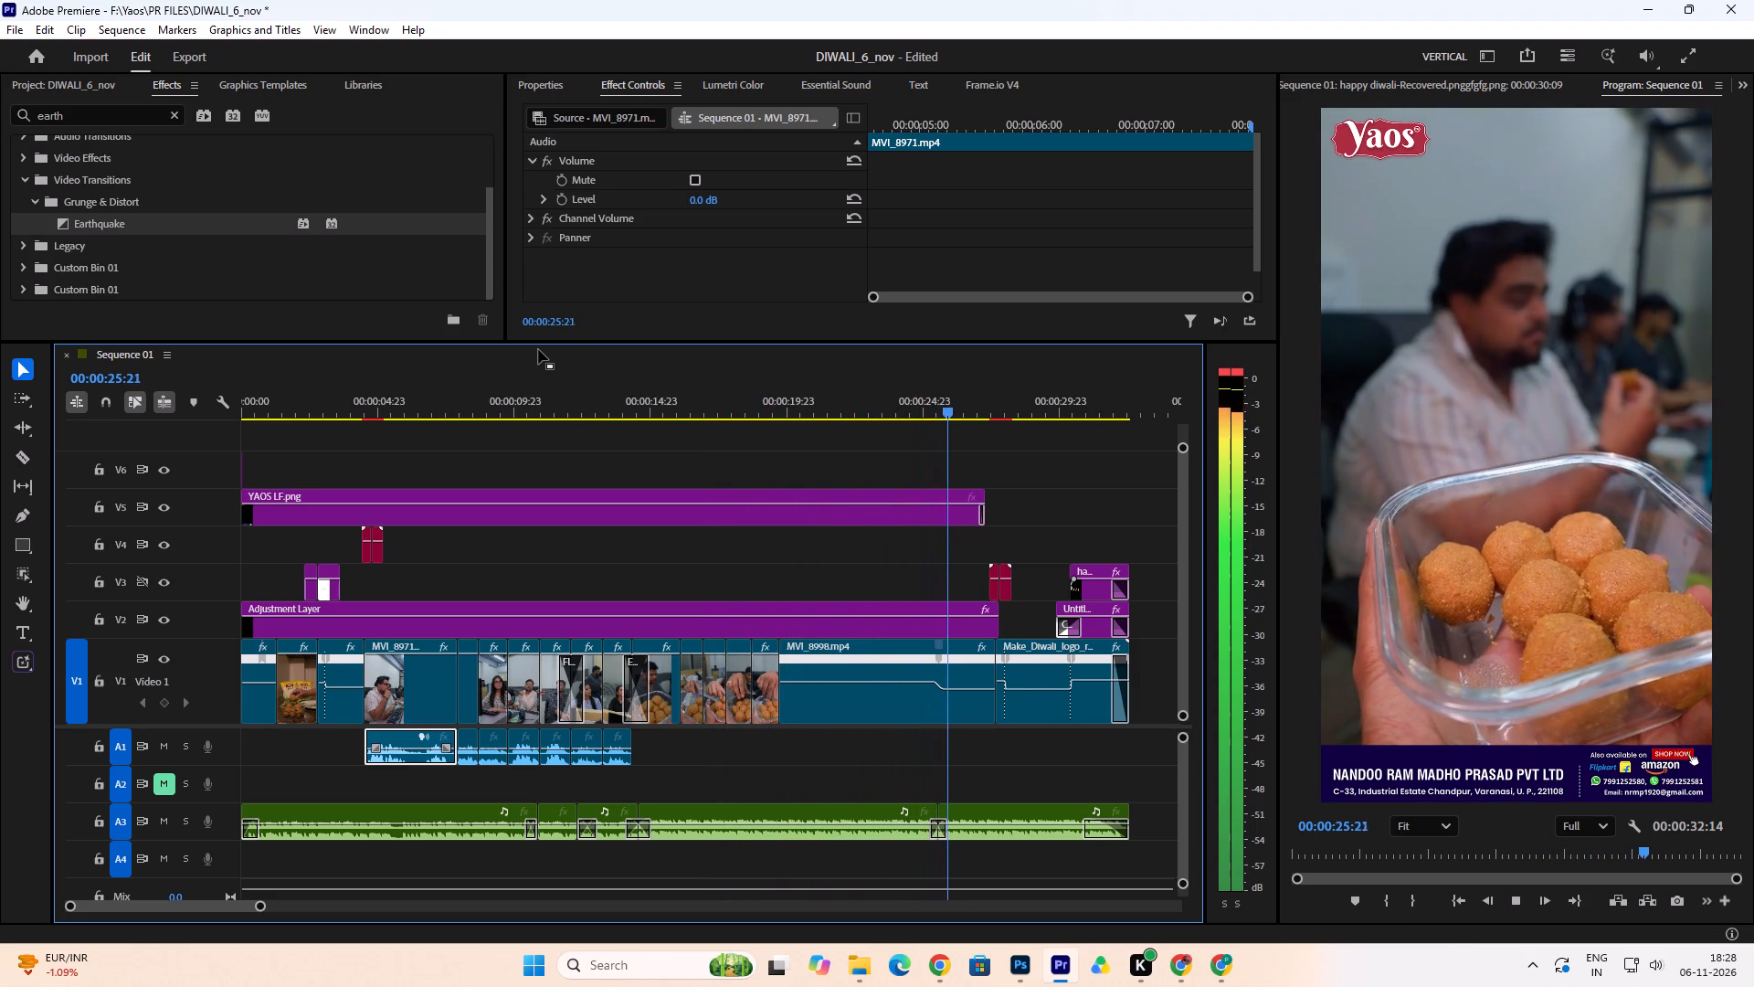
key(space)
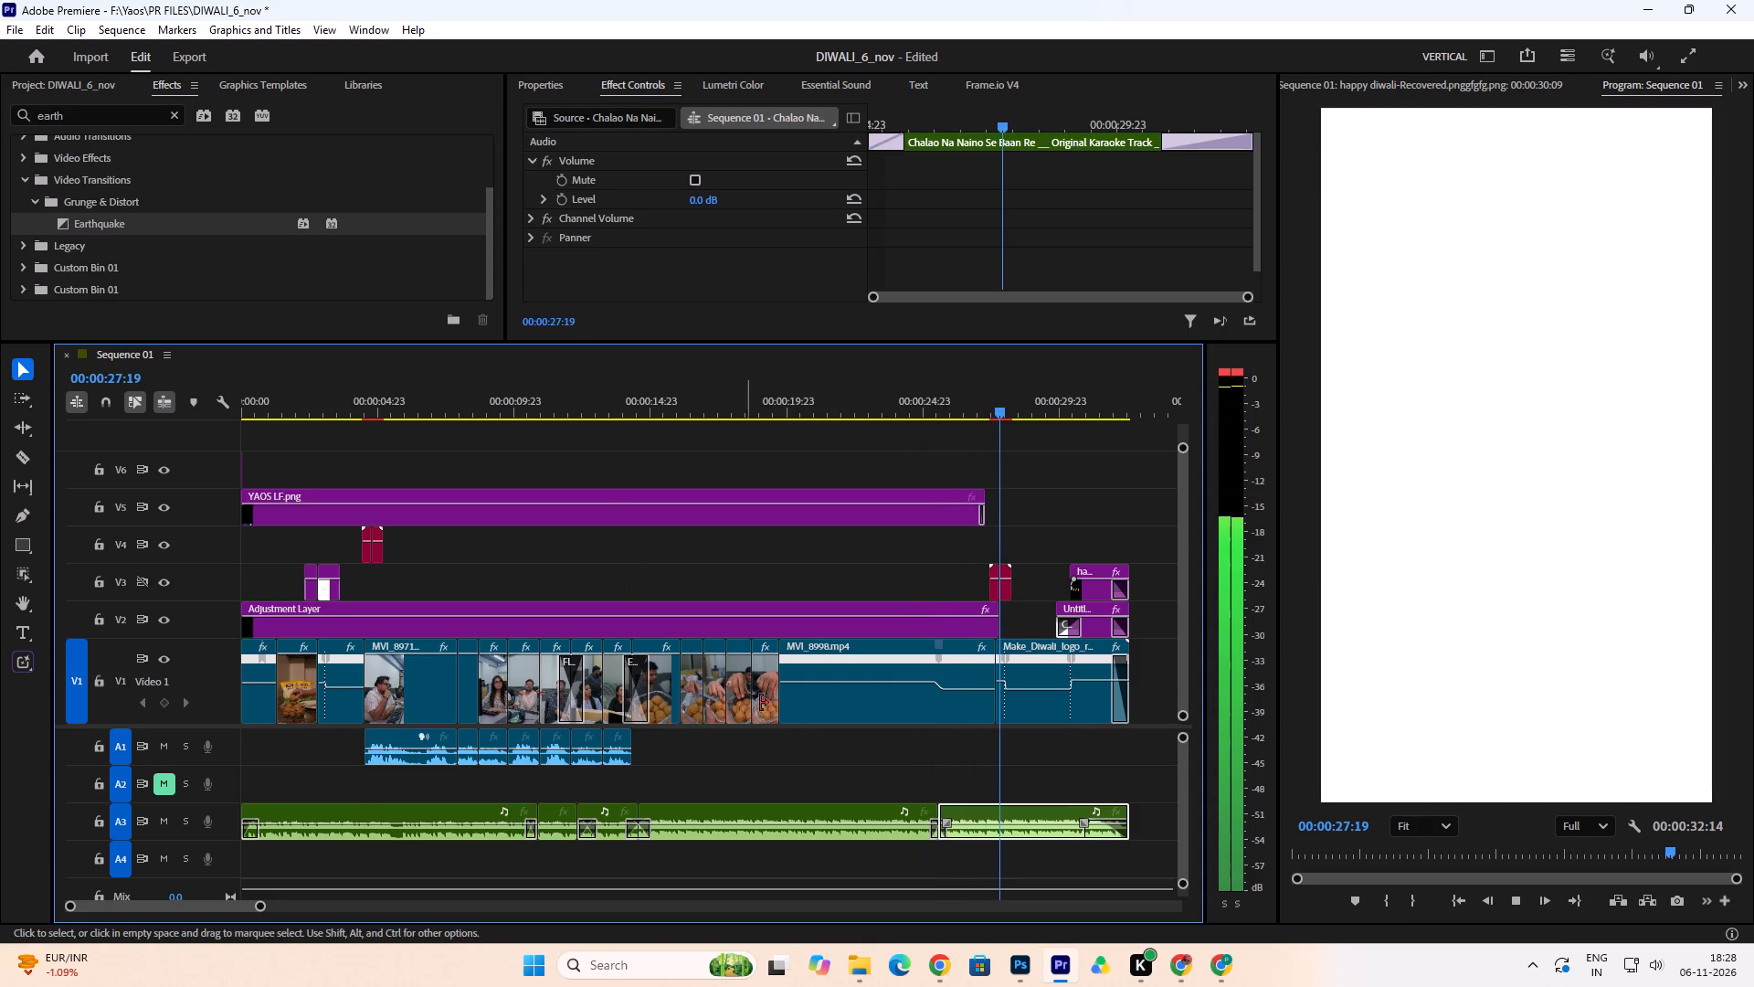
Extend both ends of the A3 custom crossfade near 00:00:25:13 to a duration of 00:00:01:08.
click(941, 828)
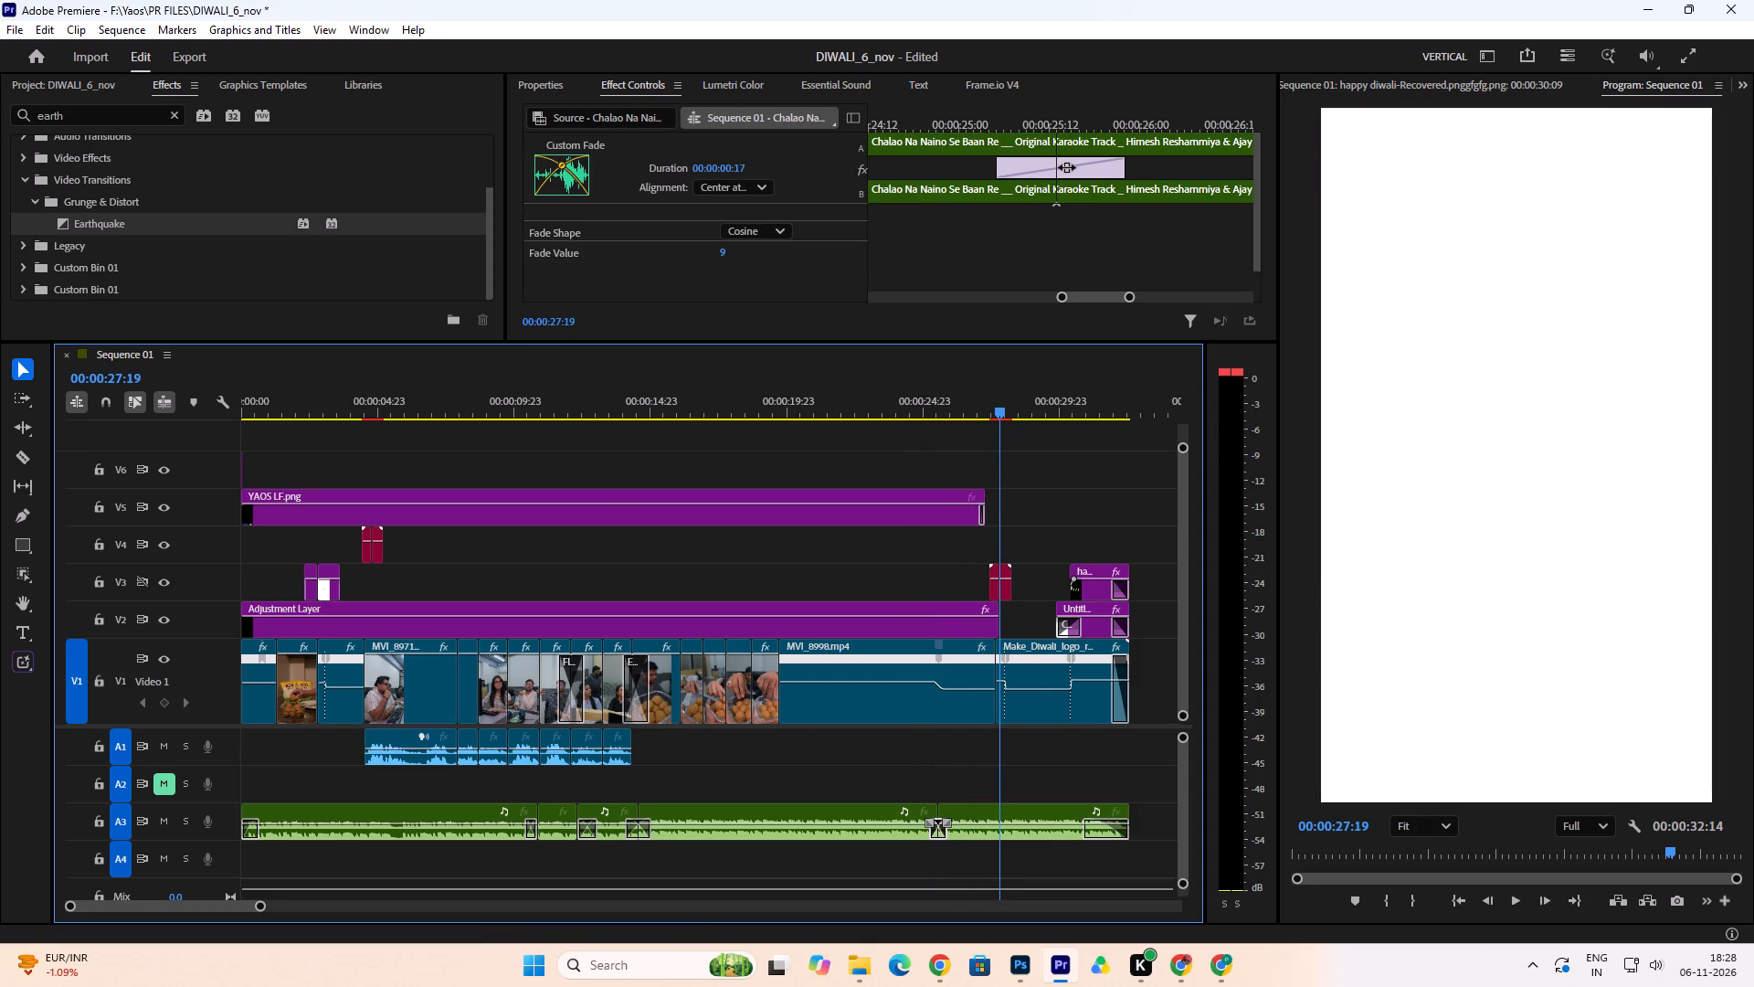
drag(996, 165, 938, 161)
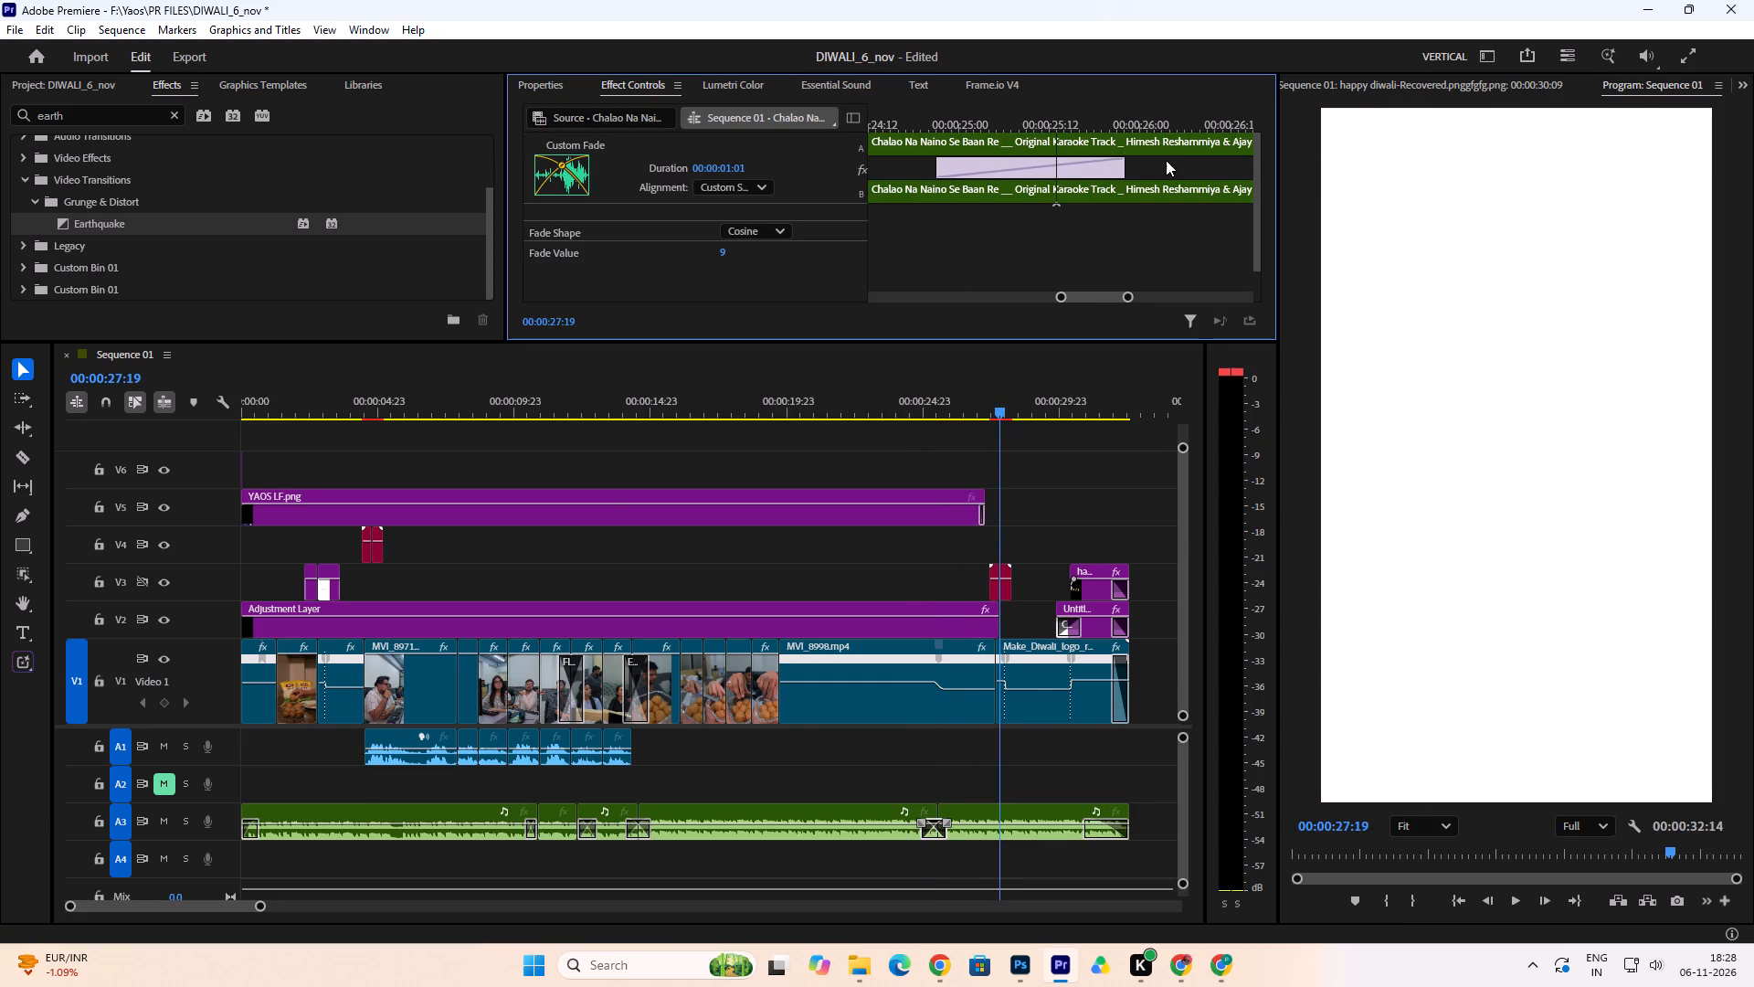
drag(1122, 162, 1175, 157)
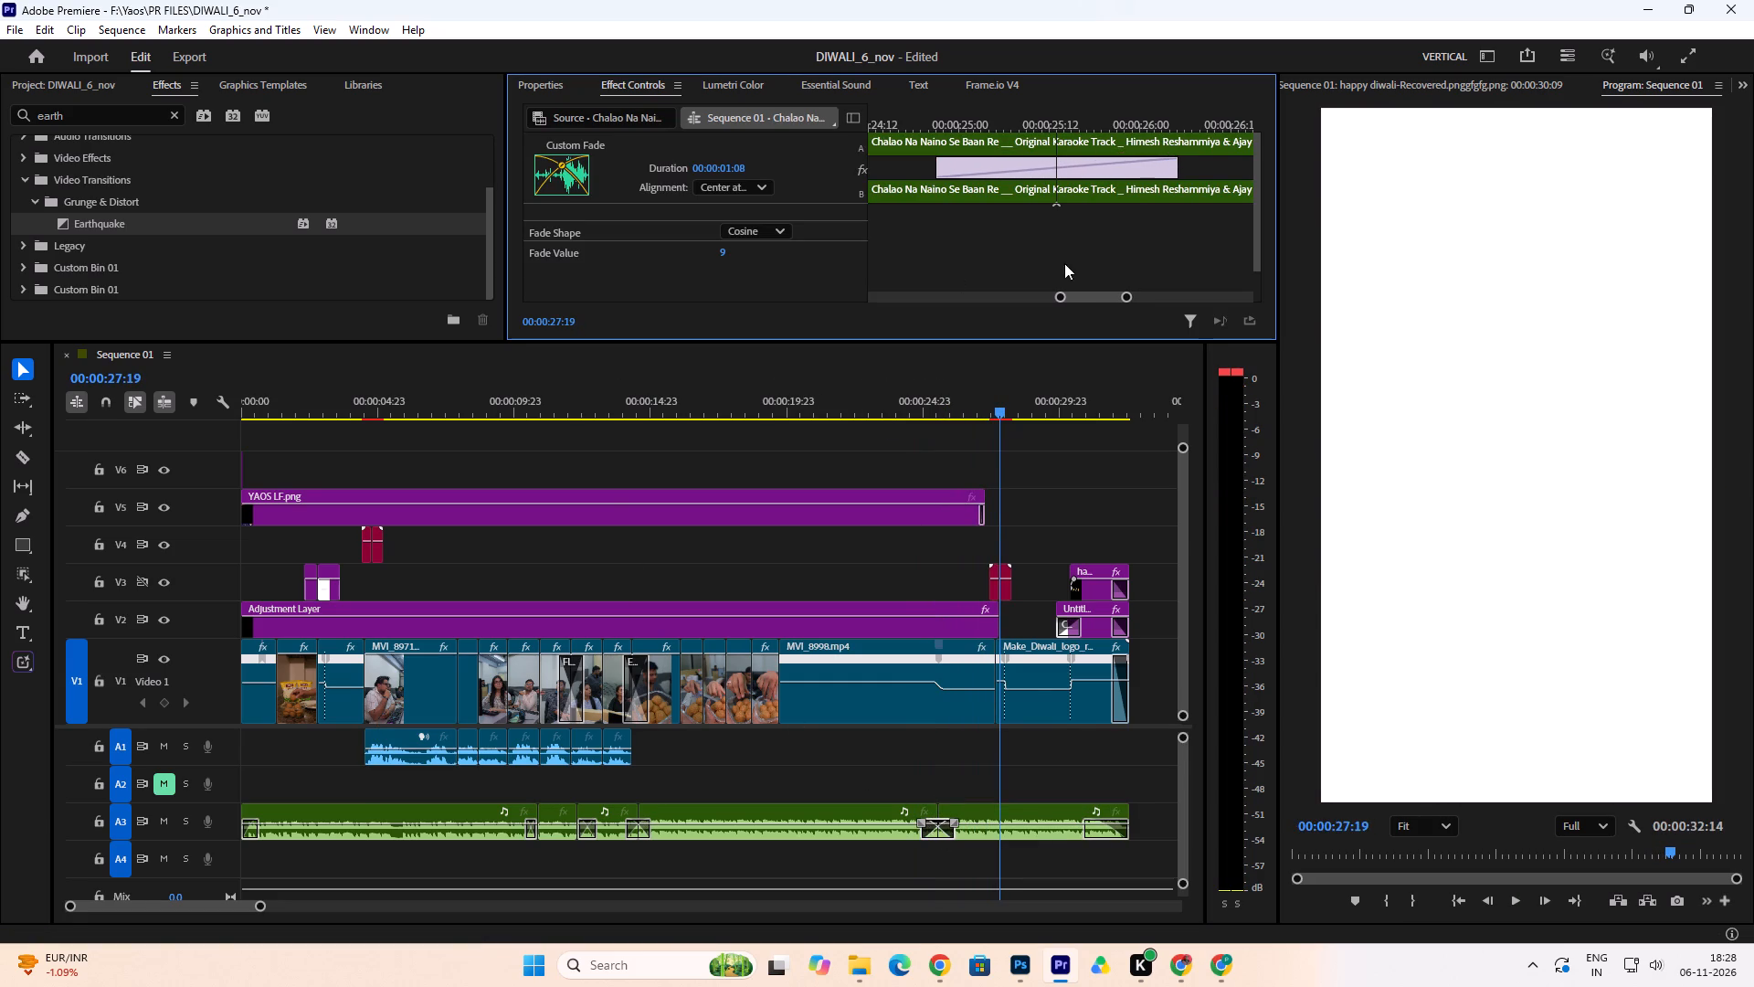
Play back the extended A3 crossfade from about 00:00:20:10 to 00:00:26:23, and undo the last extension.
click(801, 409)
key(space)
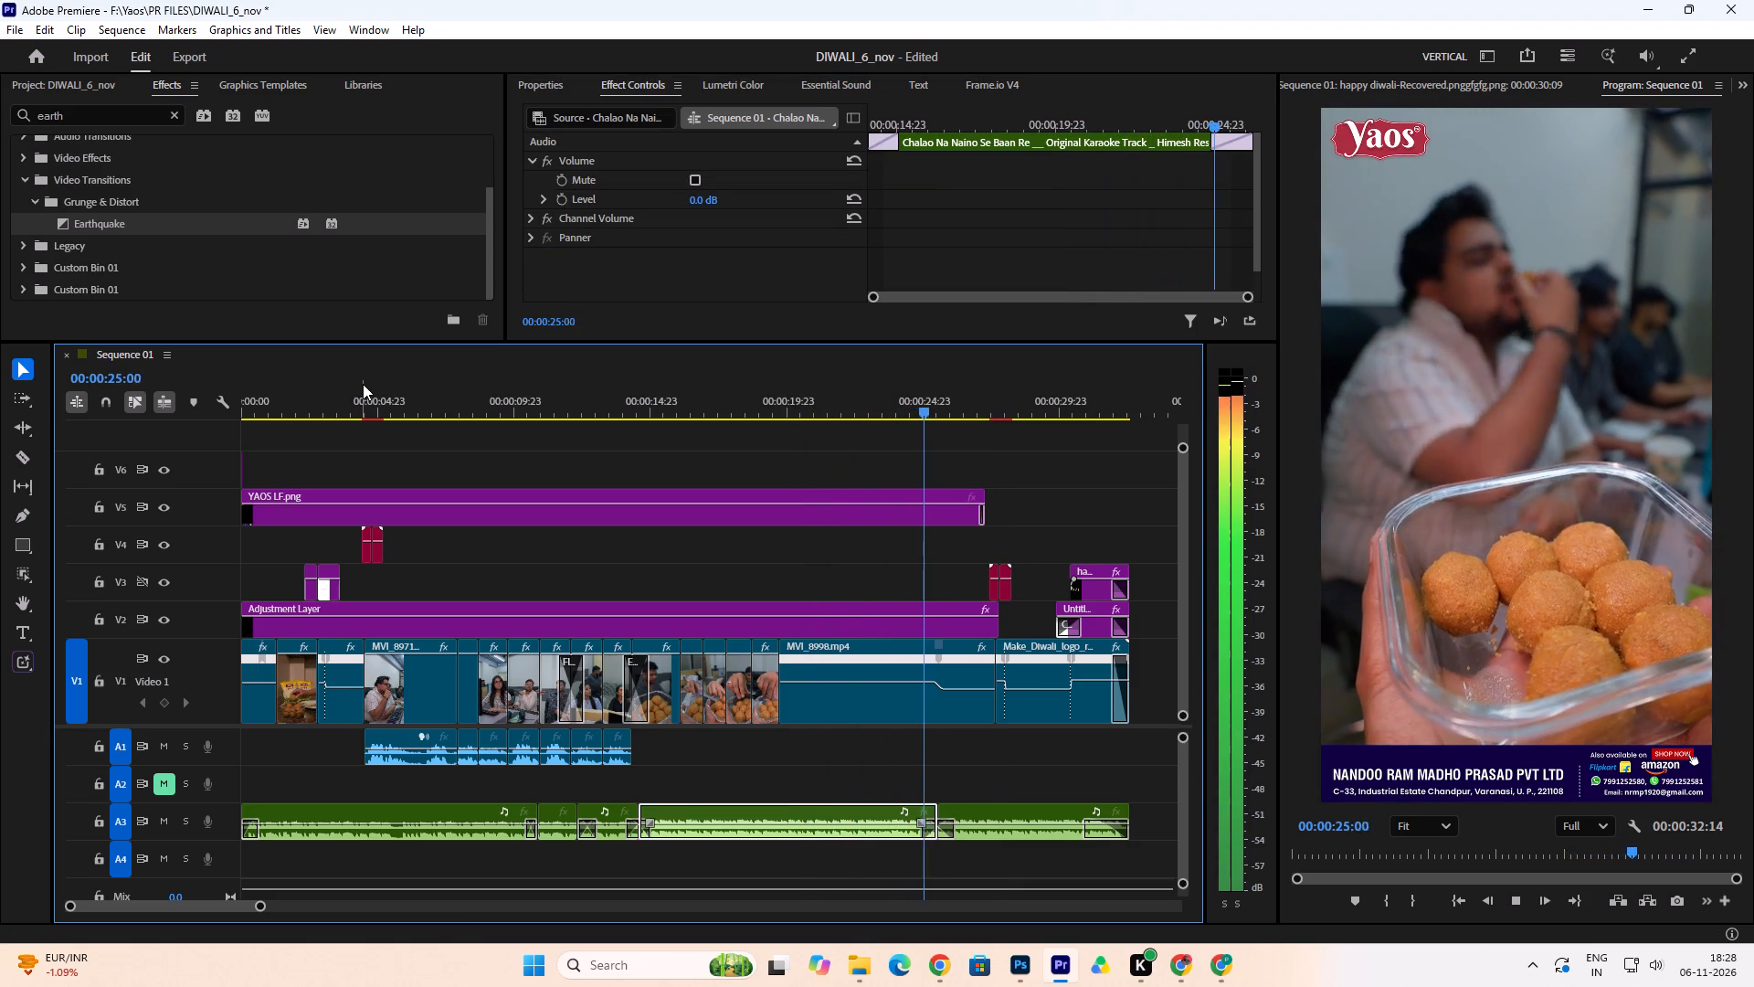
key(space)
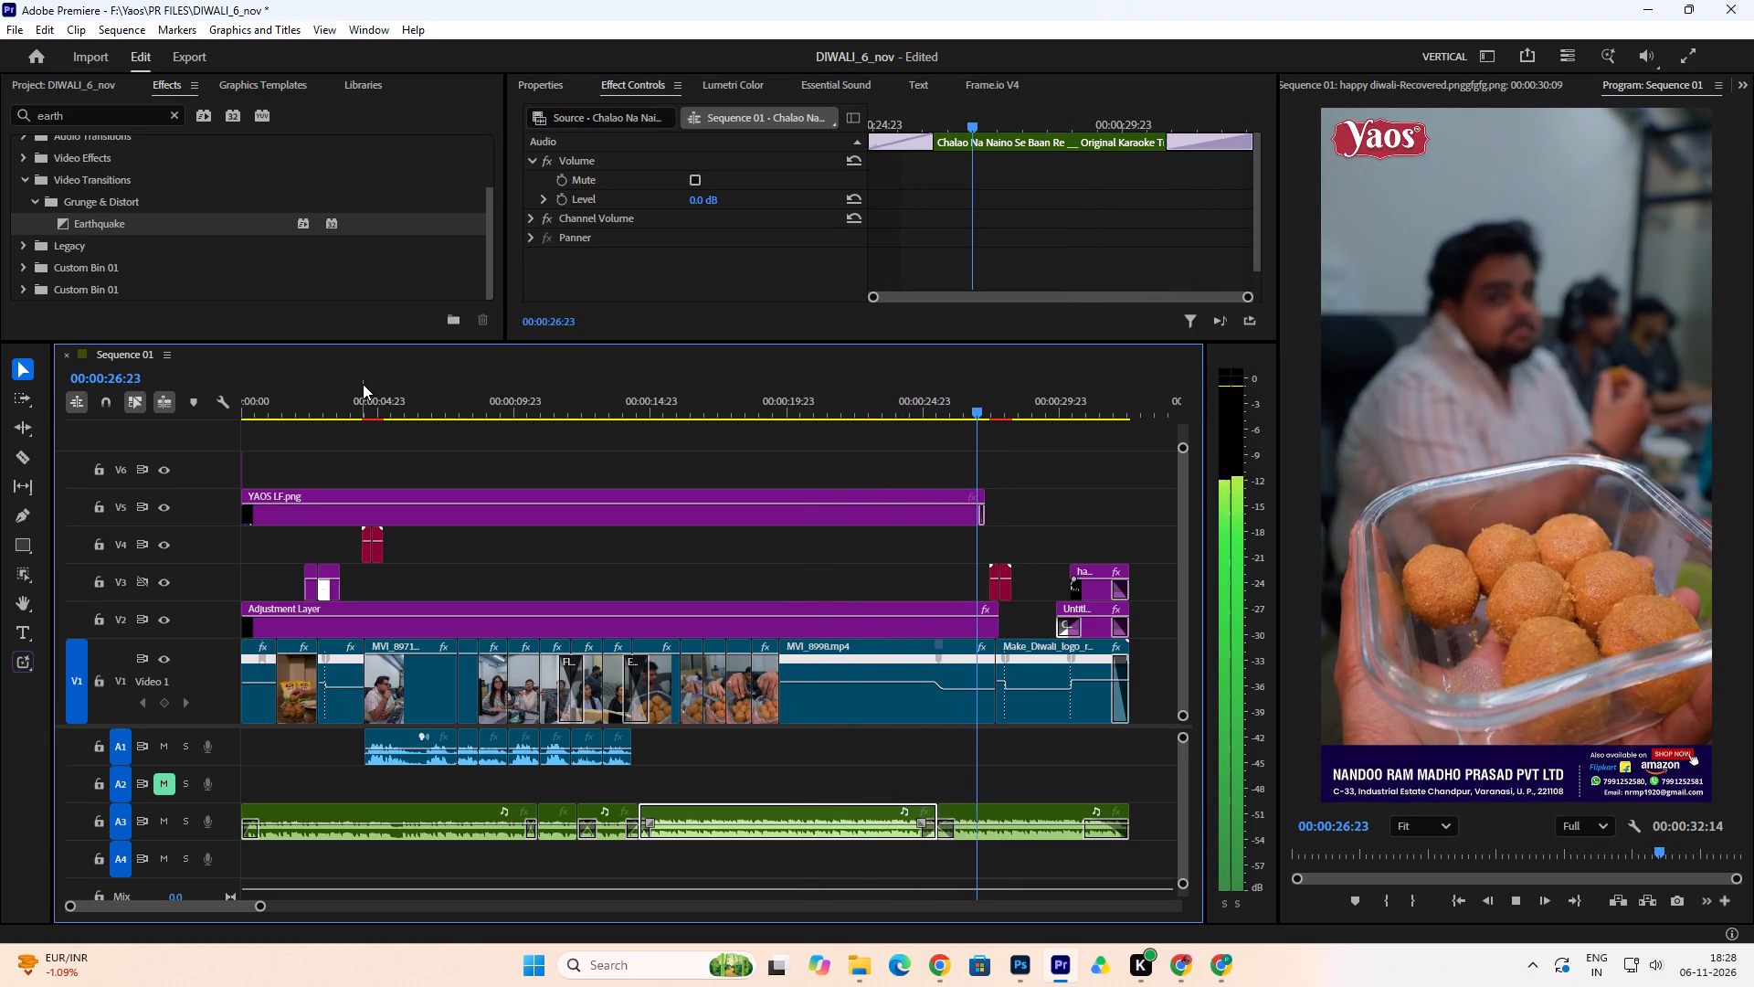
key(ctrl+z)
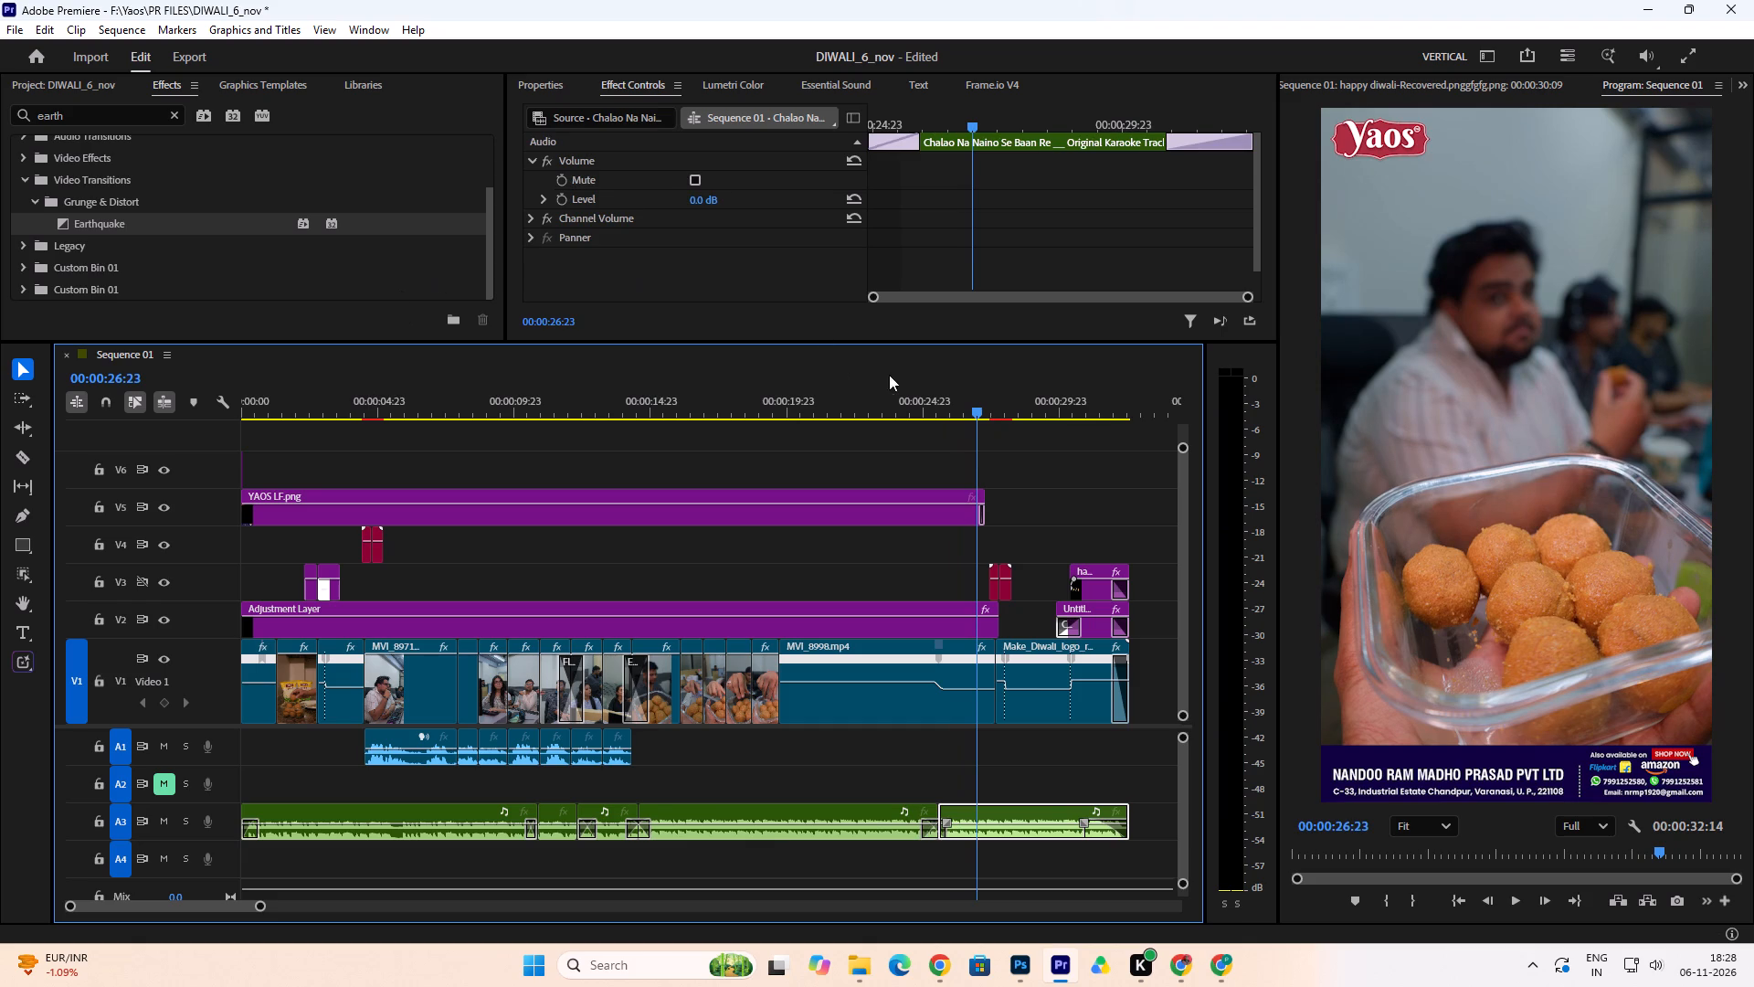
Shorten the custom crossfade at the A3 music cut near 00:00:25:13 to a duration of 00:00:00:08.
click(935, 404)
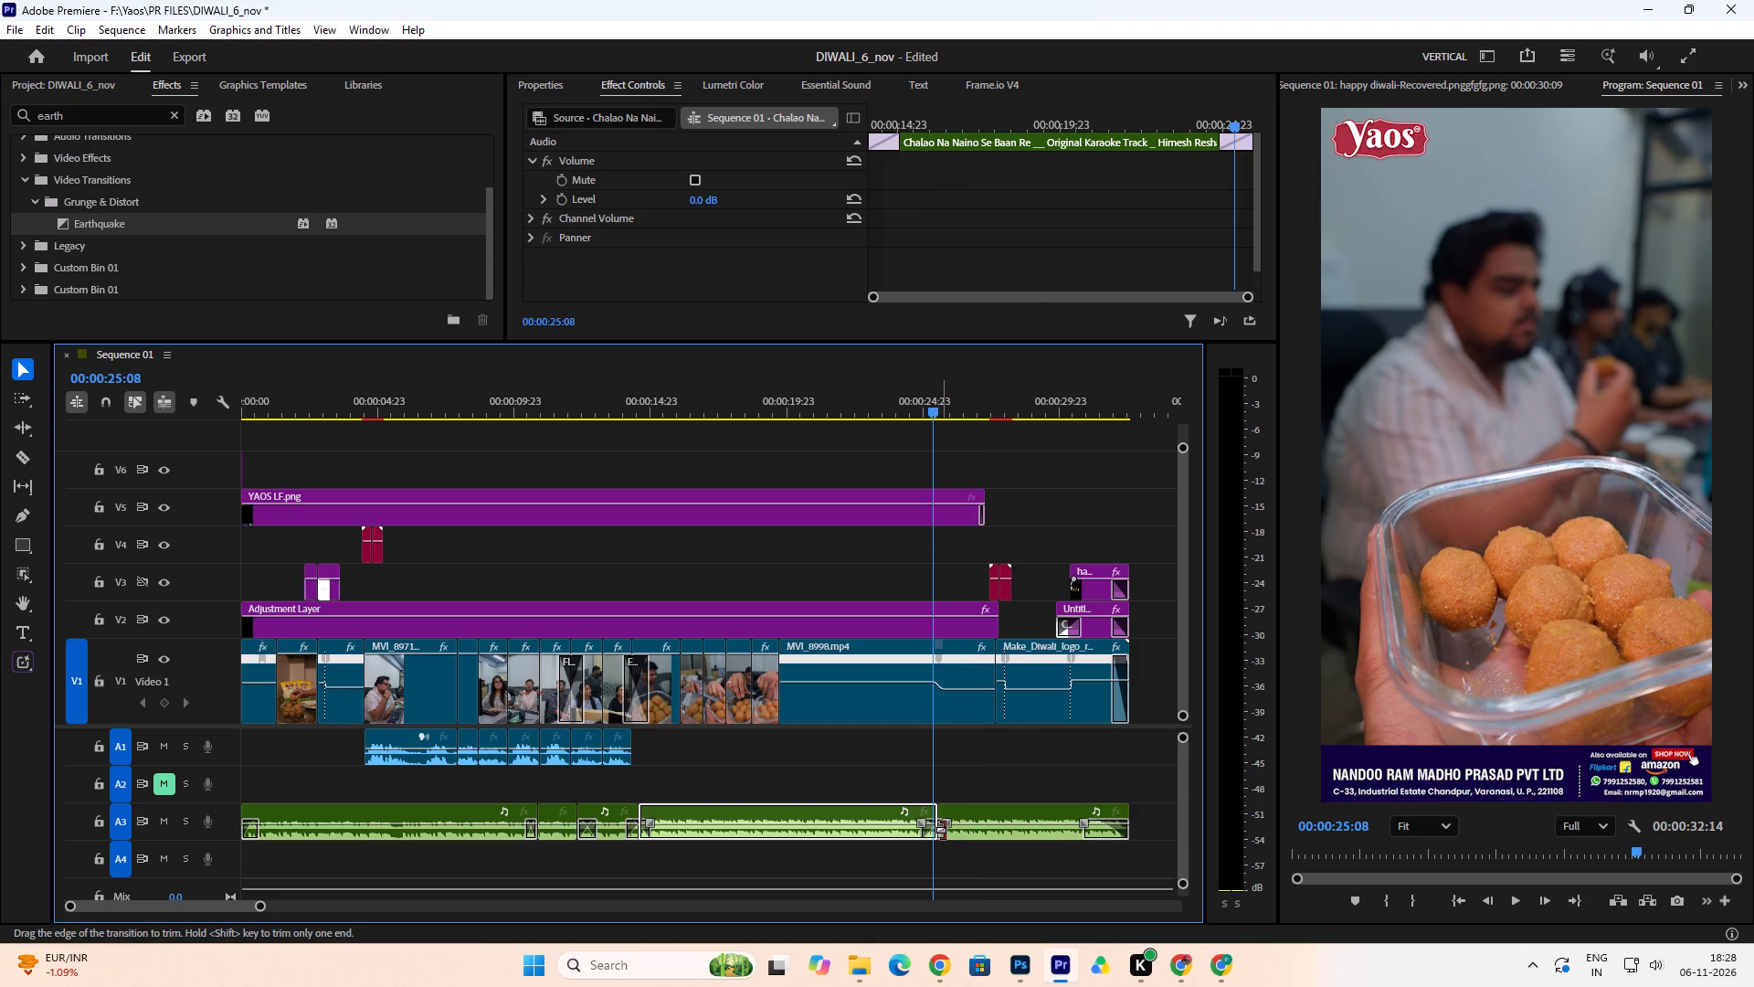
click(943, 830)
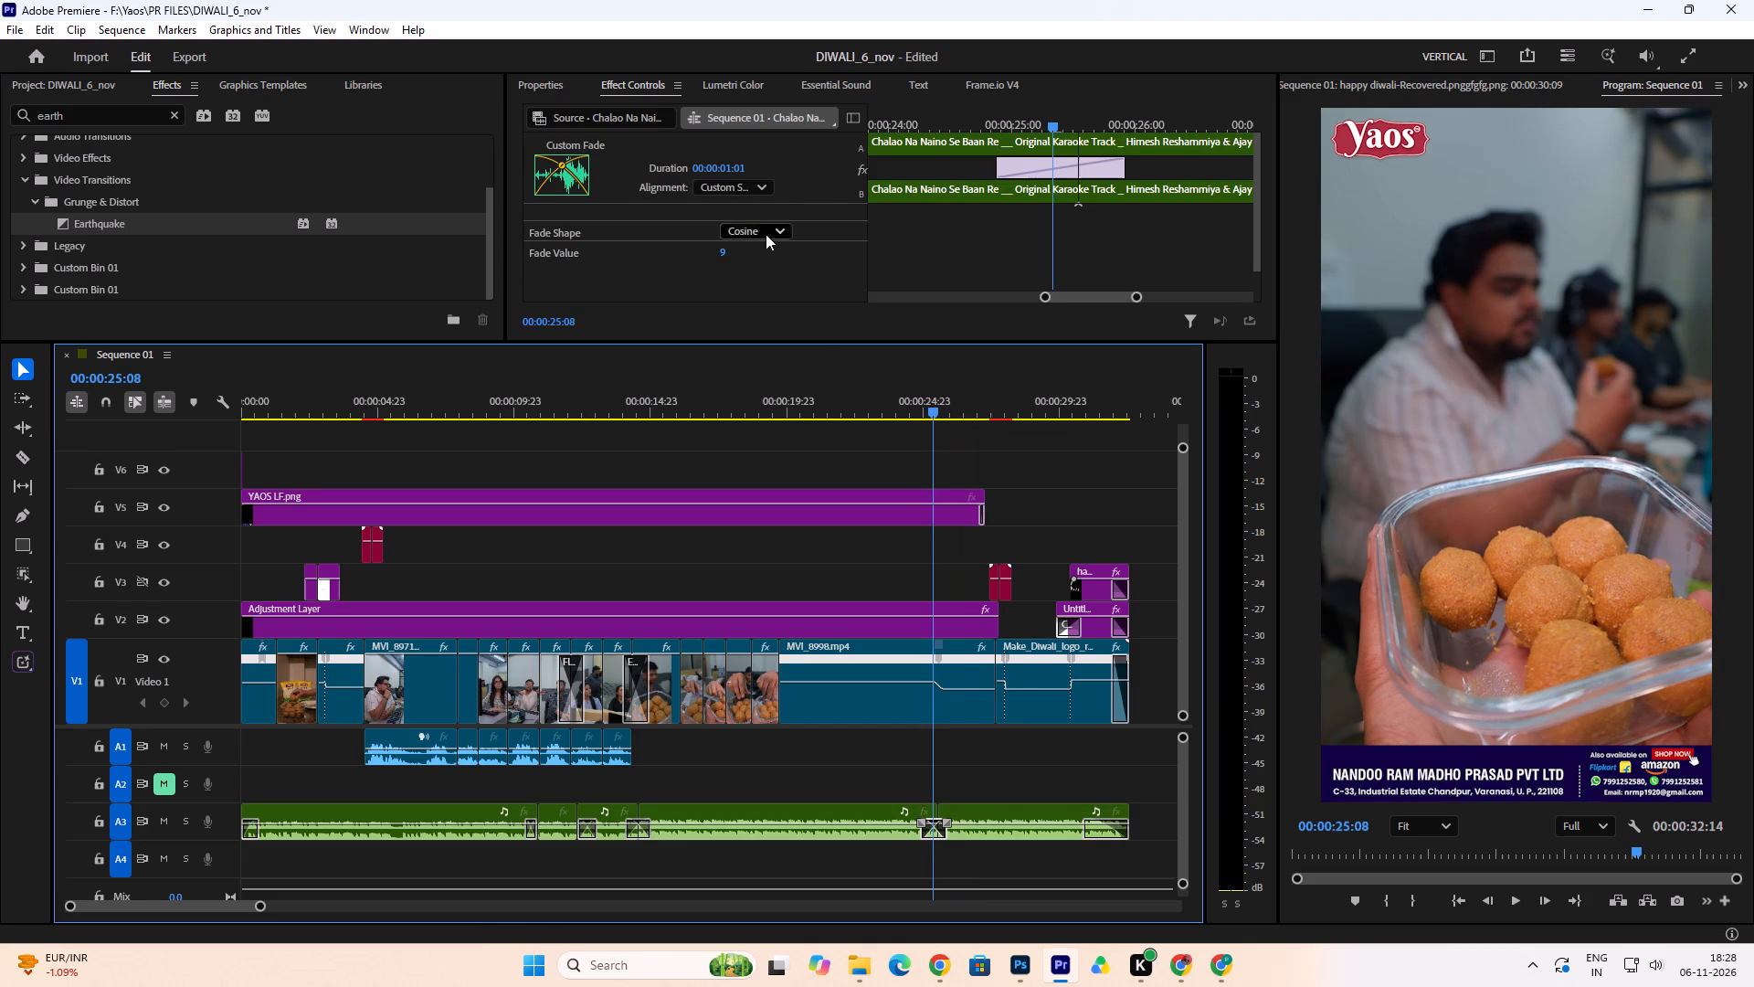
drag(736, 165, 719, 173)
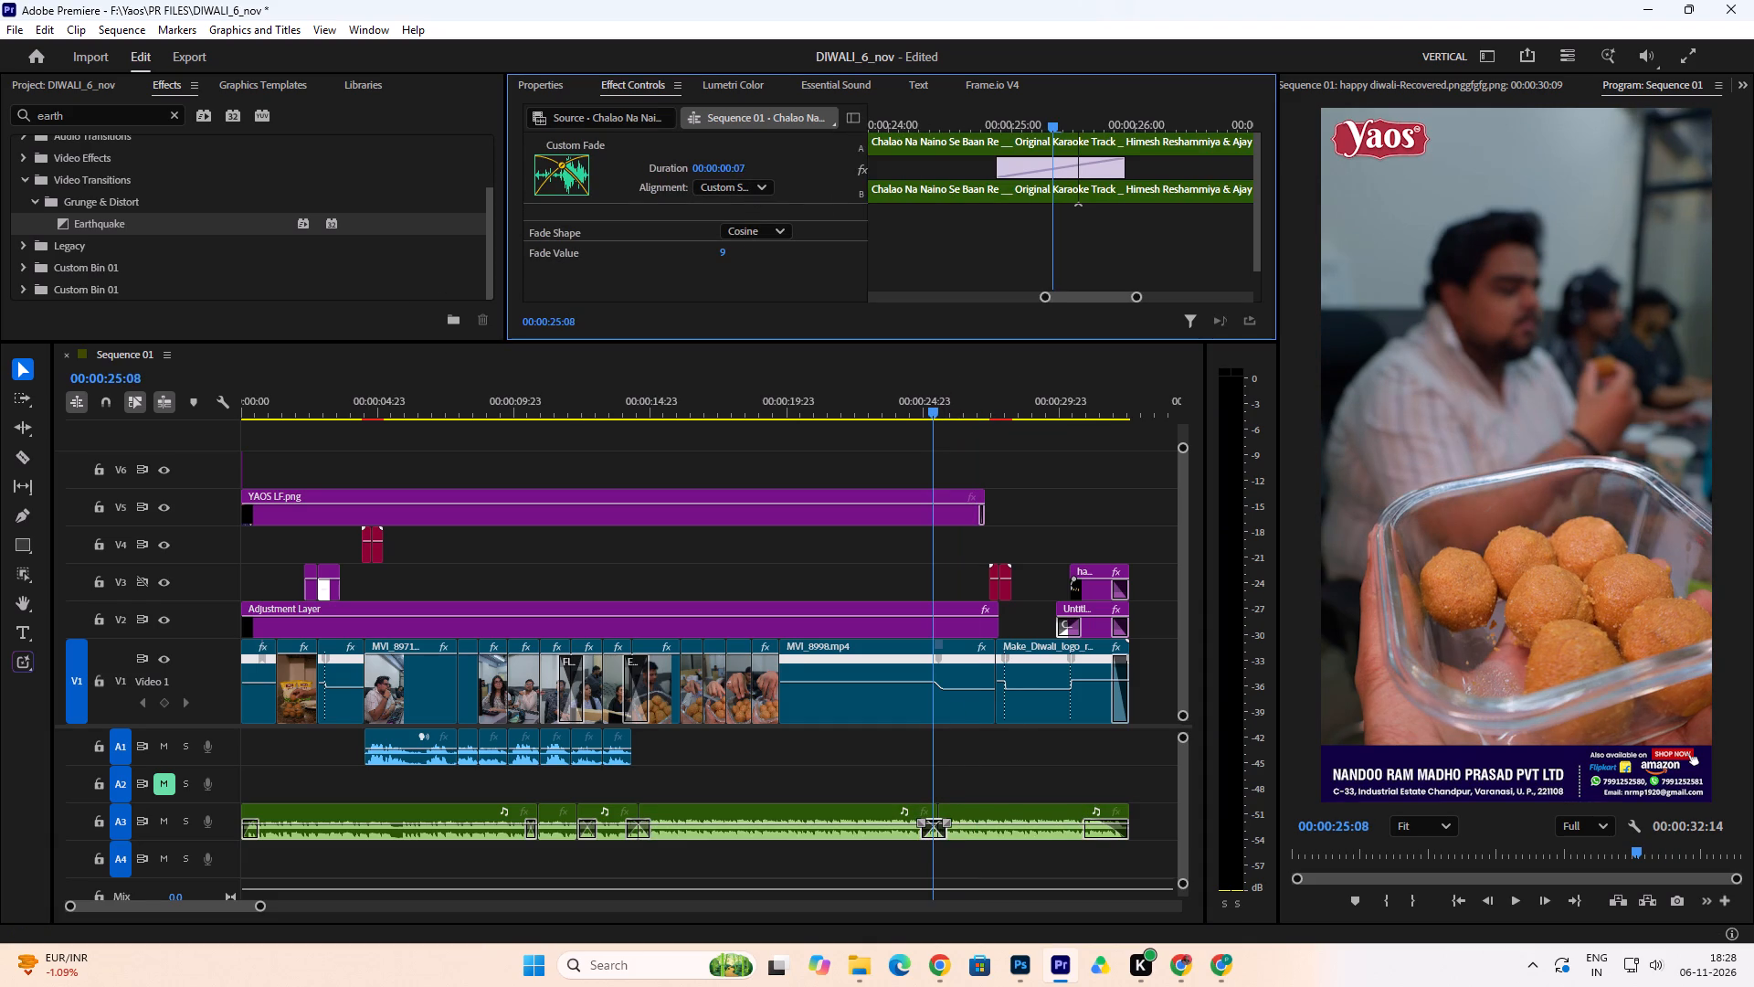
drag(719, 173, 717, 174)
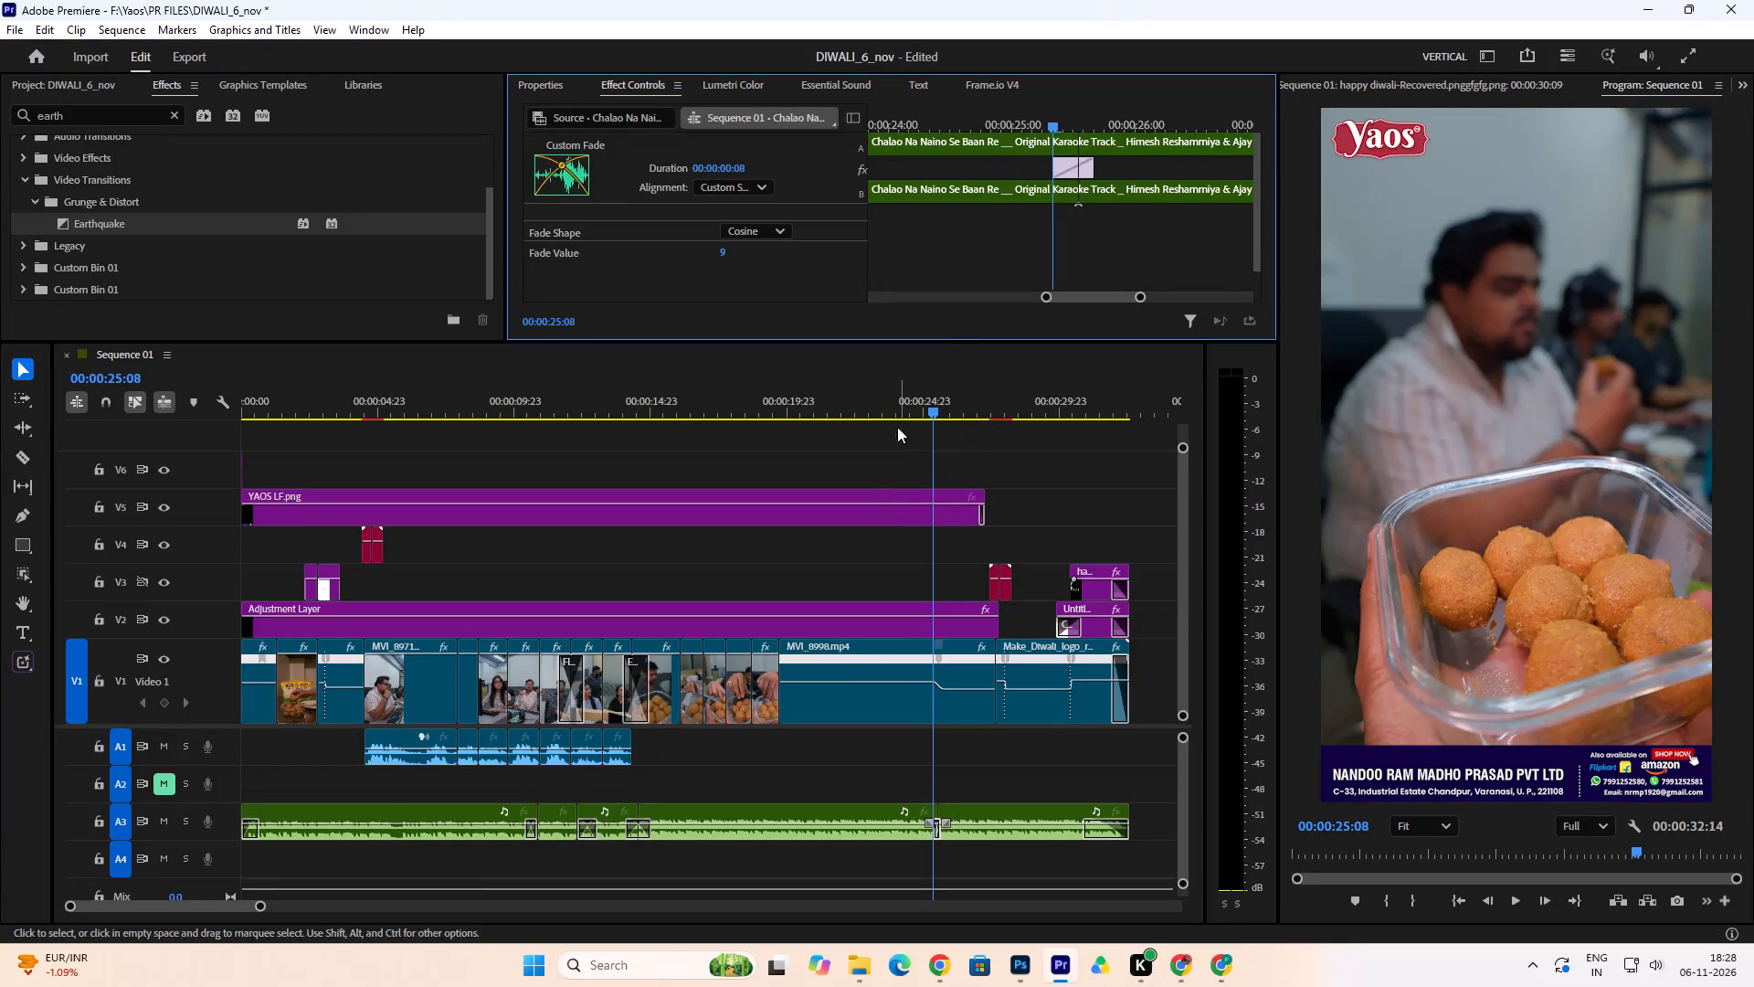
Play back the shortened A3 crossfade from about 00:00:23:10, and again from about 00:00:20:00 to 00:00:28:05.
click(882, 395)
key(space)
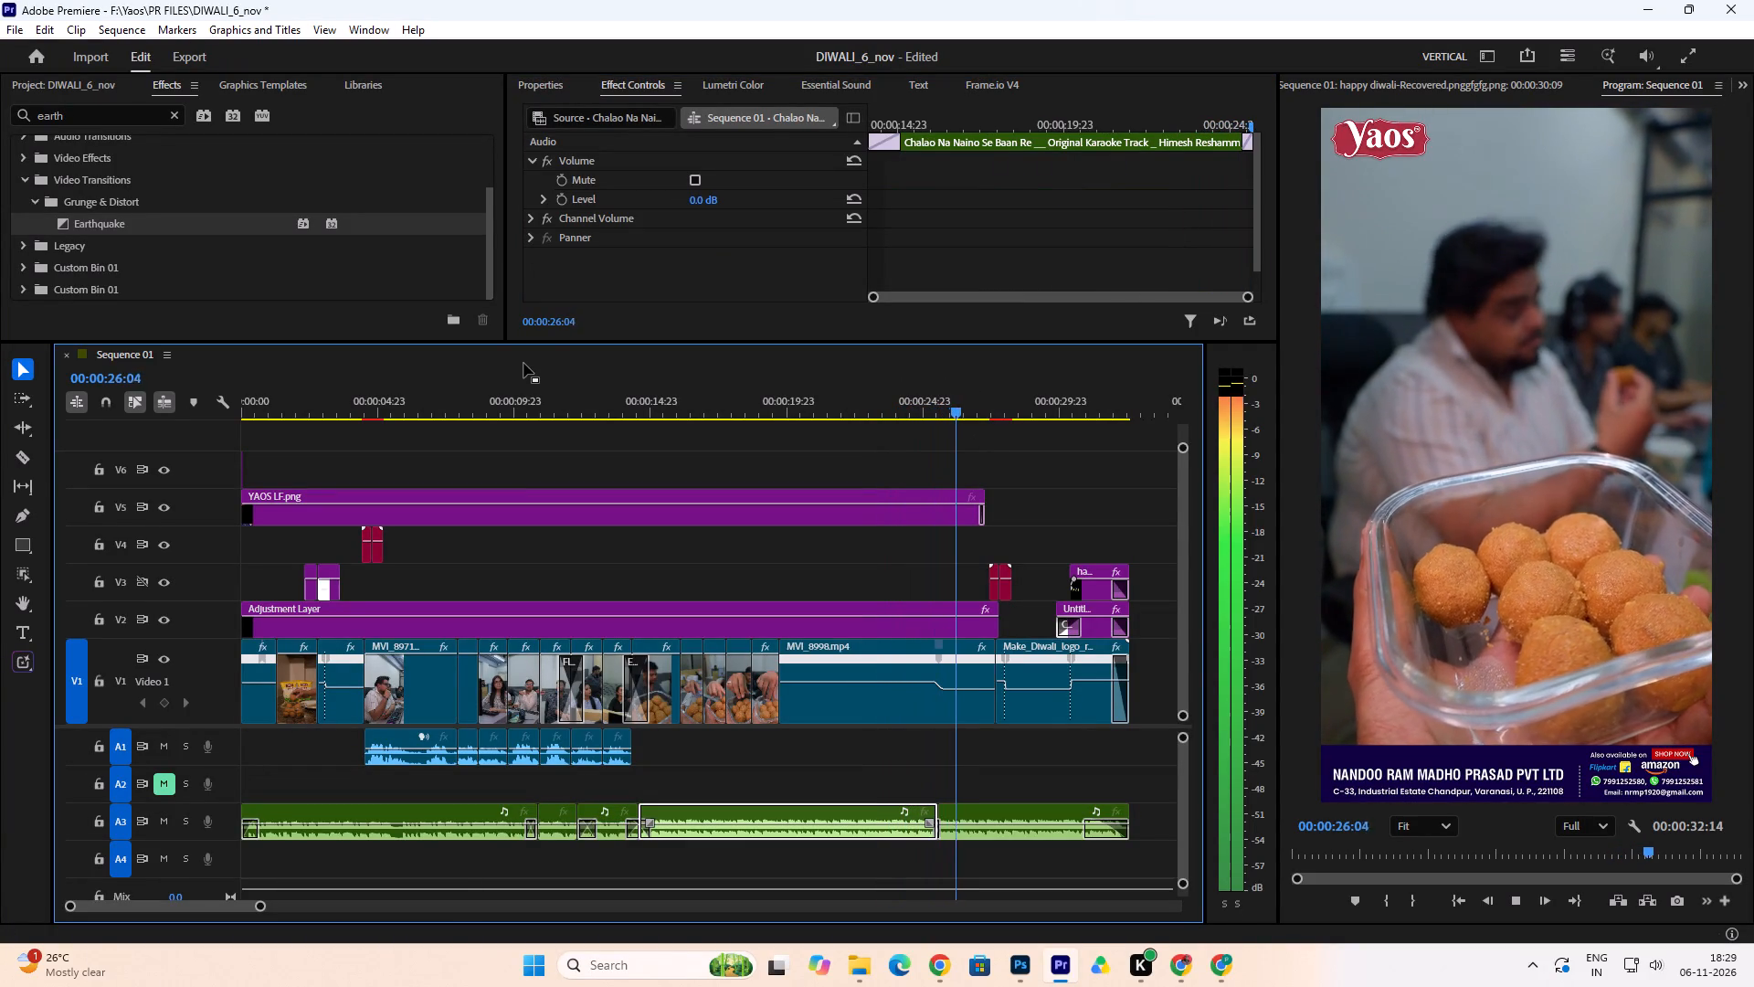
click(787, 403)
key(space)
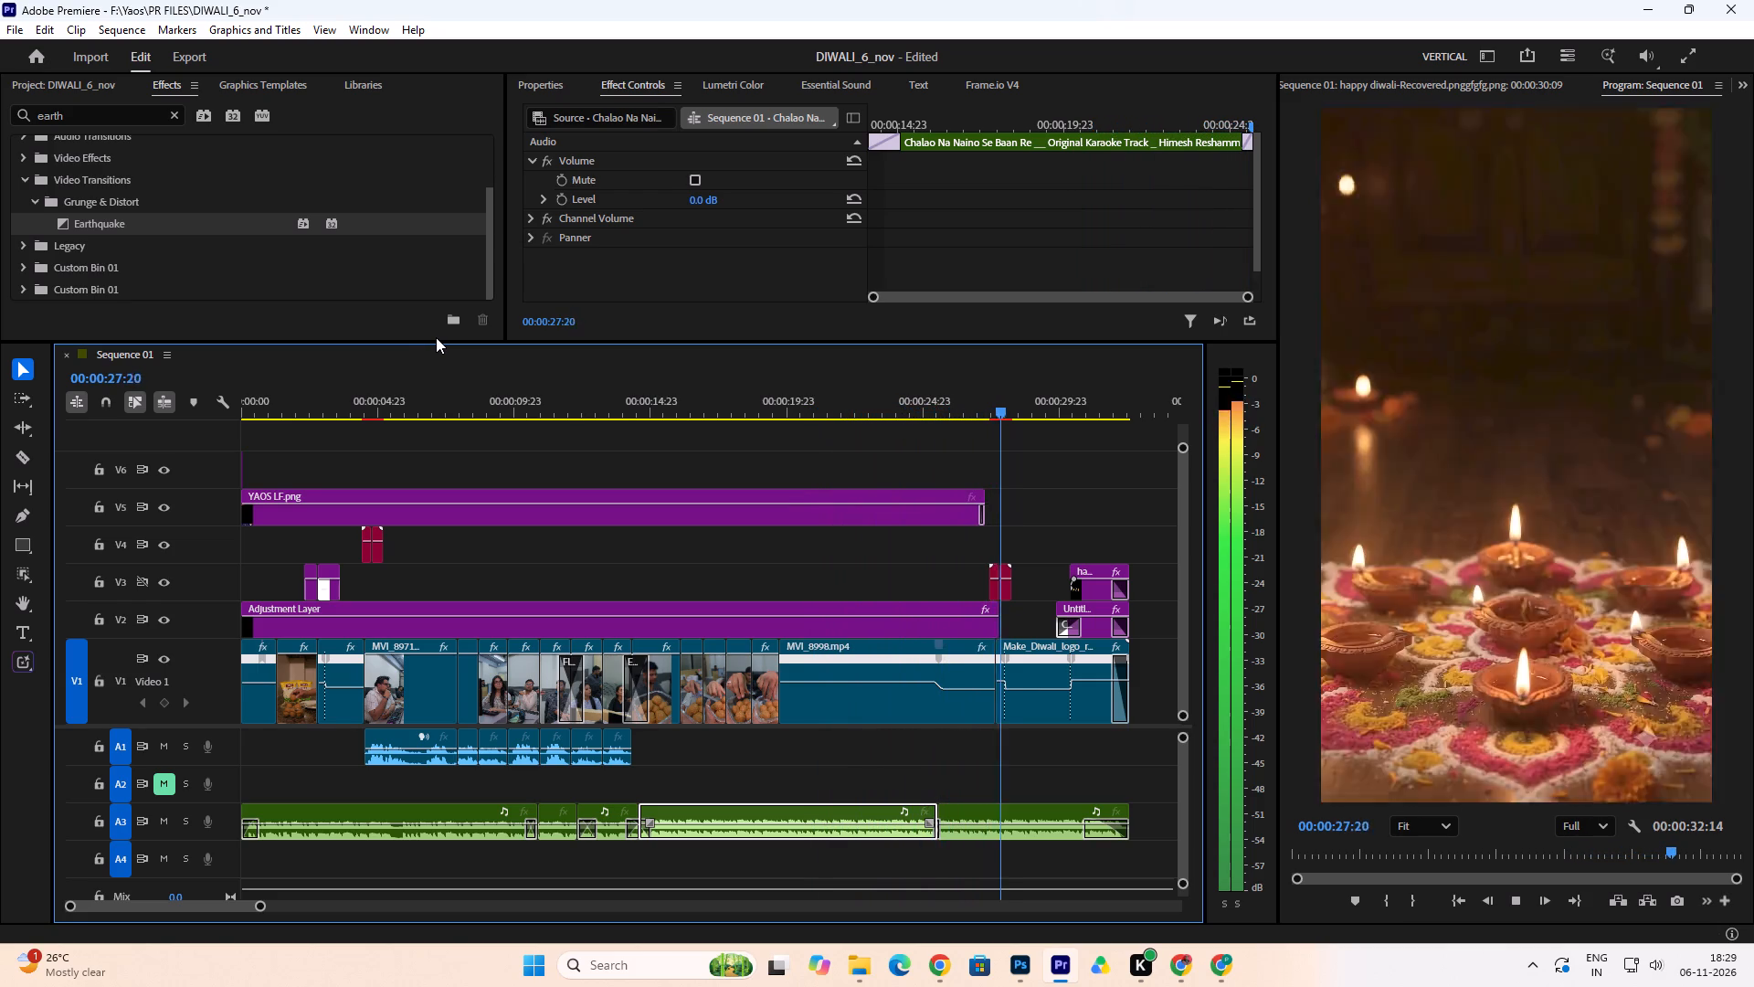
key(space)
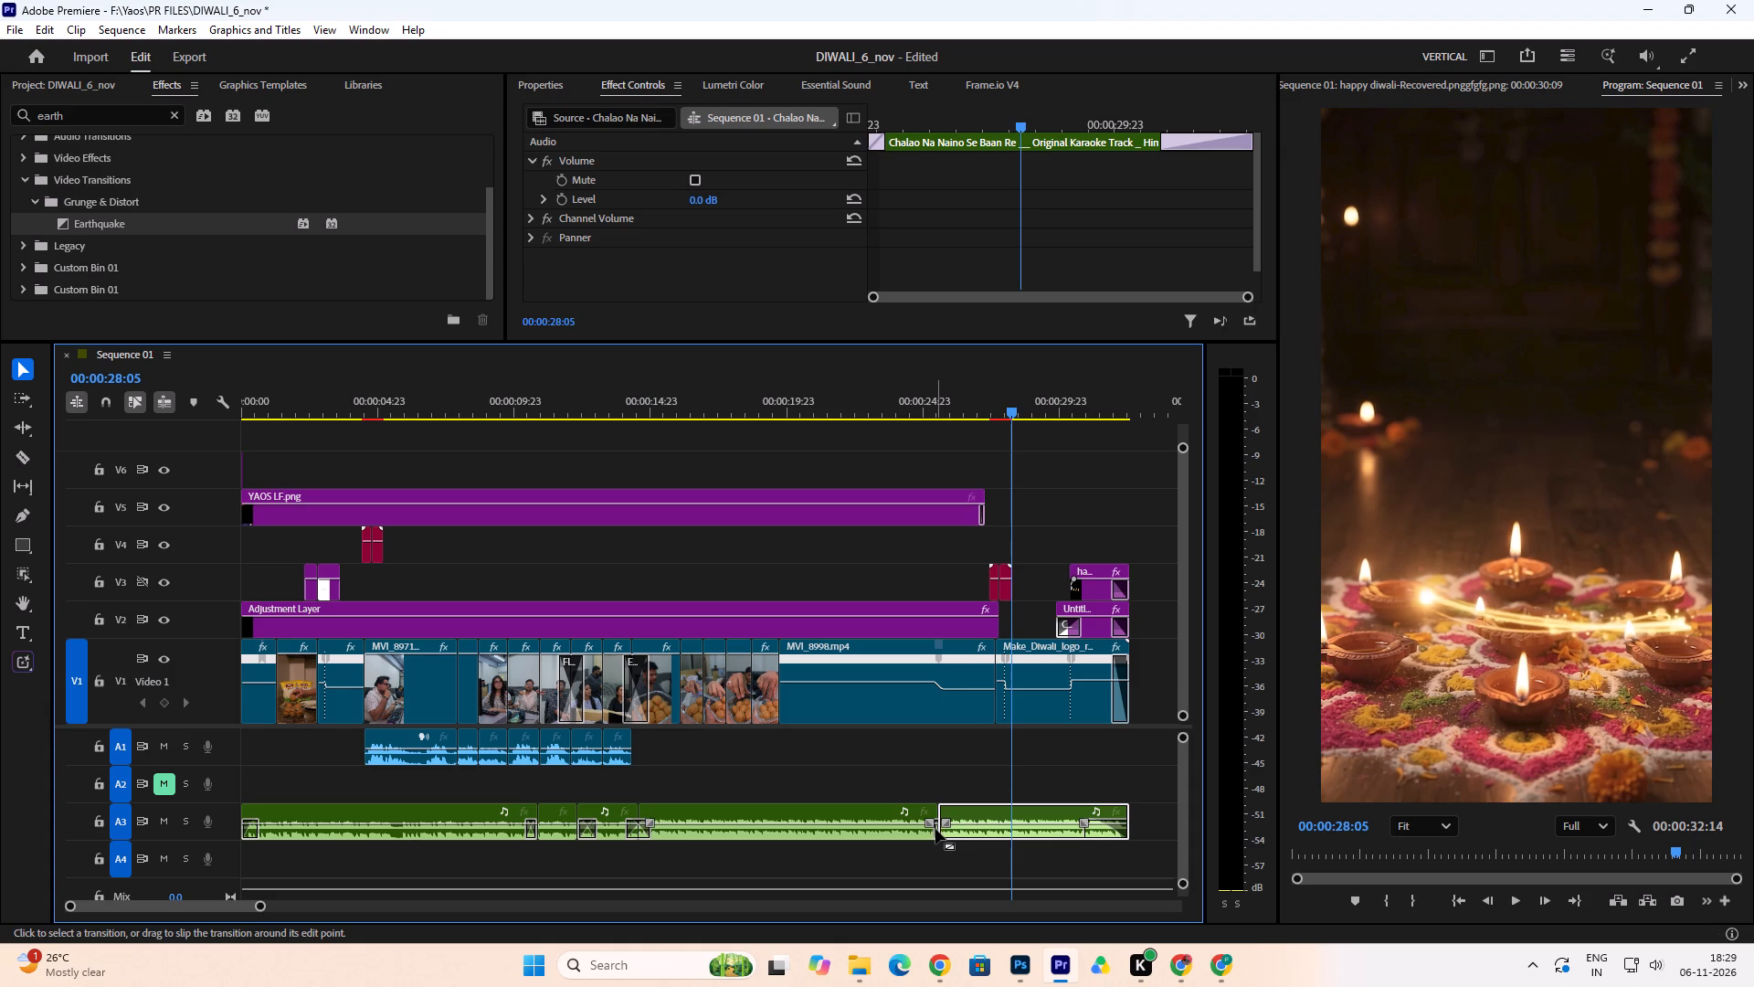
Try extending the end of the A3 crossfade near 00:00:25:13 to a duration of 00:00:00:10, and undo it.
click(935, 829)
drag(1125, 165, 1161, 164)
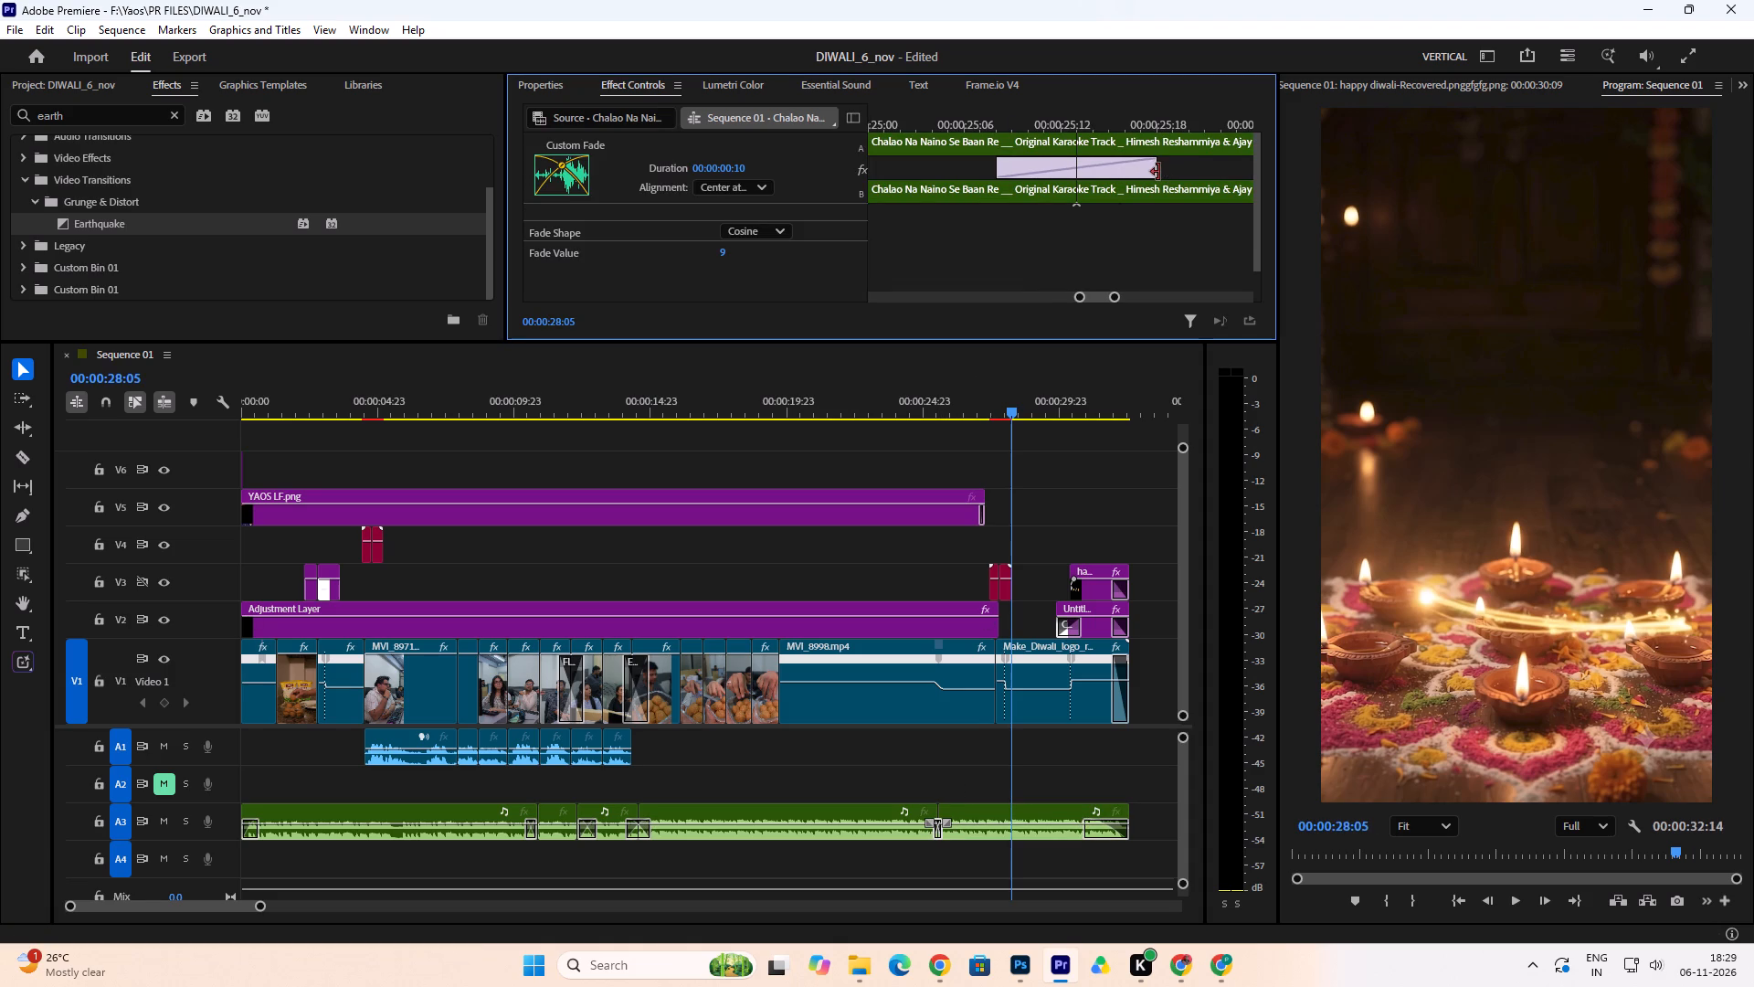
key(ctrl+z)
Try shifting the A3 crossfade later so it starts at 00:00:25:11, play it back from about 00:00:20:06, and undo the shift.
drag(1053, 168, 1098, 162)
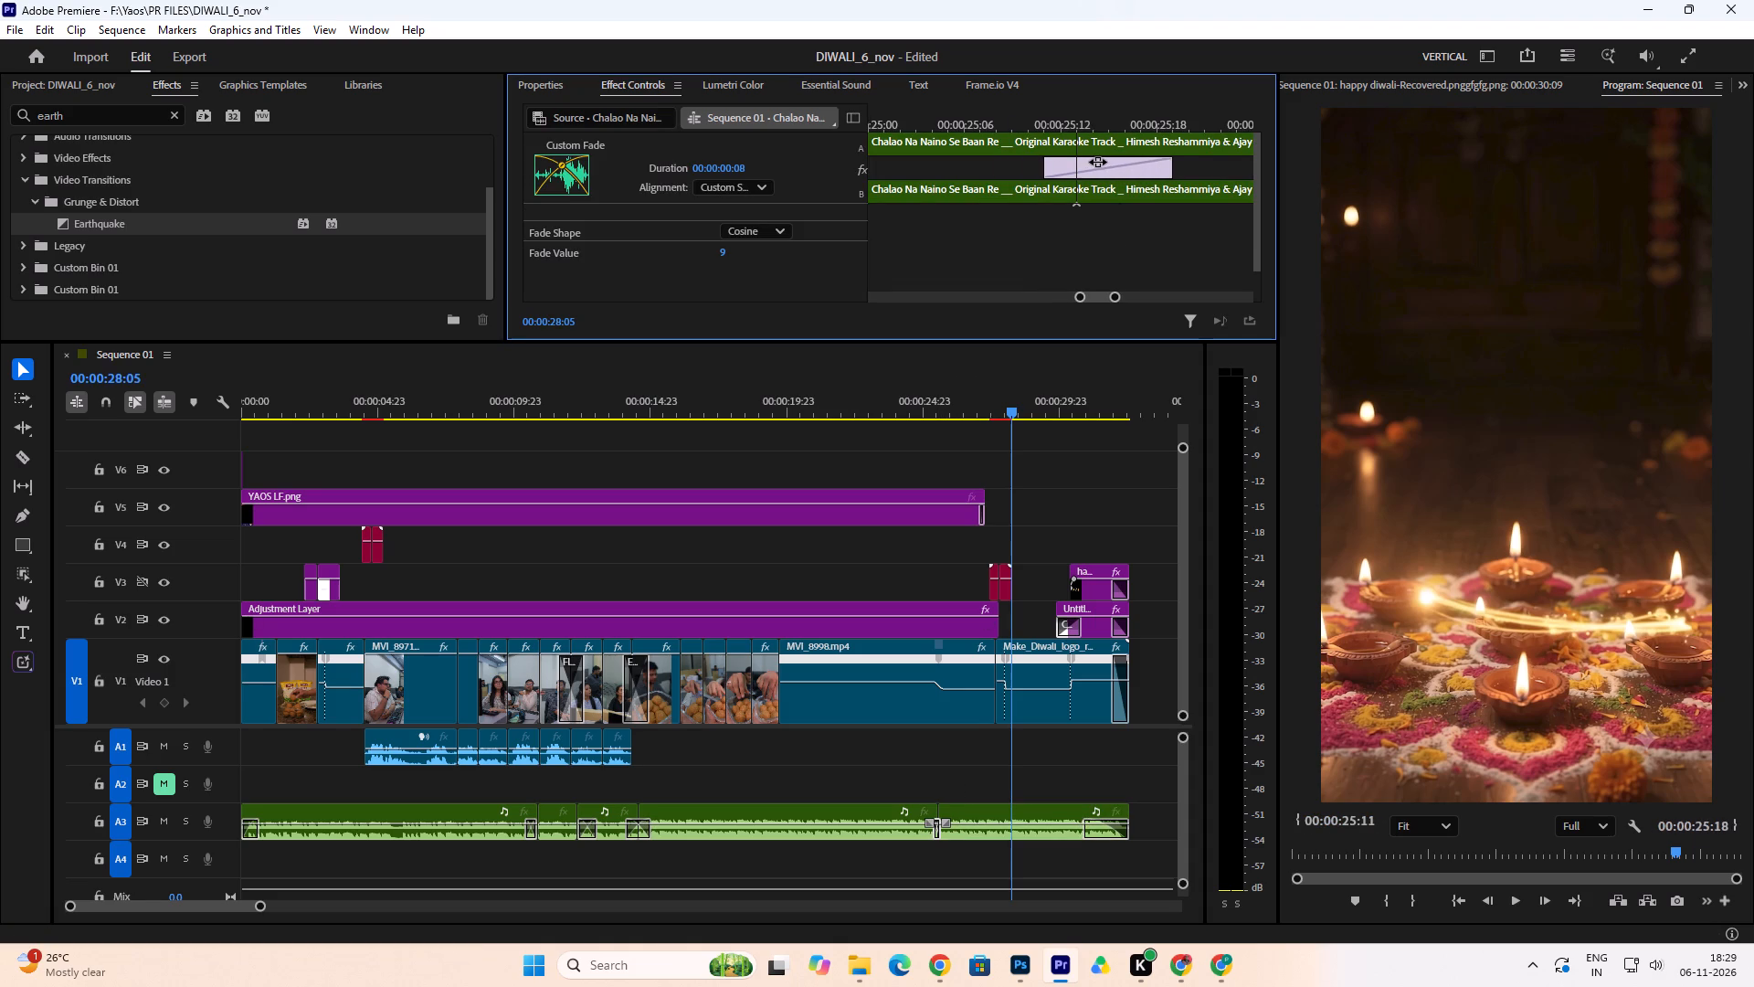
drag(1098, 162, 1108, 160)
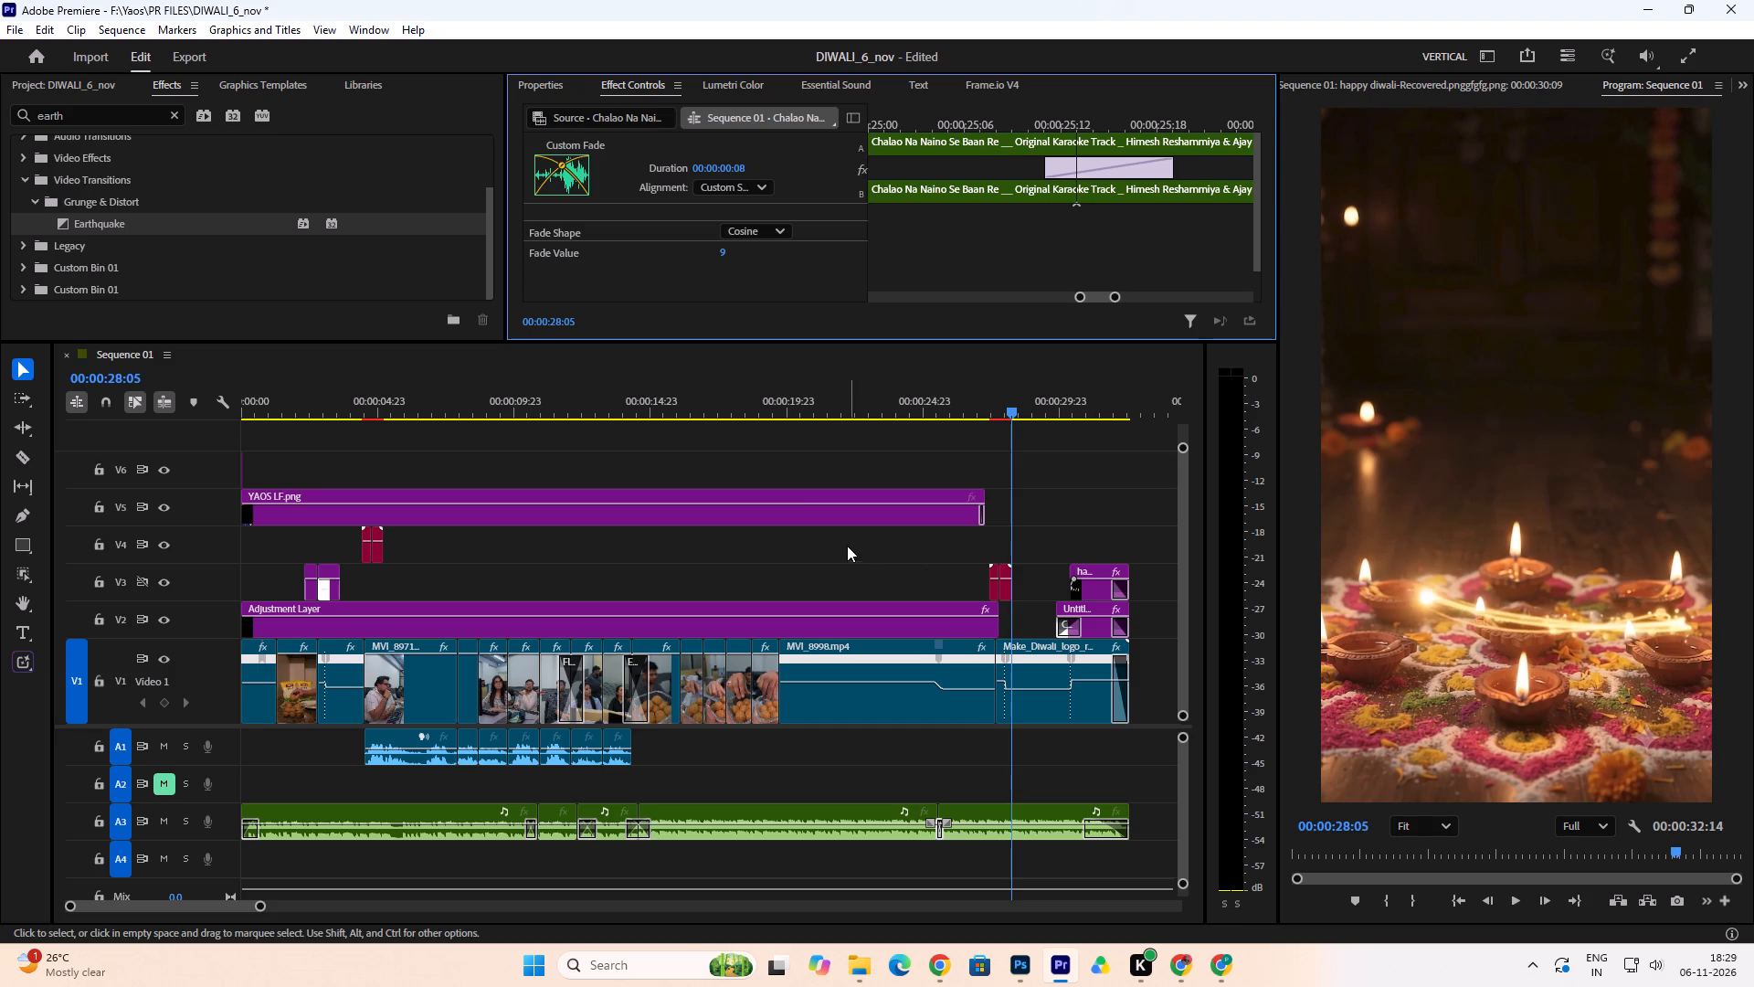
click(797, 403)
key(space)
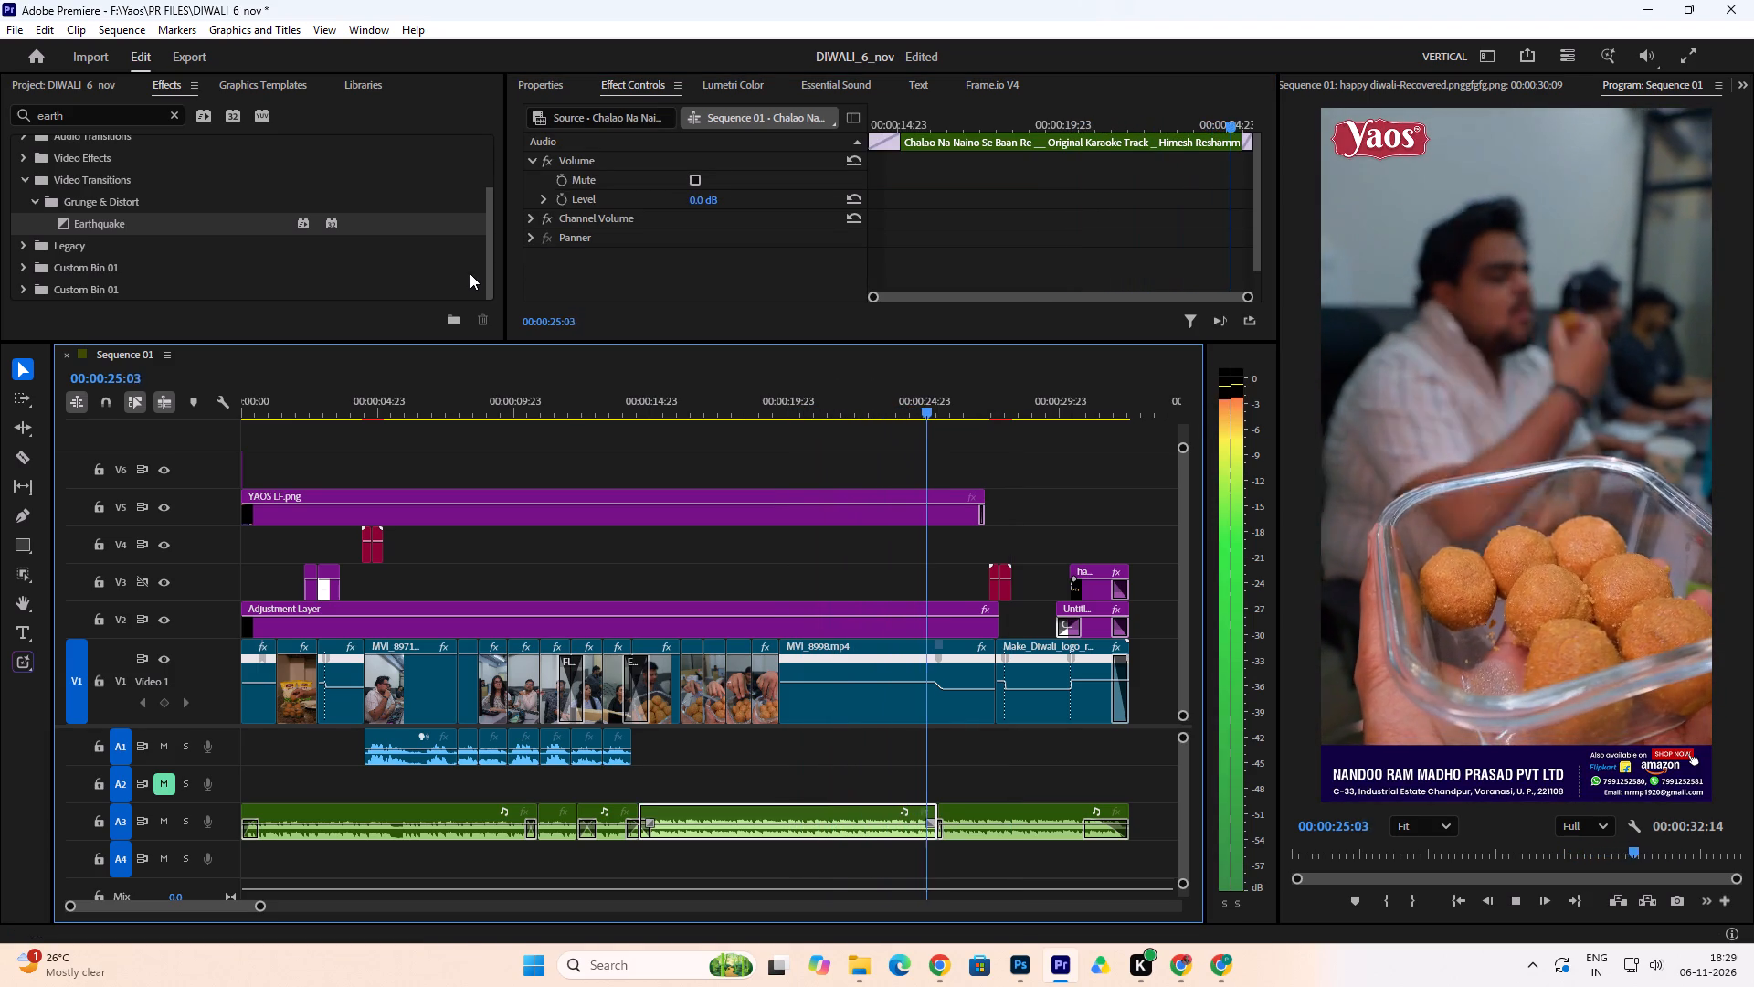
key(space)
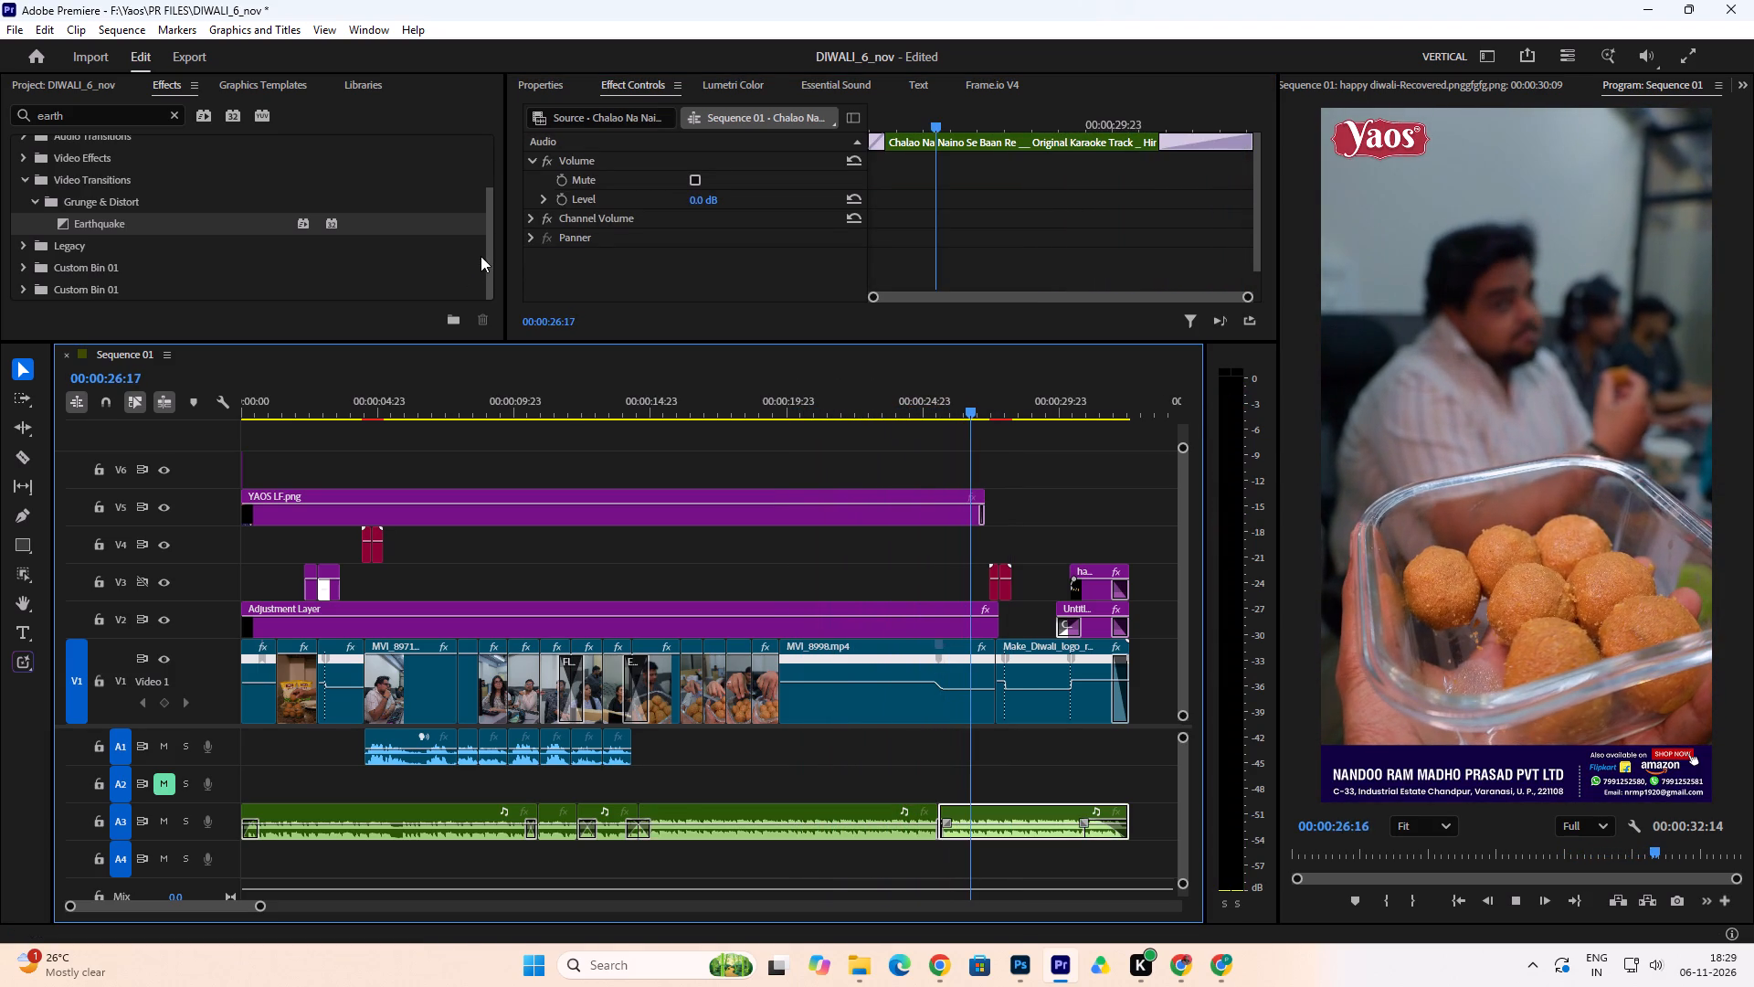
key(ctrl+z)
Play back the A3 crossfade from about 00:00:24:12 to 00:00:27:17.
click(936, 407)
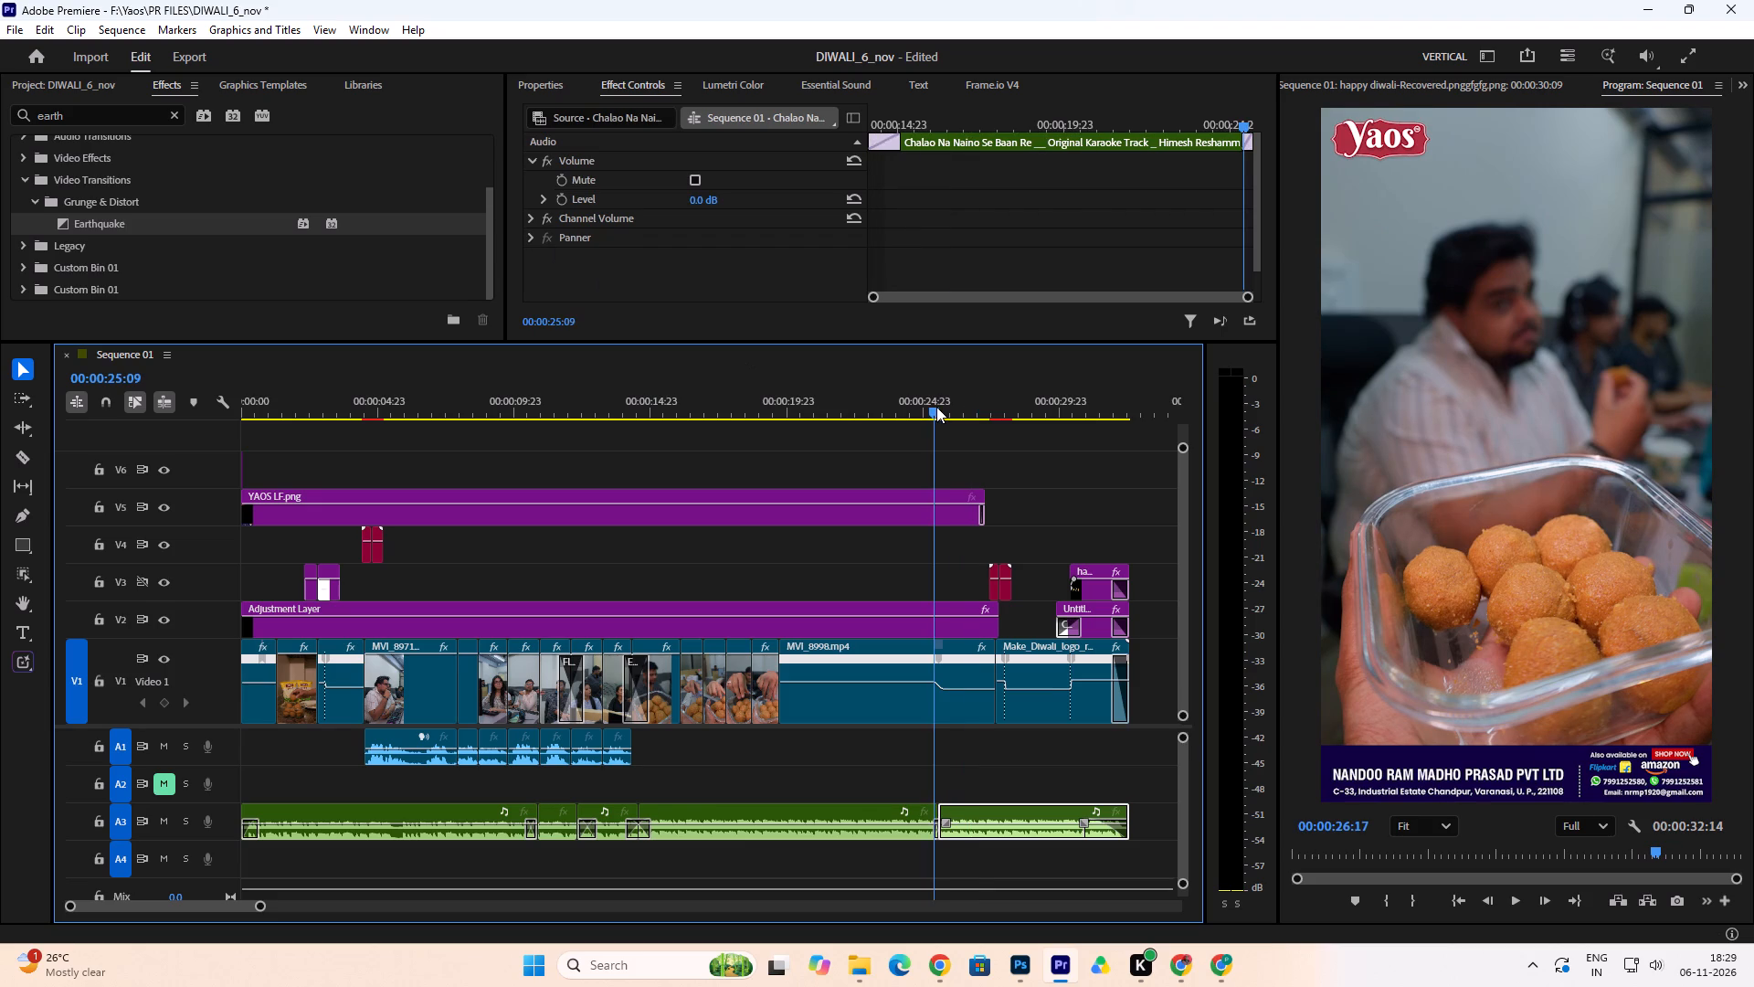
click(913, 405)
key(space)
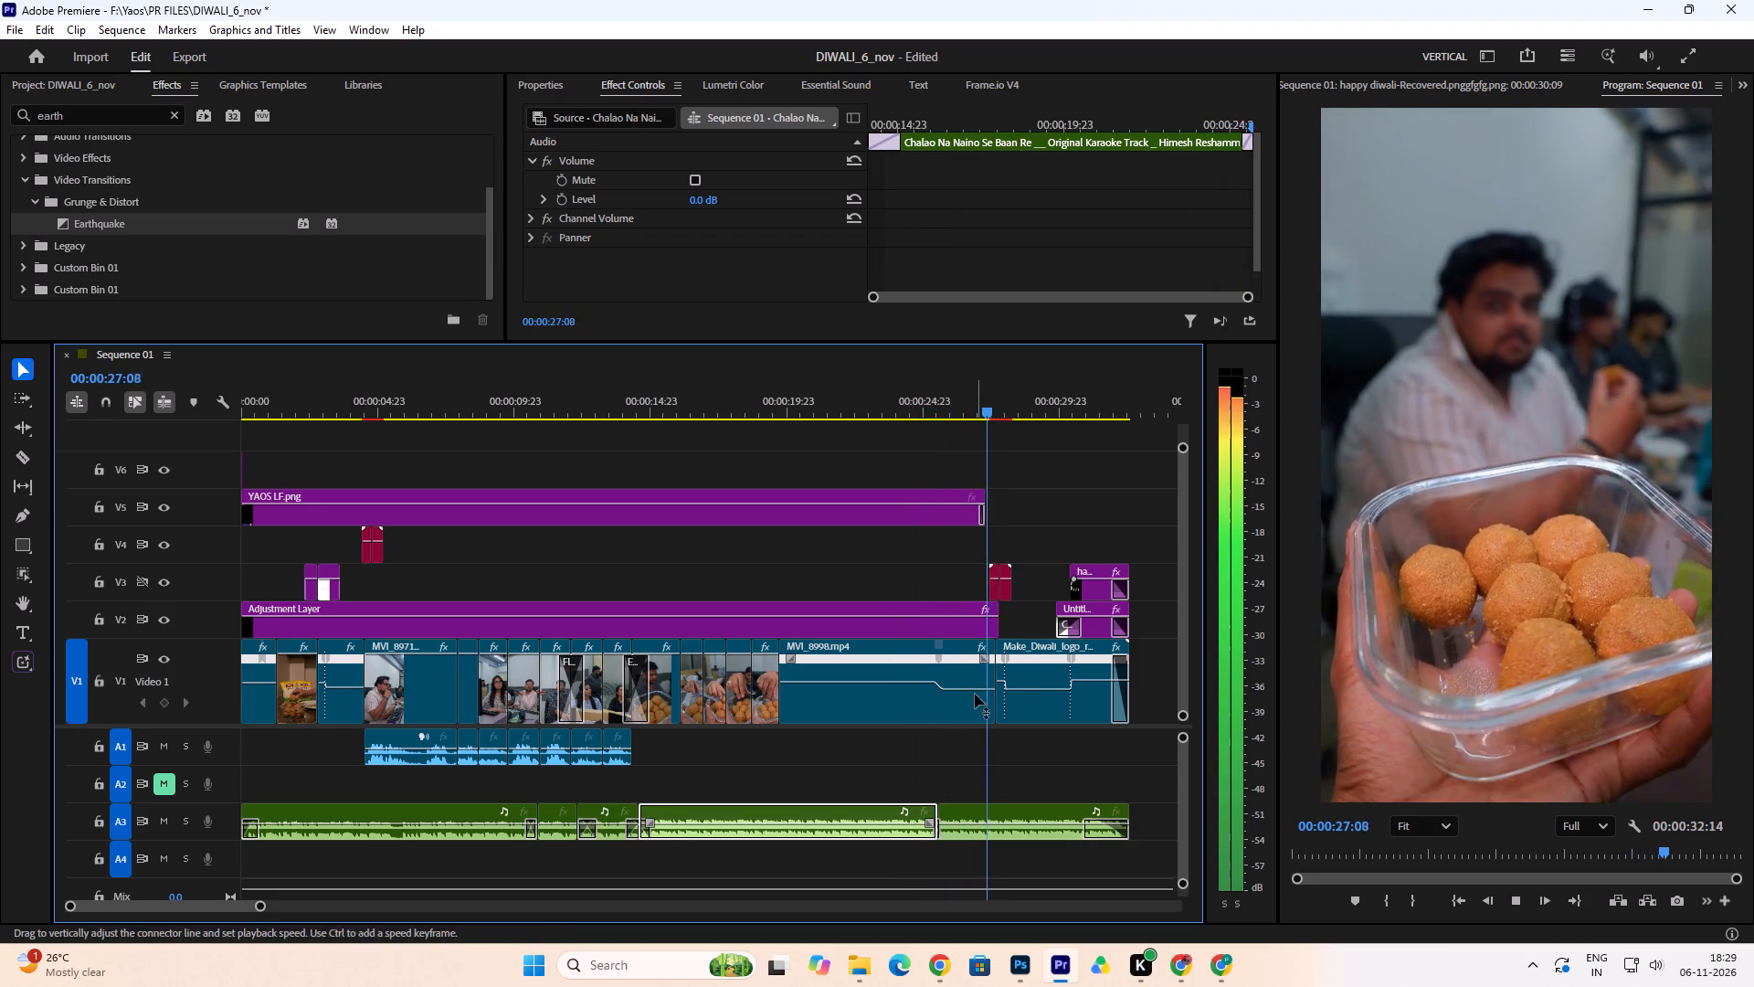
key(space)
Save the project.
key(ctrl+s)
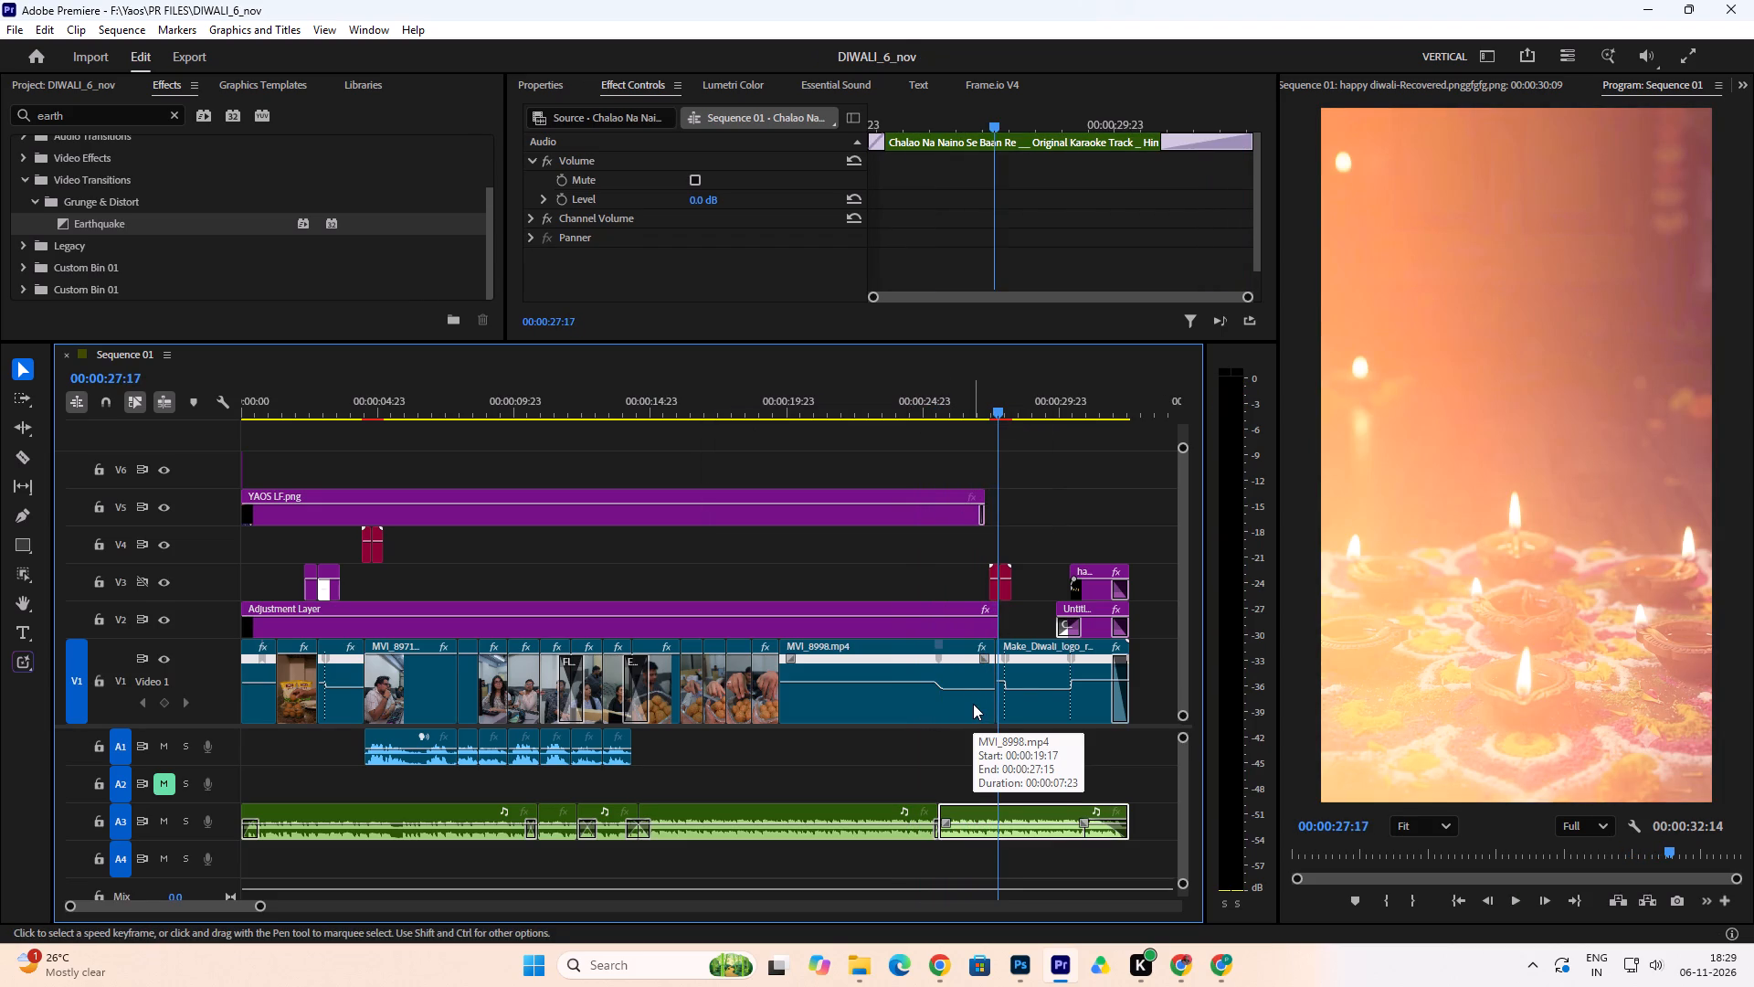
Play back the Diwali ending to about 00:00:31:10, and replay the change into it from about 00:00:26:10 to 00:00:27:21.
key(space)
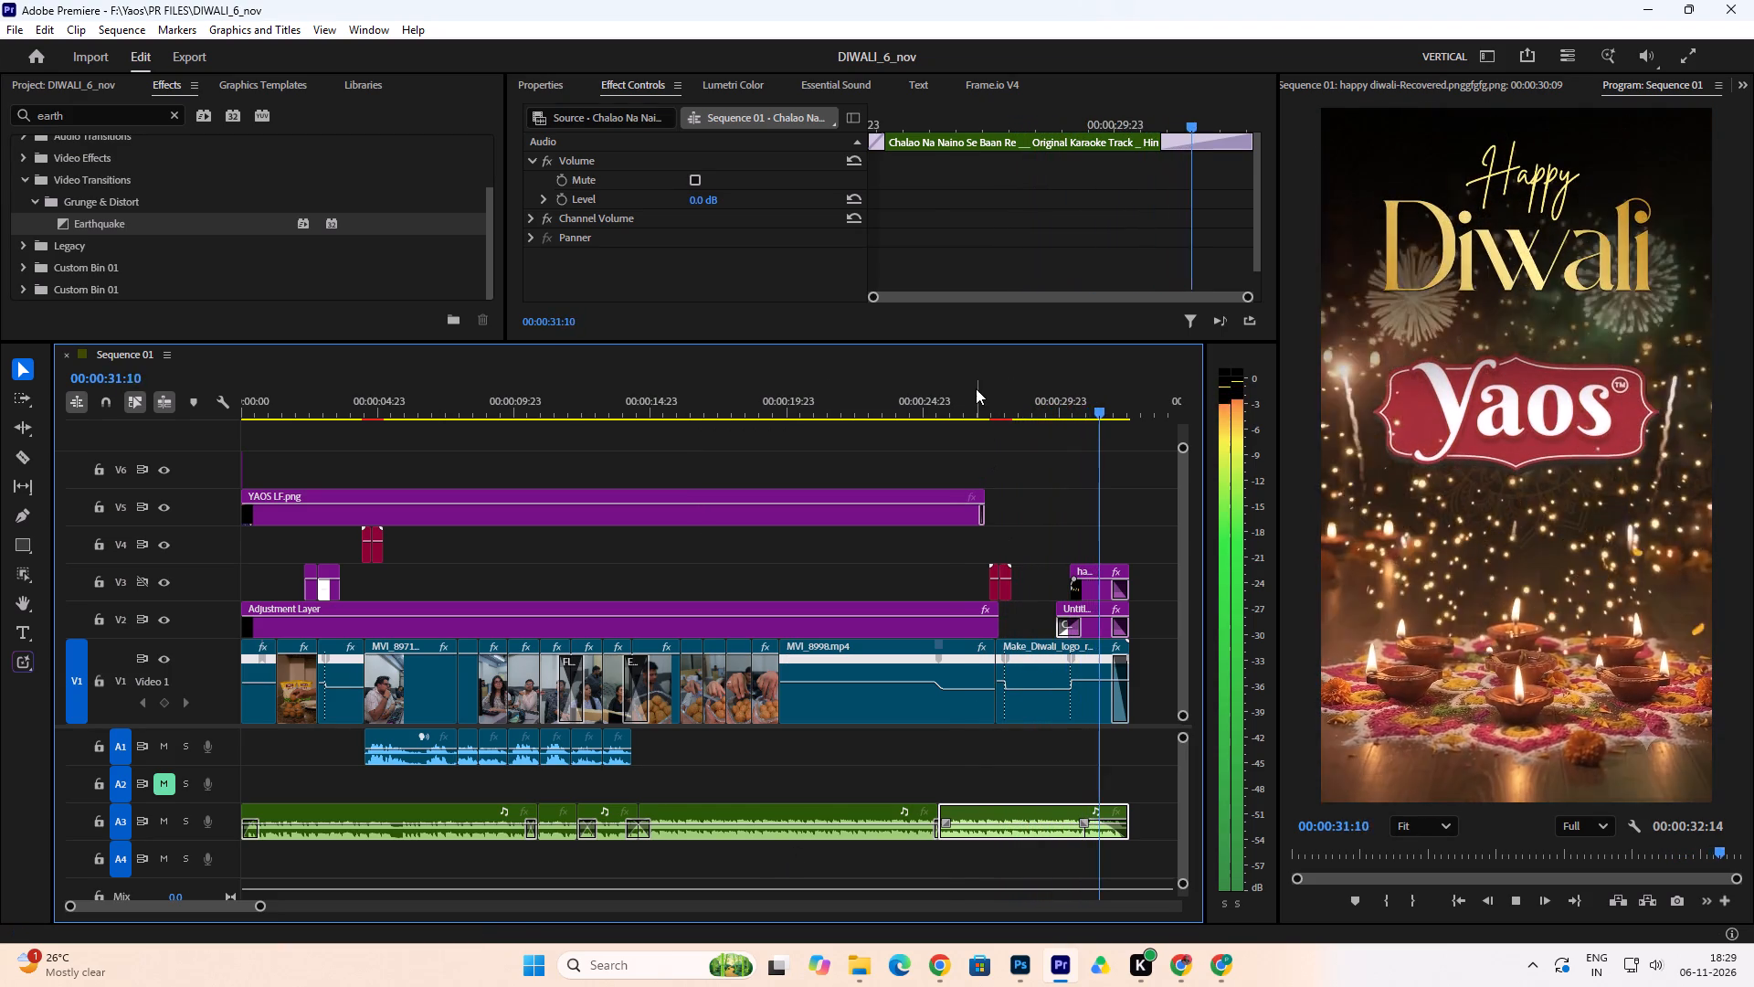
click(967, 387)
key(space)
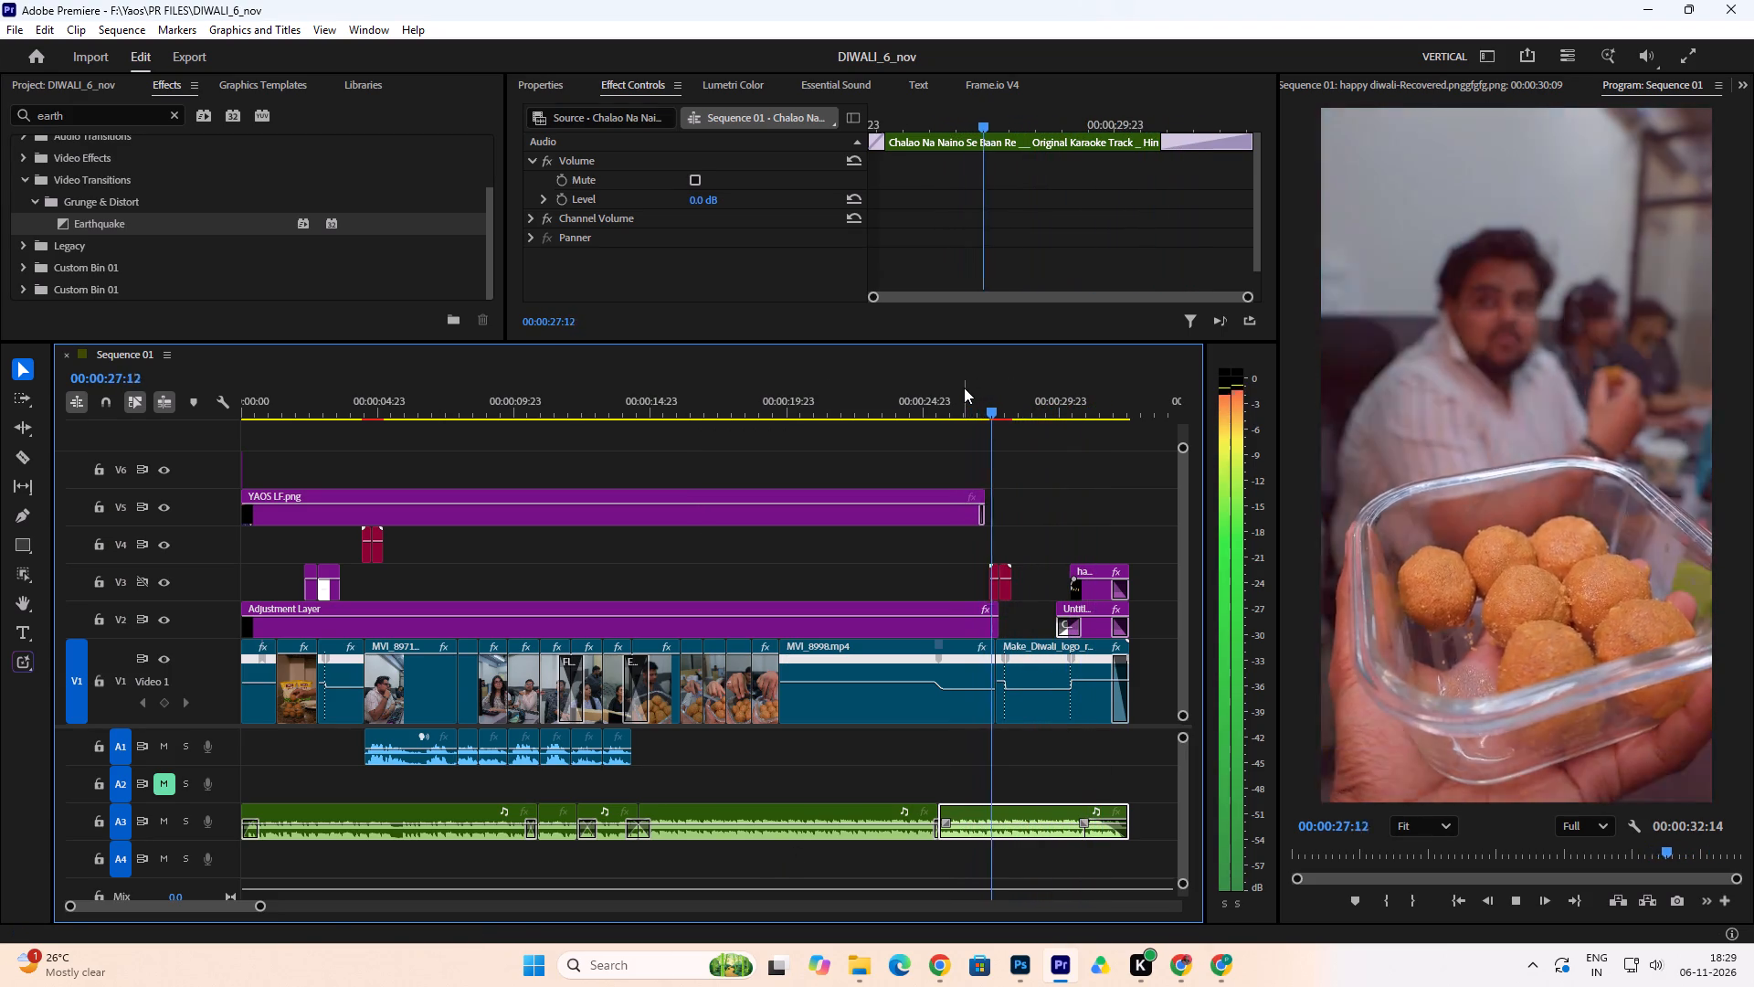
key(space)
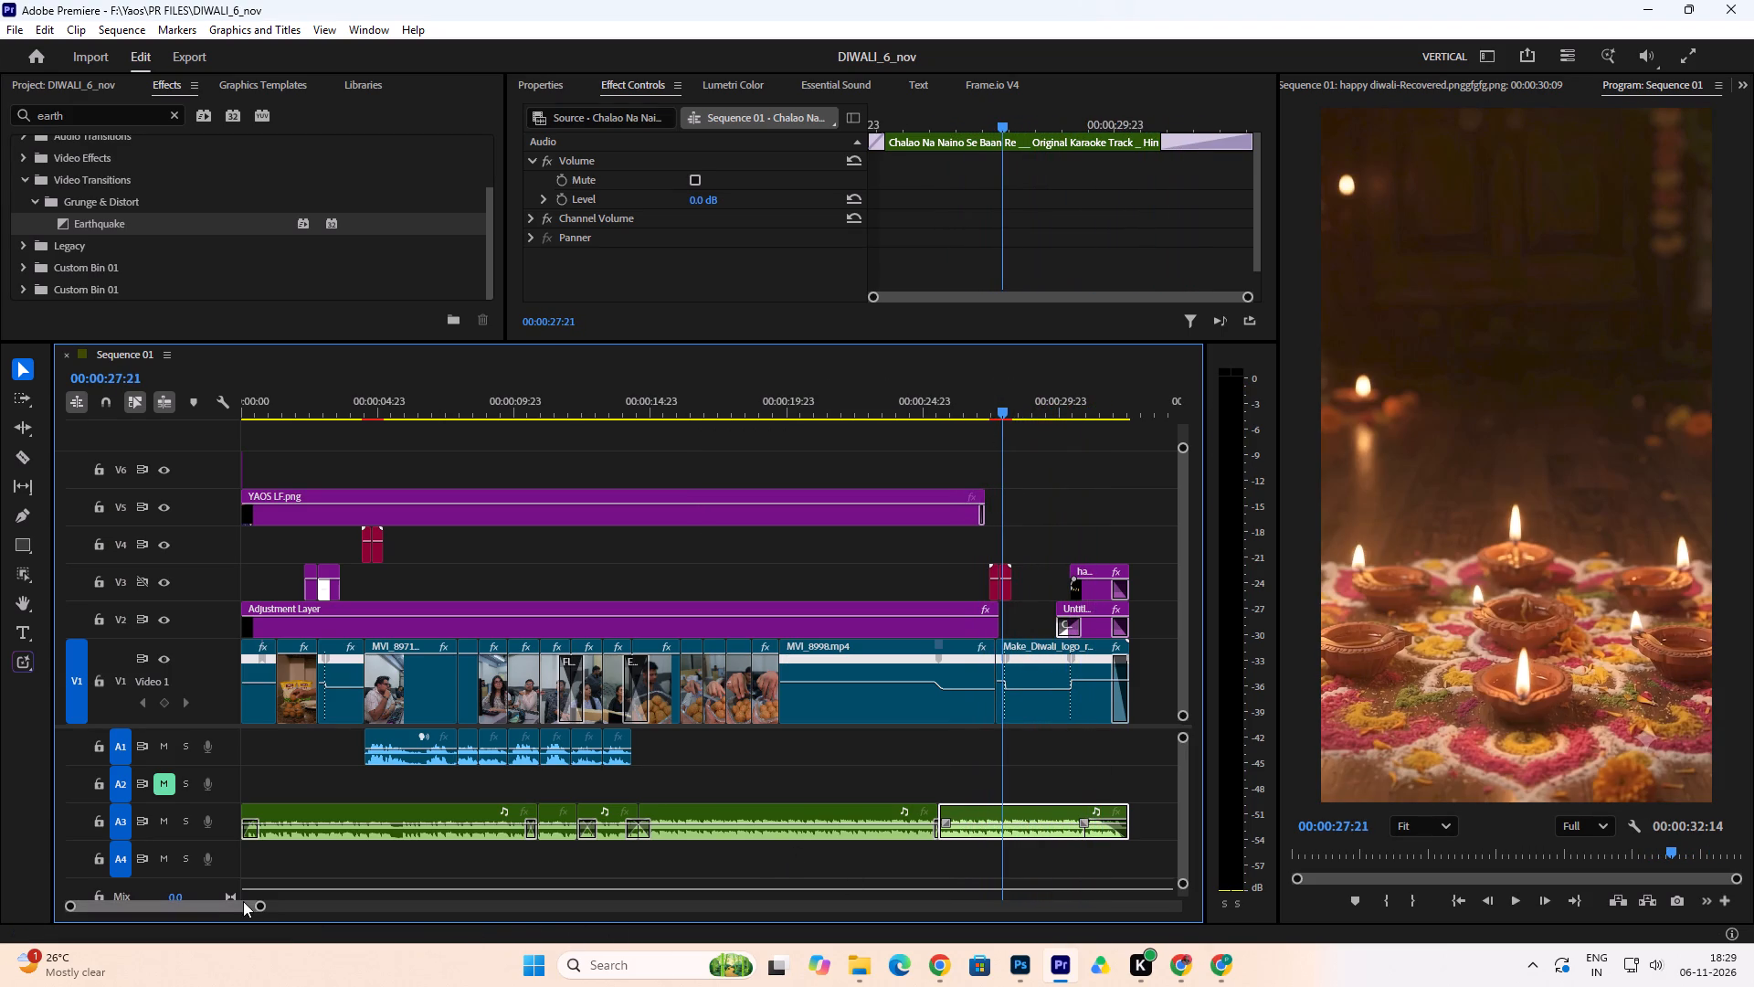
Extend the end of the YAOS LF.png logo clip on V5 by nine frames to a duration of 00:00:27:16.
drag(253, 904, 207, 907)
drag(259, 904, 174, 906)
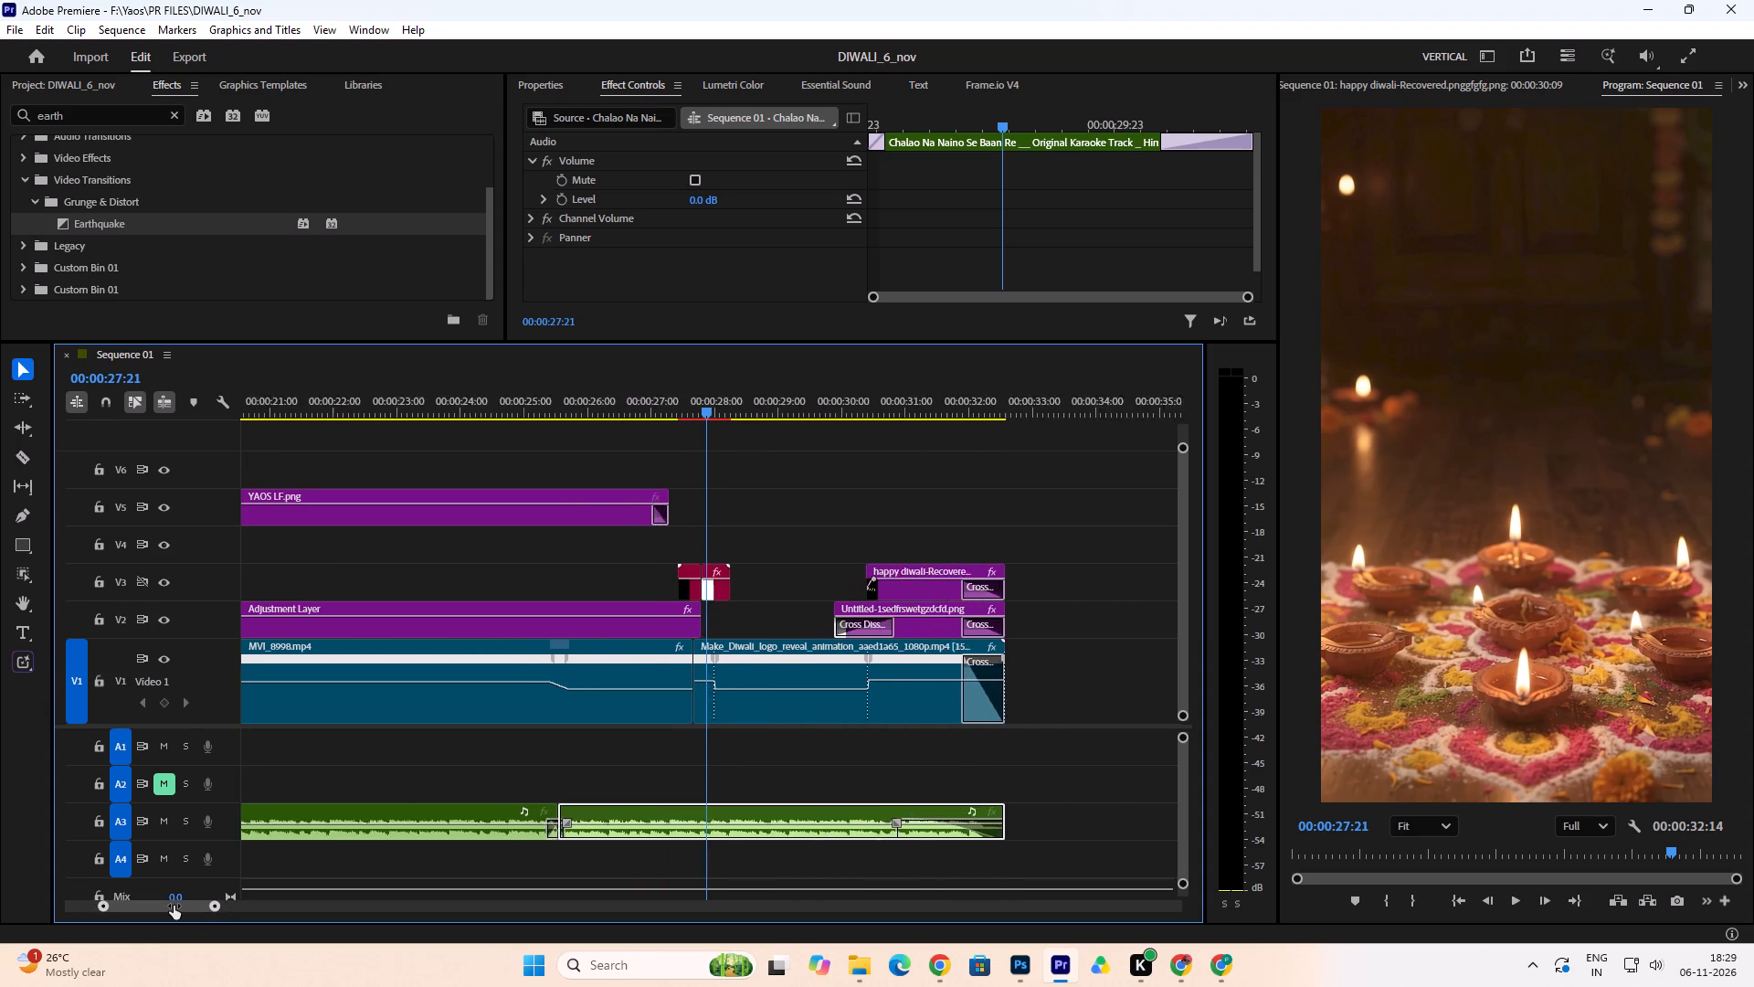
drag(174, 906, 133, 908)
drag(624, 491, 655, 496)
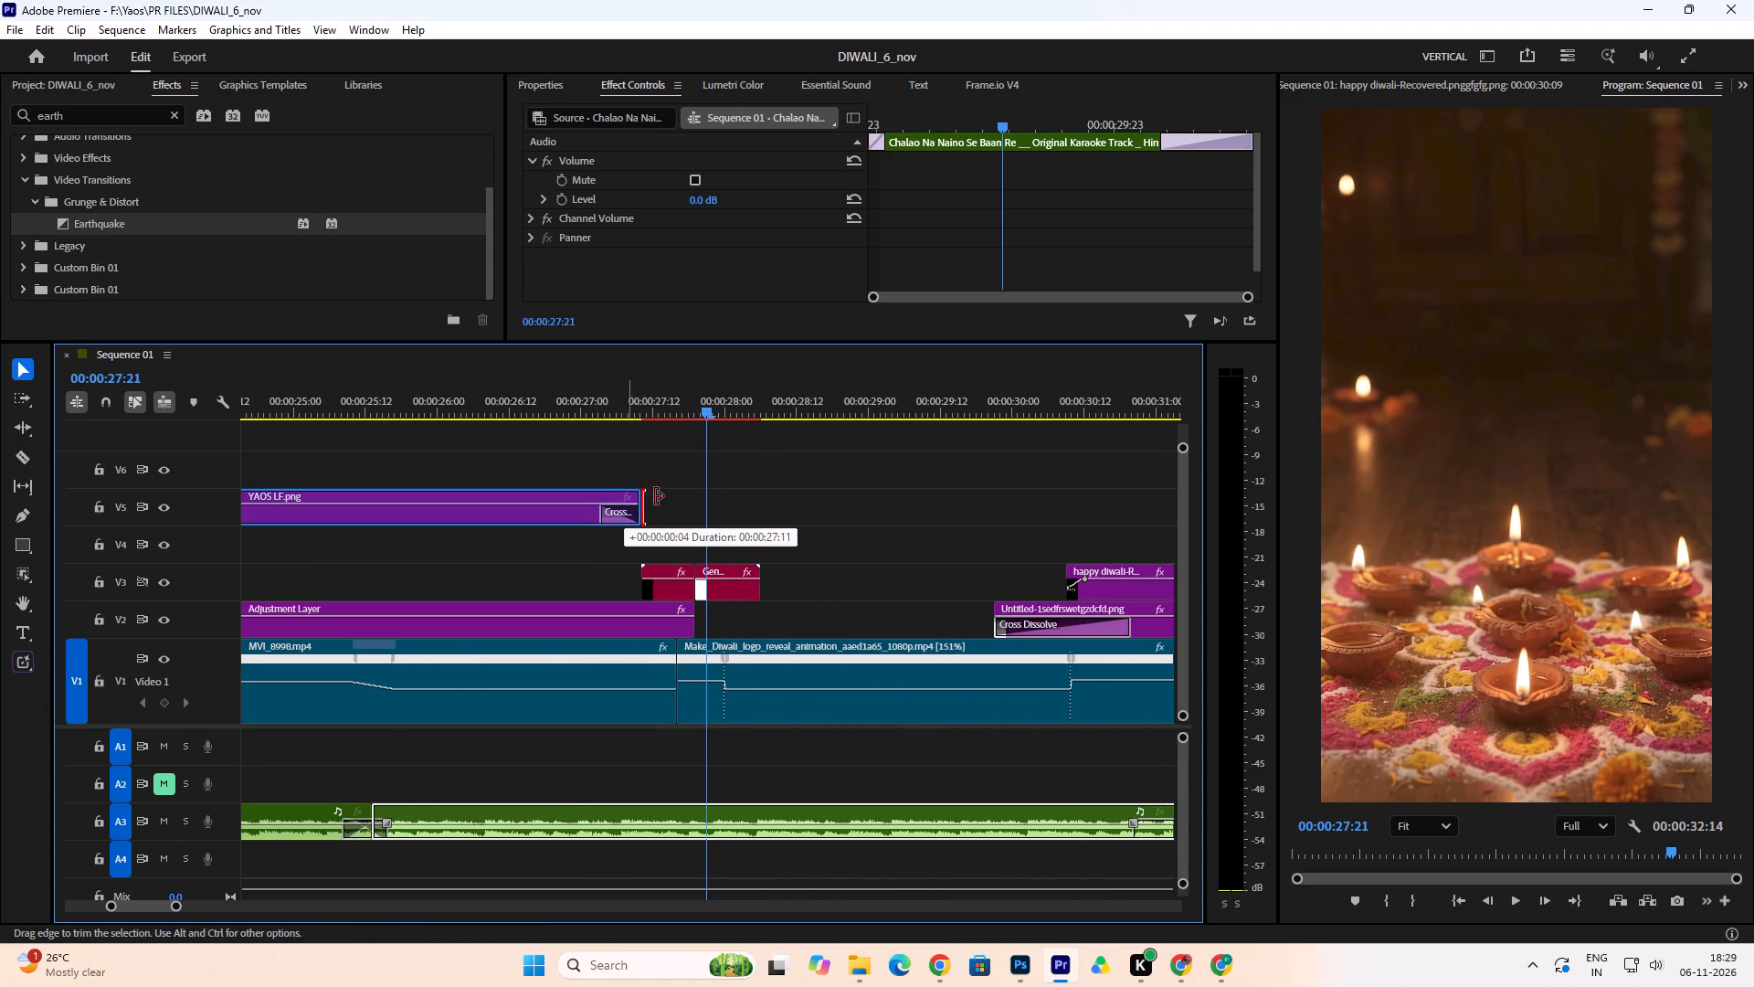
drag(655, 496, 692, 508)
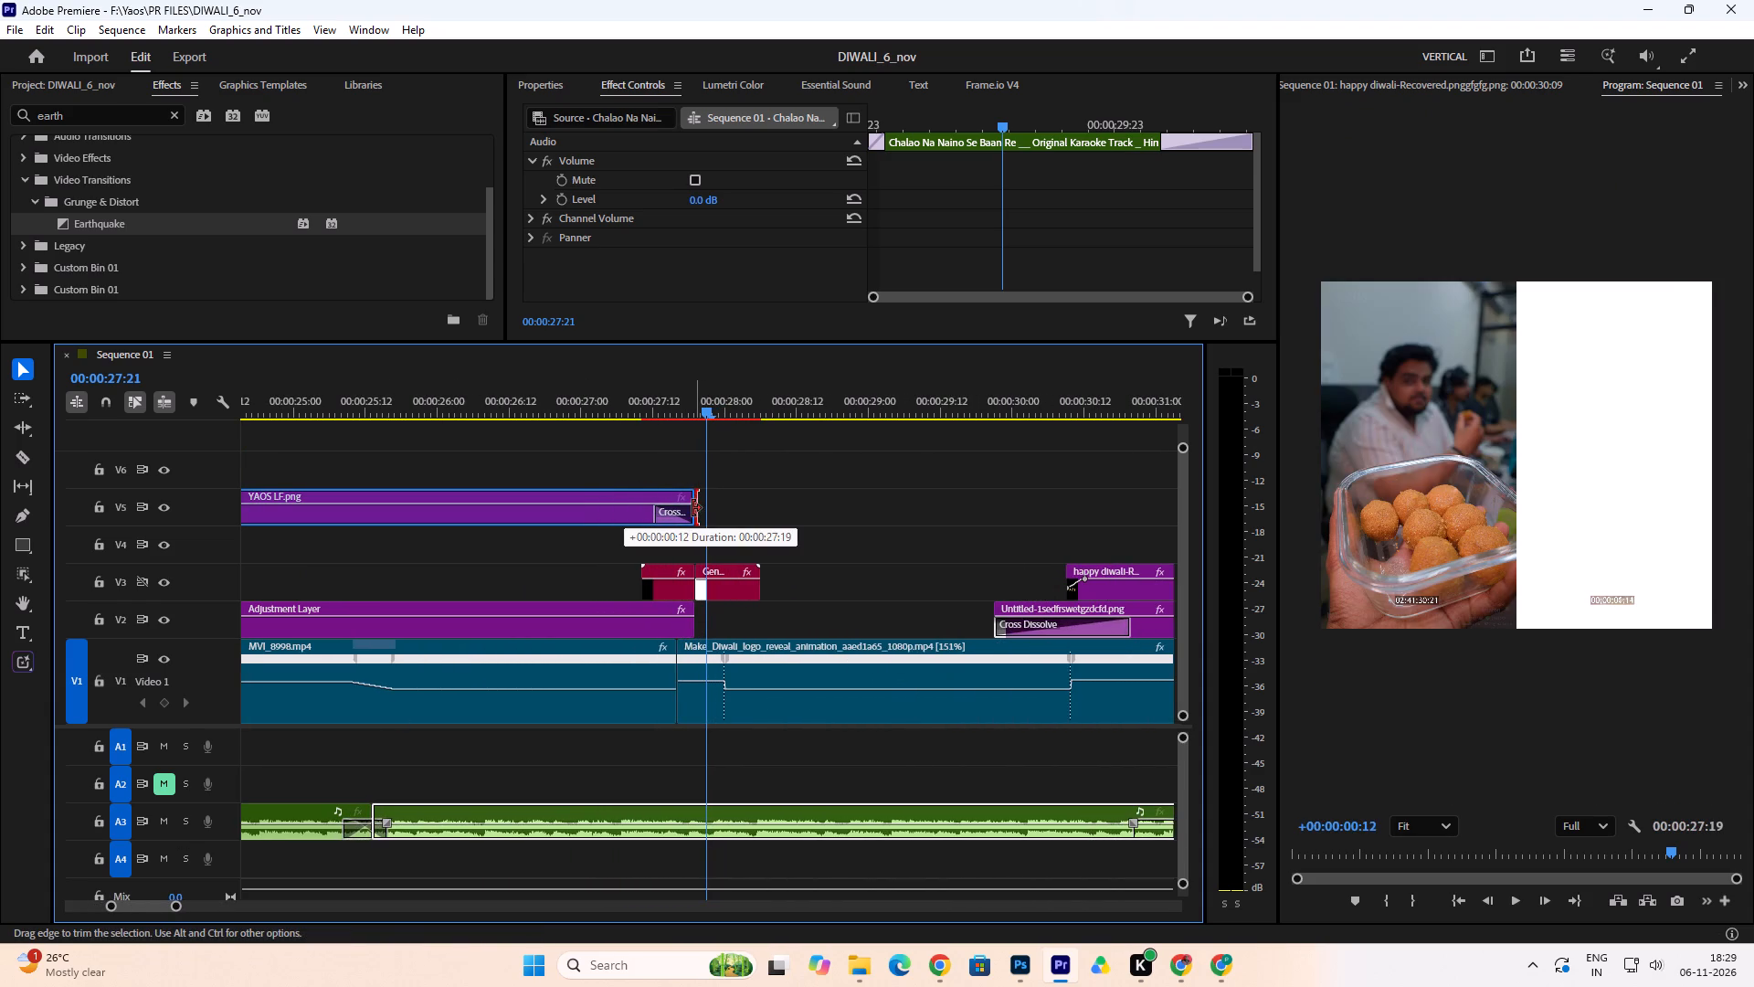
drag(692, 508, 678, 511)
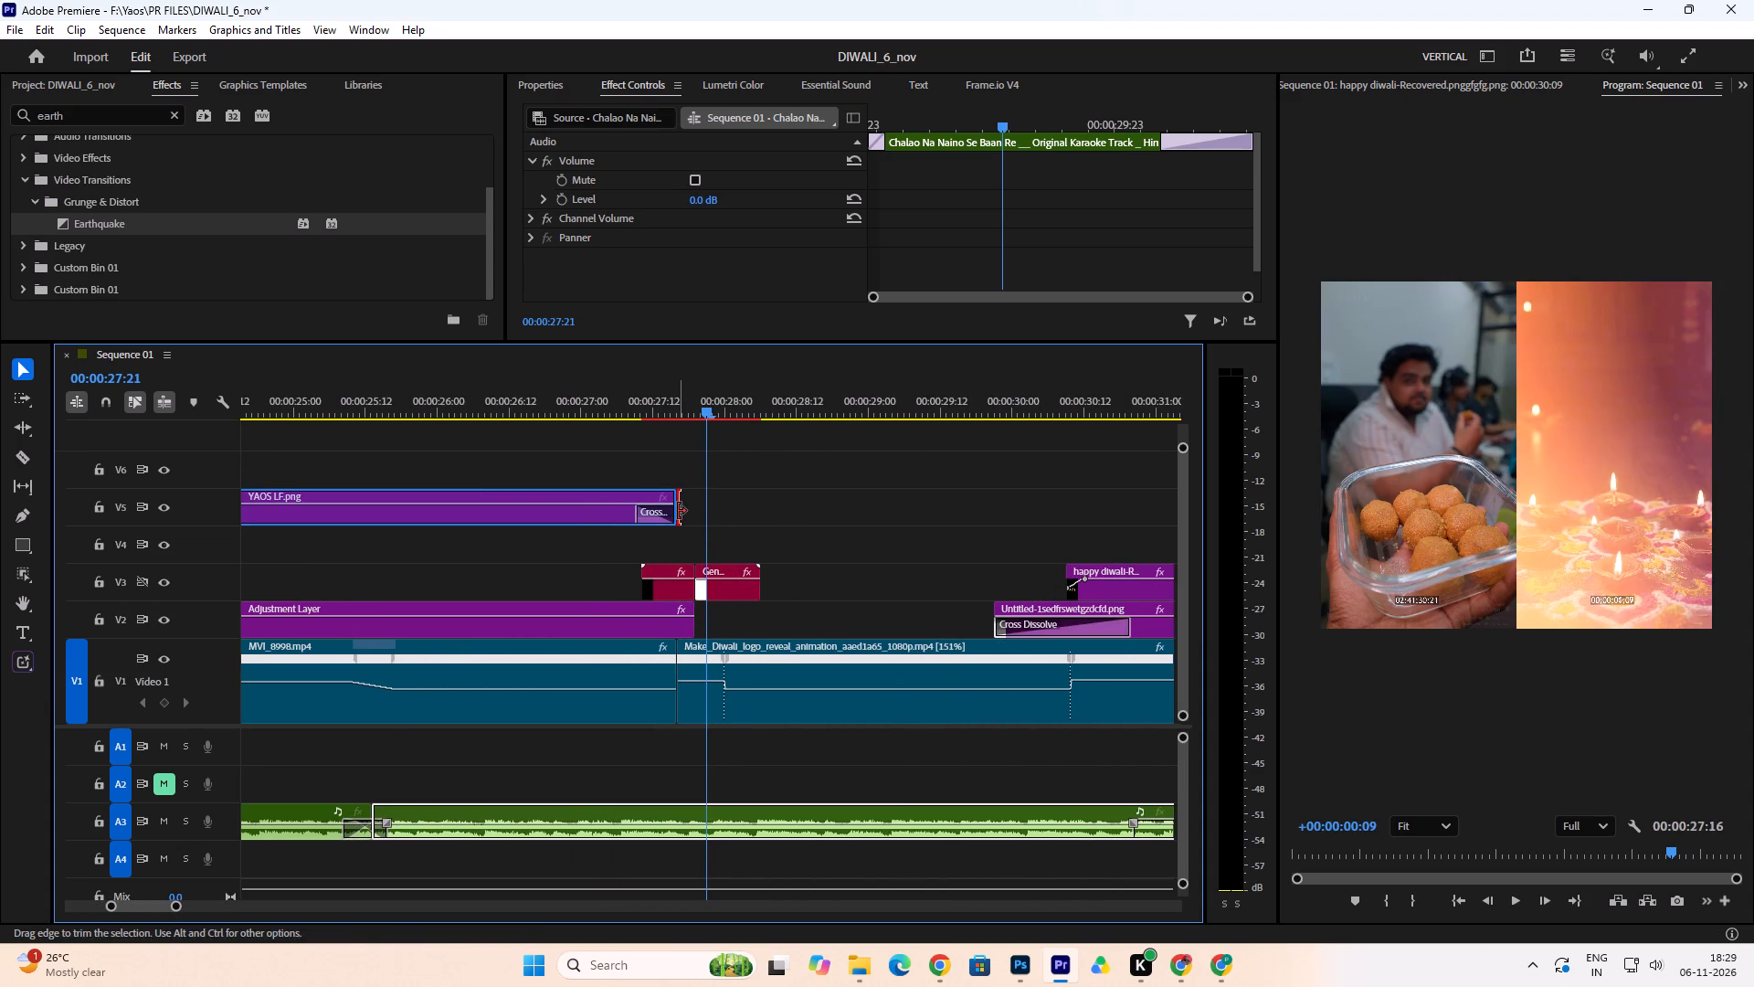
Play back from about 00:00:26:14 to 00:00:30:18 to check the logo's fade-out into the Diwali ending.
click(522, 409)
key(space)
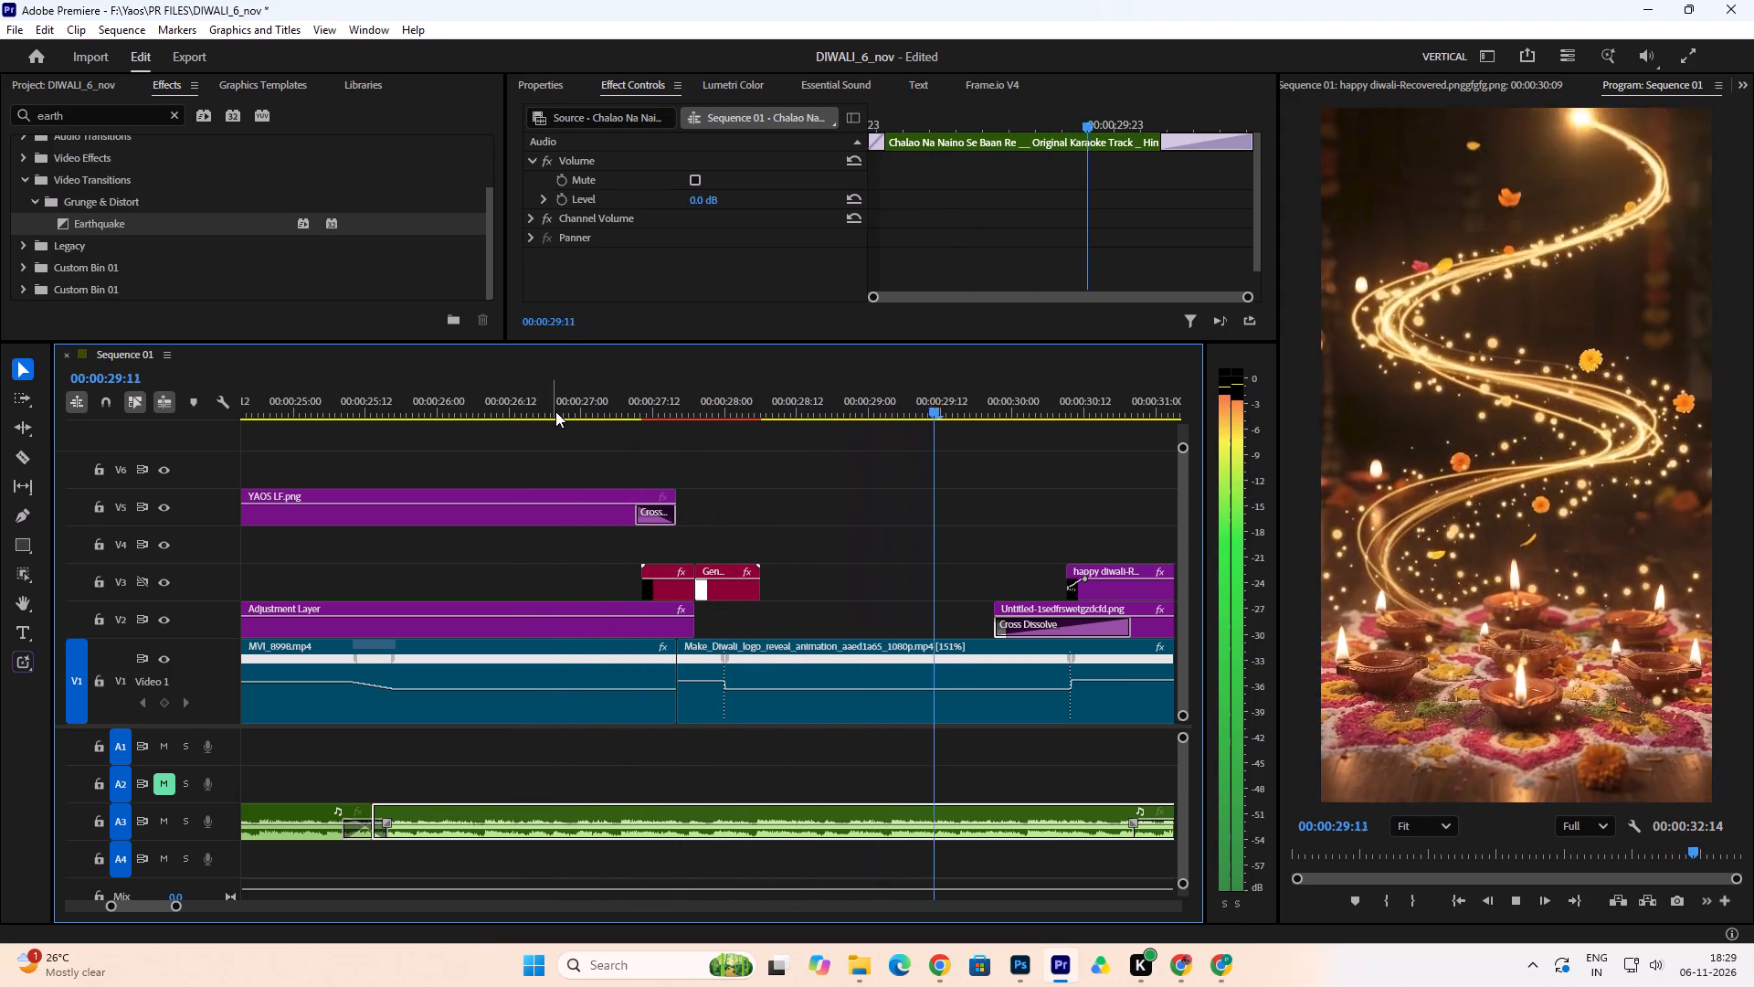
key(space)
Slightly lengthen the Cross Dissolve at the end of the YAOS LF.png clip and extend the clip's end slightly further.
drag(635, 510, 622, 510)
drag(677, 499, 685, 497)
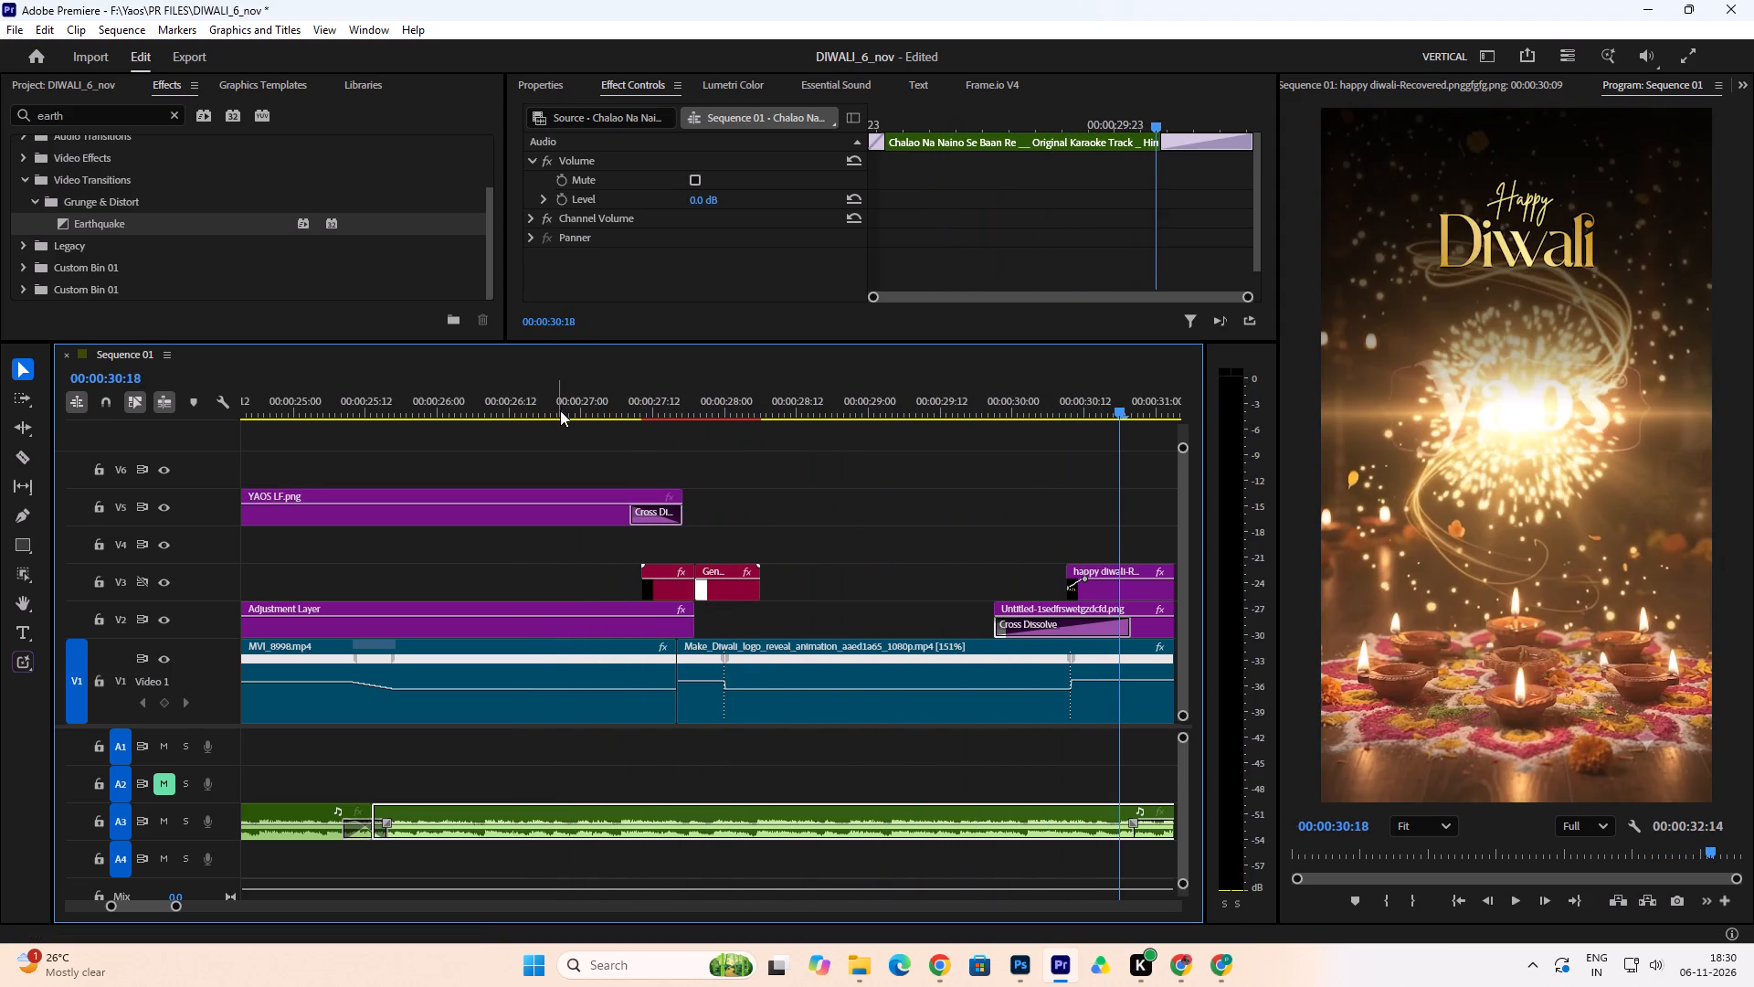
Play back from about 00:00:26:21 to 00:00:31:15 to check the logo fade-out and the Diwali ending.
click(561, 408)
key(space)
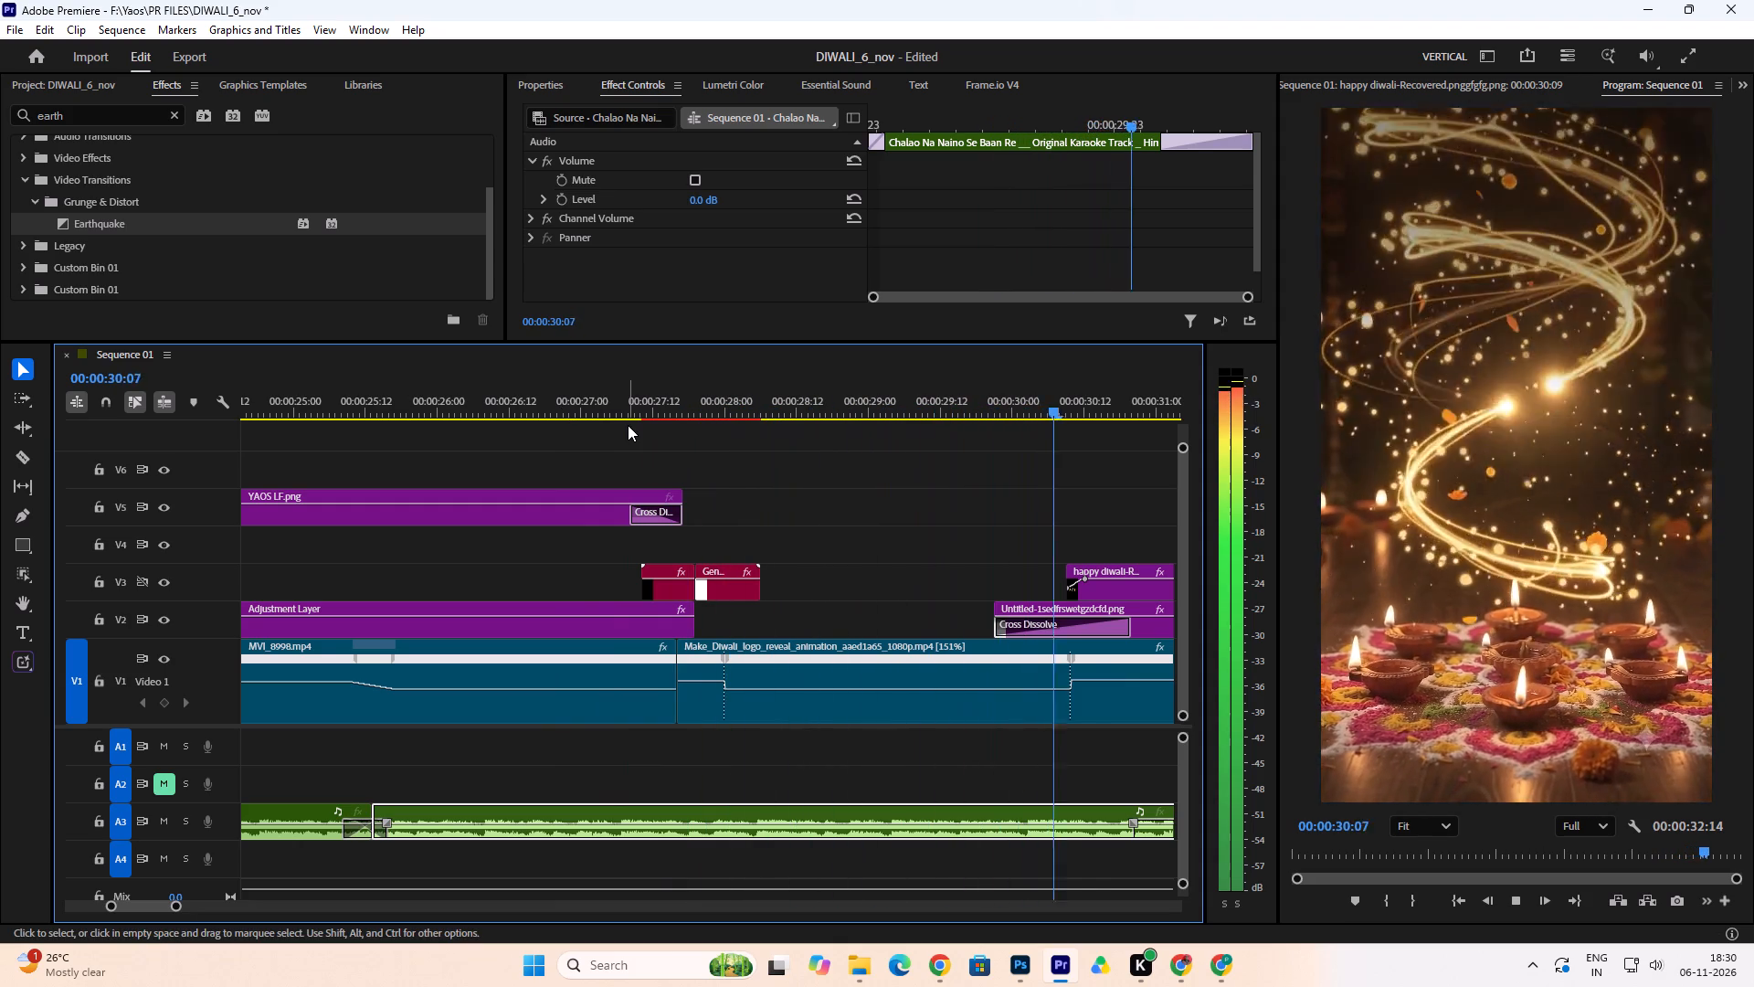
key(space)
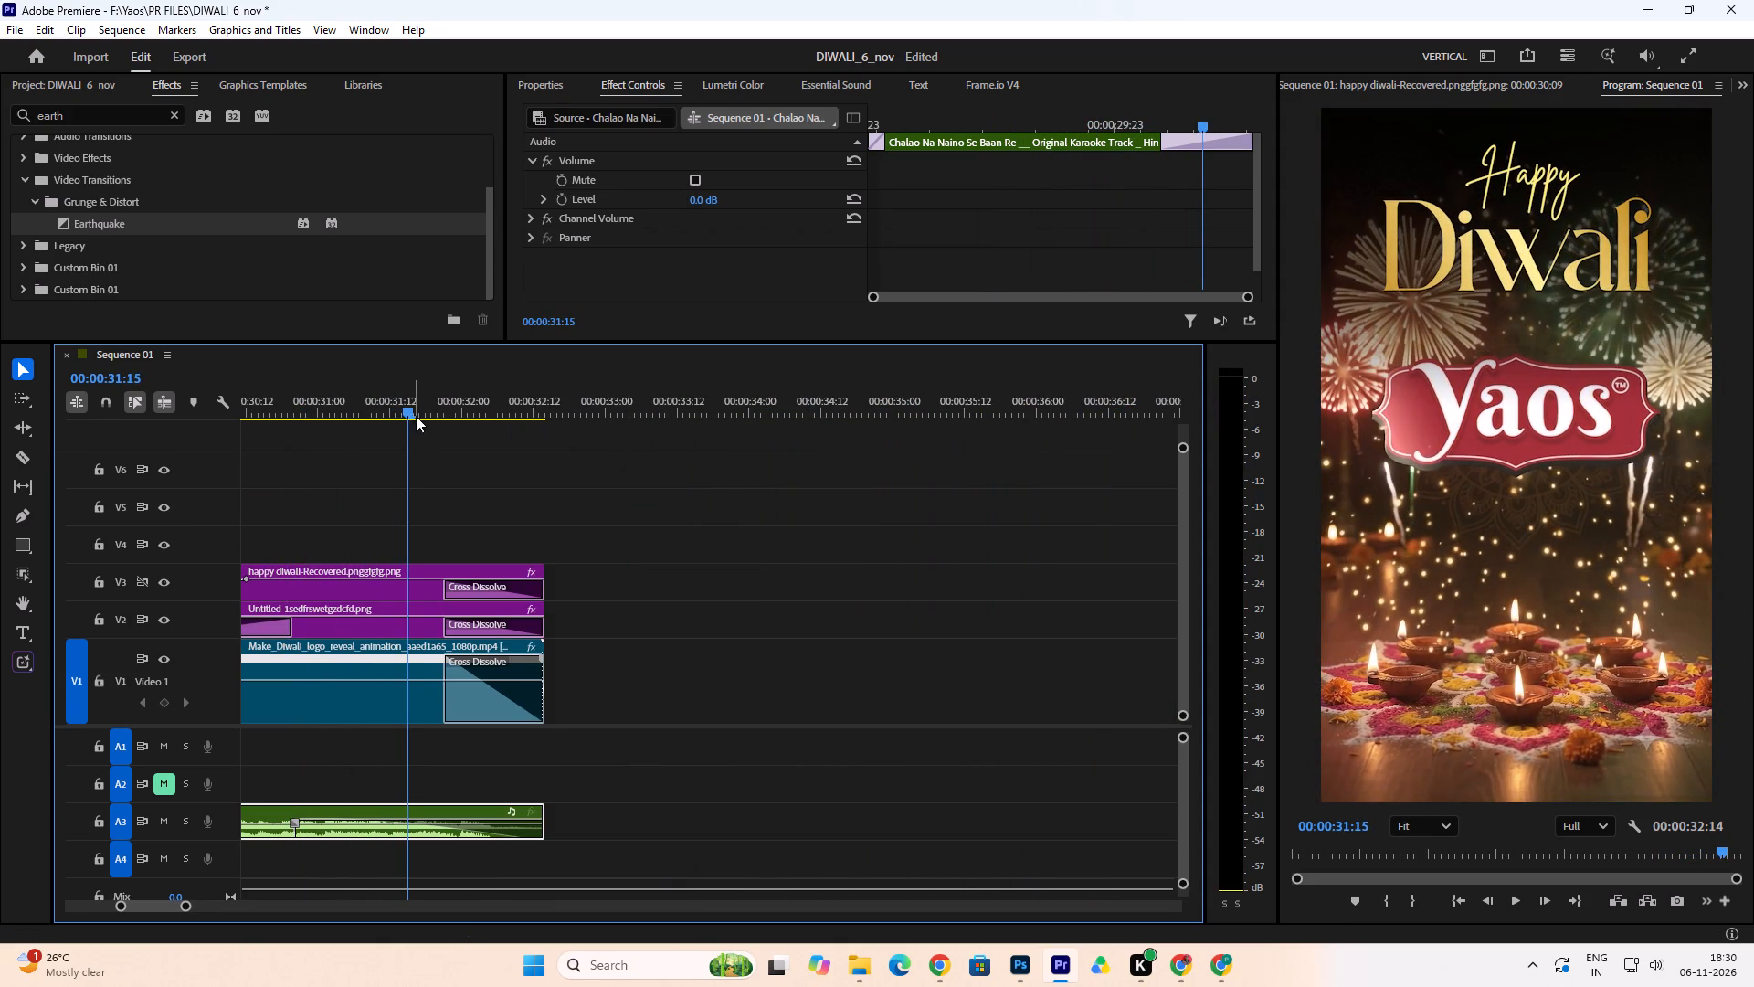
Shift both Scale keyframes of the happy diwali-Recovered title on V3 about three frames later, starting at 00:00:30:12.
drag(412, 412, 756, 494)
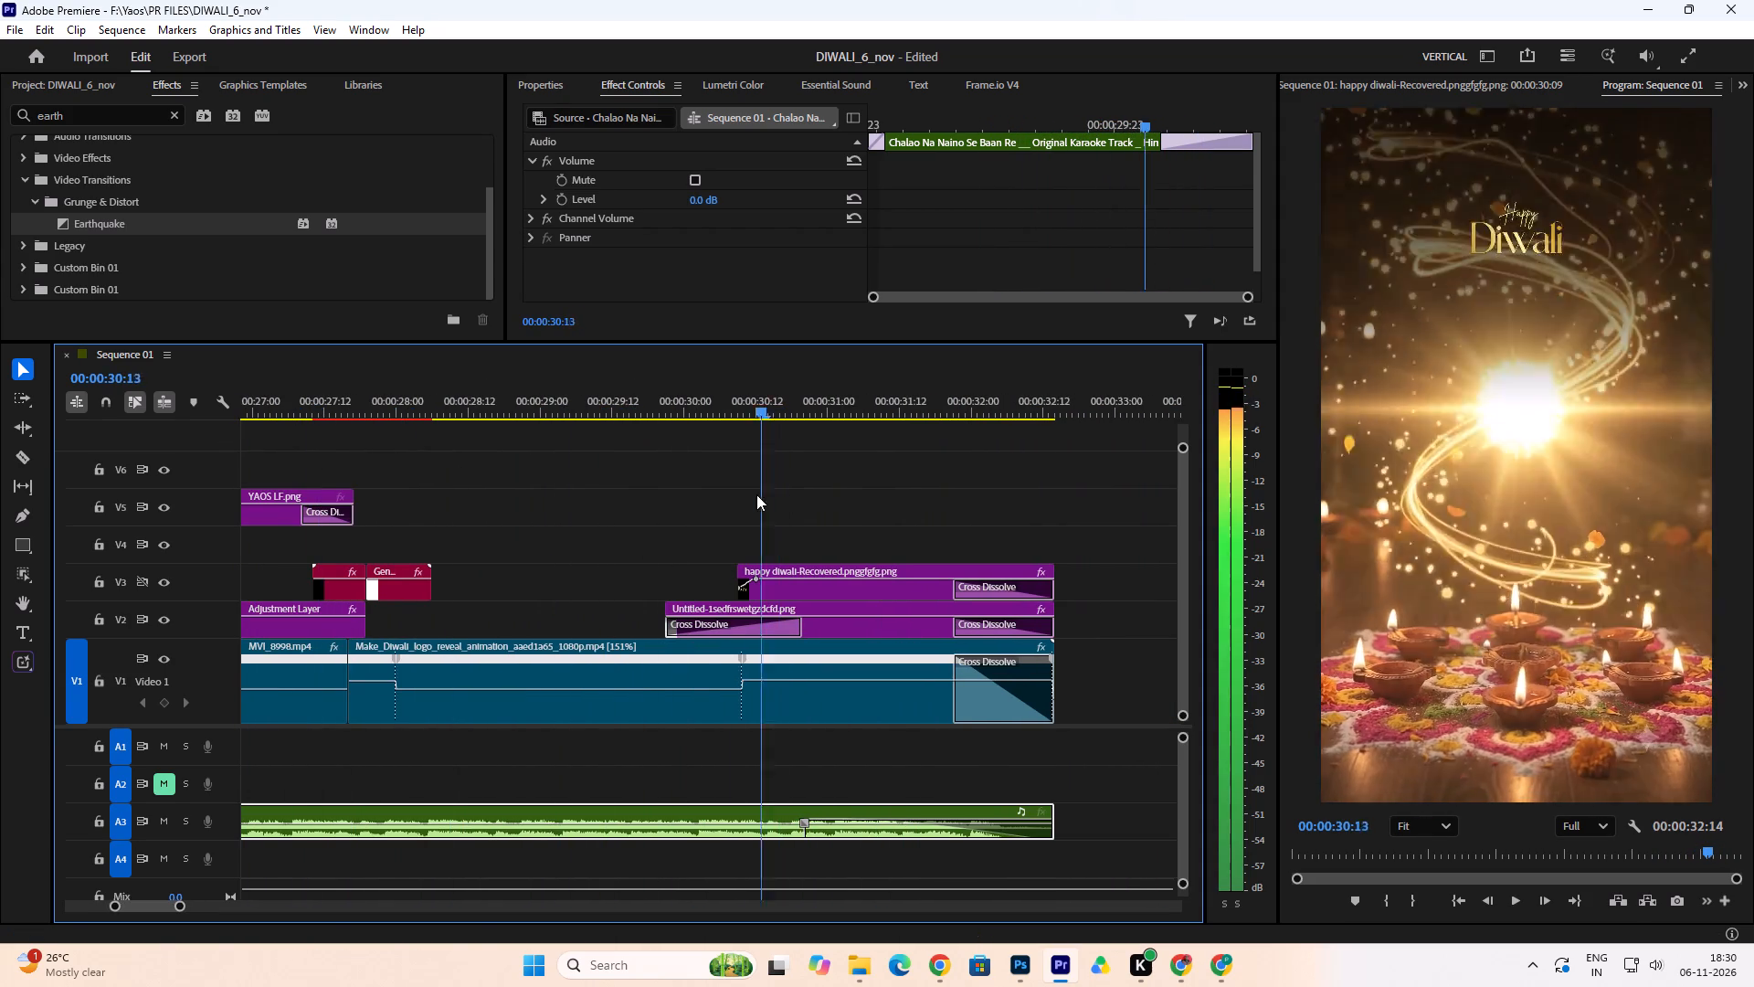
drag(756, 494, 741, 496)
click(819, 588)
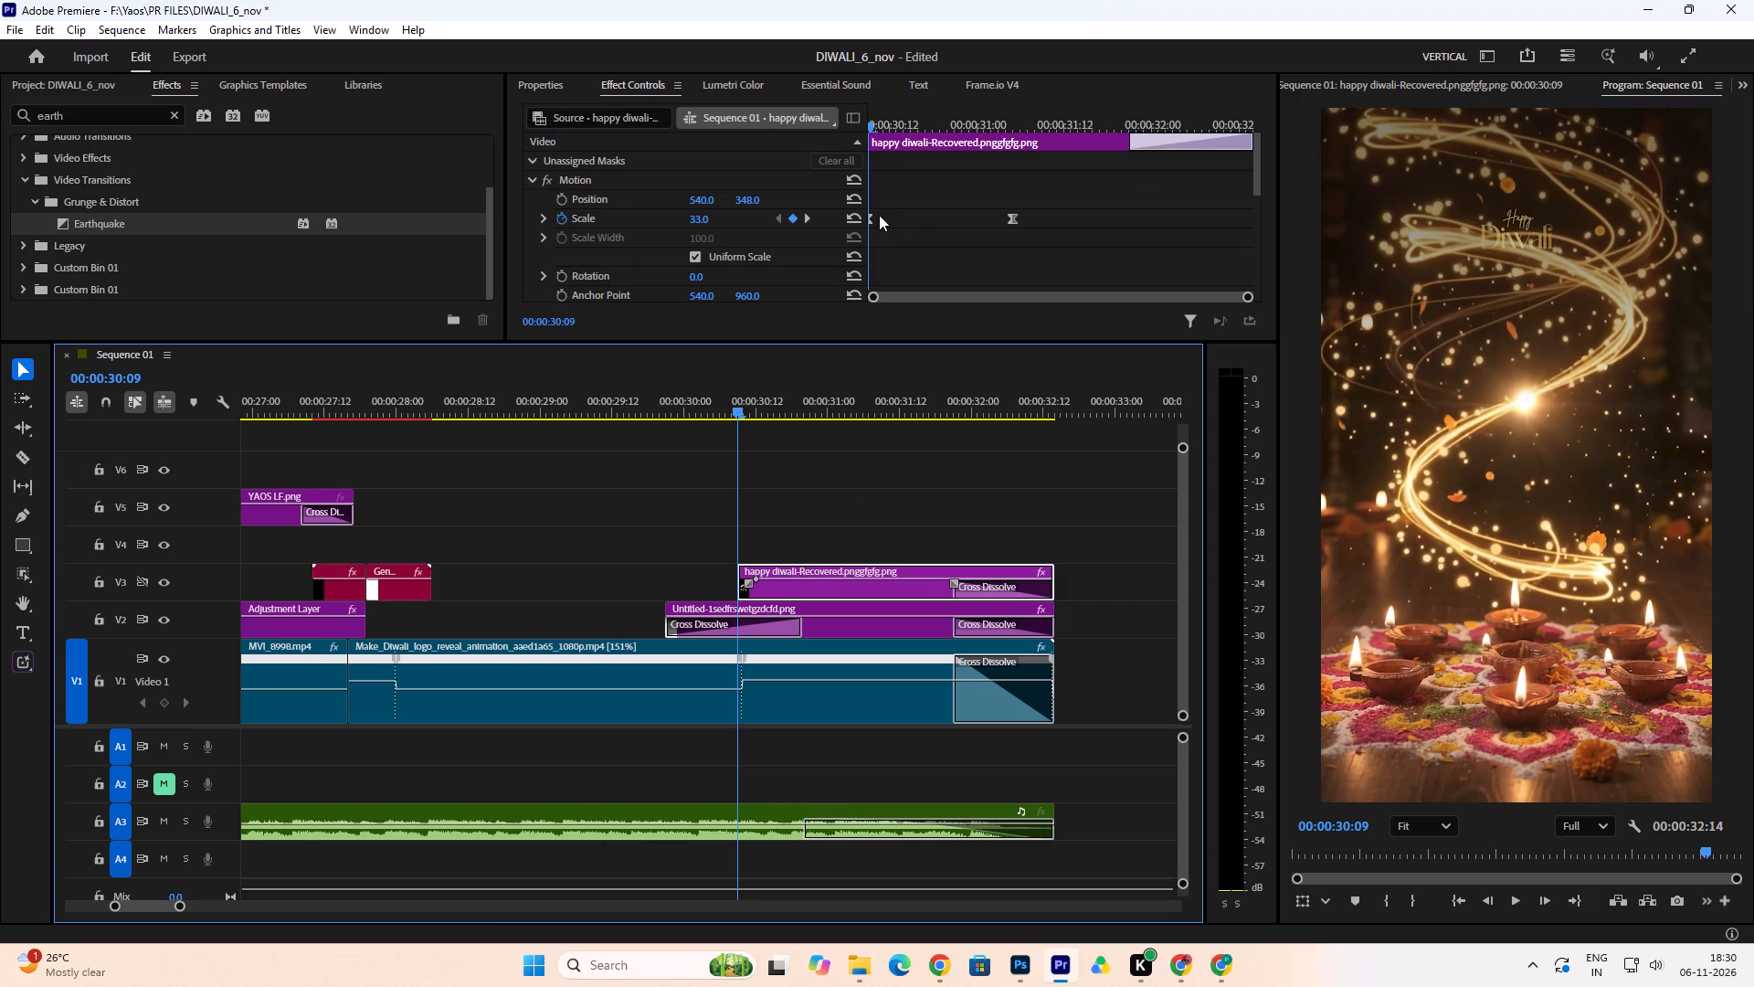
drag(871, 218, 889, 217)
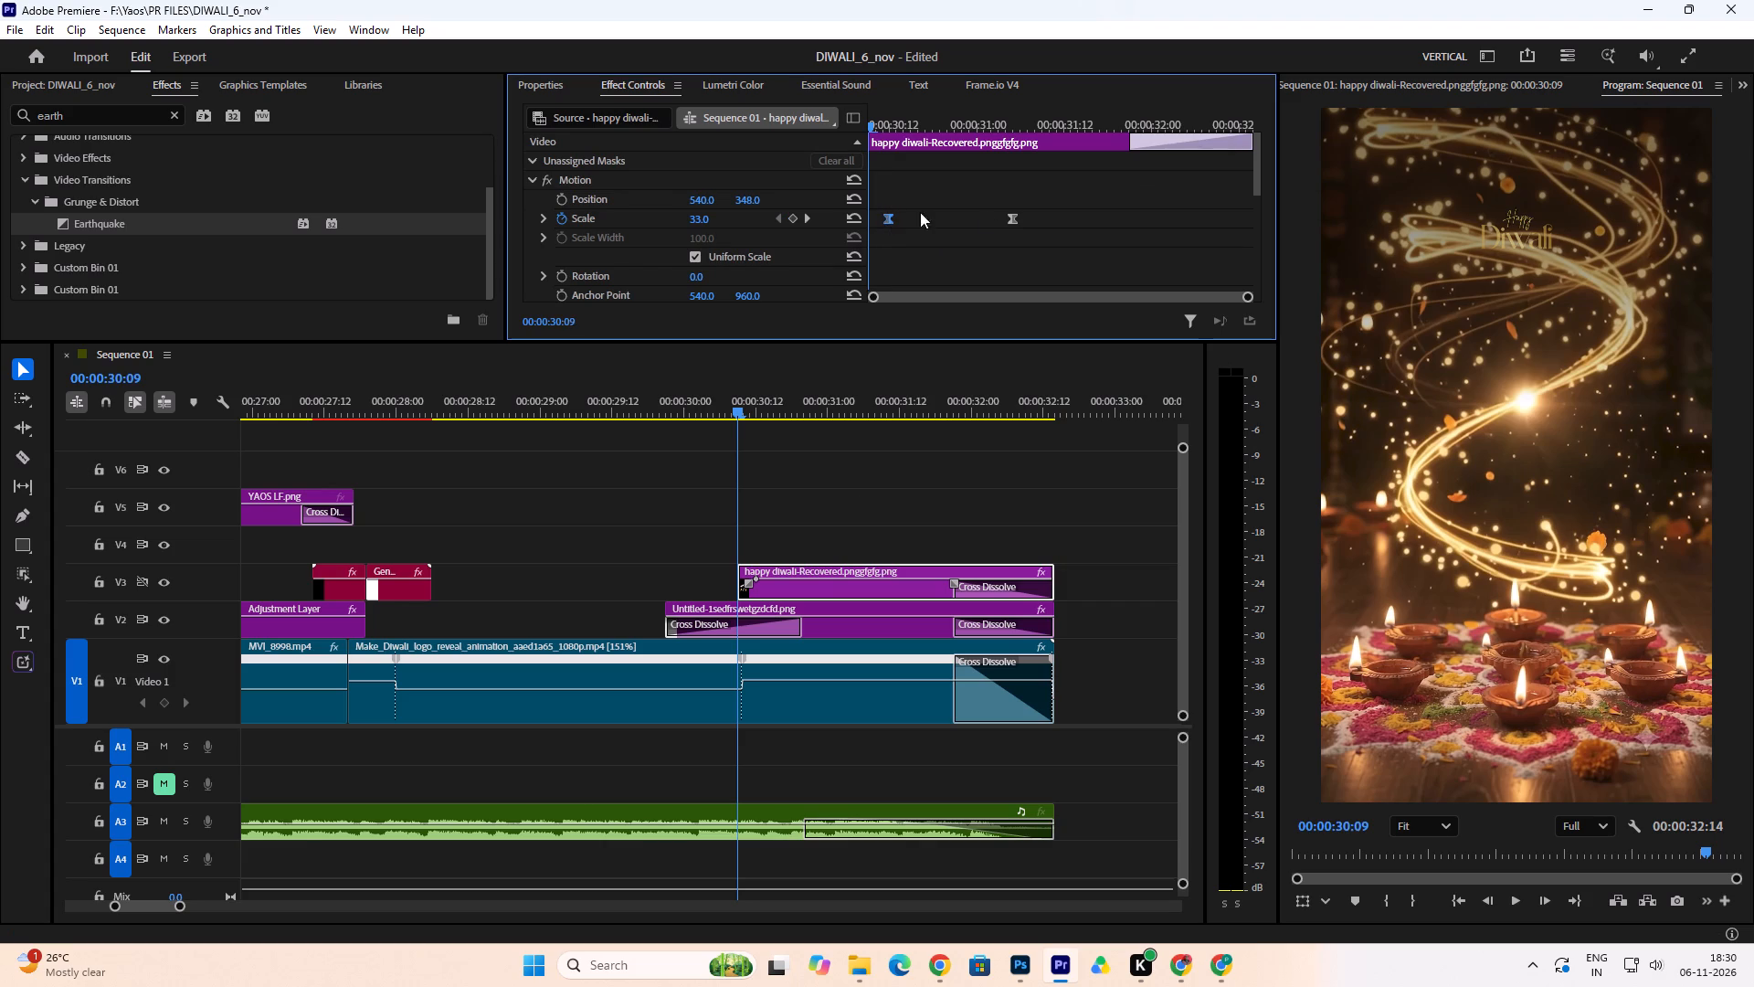
drag(1014, 218, 1034, 220)
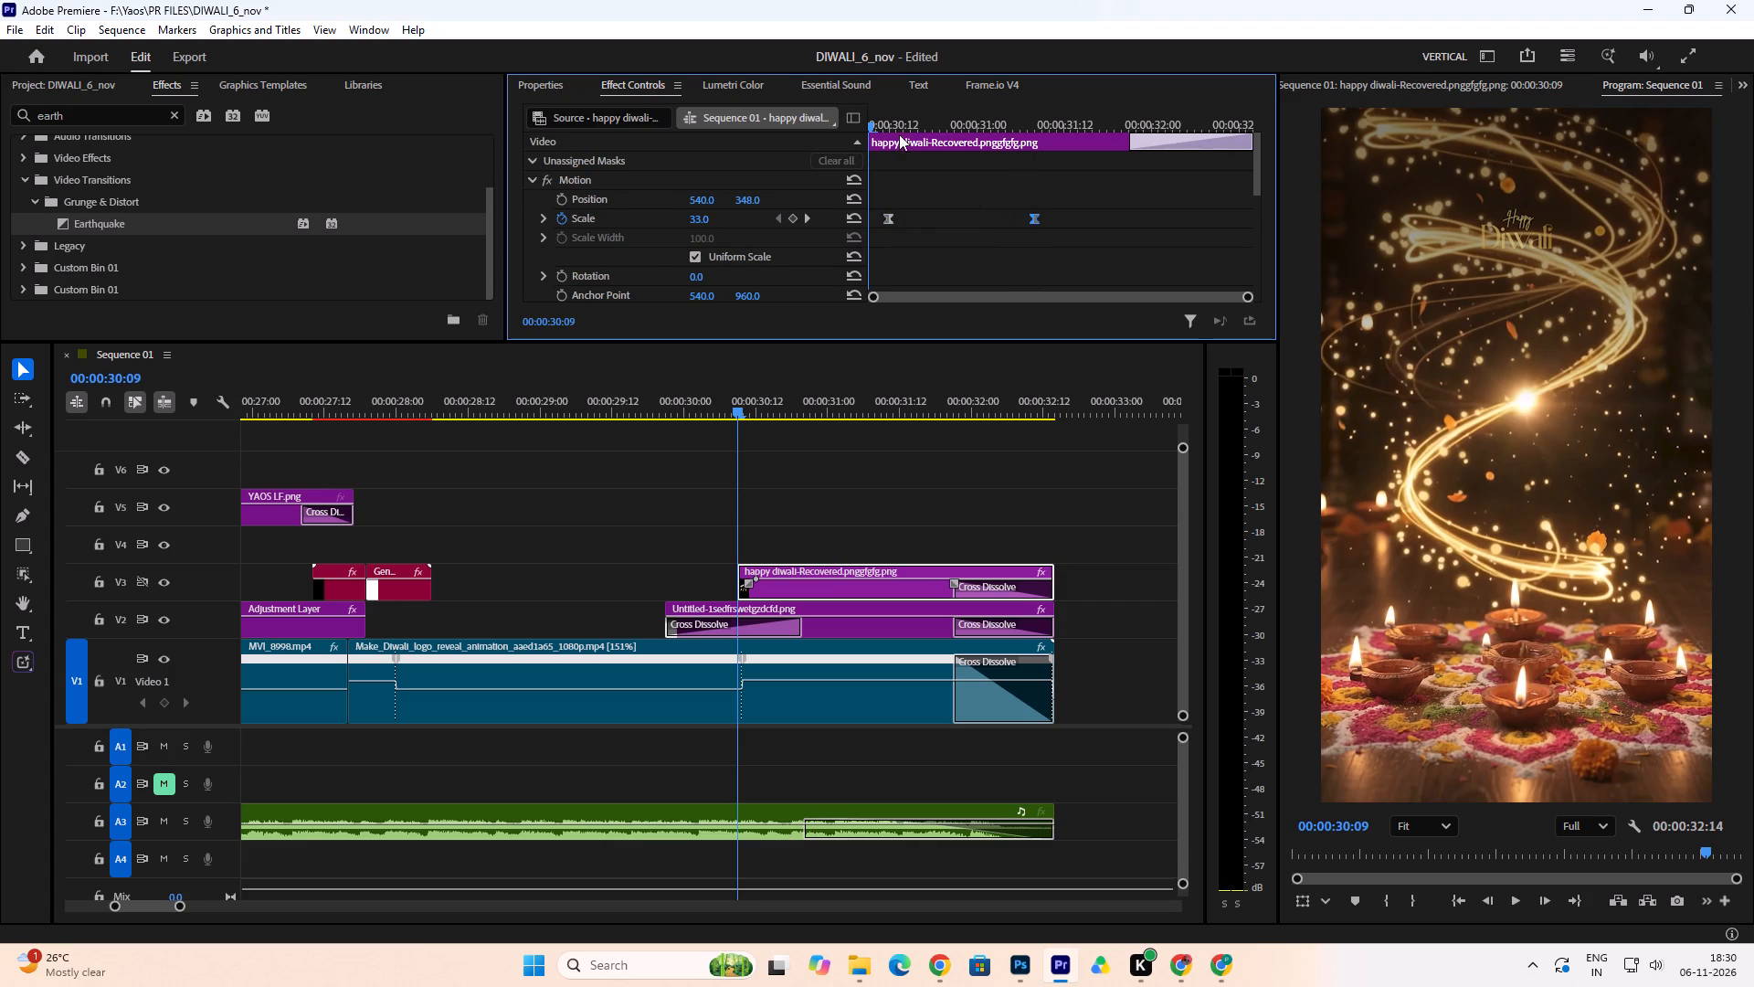
Shift both Opacity keyframes of the Happy Diwali title about three frames later, starting the fade-in at 00:00:30:12.
click(888, 119)
scroll(944, 193, down, 15)
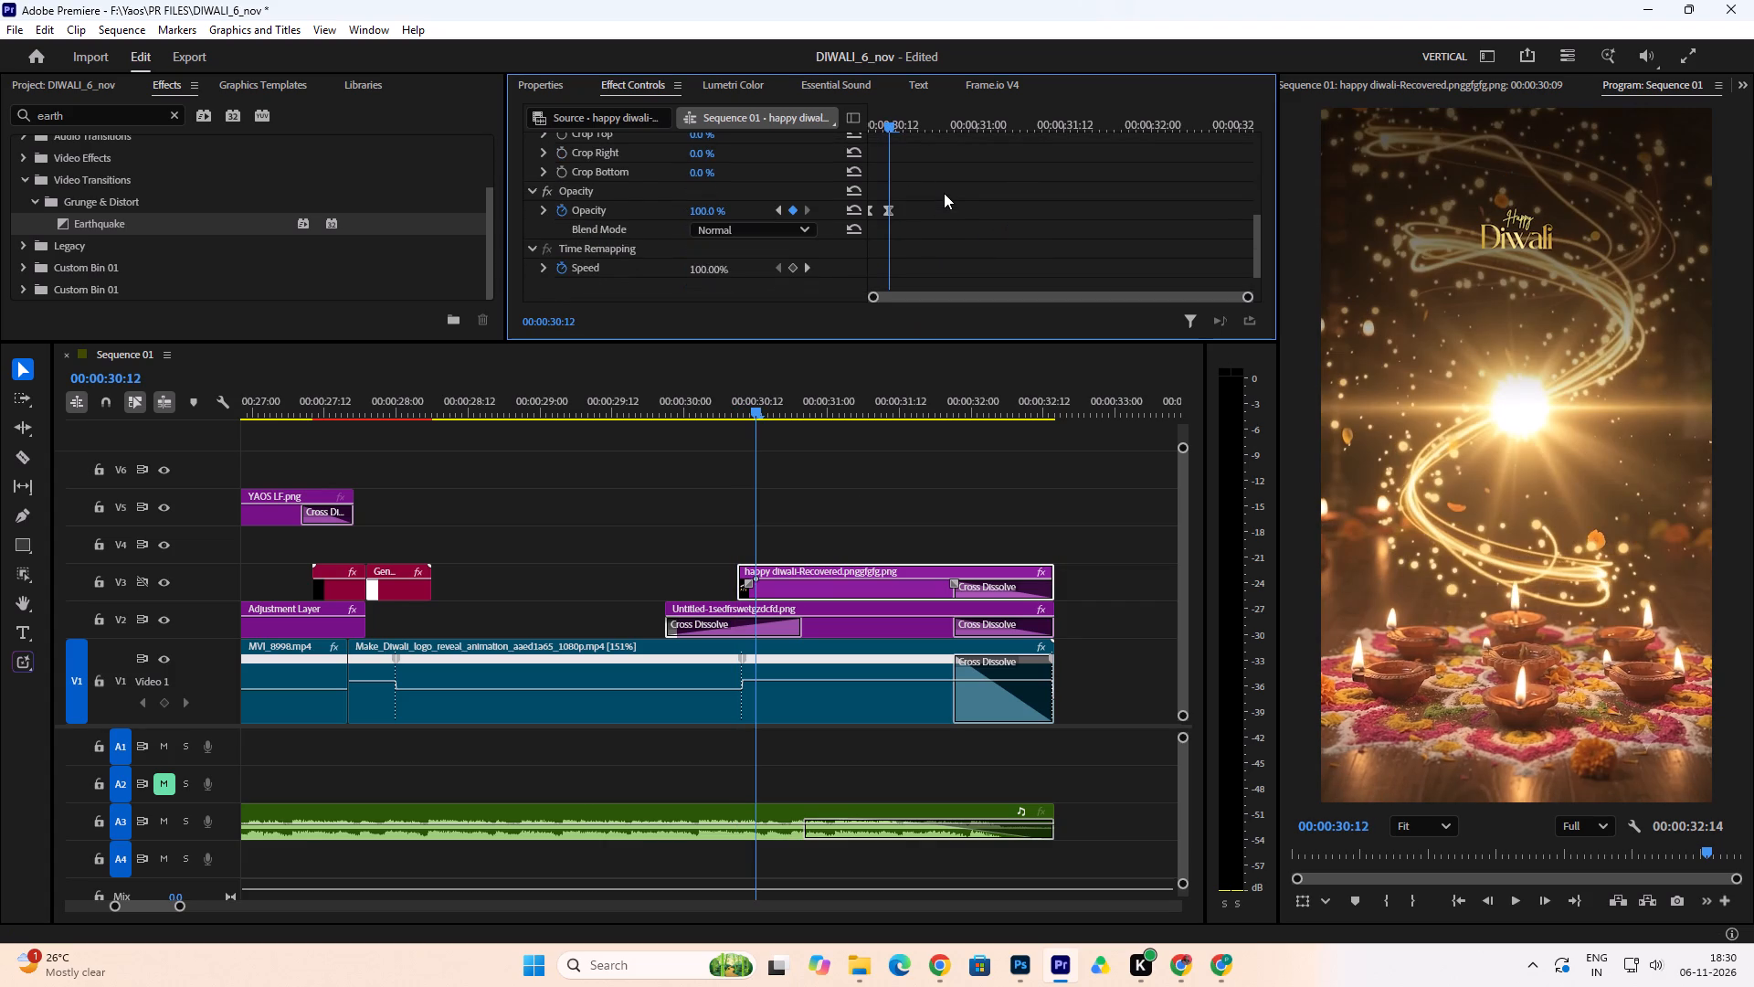
drag(905, 166, 881, 175)
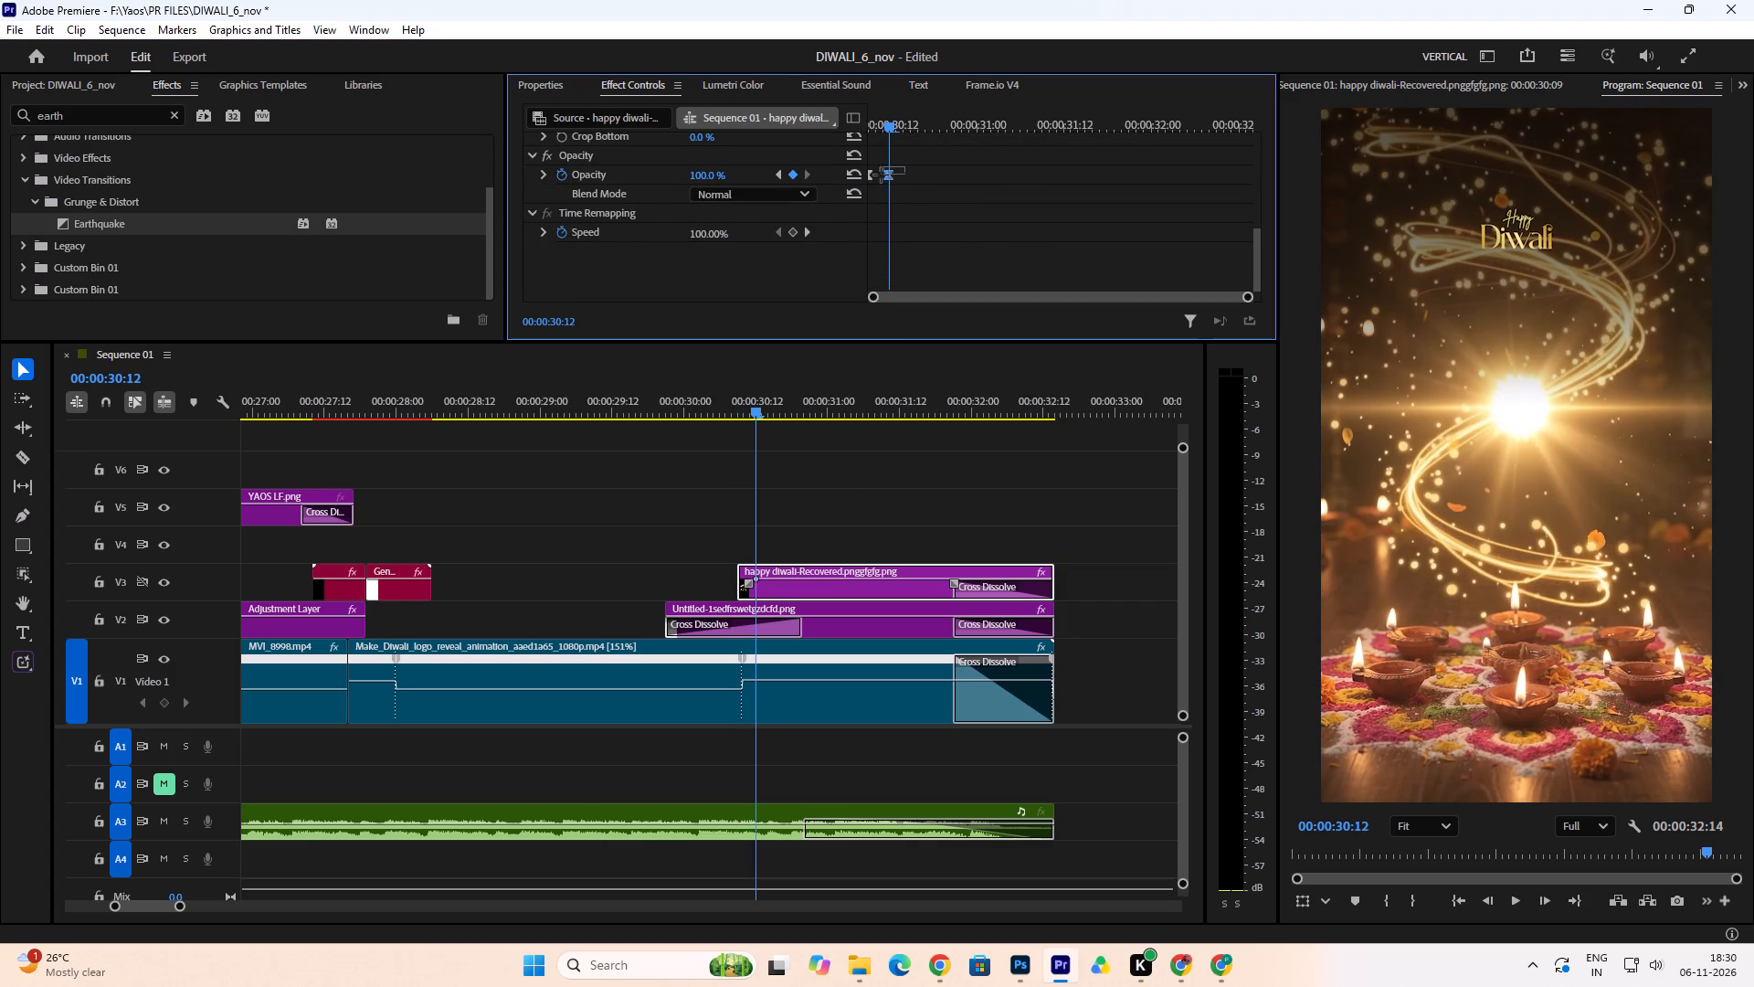
drag(881, 175, 866, 184)
drag(887, 174, 904, 175)
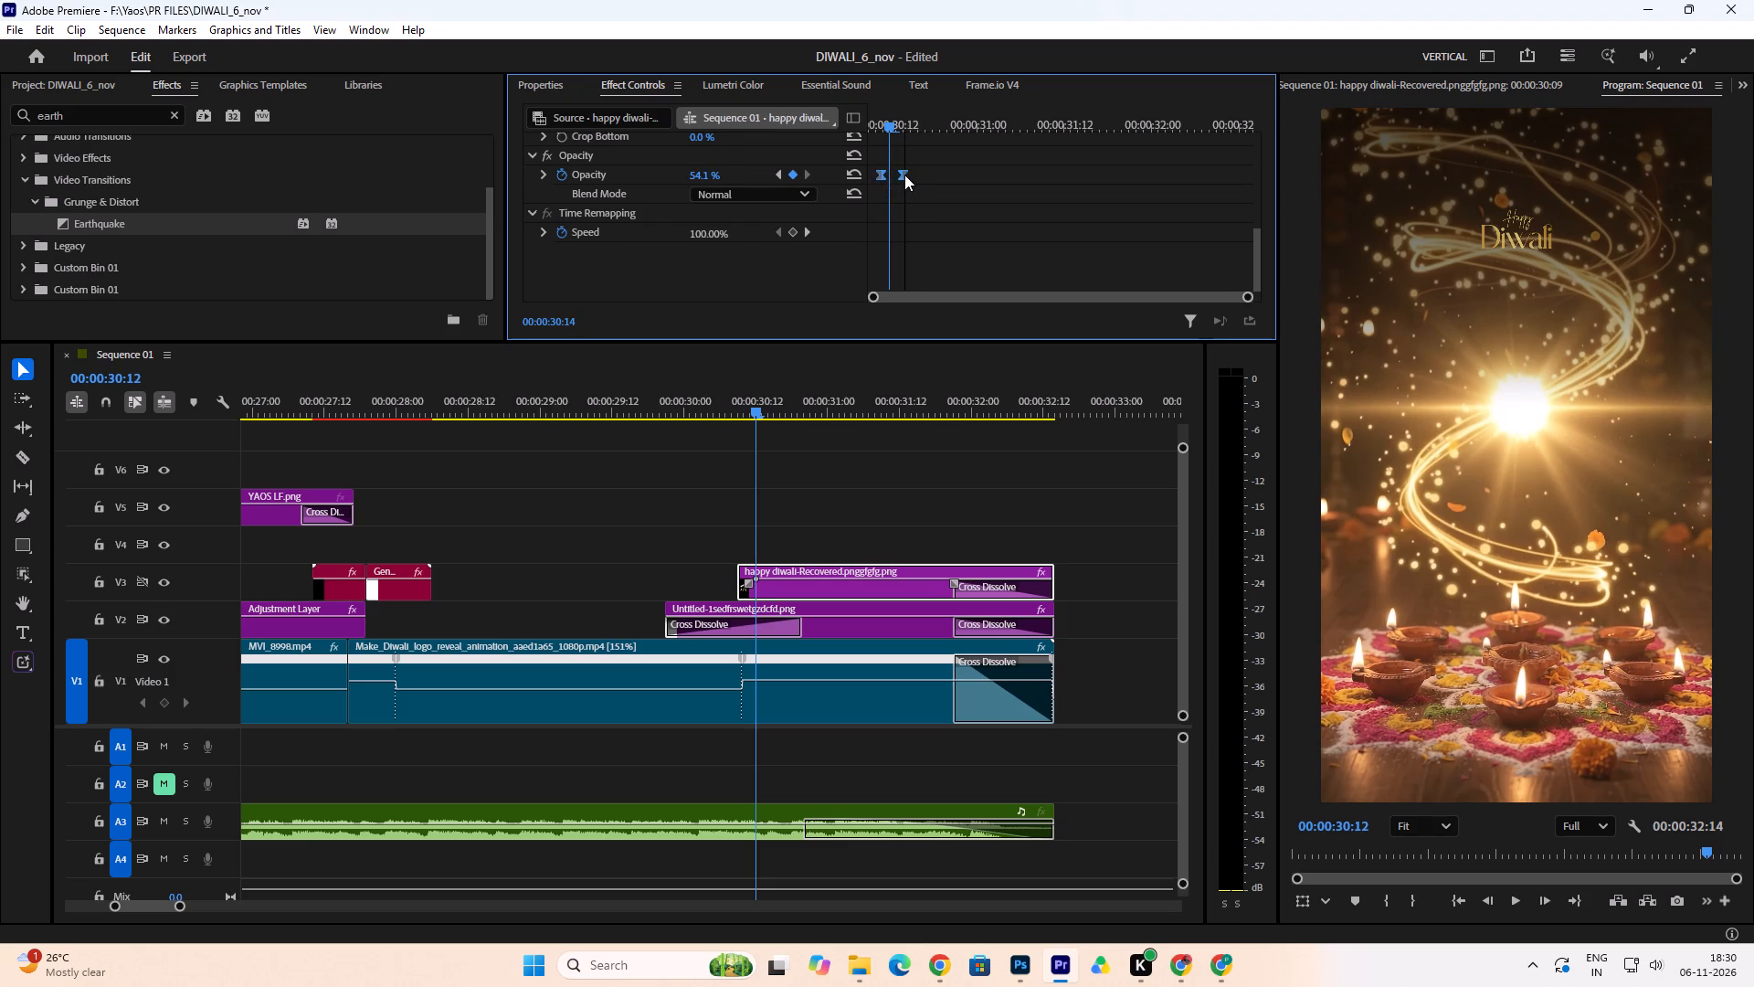
drag(904, 175, 912, 172)
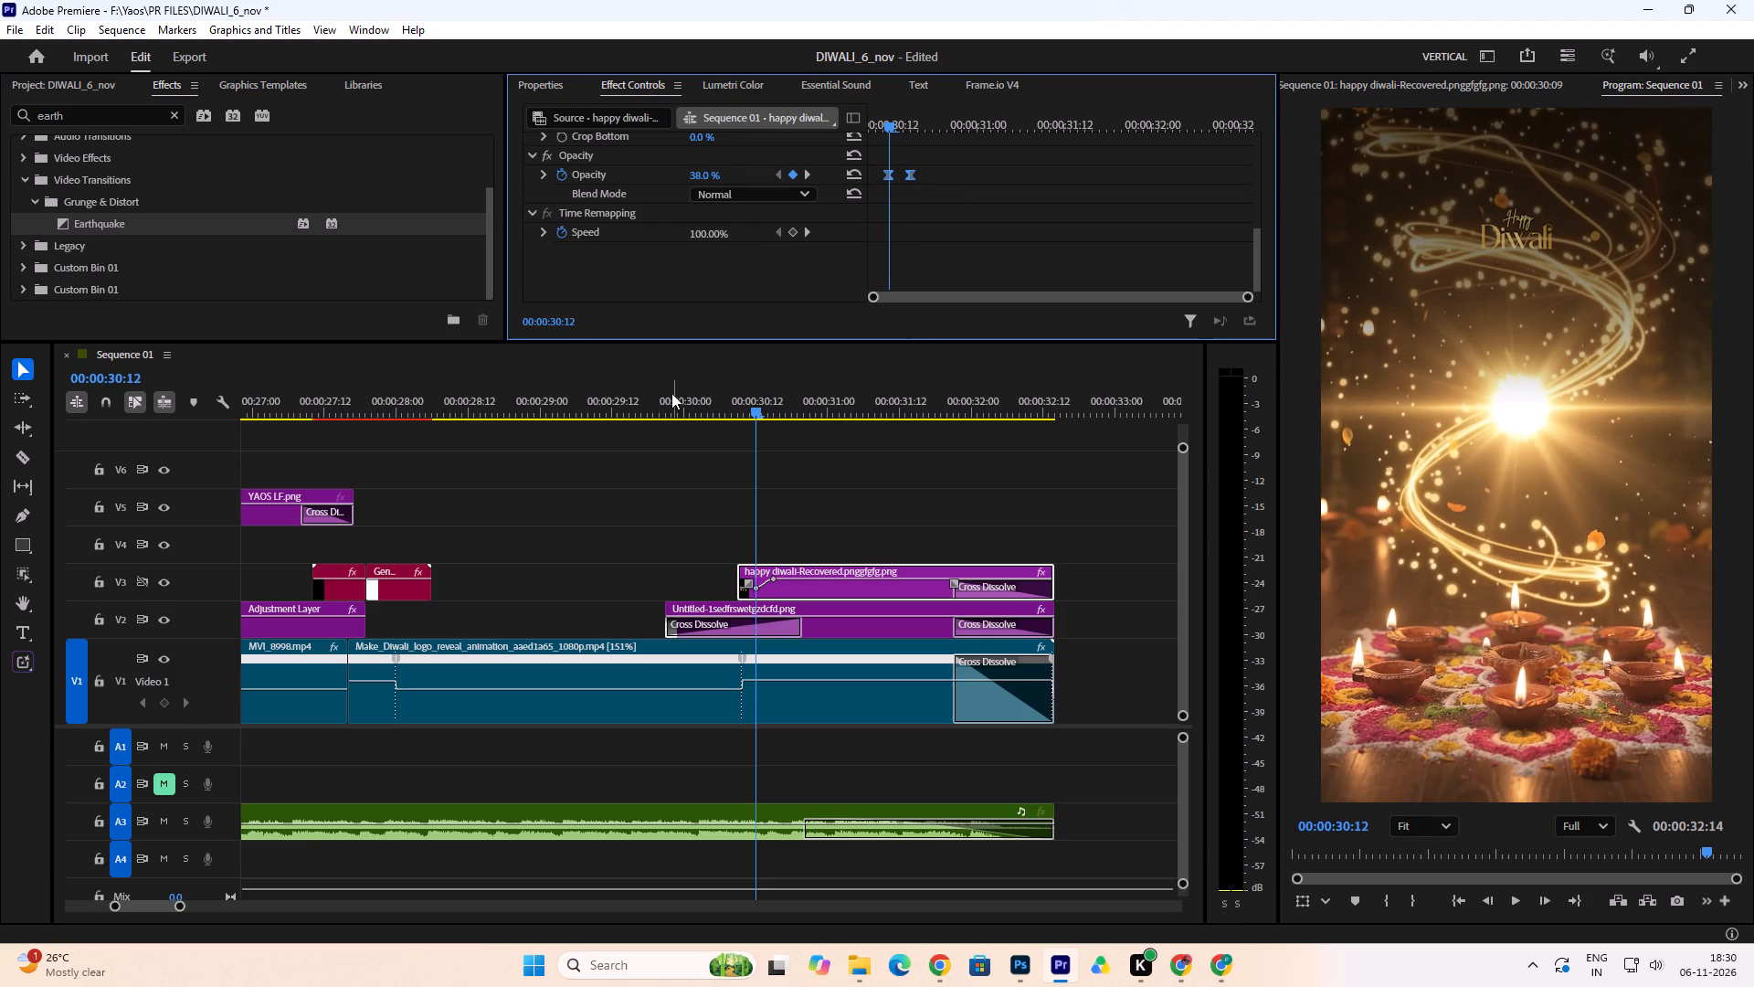
Play back from about 00:00:27:23 to 00:00:31:14 to check the retimed Happy Diwali title animation.
click(388, 396)
key(space)
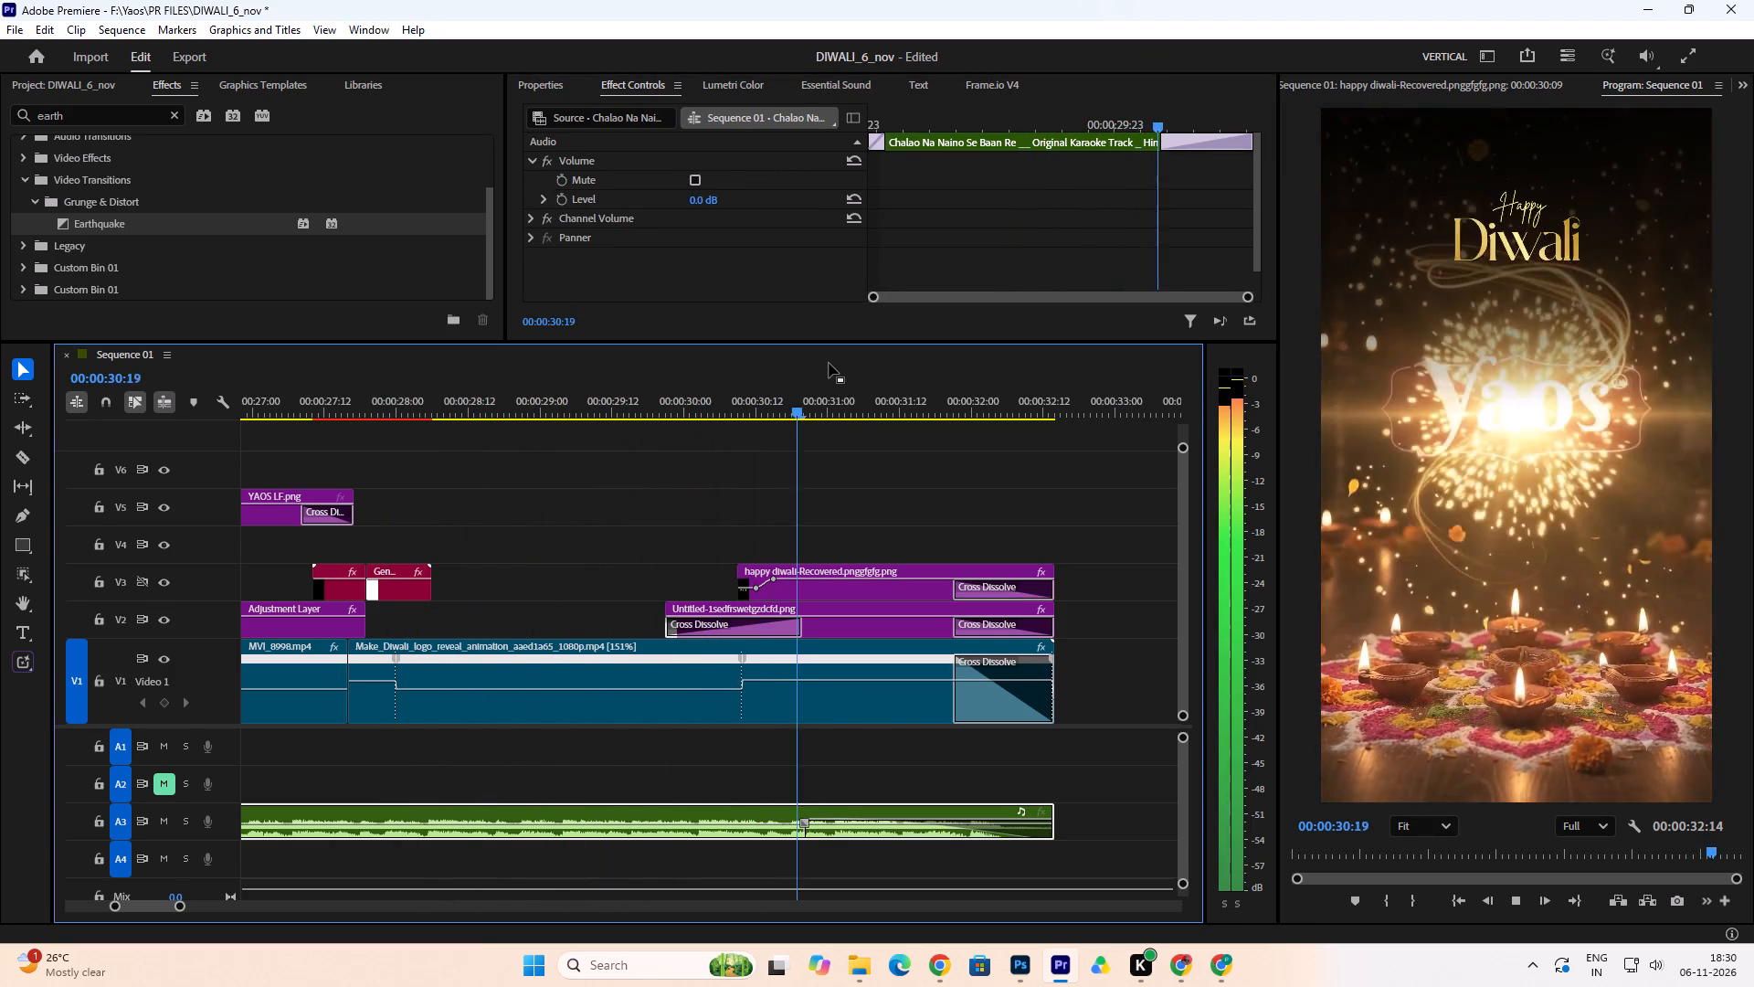
key(space)
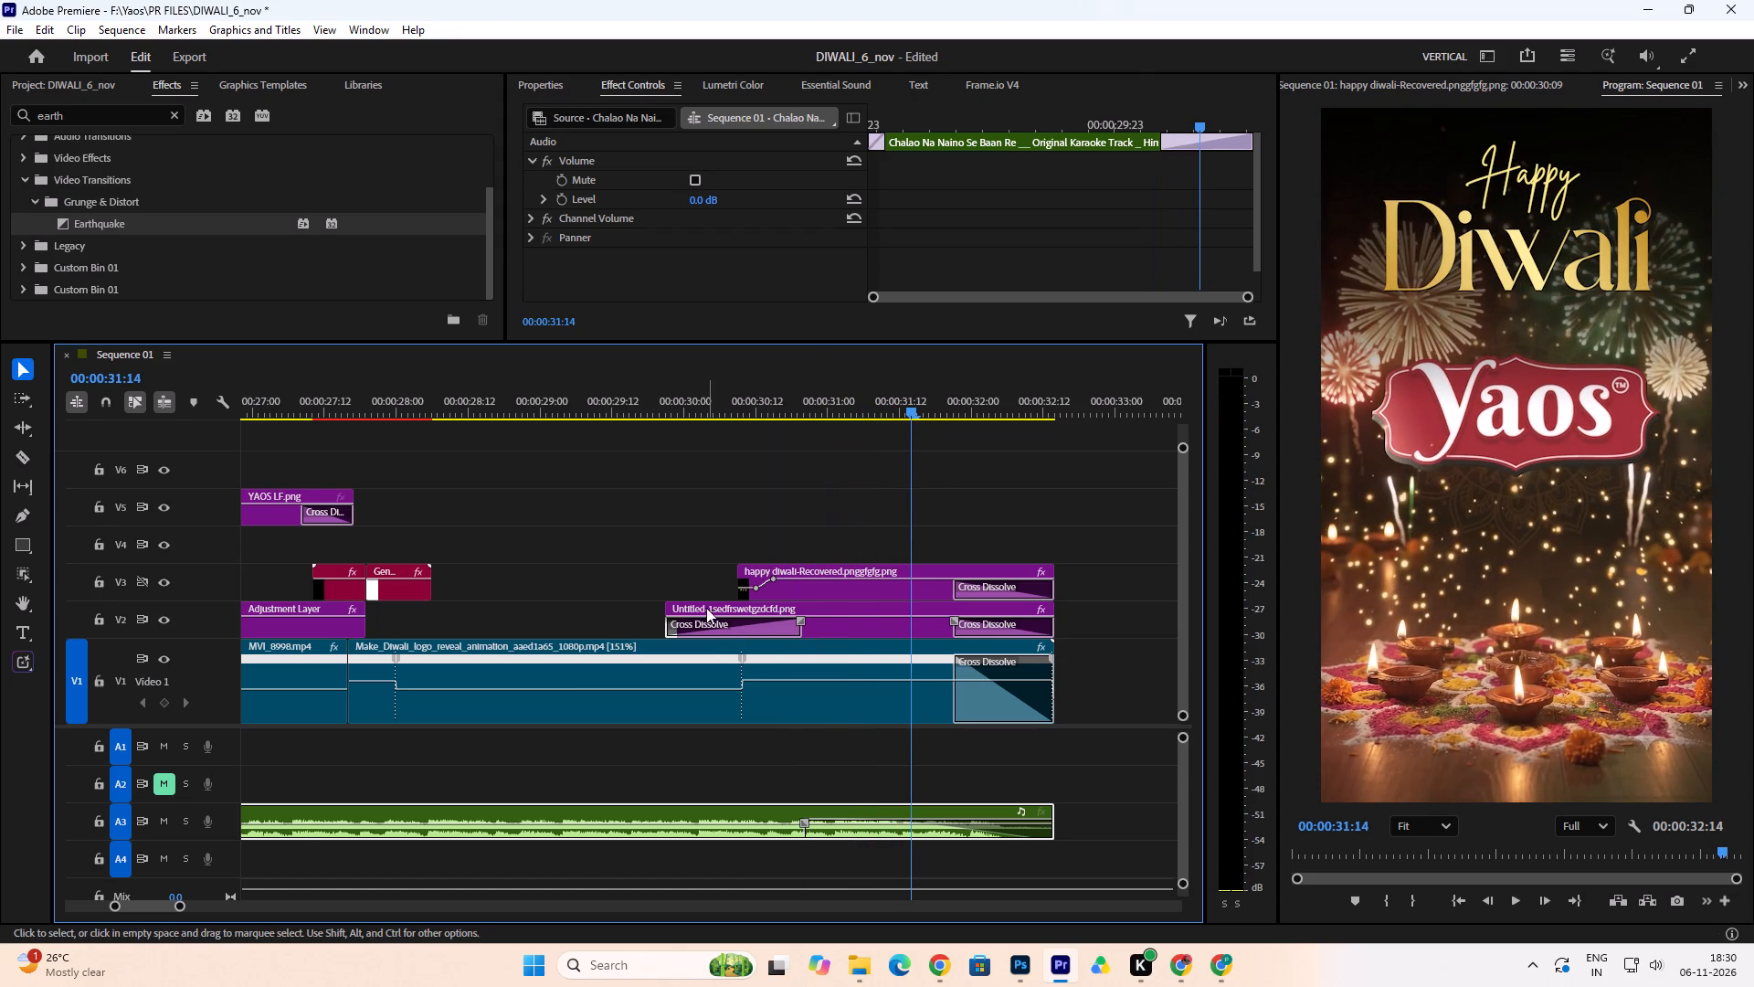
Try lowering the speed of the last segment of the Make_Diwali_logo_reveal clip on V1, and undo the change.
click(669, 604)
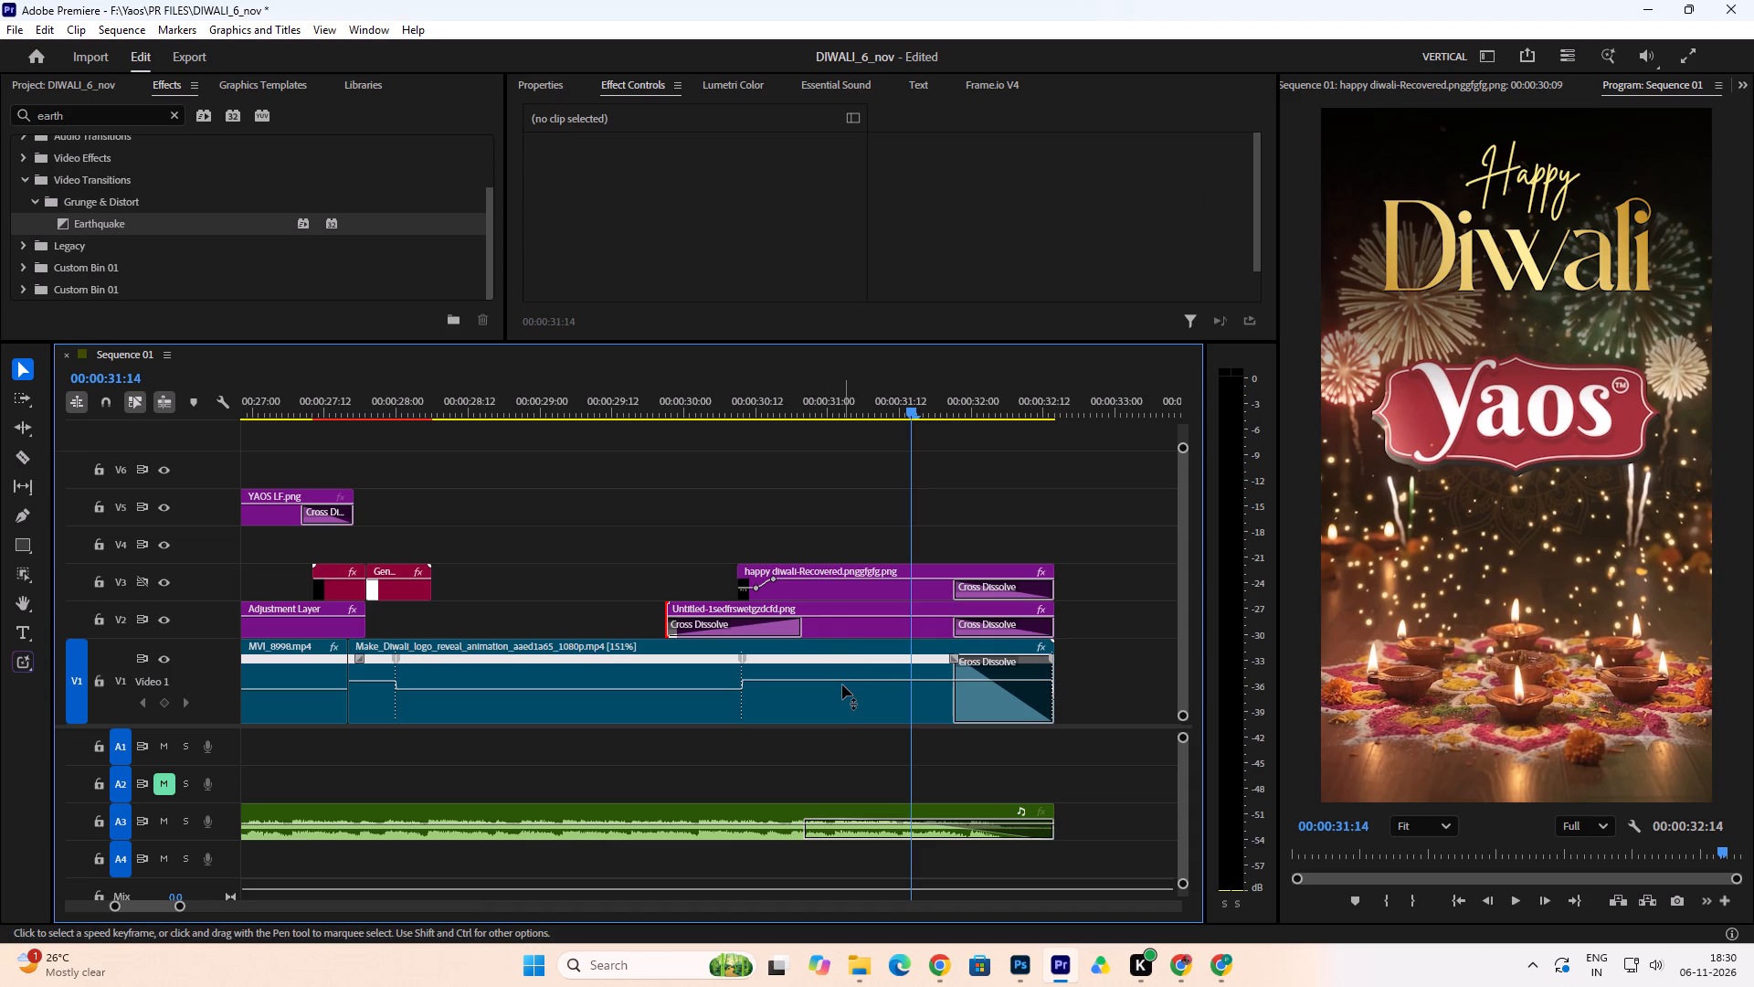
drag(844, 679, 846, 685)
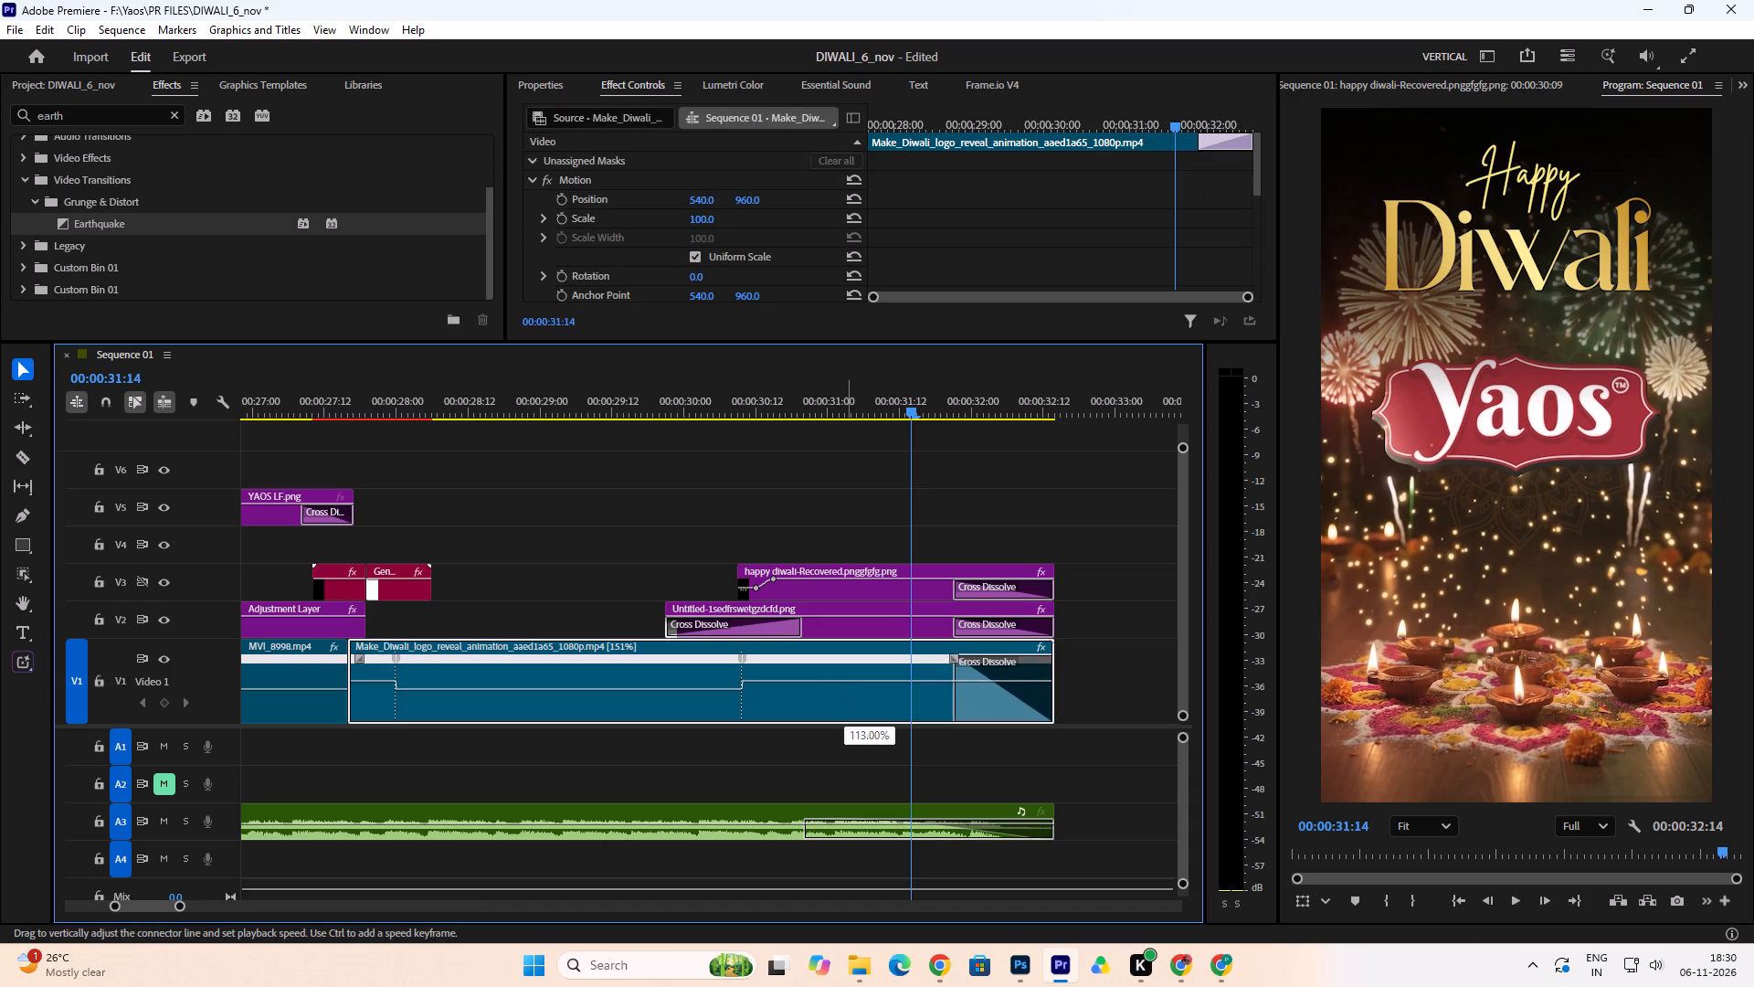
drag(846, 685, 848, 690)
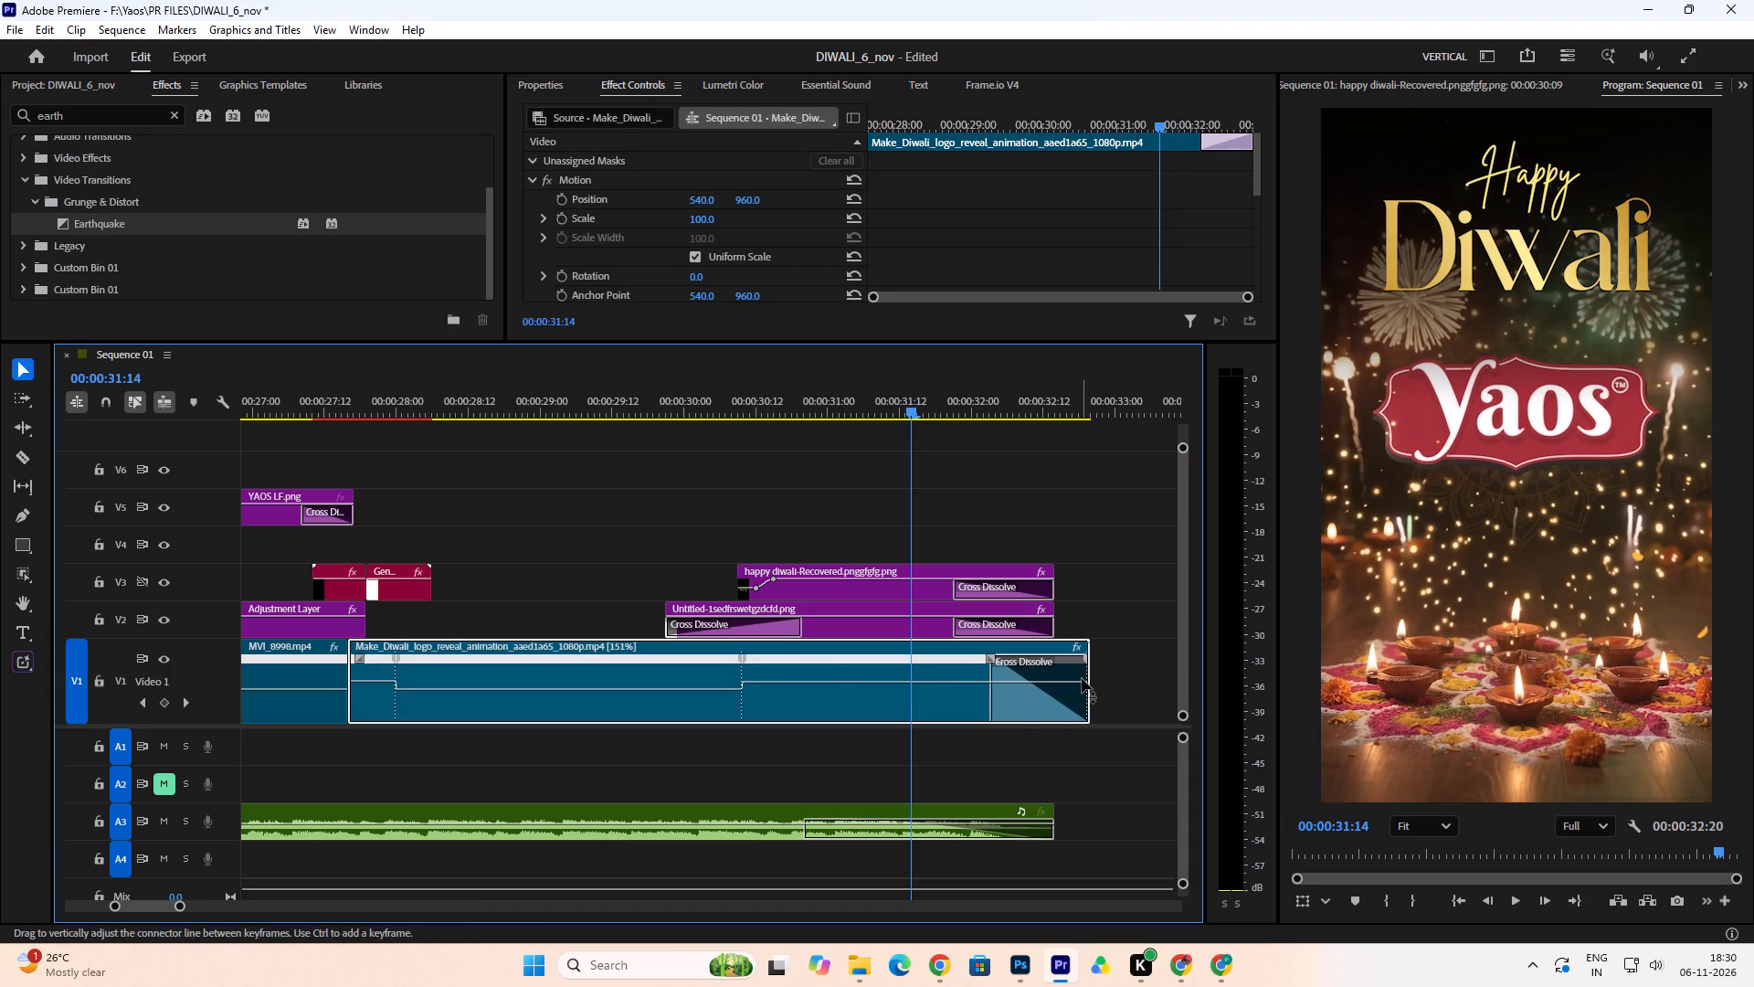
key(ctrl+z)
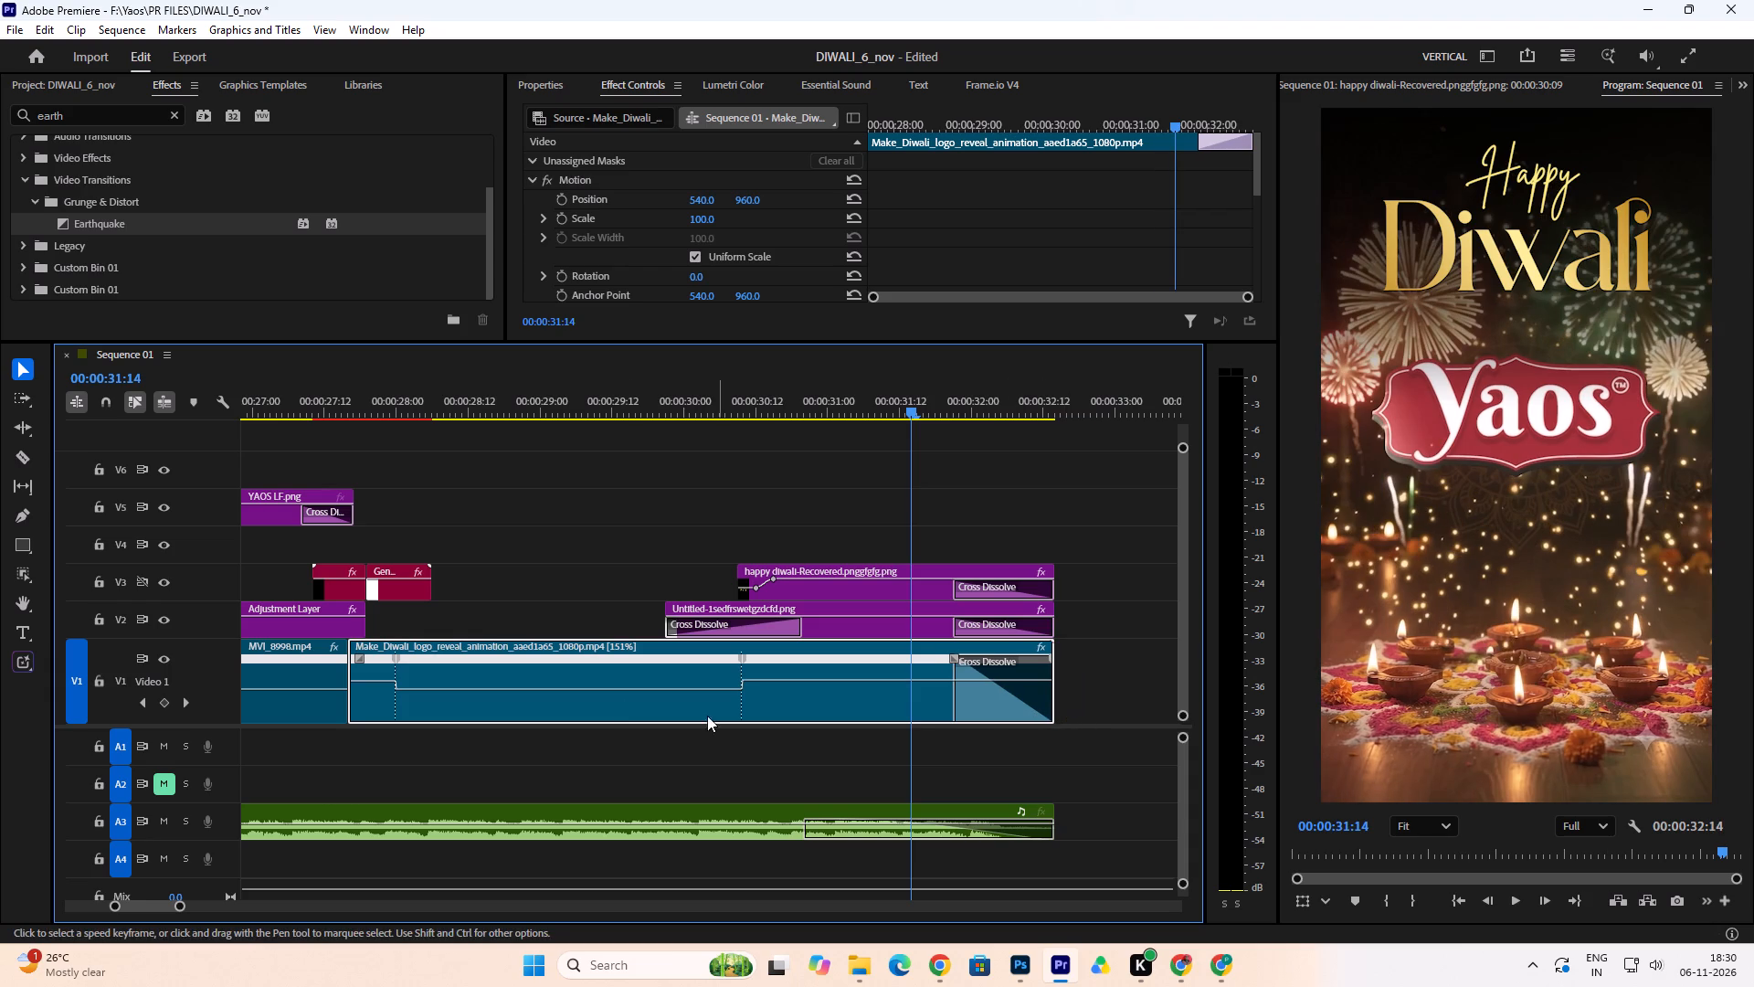
Replay the Diwali ending from about 00:00:27:21 to 00:00:31:15.
click(376, 399)
key(space)
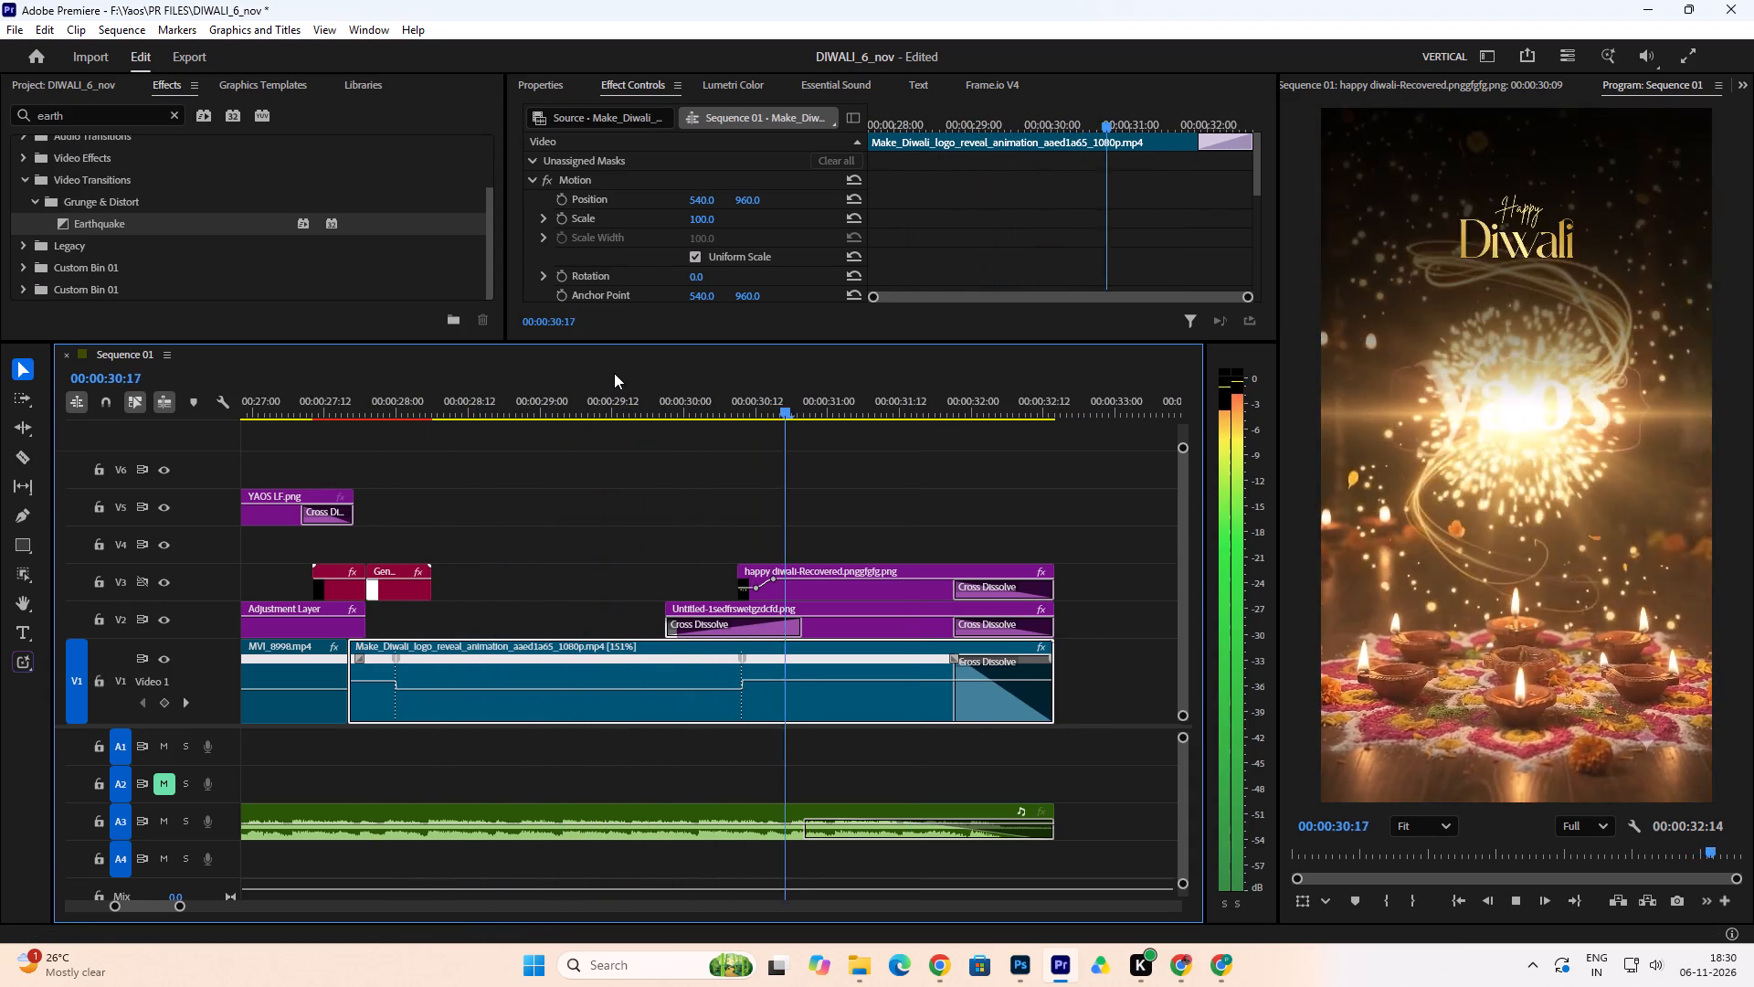
key(space)
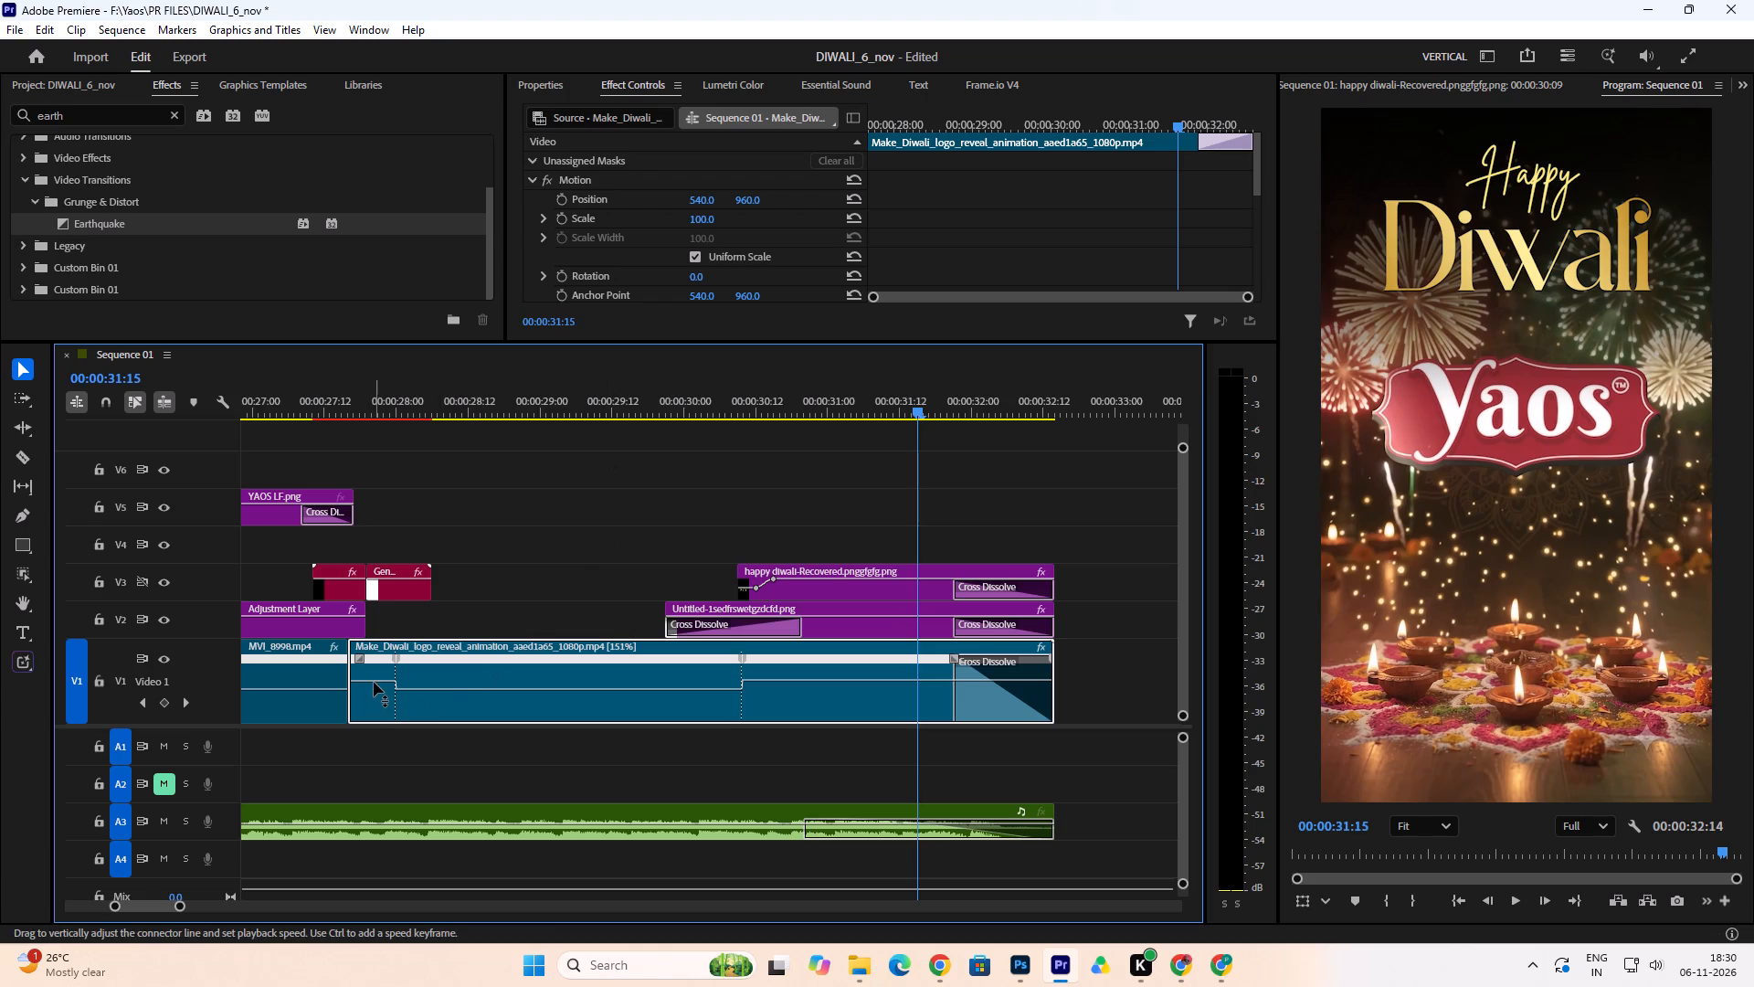
Slightly increase the speed of the opening segment of the Make_Diwali_logo_reveal clip on V1.
click(374, 682)
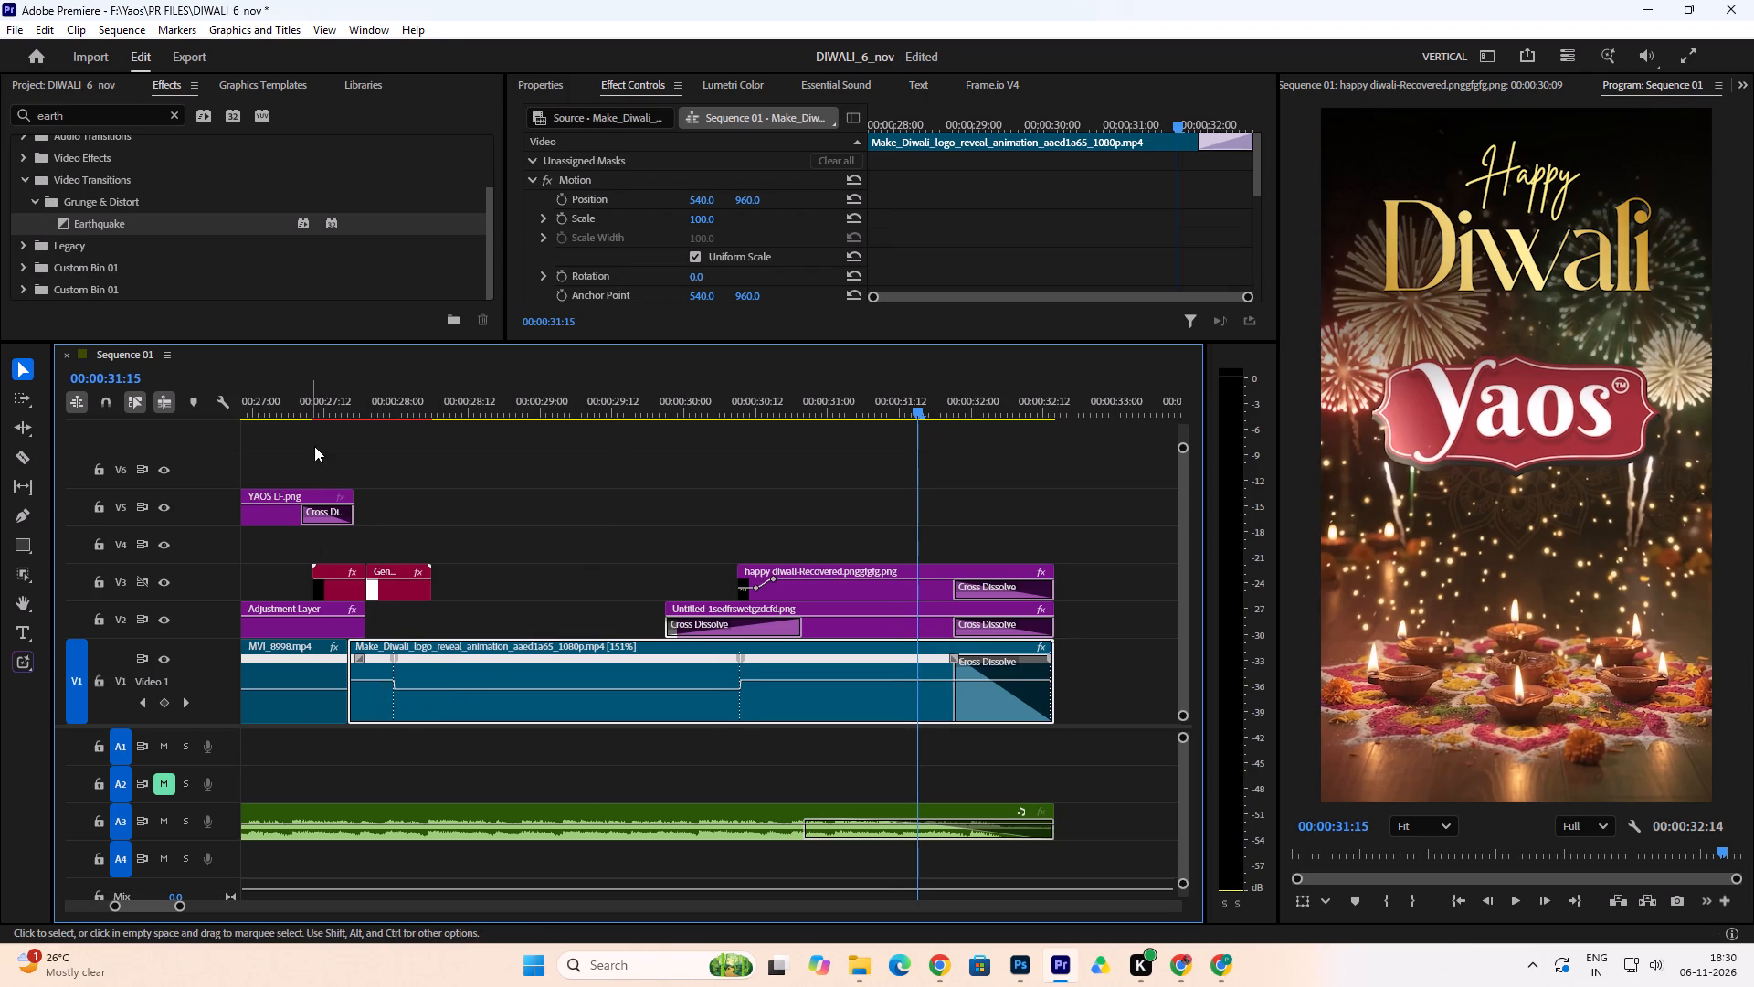
Play back the ending from about 00:00:27:12 to 00:00:31:21, and again from about 00:00:27:19 to 00:00:31:07.
click(327, 408)
key(space)
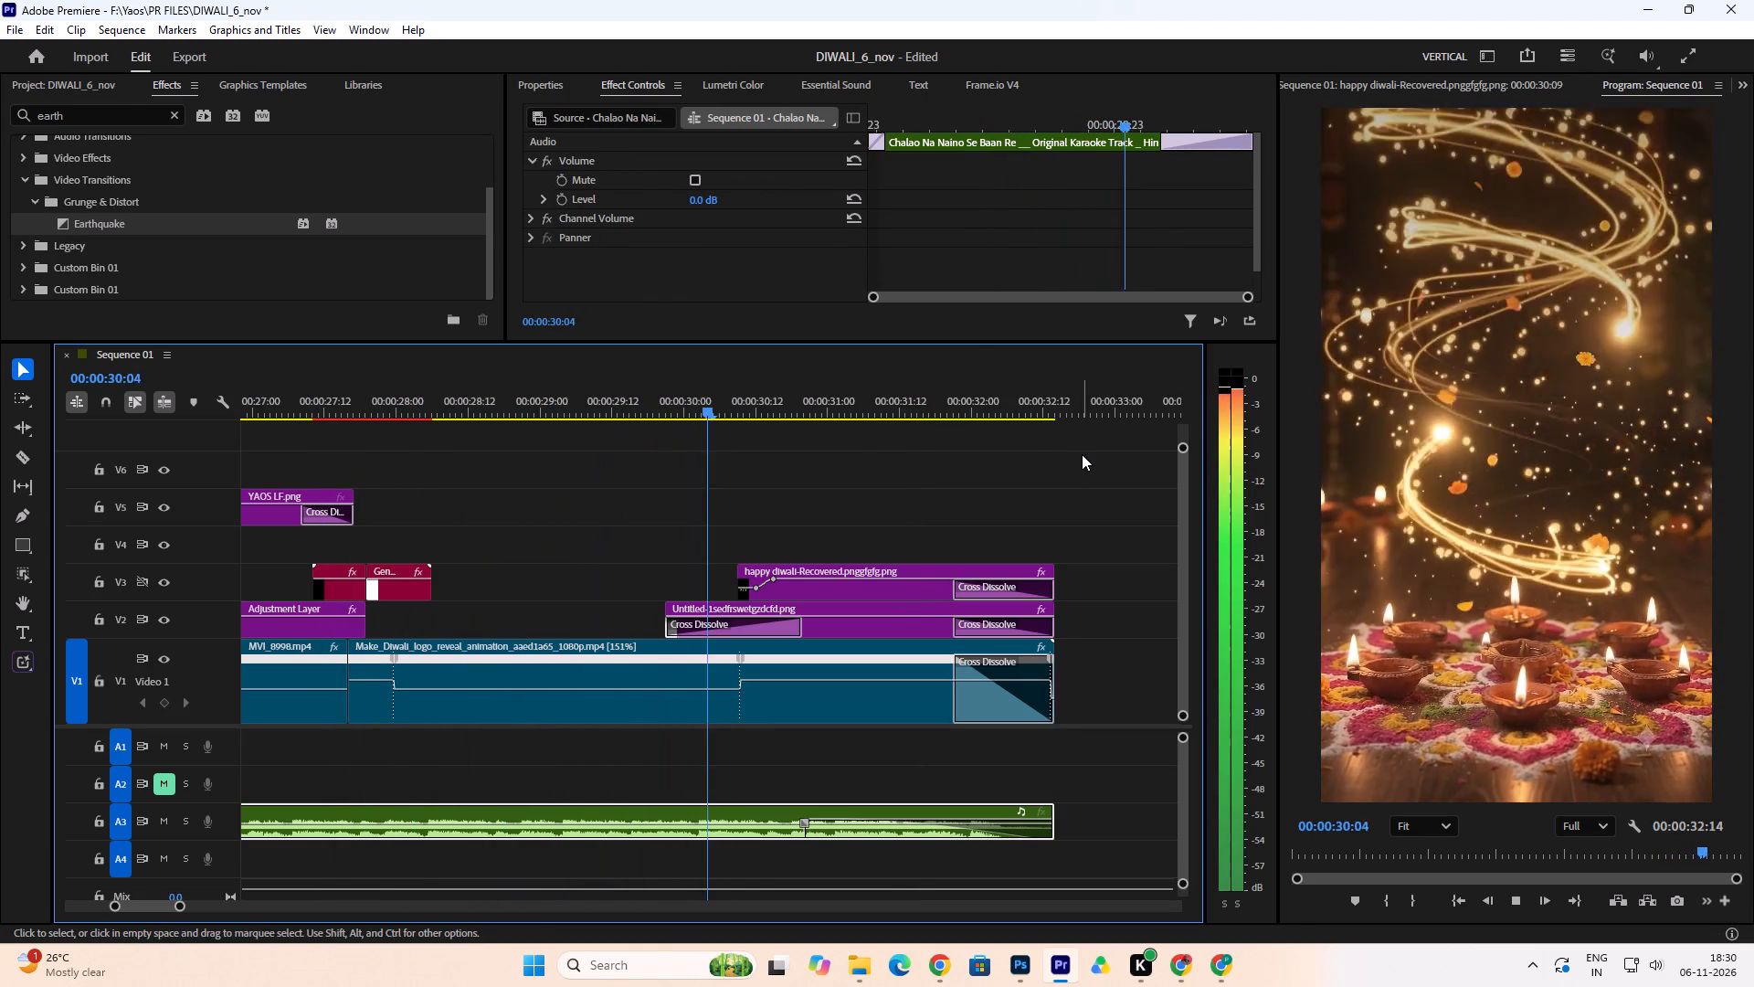
key(space)
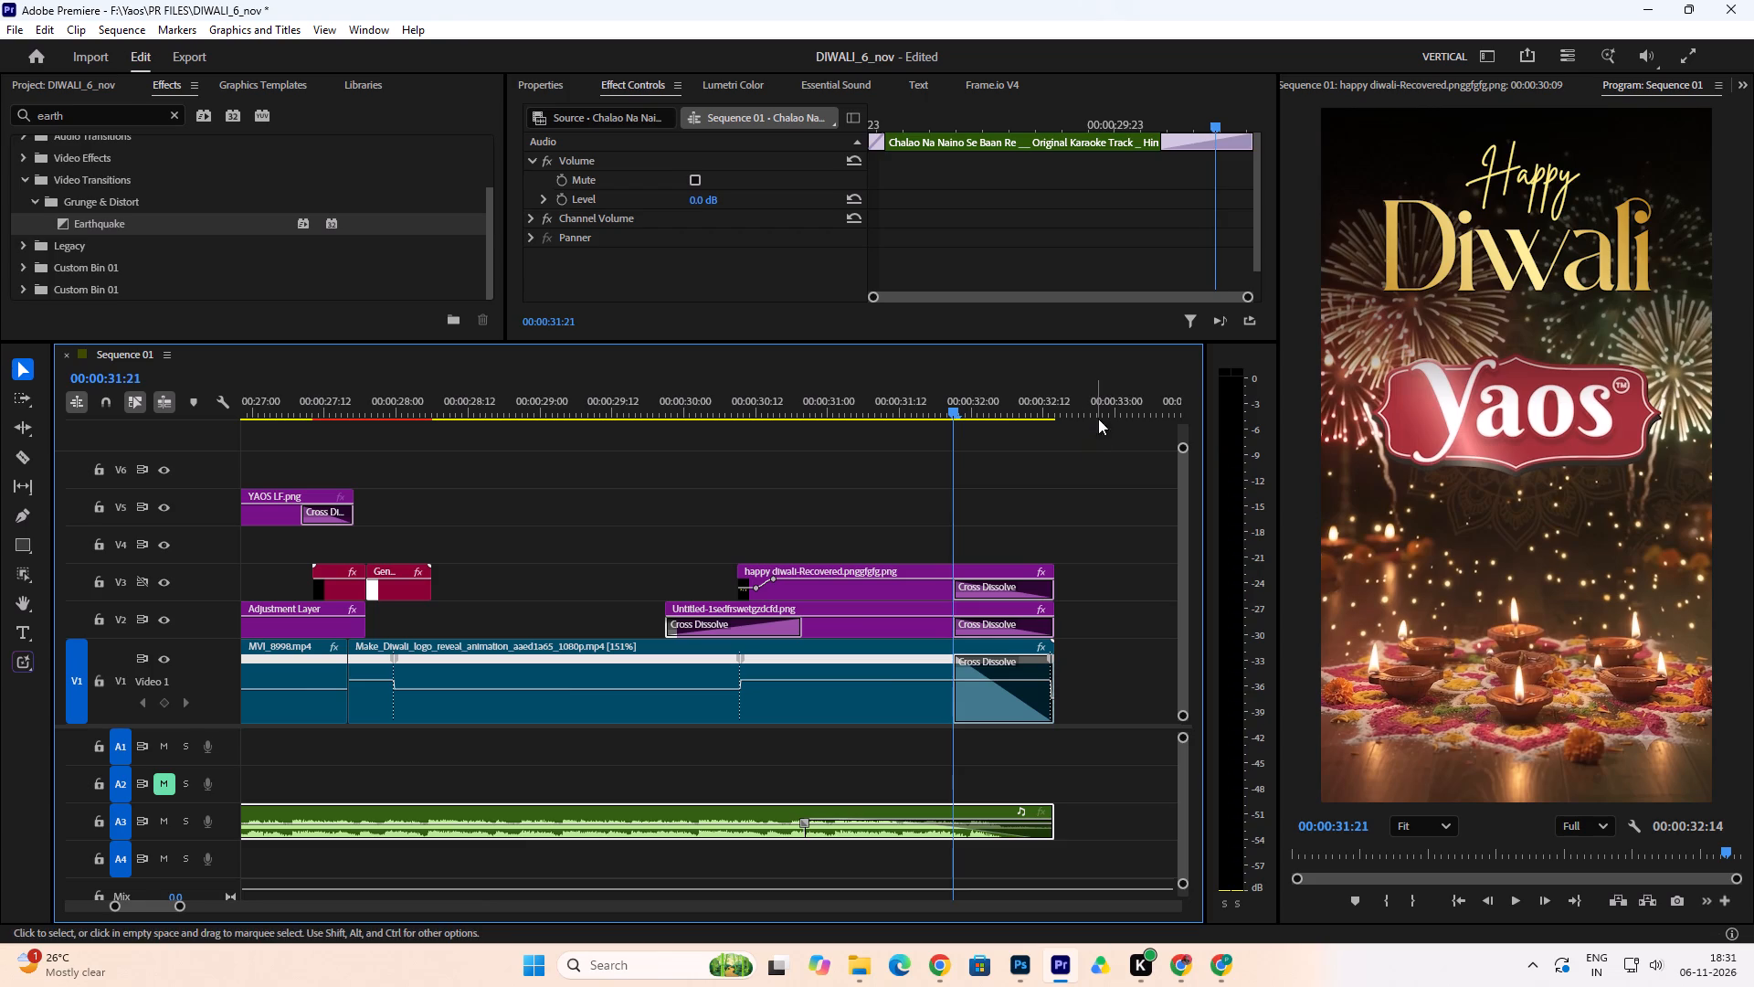
click(367, 413)
key(space)
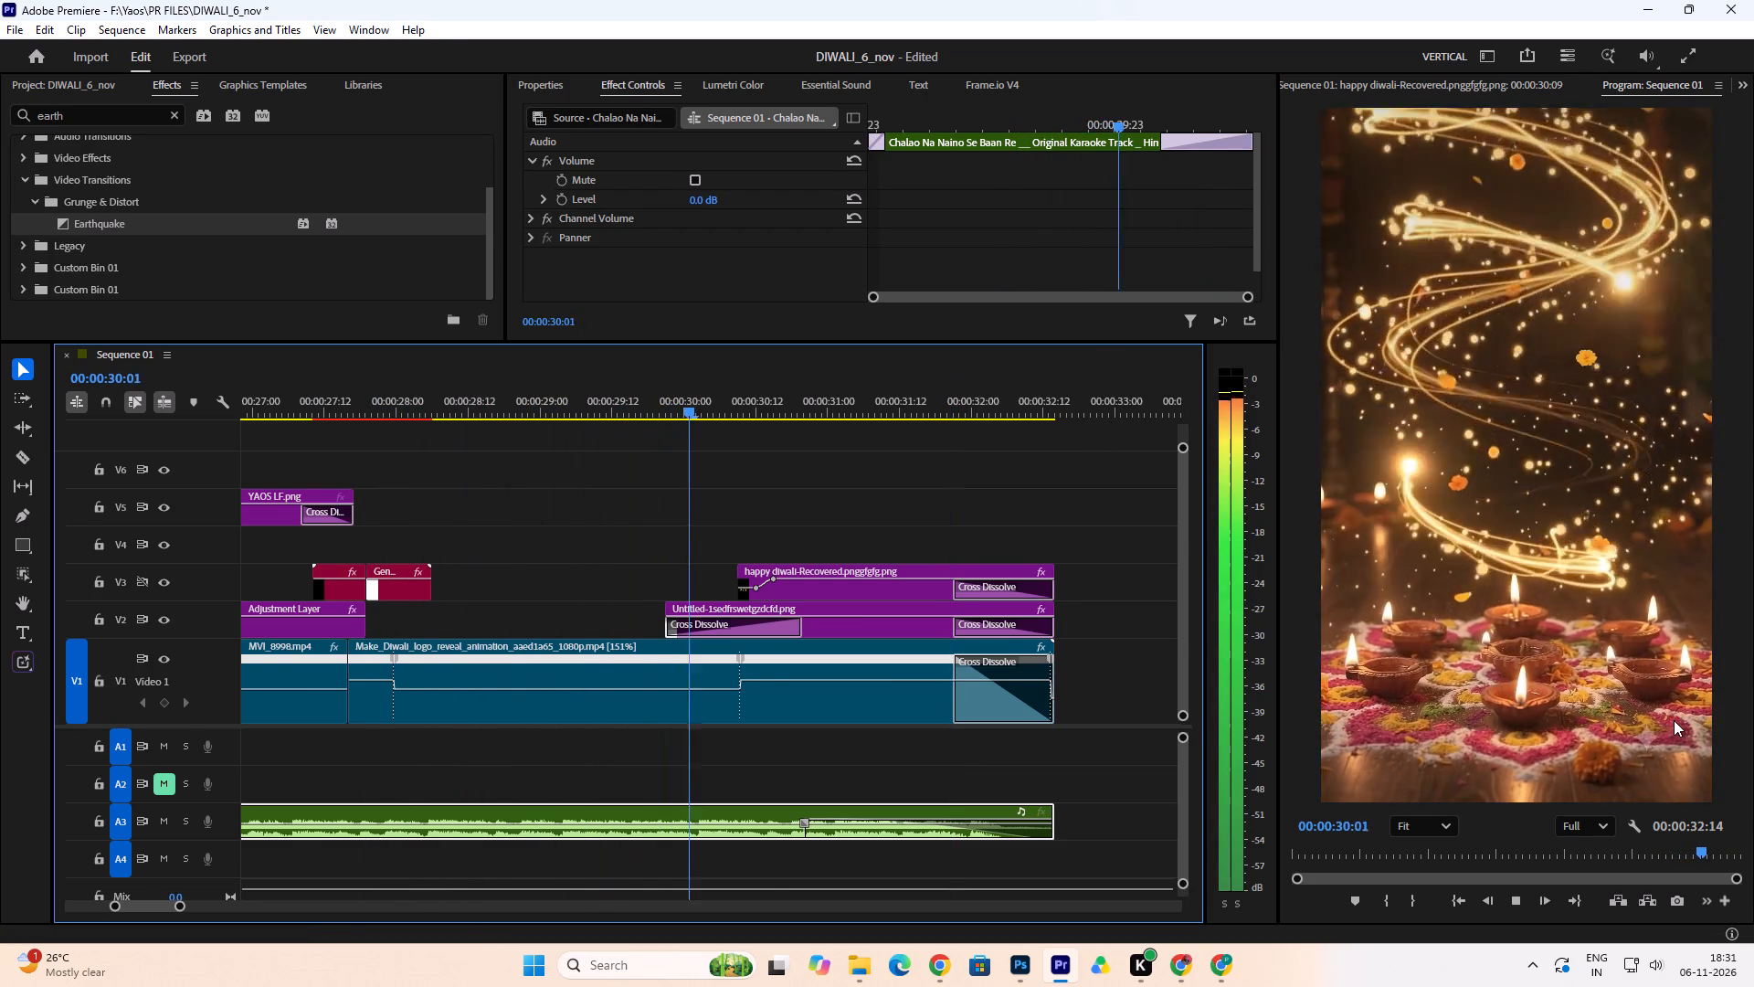
key(space)
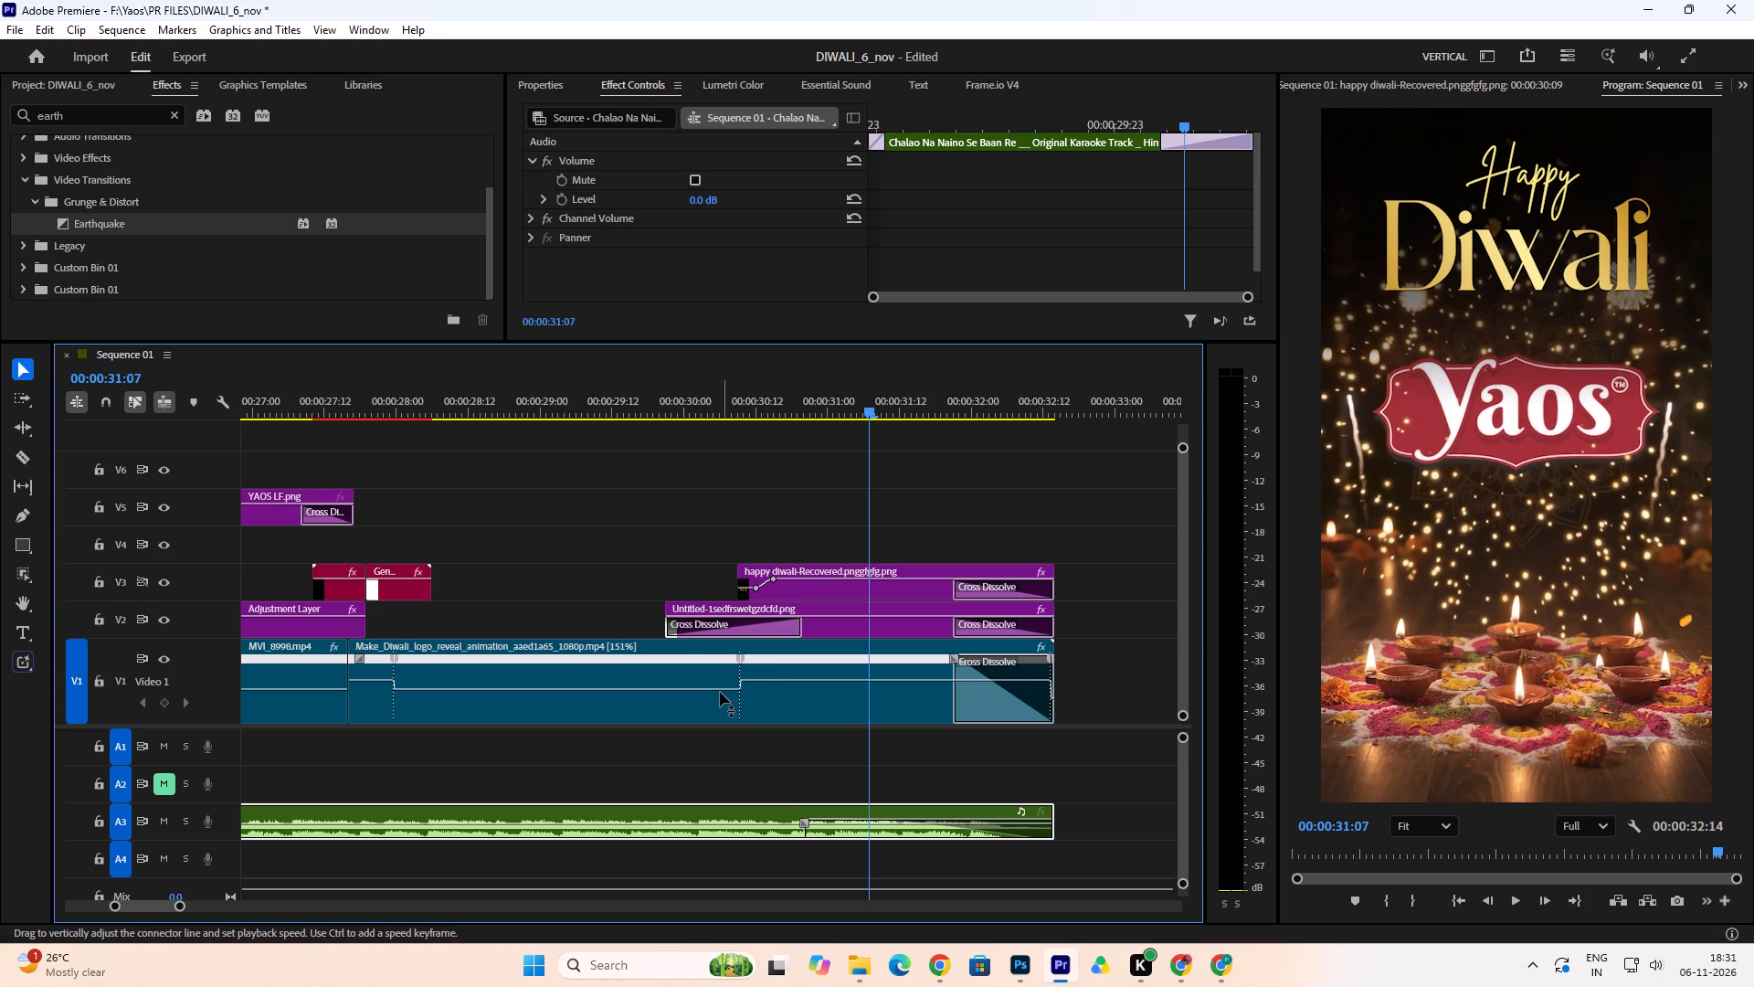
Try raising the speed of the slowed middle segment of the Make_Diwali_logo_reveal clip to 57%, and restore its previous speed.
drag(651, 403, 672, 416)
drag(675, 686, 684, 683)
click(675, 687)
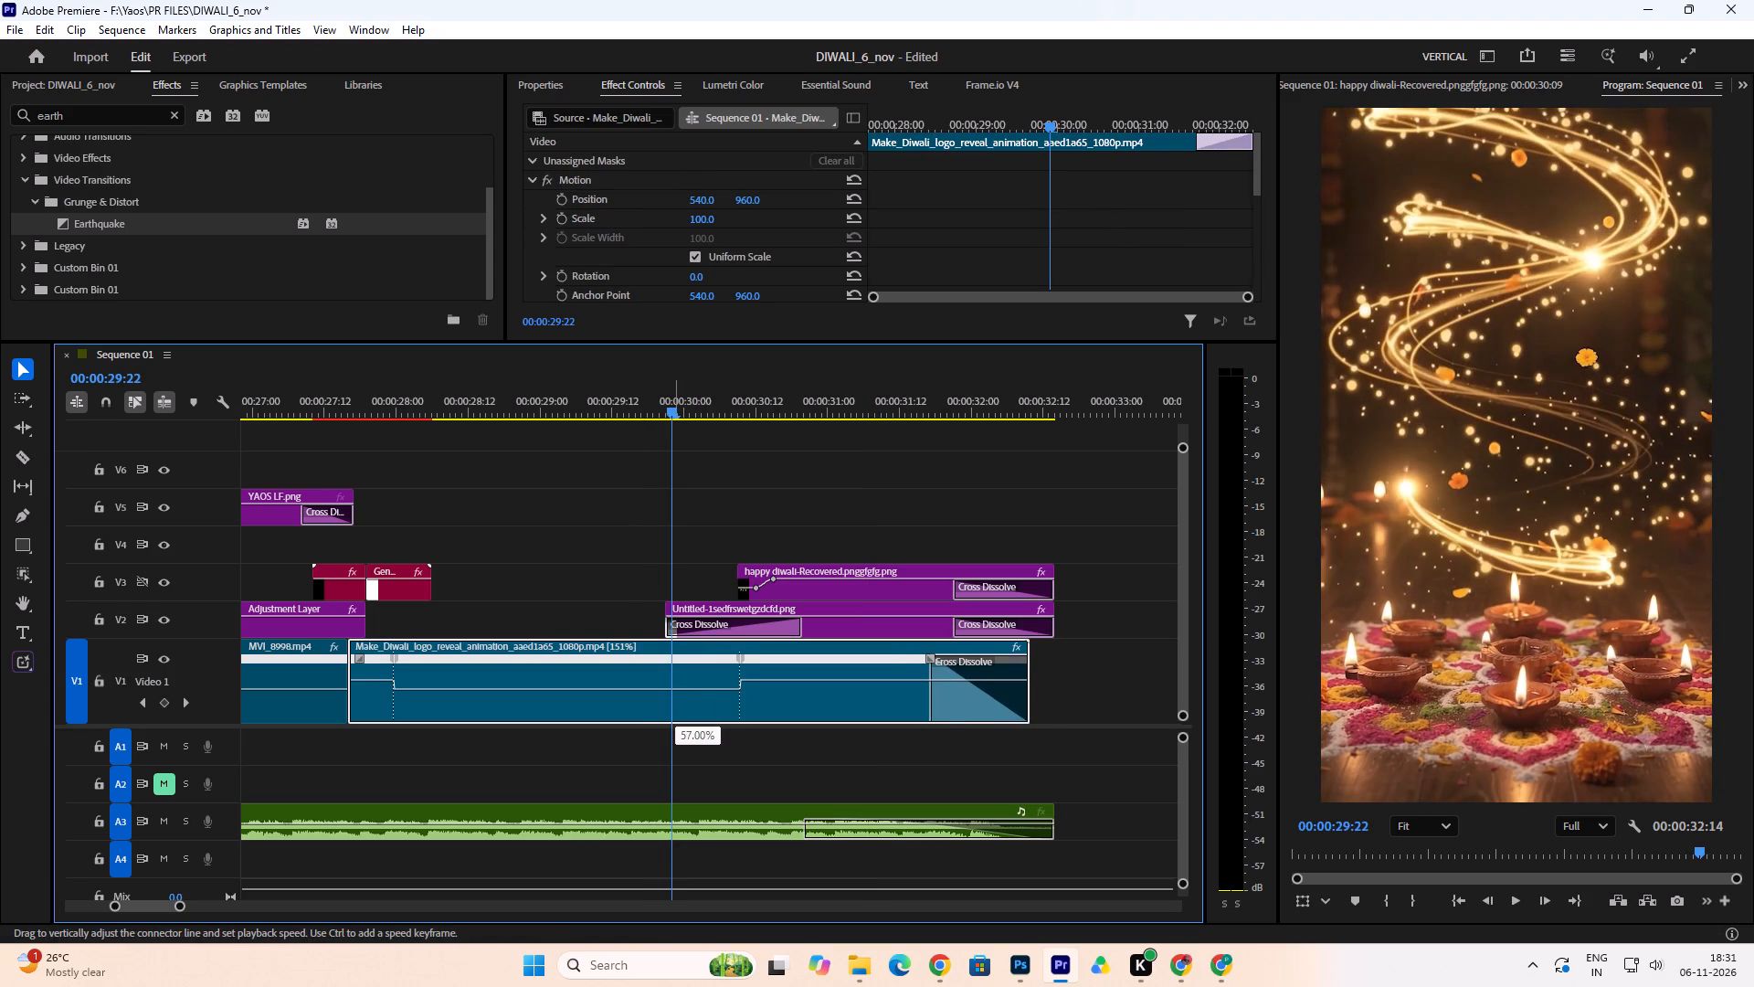
Play back from about 00:00:29:04 to 00:00:31:19 to check the title's timing against the light burst.
click(566, 402)
key(space)
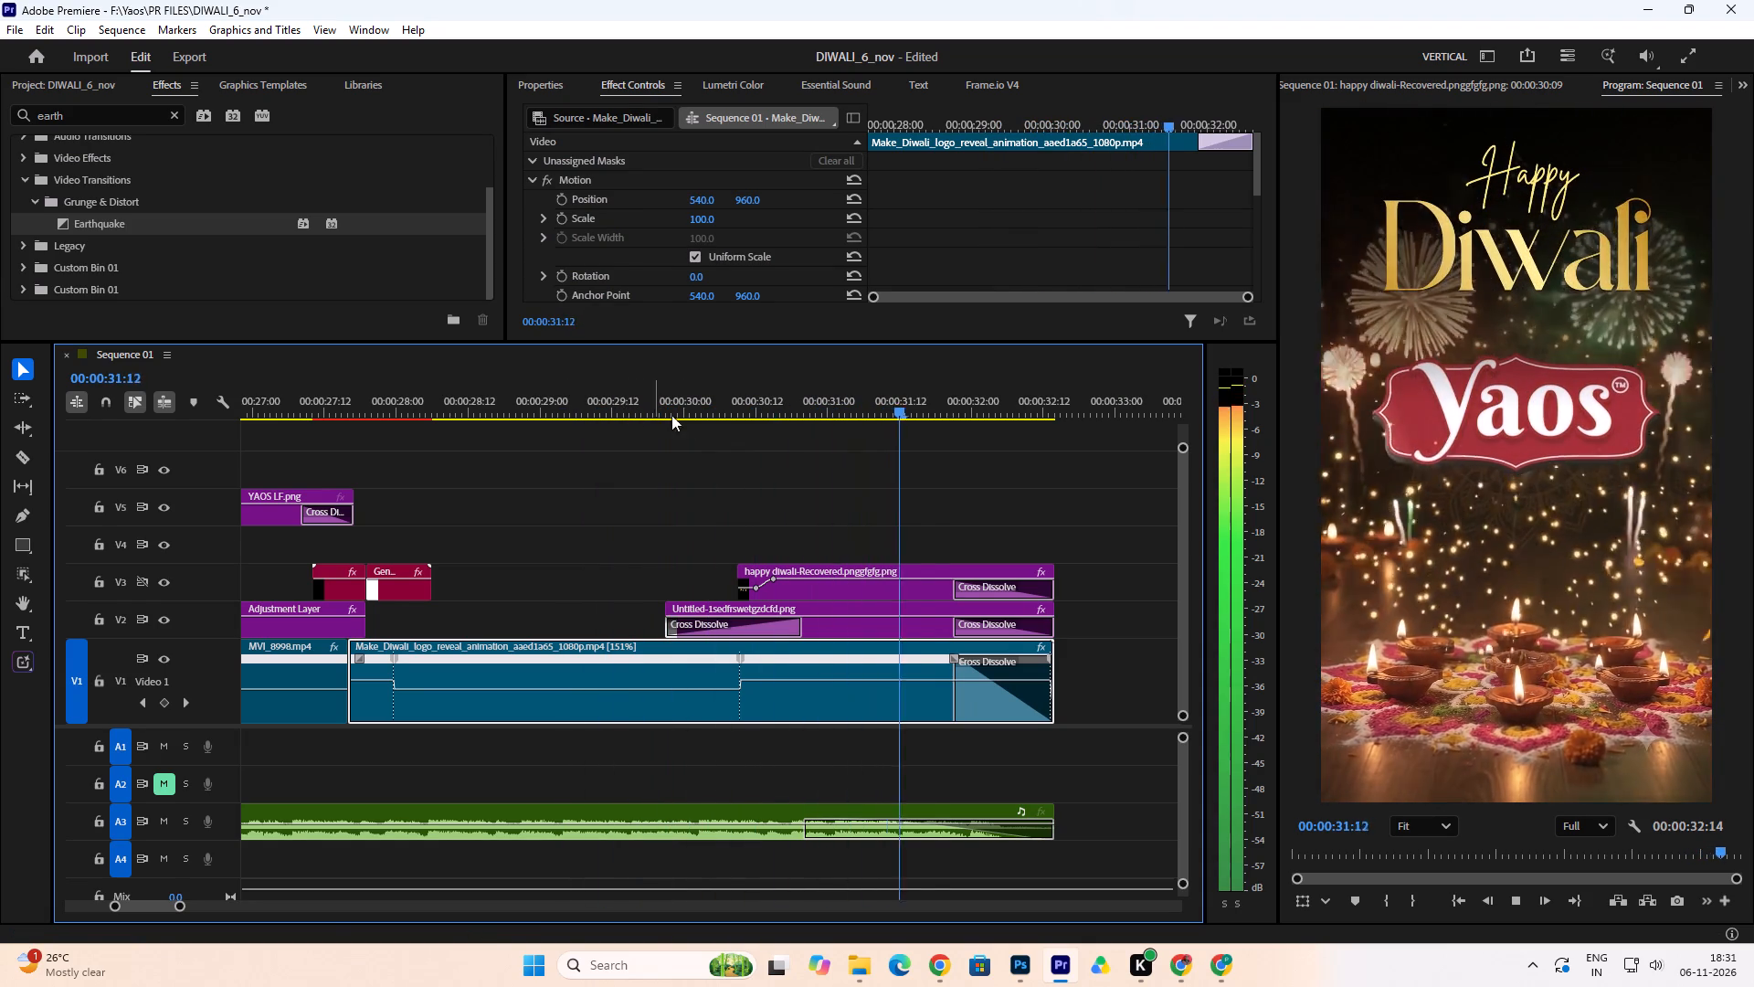
key(space)
Shift both Scale keyframes of the Happy Diwali title on V3 later together, starting at about 00:00:30:16.
click(843, 595)
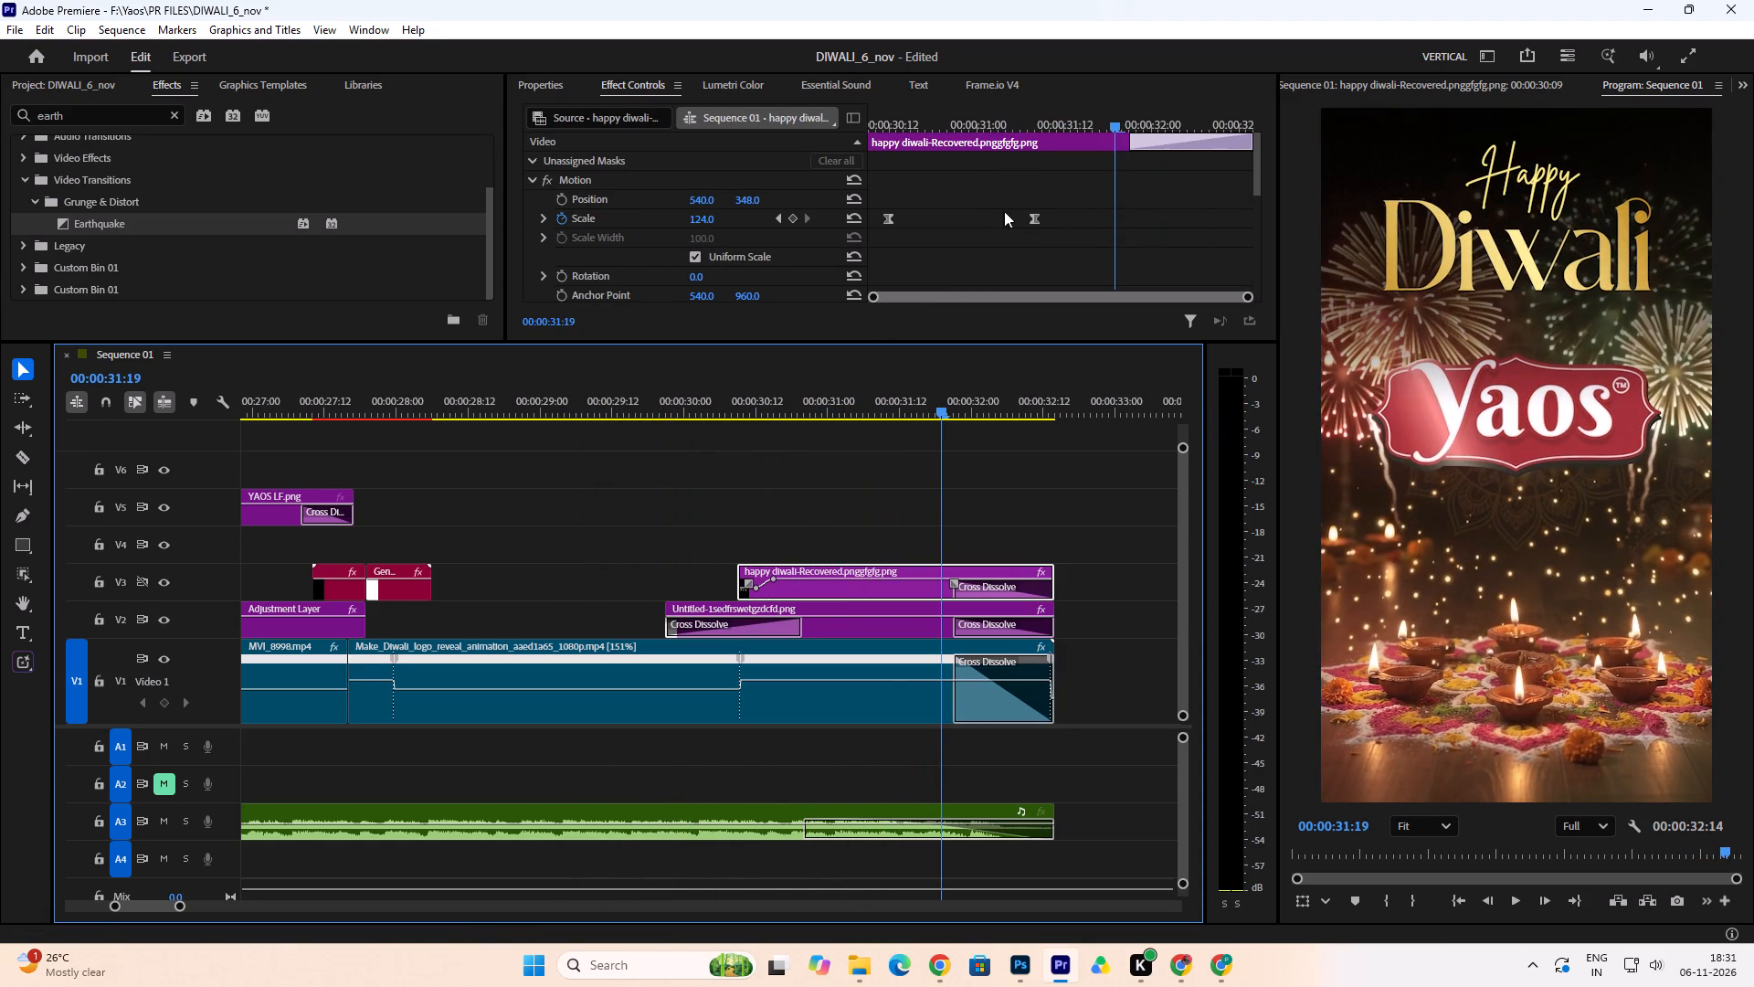
drag(987, 118, 934, 125)
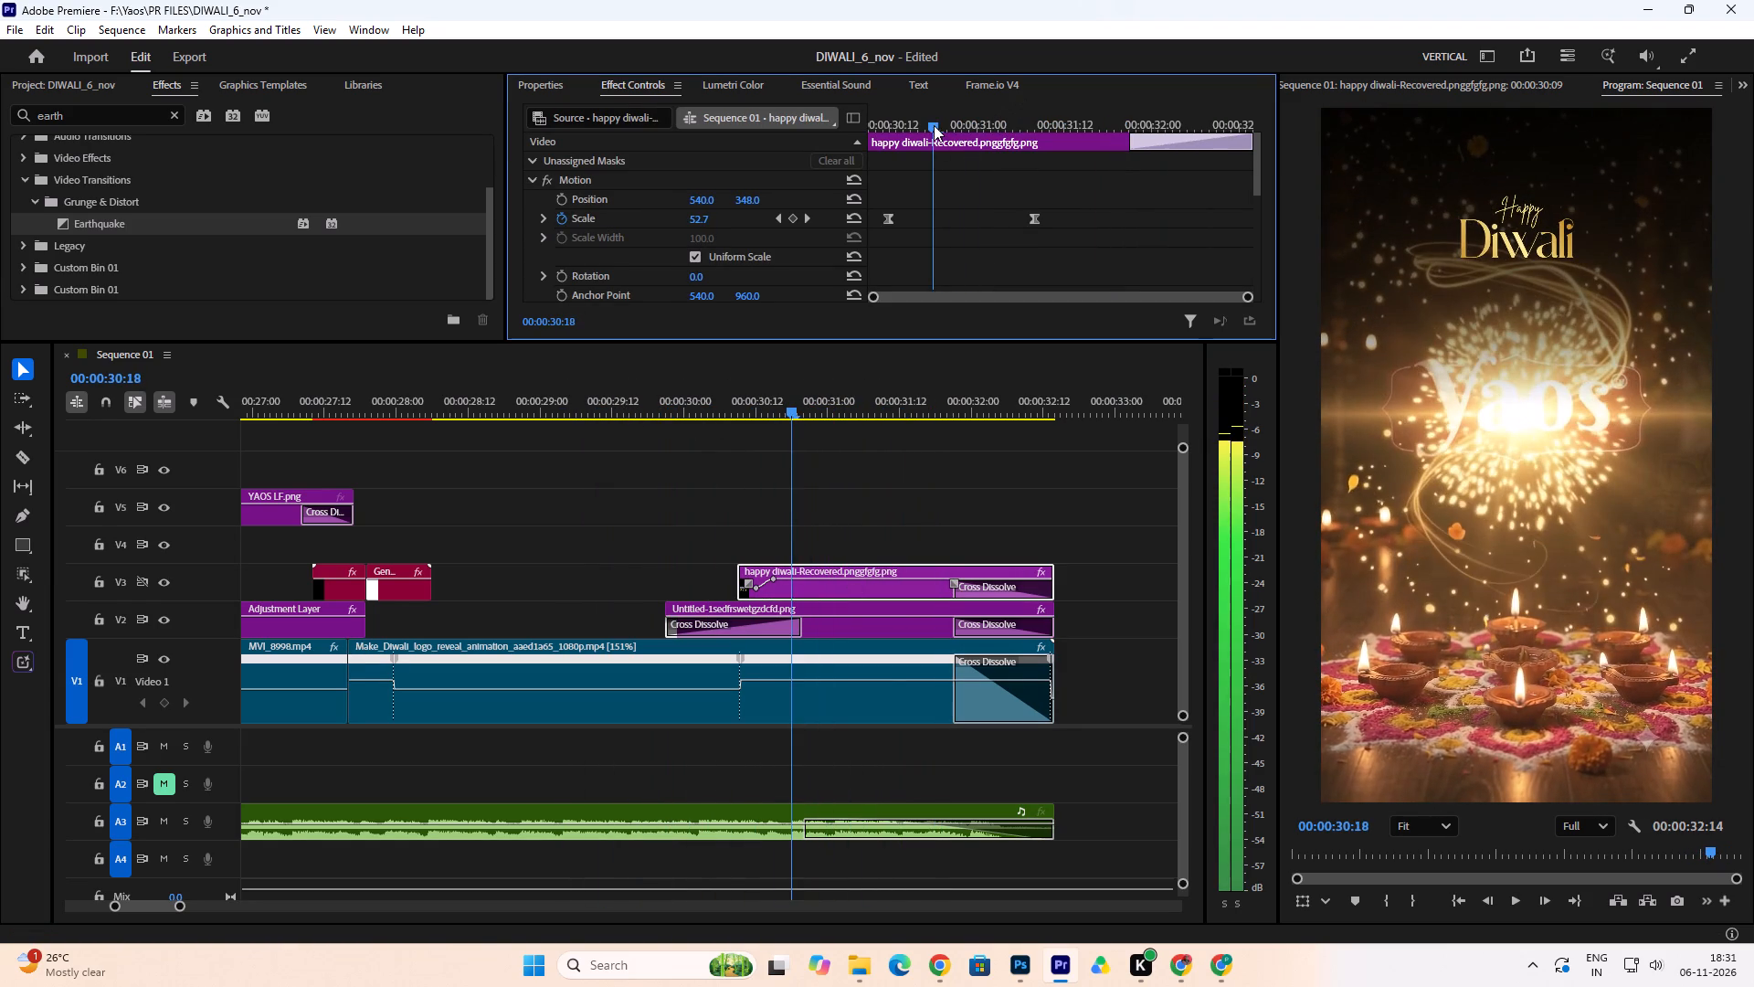
drag(934, 125, 923, 130)
drag(1066, 207, 875, 238)
drag(887, 219, 904, 220)
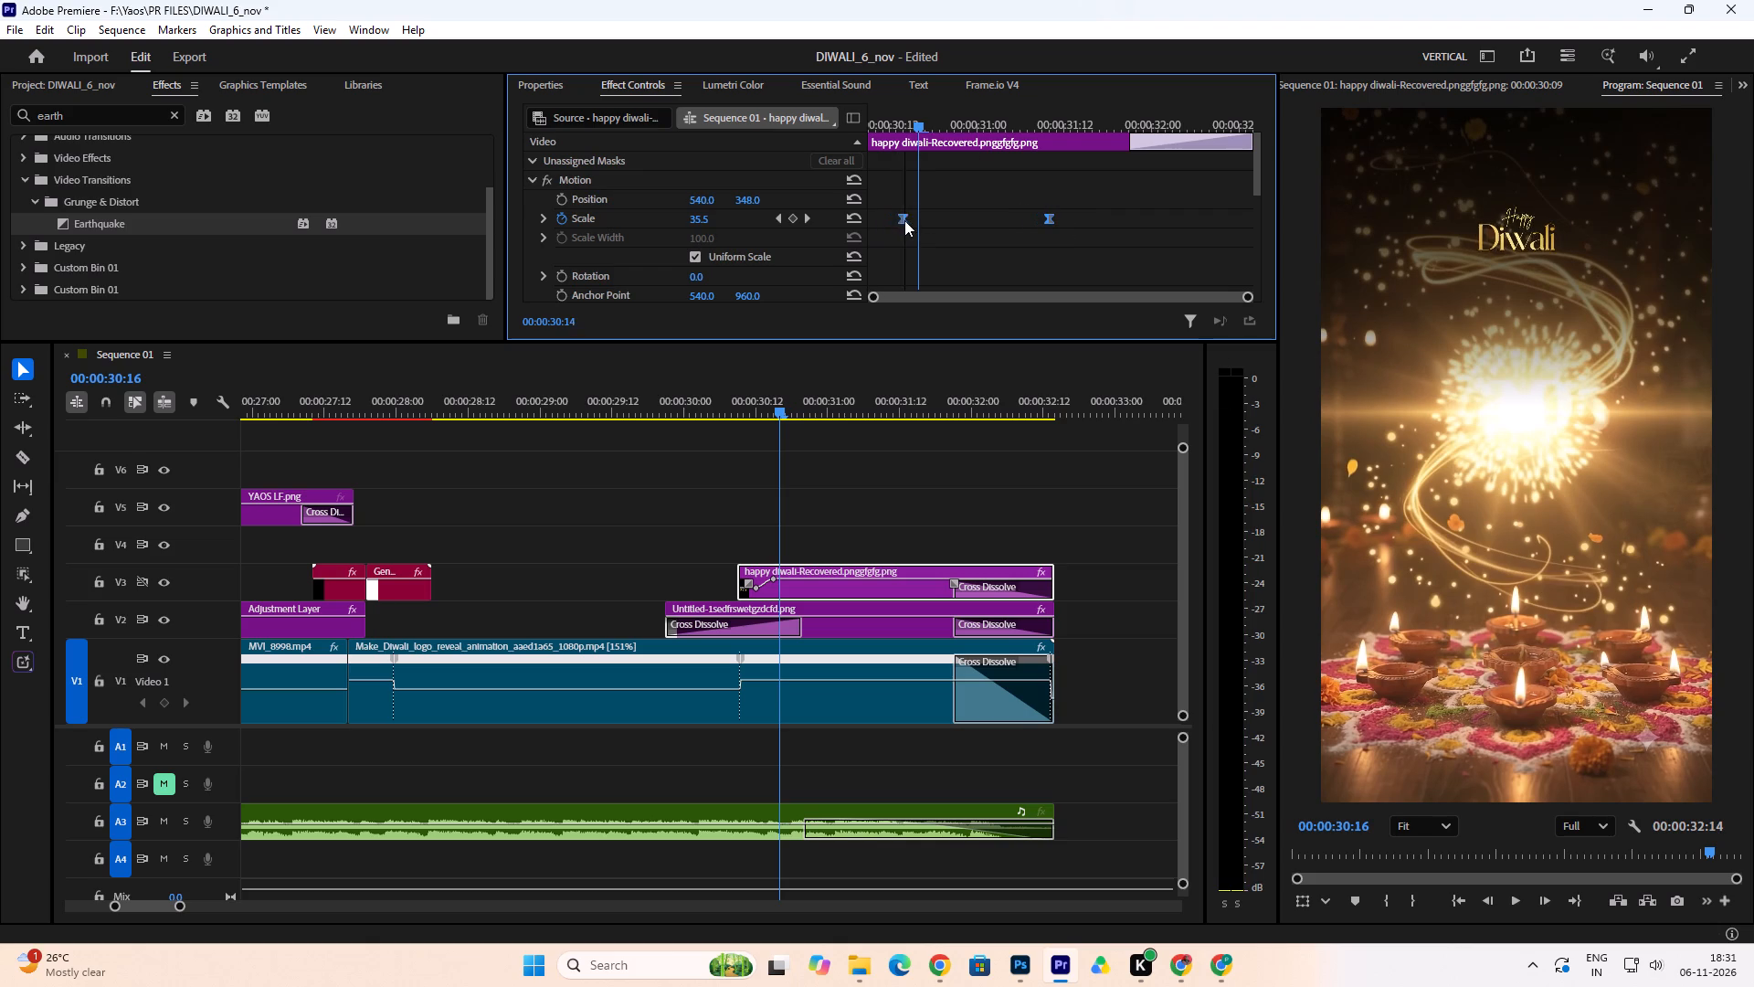
drag(904, 220, 915, 221)
Shift both Opacity keyframes of the Happy Diwali title later together, starting the fade-in at 00:00:30:16.
scroll(976, 227, down, 13)
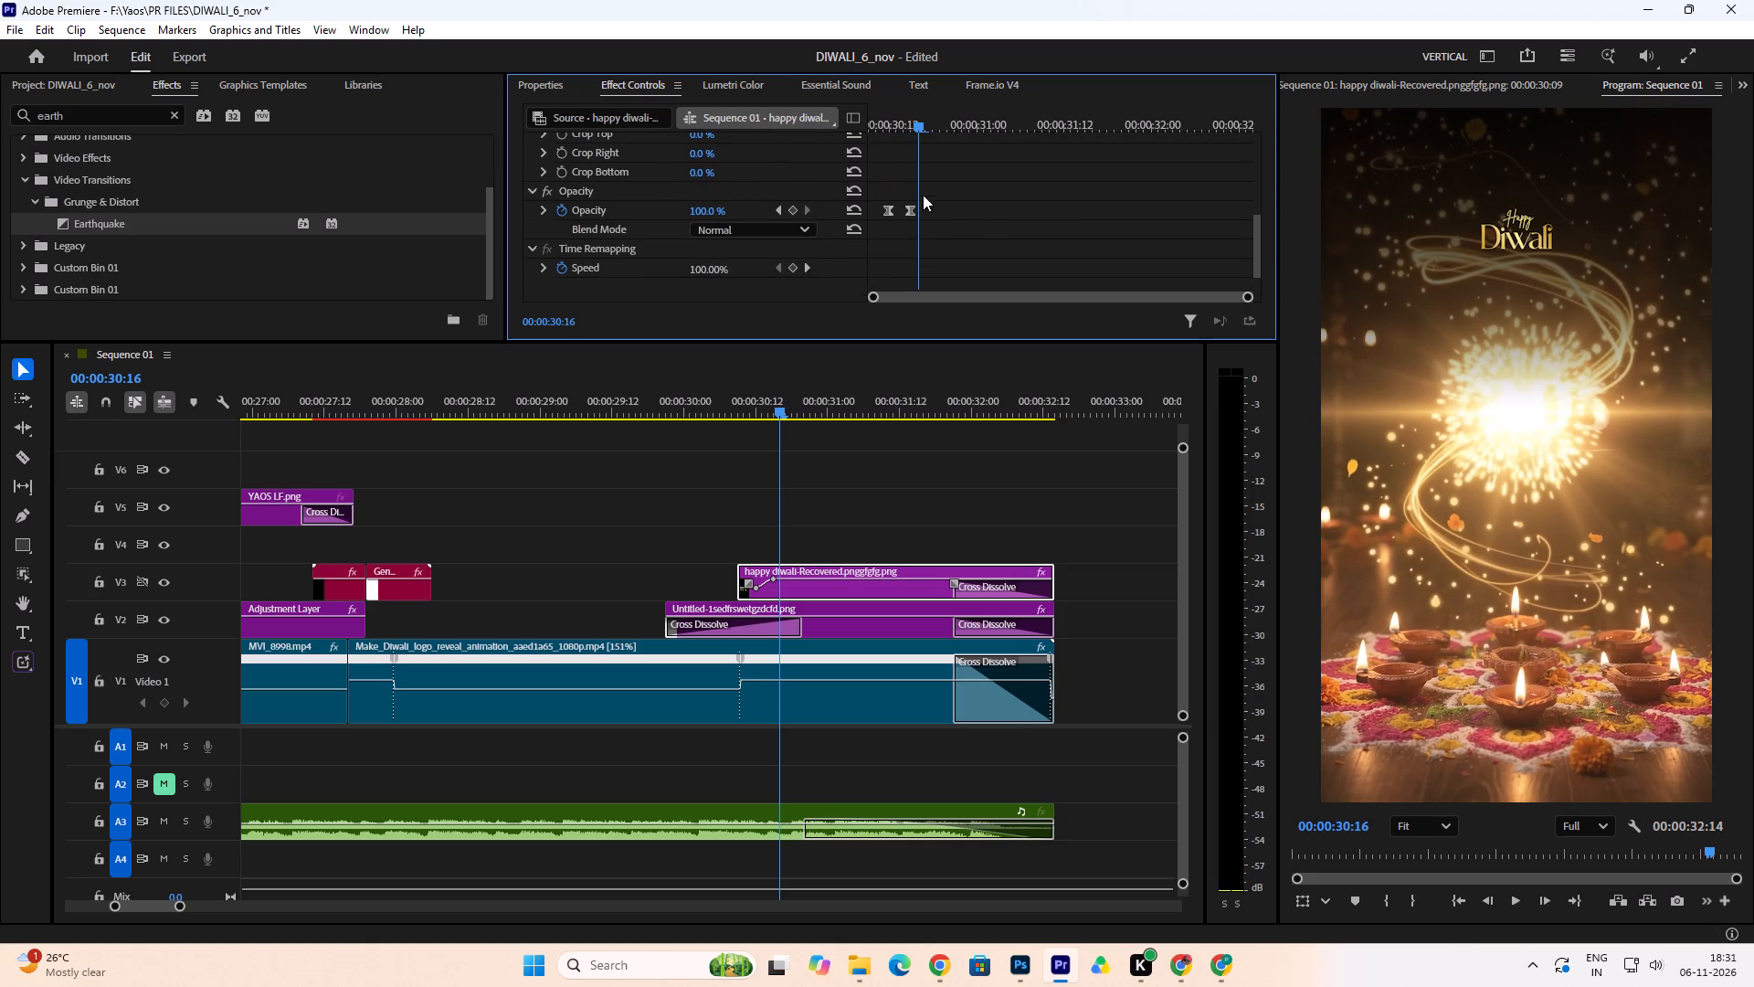
drag(930, 178, 878, 218)
drag(889, 196, 918, 198)
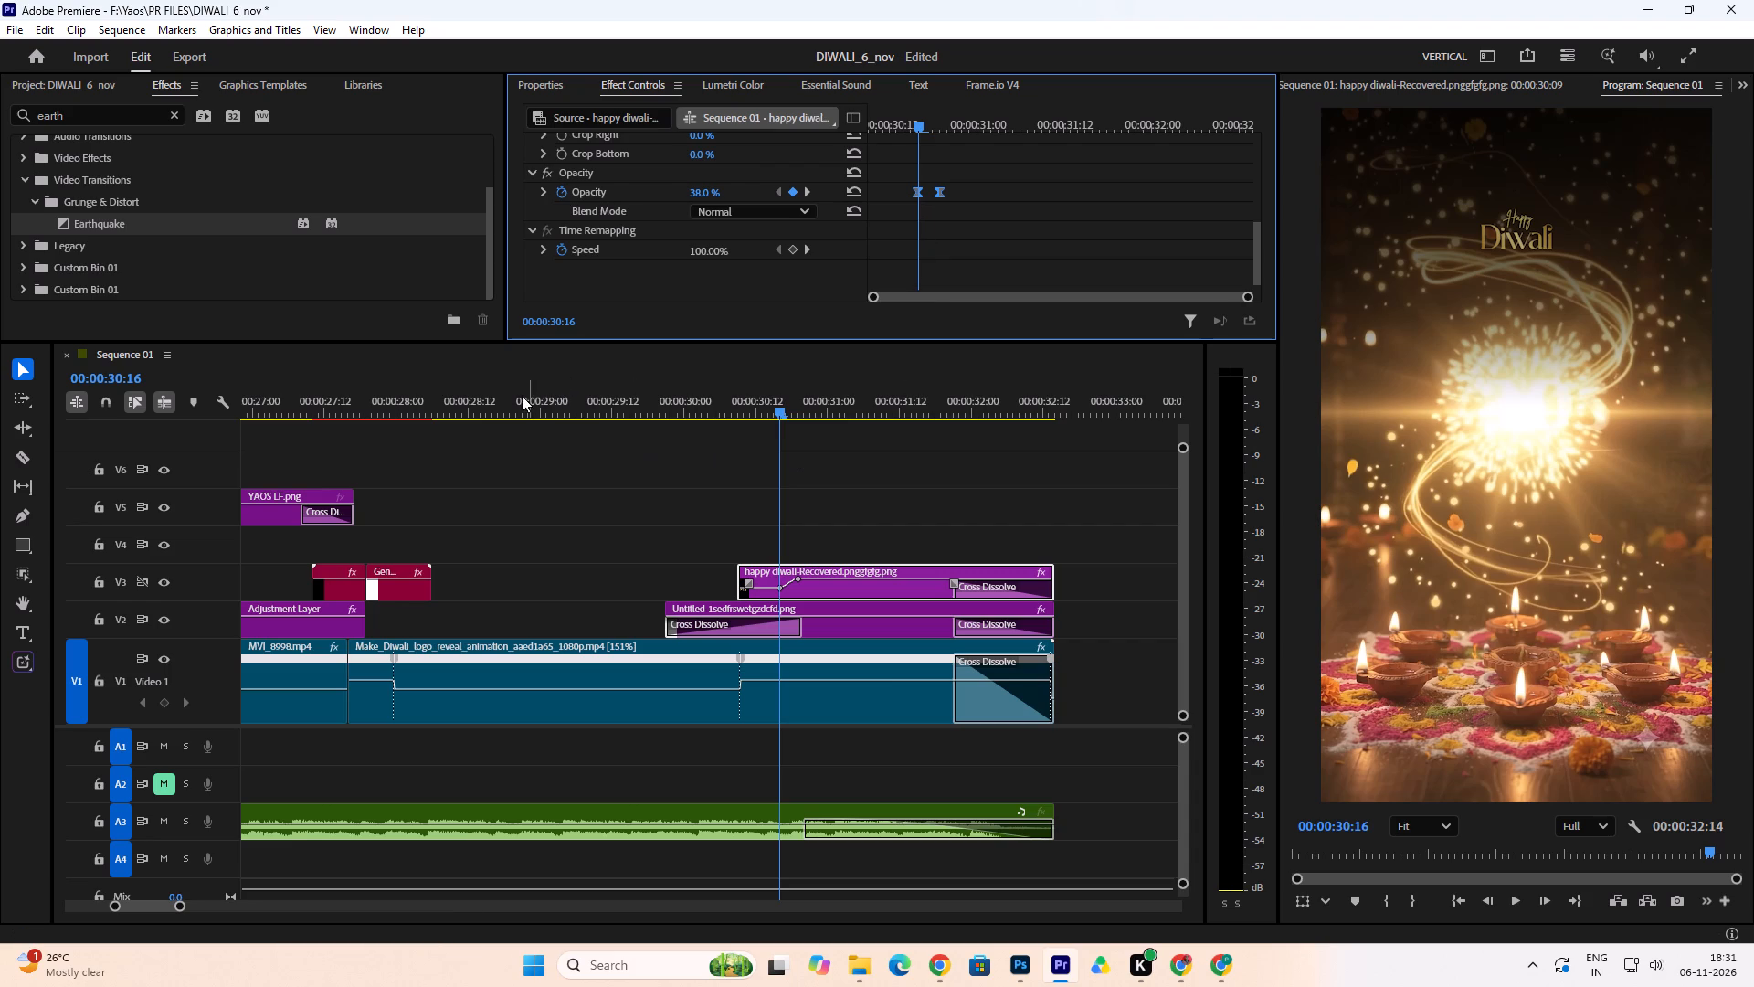
Play back the title reveal twice from about 00:00:28:20 to 00:00:31:10, and scrub back to 00:00:30:13 to inspect the title's appearance.
click(522, 396)
key(space)
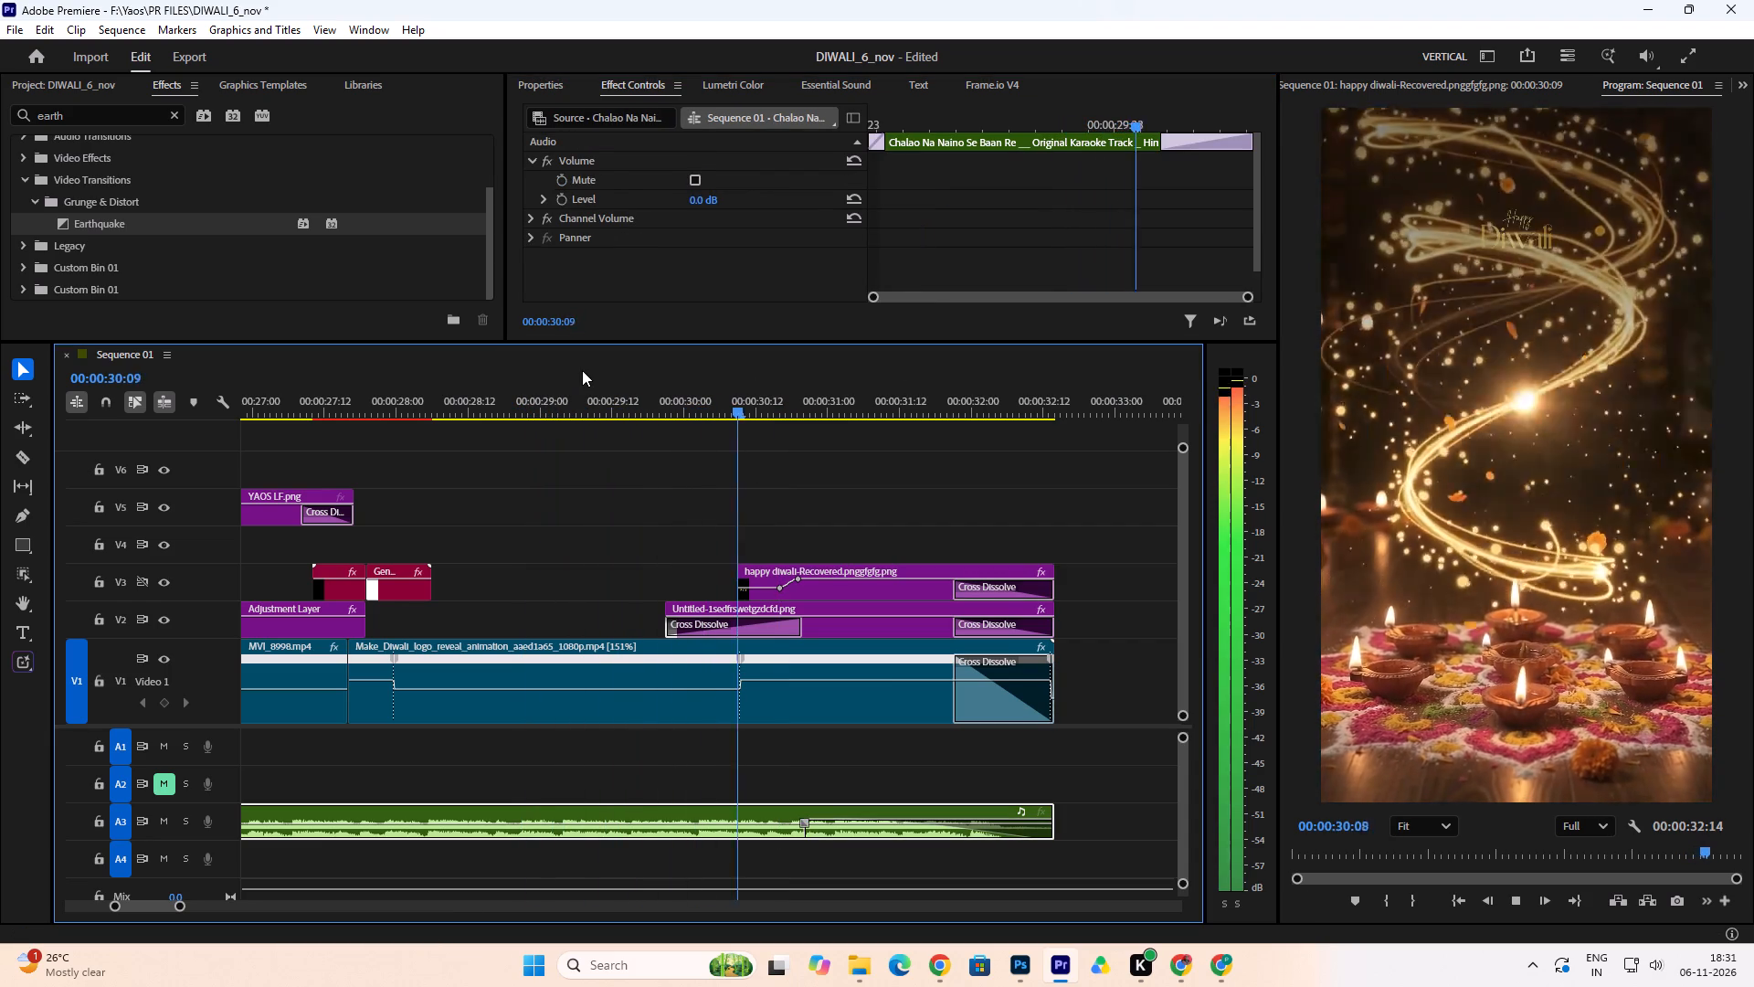
key(space)
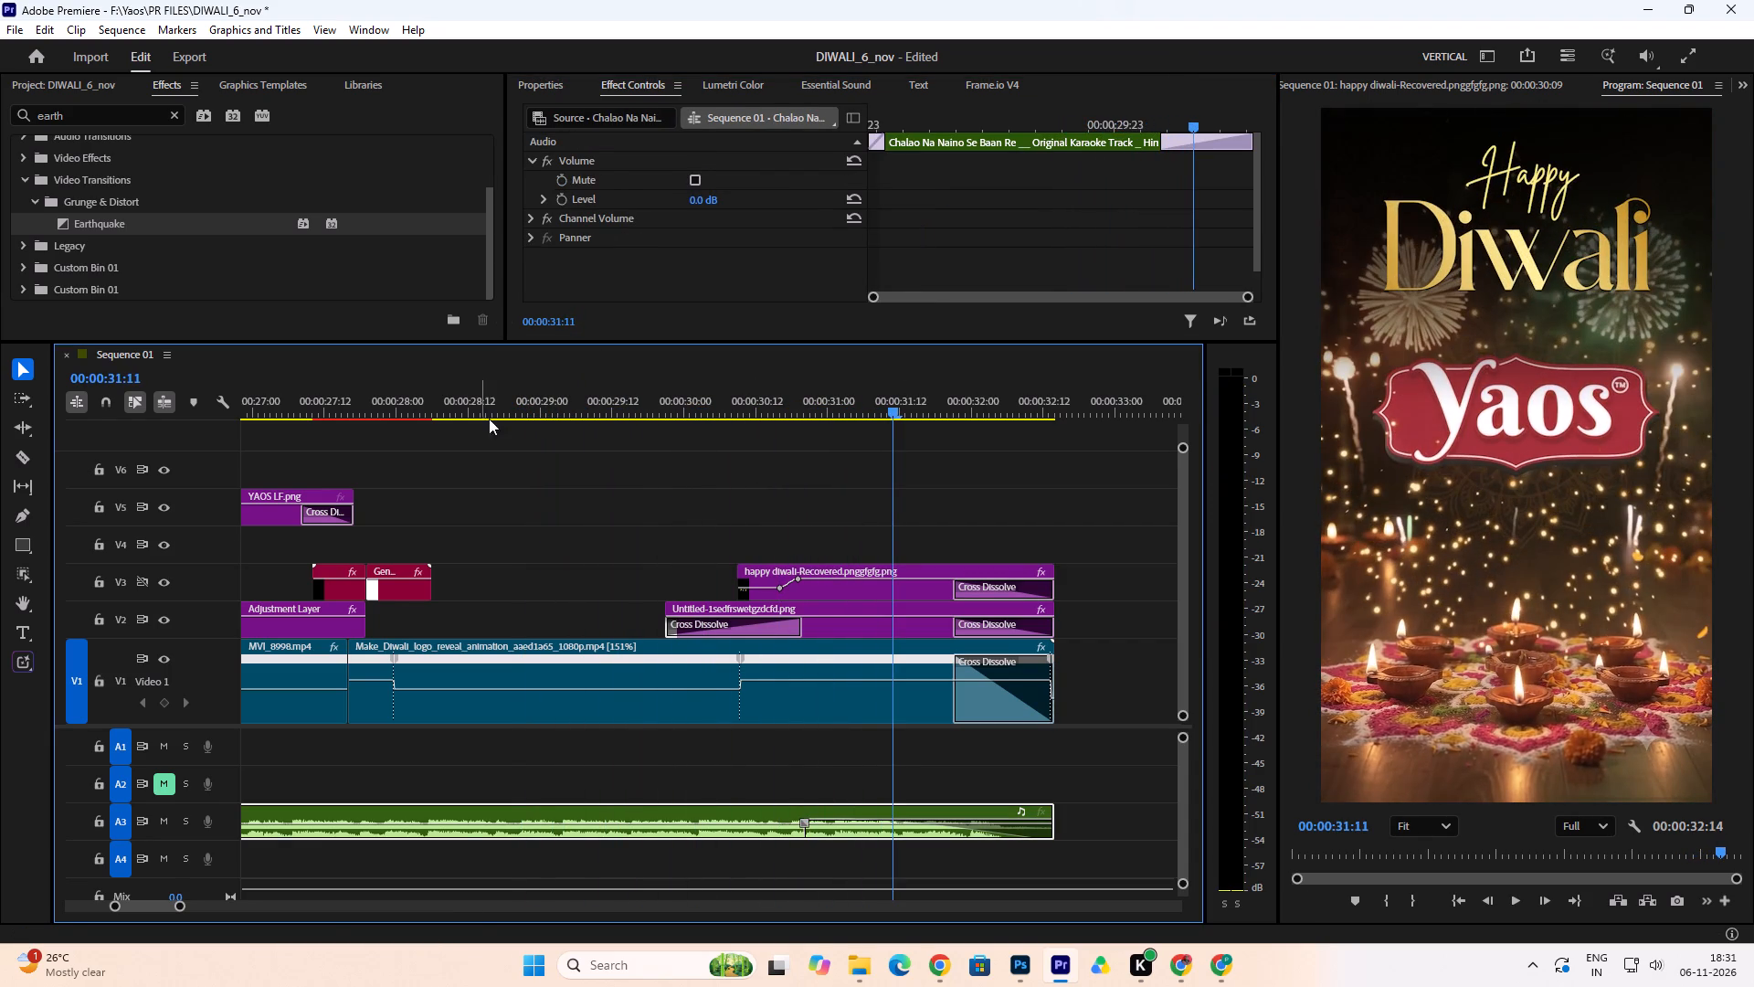
click(514, 412)
key(space)
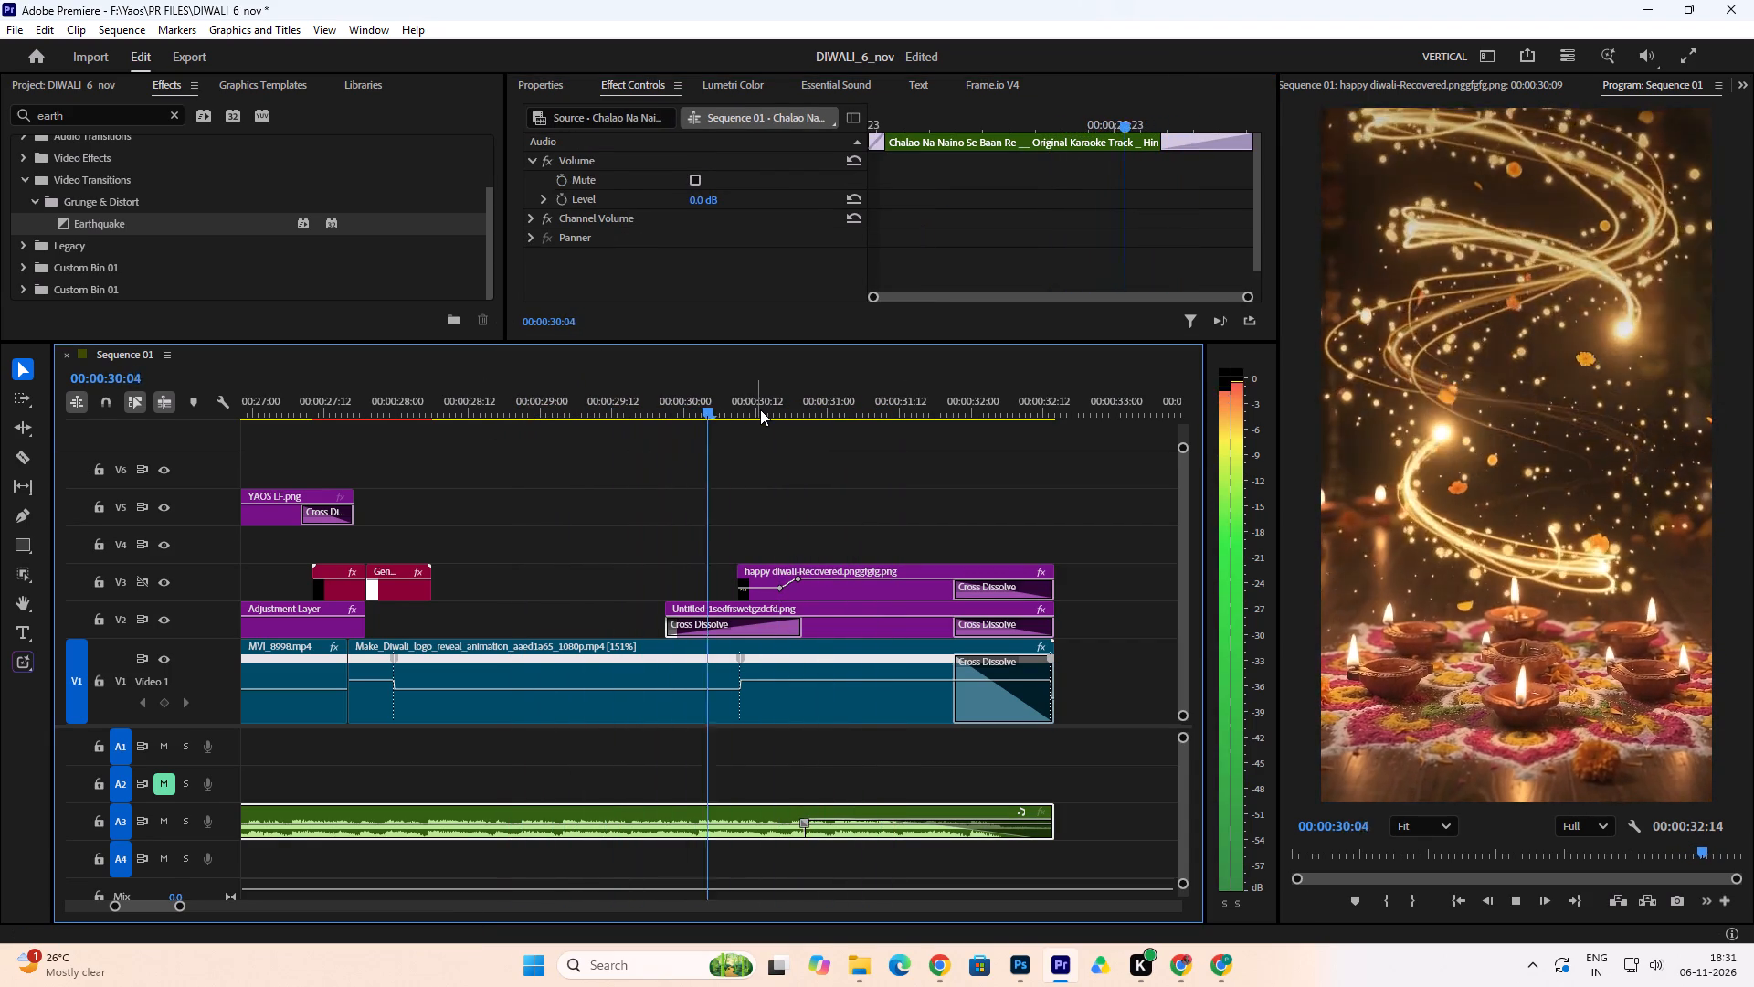
key(space)
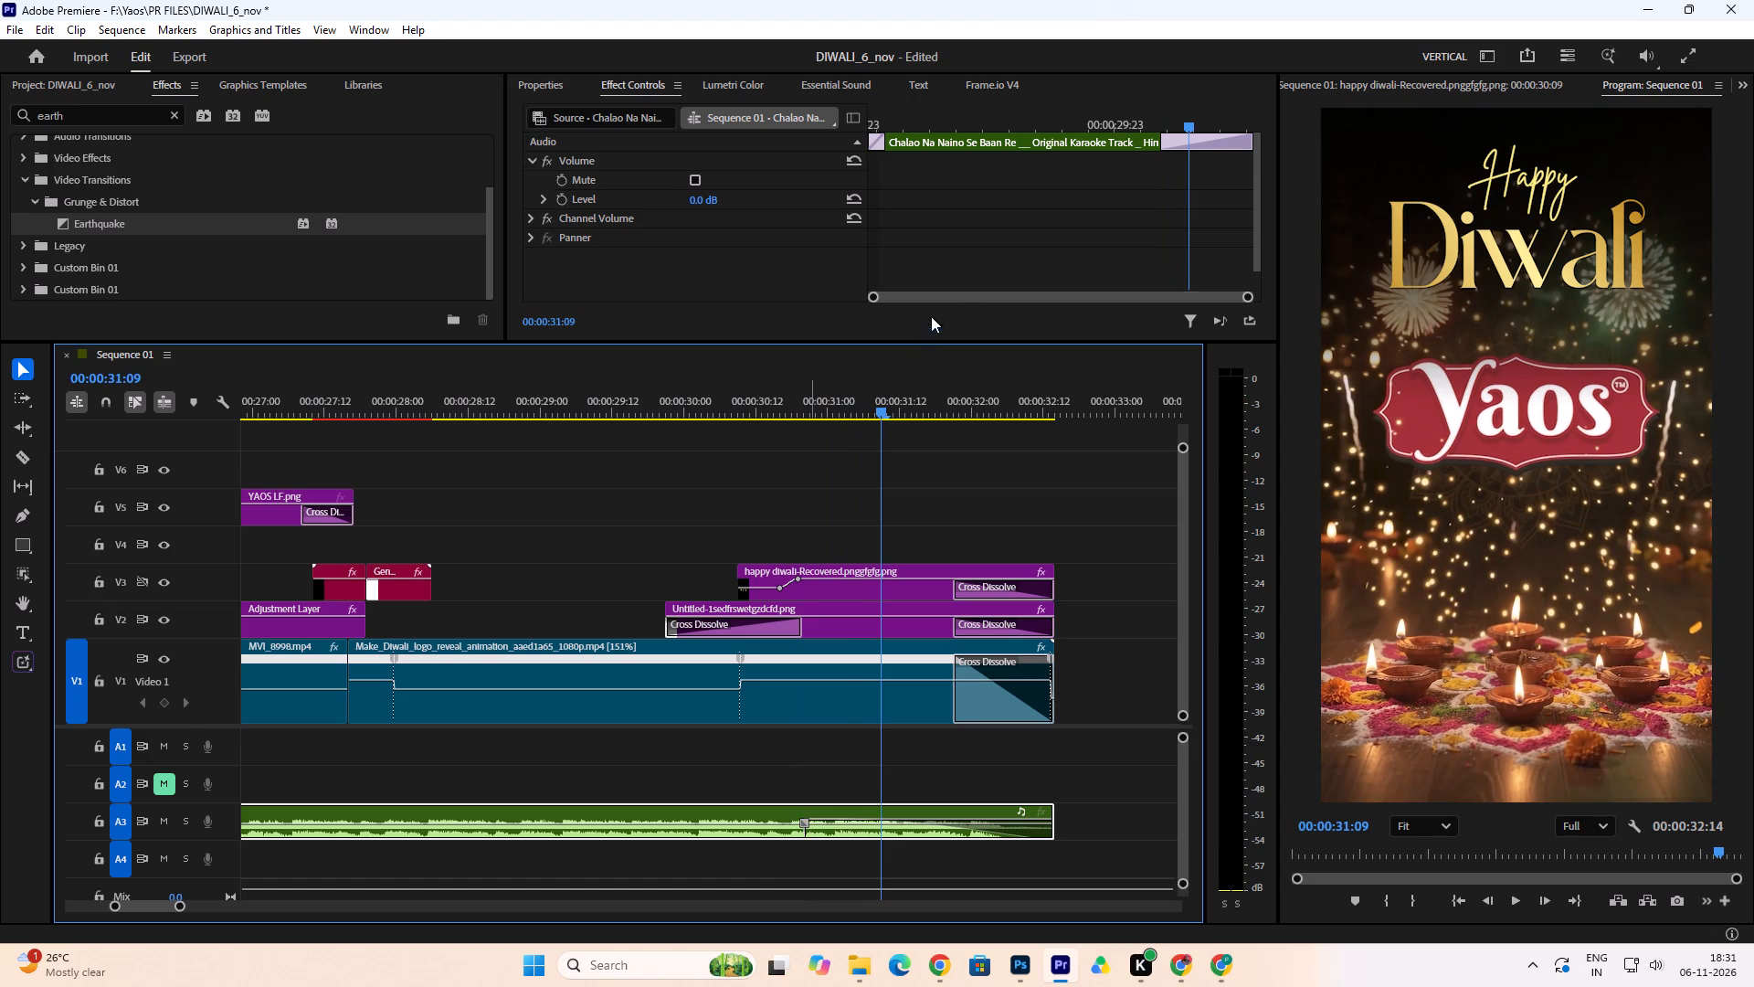
scroll(1008, 224, up, 9)
drag(794, 401, 761, 415)
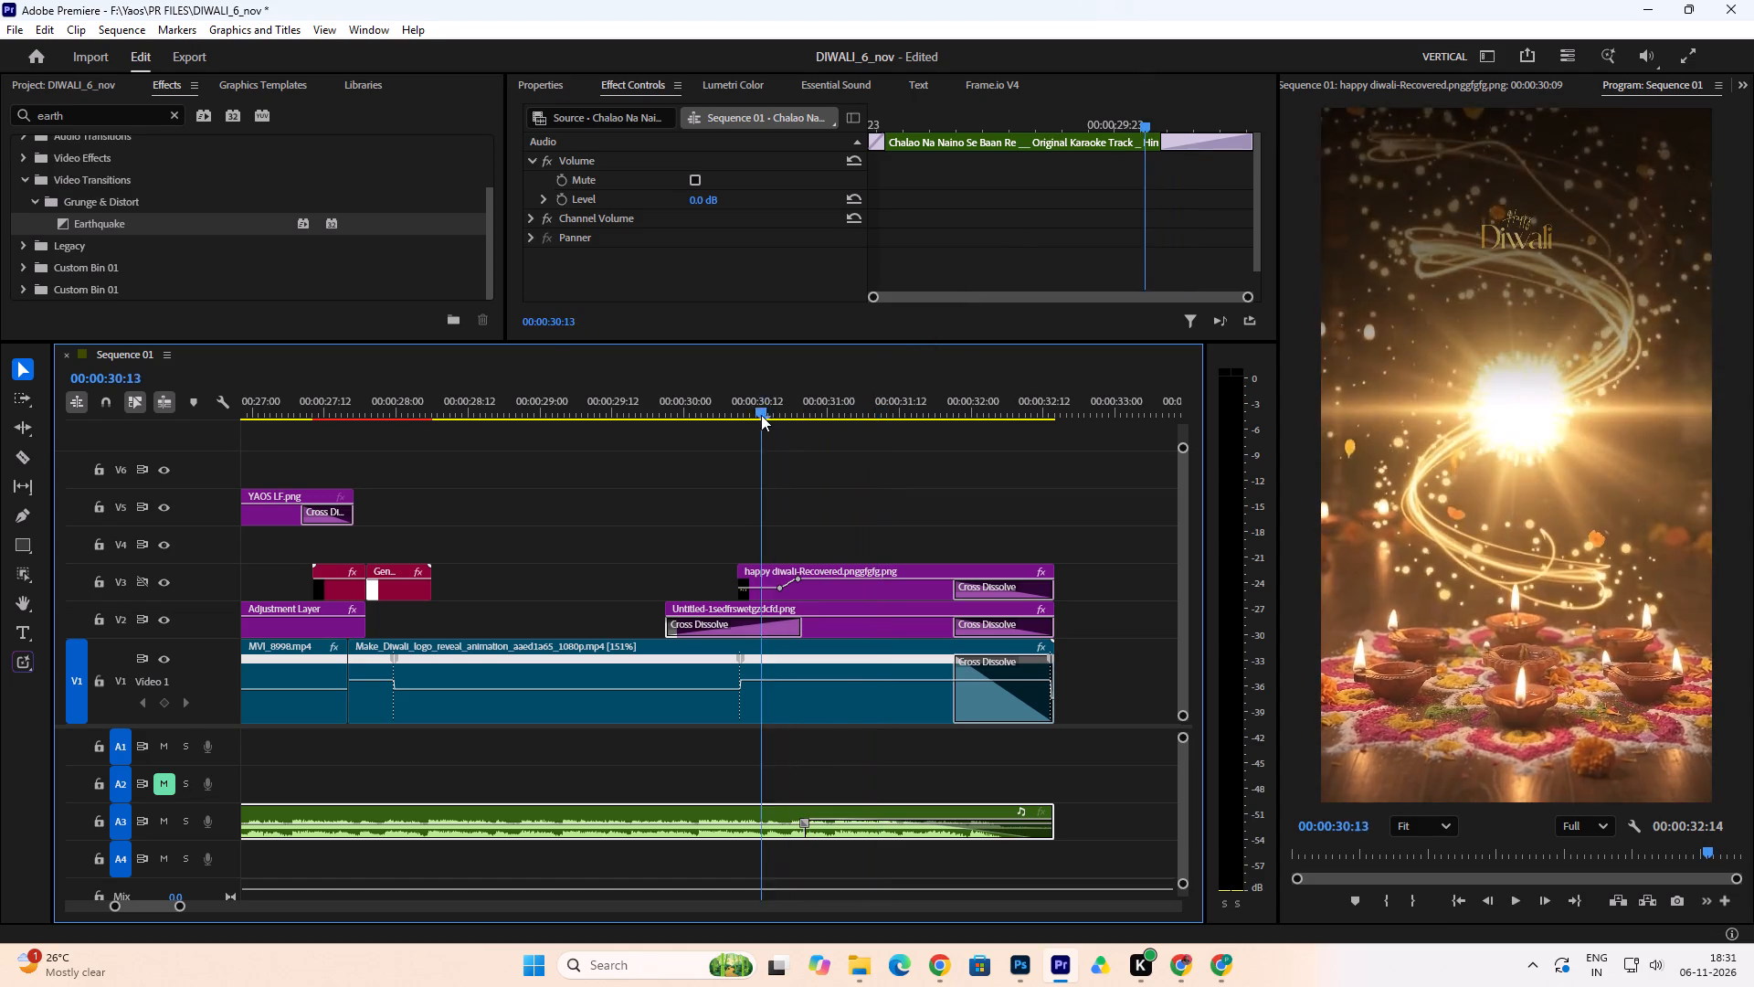
Play back the ending twice, starting shortly before 00:00:28:00, to review the logo and title reveal through the final fade-out.
drag(761, 415, 337, 527)
key(space)
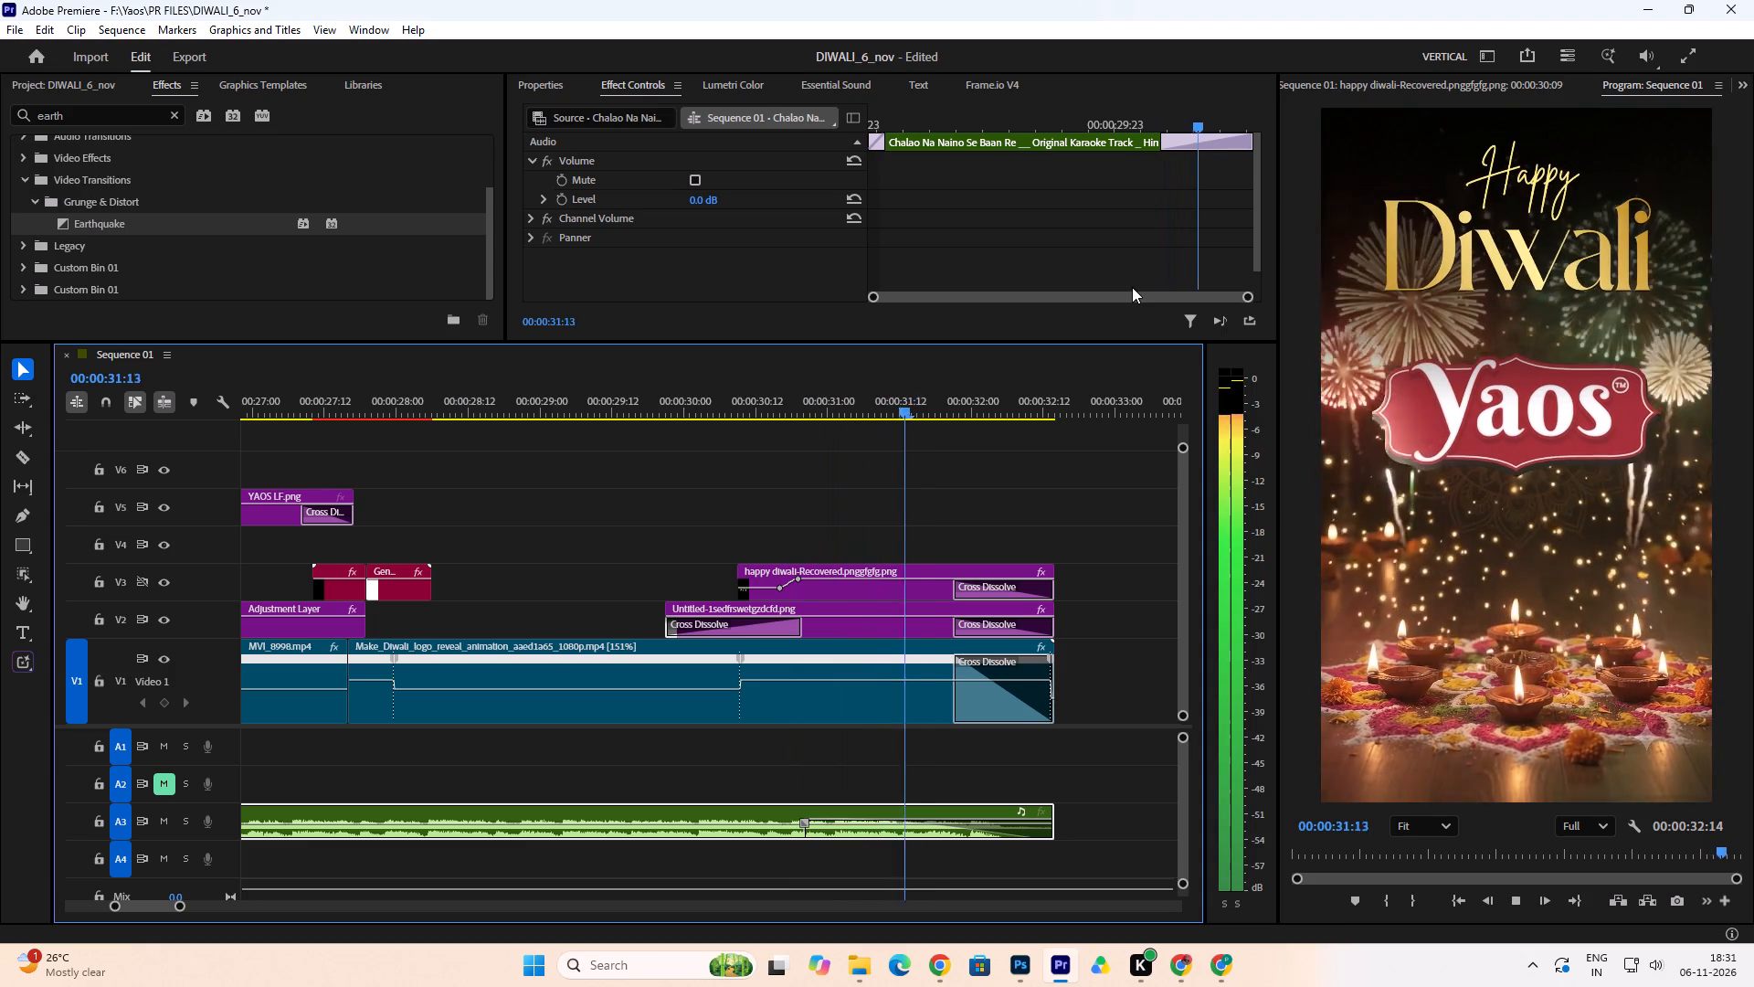
key(space)
click(370, 411)
key(space)
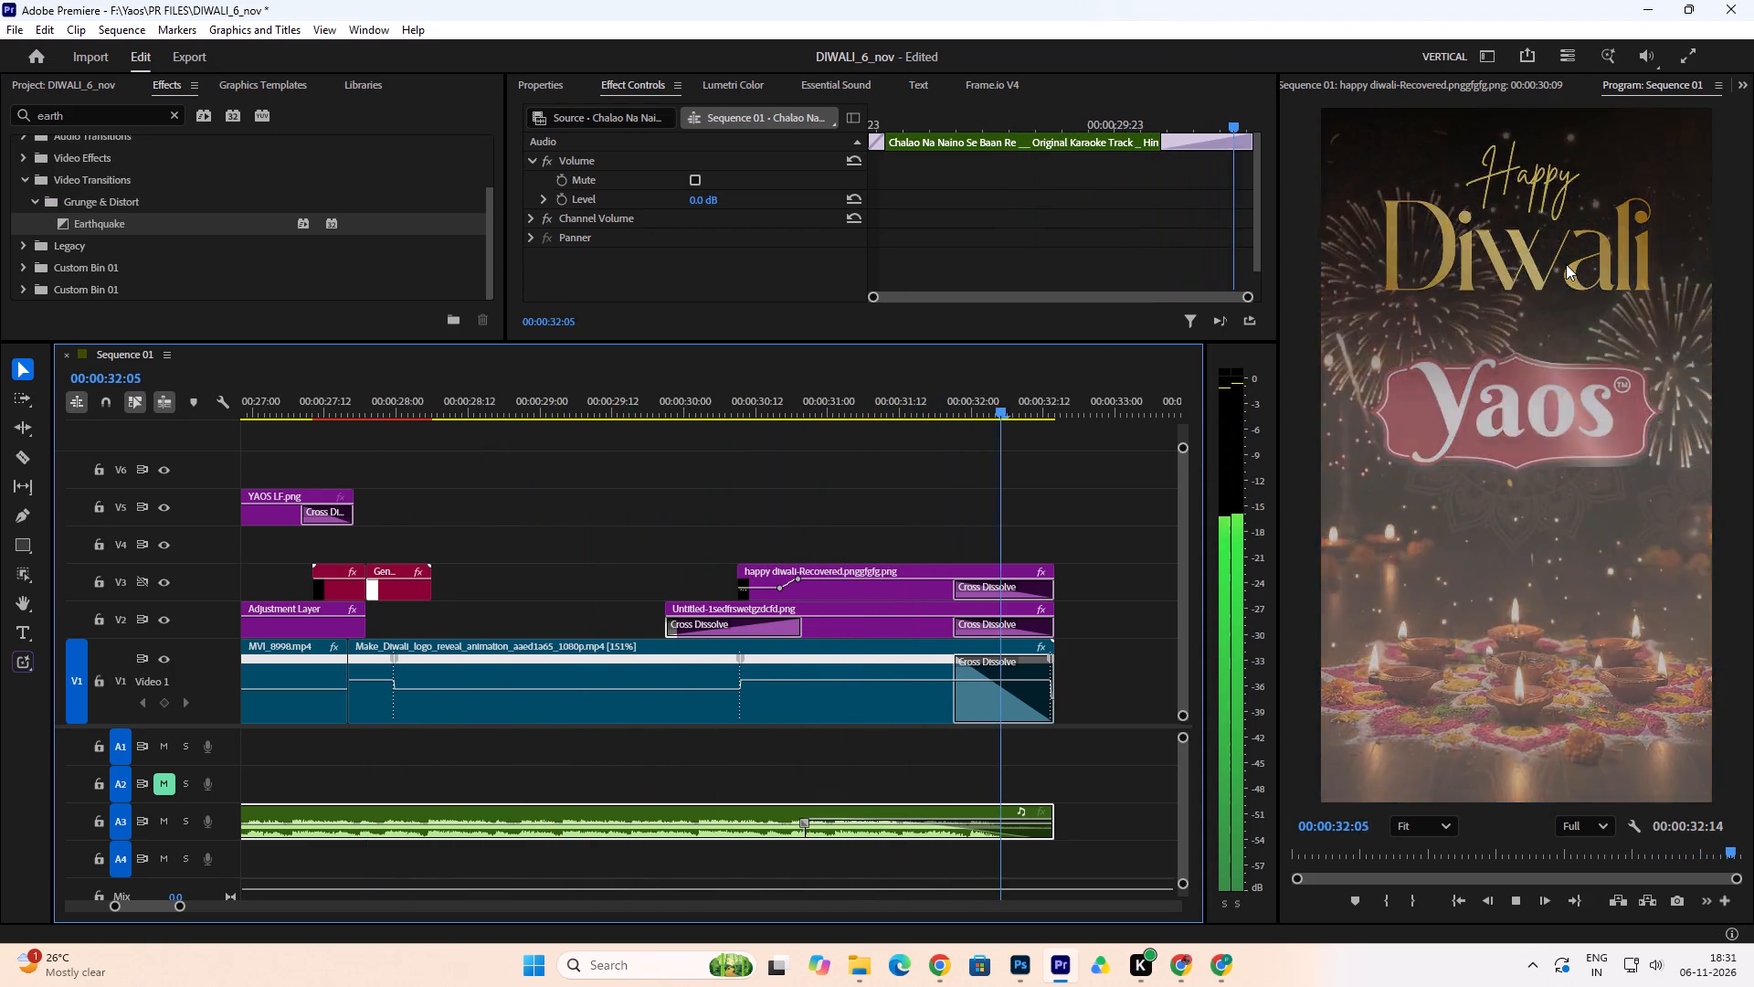
Save the DIWALI_6_nov project.
key(ctrl+s)
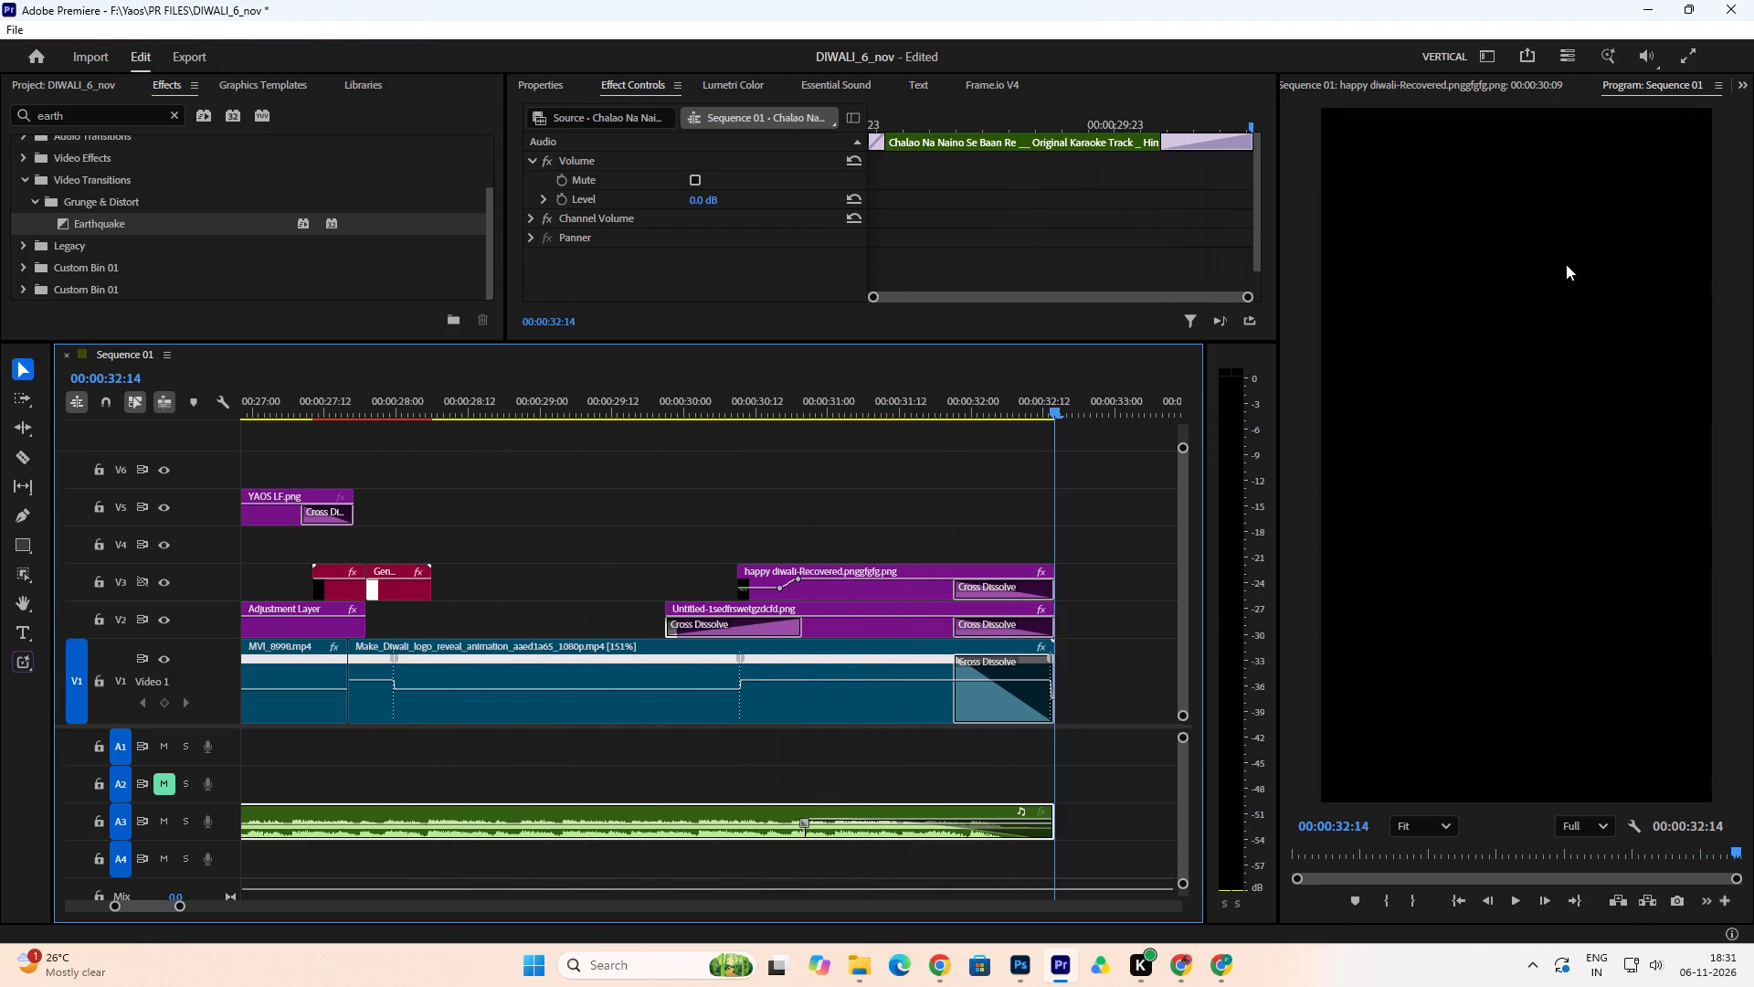
Open the export settings for Sequence 01 and name the output file "yaos besan_edit_6nov".
key(ctrl+m)
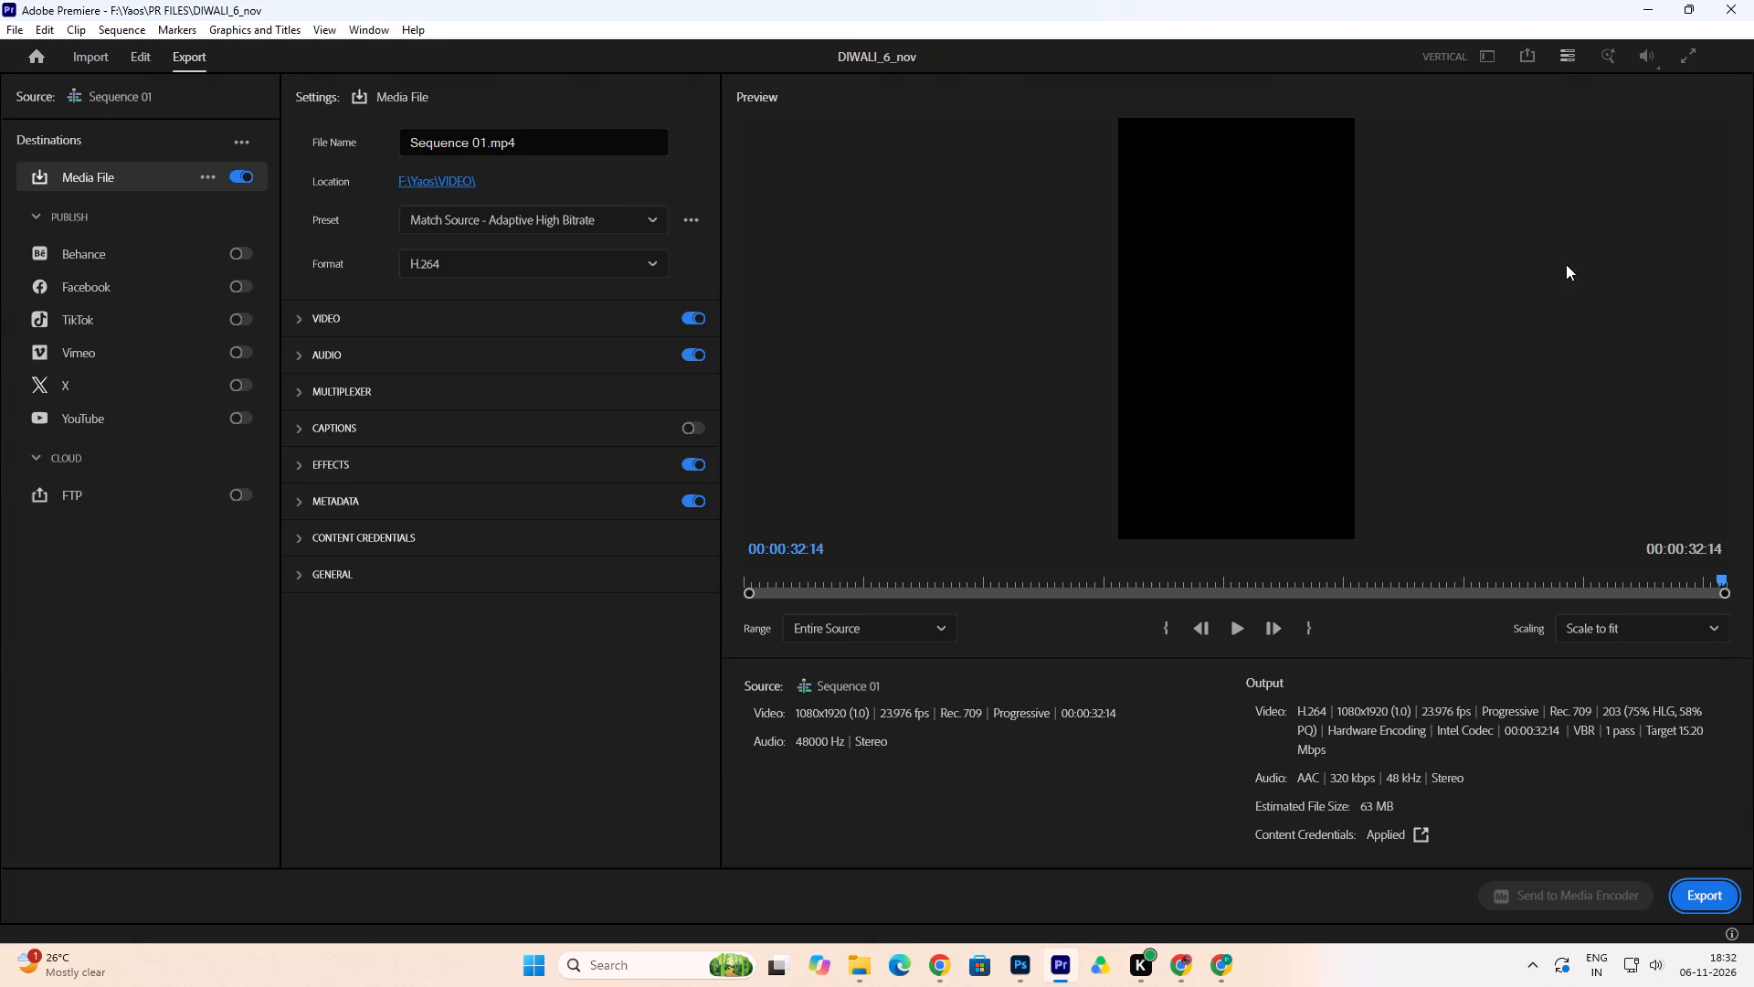
click(520, 131)
drag(525, 143, 502, 154)
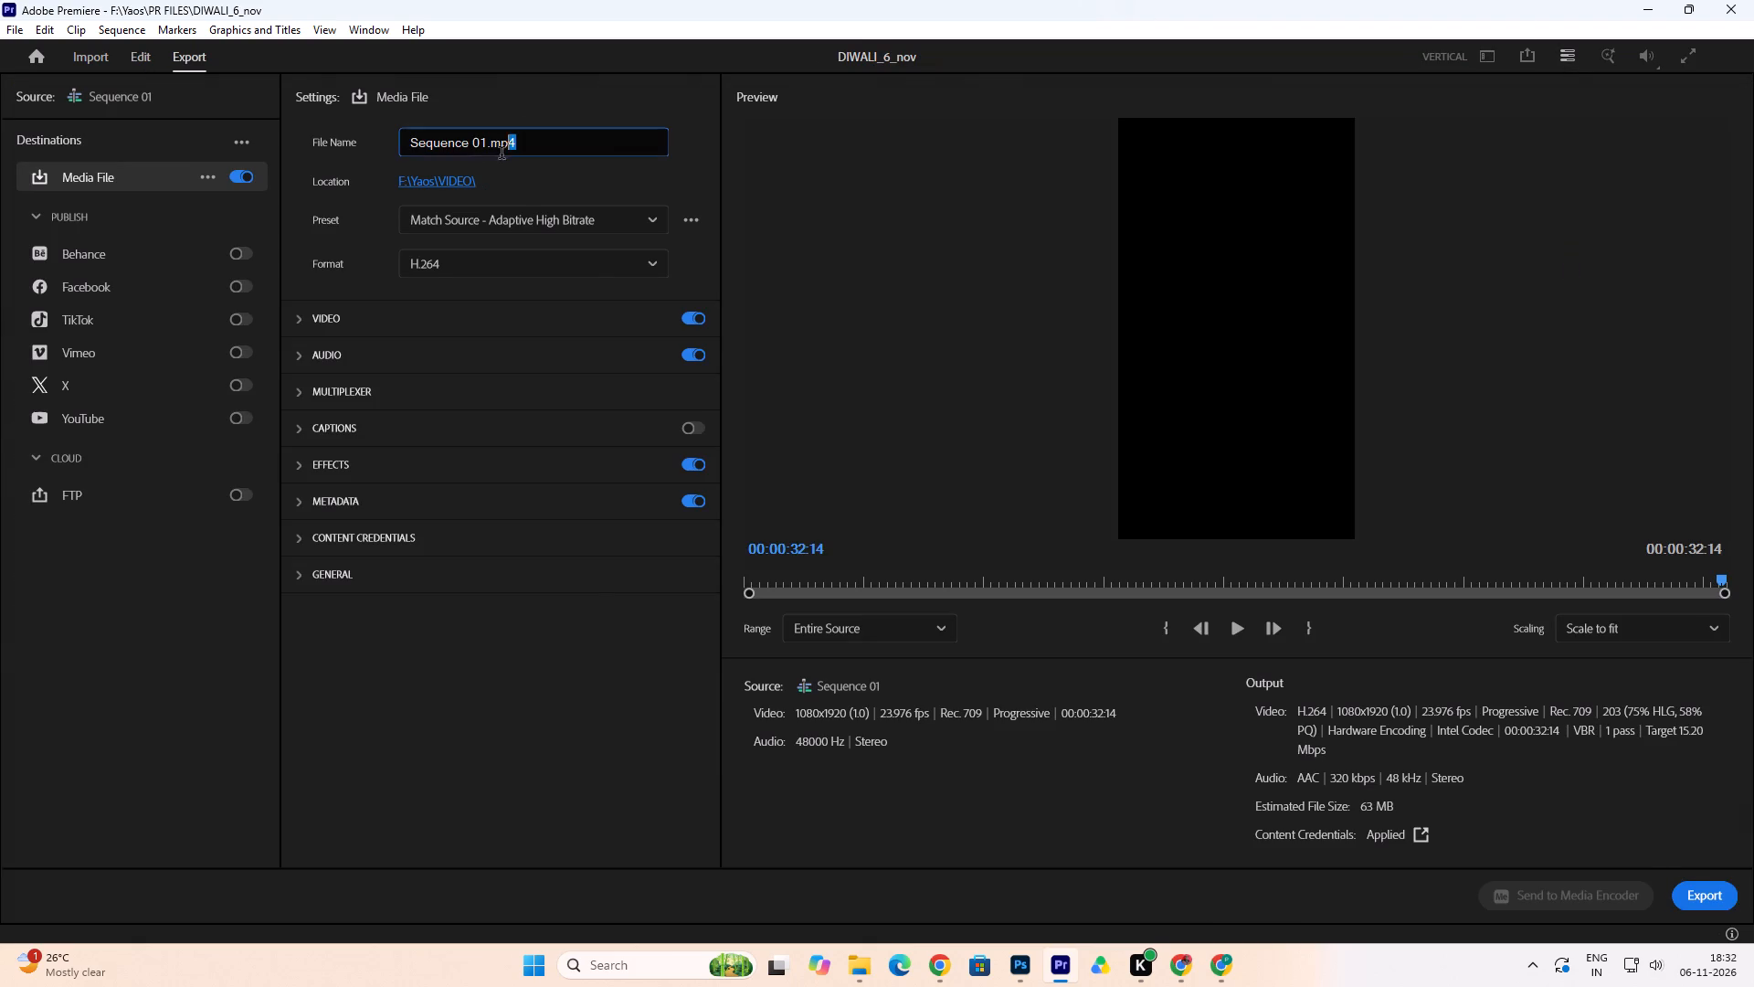
drag(502, 154, 393, 166)
key(BackSpace)
text(yaos)
key(space)
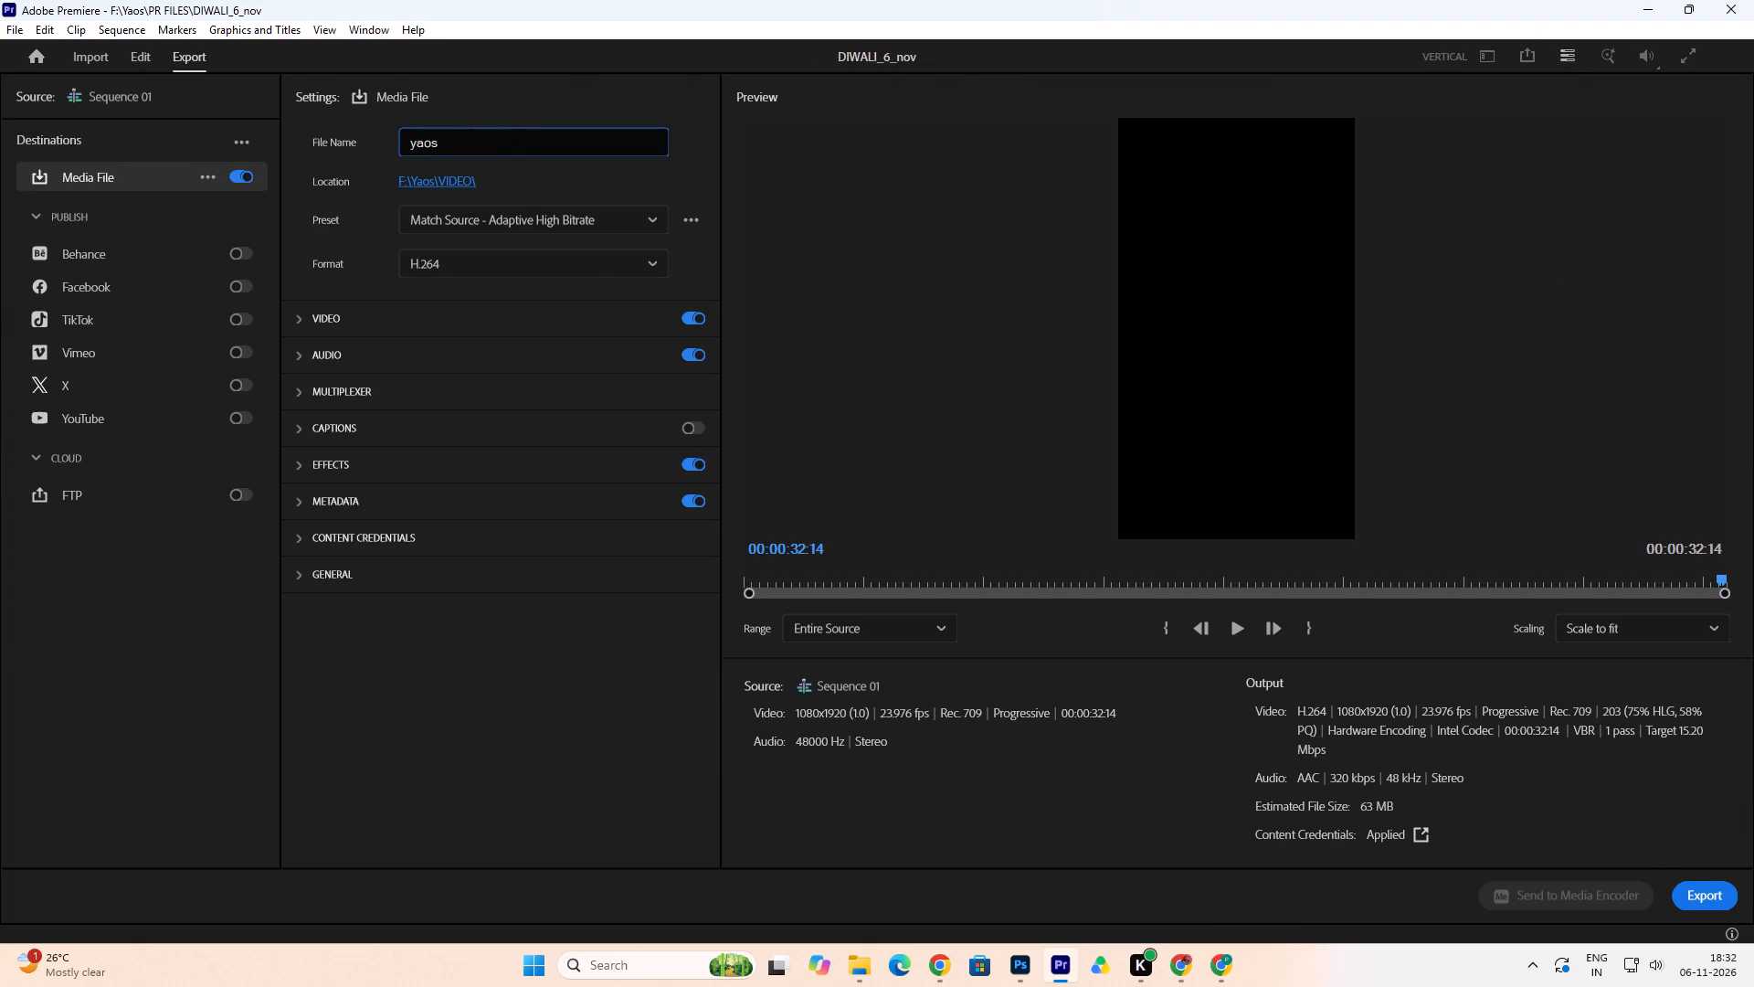
text(besa)
key(n)
key(space)
key(BackSpace)
key(shift+underscore)
text(edit)
key(shift+underscore)
key(6)
text(nov)
Set the export location to the VIDEO folder inside Yaos on drive F, keeping the entered file name.
click(457, 176)
click(106, 304)
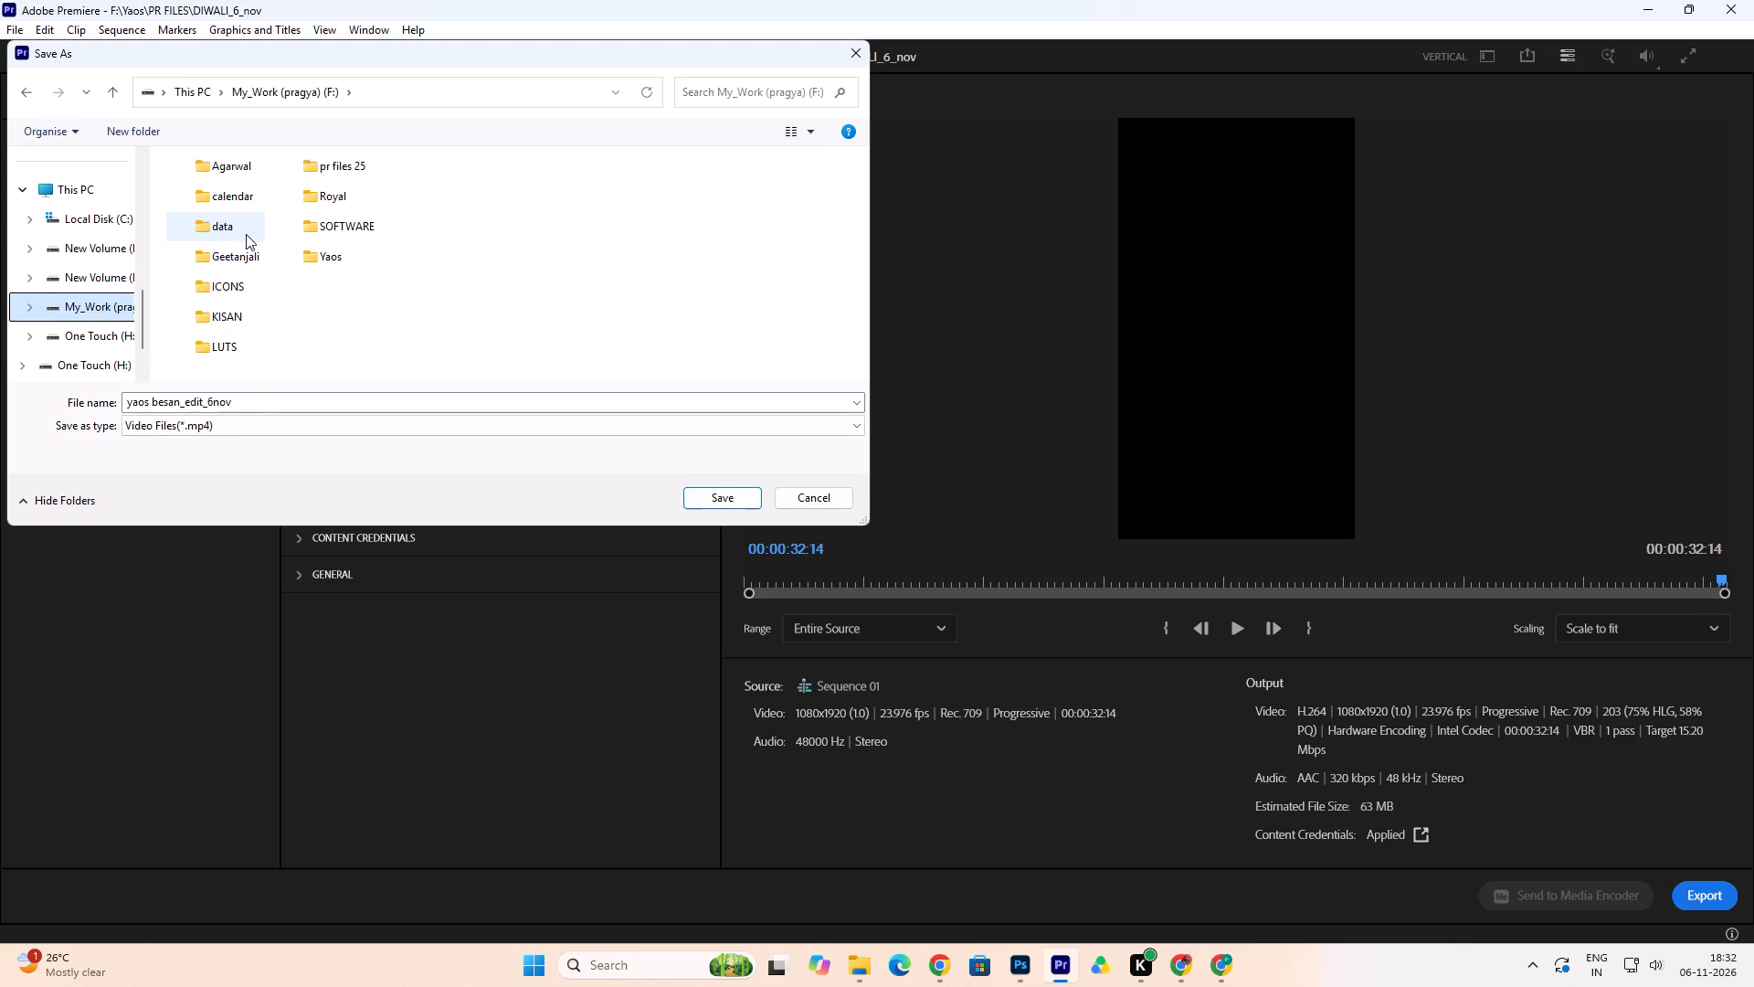
click(257, 395)
click(255, 398)
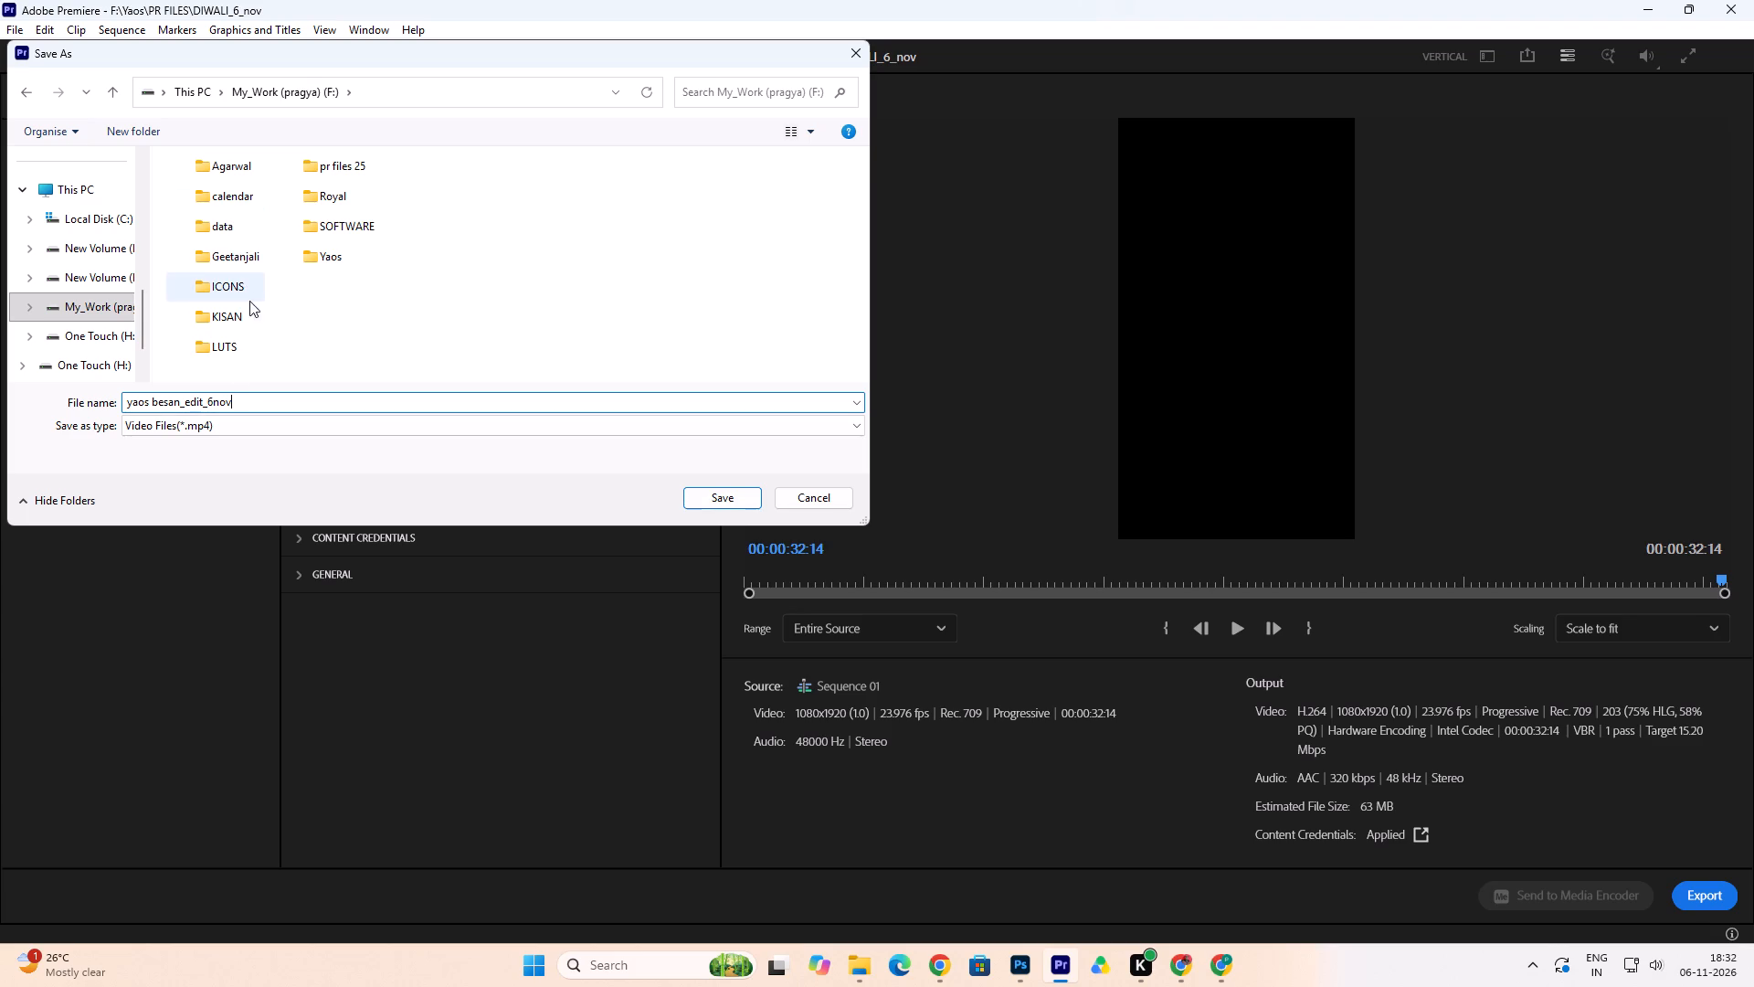
double_click(343, 260)
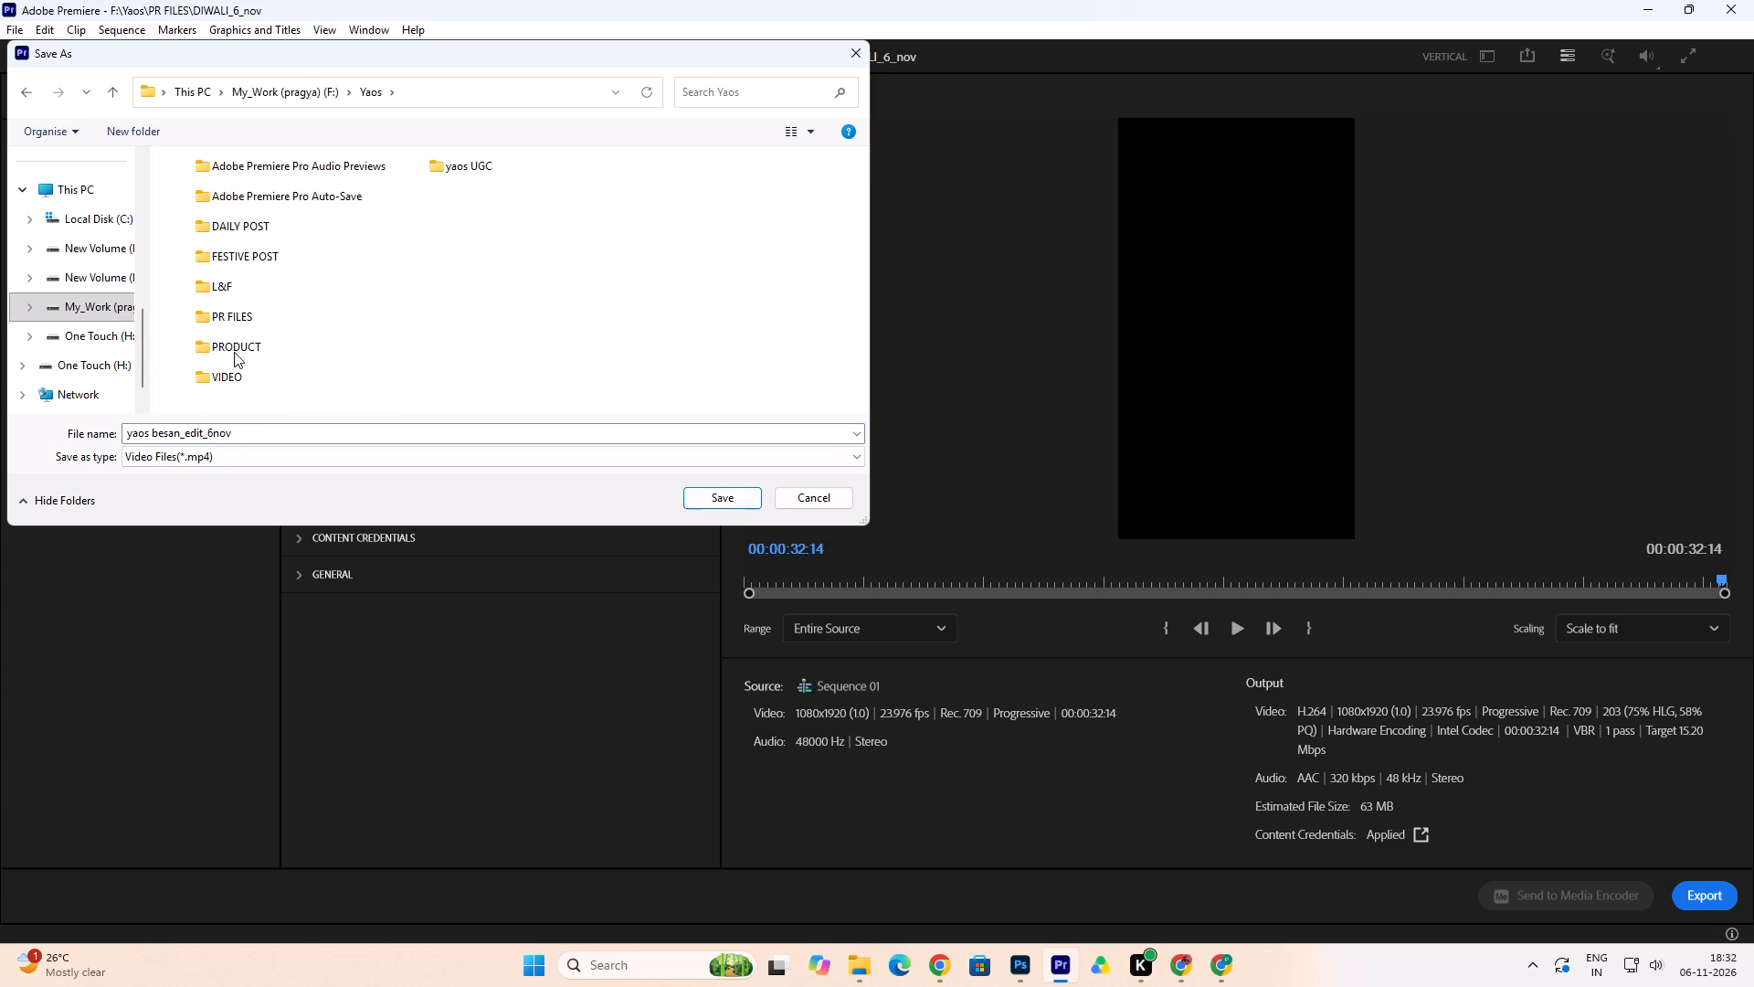
double_click(242, 370)
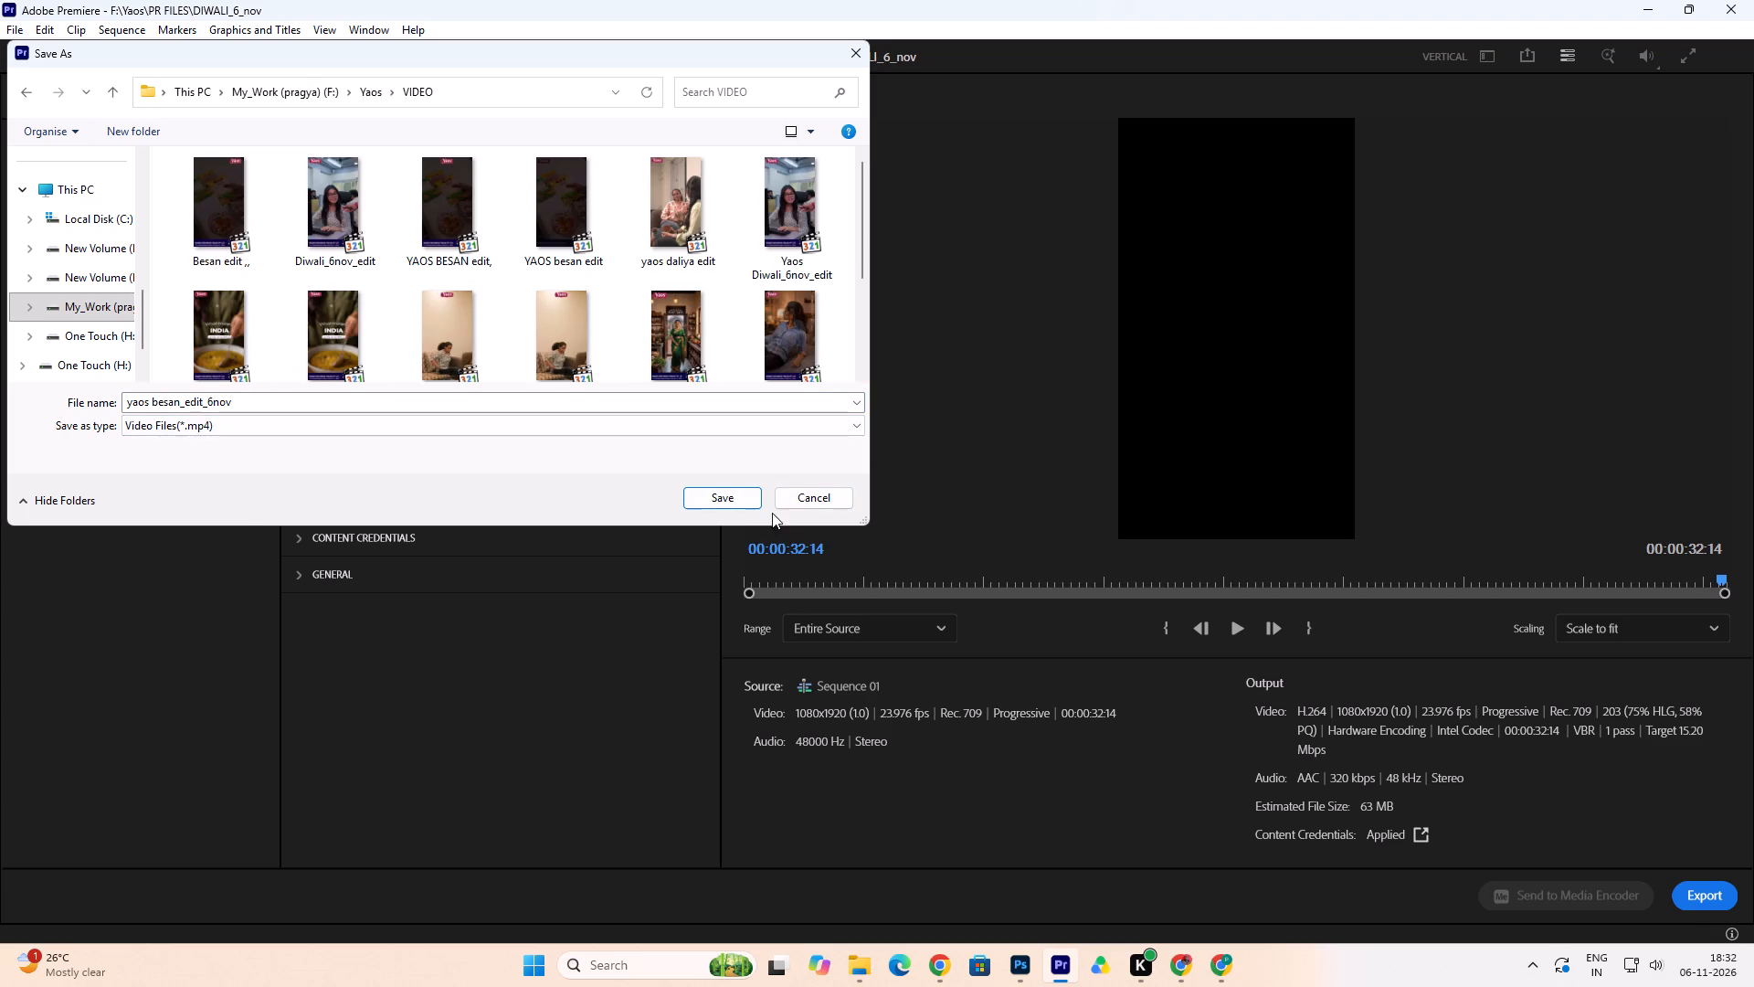
click(742, 497)
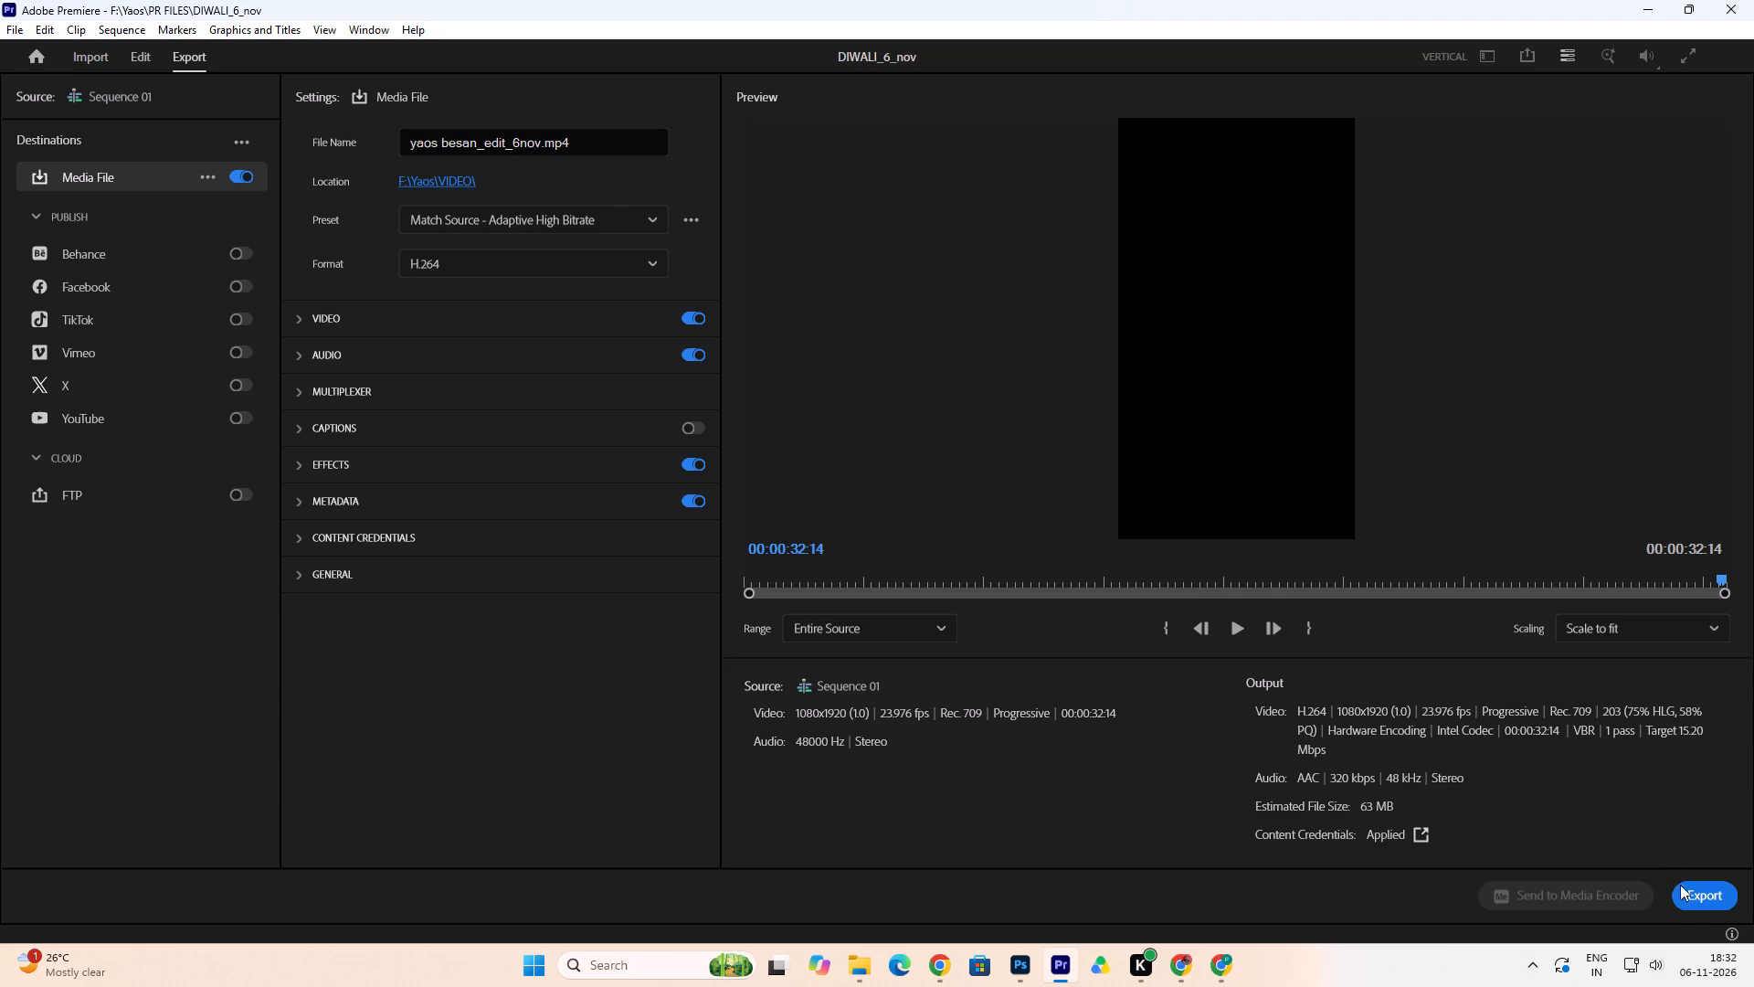
Start exporting the sequence as an H.264 media file with the Match Source - Adaptive High Bitrate preset.
click(1693, 896)
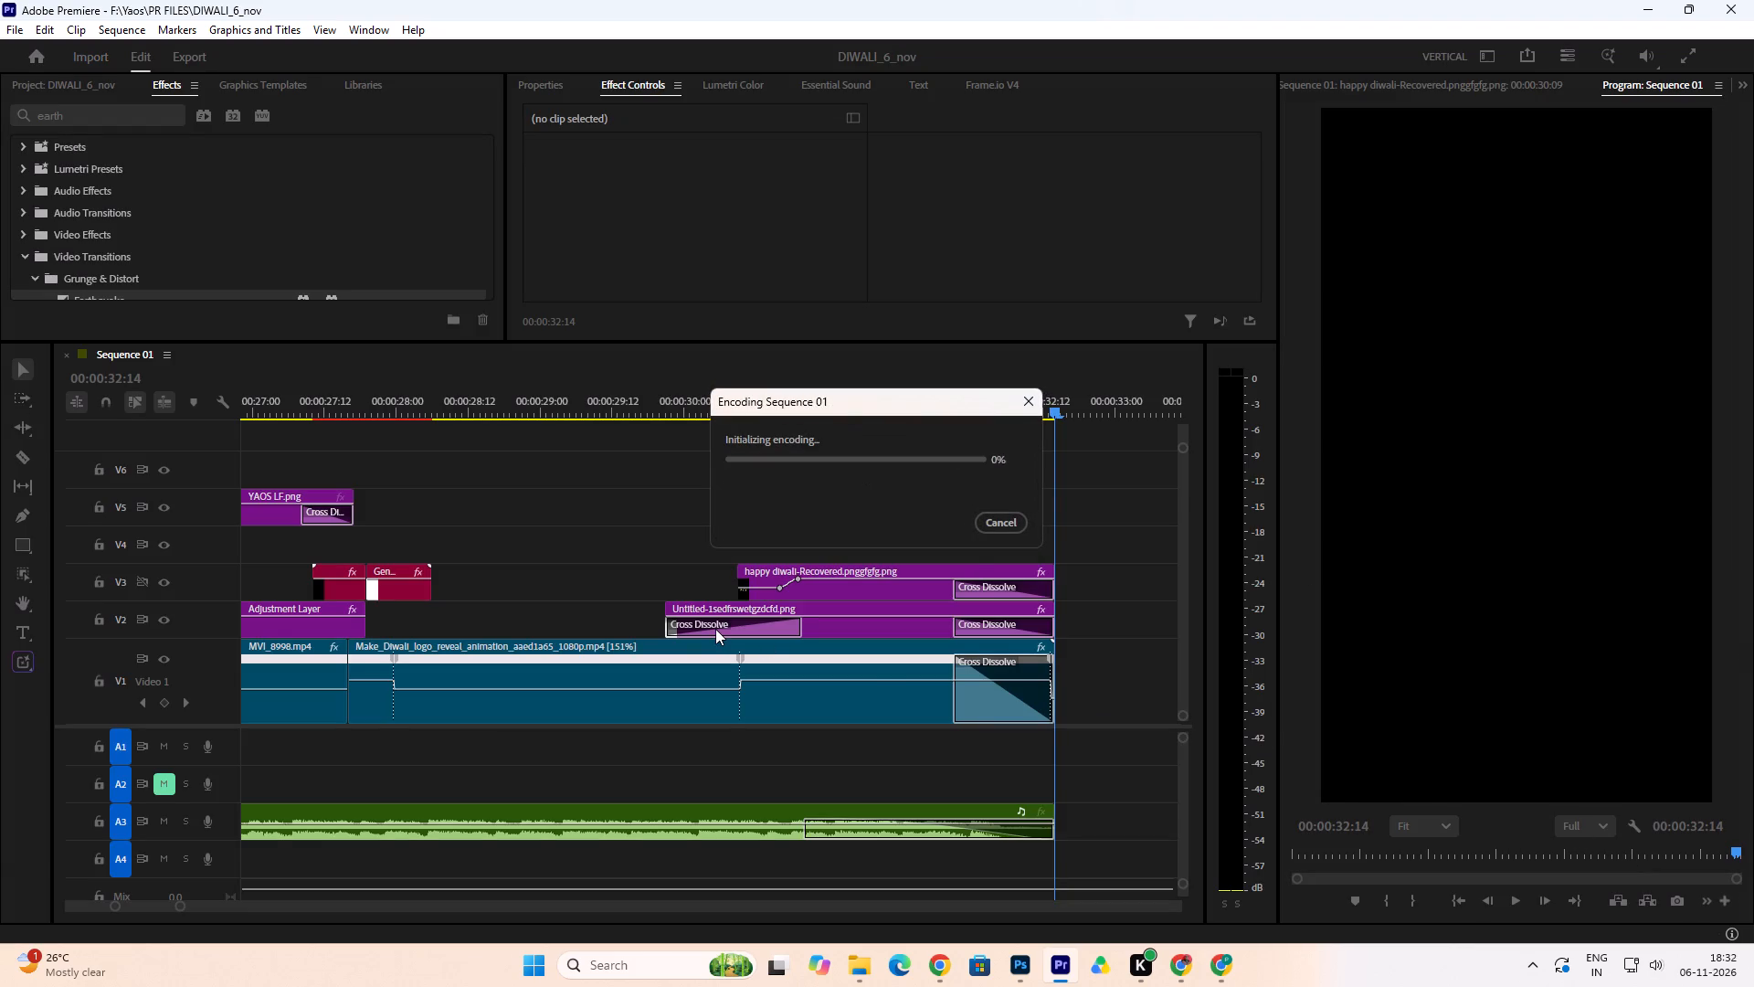
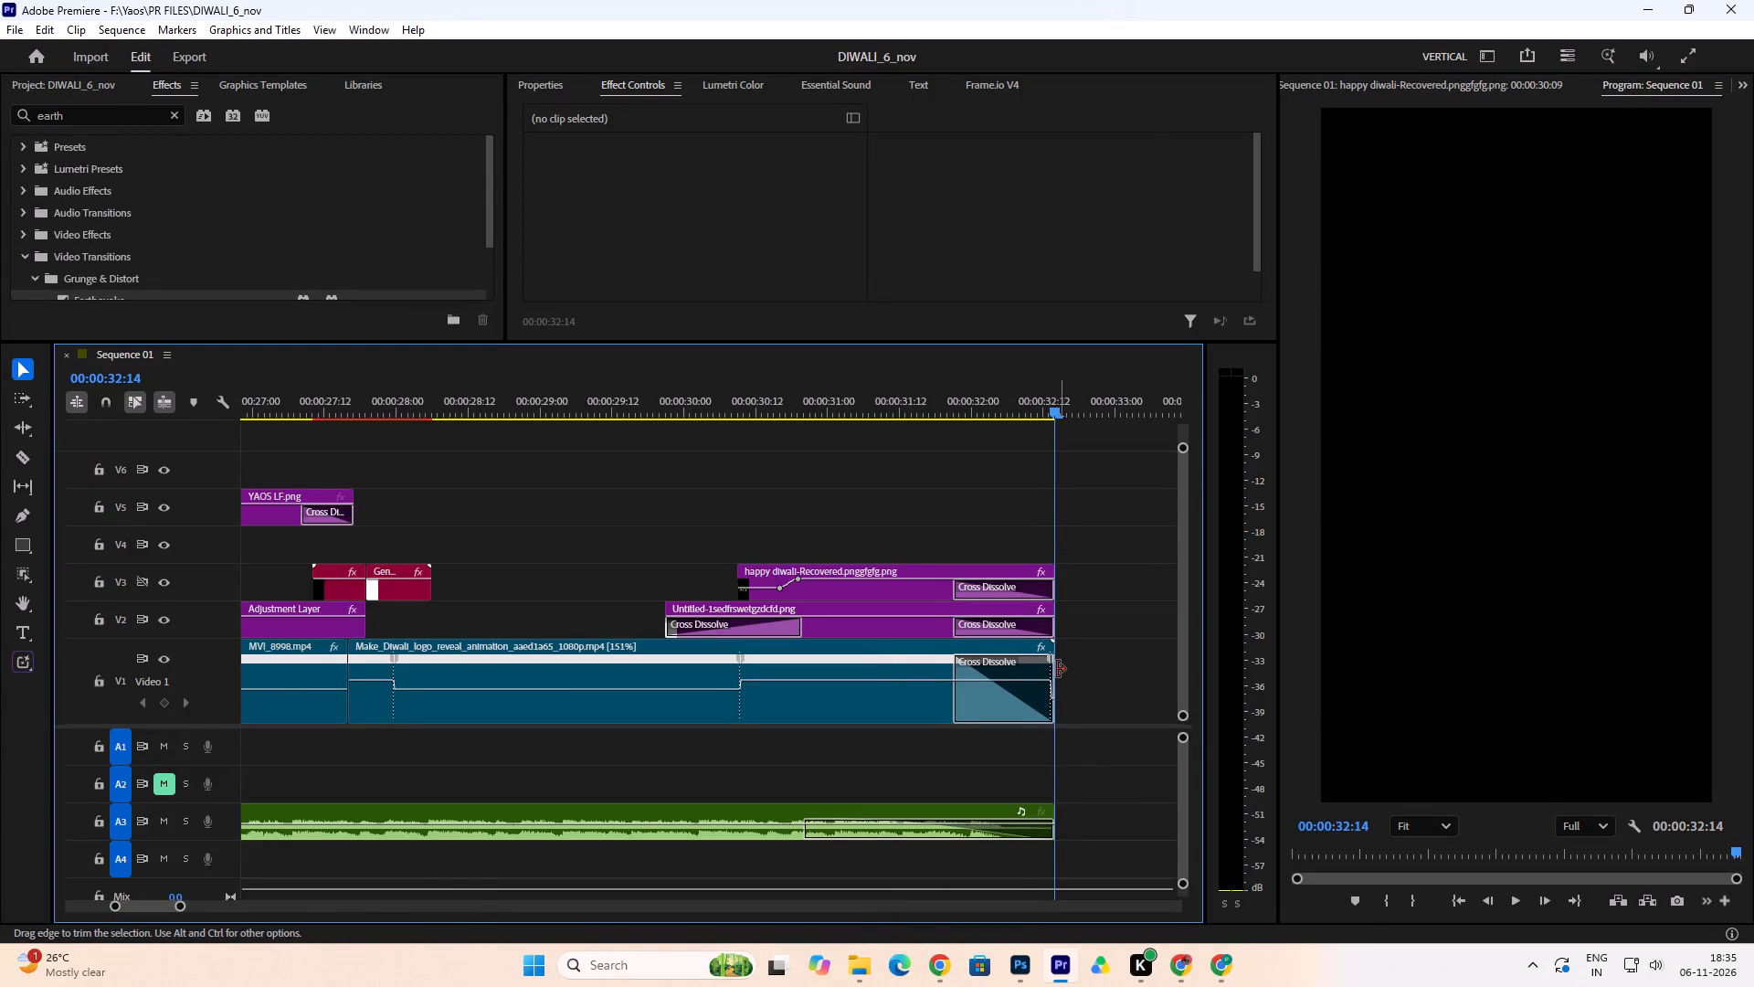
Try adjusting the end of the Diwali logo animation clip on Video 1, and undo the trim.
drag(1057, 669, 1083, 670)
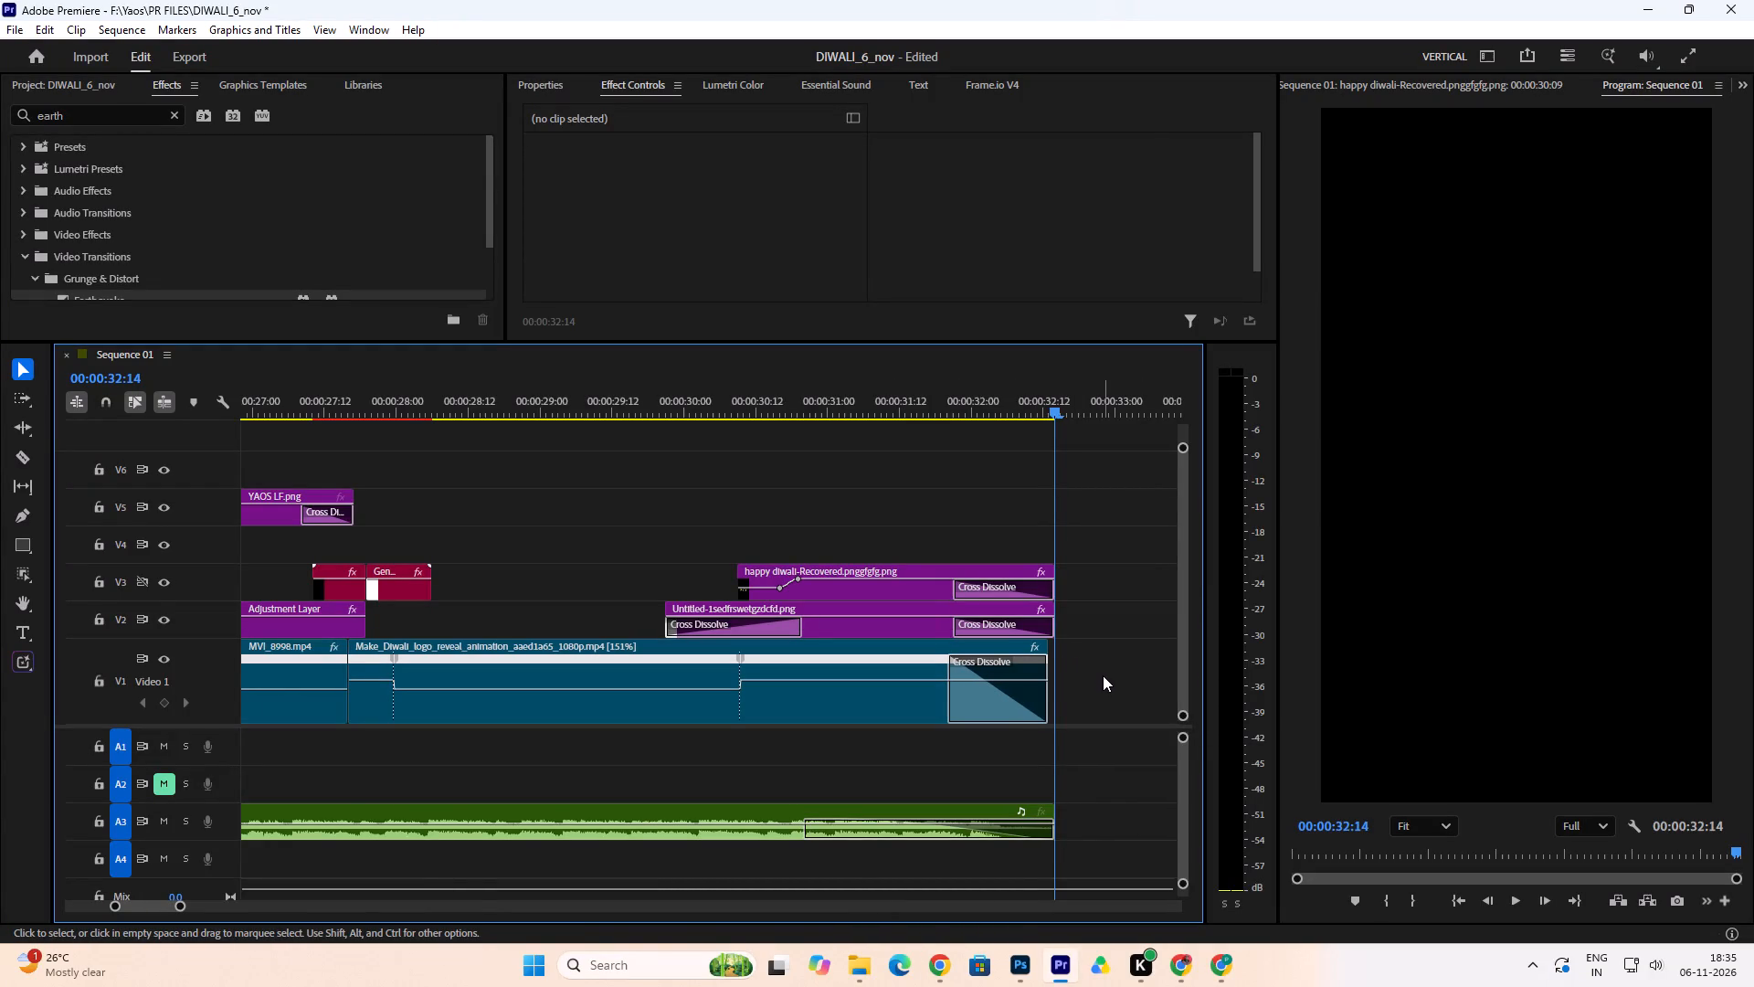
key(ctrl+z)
Switch to File Explorer and open the "yaos besan_edit_6nov" video from the Yaos VIDEO folder on drive F.
click(856, 963)
click(816, 878)
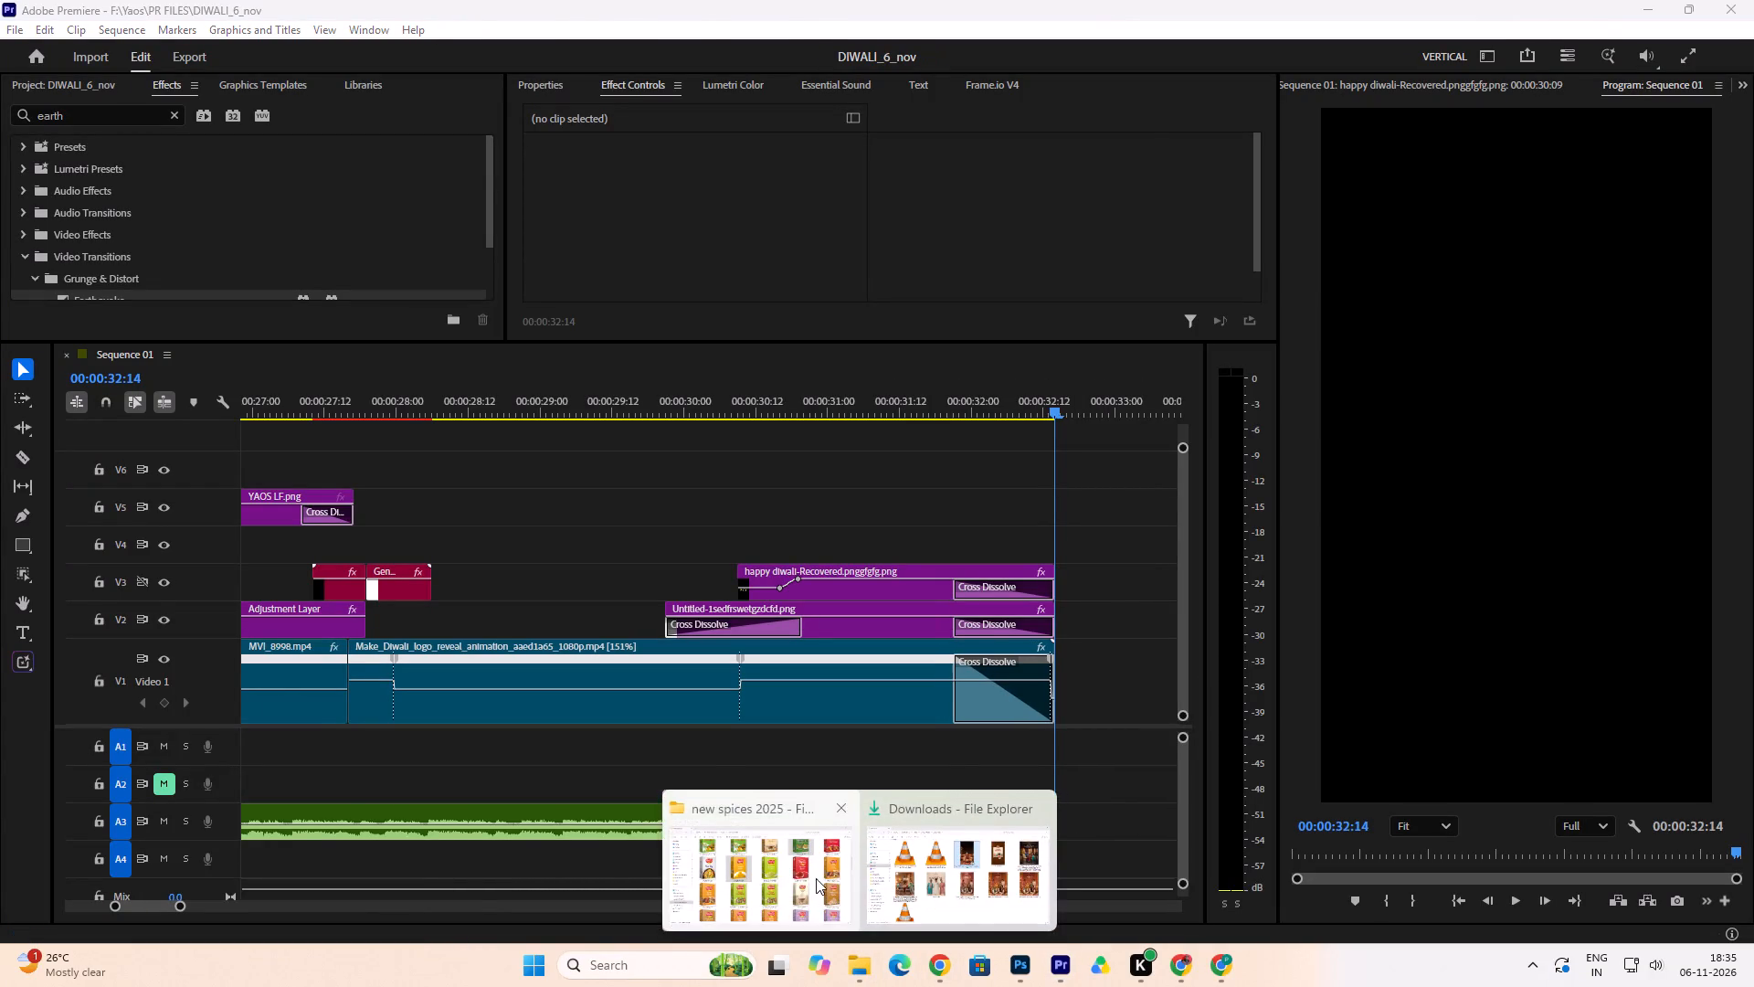
click(124, 739)
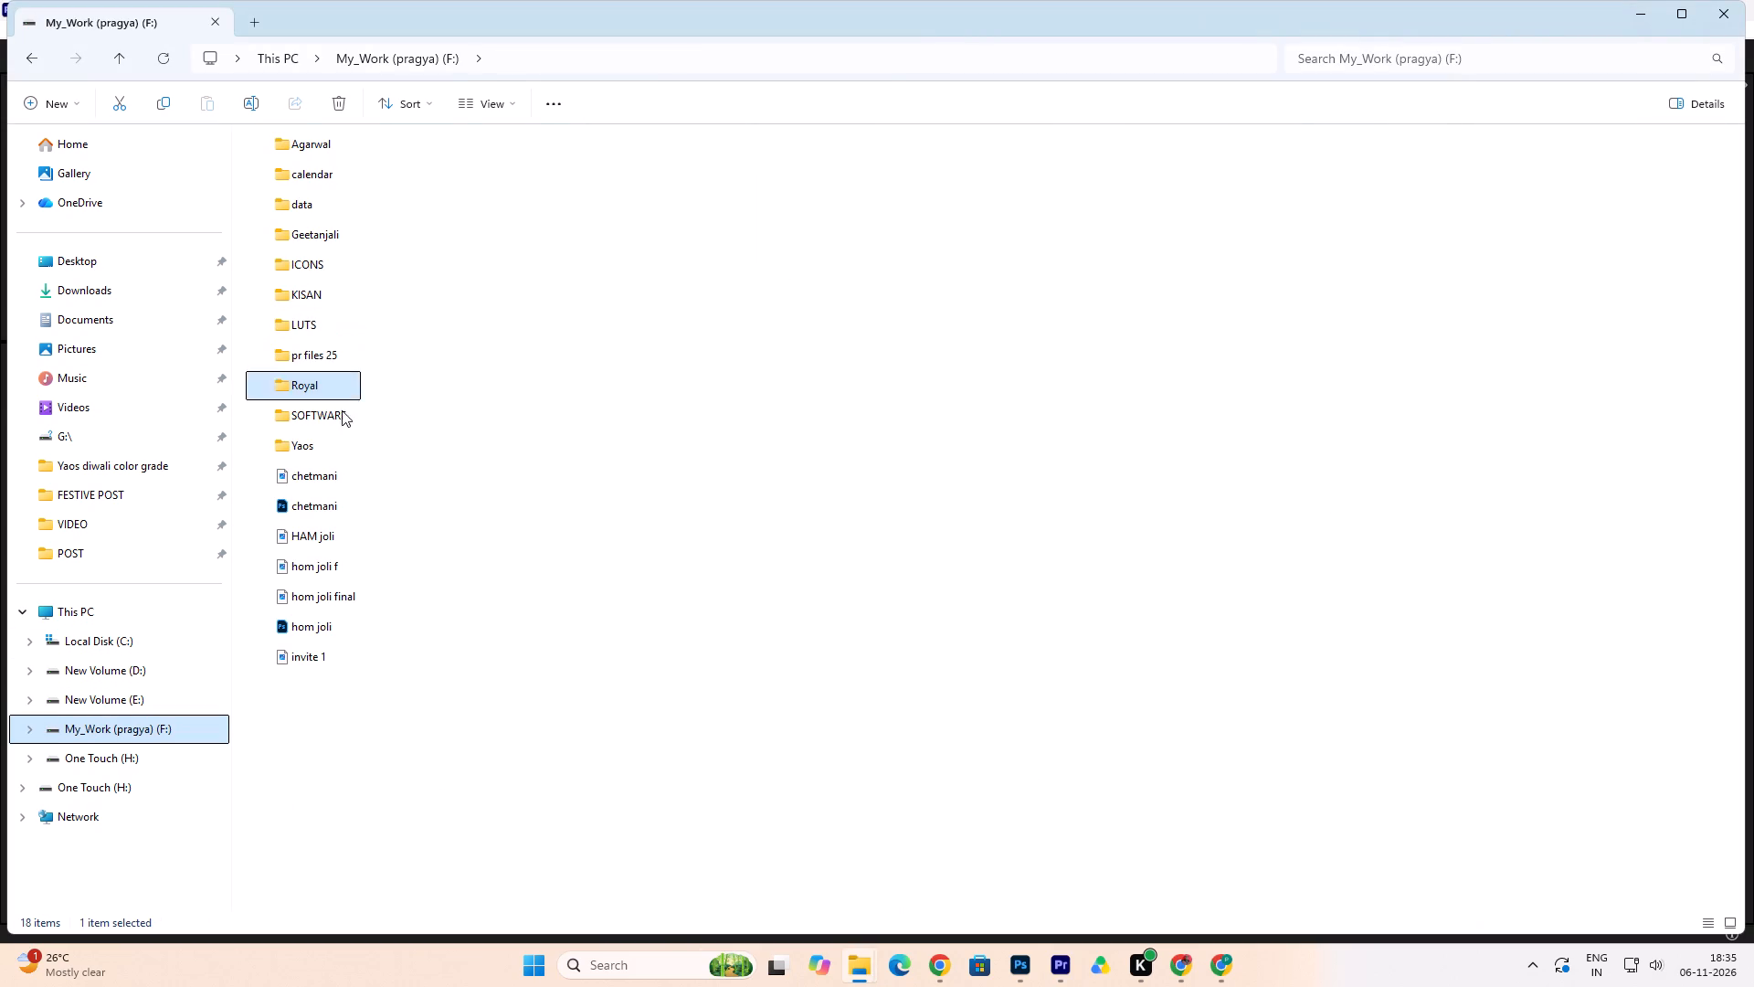
double_click(322, 442)
click(320, 228)
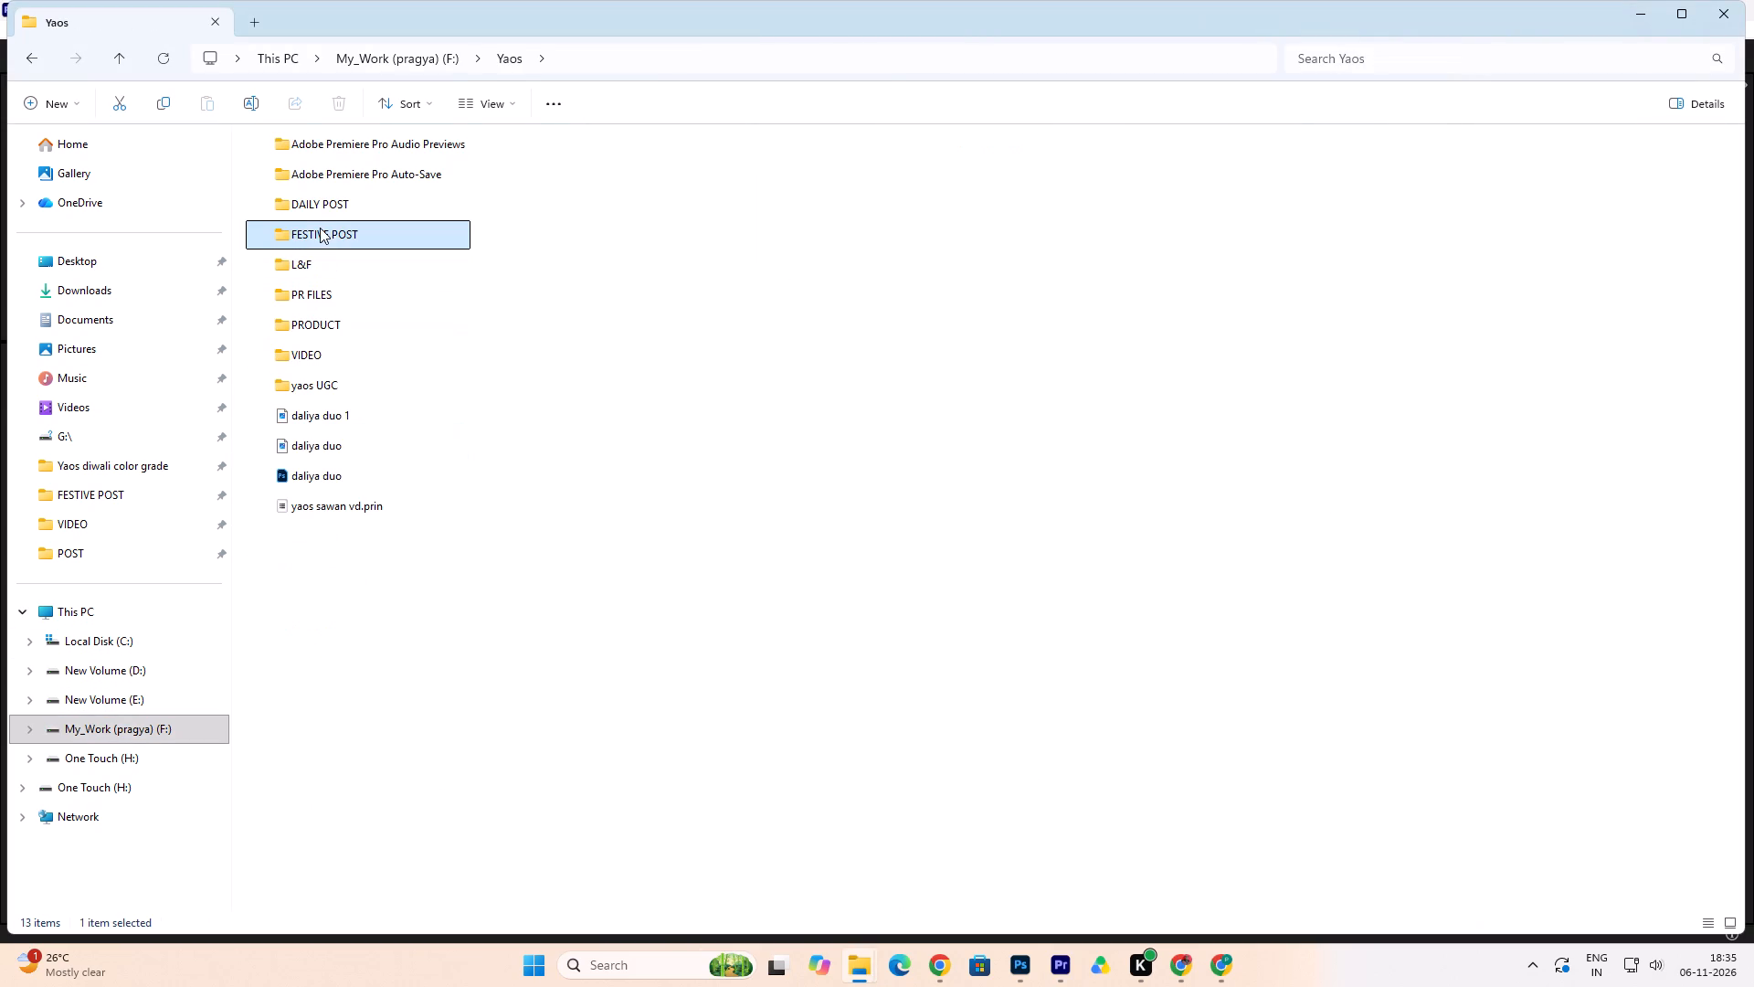
double_click(335, 360)
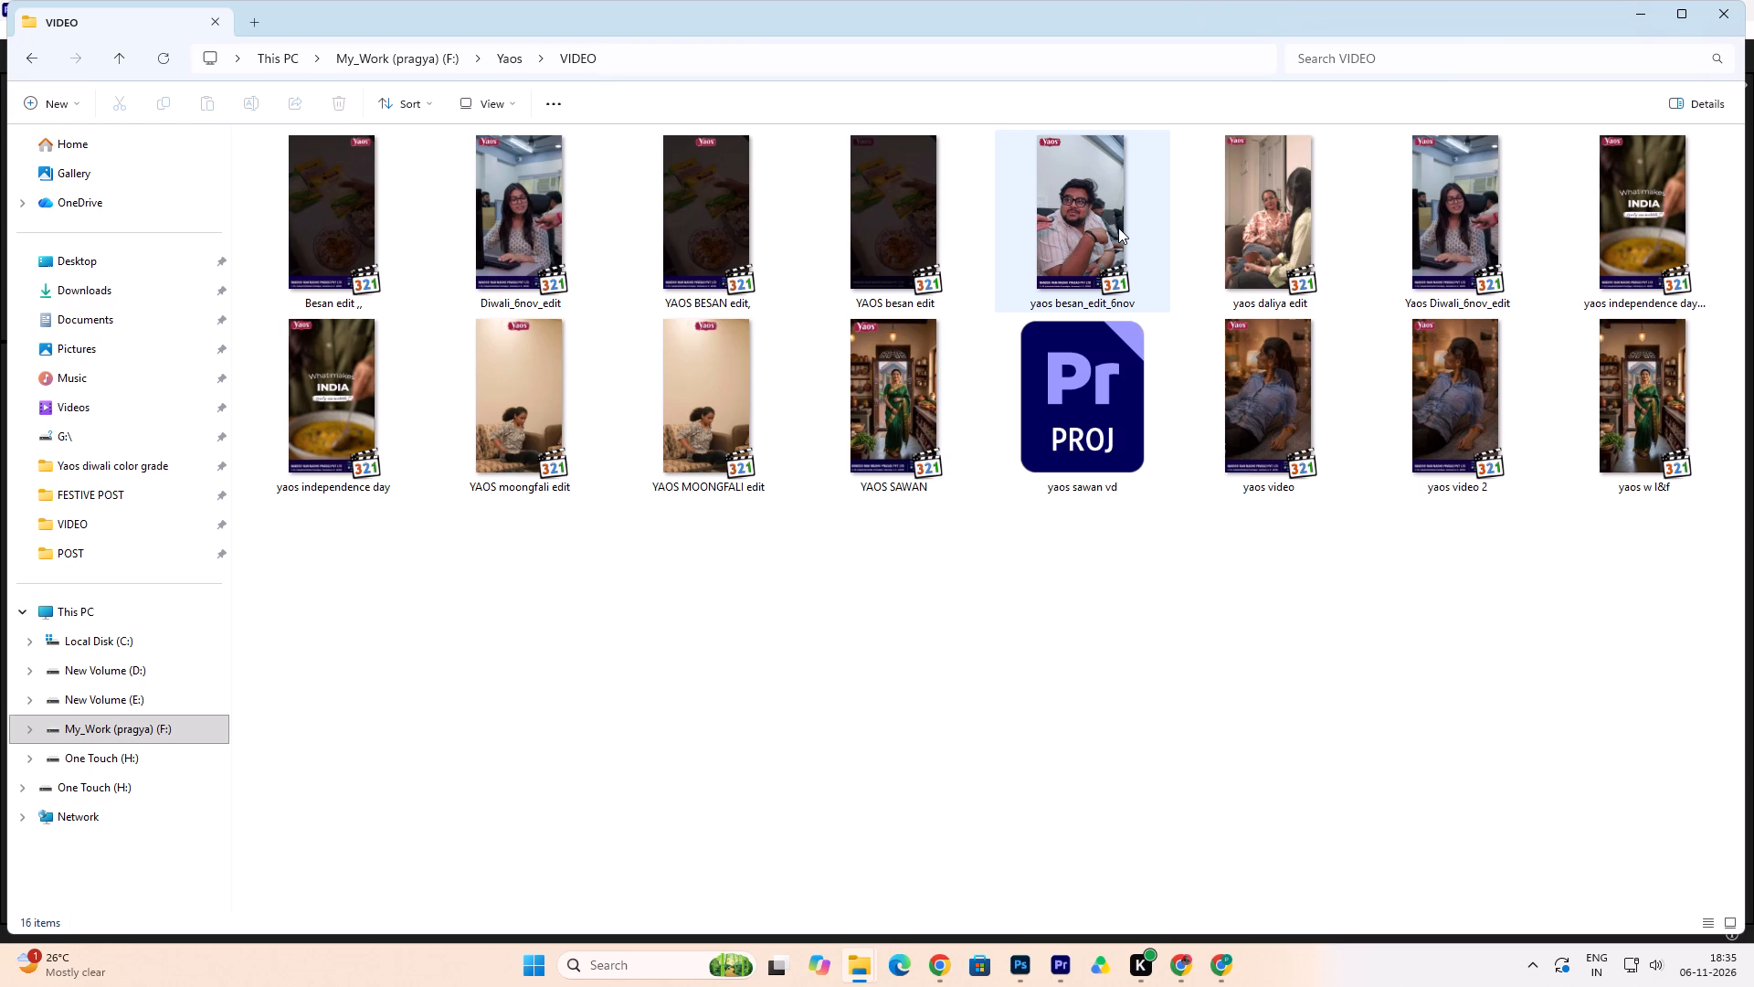
double_click(1090, 219)
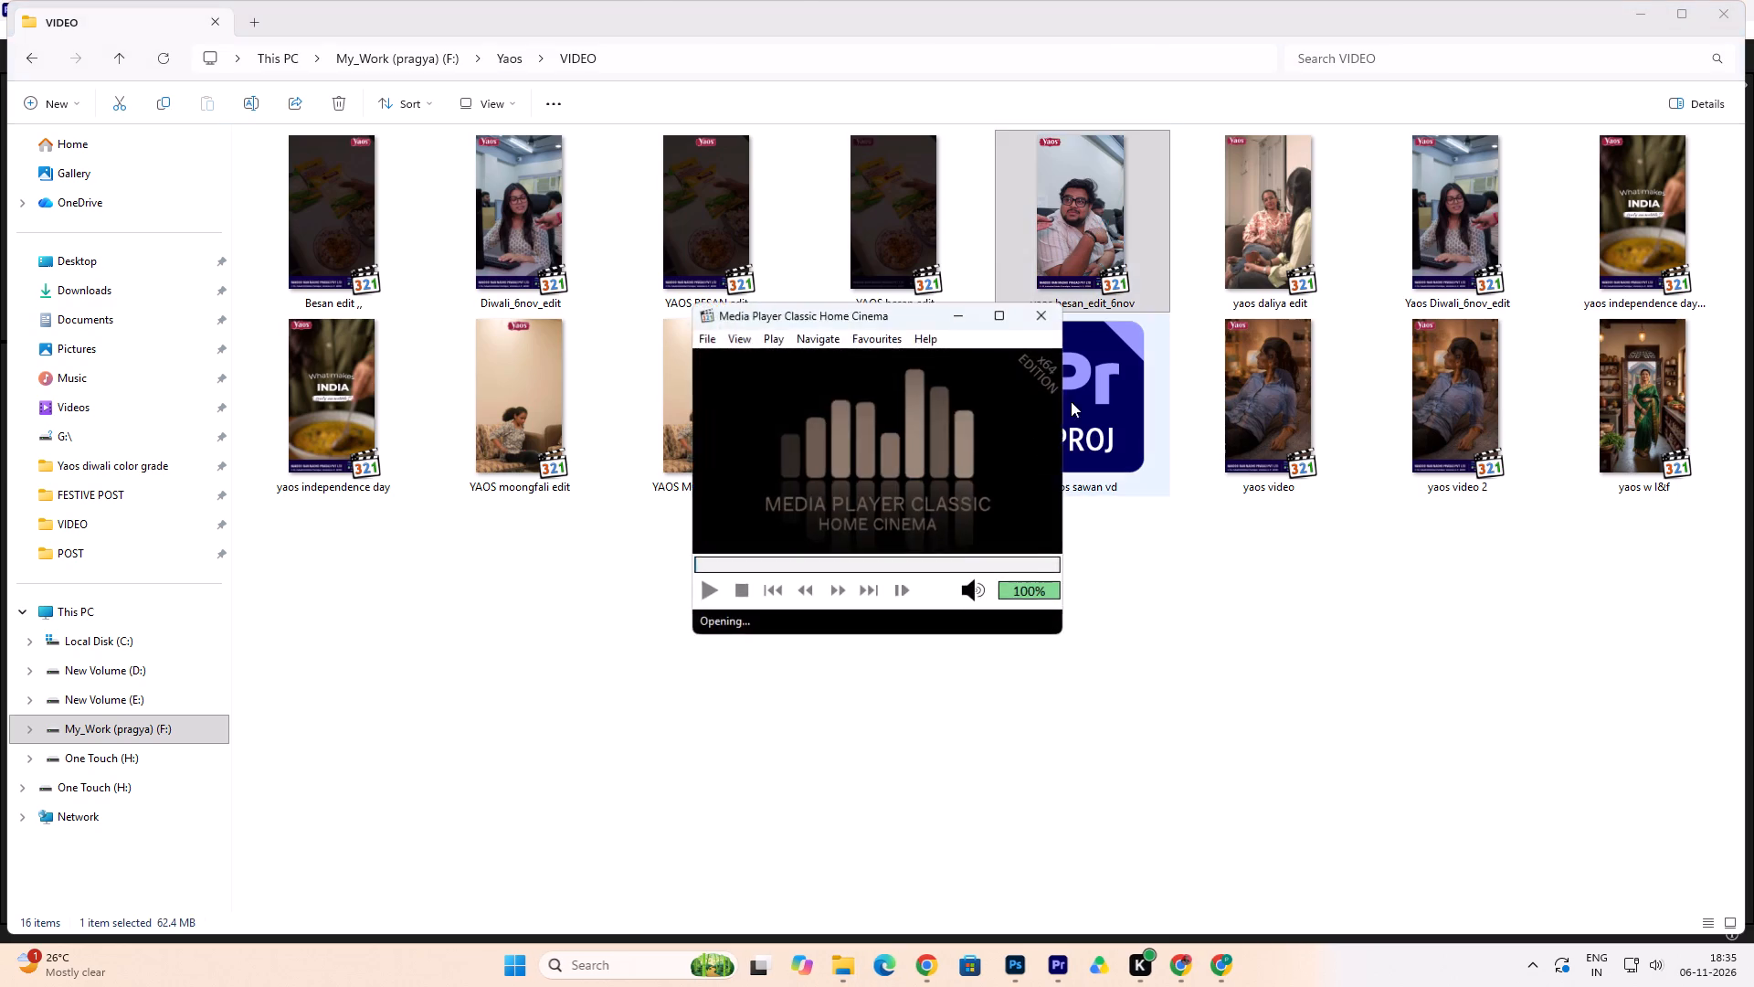
Review the exported video in full screen, skipping back to recheck the besan laddoo shots, and leave the player.
double_click(874, 460)
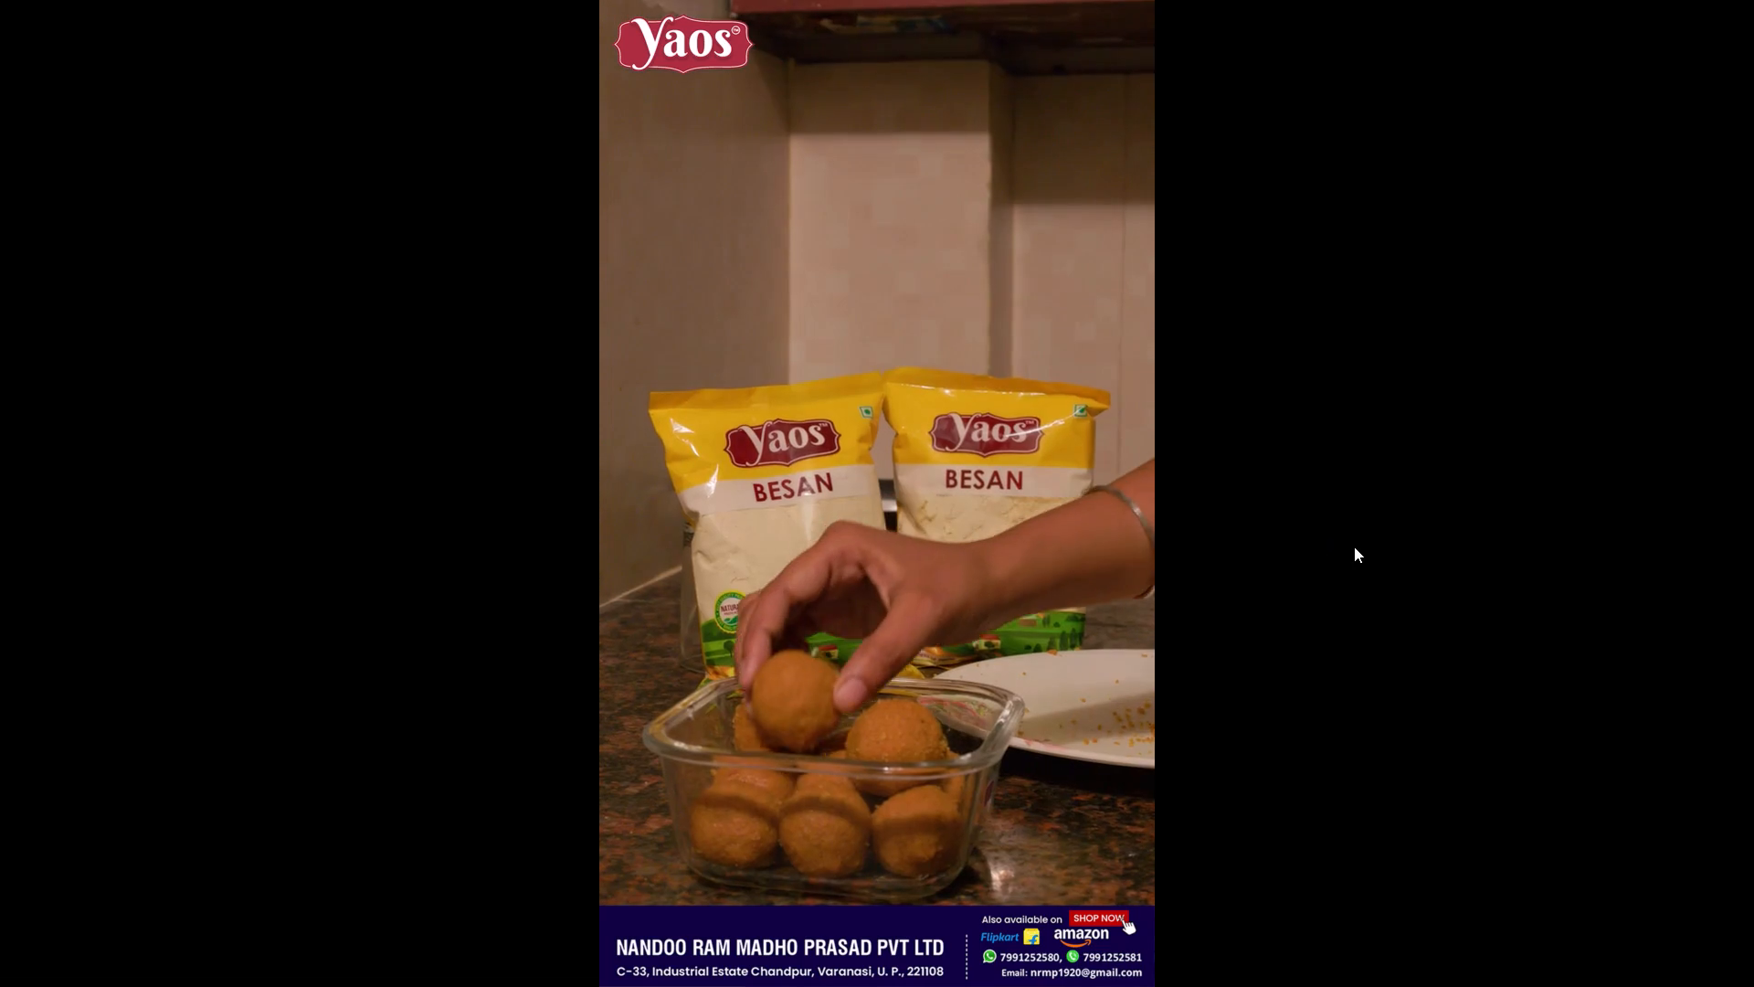
key(Left)
key(Left)
key(Left)
key(Left)
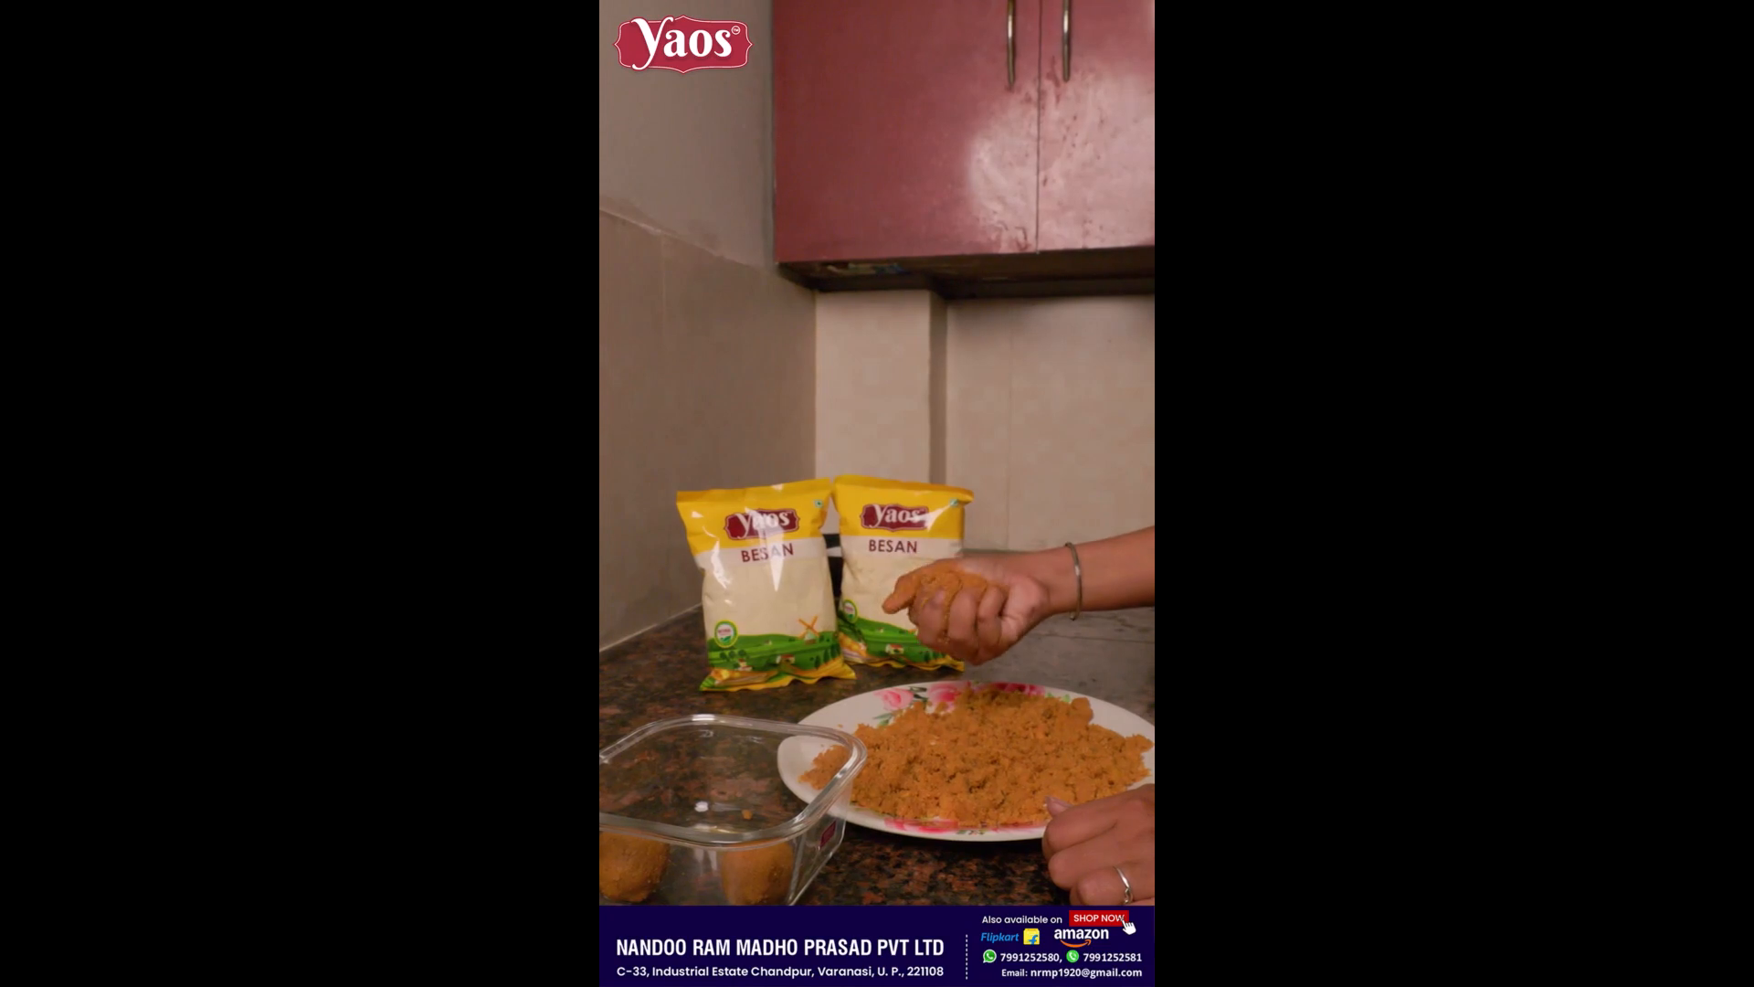
key(Left)
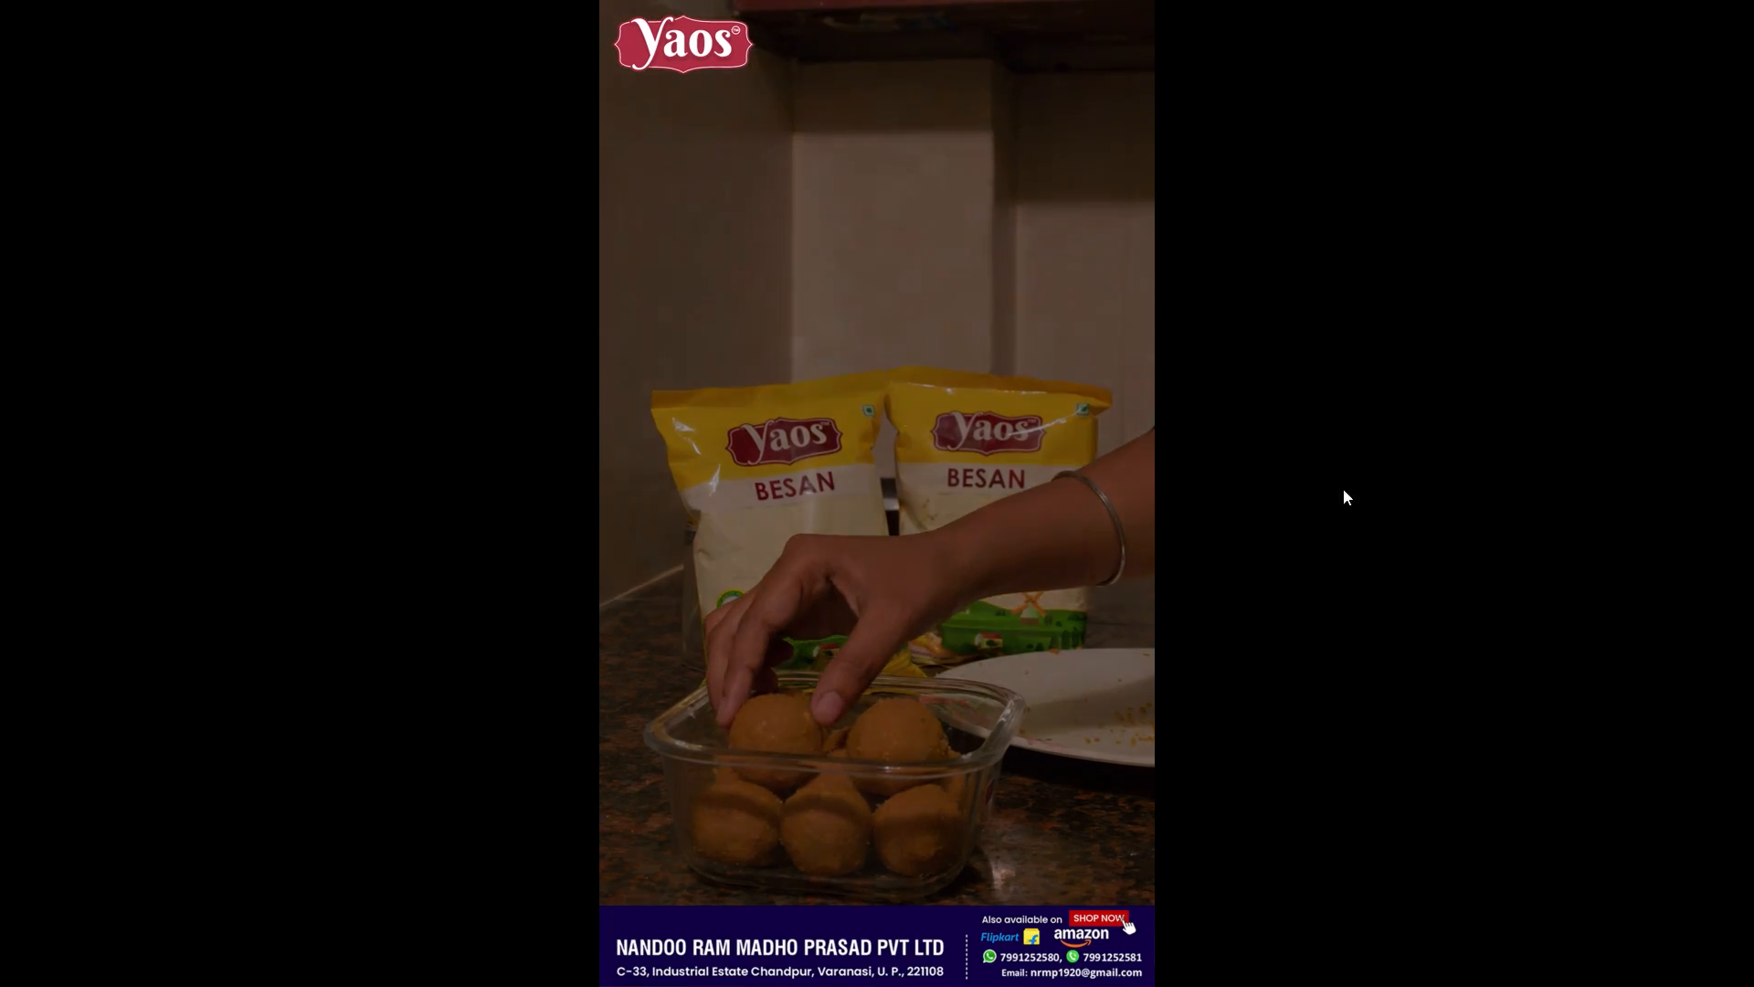
key(space)
double_click(1344, 774)
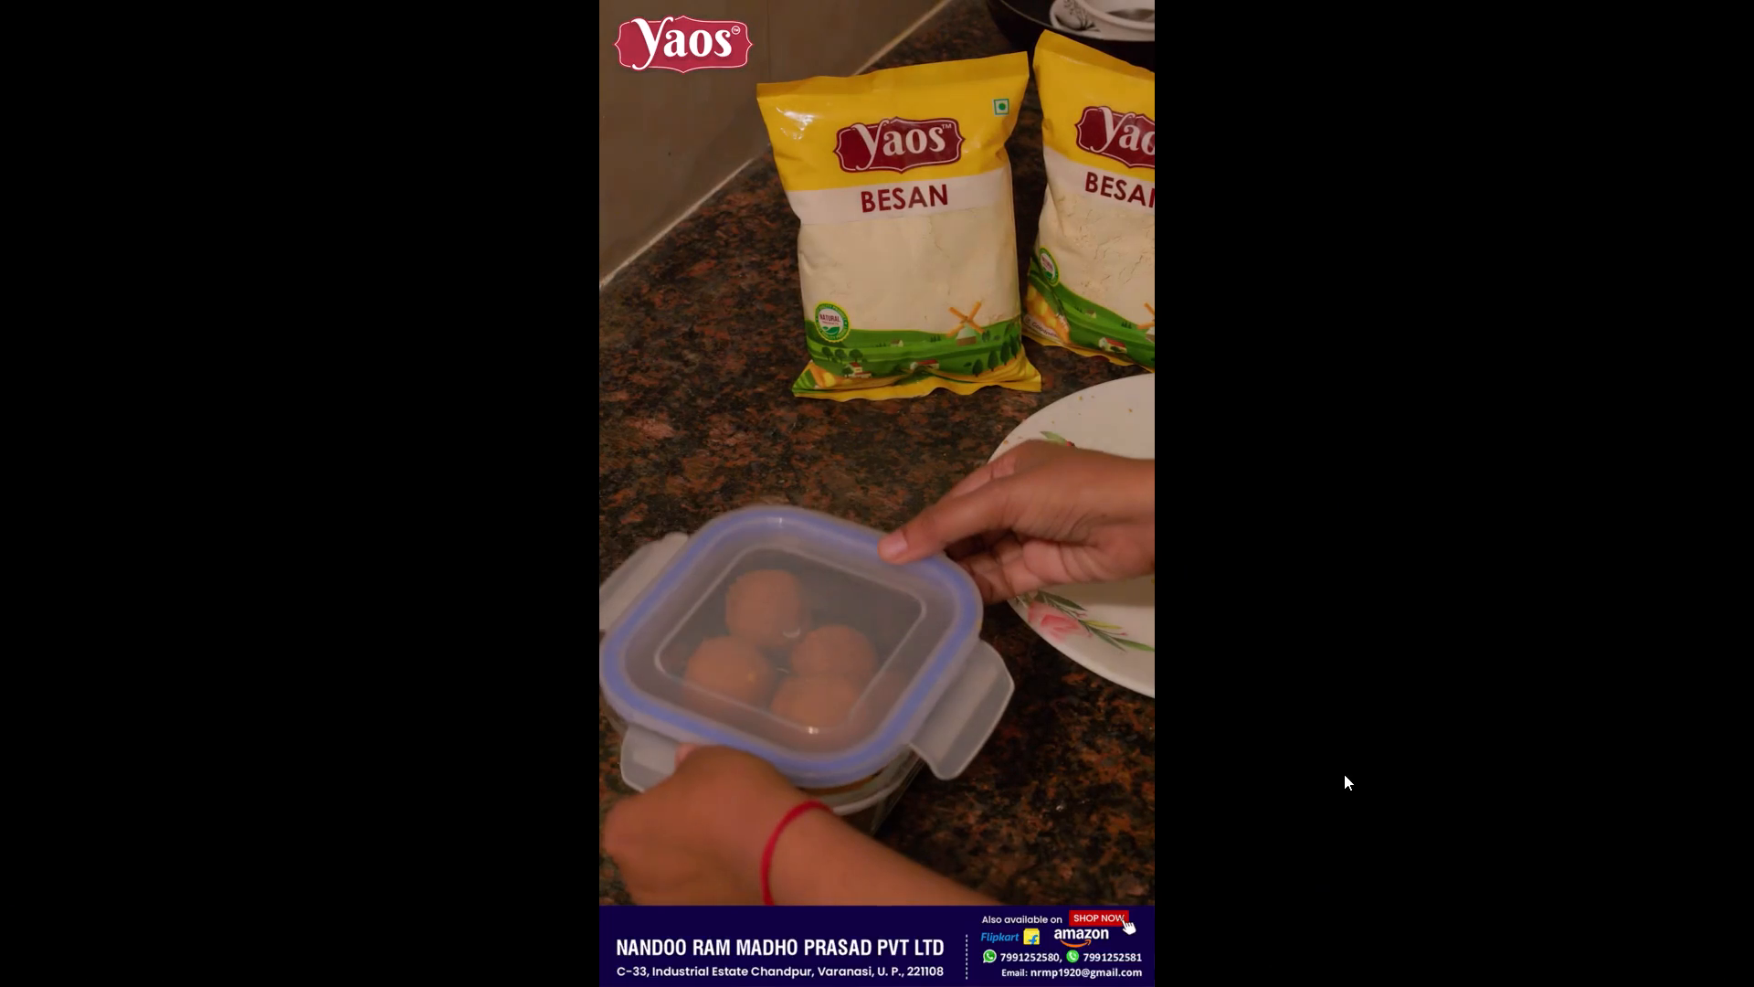
click(1089, 13)
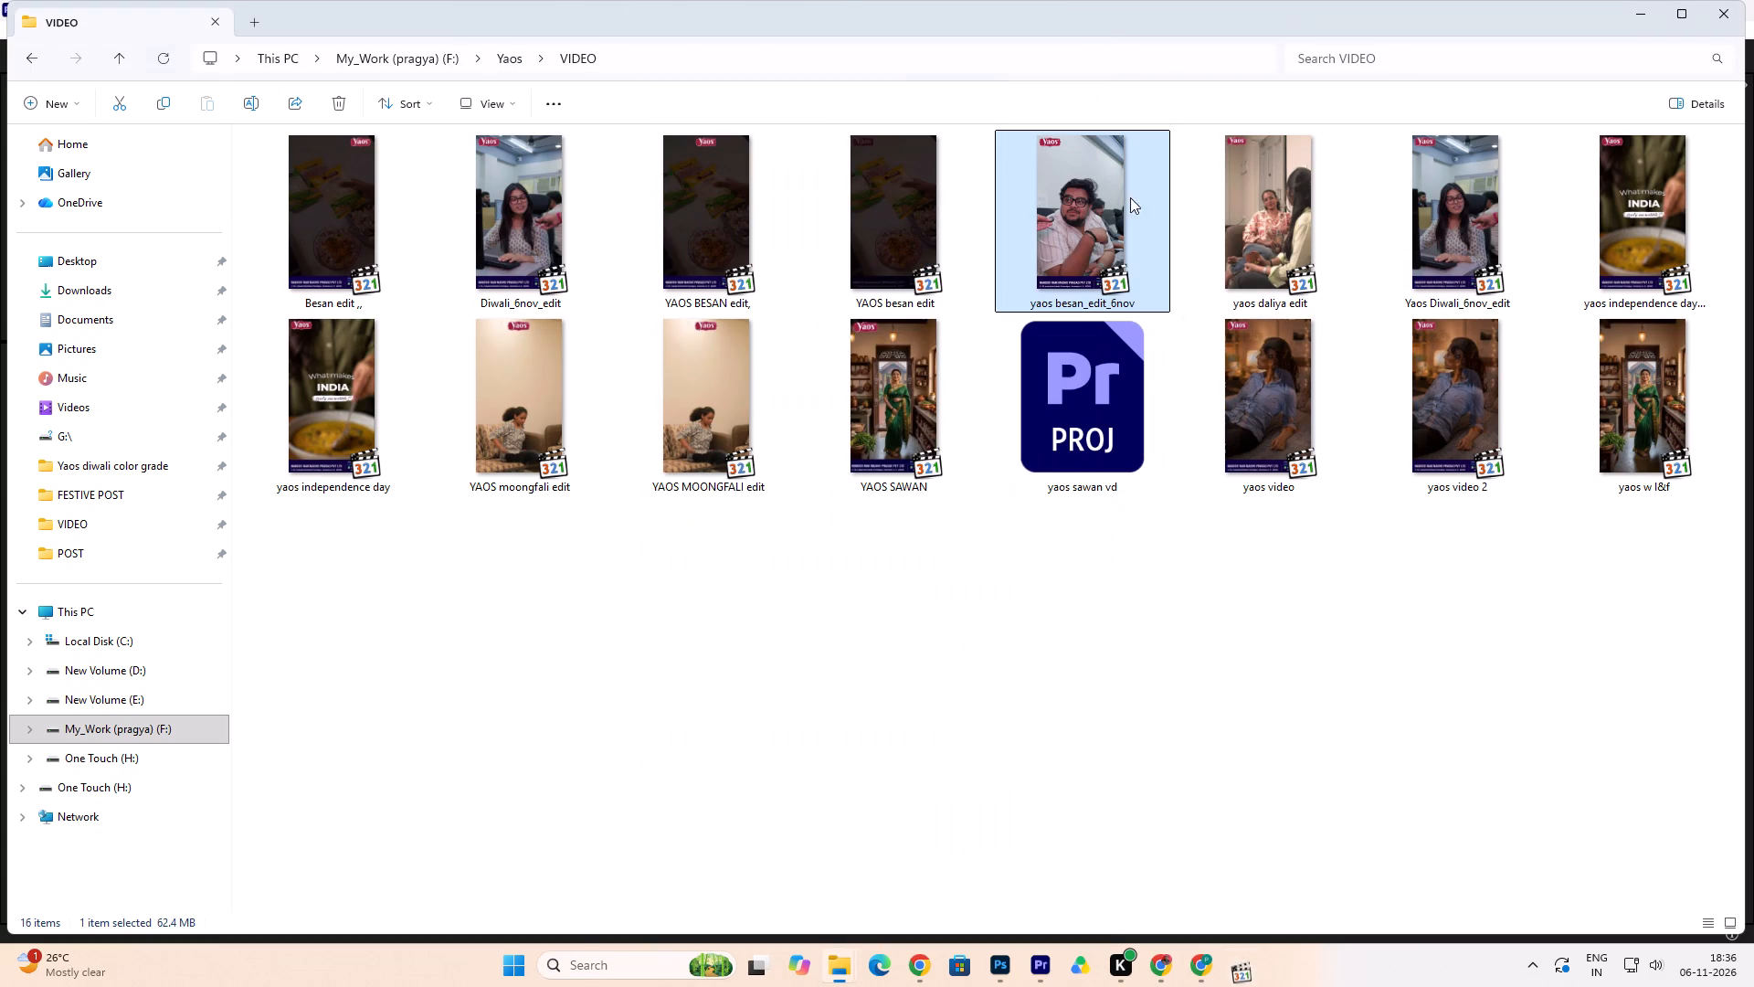
Switch to Premiere and bring the playhead to the start of Sequence 01 to examine its opening frames.
click(1052, 966)
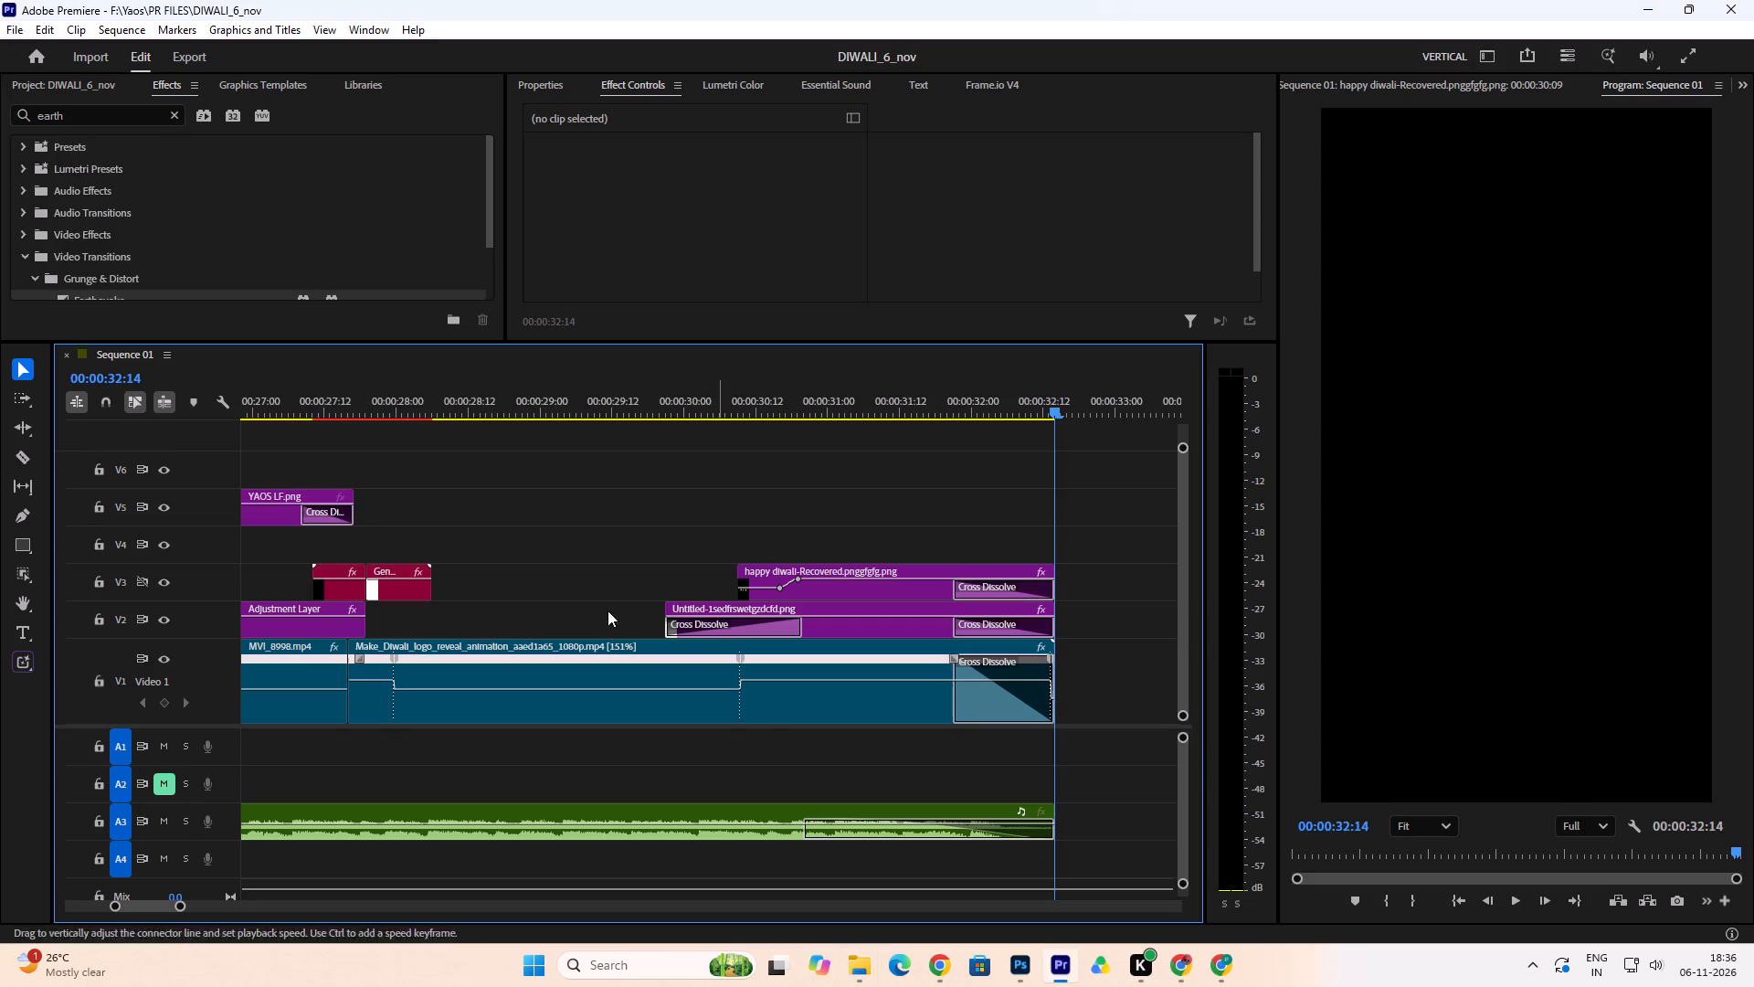
drag(295, 408, 84, 442)
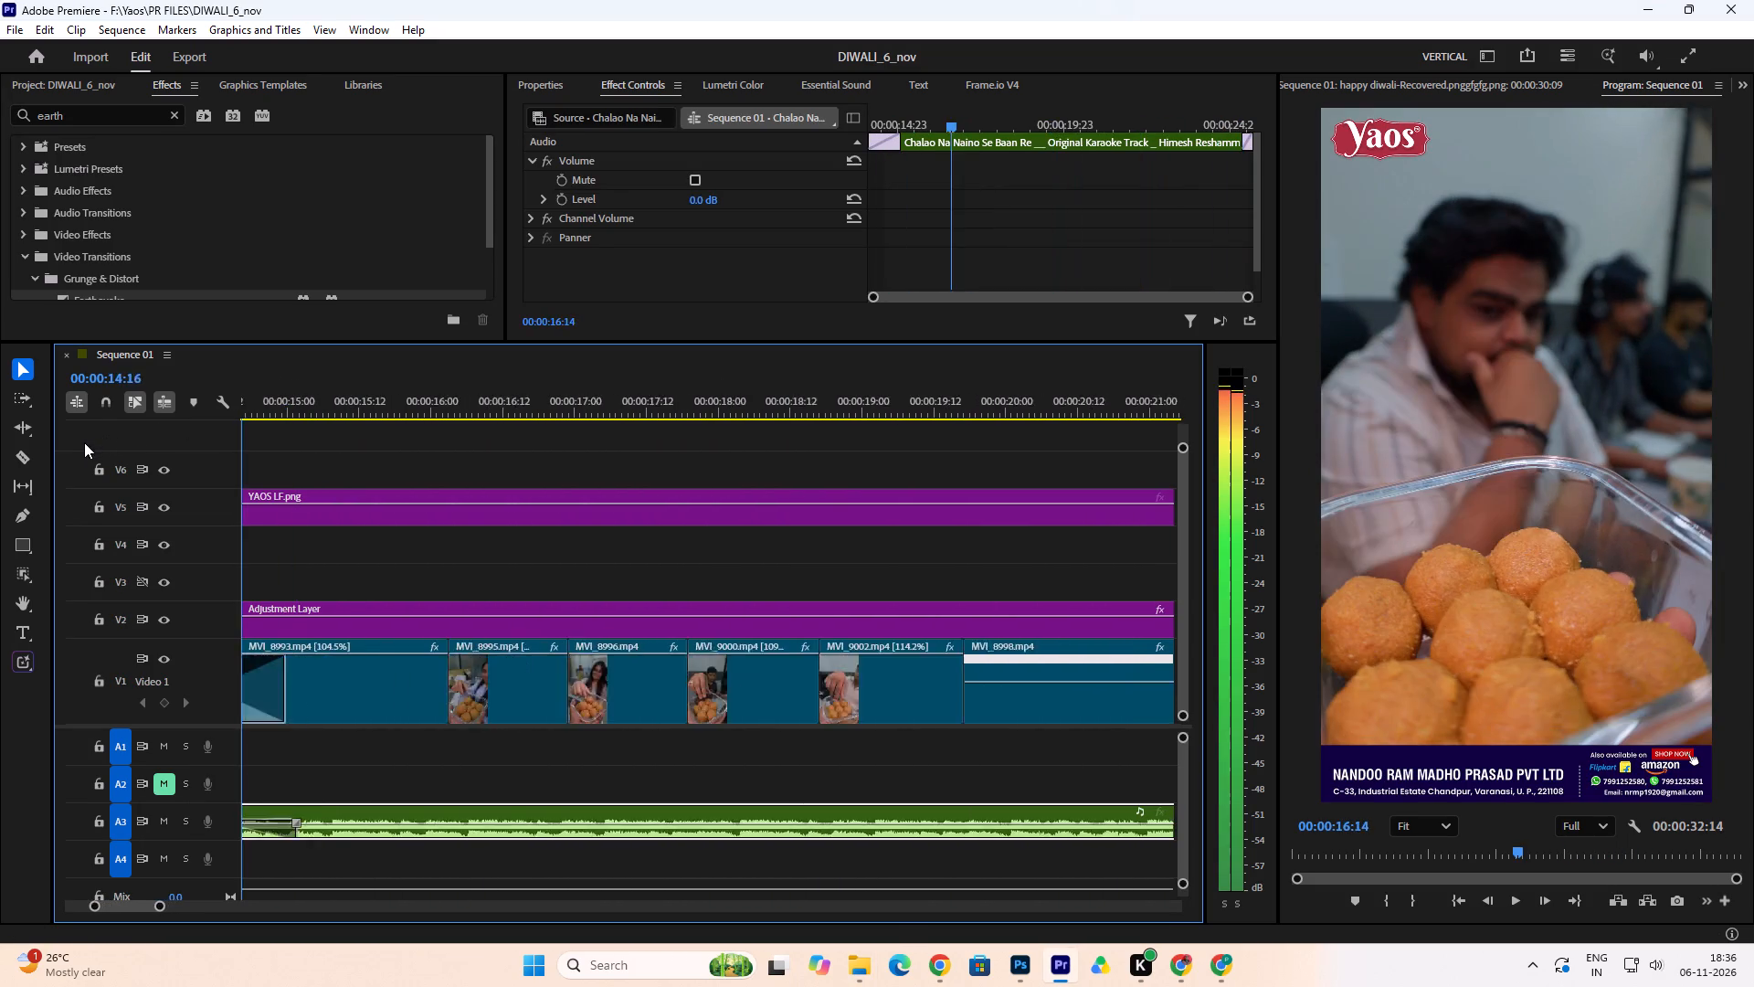
drag(84, 442, 81, 443)
drag(267, 405, 214, 418)
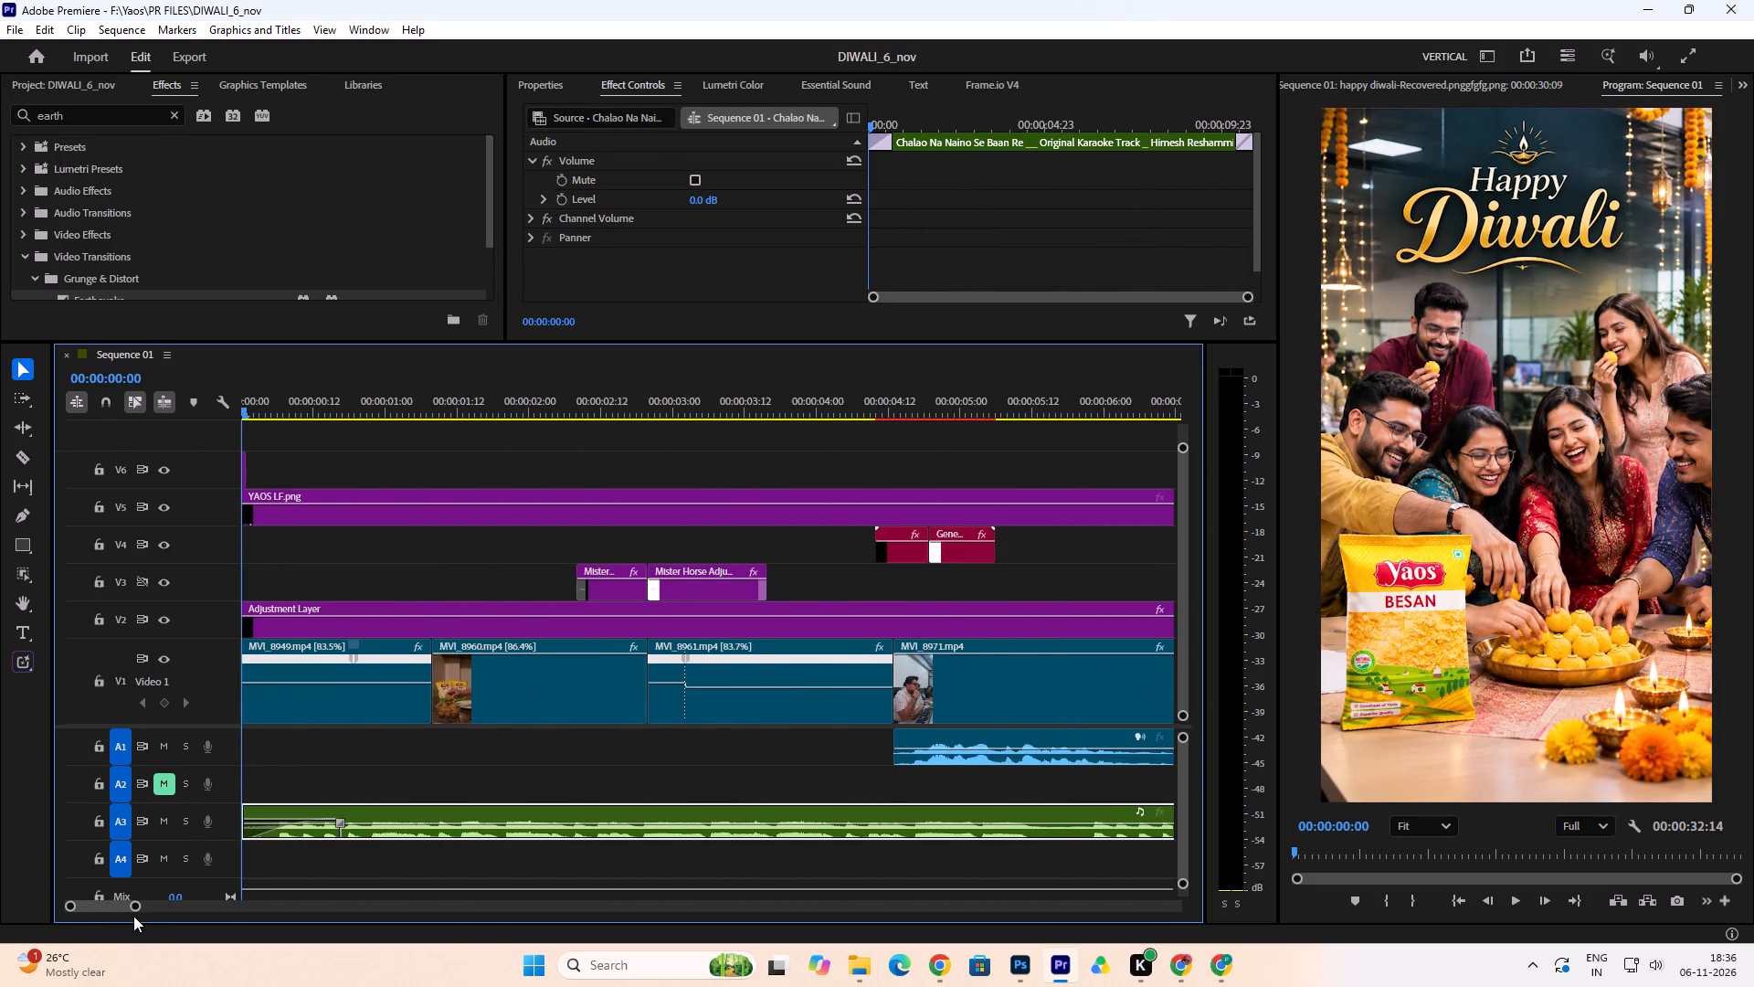
drag(132, 905, 0, 888)
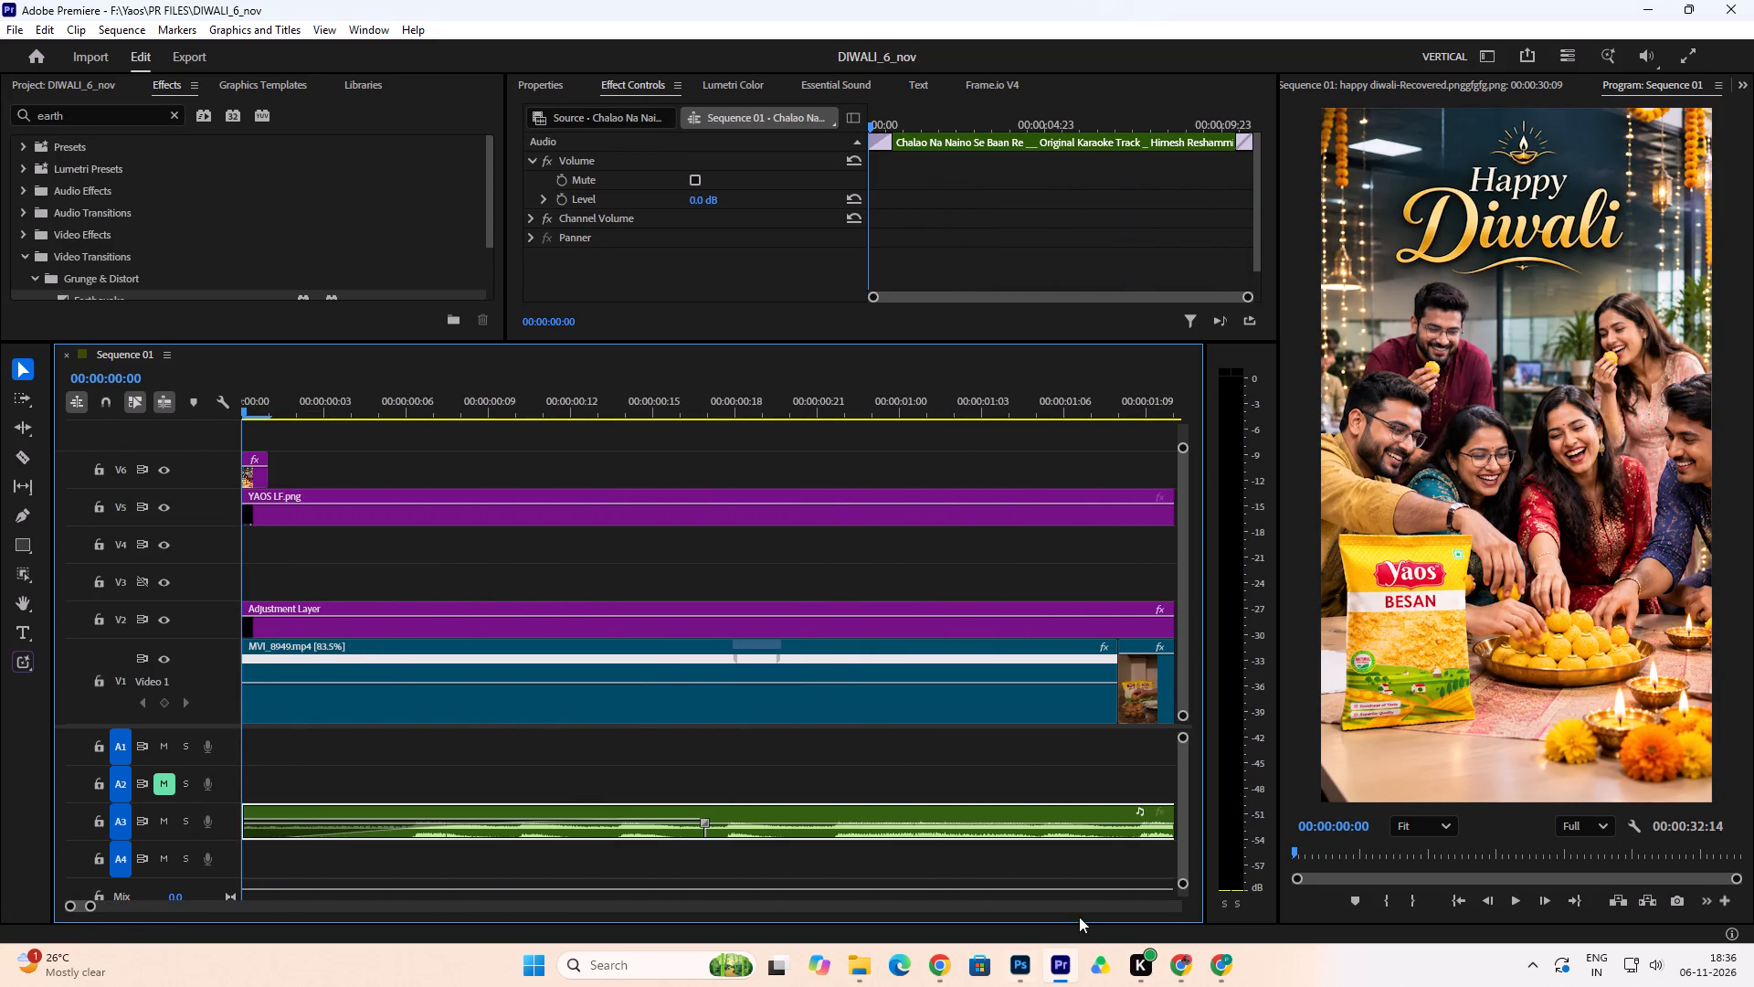
Reopen "yaos besan_edit_6nov" from the VIDEO folder and watch it from the beginning in full screen.
click(855, 970)
click(812, 884)
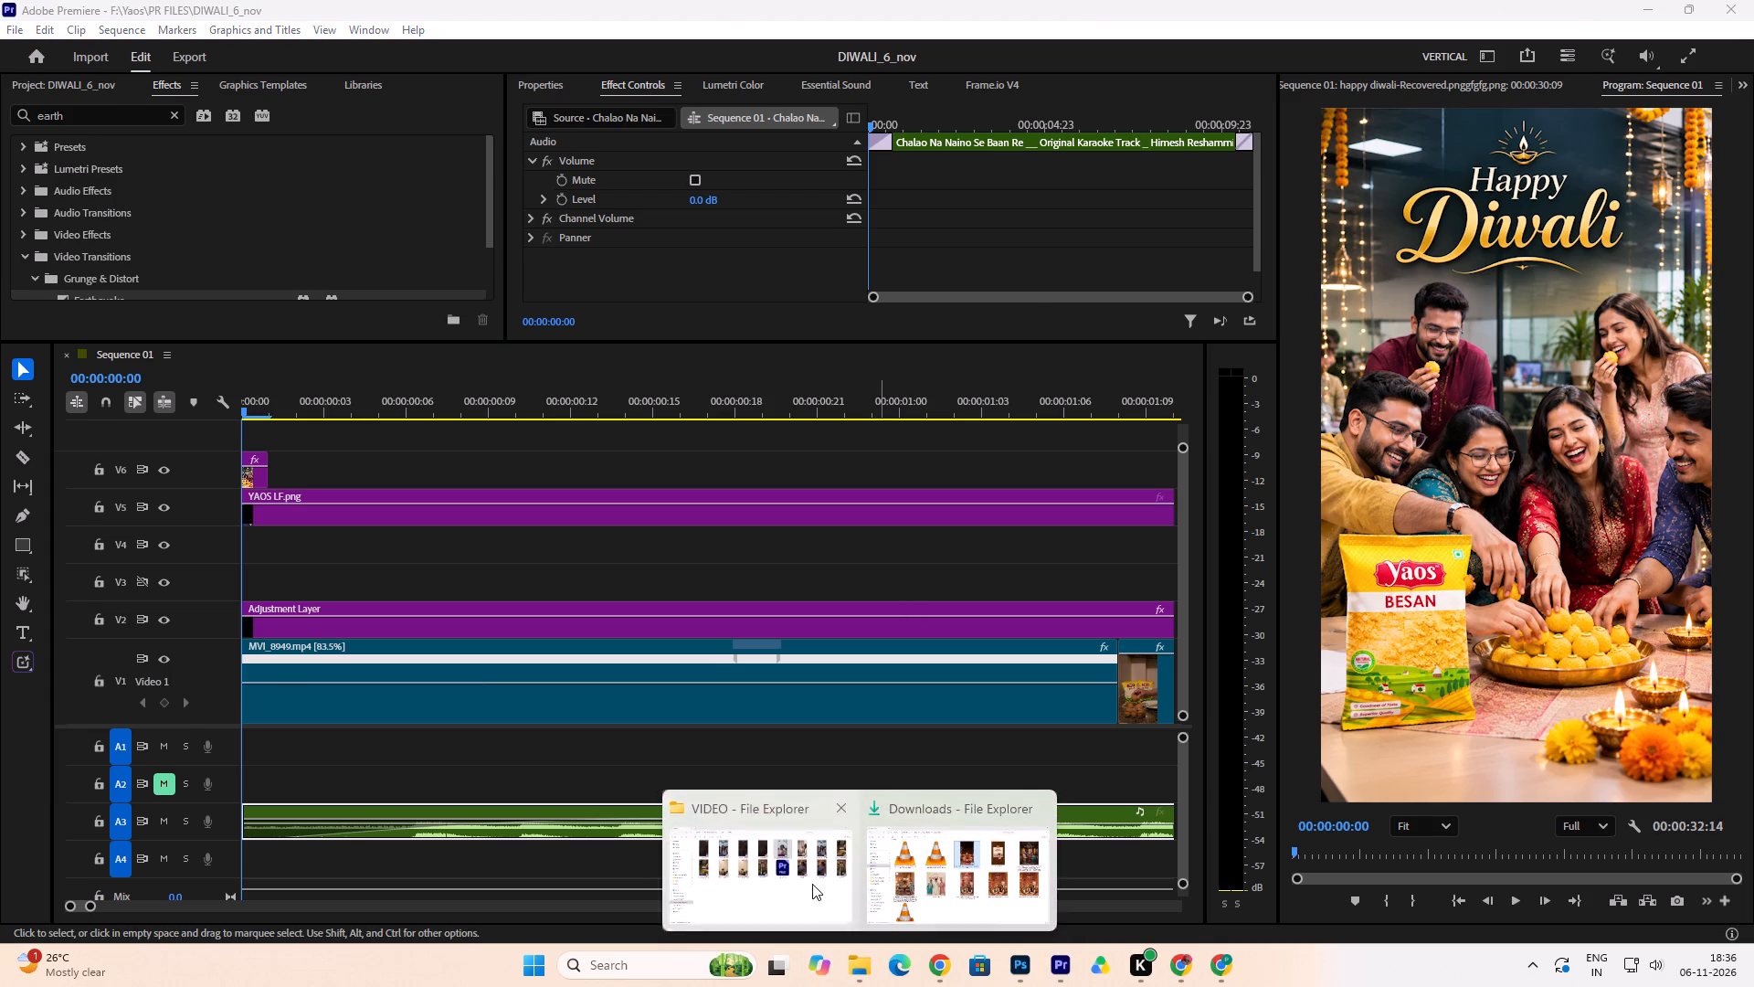
double_click(1065, 222)
double_click(901, 404)
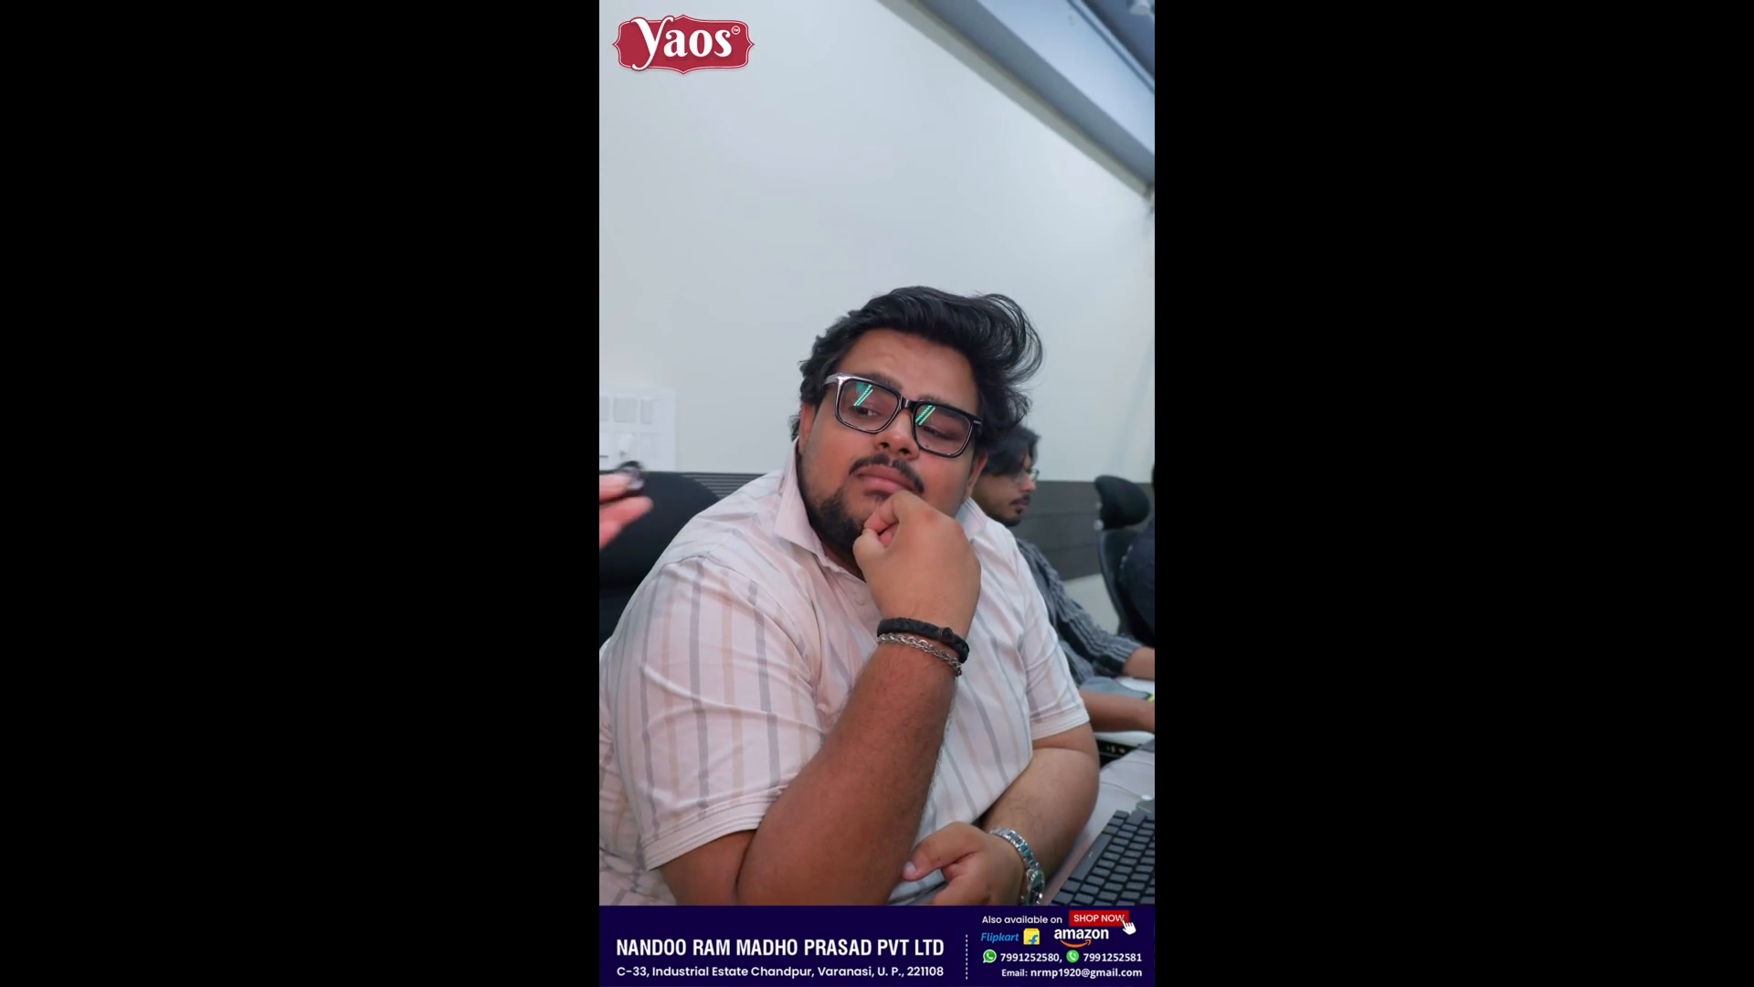
click(901, 403)
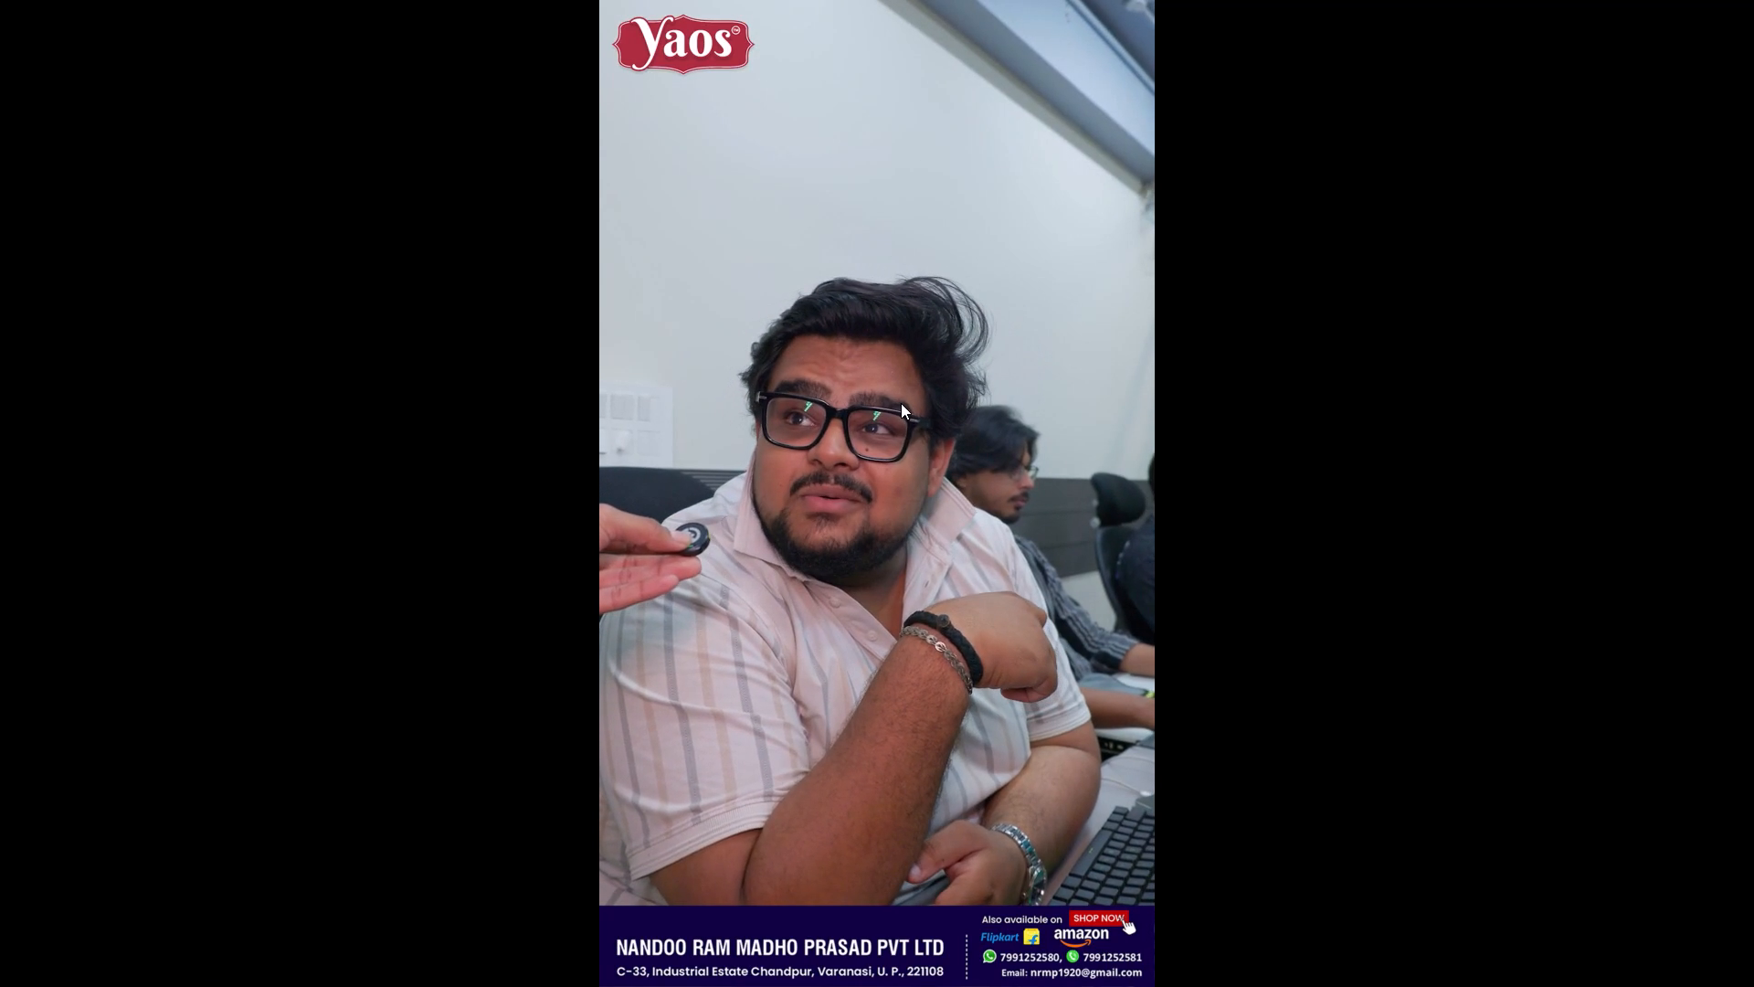
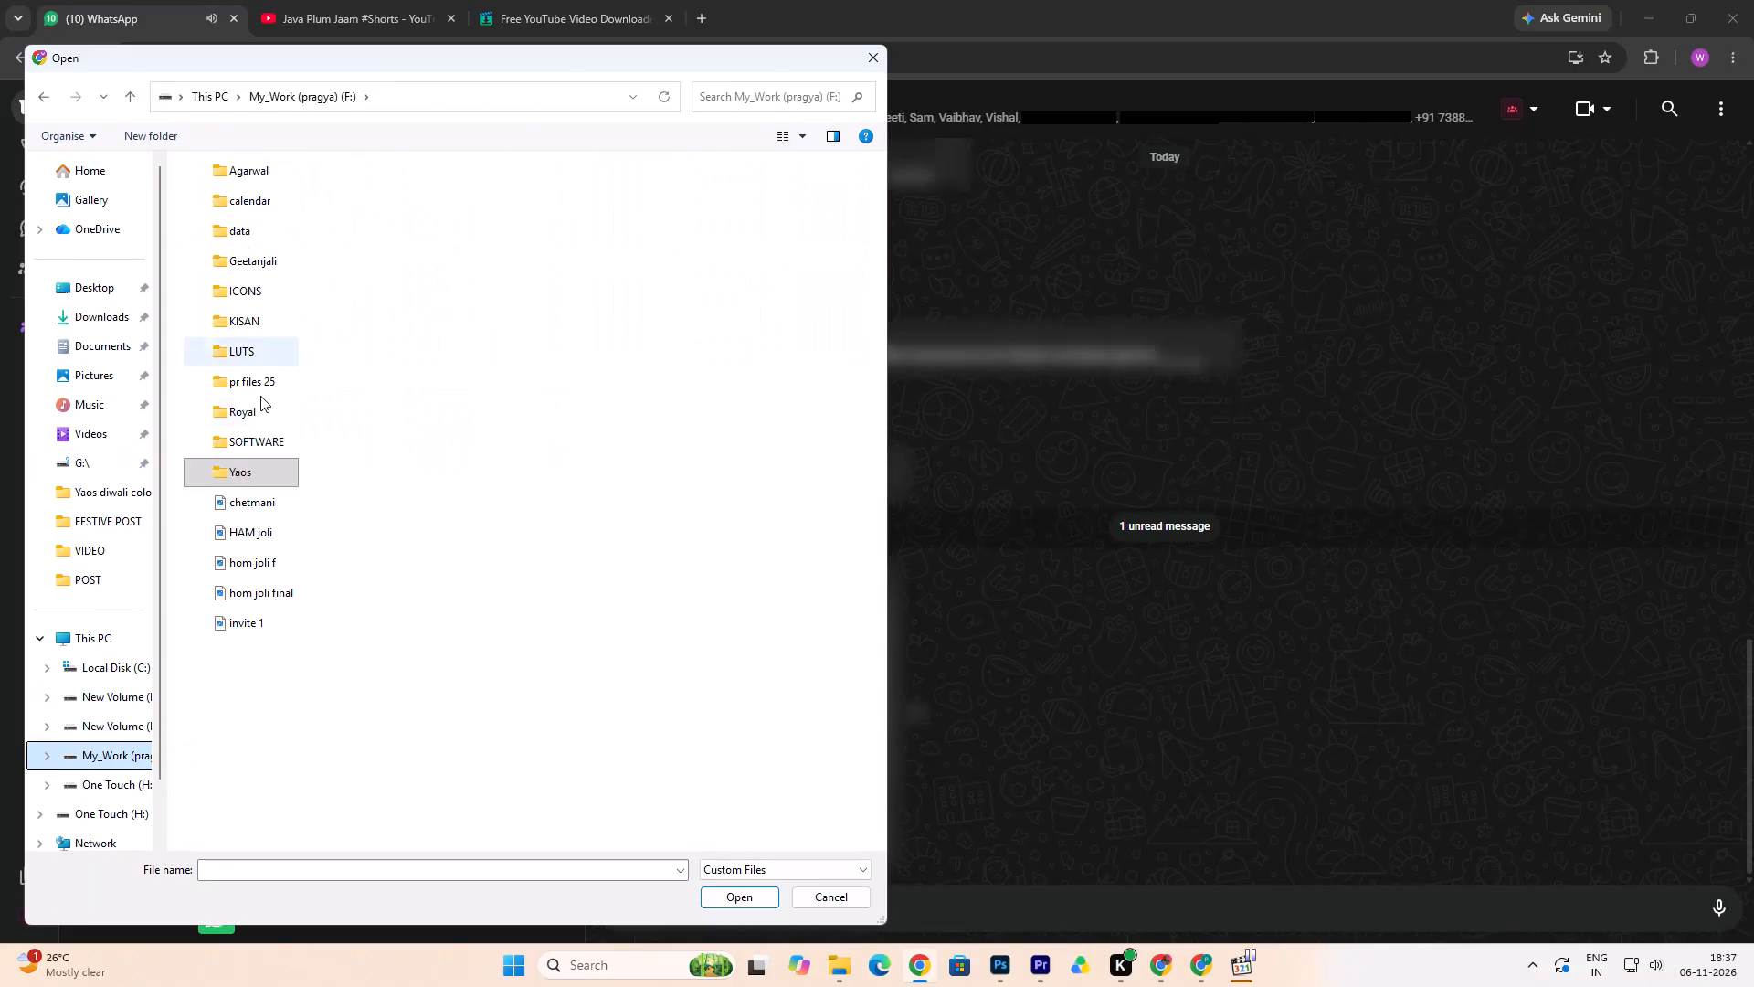
Open the Yaos folder on the My_Work (pragya) drive F to choose a file to attach to the WhatsApp chat.
double_click(263, 466)
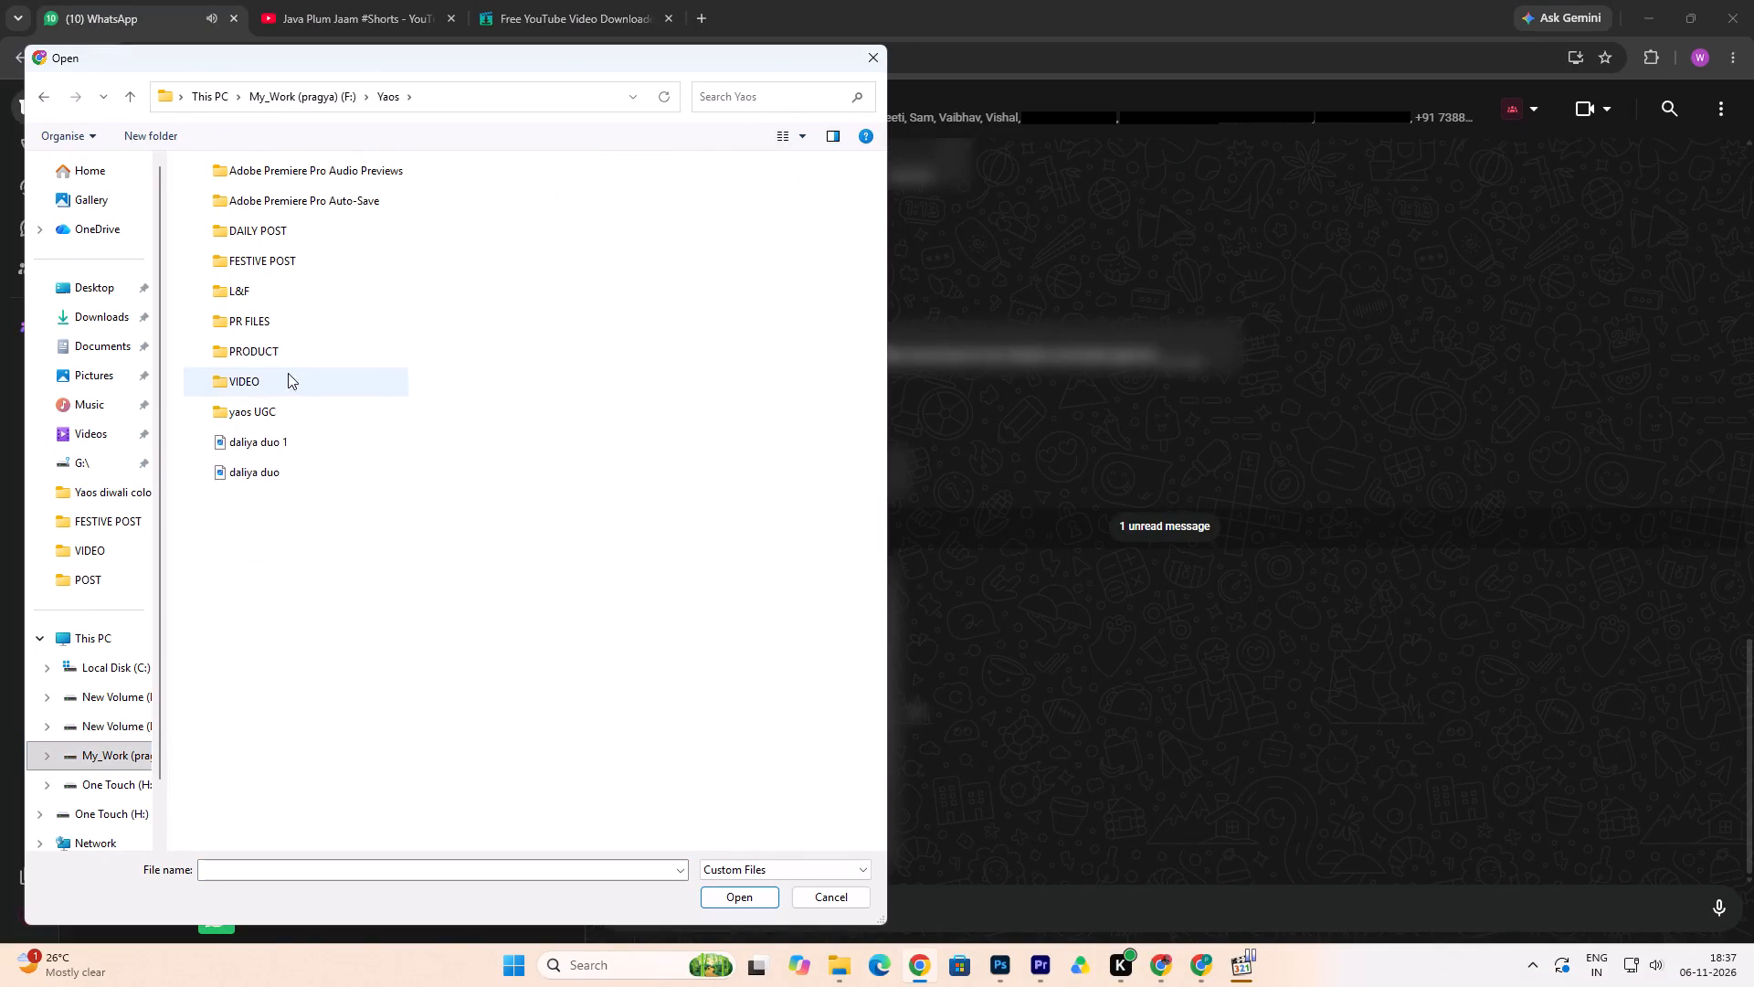
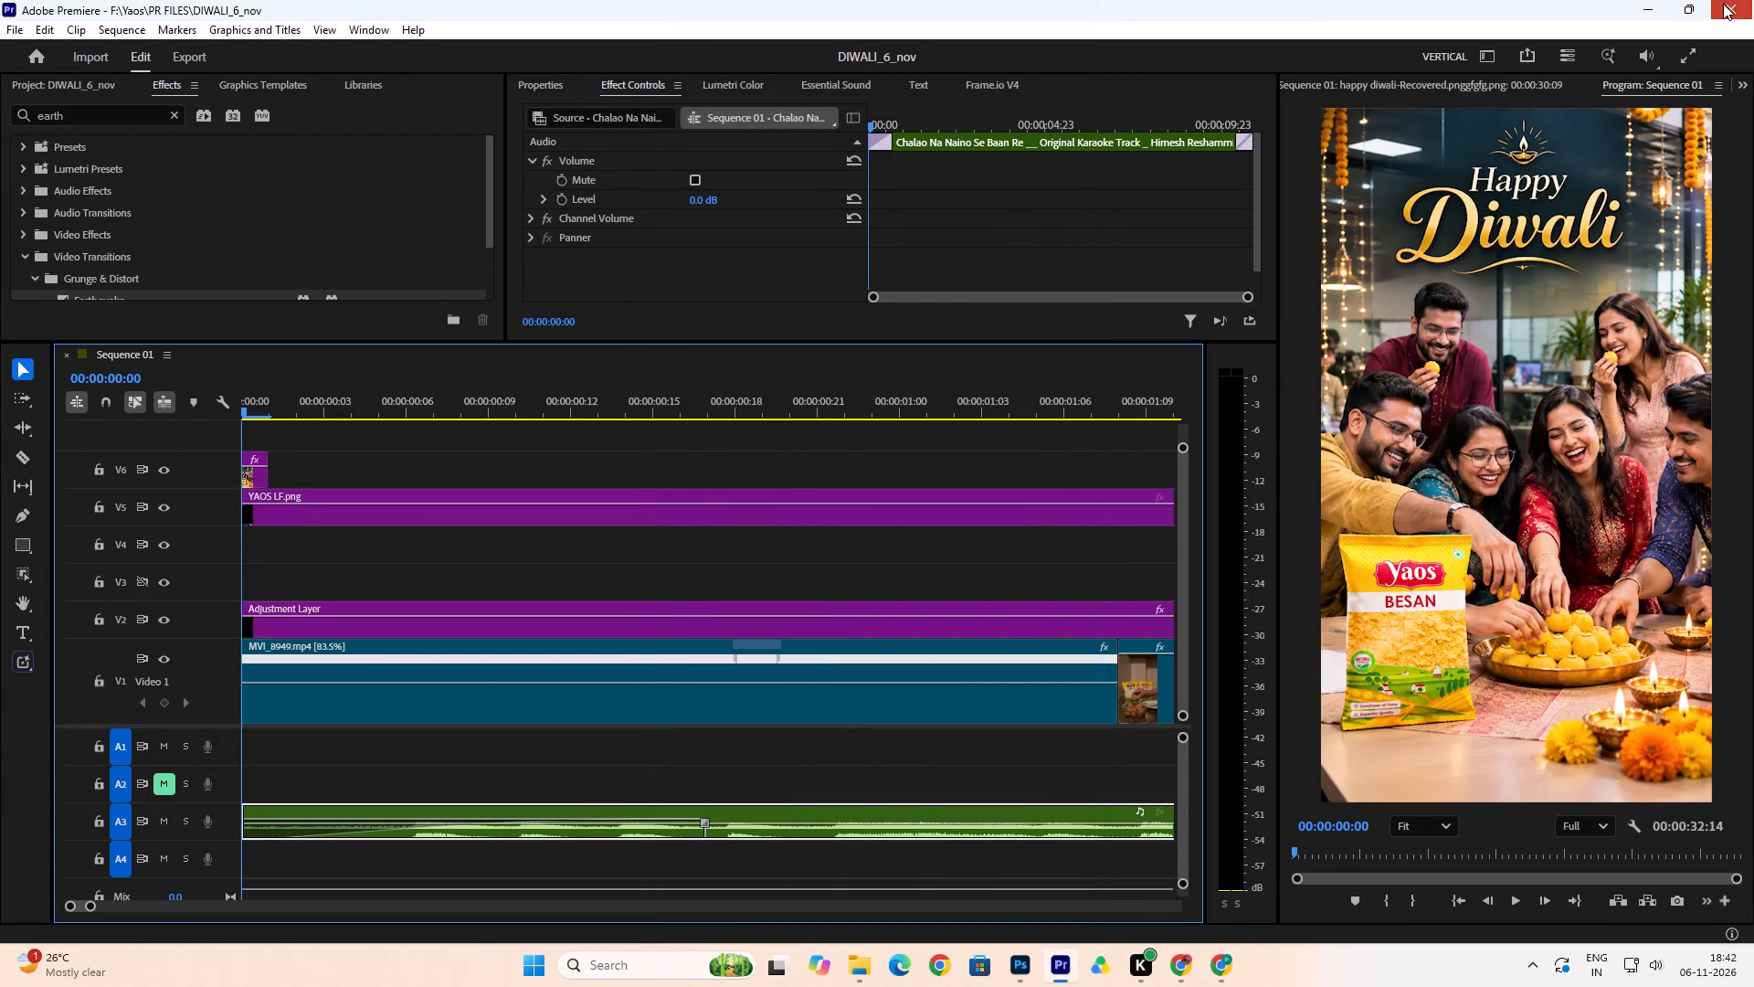
Close the Google Chrome browser window.
click(1741, 30)
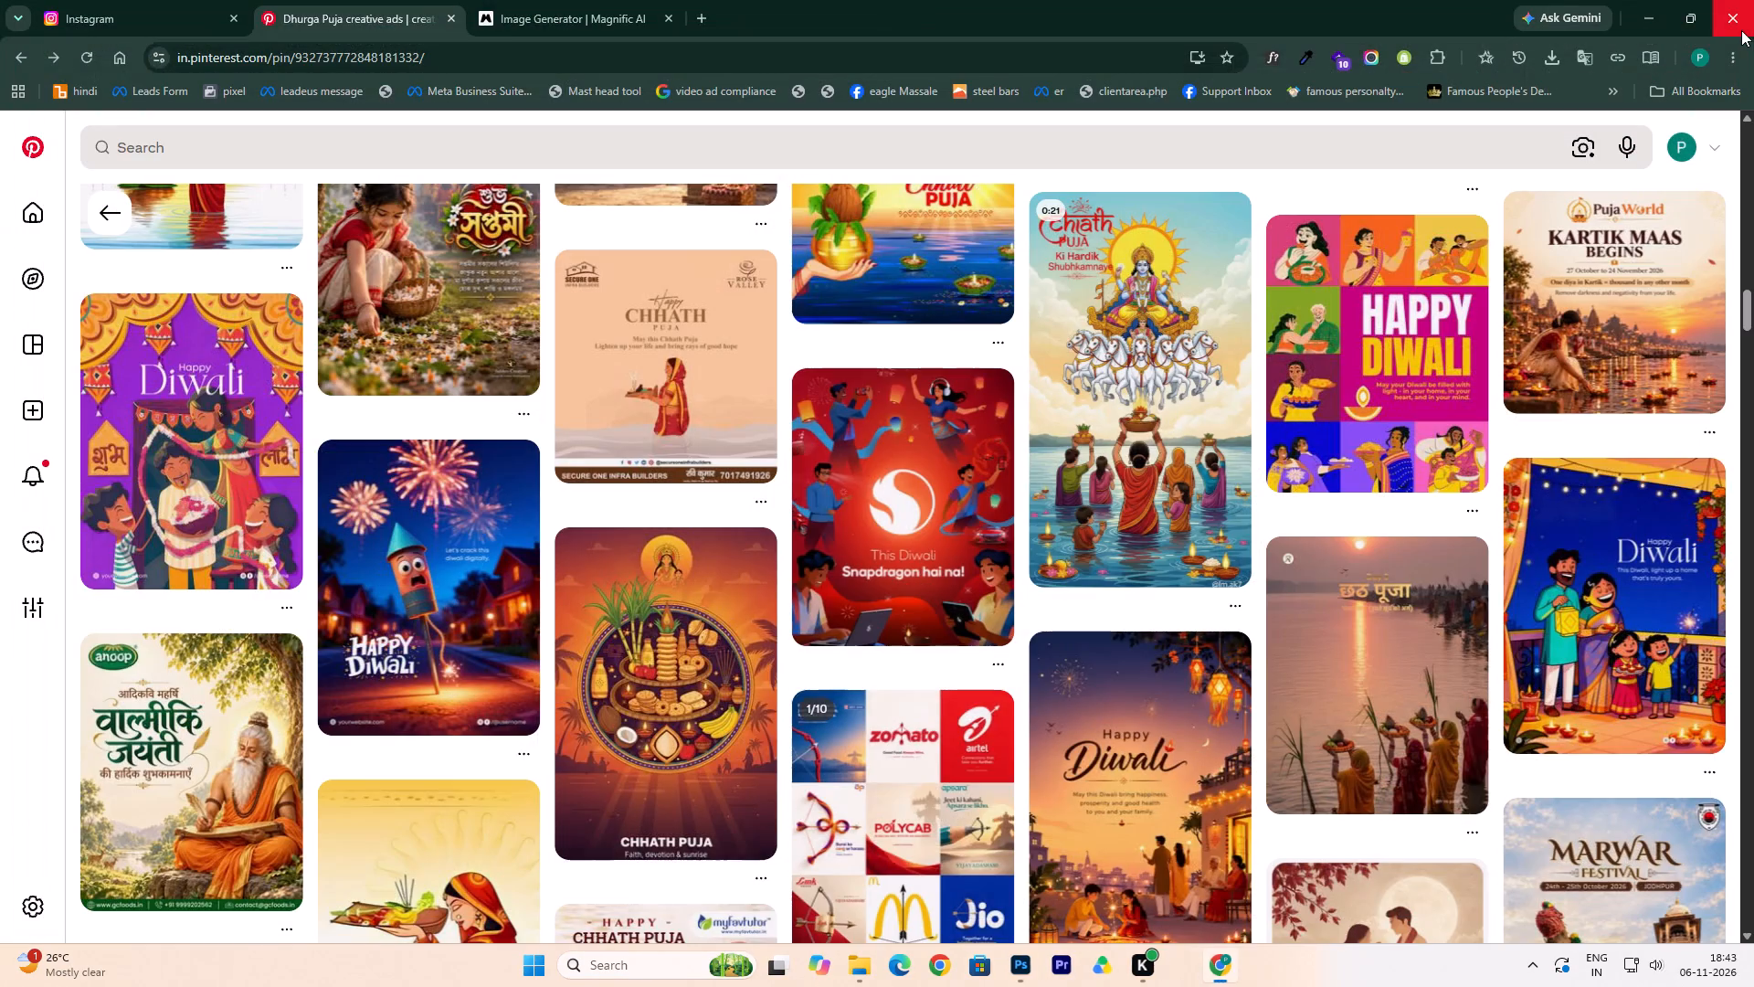